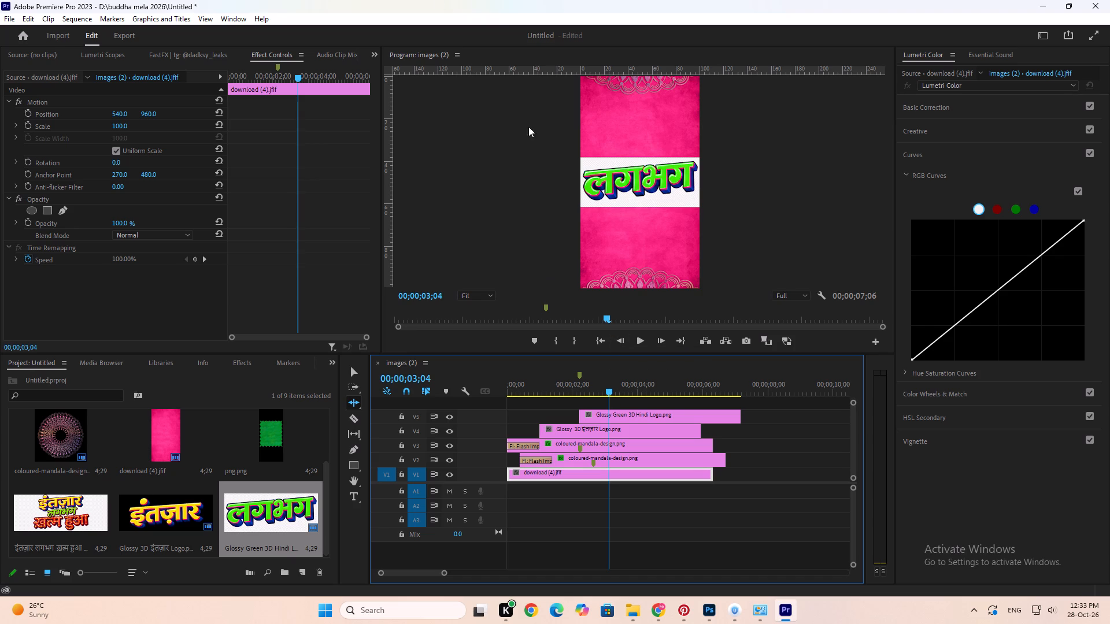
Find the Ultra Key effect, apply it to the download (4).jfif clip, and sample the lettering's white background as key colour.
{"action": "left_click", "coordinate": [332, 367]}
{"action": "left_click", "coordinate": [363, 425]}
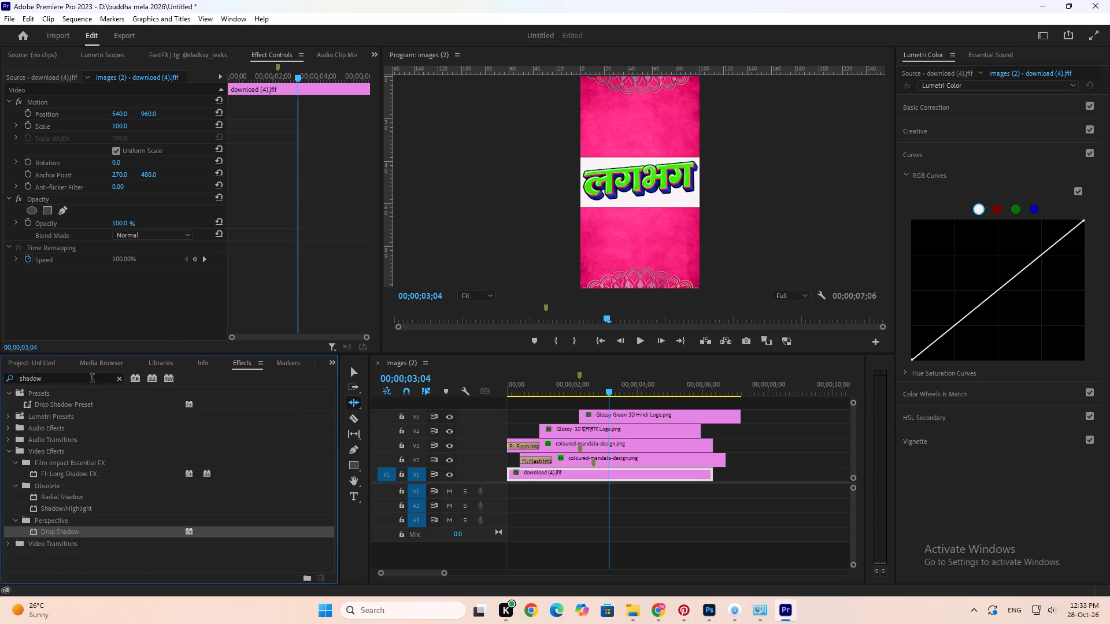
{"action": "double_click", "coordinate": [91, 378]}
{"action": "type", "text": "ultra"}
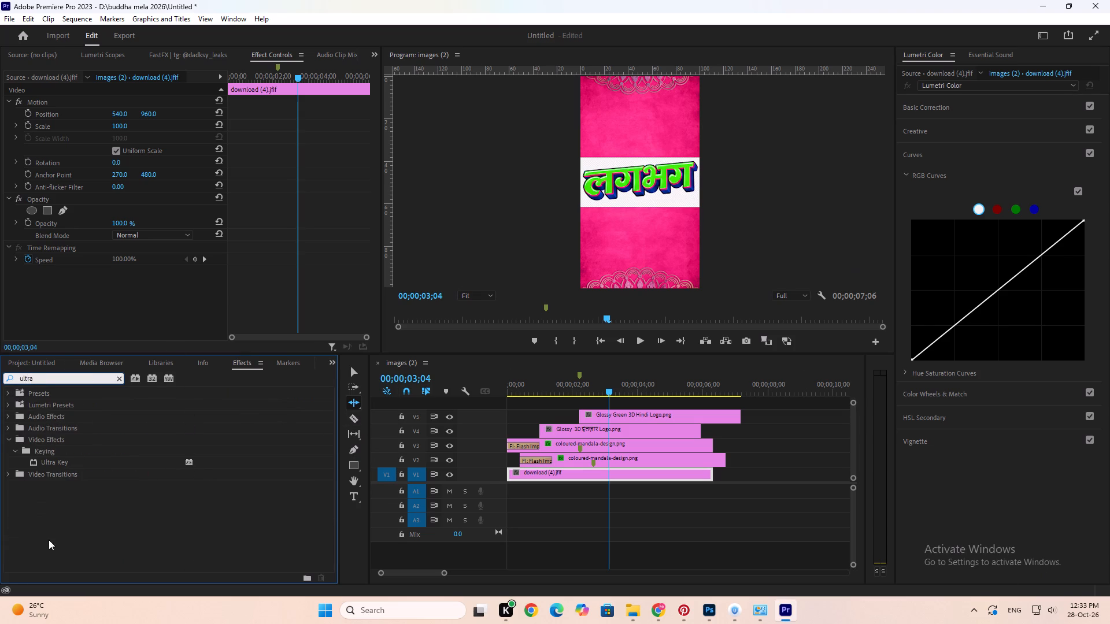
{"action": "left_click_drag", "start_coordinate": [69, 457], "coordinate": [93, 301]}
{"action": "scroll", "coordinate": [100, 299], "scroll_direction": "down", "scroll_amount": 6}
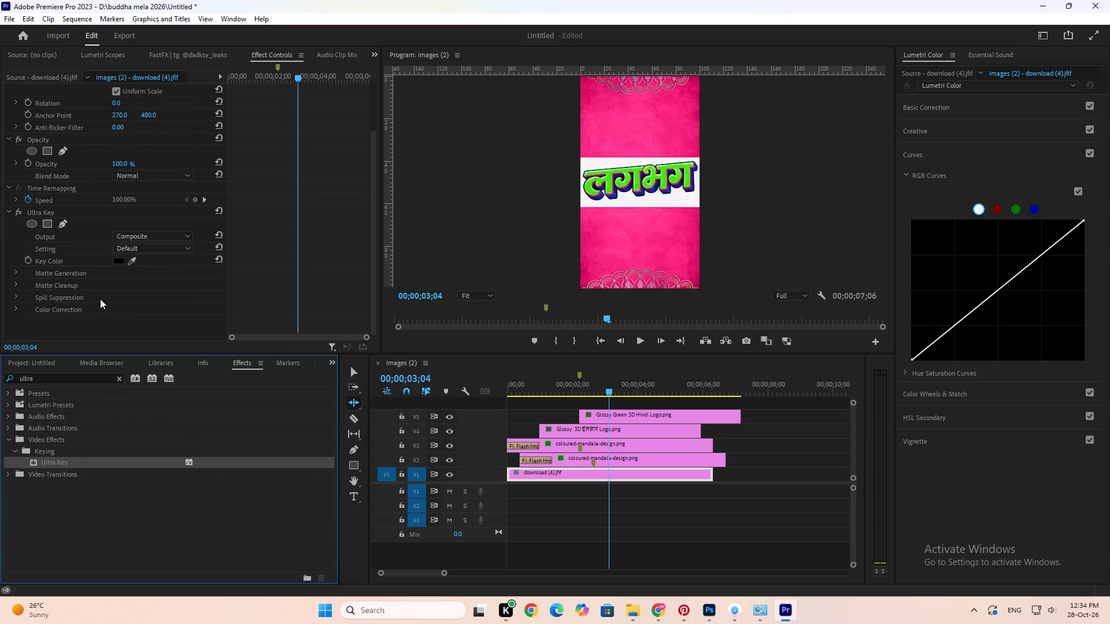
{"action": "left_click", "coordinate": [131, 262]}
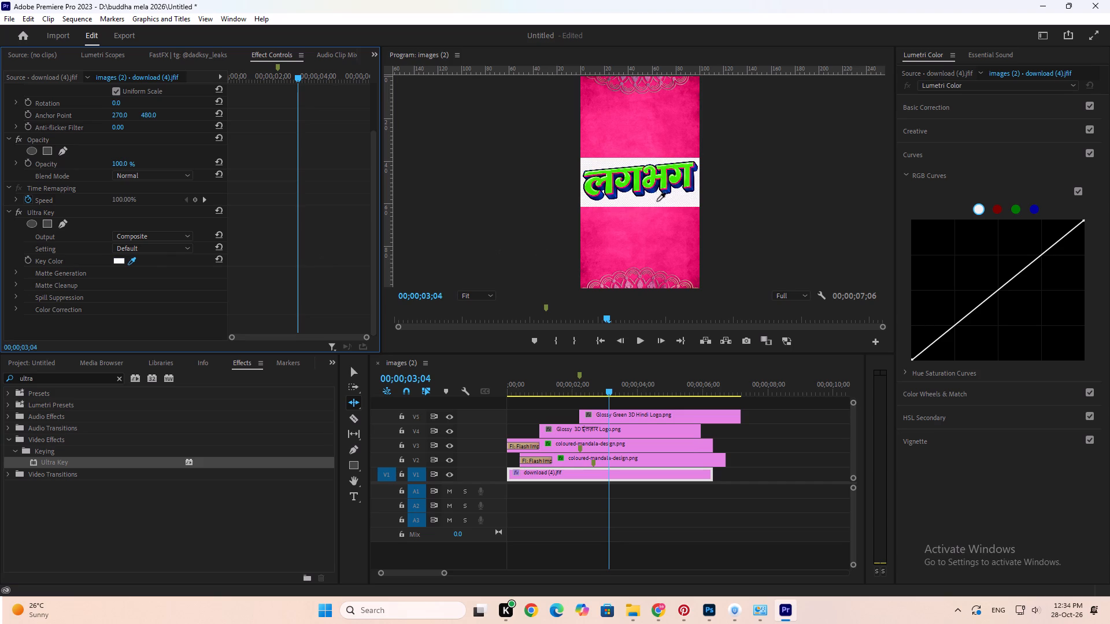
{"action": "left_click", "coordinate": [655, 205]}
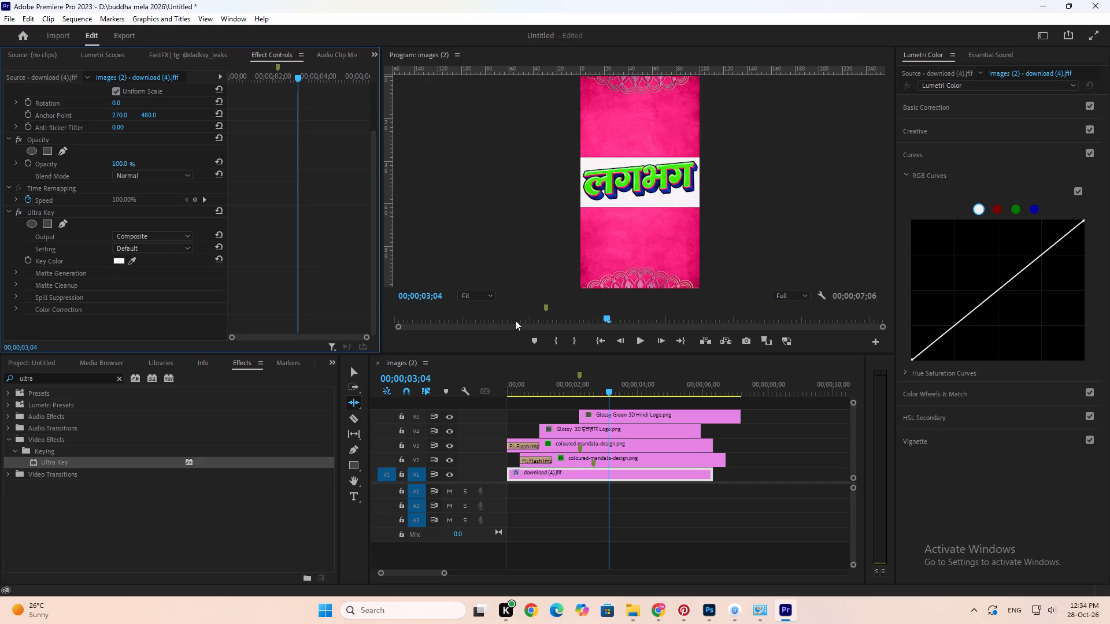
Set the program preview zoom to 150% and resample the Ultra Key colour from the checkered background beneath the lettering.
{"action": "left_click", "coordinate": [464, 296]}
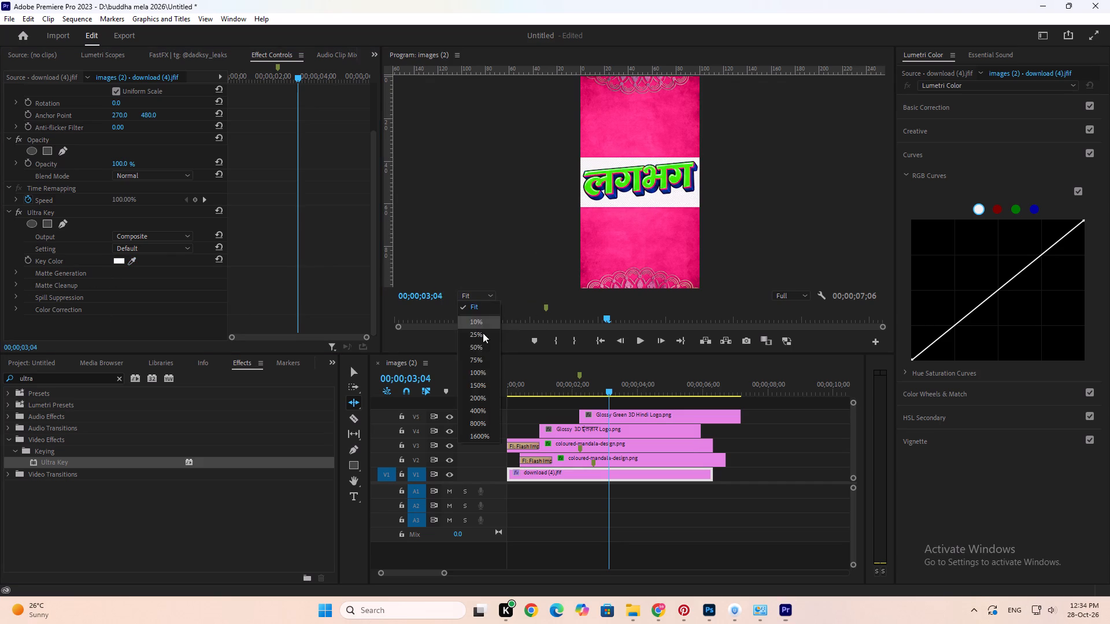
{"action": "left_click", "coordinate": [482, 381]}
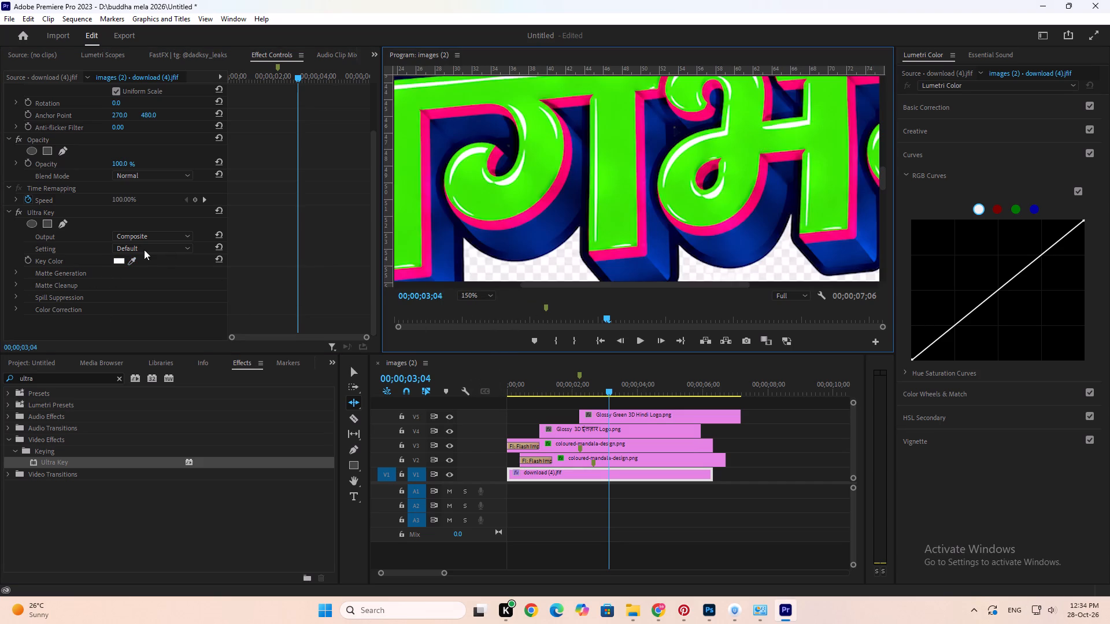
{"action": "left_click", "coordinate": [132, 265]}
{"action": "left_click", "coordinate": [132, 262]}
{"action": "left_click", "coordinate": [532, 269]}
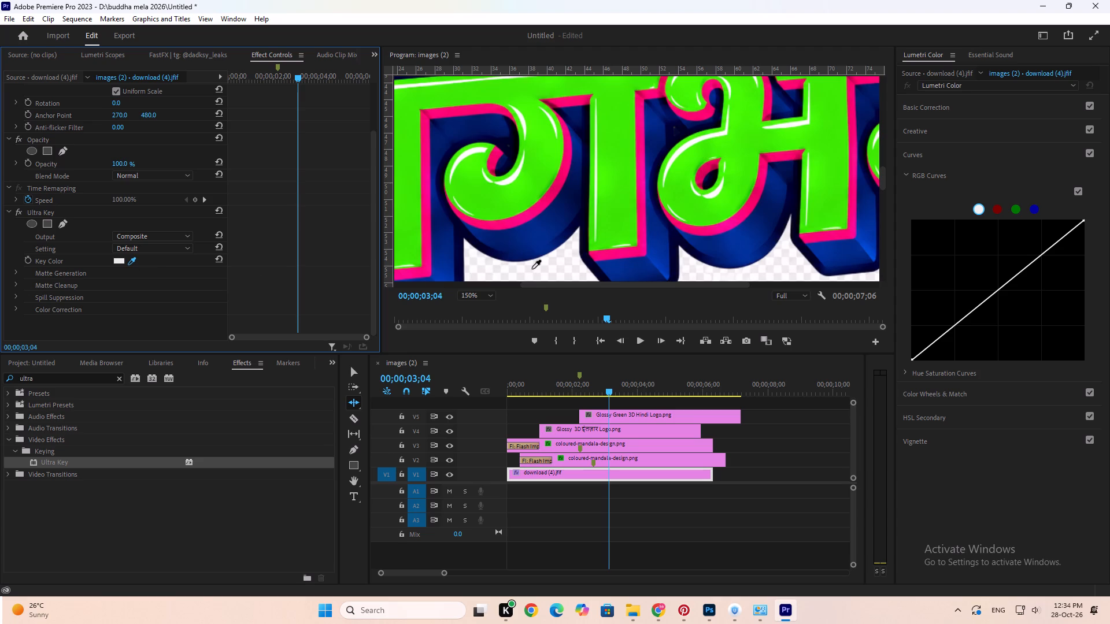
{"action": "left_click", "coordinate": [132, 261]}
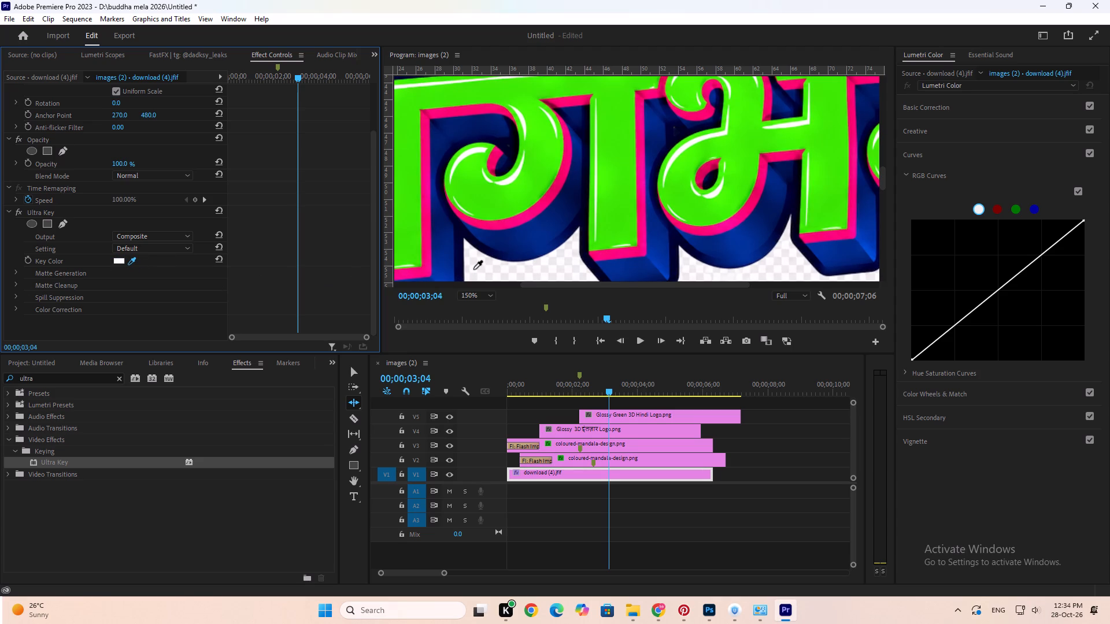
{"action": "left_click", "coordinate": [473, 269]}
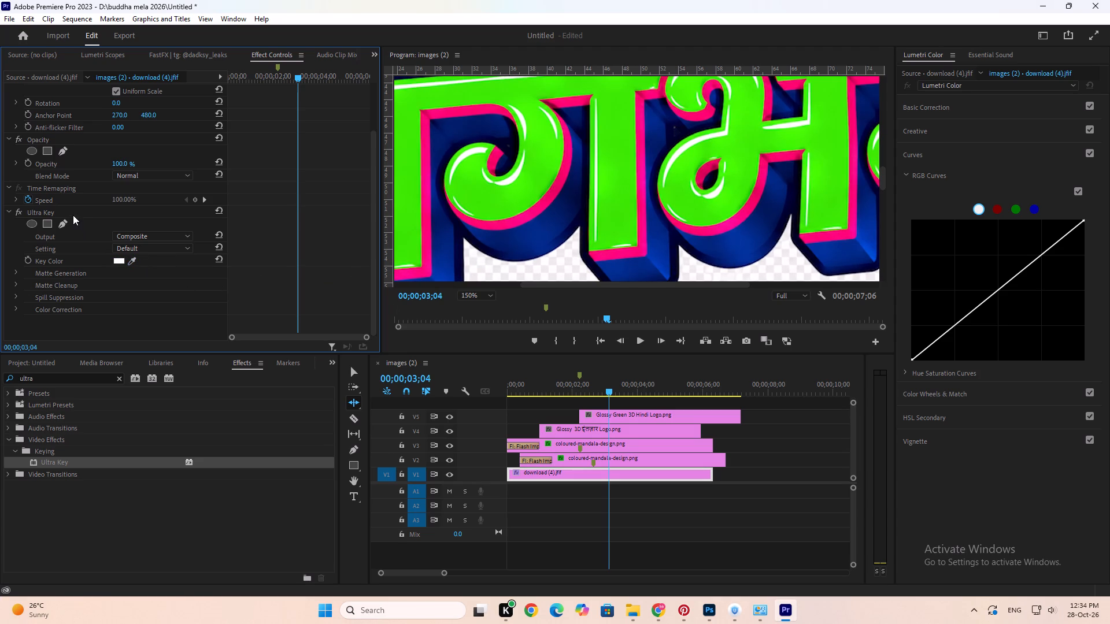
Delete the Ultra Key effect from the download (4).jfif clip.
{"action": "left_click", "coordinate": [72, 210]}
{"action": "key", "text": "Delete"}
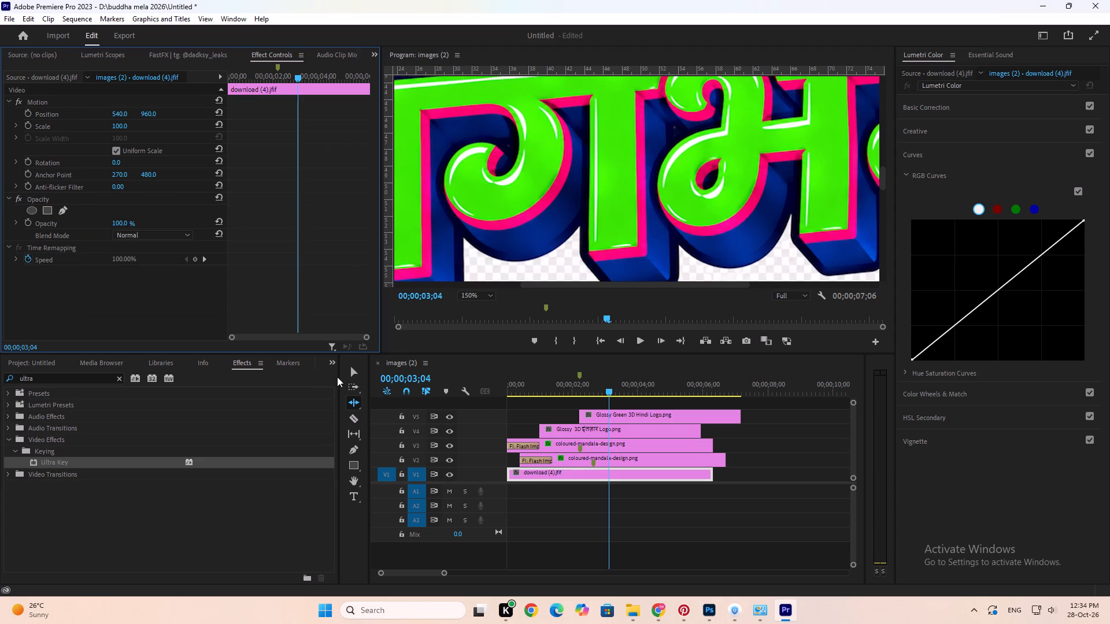
Switch back to ChatGPT, close the share dialog, and remove the background of the green लगभग image.
{"action": "key", "text": "alt+Tab"}
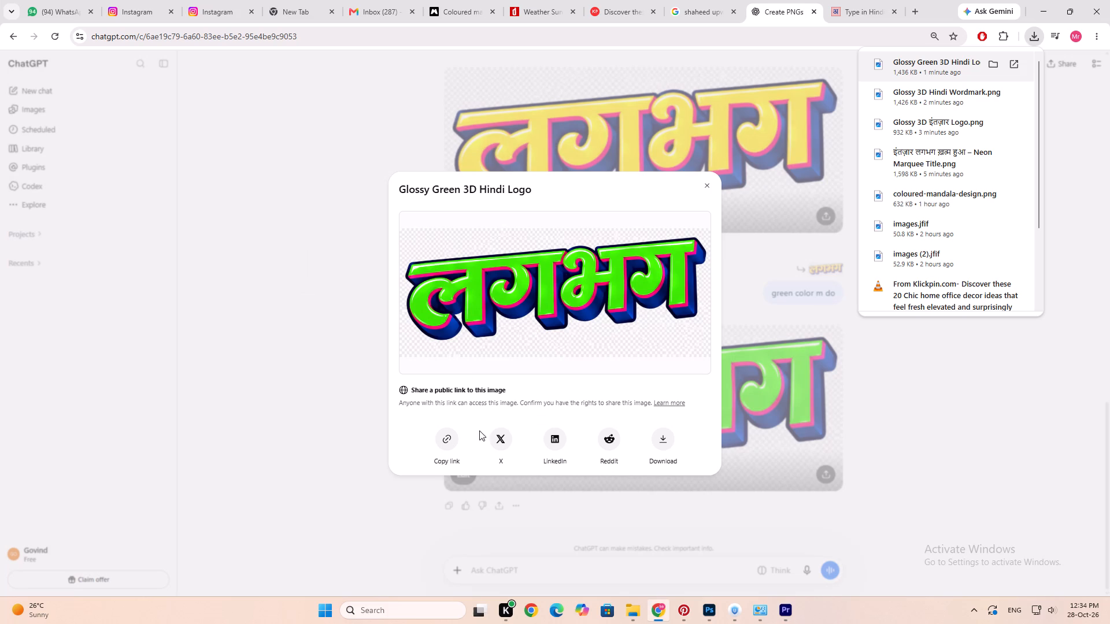
{"action": "left_click", "coordinate": [423, 525]}
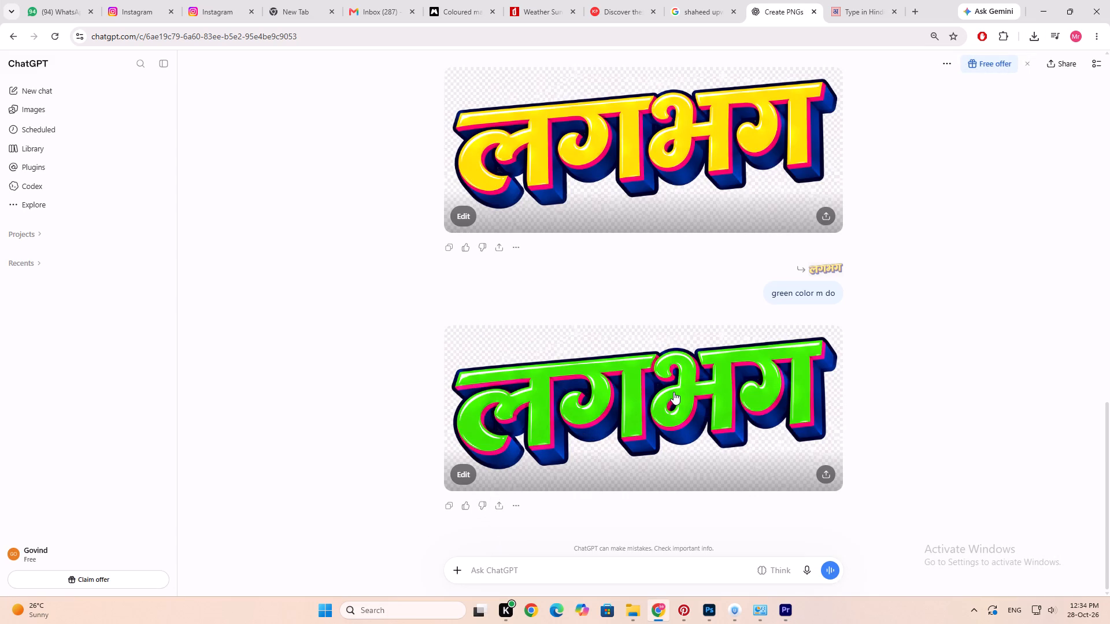
{"action": "left_click", "coordinate": [533, 448]}
{"action": "left_click", "coordinate": [561, 452]}
{"action": "left_click", "coordinate": [569, 540]}
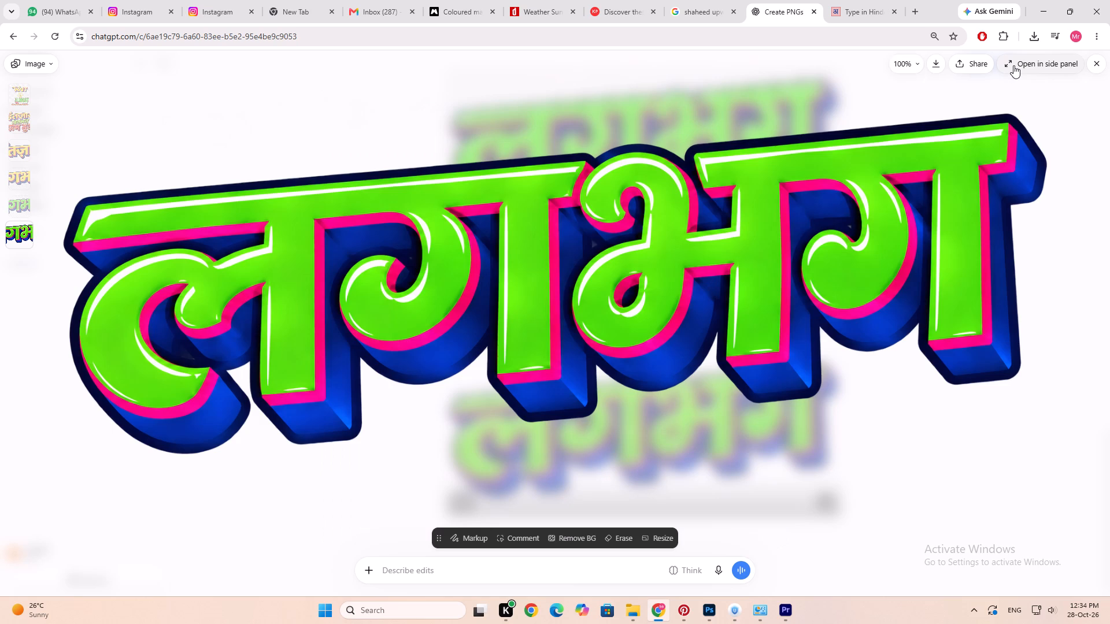
{"action": "left_click", "coordinate": [691, 471]}
Download the background-free green लगभग image and place it on track V6 of the Premiere Pro sequence at the timeline marker.
{"action": "left_click", "coordinate": [935, 66]}
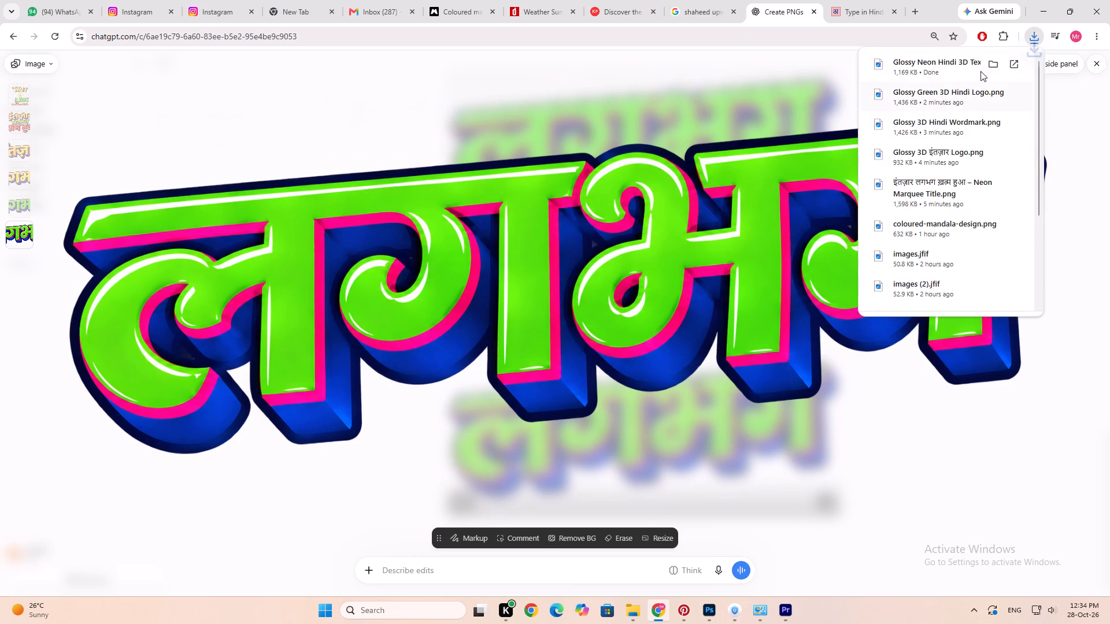
{"action": "left_click_drag", "start_coordinate": [926, 65], "coordinate": [584, 412]}
{"action": "key", "text": "alt+Tab"}
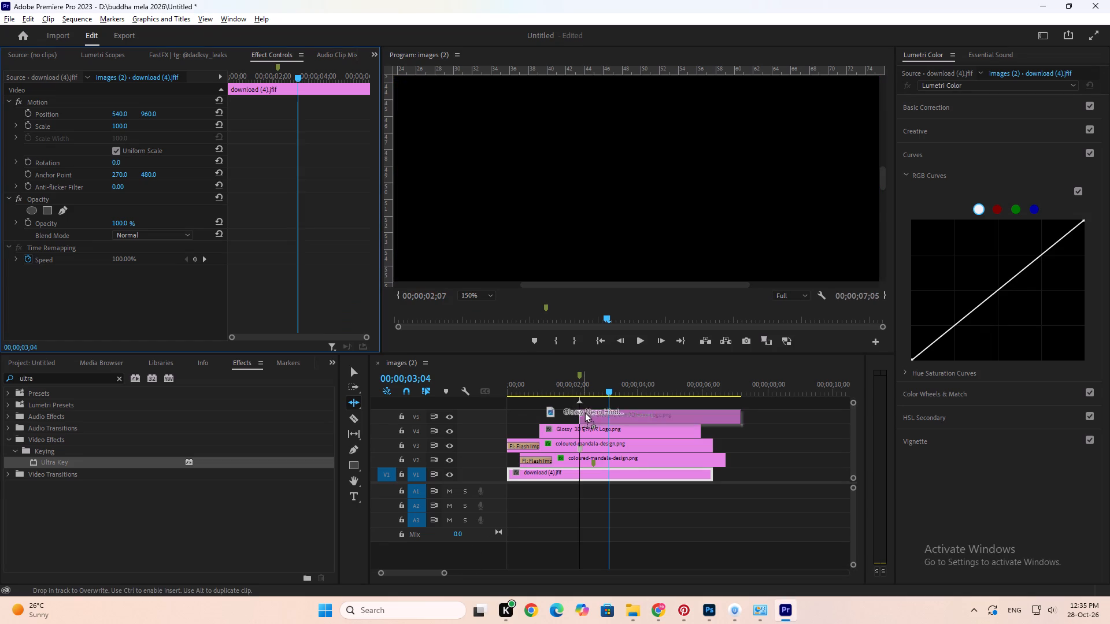
{"action": "left_click_drag", "start_coordinate": [584, 412], "coordinate": [585, 403]}
Delete the checkered-background Glossy Green 3D Hindi Logo.png clip from track V5.
{"action": "left_click", "coordinate": [601, 417]}
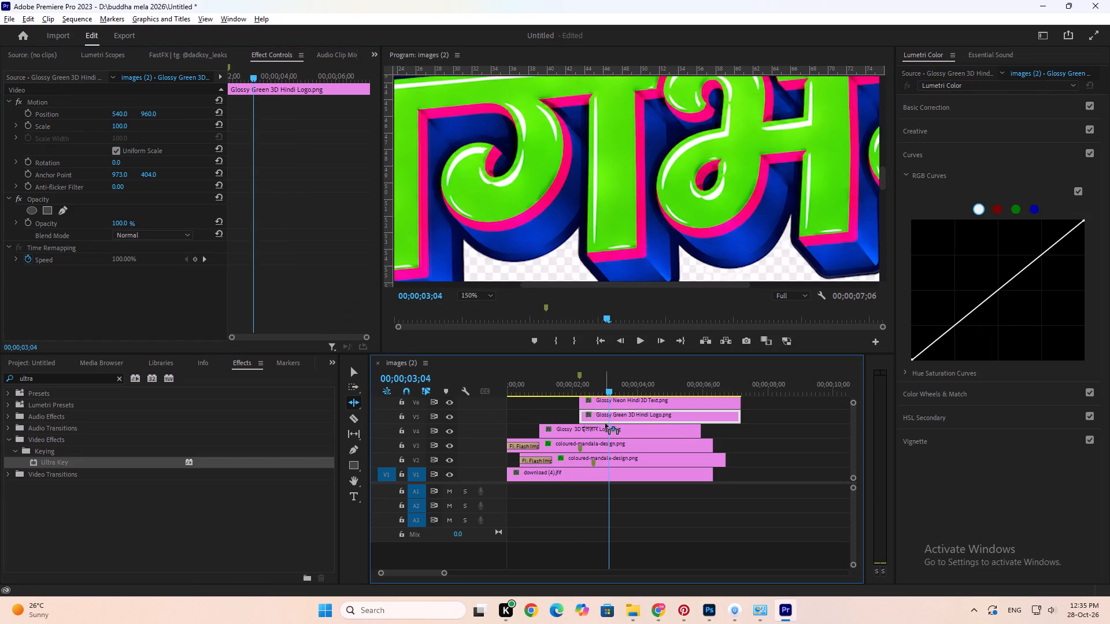
{"action": "key", "text": "Delete"}
Move the Glossy Neon Hindi 3D Text.png clip from track V6 down to the empty track V5.
{"action": "left_click", "coordinate": [619, 406]}
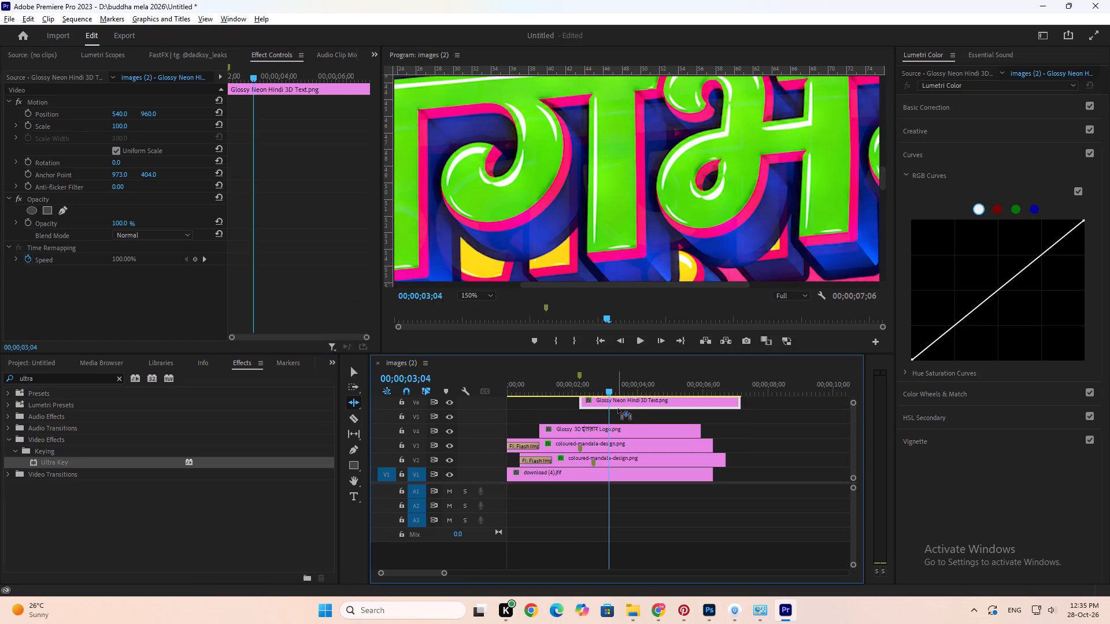
{"action": "key", "text": "v"}
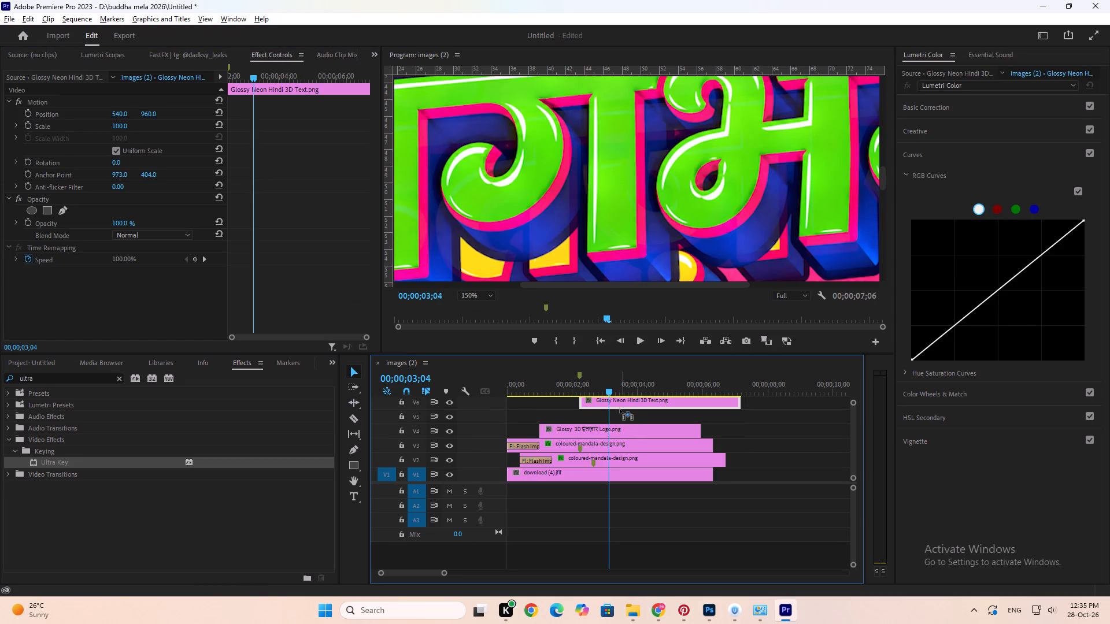
{"action": "key", "text": "v"}
{"action": "left_click", "coordinate": [625, 400]}
{"action": "left_click", "coordinate": [675, 516]}
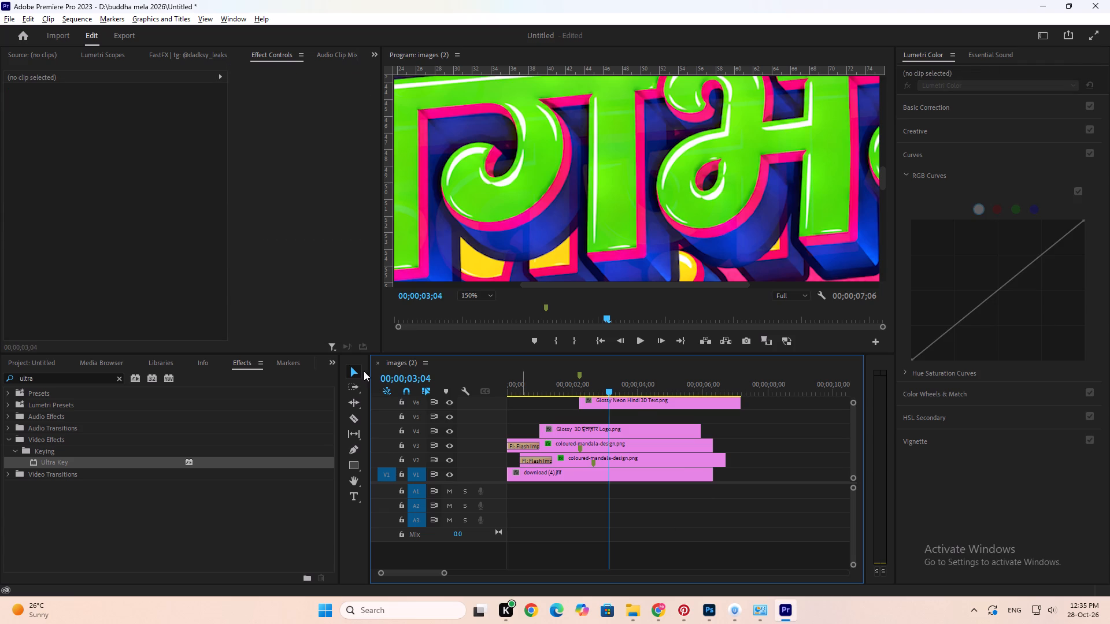
{"action": "left_click", "coordinate": [637, 406]}
{"action": "left_click_drag", "start_coordinate": [639, 404], "coordinate": [637, 418]}
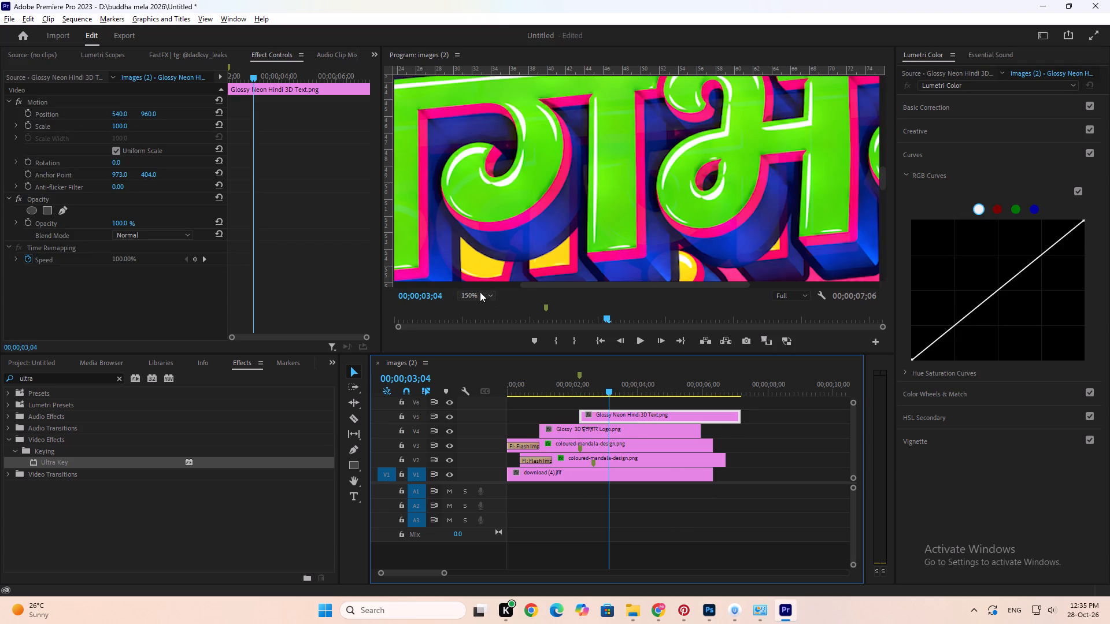
Fit the whole frame in the program preview and move the green लगभग image down to the lower part of the frame.
{"action": "left_click", "coordinate": [479, 293]}
{"action": "left_click", "coordinate": [482, 309]}
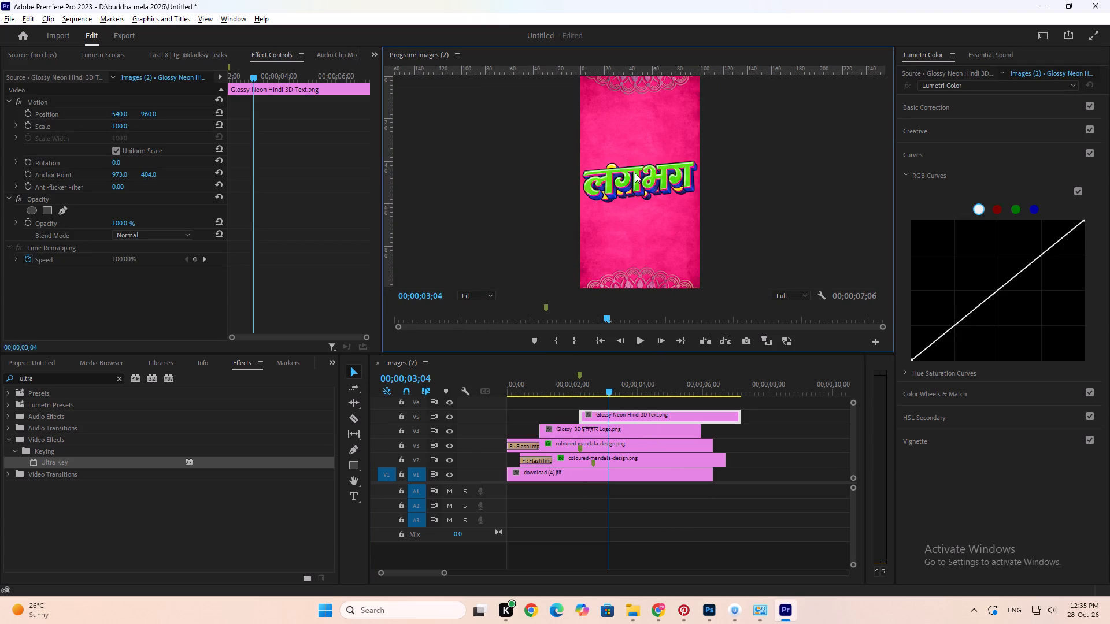
{"action": "left_click", "coordinate": [634, 433]}
{"action": "double_click", "coordinate": [631, 185]}
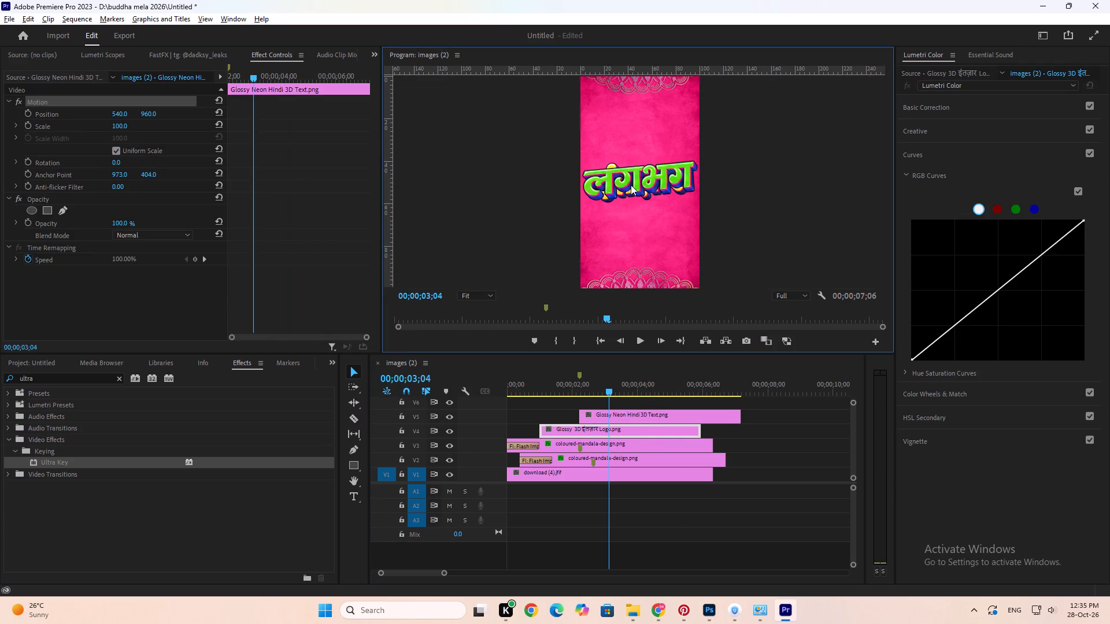
{"action": "left_click_drag", "start_coordinate": [654, 196], "coordinate": [657, 230]}
{"action": "left_click_drag", "start_coordinate": [654, 200], "coordinate": [657, 246]}
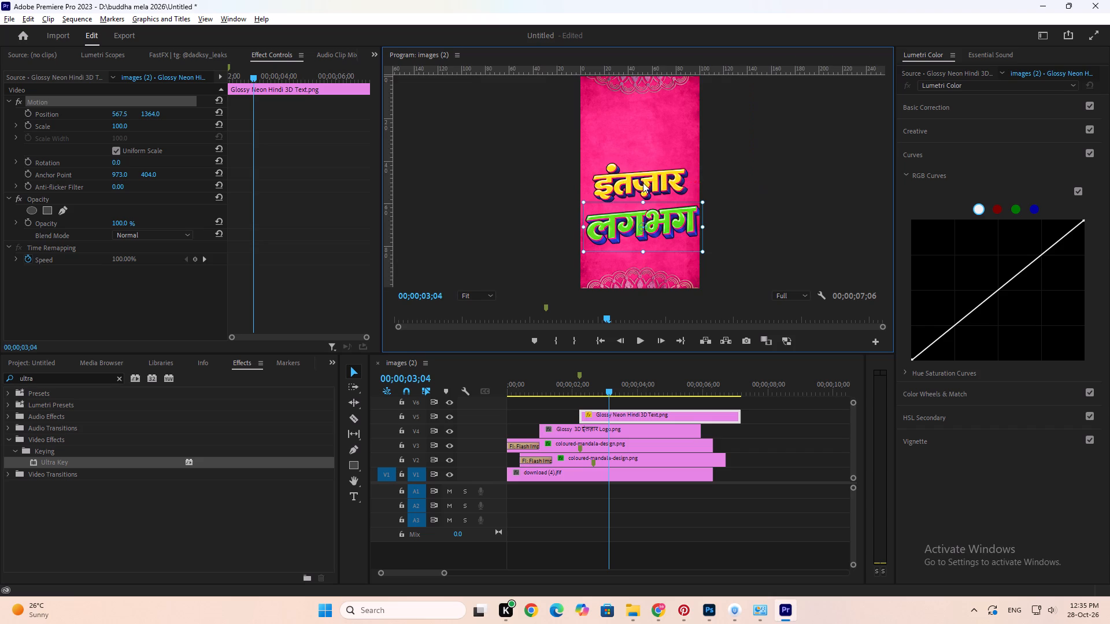
Move the yellow इंतज़ार image up to position 540, 480 and scale it down to roughly half the frame width.
{"action": "double_click", "coordinate": [643, 181]}
{"action": "left_click_drag", "start_coordinate": [660, 192], "coordinate": [656, 157]}
{"action": "left_click_drag", "start_coordinate": [654, 180], "coordinate": [654, 156]}
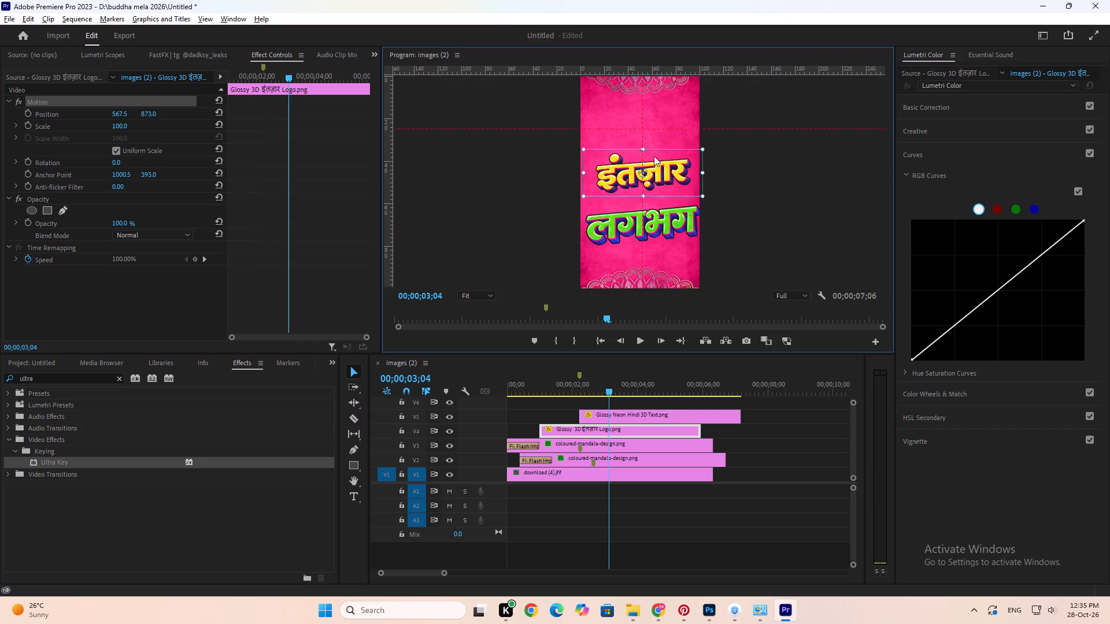
{"action": "left_click_drag", "start_coordinate": [654, 156], "coordinate": [653, 124]}
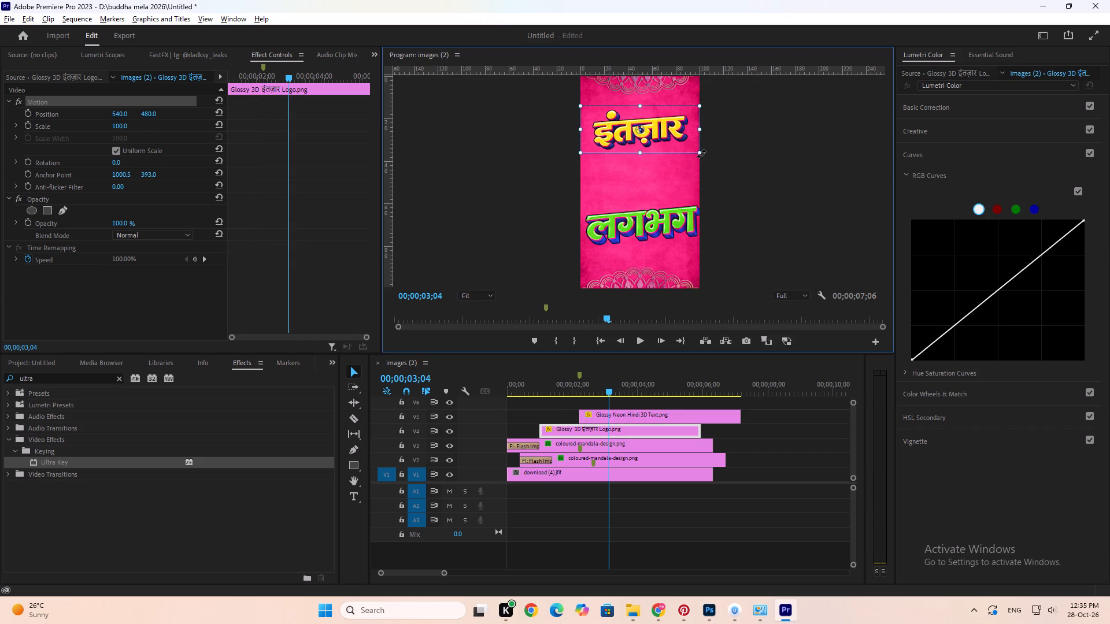
{"action": "left_click", "coordinate": [699, 151]}
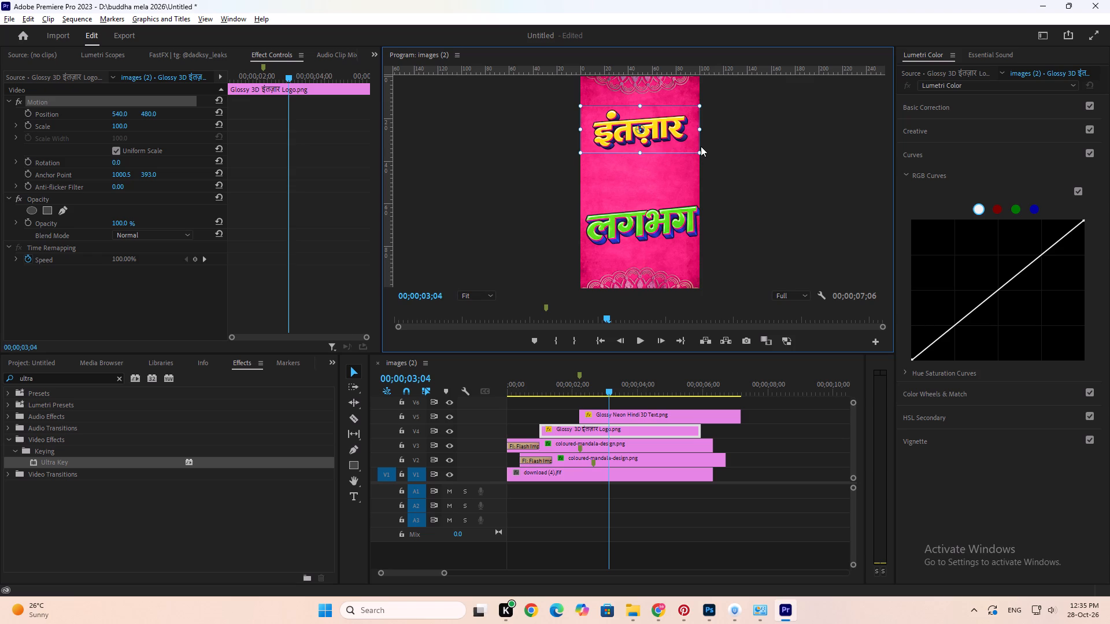
{"action": "left_click", "coordinate": [701, 151]}
{"action": "double_click", "coordinate": [688, 141]}
{"action": "left_click_drag", "start_coordinate": [700, 152], "coordinate": [692, 145]}
Move the green लगभग image up beneath इंतज़ार and scale it down to a similar size.
{"action": "double_click", "coordinate": [653, 224]}
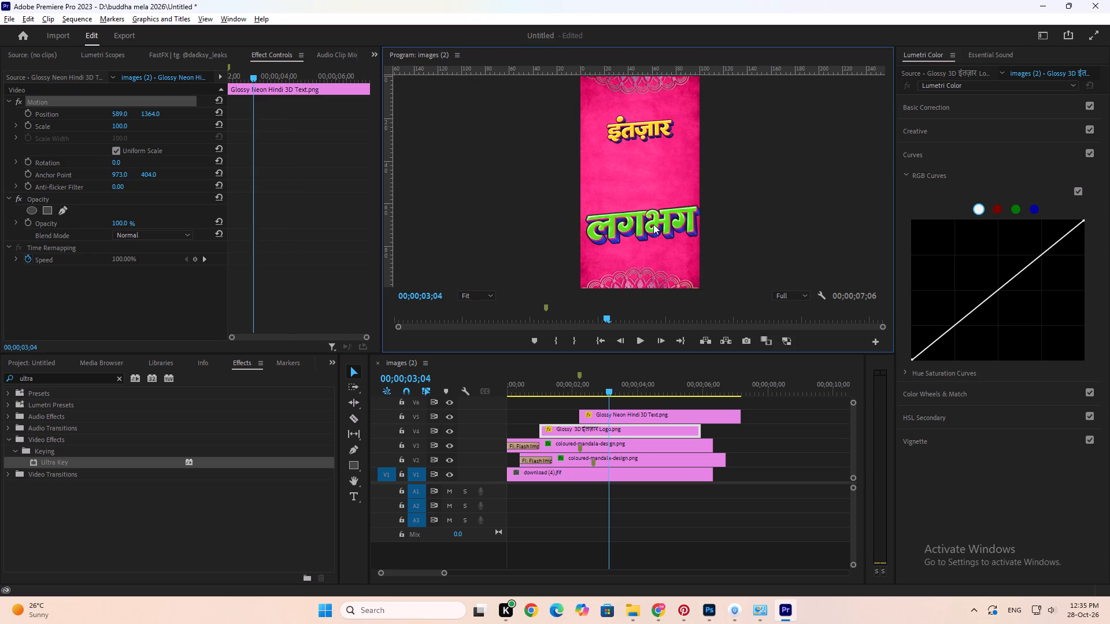
{"action": "left_click_drag", "start_coordinate": [662, 229], "coordinate": [668, 170]}
{"action": "left_click_drag", "start_coordinate": [662, 230], "coordinate": [668, 174]}
{"action": "left_click_drag", "start_coordinate": [670, 179], "coordinate": [660, 170]}
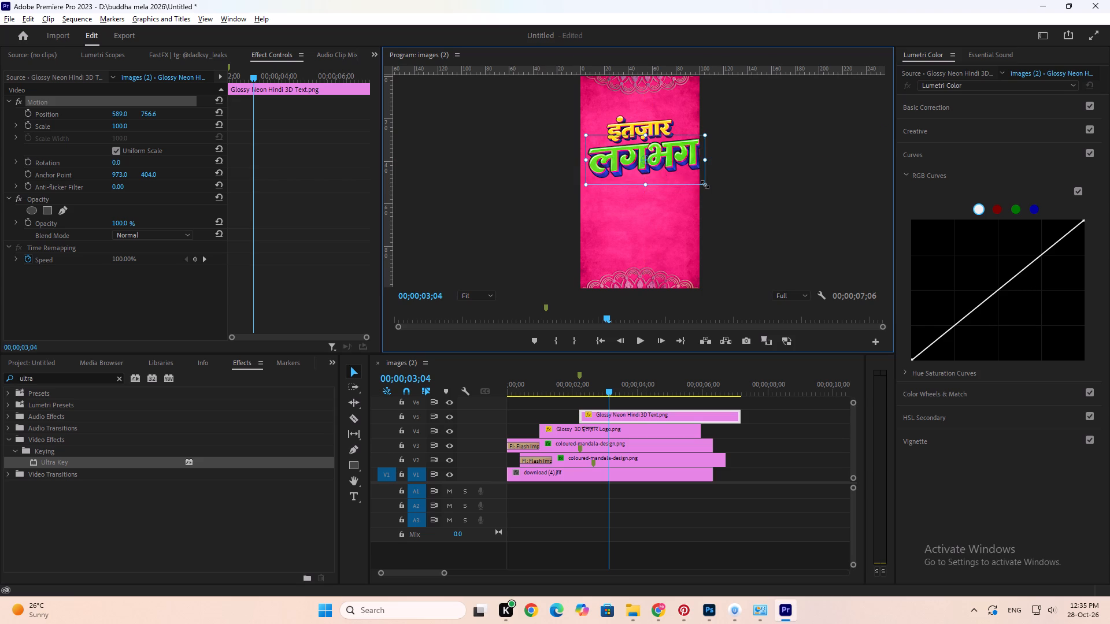
{"action": "left_click_drag", "start_coordinate": [705, 184], "coordinate": [691, 176]}
{"action": "left_click_drag", "start_coordinate": [654, 159], "coordinate": [648, 162]}
{"action": "left_click", "coordinate": [717, 183]}
Enlarge the program preview and shift इंतज़ार down and to the left so it sits close above लगभग.
{"action": "key", "text": "grave"}
{"action": "double_click", "coordinate": [598, 242]}
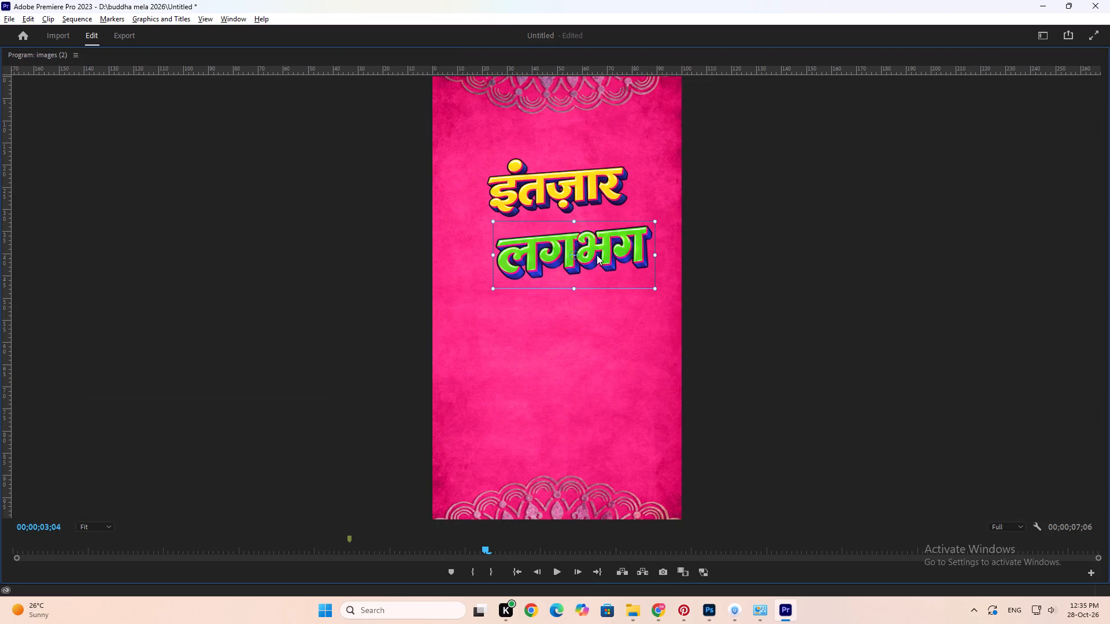
{"action": "double_click", "coordinate": [545, 183]}
{"action": "left_click_drag", "start_coordinate": [566, 190], "coordinate": [556, 199]}
{"action": "left_click_drag", "start_coordinate": [575, 193], "coordinate": [560, 205]}
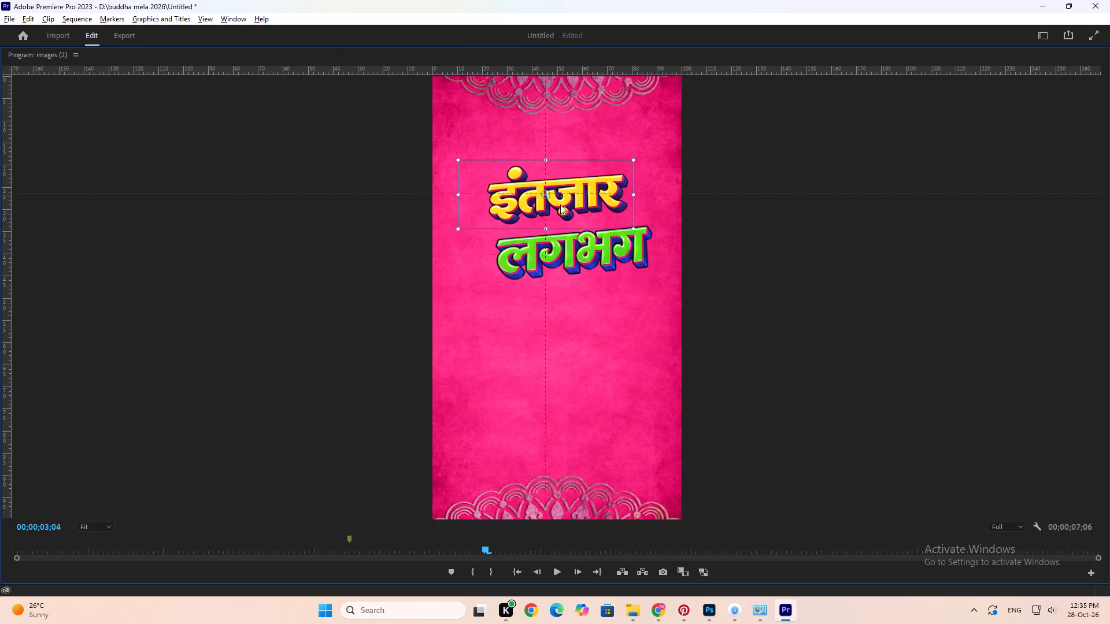
{"action": "left_click_drag", "start_coordinate": [560, 205], "coordinate": [550, 217]}
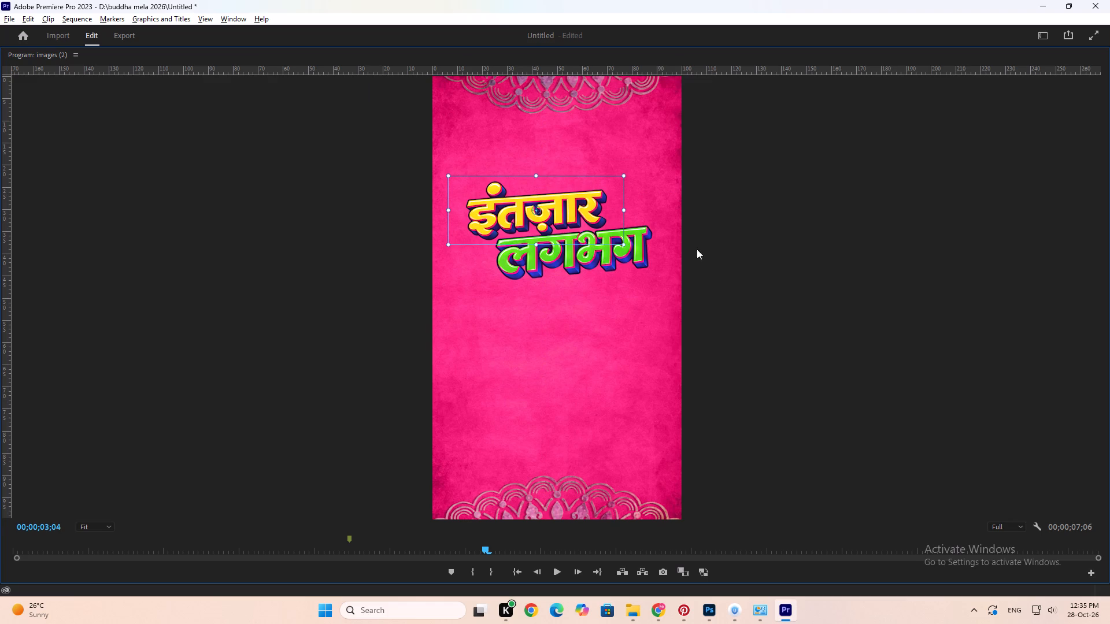
{"action": "left_click", "coordinate": [726, 233]}
{"action": "double_click", "coordinate": [564, 210]}
{"action": "left_click_drag", "start_coordinate": [573, 218], "coordinate": [570, 210]}
{"action": "left_click_drag", "start_coordinate": [571, 214], "coordinate": [569, 207]}
{"action": "left_click", "coordinate": [720, 205]}
{"action": "double_click", "coordinate": [614, 256]}
{"action": "left_click_drag", "start_coordinate": [610, 261], "coordinate": [610, 262]}
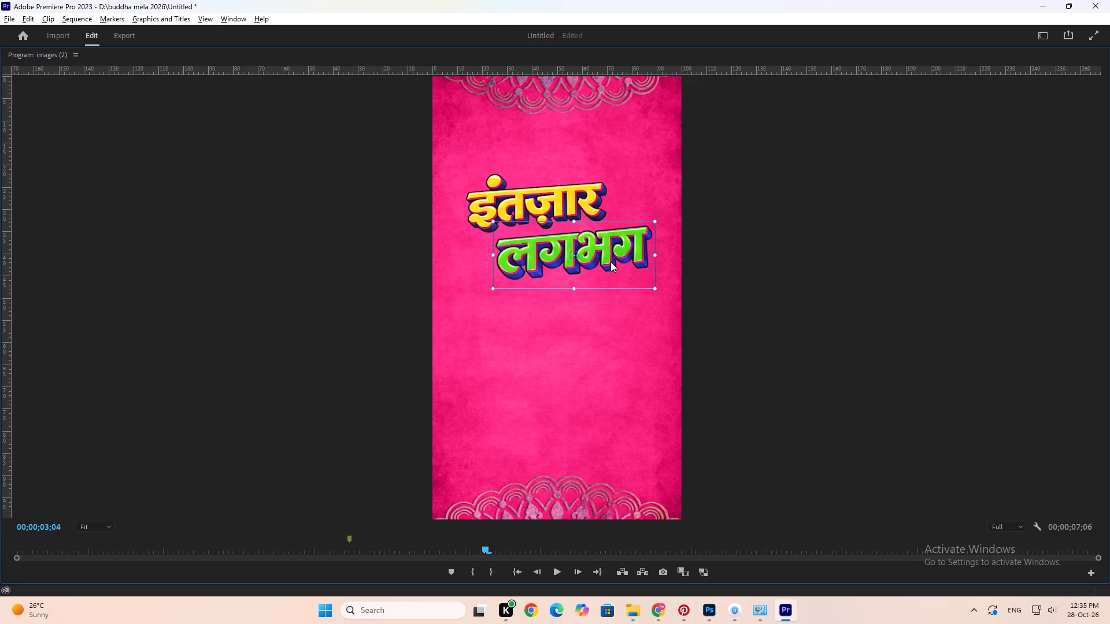
{"action": "left_click_drag", "start_coordinate": [610, 262], "coordinate": [624, 246]}
{"action": "left_click", "coordinate": [617, 258]}
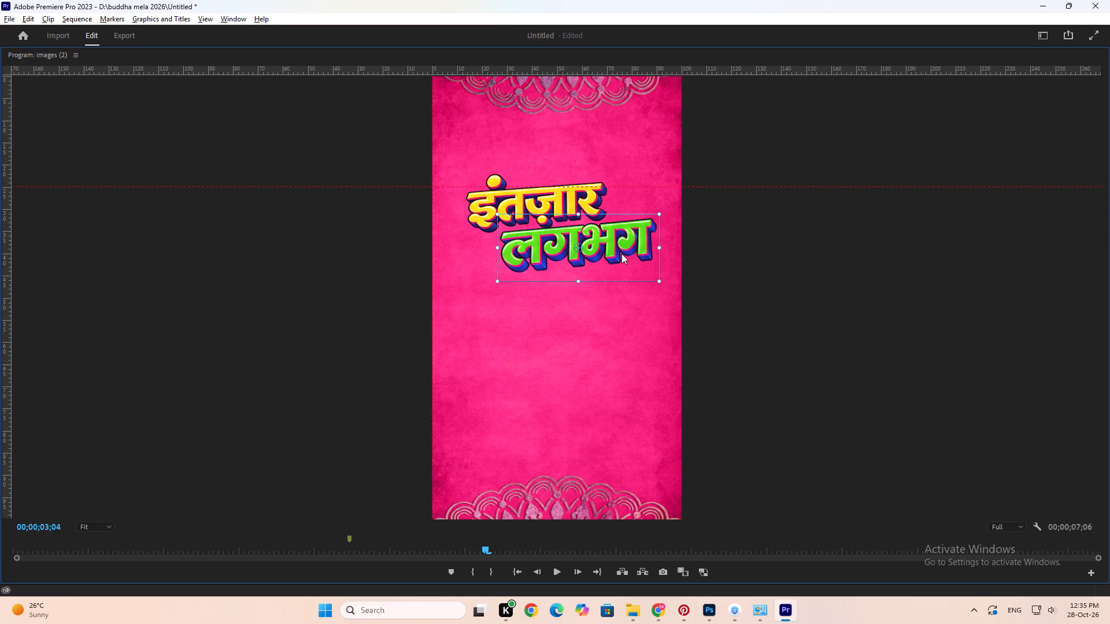
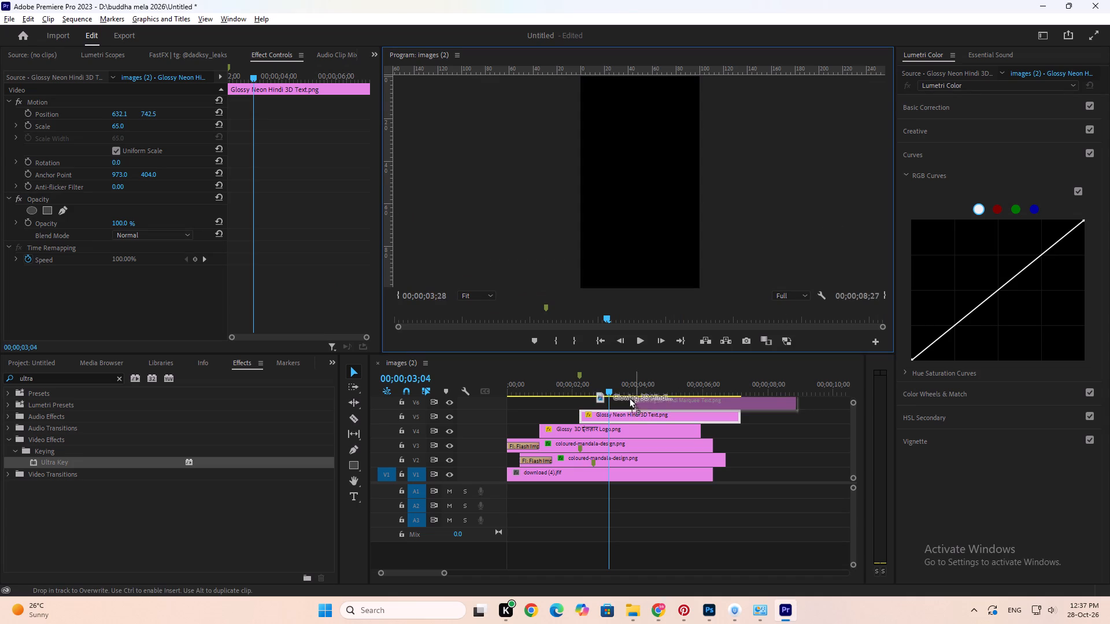
{"action": "left_click_drag", "start_coordinate": [629, 398], "coordinate": [606, 402]}
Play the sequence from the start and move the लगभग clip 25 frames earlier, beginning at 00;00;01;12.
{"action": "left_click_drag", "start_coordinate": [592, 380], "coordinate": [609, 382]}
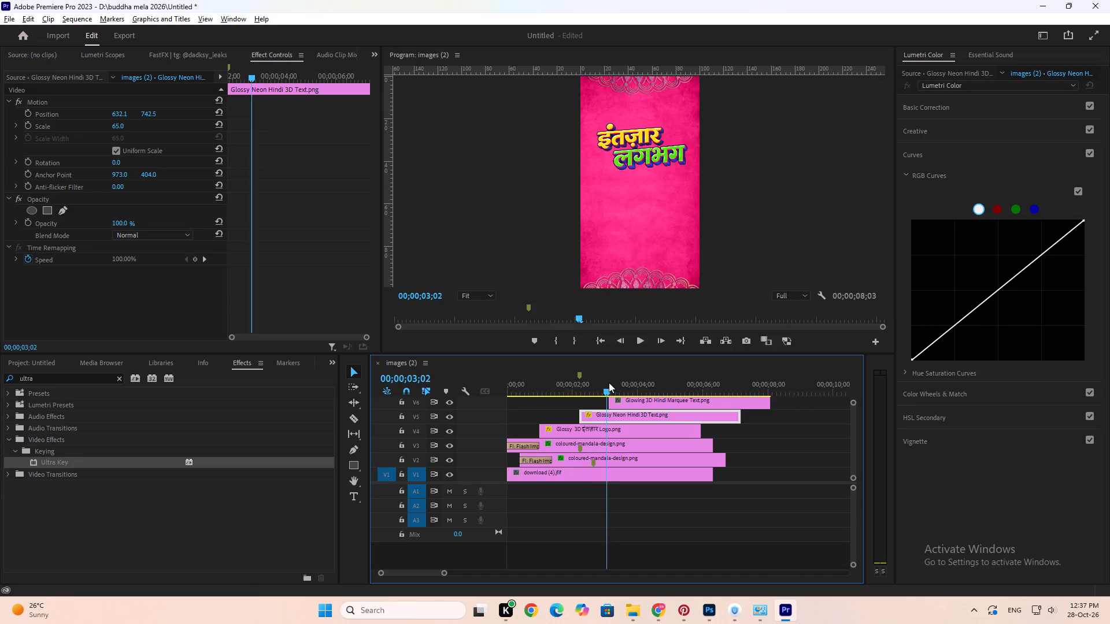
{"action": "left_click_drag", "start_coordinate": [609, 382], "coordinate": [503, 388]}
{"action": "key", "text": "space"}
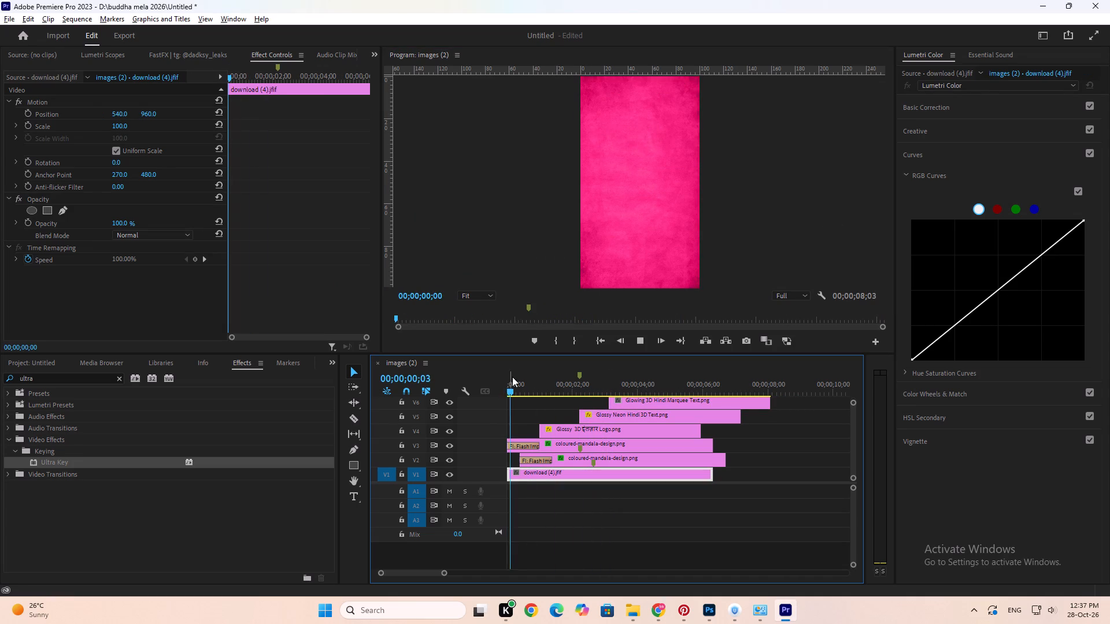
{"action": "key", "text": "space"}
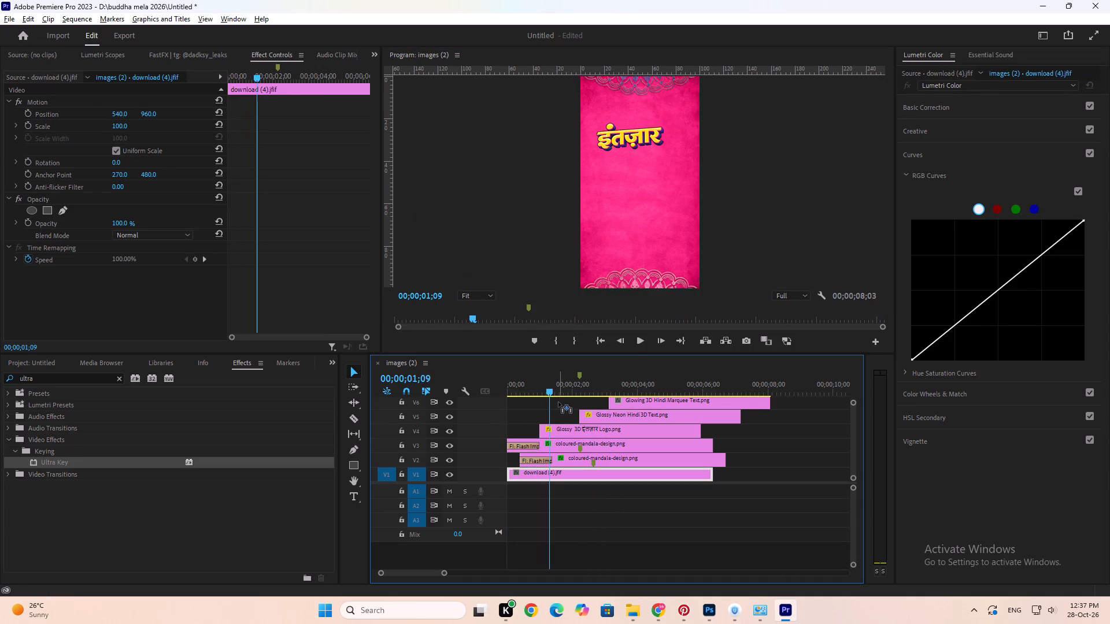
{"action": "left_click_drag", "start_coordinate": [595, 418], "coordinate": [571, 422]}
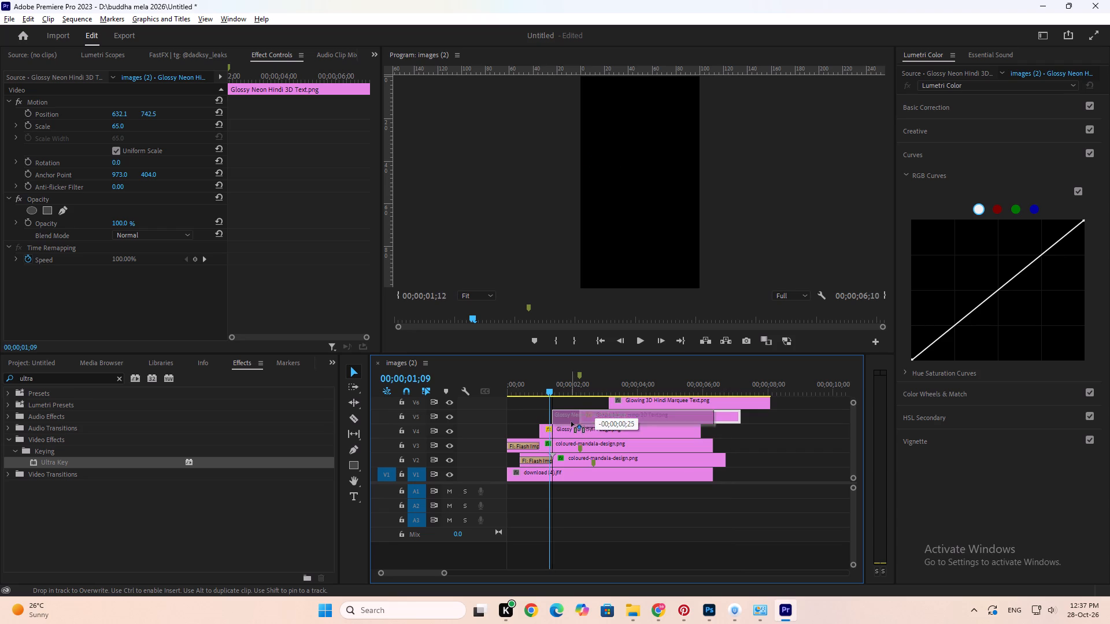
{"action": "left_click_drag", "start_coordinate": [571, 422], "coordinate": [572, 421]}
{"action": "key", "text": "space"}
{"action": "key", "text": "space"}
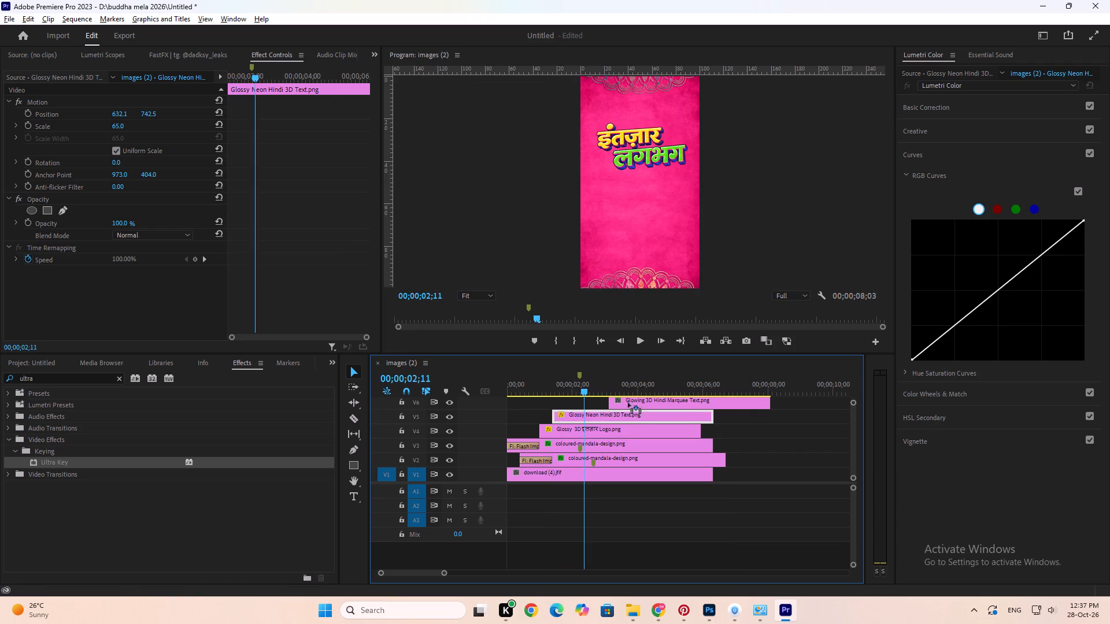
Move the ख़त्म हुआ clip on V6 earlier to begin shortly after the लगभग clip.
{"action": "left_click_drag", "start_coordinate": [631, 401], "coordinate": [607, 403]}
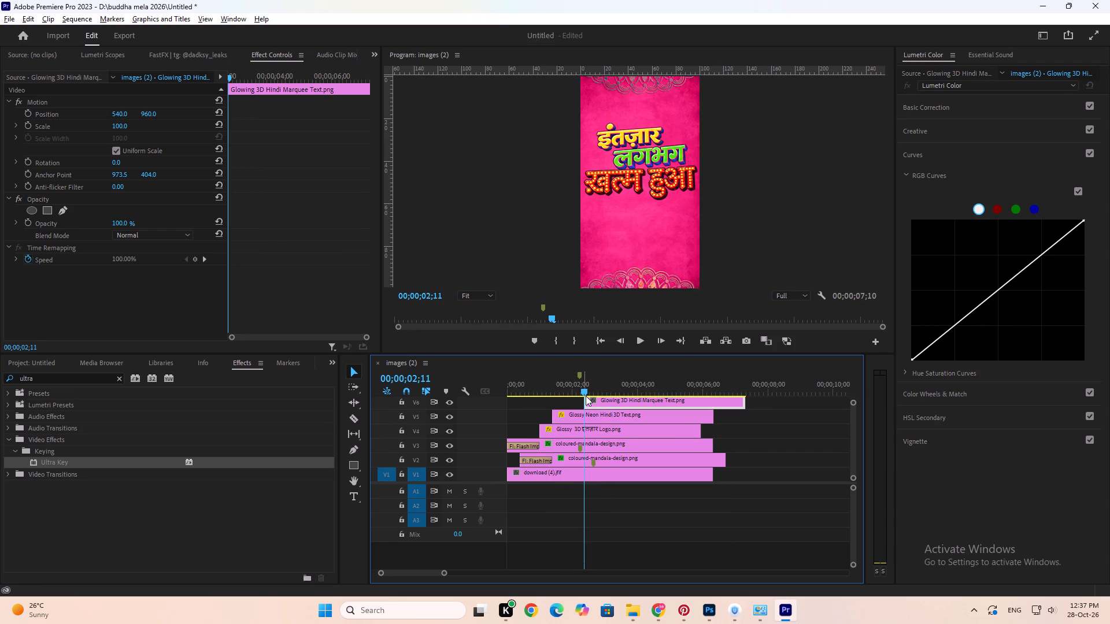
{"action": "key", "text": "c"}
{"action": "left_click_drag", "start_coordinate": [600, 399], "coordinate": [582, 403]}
Retime the लगभग clip on V5 to start at 00;00;01;19, checking its timing with playback.
{"action": "left_click", "coordinate": [535, 391]}
{"action": "key", "text": "space"}
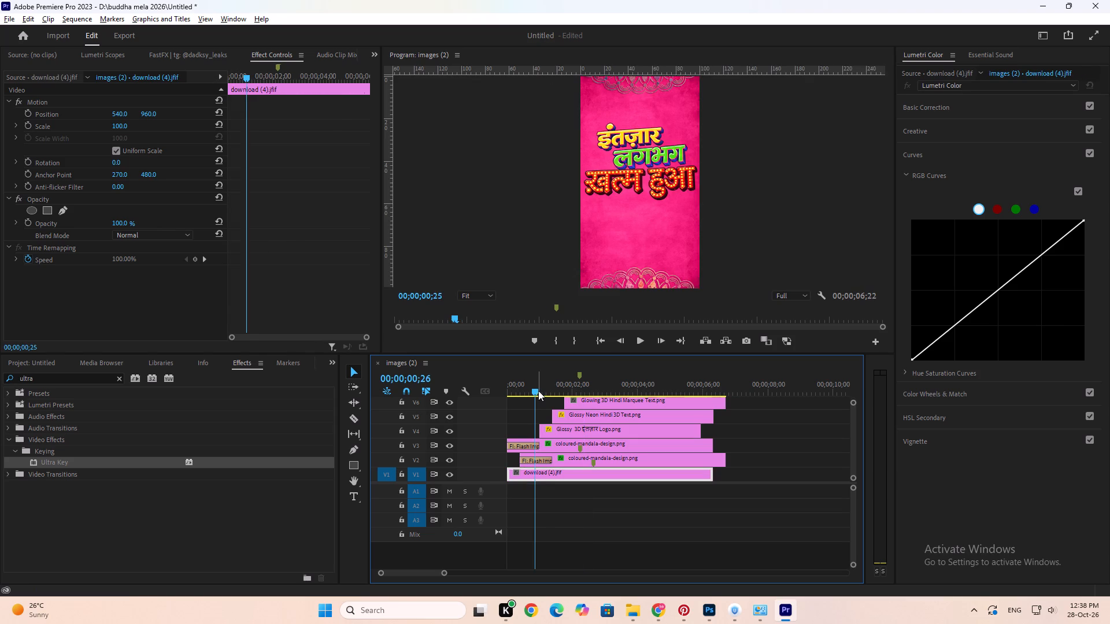
{"action": "key", "text": "space"}
{"action": "left_click_drag", "start_coordinate": [583, 417], "coordinate": [594, 417]}
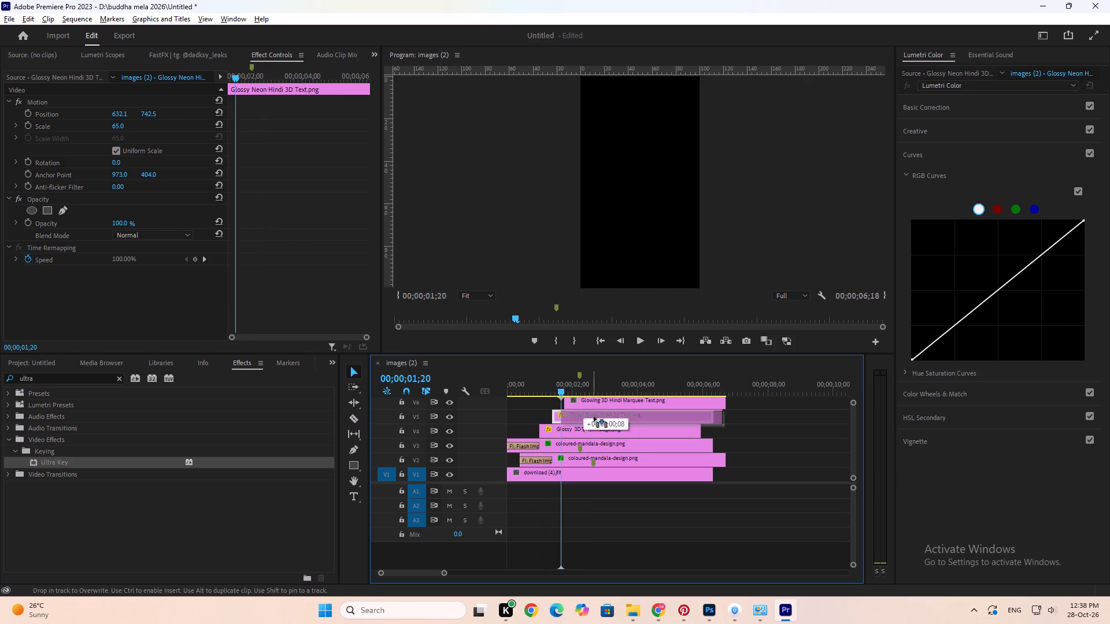
{"action": "left_click_drag", "start_coordinate": [594, 417], "coordinate": [594, 417]}
{"action": "left_click_drag", "start_coordinate": [543, 388], "coordinate": [538, 390]}
{"action": "key", "text": "space"}
{"action": "key", "text": "space"}
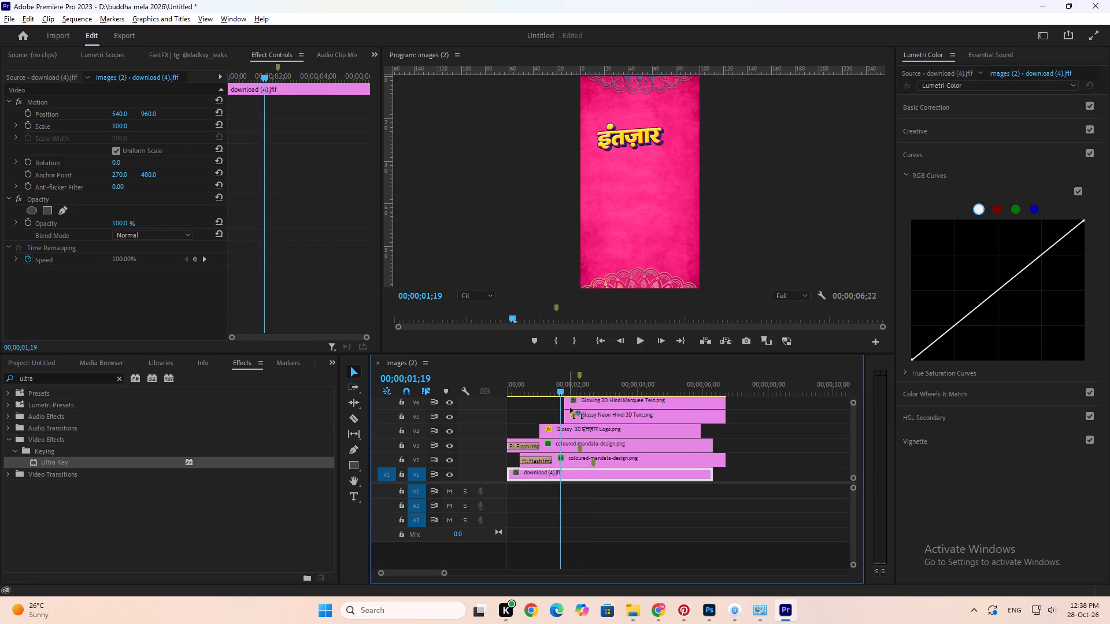
{"action": "left_click", "coordinate": [579, 417]}
{"action": "key", "text": "space"}
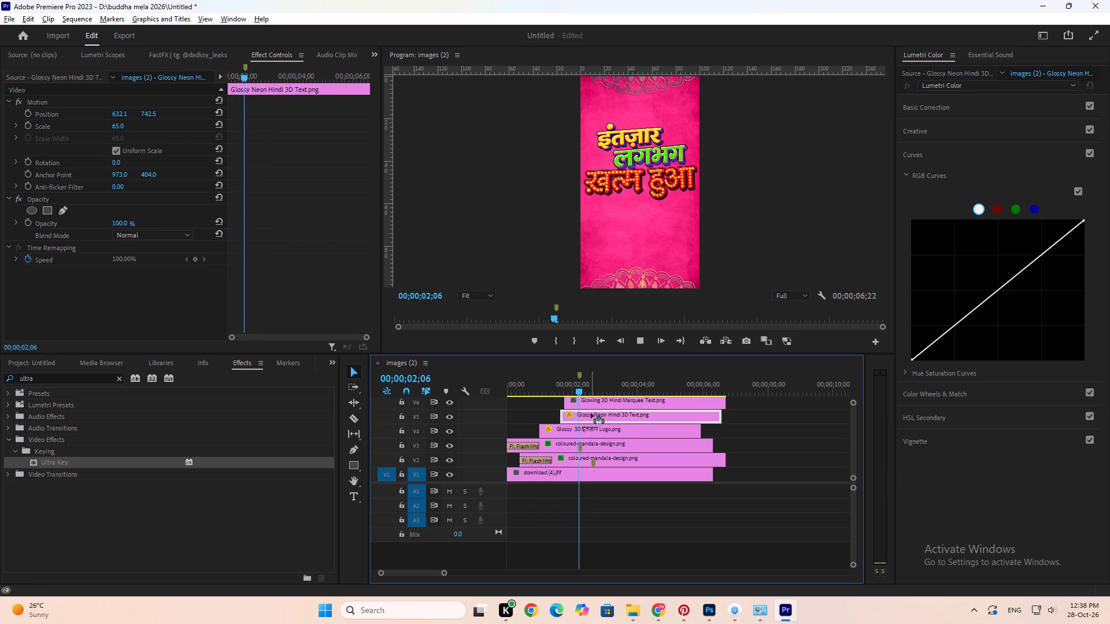
{"action": "key", "text": "space"}
Move the ख़त्म हुआ clip on V6 to start at 00;00;02;07, in line with the sequence marker.
{"action": "left_click", "coordinate": [590, 402]}
{"action": "key", "text": "v"}
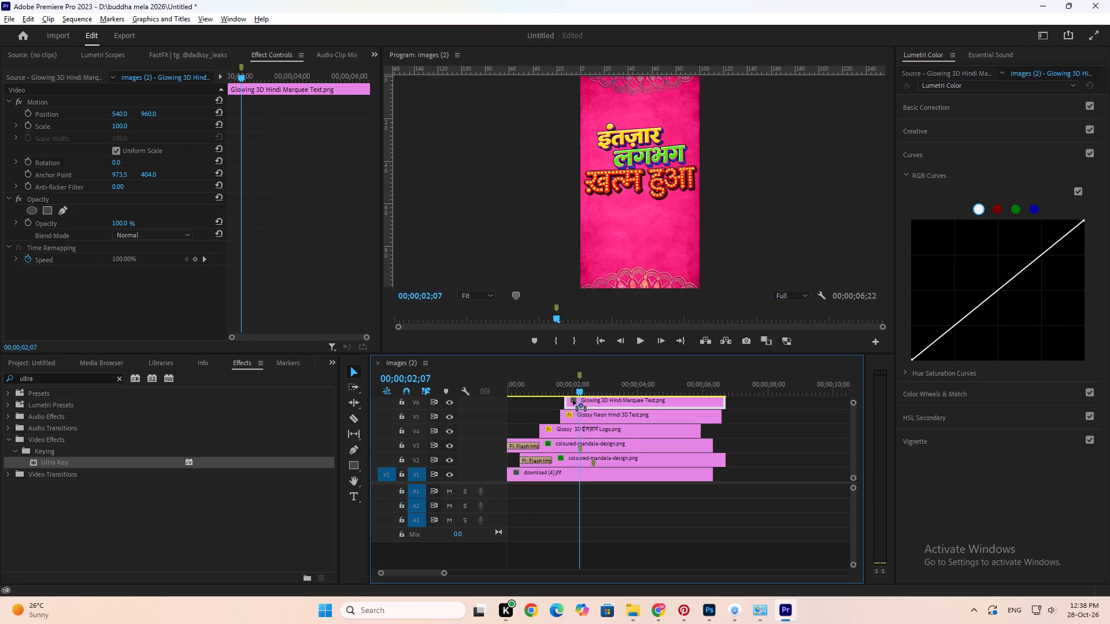
{"action": "left_click_drag", "start_coordinate": [598, 401], "coordinate": [604, 401]}
{"action": "left_click_drag", "start_coordinate": [604, 401], "coordinate": [609, 400]}
Make room above the video tracks and duplicate the ख़त्म हुआ clip onto track V7 at the same time.
{"action": "left_click_drag", "start_coordinate": [489, 483], "coordinate": [497, 518]}
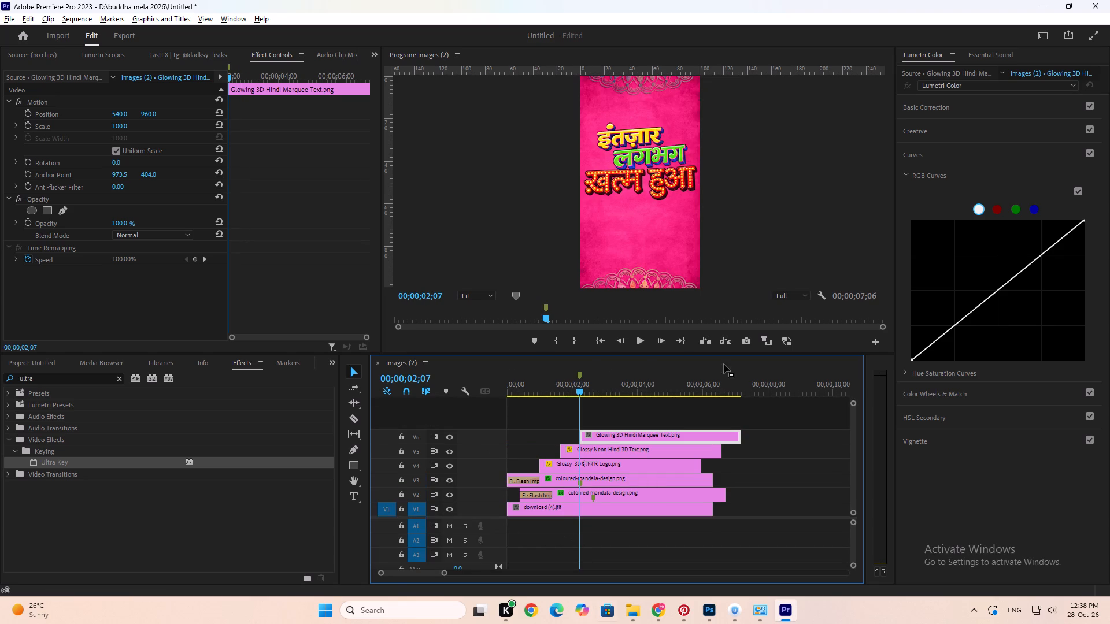
{"action": "left_click", "coordinate": [610, 417]}
{"action": "left_click", "coordinate": [635, 440]}
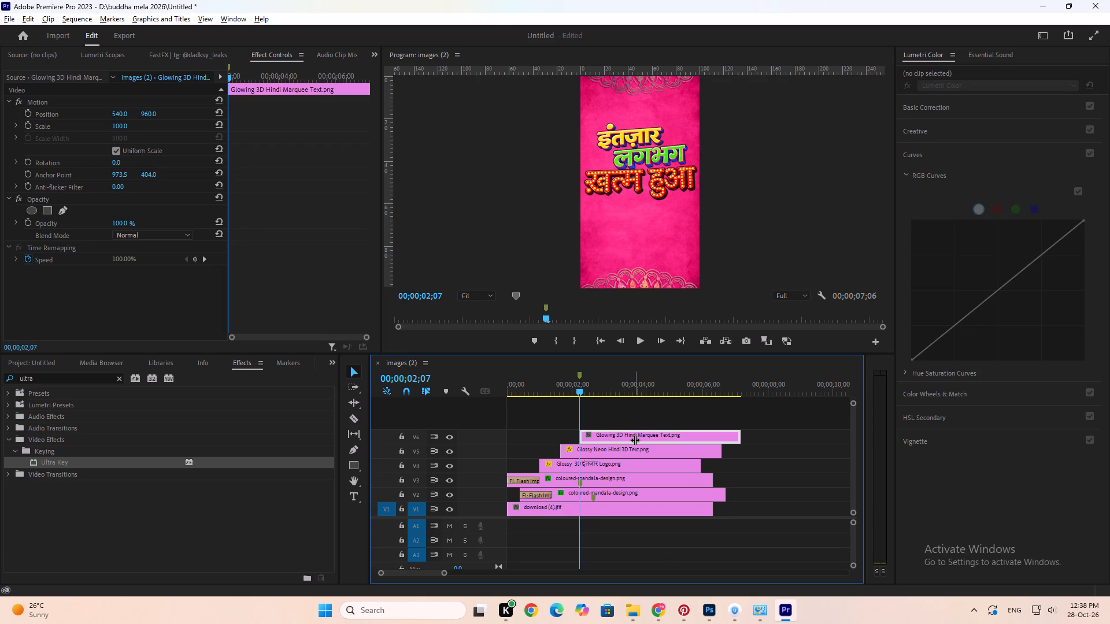
{"action": "left_click_drag", "start_coordinate": [635, 438], "coordinate": [635, 426], "text": "alt"}
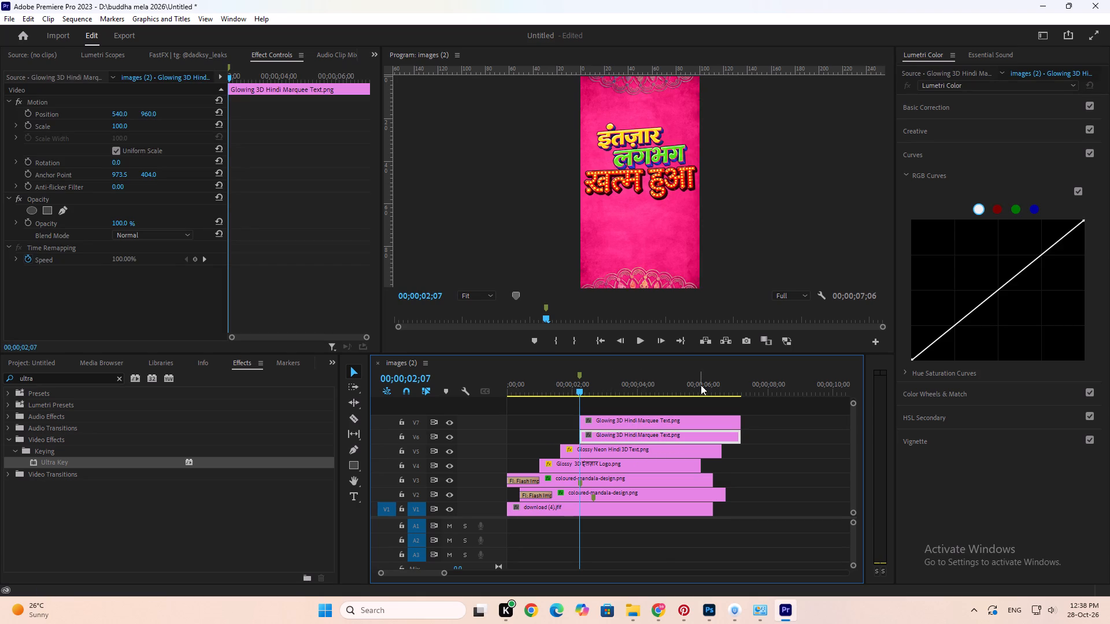
{"action": "key", "text": "v"}
Shift the duplicate ख़त्म हुआ clip on V7 to start at 00;00;02;25.
{"action": "left_click", "coordinate": [429, 393]}
{"action": "left_click", "coordinate": [631, 419]}
{"action": "left_click_drag", "start_coordinate": [632, 421], "coordinate": [654, 423]}
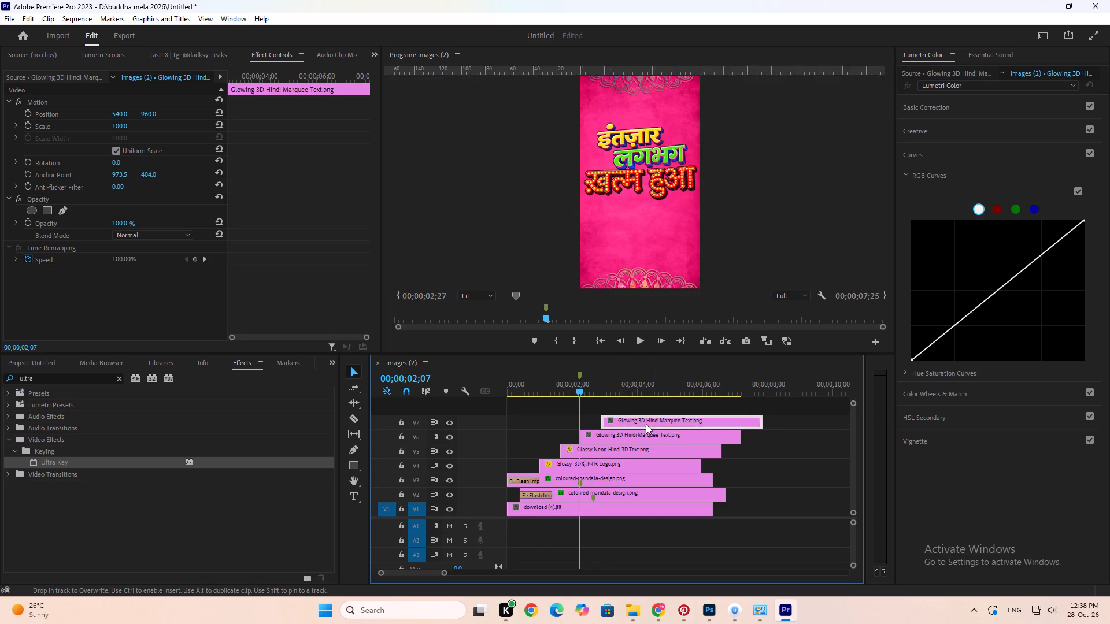
{"action": "left_click_drag", "start_coordinate": [639, 425], "coordinate": [634, 425]}
{"action": "left_click", "coordinate": [634, 434]}
{"action": "left_click_drag", "start_coordinate": [595, 390], "coordinate": [601, 390]}
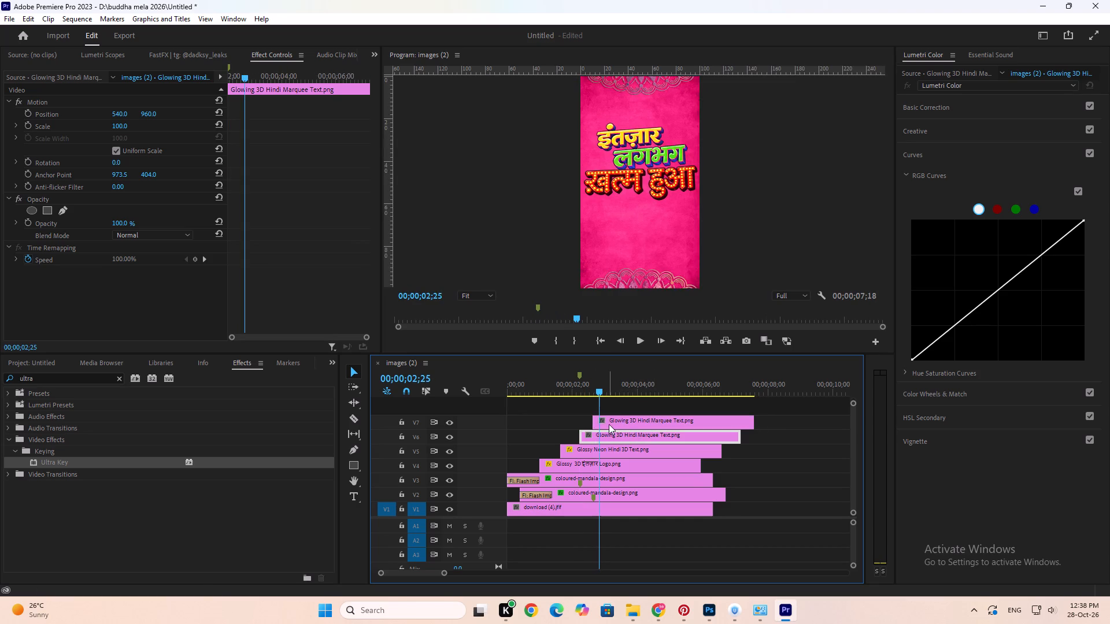
{"action": "left_click_drag", "start_coordinate": [609, 424], "coordinate": [615, 426]}
Add a rectangular opacity mask to the V6 ख़त्म हुआ clip and position it over the beginning of ख़त्म, previewing at 100%.
{"action": "left_click", "coordinate": [612, 434]}
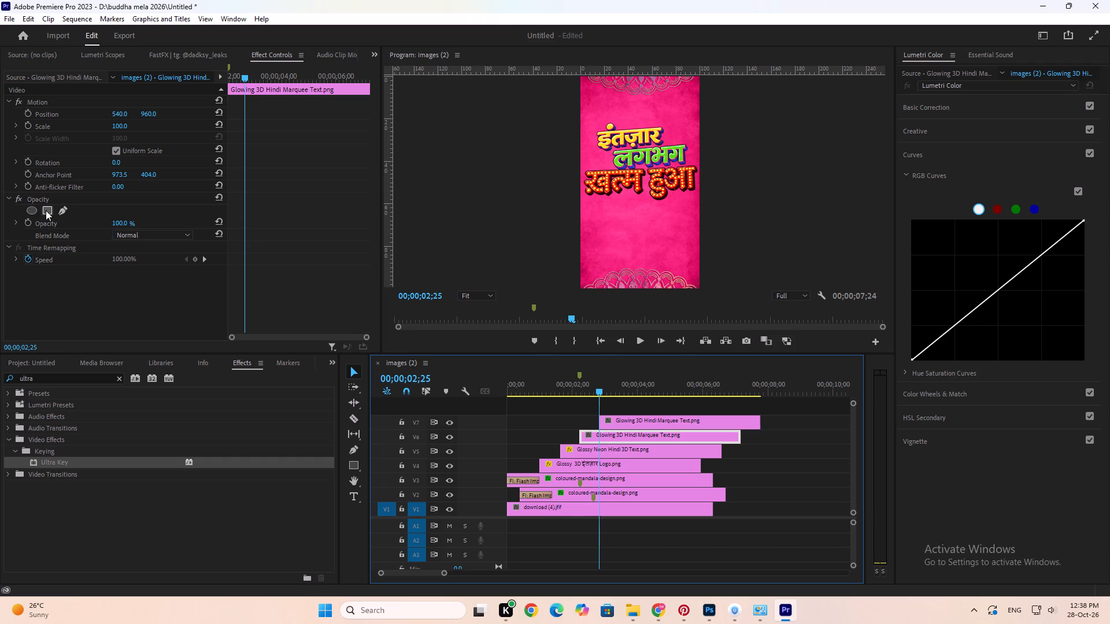
{"action": "left_click", "coordinate": [465, 298]}
{"action": "left_click", "coordinate": [471, 371]}
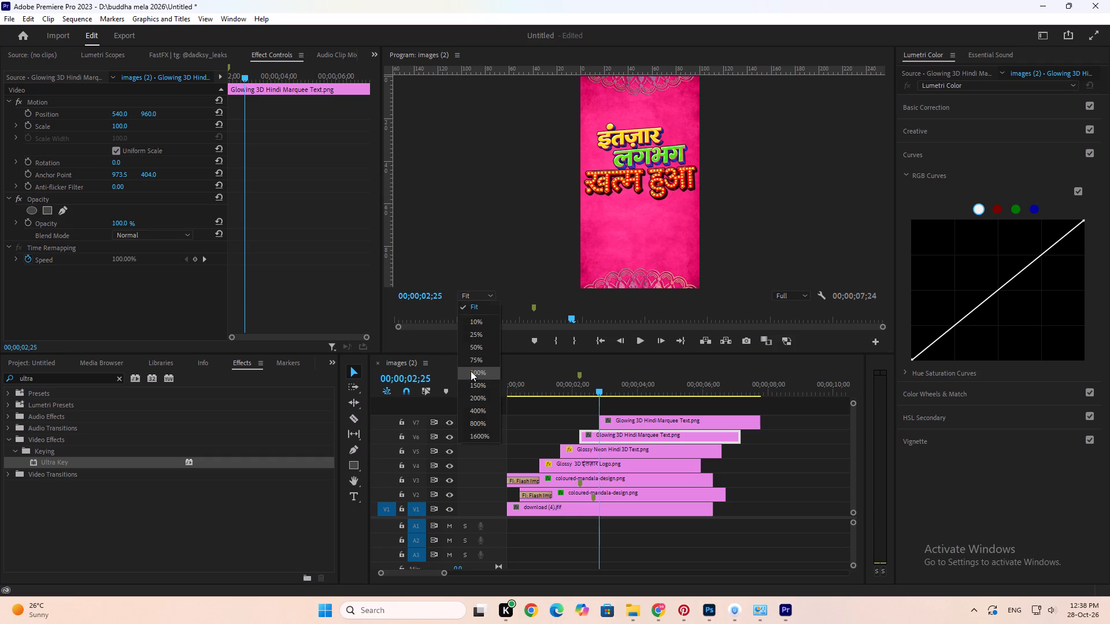
{"action": "left_click_drag", "start_coordinate": [587, 286], "coordinate": [547, 278]}
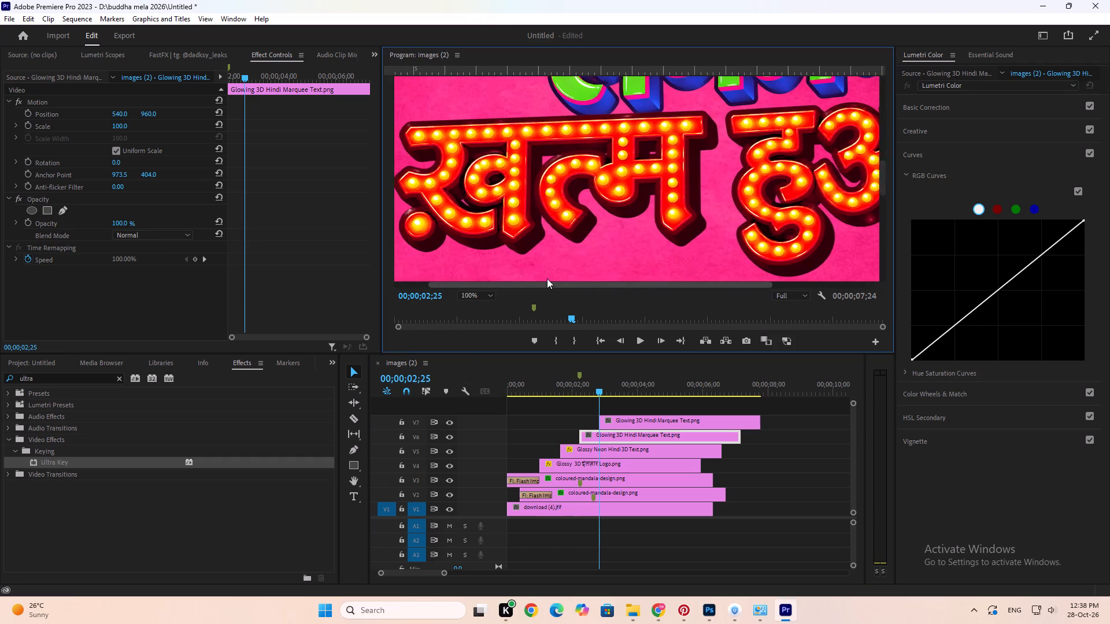
{"action": "left_click_drag", "start_coordinate": [547, 278], "coordinate": [531, 279]}
{"action": "left_click", "coordinate": [49, 211]}
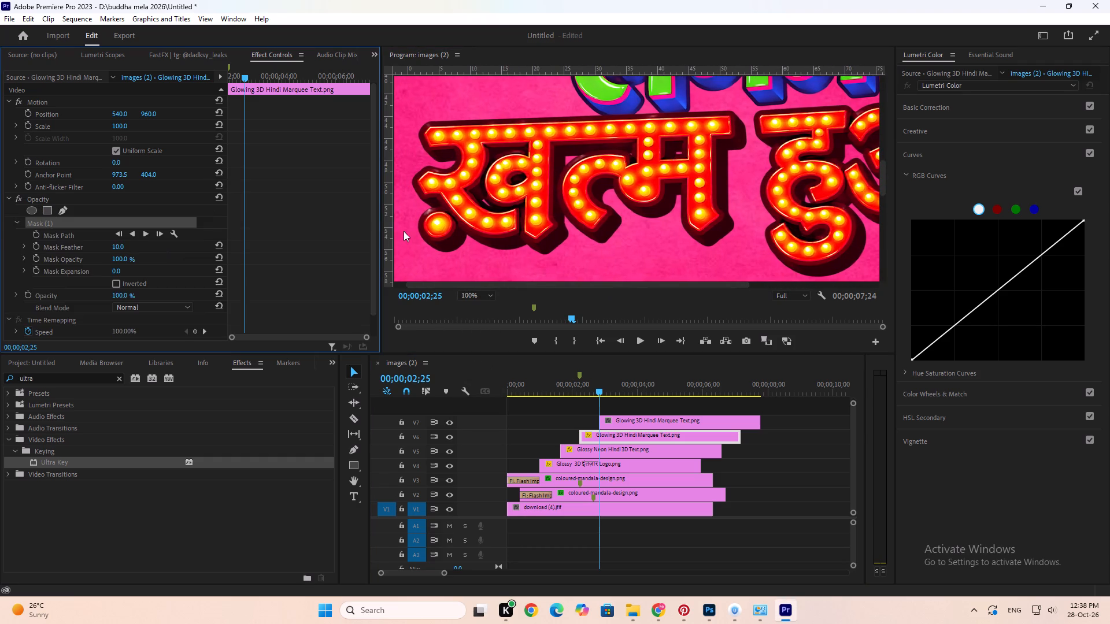
{"action": "left_click_drag", "start_coordinate": [715, 187], "coordinate": [497, 141]}
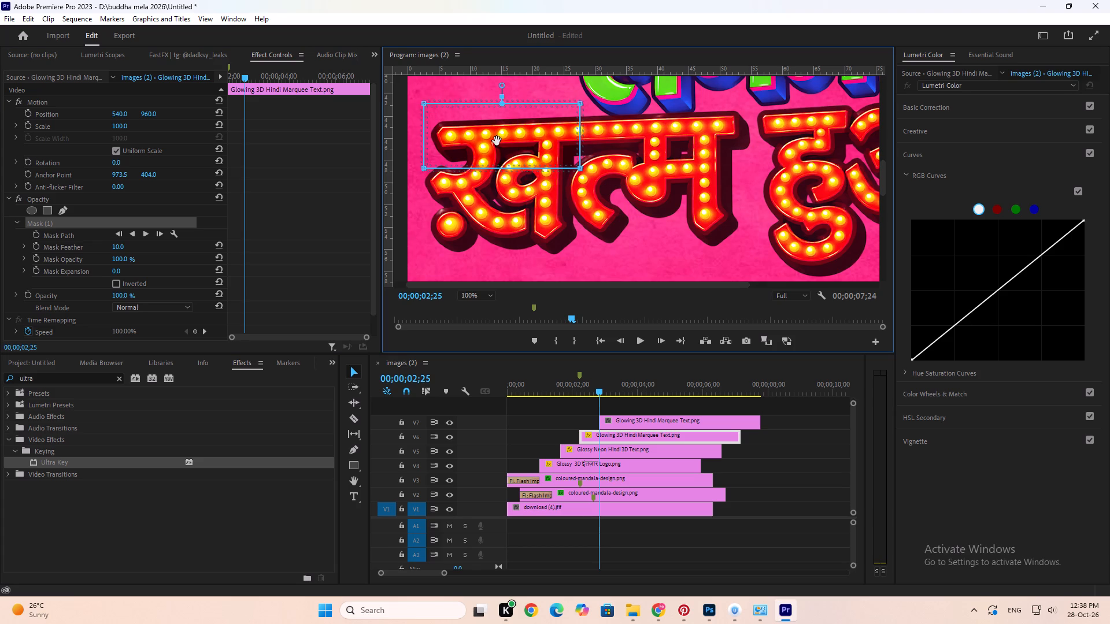
{"action": "left_click_drag", "start_coordinate": [497, 141], "coordinate": [492, 142]}
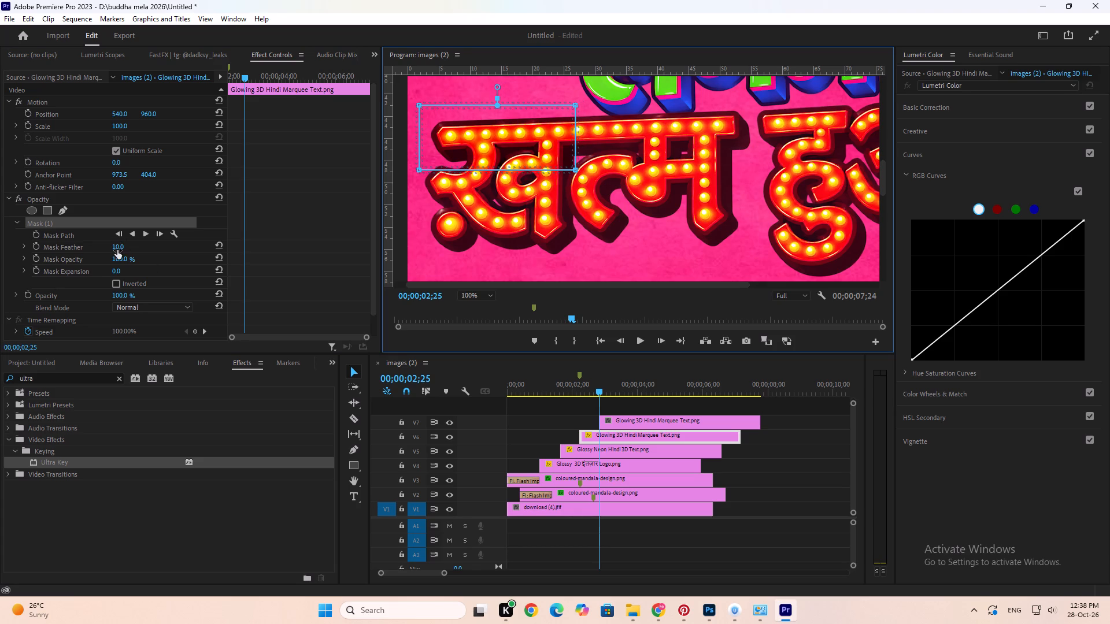
Set the mask feather to 0 and enlarge the rectangle to enclose the whole word ख़त्म, leaving हुआ outside.
{"action": "left_click_drag", "start_coordinate": [120, 248], "coordinate": [90, 254]}
{"action": "left_click_drag", "start_coordinate": [653, 152], "coordinate": [375, 222]}
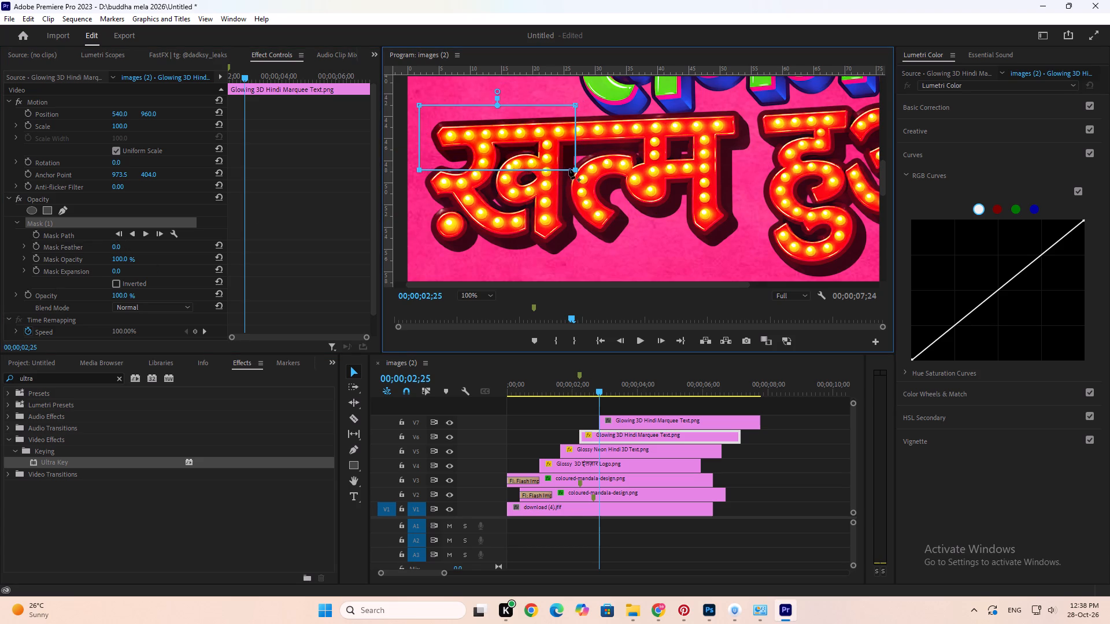
{"action": "left_click_drag", "start_coordinate": [575, 170], "coordinate": [572, 268]}
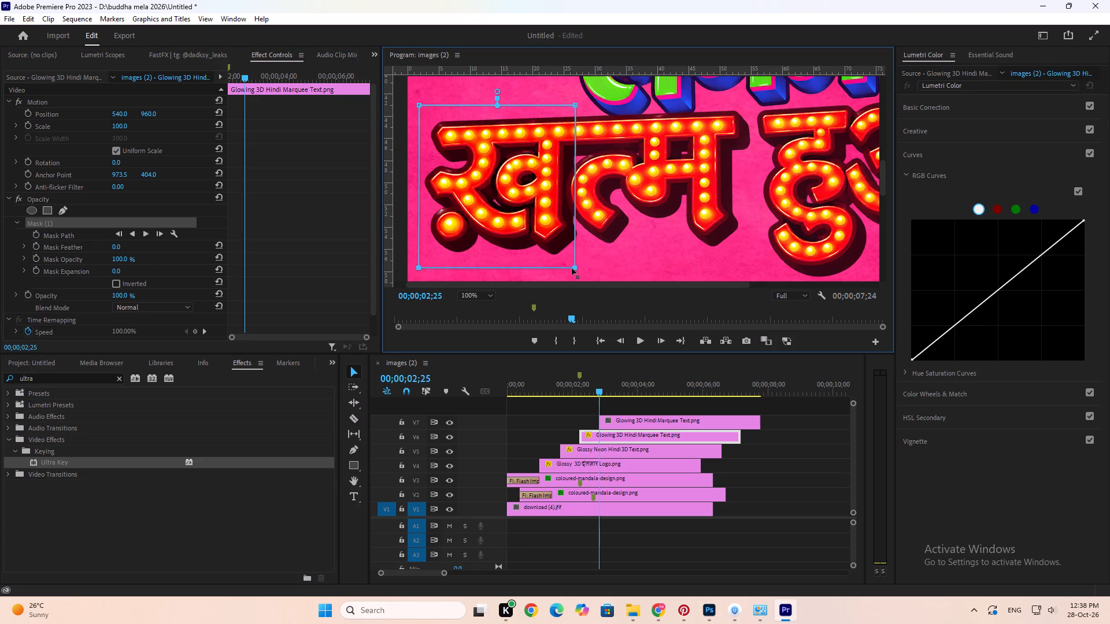
{"action": "left_click_drag", "start_coordinate": [572, 268], "coordinate": [571, 269]}
{"action": "left_click_drag", "start_coordinate": [652, 54], "coordinate": [609, 152]}
{"action": "left_click_drag", "start_coordinate": [602, 94], "coordinate": [524, 300]}
{"action": "left_click_drag", "start_coordinate": [579, 105], "coordinate": [756, 95]}
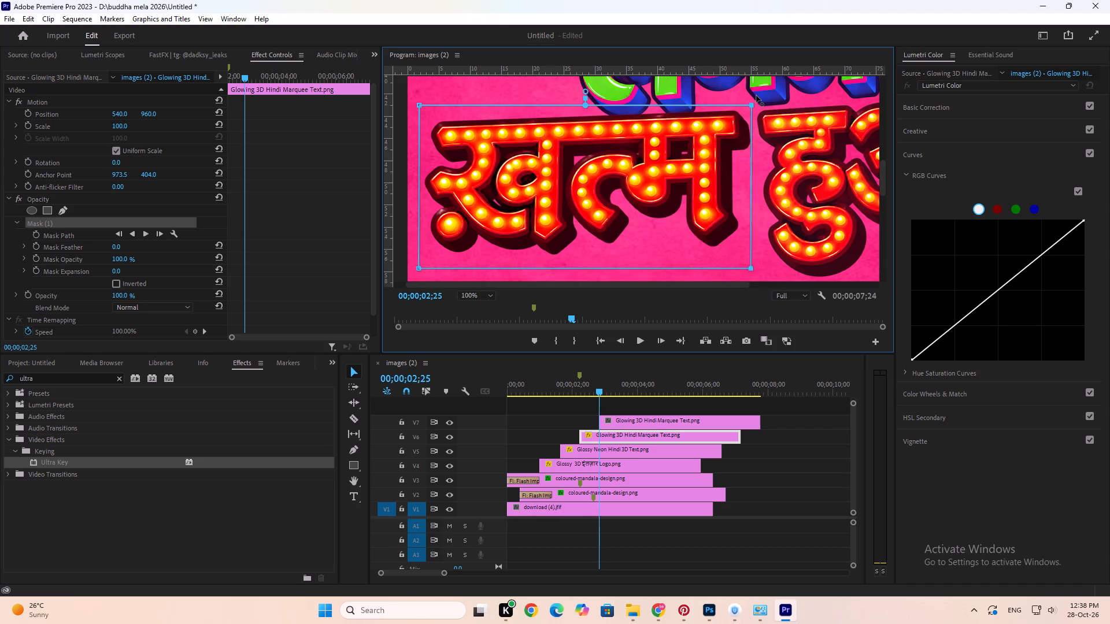
{"action": "left_click_drag", "start_coordinate": [756, 95], "coordinate": [757, 97]}
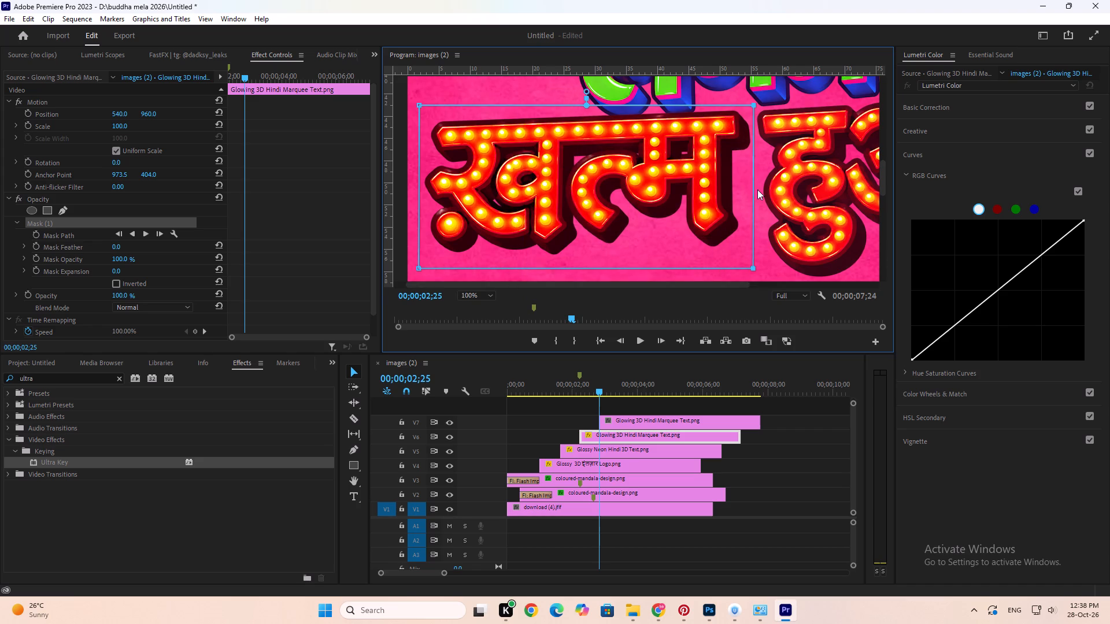
Toggle the V6 mask's inversion on and off to compare, leaving it not inverted.
{"action": "left_click", "coordinate": [120, 285]}
{"action": "left_click", "coordinate": [120, 285]}
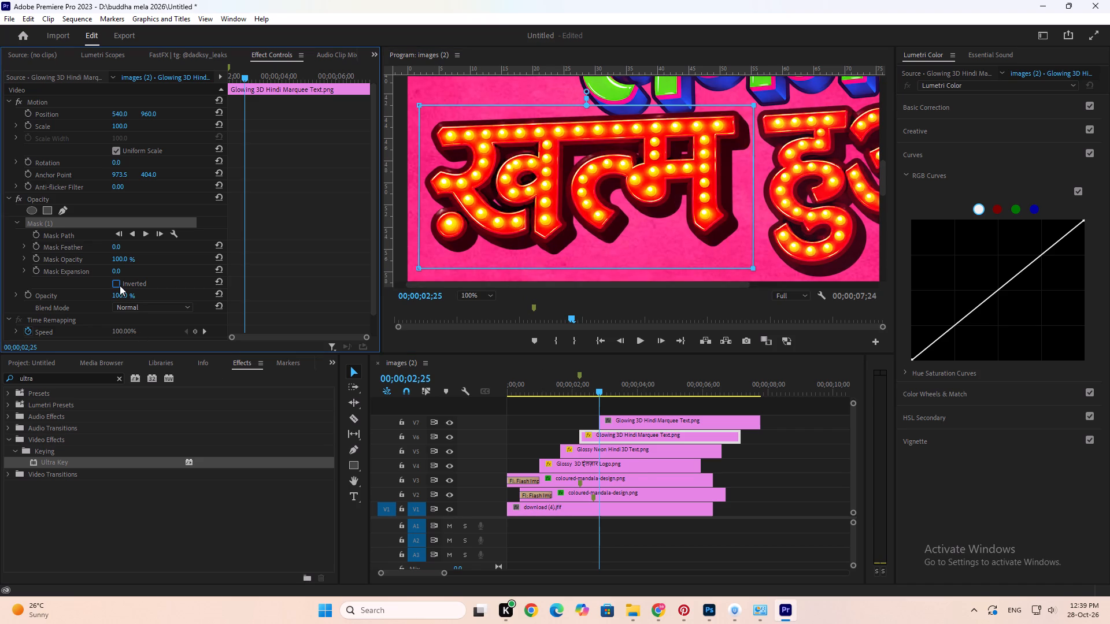
{"action": "left_click", "coordinate": [120, 285]}
{"action": "left_click", "coordinate": [120, 285]}
Add a rectangular opacity mask to the V7 ख़त्म हुआ clip, set its feather to 0 and move it over the top of हुआ.
{"action": "left_click_drag", "start_coordinate": [583, 388], "coordinate": [588, 389]}
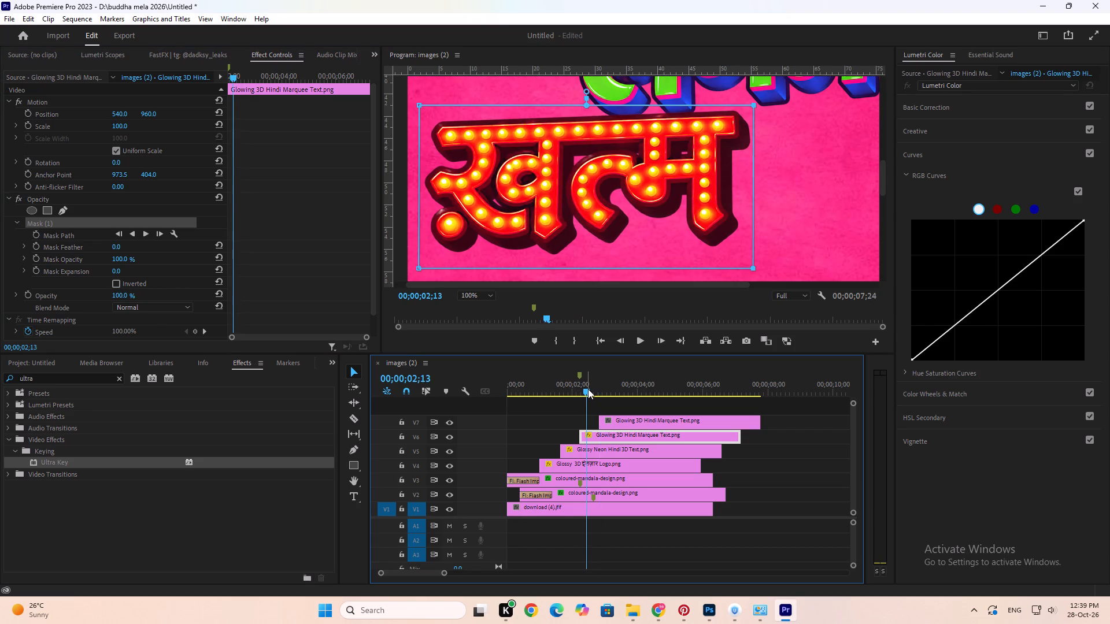
{"action": "left_click_drag", "start_coordinate": [602, 384], "coordinate": [608, 386]}
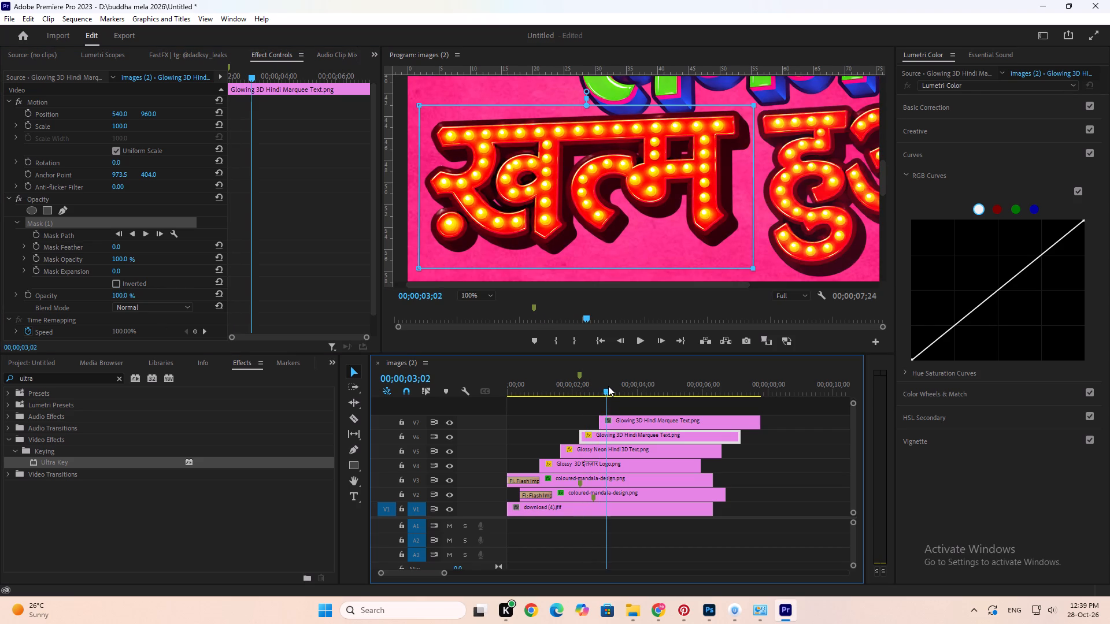
{"action": "left_click_drag", "start_coordinate": [608, 386], "coordinate": [608, 388]}
{"action": "left_click", "coordinate": [610, 424]}
{"action": "left_click_drag", "start_coordinate": [614, 284], "coordinate": [736, 294]}
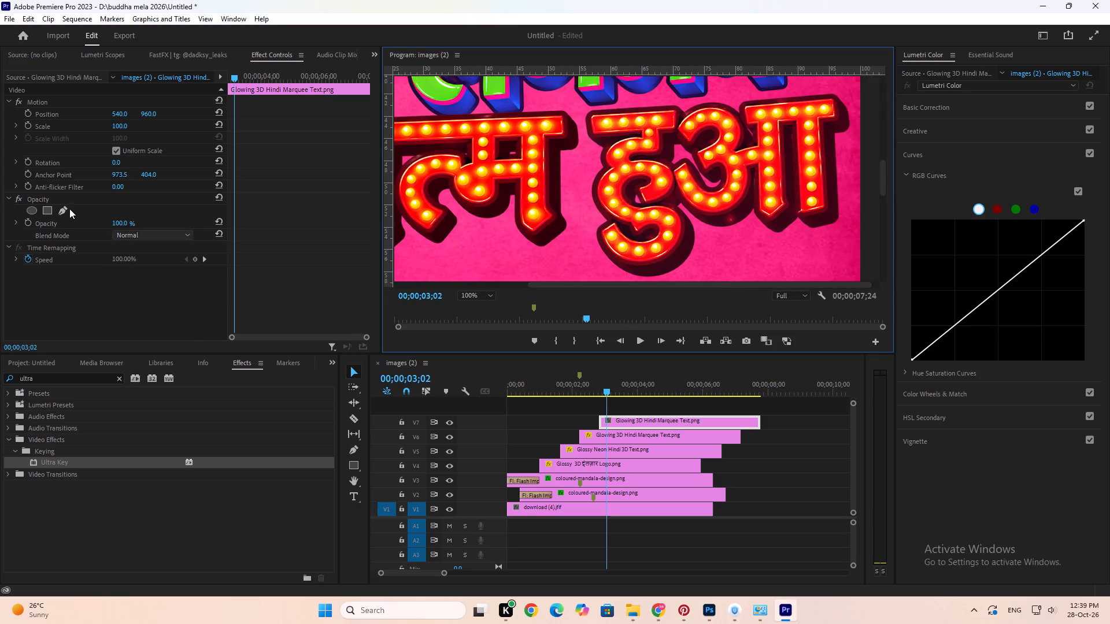
{"action": "left_click", "coordinate": [69, 195]}
{"action": "left_click", "coordinate": [50, 211]}
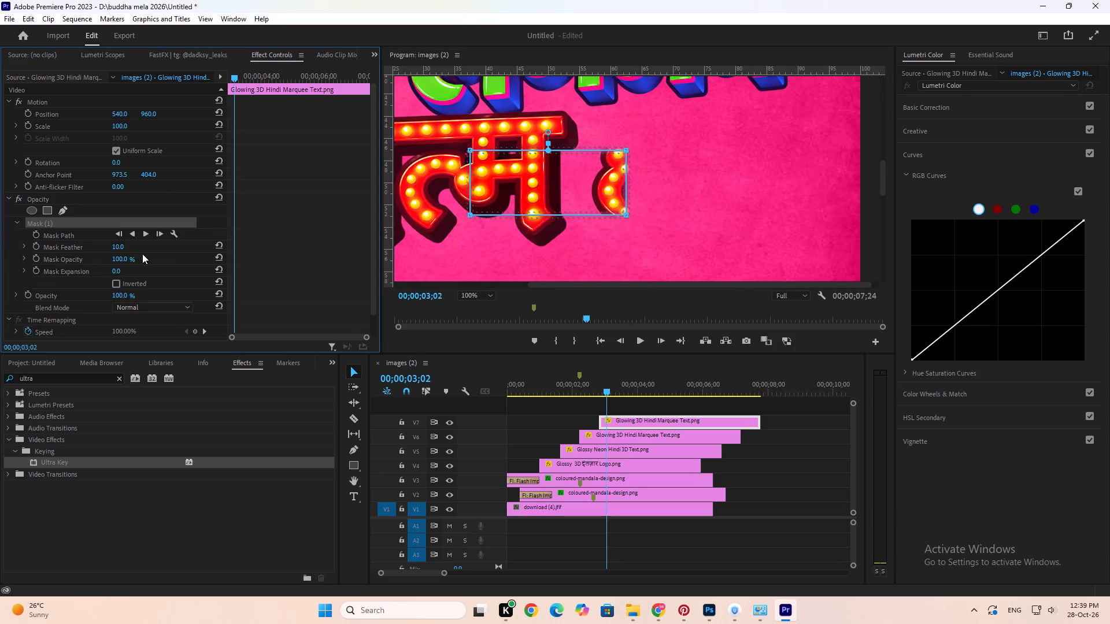
{"action": "left_click", "coordinate": [121, 248]}
{"action": "left_click_drag", "start_coordinate": [563, 188], "coordinate": [658, 133]}
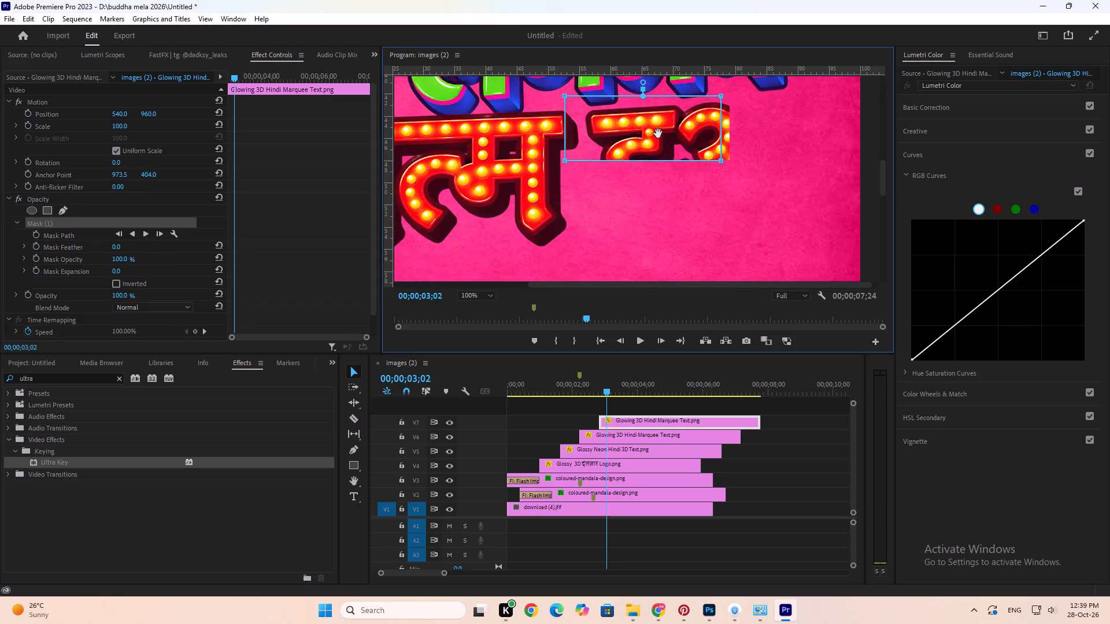
{"action": "left_click_drag", "start_coordinate": [658, 133], "coordinate": [675, 134]}
Enlarge the V7 mask to enclose the whole word हुआ, leaving ख़त्म outside, and fit the preview to the frame.
{"action": "left_click_drag", "start_coordinate": [764, 143], "coordinate": [453, 235]}
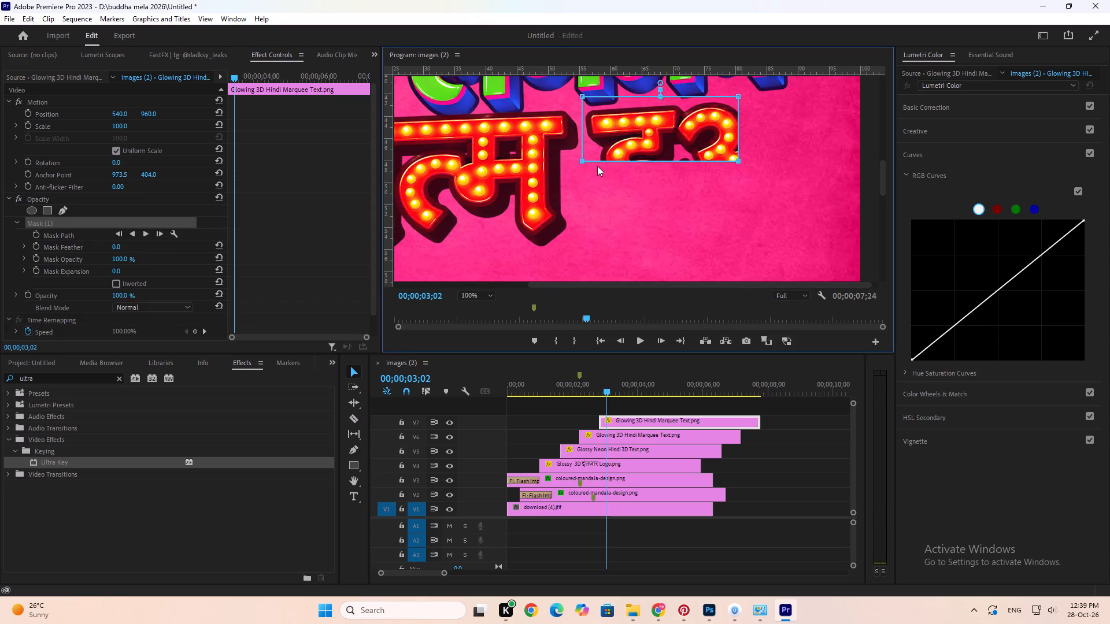
{"action": "left_click_drag", "start_coordinate": [580, 159], "coordinate": [588, 281]}
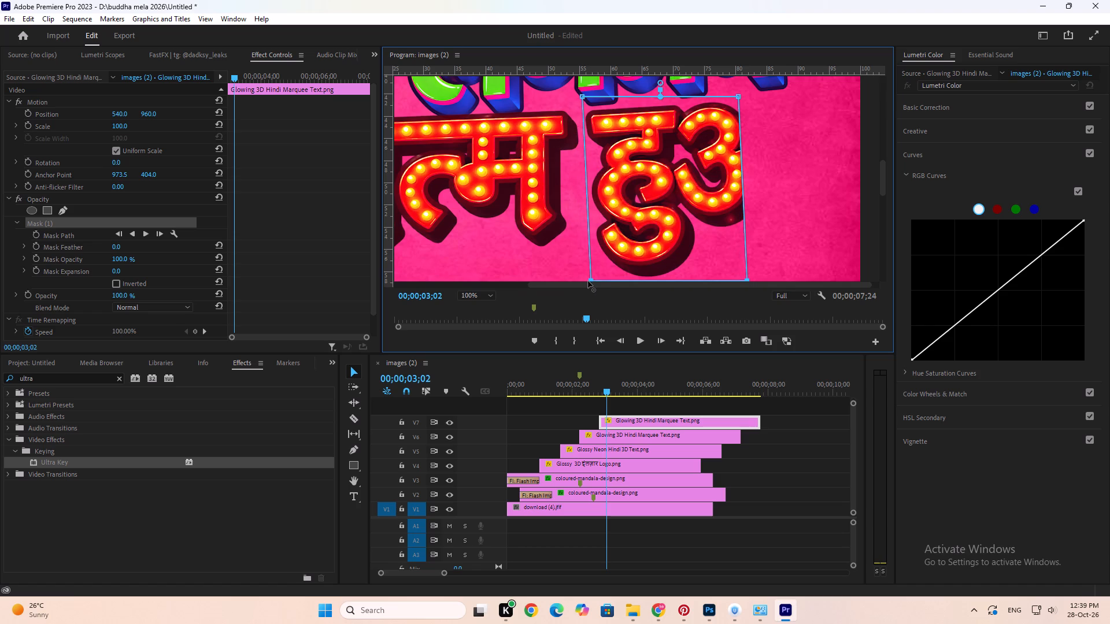
{"action": "left_click_drag", "start_coordinate": [588, 281], "coordinate": [584, 281]}
{"action": "left_click_drag", "start_coordinate": [757, 85], "coordinate": [684, 300]}
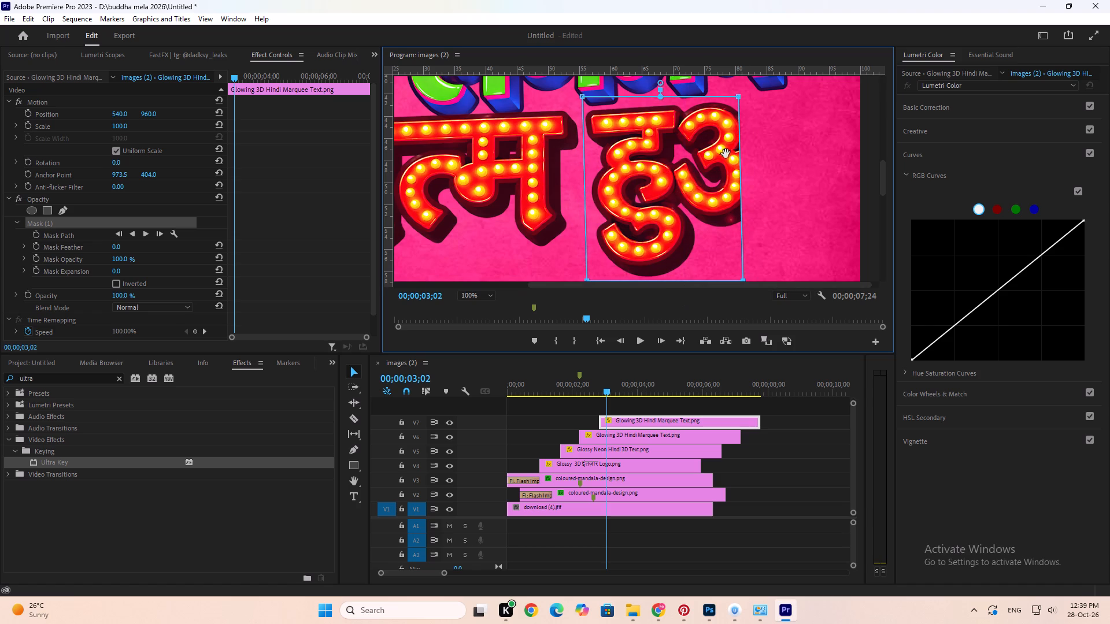
{"action": "left_click_drag", "start_coordinate": [739, 97], "coordinate": [863, 85]}
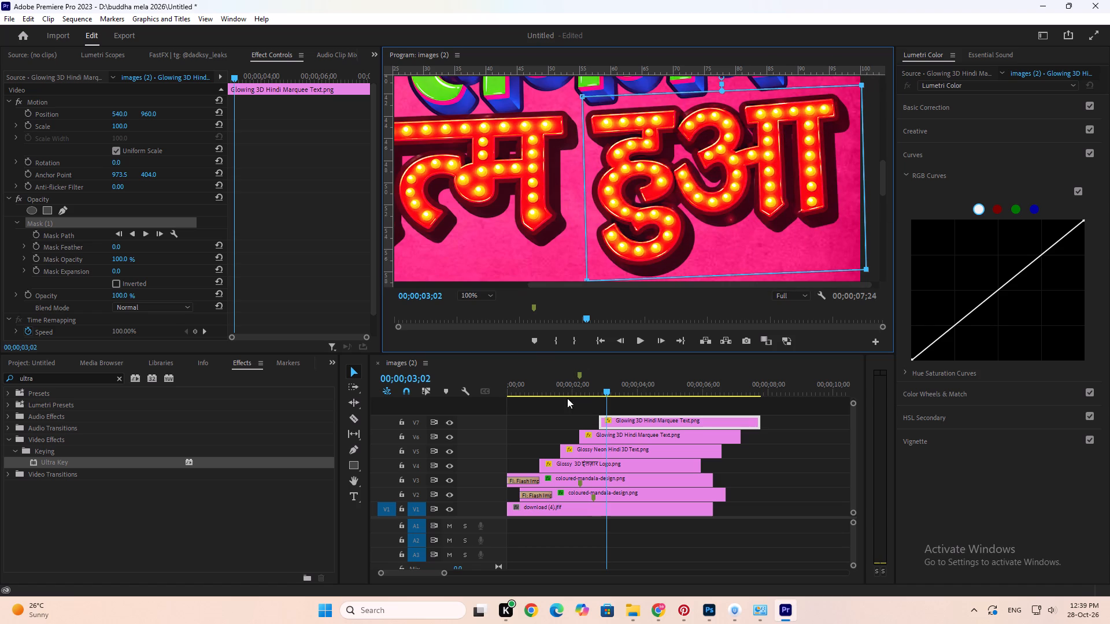
{"action": "left_click", "coordinate": [471, 296]}
{"action": "left_click", "coordinate": [475, 309]}
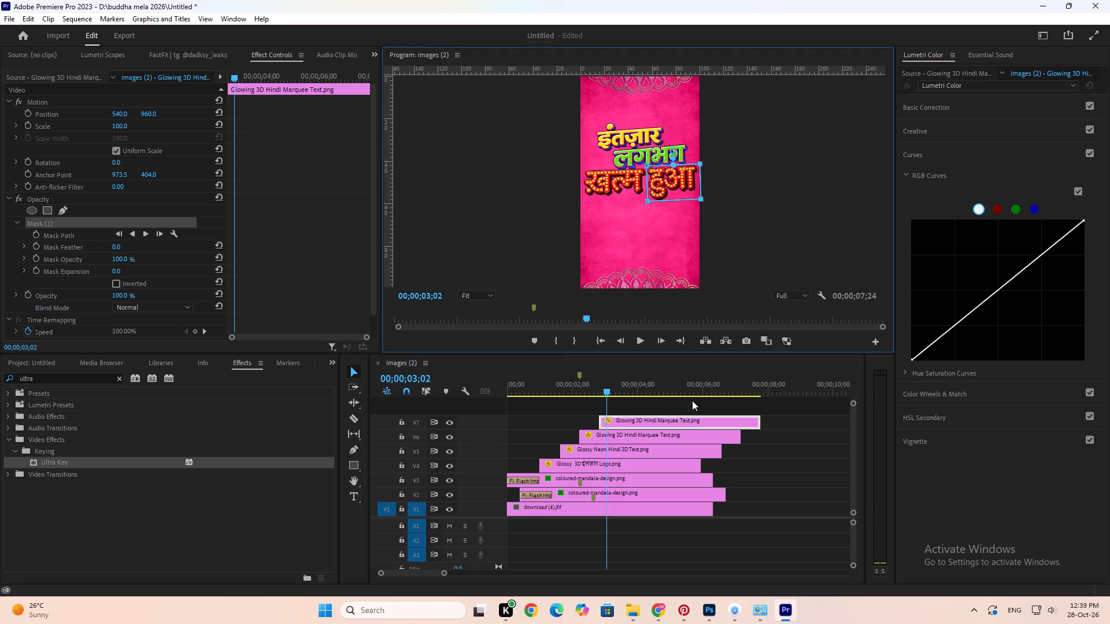
At 00;00;02;12, move the V6 ख़त्म clip to about 718, 1036 and scale it to 111.7.
{"action": "left_click", "coordinate": [688, 407]}
{"action": "left_click", "coordinate": [596, 432]}
{"action": "left_click", "coordinate": [586, 381]}
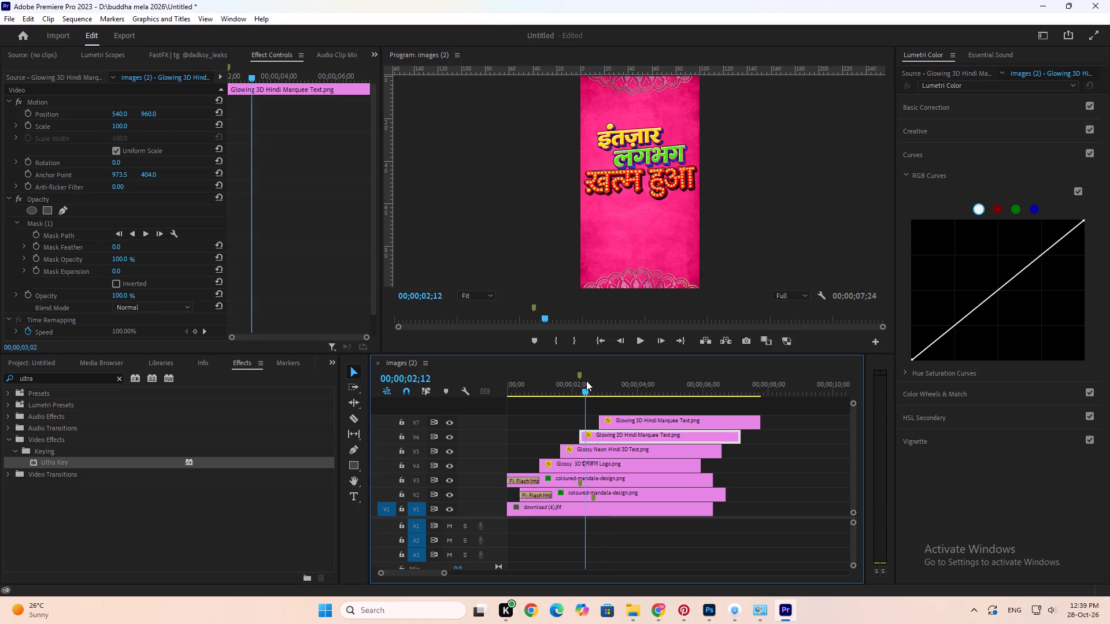
{"action": "left_click", "coordinate": [620, 190]}
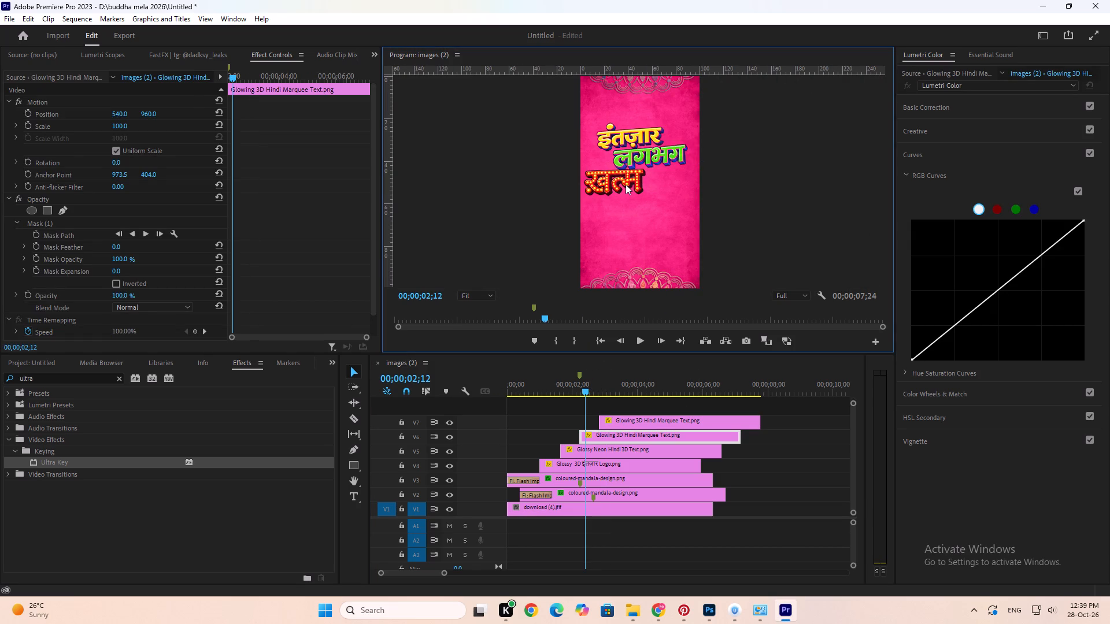
{"action": "double_click", "coordinate": [626, 184]}
{"action": "left_click_drag", "start_coordinate": [671, 196], "coordinate": [684, 199]}
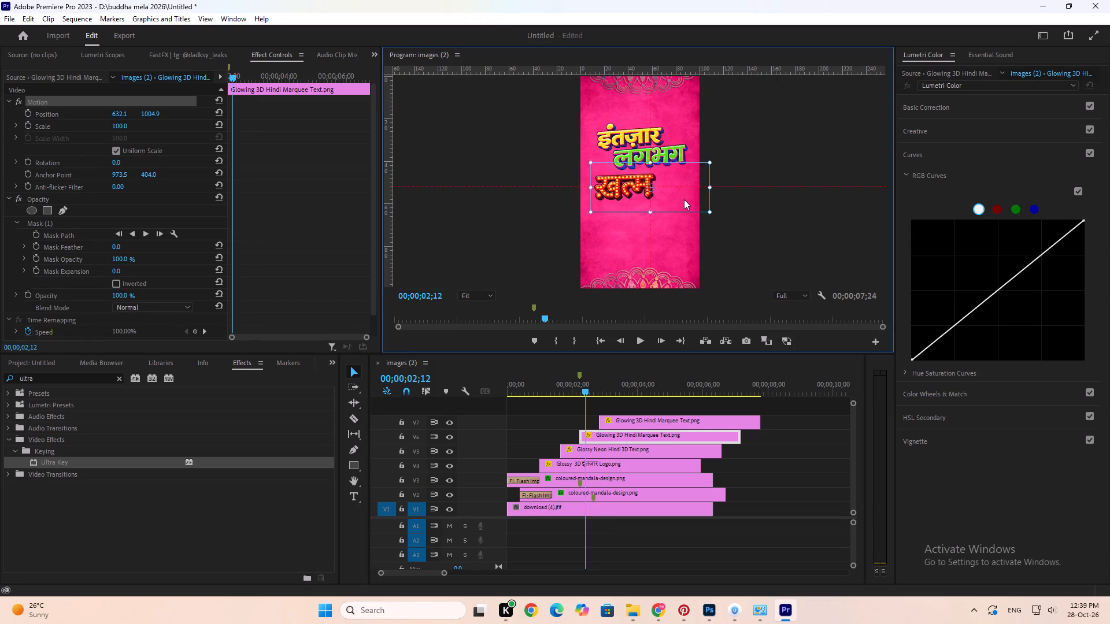
{"action": "left_click_drag", "start_coordinate": [684, 199], "coordinate": [691, 205]}
{"action": "left_click_drag", "start_coordinate": [719, 191], "coordinate": [698, 199]}
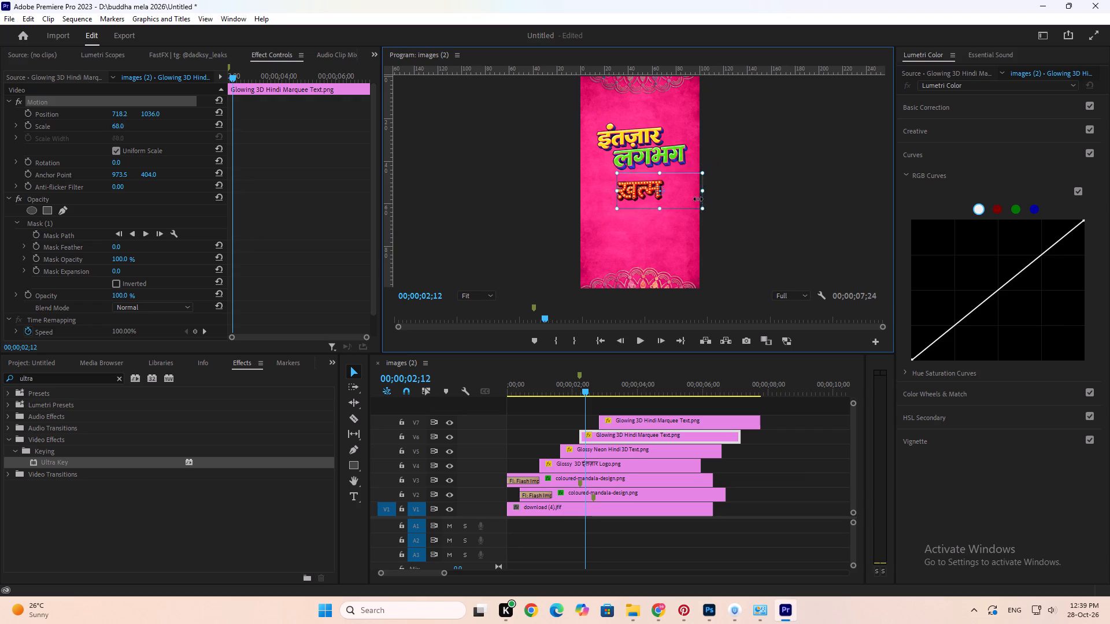
{"action": "left_click_drag", "start_coordinate": [698, 199], "coordinate": [727, 191]}
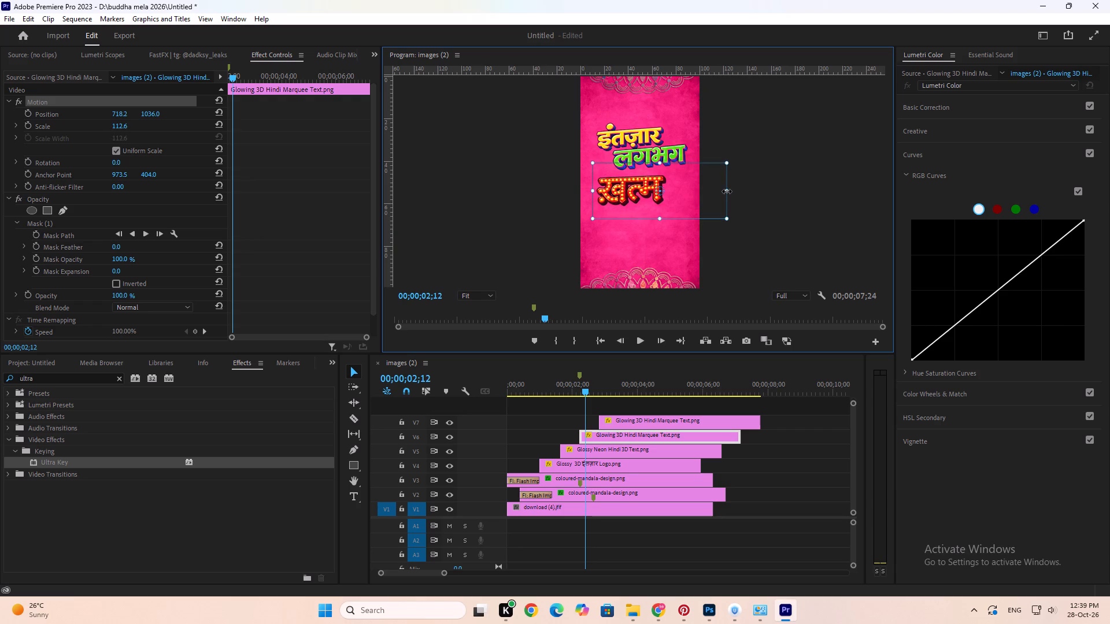
{"action": "left_click_drag", "start_coordinate": [727, 191], "coordinate": [728, 192]}
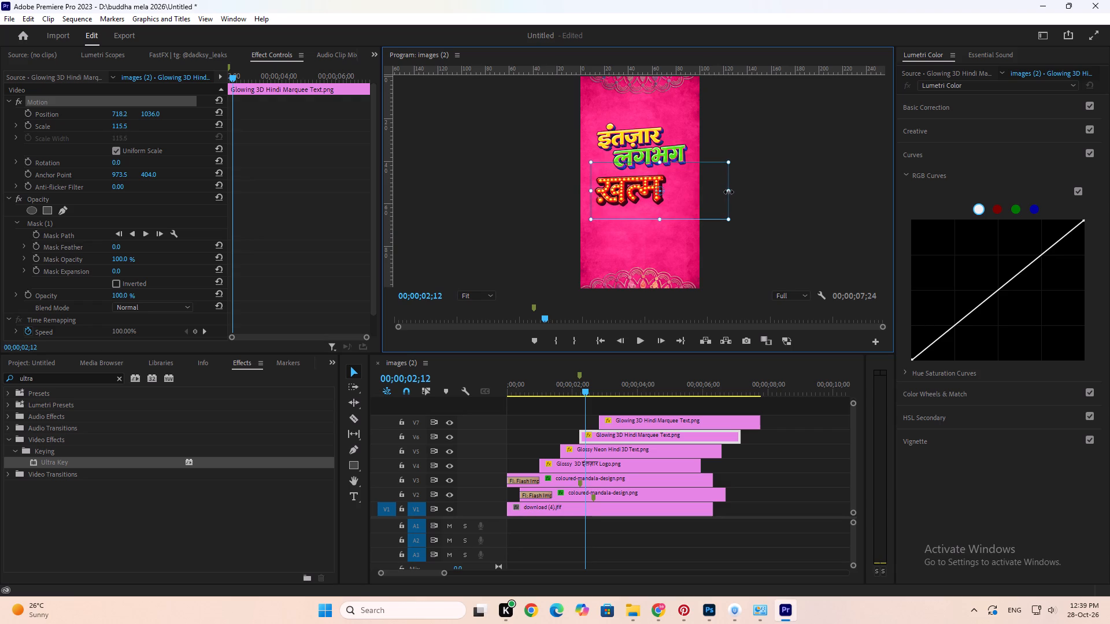
{"action": "left_click_drag", "start_coordinate": [728, 192], "coordinate": [726, 193]}
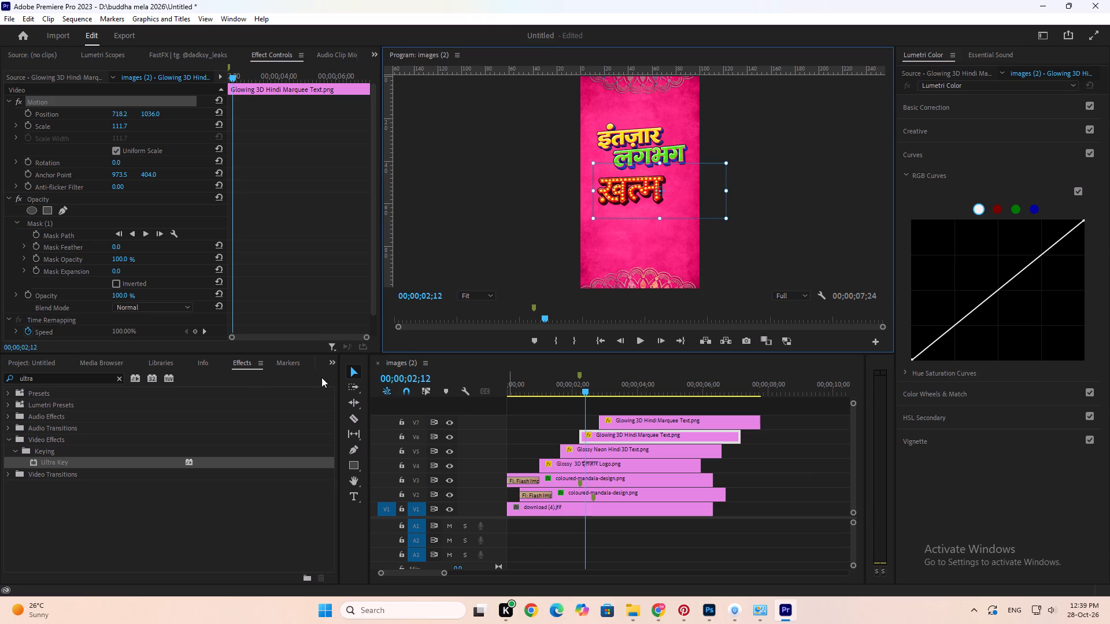
{"action": "double_click", "coordinate": [97, 376]}
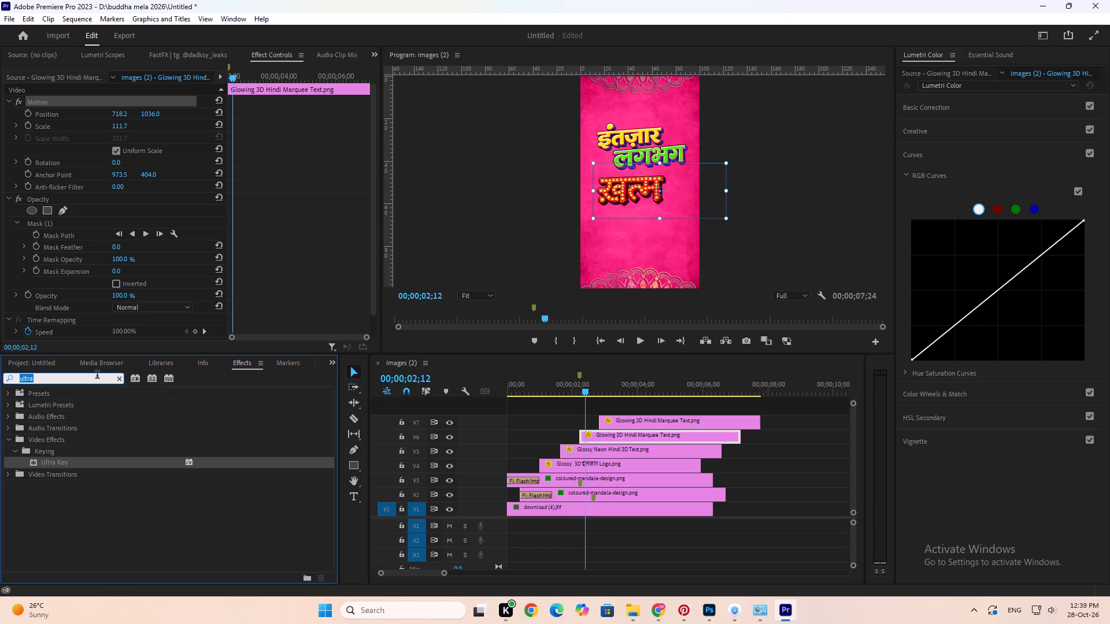
{"action": "left_click", "coordinate": [434, 239]}
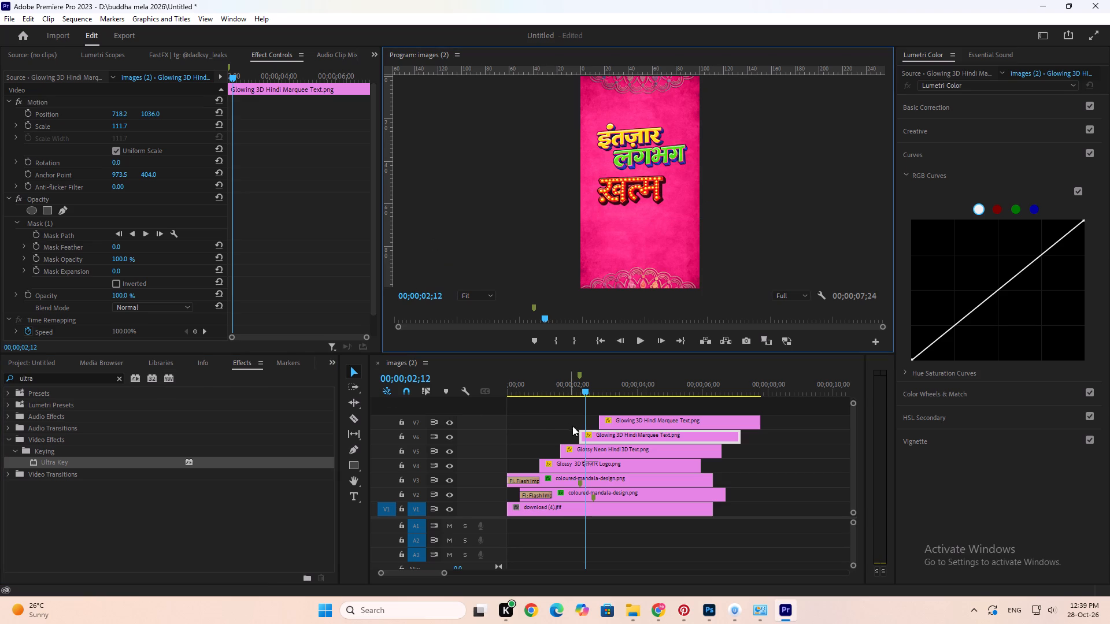
Fine-tune the V6 ख़त्म clip under लगभग to position 790.2, 983.0 and scale 118.7.
{"action": "left_click", "coordinate": [597, 434]}
{"action": "left_click_drag", "start_coordinate": [120, 112], "coordinate": [142, 114]}
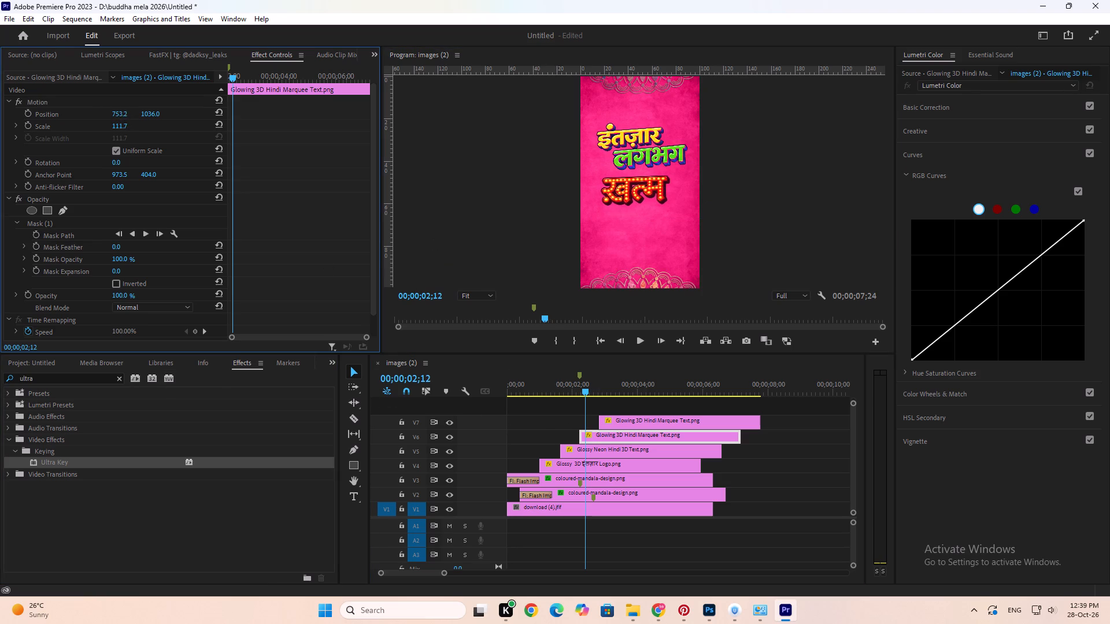
{"action": "left_click_drag", "start_coordinate": [142, 114], "coordinate": [136, 113]}
{"action": "left_click_drag", "start_coordinate": [152, 113], "coordinate": [136, 113]}
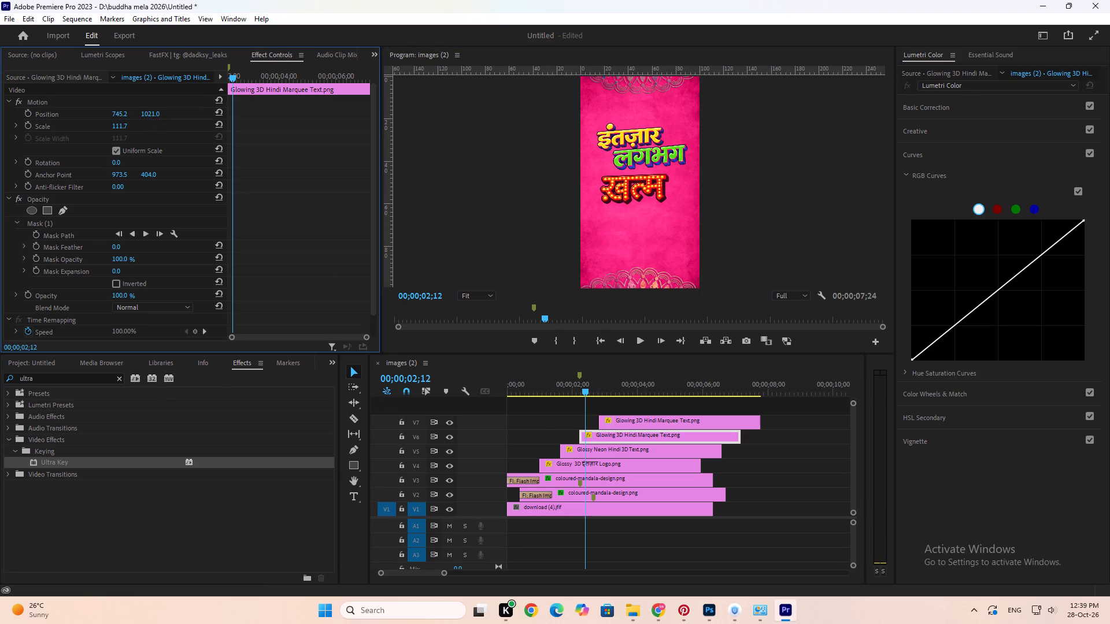
{"action": "left_click_drag", "start_coordinate": [136, 113], "coordinate": [117, 118]}
{"action": "left_click", "coordinate": [124, 126]}
{"action": "left_click", "coordinate": [128, 124]}
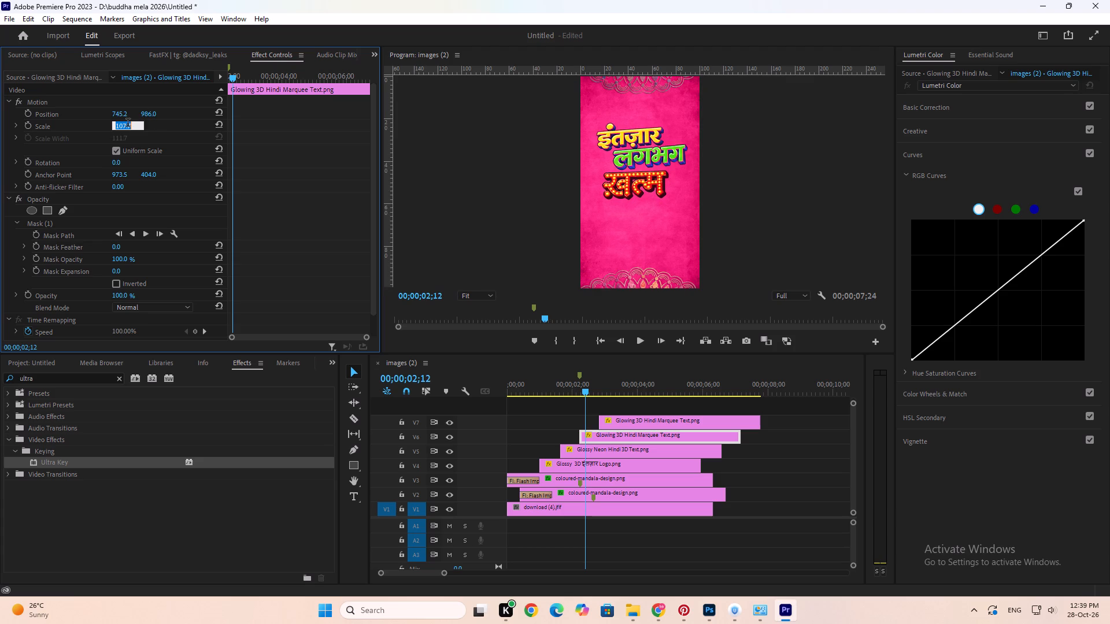
{"action": "left_click", "coordinate": [145, 127]}
{"action": "left_click_drag", "start_coordinate": [128, 128], "coordinate": [135, 128]}
{"action": "left_click", "coordinate": [147, 115]}
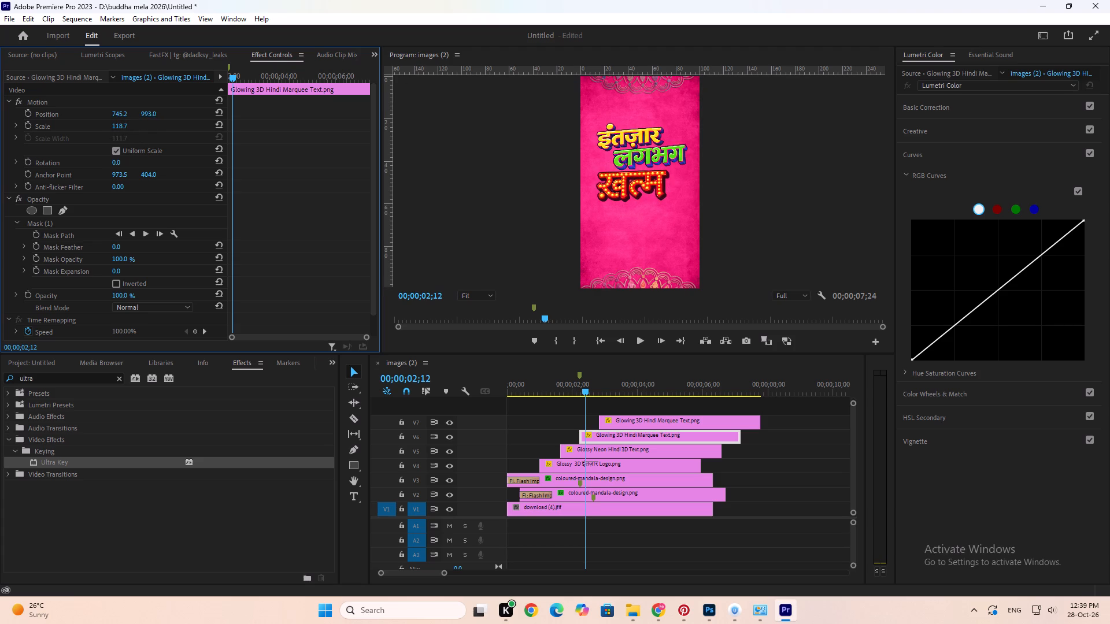
{"action": "left_click_drag", "start_coordinate": [123, 113], "coordinate": [148, 113]}
{"action": "left_click_drag", "start_coordinate": [147, 113], "coordinate": [142, 117]}
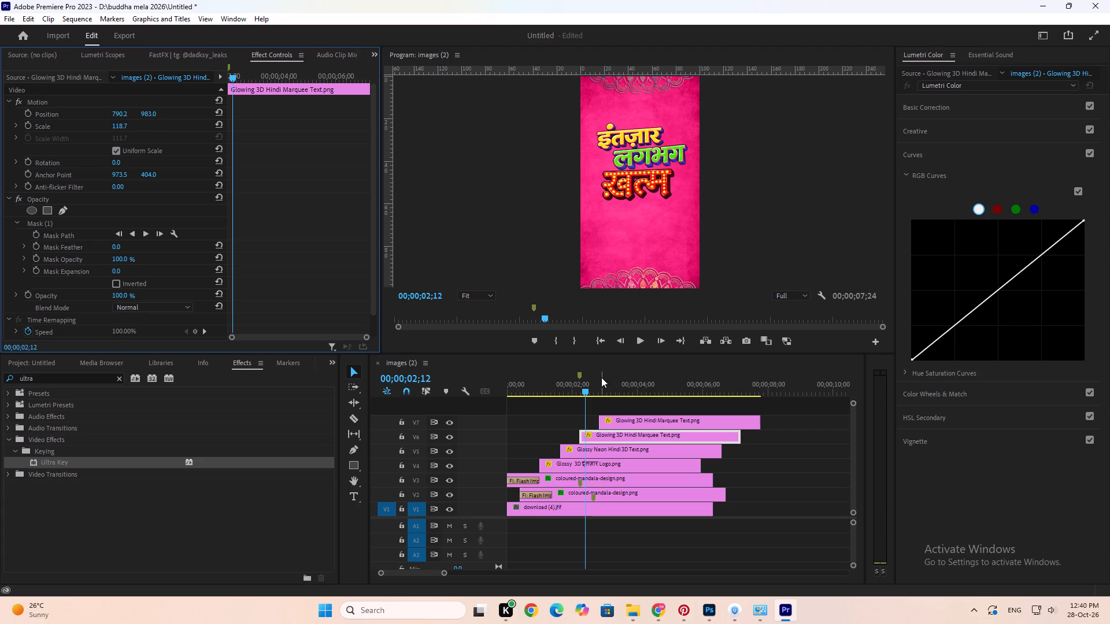
Place the V7 हुआ clip beneath ख़त्म at position 477.0, 1224.0 and scale it down to 66.
{"action": "left_click_drag", "start_coordinate": [601, 377], "coordinate": [609, 381]}
{"action": "left_click", "coordinate": [619, 421]}
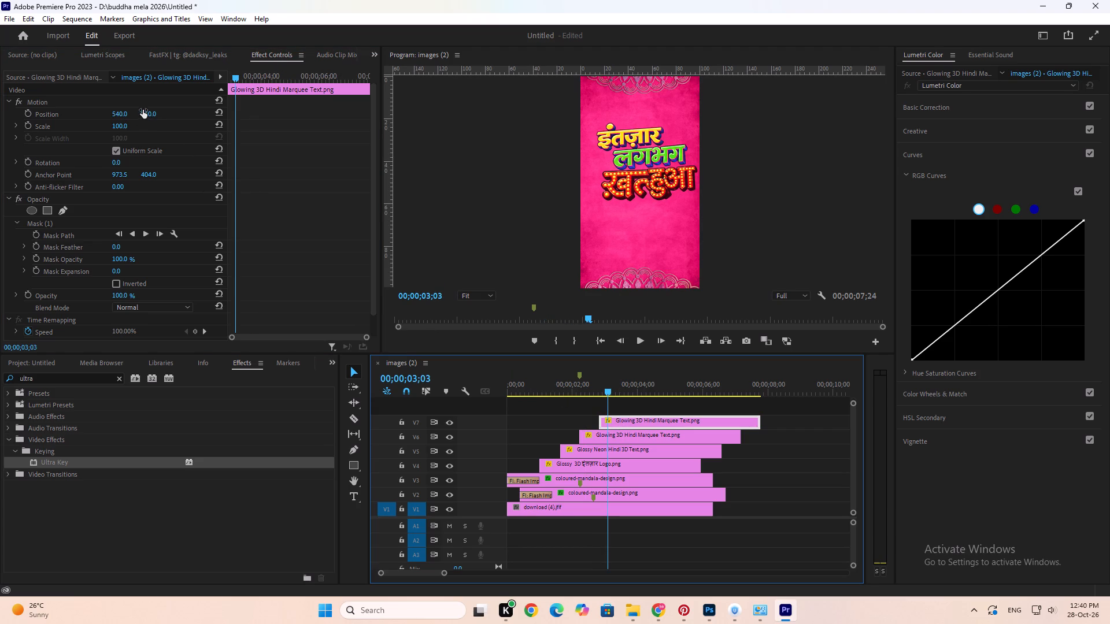
{"action": "left_click_drag", "start_coordinate": [153, 116], "coordinate": [308, 99]}
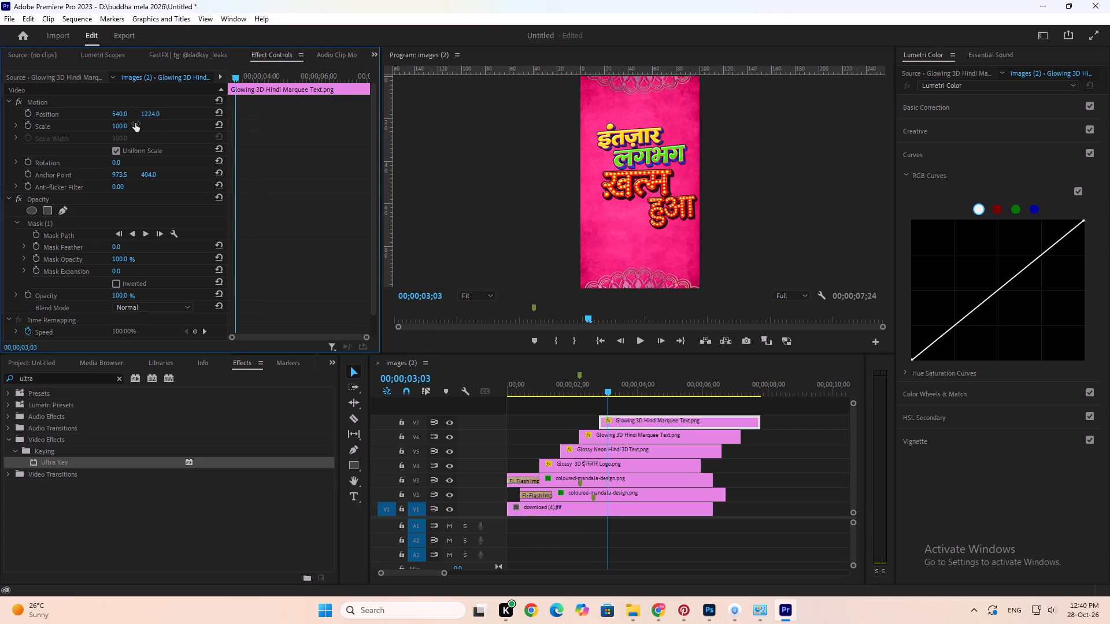
{"action": "left_click_drag", "start_coordinate": [123, 112], "coordinate": [77, 120]}
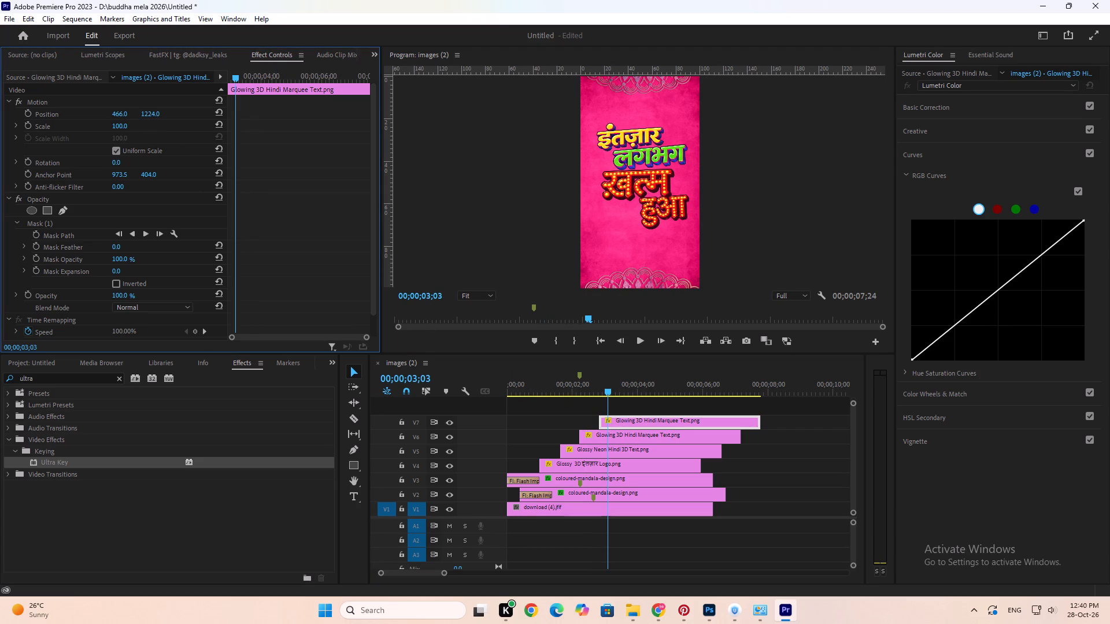
{"action": "left_click_drag", "start_coordinate": [77, 120], "coordinate": [70, 122]}
{"action": "left_click_drag", "start_coordinate": [125, 125], "coordinate": [106, 135]}
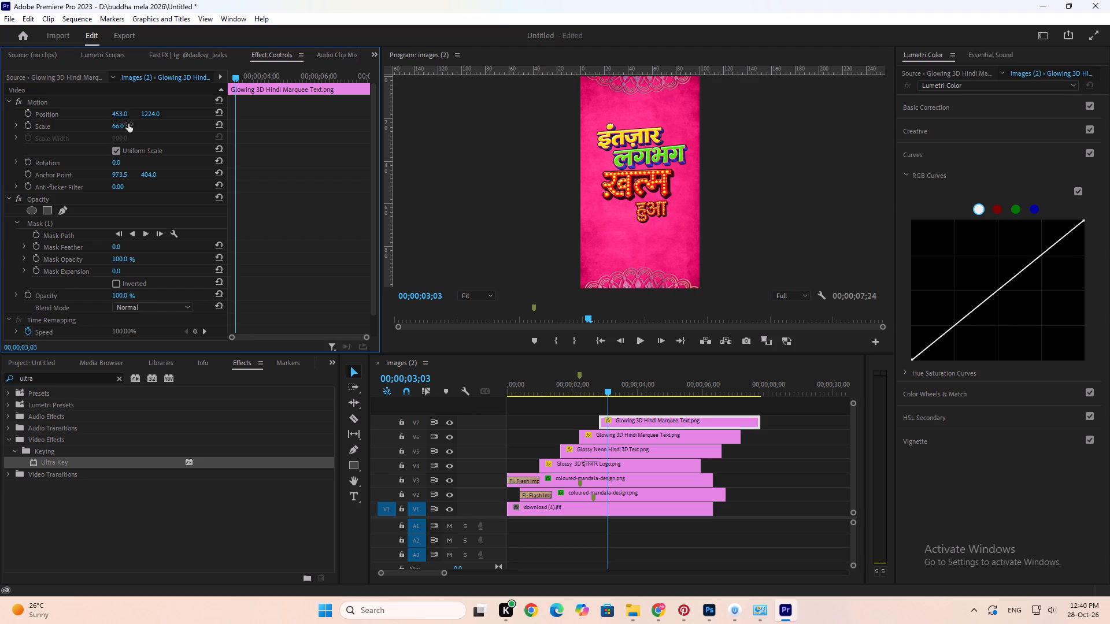
{"action": "left_click_drag", "start_coordinate": [124, 117], "coordinate": [140, 120]}
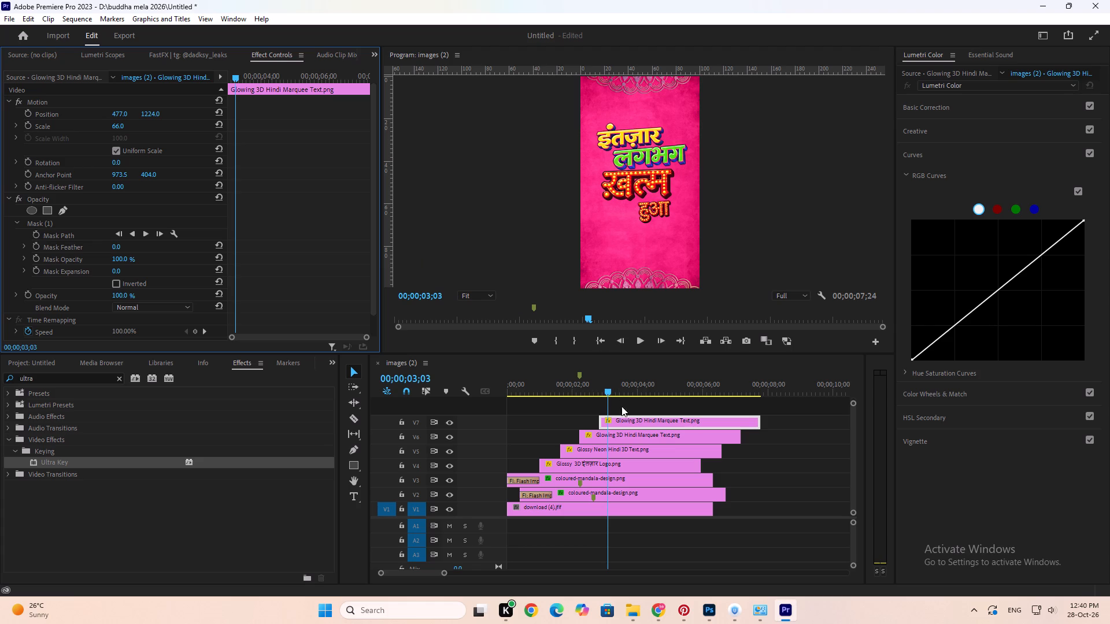
Play the title animation in the maximised preview from 00;00;00;25 until all the words have appeared.
{"action": "left_click_drag", "start_coordinate": [546, 386], "coordinate": [535, 391]}
{"action": "left_click", "coordinate": [558, 248]}
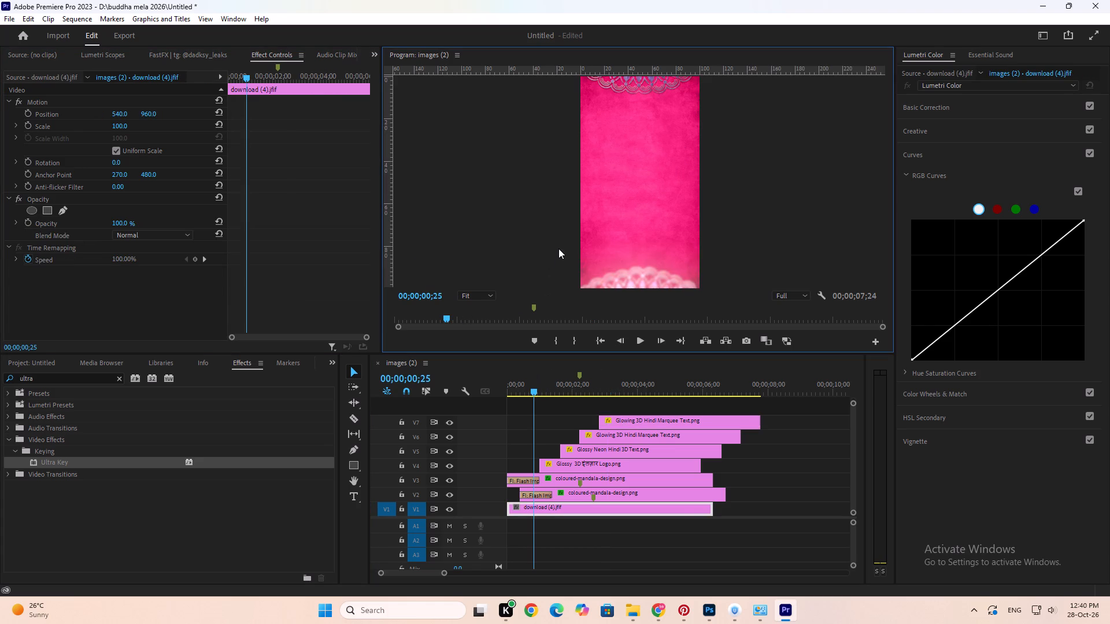
{"action": "type", "text": "`"}
{"action": "key", "text": "space"}
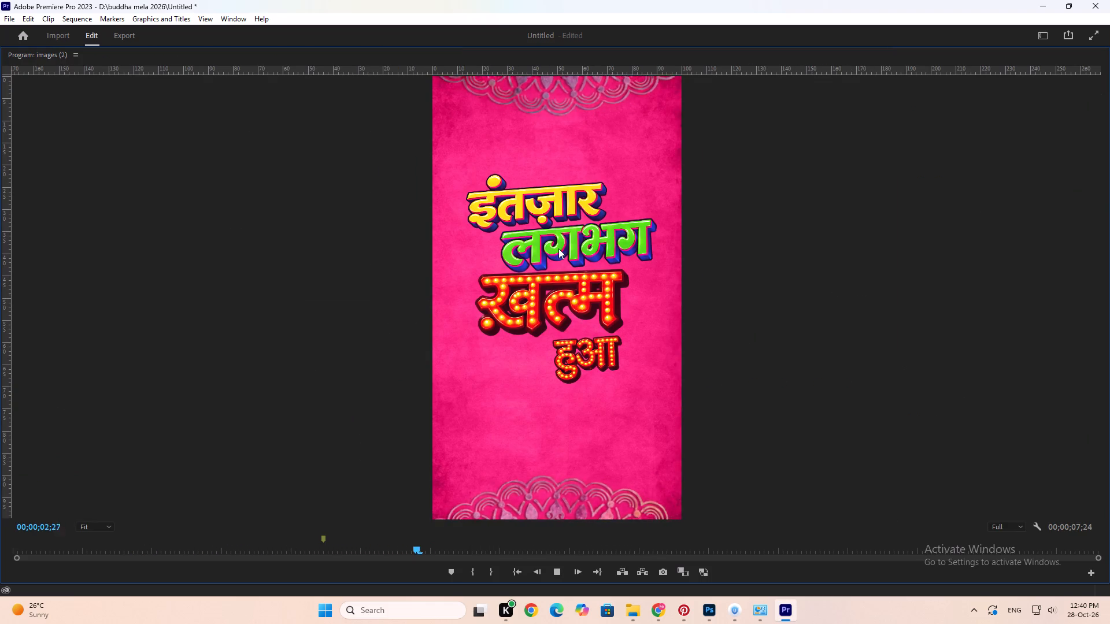
{"action": "key", "text": "space"}
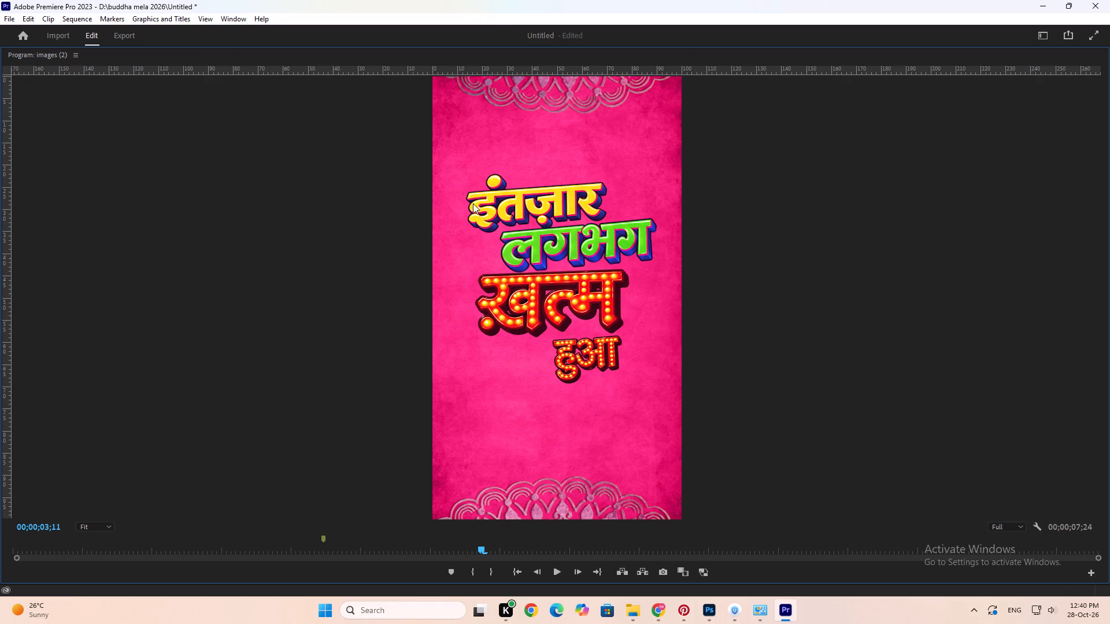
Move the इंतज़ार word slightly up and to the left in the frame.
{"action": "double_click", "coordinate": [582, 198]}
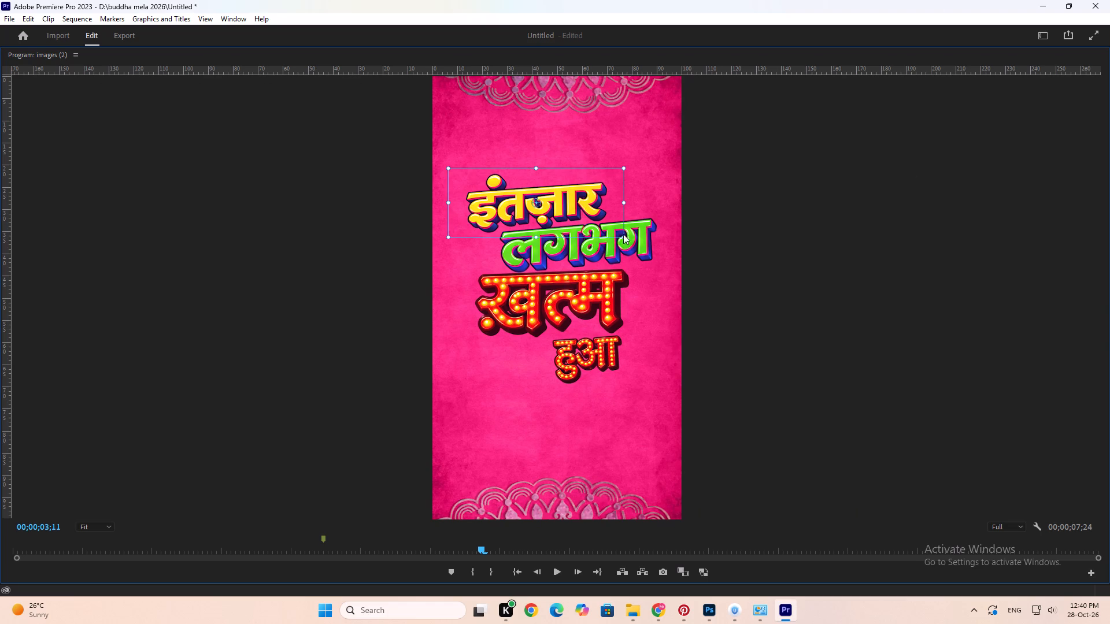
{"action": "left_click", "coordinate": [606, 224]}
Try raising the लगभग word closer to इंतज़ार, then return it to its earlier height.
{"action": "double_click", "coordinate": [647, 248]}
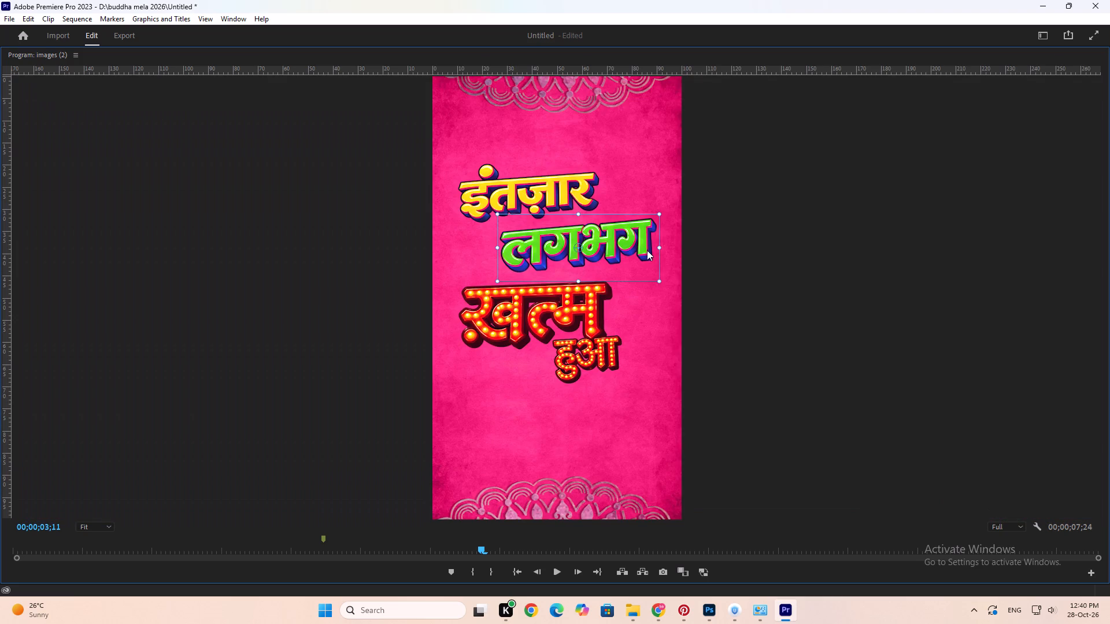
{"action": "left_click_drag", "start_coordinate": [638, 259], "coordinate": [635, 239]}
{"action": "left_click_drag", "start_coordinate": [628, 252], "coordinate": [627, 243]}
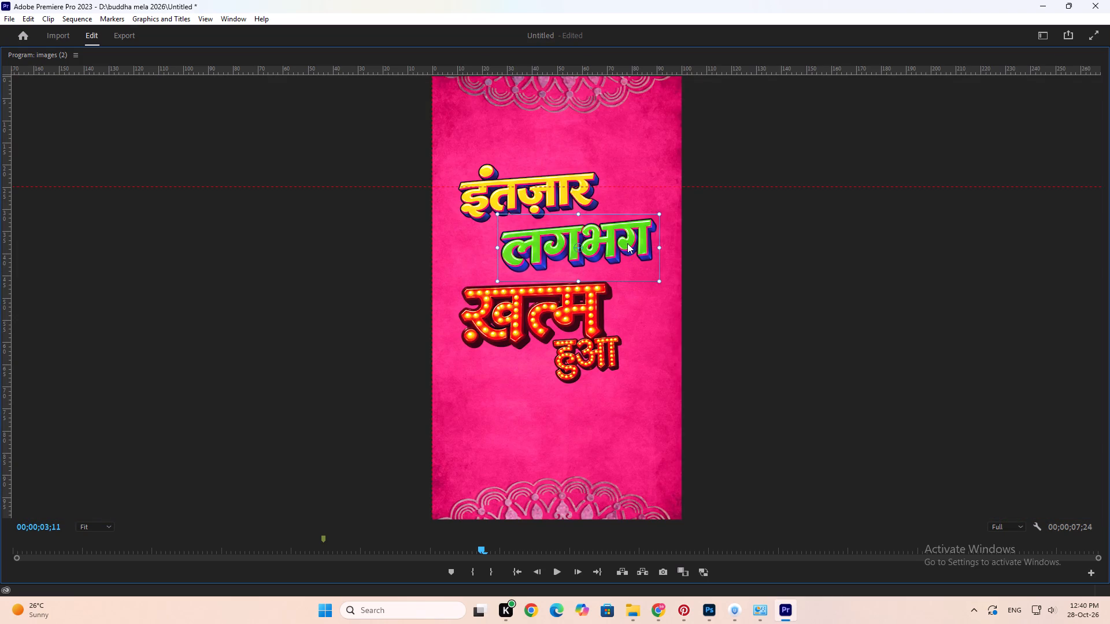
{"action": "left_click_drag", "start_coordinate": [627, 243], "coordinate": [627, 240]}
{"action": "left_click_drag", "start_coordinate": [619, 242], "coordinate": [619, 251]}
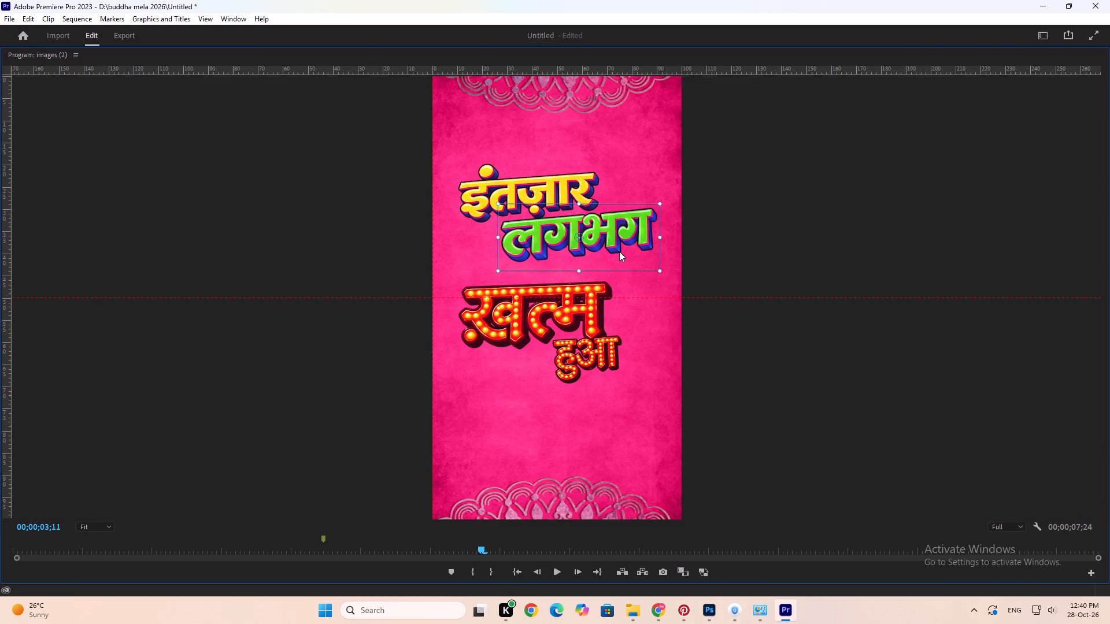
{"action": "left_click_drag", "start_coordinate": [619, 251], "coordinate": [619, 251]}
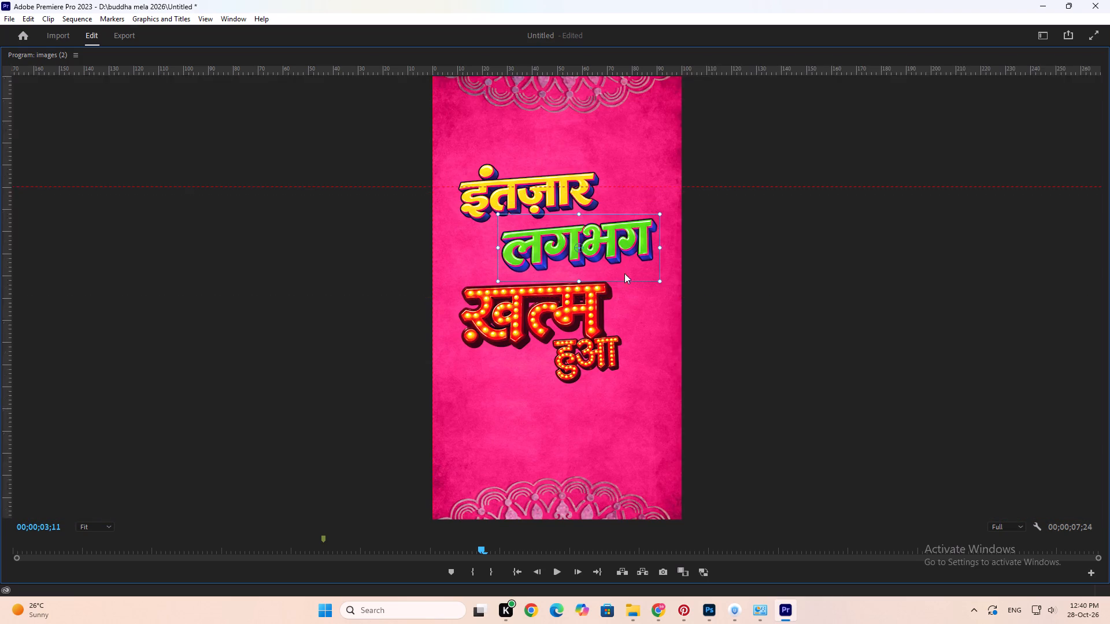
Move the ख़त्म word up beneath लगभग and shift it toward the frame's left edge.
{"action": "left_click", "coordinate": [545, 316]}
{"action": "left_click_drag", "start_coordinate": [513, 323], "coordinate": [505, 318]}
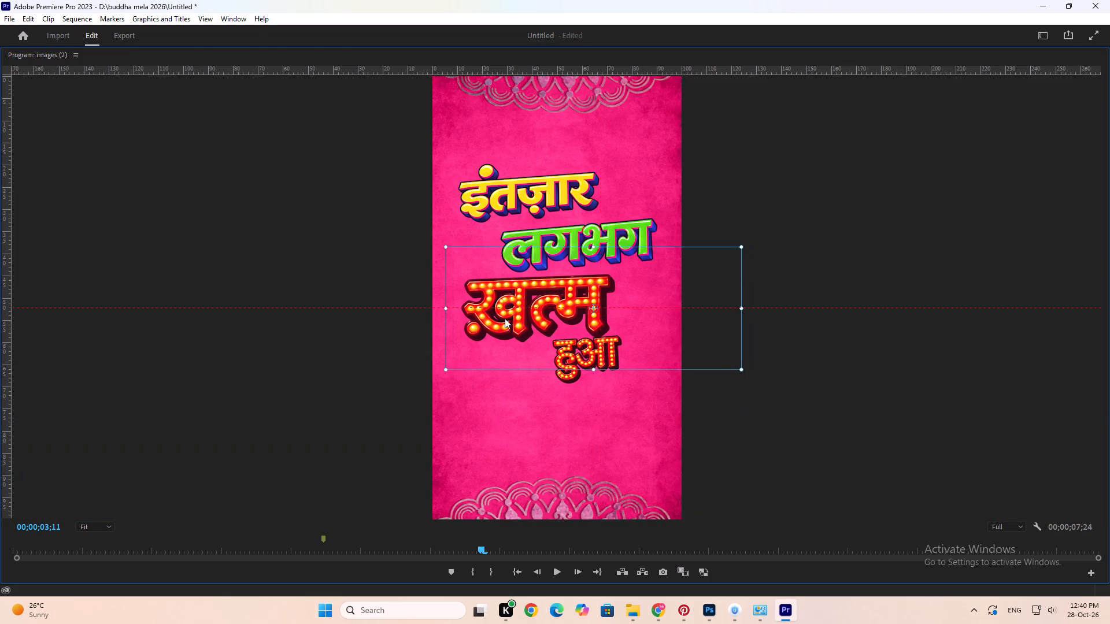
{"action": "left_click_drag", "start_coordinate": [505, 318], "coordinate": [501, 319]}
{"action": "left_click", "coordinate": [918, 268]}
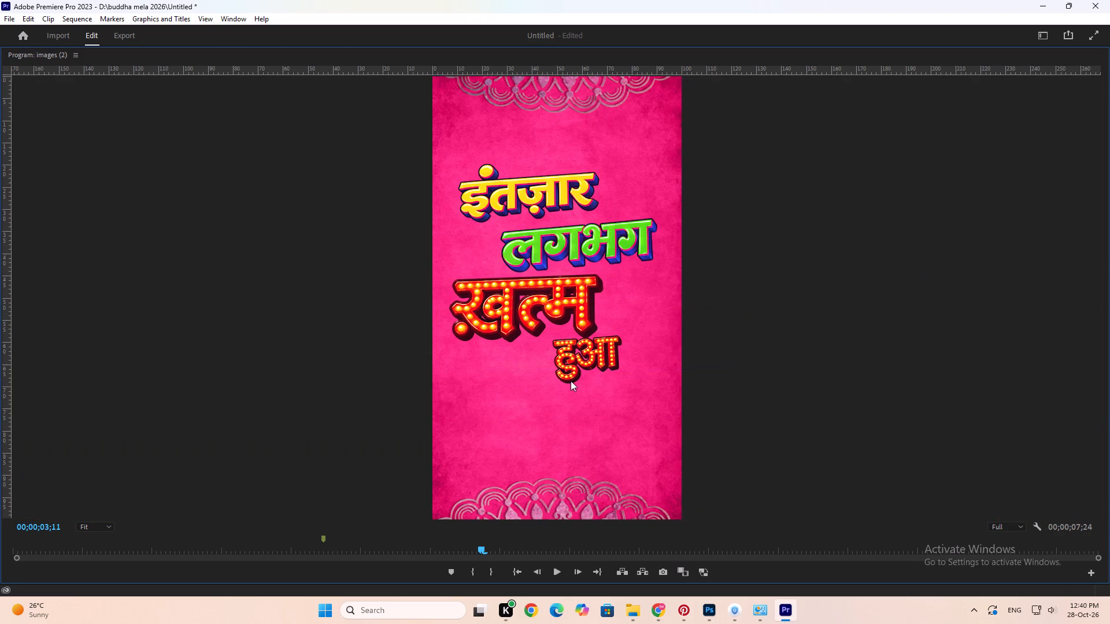
Enlarge the हुआ word to a scale of about 85.5 and place it lower in the frame, clear of ख़त्म.
{"action": "double_click", "coordinate": [583, 360]}
{"action": "left_click_drag", "start_coordinate": [629, 358], "coordinate": [638, 359]}
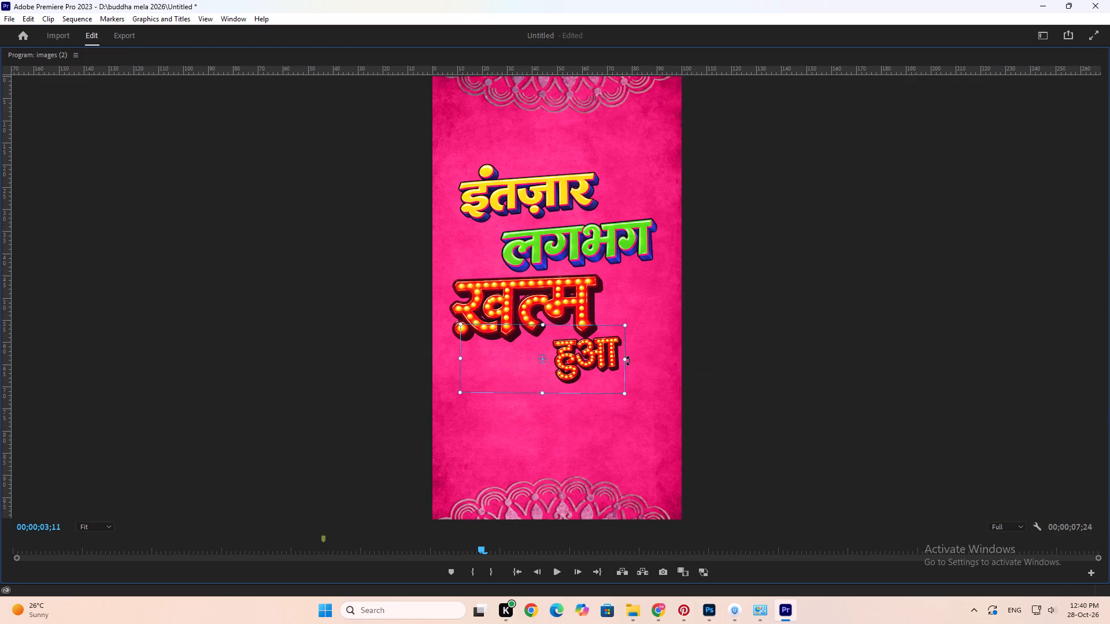
{"action": "left_click_drag", "start_coordinate": [626, 361], "coordinate": [631, 369]}
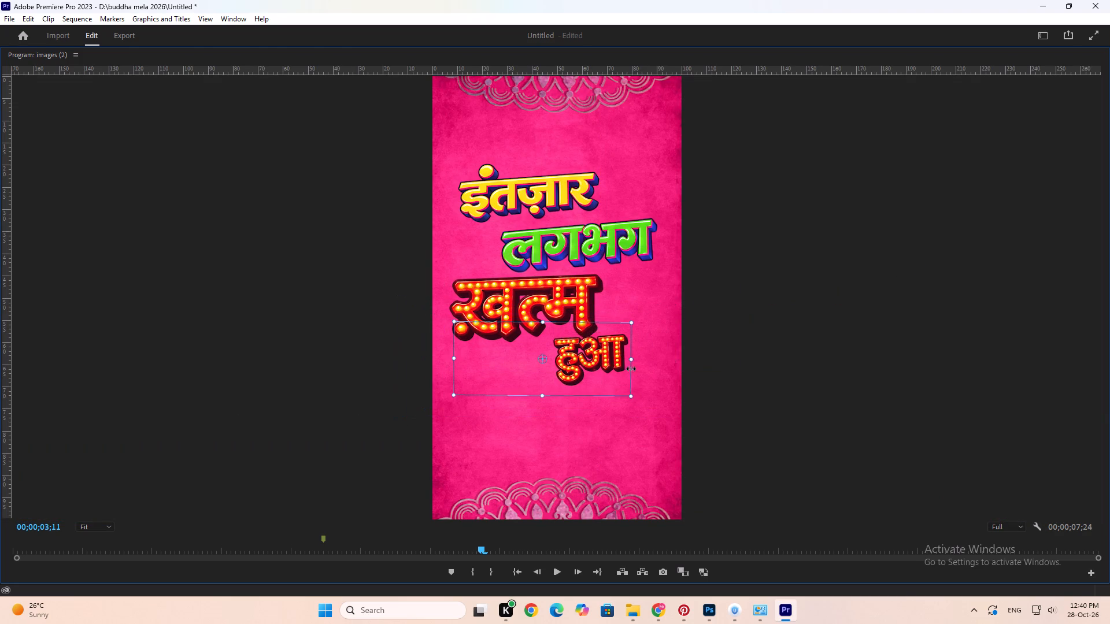
{"action": "left_click_drag", "start_coordinate": [631, 369], "coordinate": [629, 370]}
{"action": "left_click_drag", "start_coordinate": [595, 380], "coordinate": [636, 376]}
{"action": "left_click", "coordinate": [655, 387]}
{"action": "left_click_drag", "start_coordinate": [655, 391], "coordinate": [664, 400]}
{"action": "left_click_drag", "start_coordinate": [639, 381], "coordinate": [544, 402]}
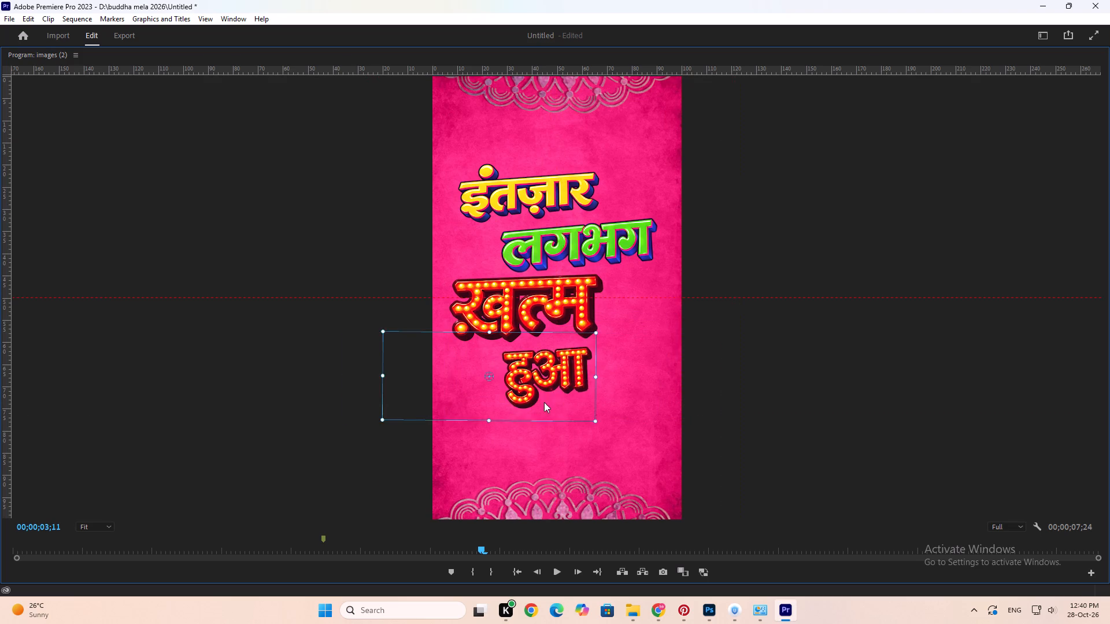
{"action": "left_click_drag", "start_coordinate": [544, 402], "coordinate": [599, 399]}
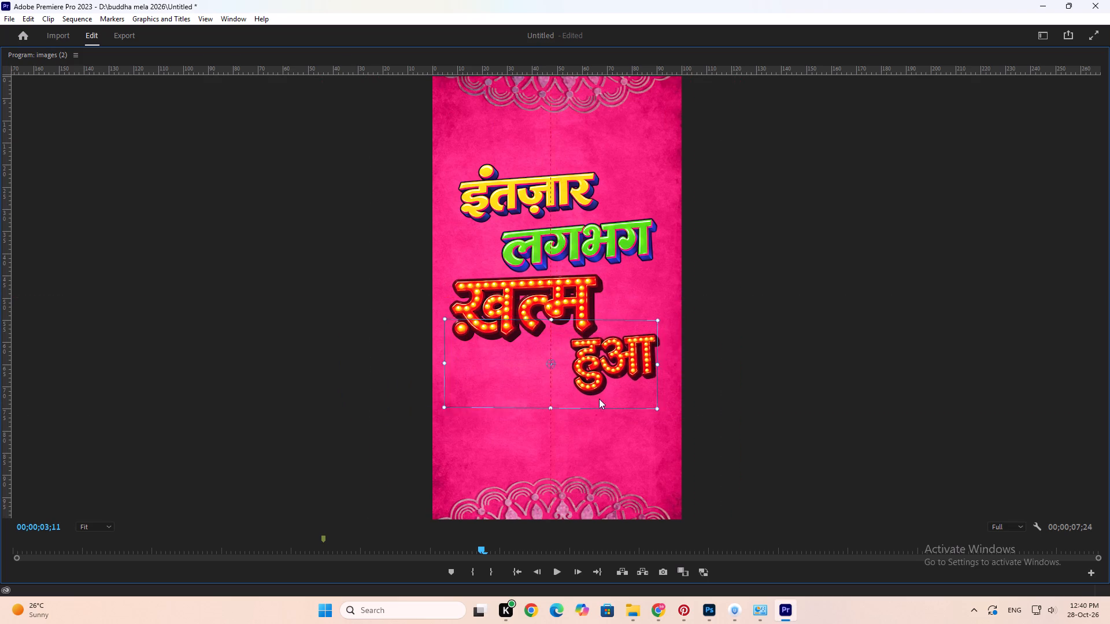
{"action": "left_click_drag", "start_coordinate": [599, 399], "coordinate": [564, 436]}
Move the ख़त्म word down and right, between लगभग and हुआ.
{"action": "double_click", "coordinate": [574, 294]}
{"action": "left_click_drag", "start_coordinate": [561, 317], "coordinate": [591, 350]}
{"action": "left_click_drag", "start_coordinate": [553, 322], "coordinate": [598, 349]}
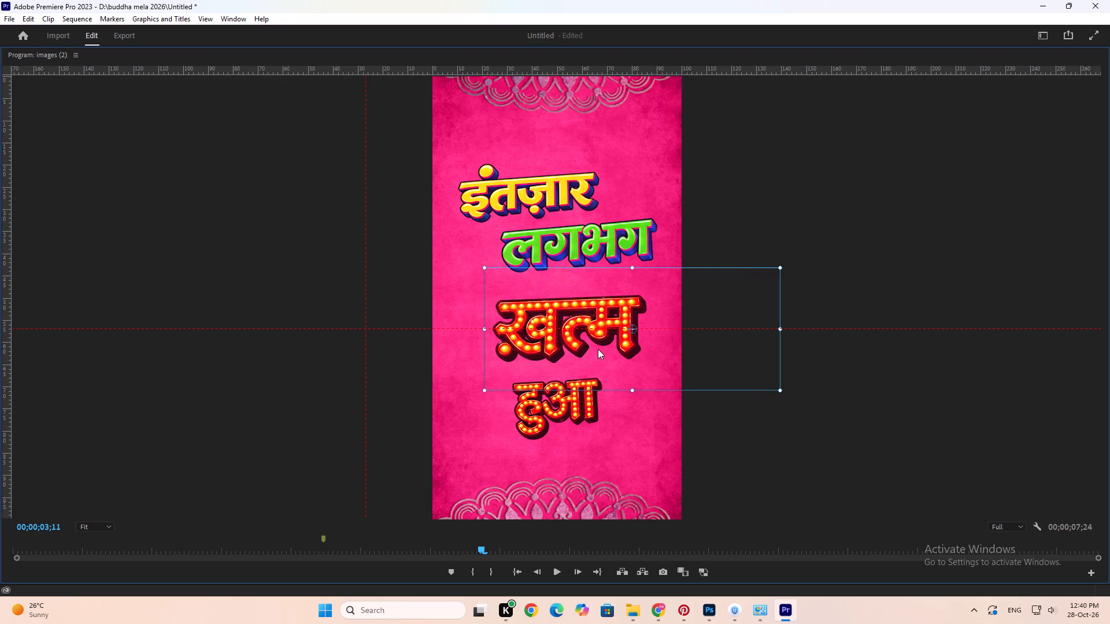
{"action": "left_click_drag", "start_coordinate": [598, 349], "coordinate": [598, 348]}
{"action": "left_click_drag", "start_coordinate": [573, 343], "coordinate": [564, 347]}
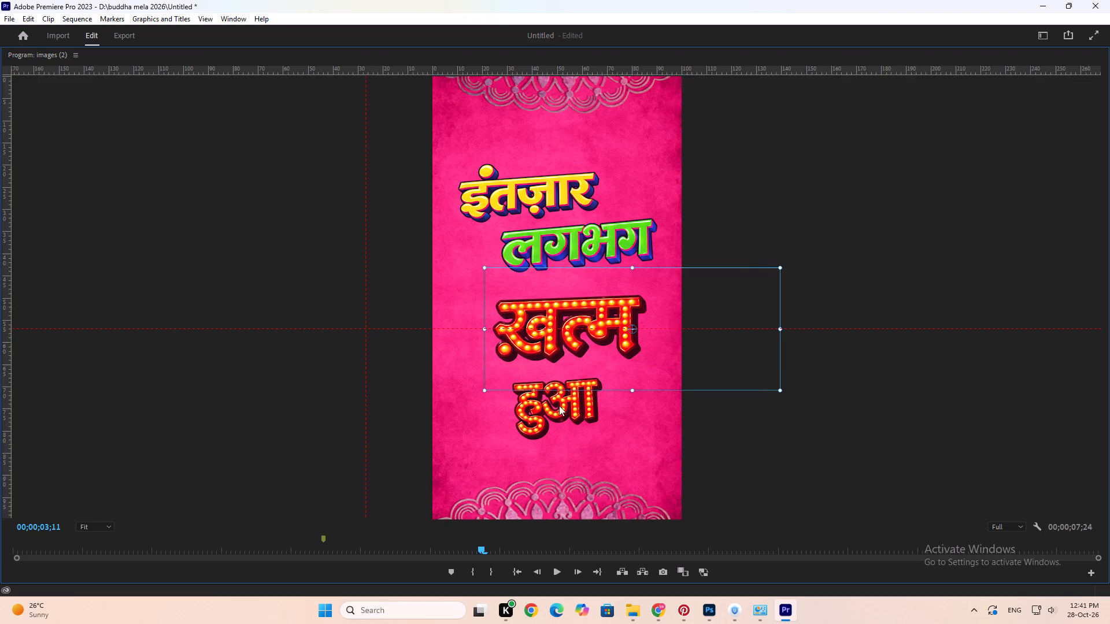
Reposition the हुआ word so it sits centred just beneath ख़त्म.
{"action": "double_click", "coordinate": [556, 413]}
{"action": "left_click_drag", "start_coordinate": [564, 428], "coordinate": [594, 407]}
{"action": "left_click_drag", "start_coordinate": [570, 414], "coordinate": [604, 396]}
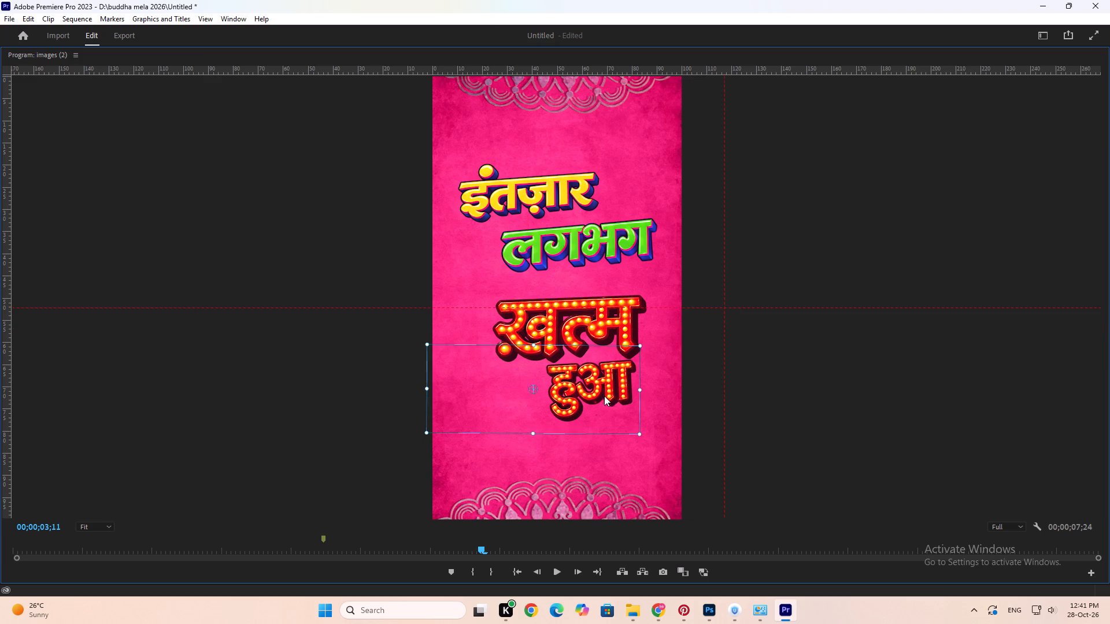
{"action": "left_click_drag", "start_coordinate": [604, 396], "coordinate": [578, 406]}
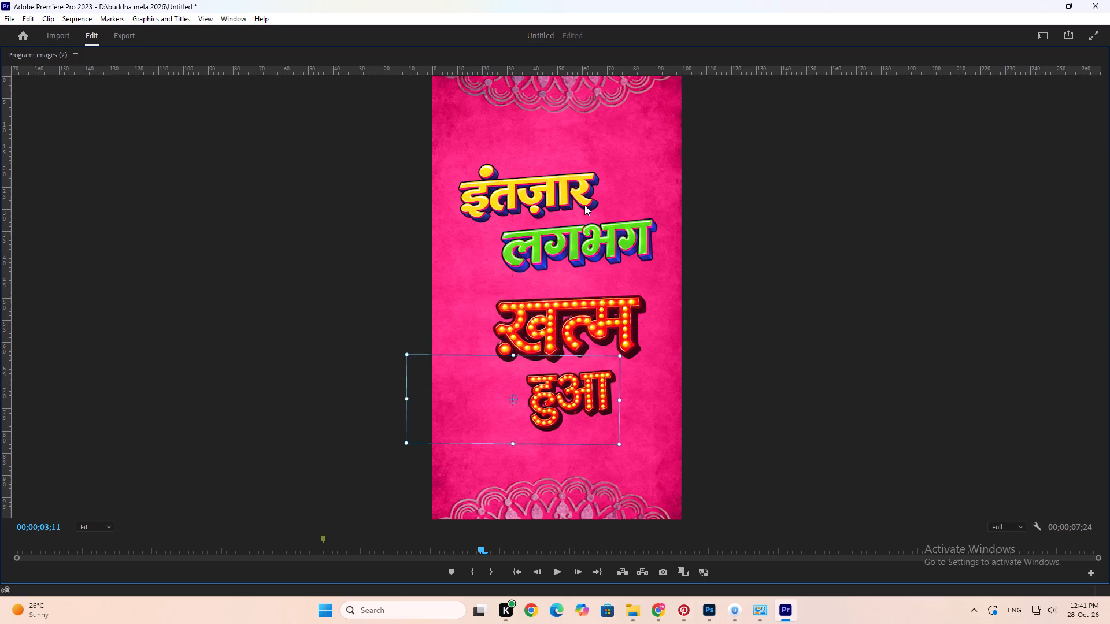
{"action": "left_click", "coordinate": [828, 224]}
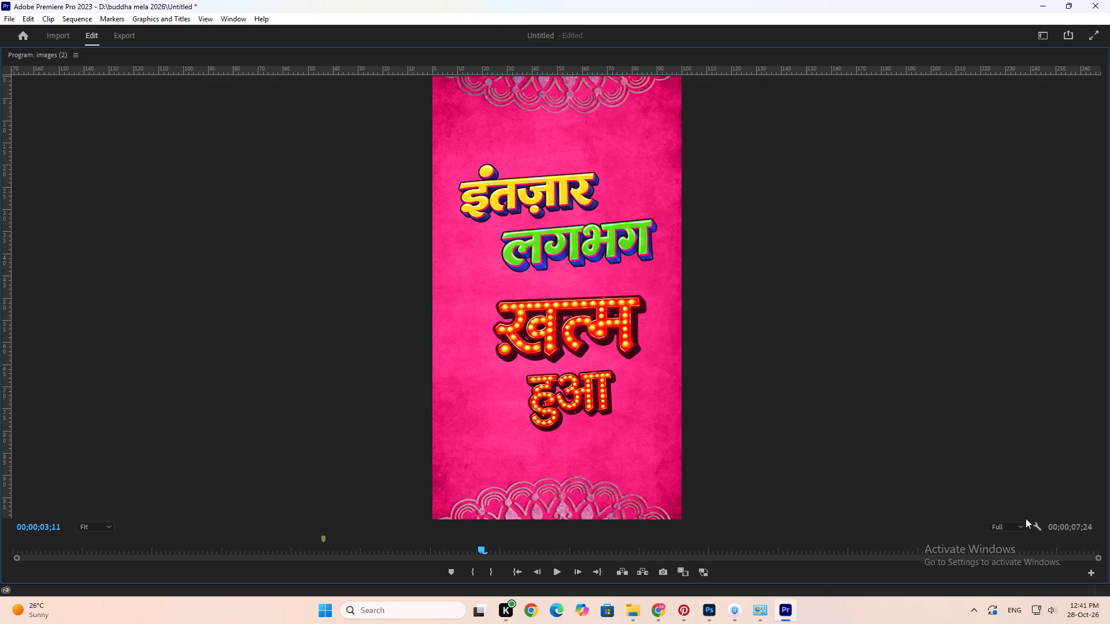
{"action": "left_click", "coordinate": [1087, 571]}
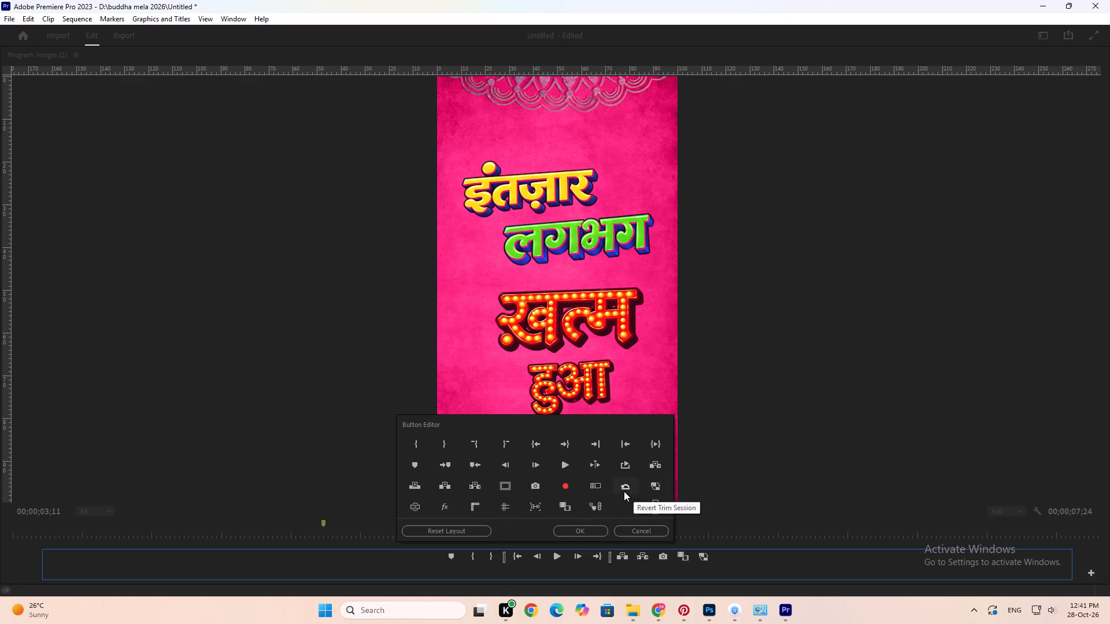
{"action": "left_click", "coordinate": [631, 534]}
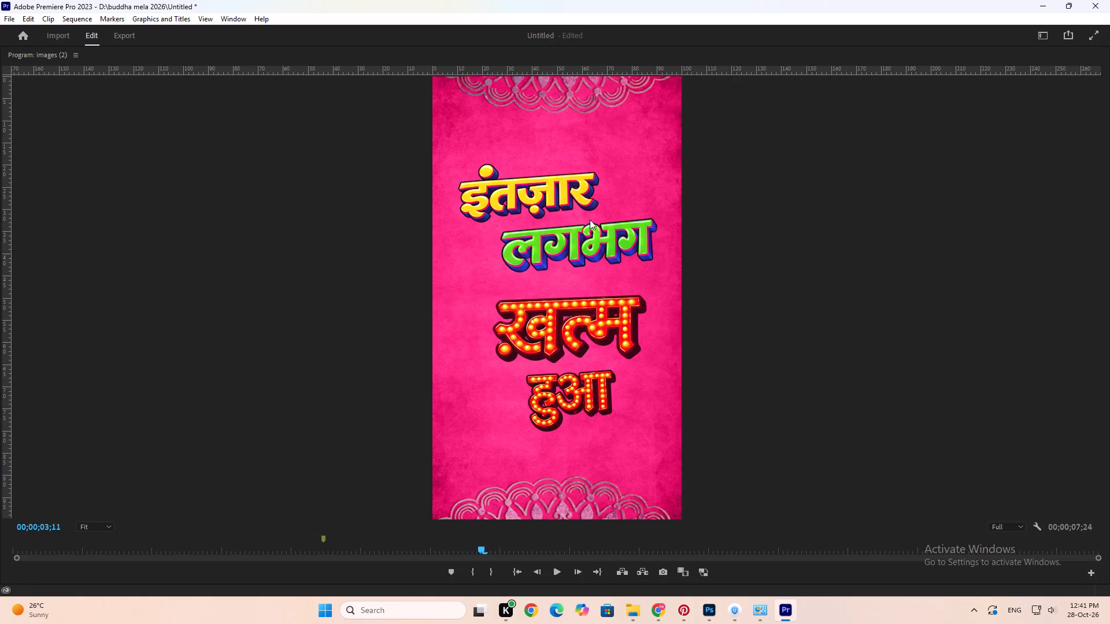
Scale the इंतज़ार word down to about 66.7 and move it right, close above लगभग.
{"action": "double_click", "coordinate": [559, 192]}
{"action": "left_click_drag", "start_coordinate": [619, 192], "coordinate": [642, 191]}
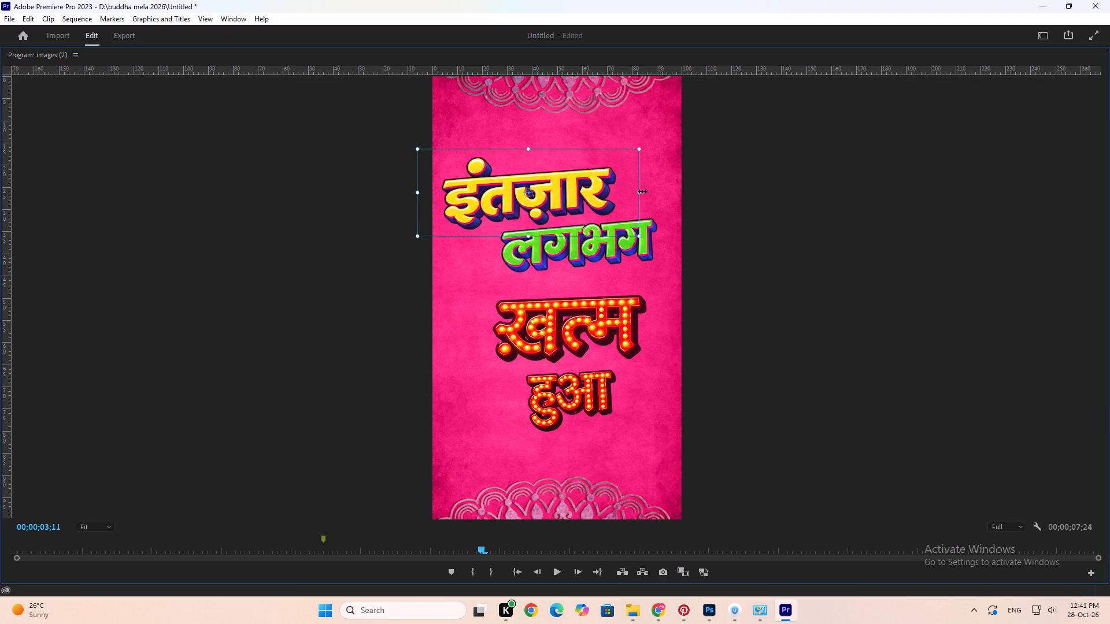
{"action": "left_click_drag", "start_coordinate": [642, 191], "coordinate": [614, 199]}
{"action": "left_click_drag", "start_coordinate": [572, 205], "coordinate": [598, 204]}
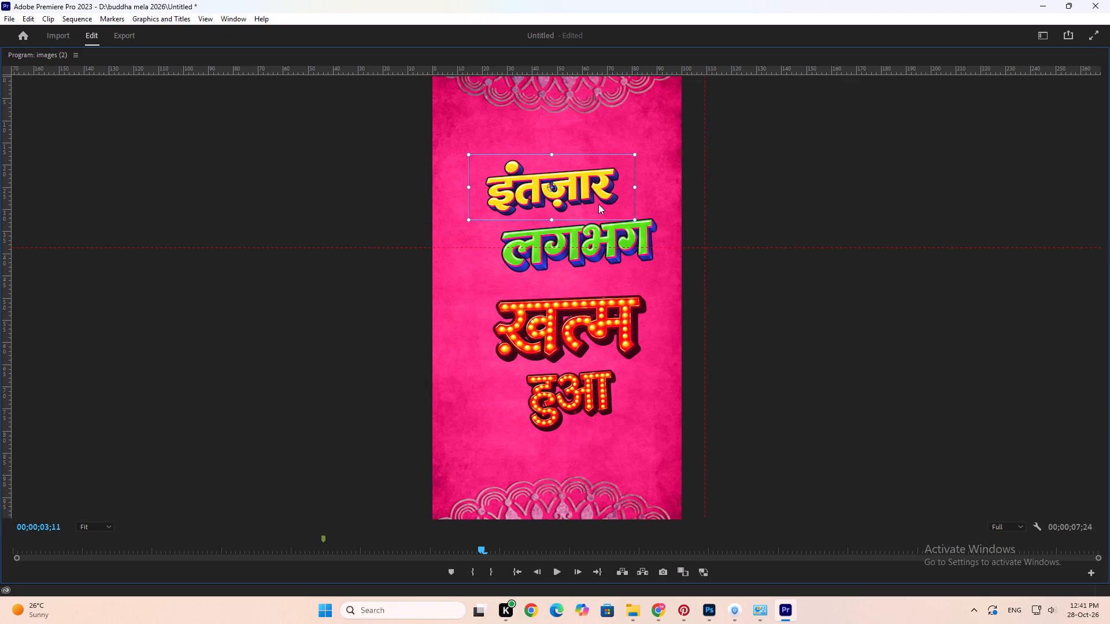
{"action": "left_click_drag", "start_coordinate": [598, 204], "coordinate": [600, 210]}
{"action": "left_click_drag", "start_coordinate": [587, 188], "coordinate": [596, 201]}
{"action": "left_click", "coordinate": [813, 143]}
Move the लगभग word near the frame's left edge, slightly lower beneath इंतज़ार.
{"action": "double_click", "coordinate": [573, 249]}
{"action": "left_click_drag", "start_coordinate": [604, 255], "coordinate": [583, 260]}
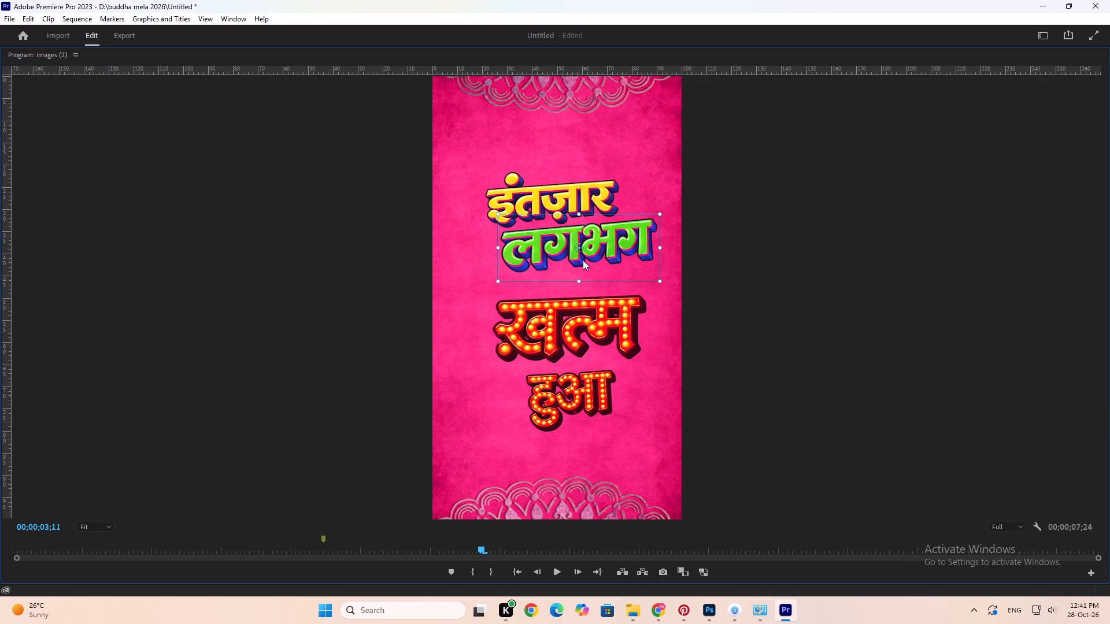
{"action": "left_click_drag", "start_coordinate": [583, 260], "coordinate": [583, 260]}
{"action": "left_click_drag", "start_coordinate": [622, 254], "coordinate": [561, 261]}
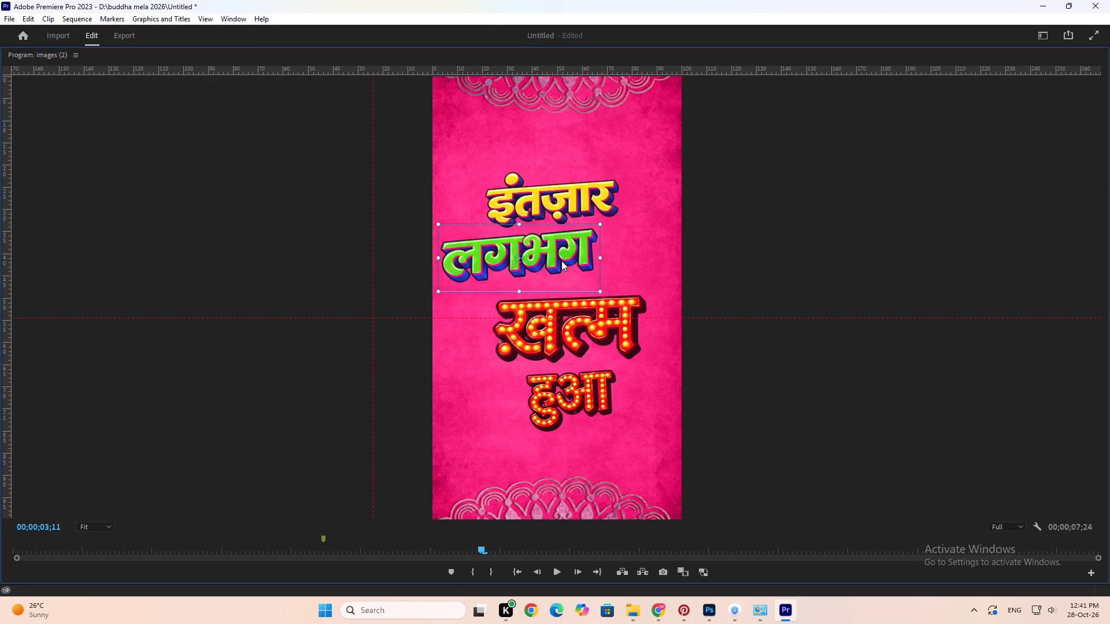
{"action": "left_click_drag", "start_coordinate": [561, 261], "coordinate": [562, 261]}
Shrink the ख़त्म word and place it on the right side of the frame, directly beneath the end of लगभग.
{"action": "double_click", "coordinate": [614, 329]}
{"action": "left_click_drag", "start_coordinate": [656, 357], "coordinate": [663, 320]}
{"action": "left_click_drag", "start_coordinate": [668, 338], "coordinate": [671, 336]}
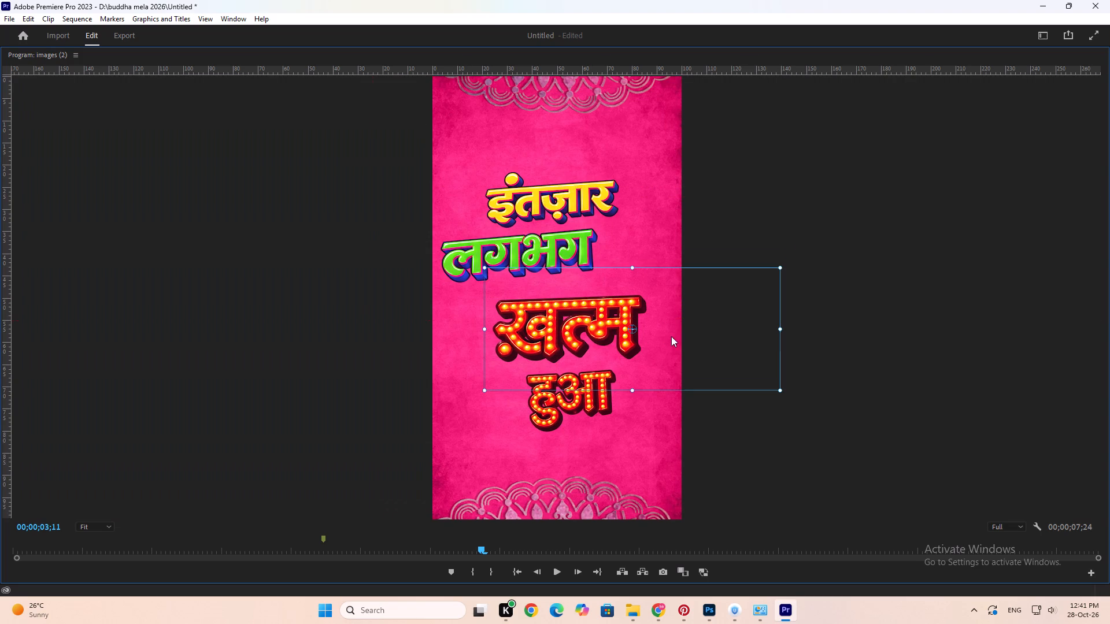
{"action": "left_click_drag", "start_coordinate": [671, 336], "coordinate": [691, 325]}
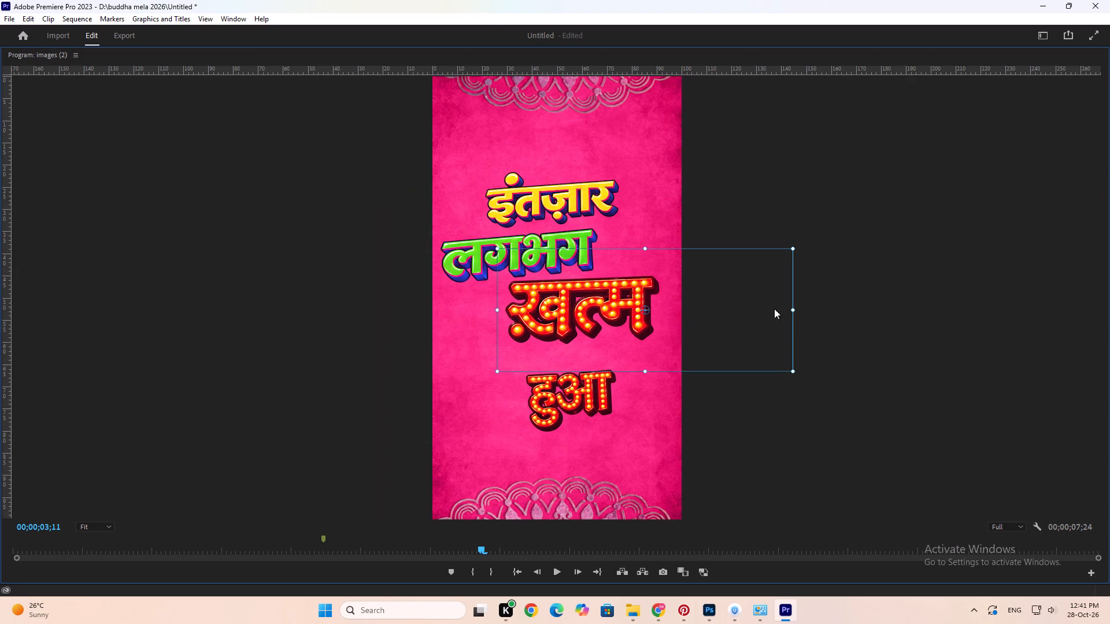
{"action": "left_click_drag", "start_coordinate": [792, 310], "coordinate": [771, 310]}
{"action": "left_click", "coordinate": [663, 328]}
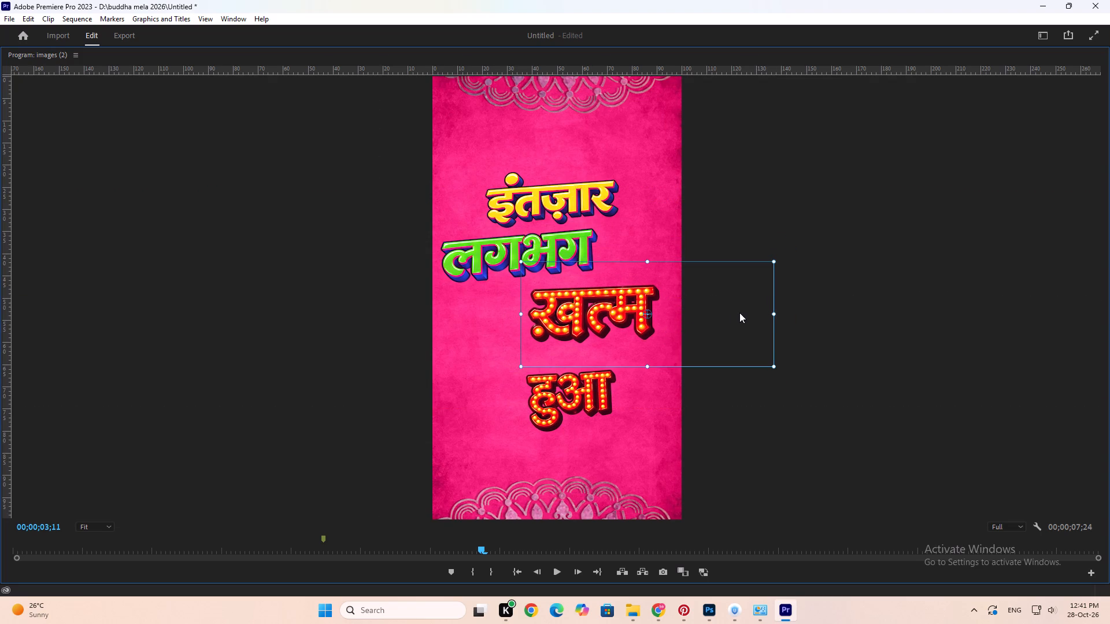
{"action": "left_click_drag", "start_coordinate": [775, 311], "coordinate": [765, 315]}
{"action": "left_click_drag", "start_coordinate": [713, 342], "coordinate": [696, 324]}
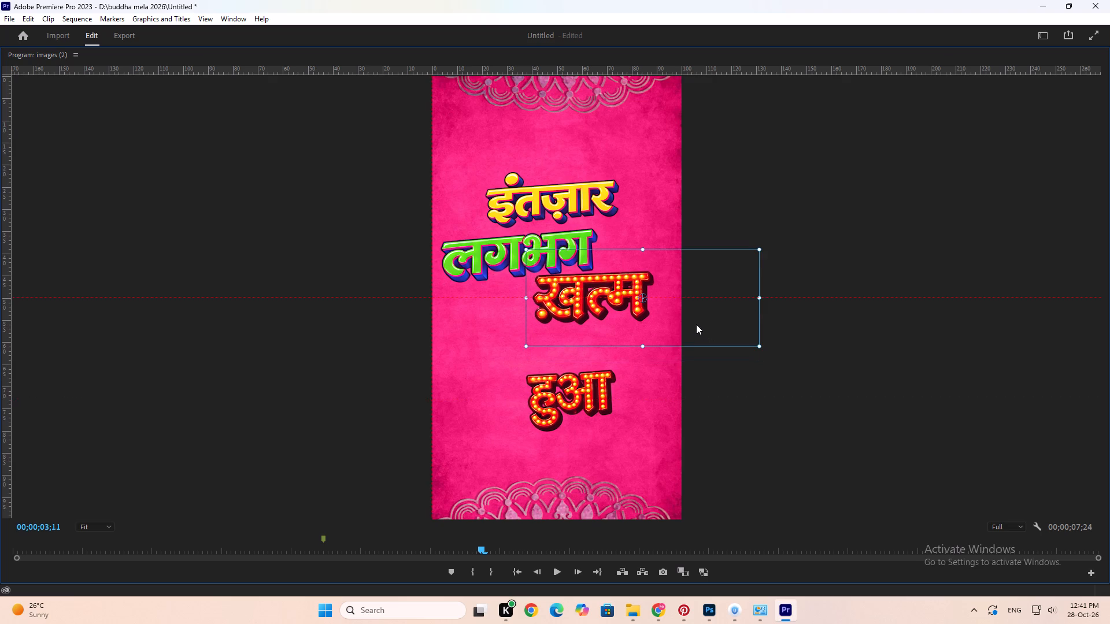
{"action": "left_click_drag", "start_coordinate": [696, 324], "coordinate": [698, 329]}
Place the हुआ word at about 0, 1207, on the frame's left side below ख़त्म, and deselect it.
{"action": "double_click", "coordinate": [568, 419]}
{"action": "left_click_drag", "start_coordinate": [573, 421], "coordinate": [570, 421]}
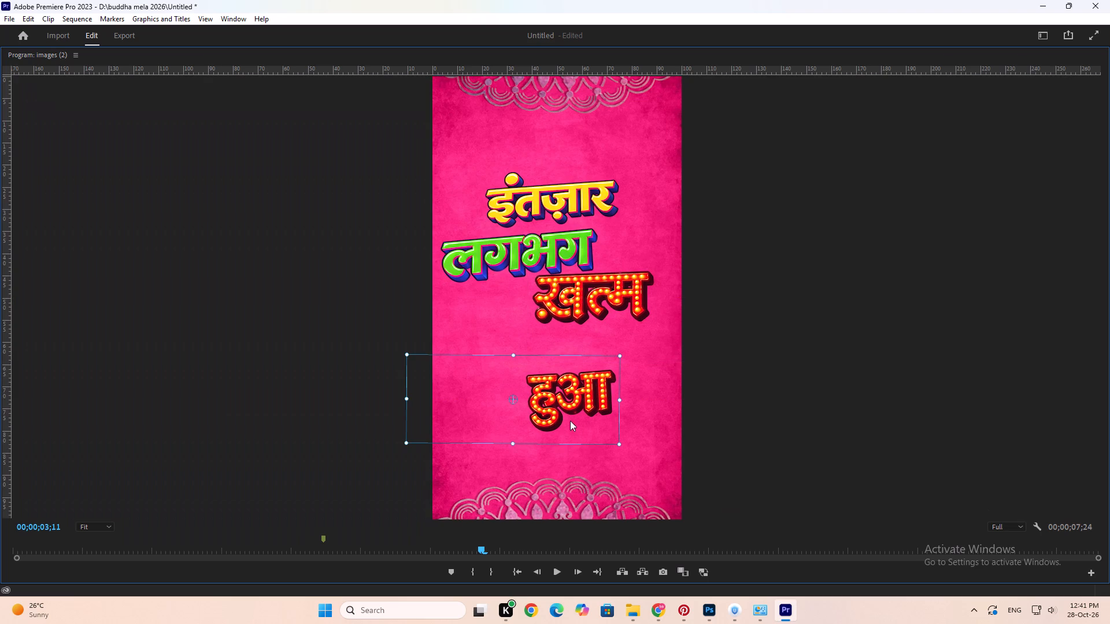
{"action": "left_click_drag", "start_coordinate": [570, 421], "coordinate": [513, 391]}
{"action": "left_click_drag", "start_coordinate": [556, 400], "coordinate": [473, 344]}
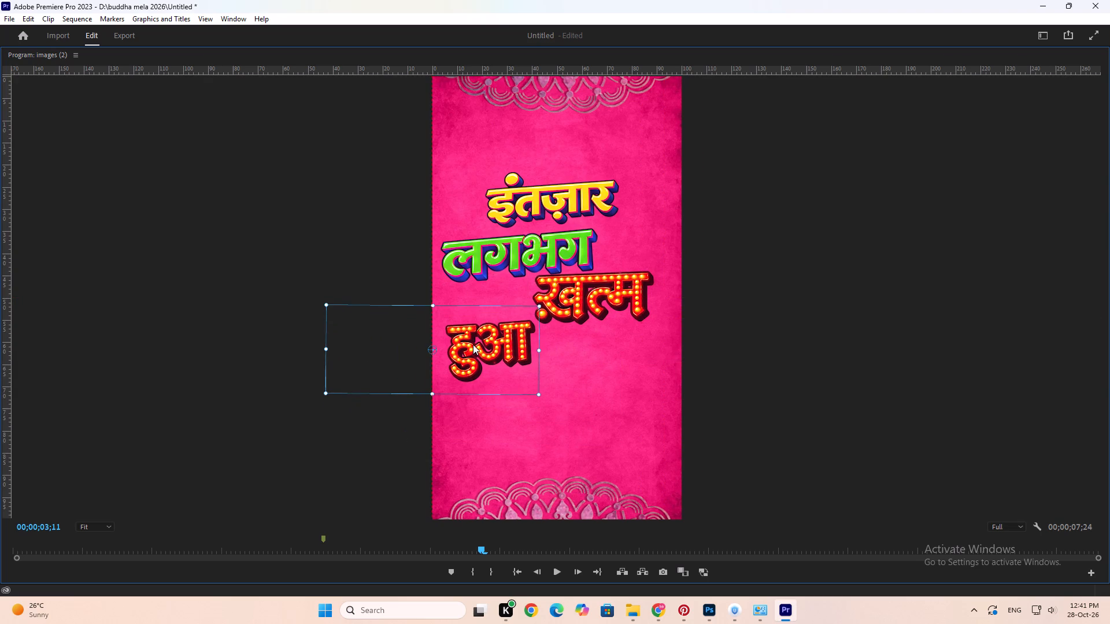
{"action": "left_click_drag", "start_coordinate": [473, 344], "coordinate": [475, 356]}
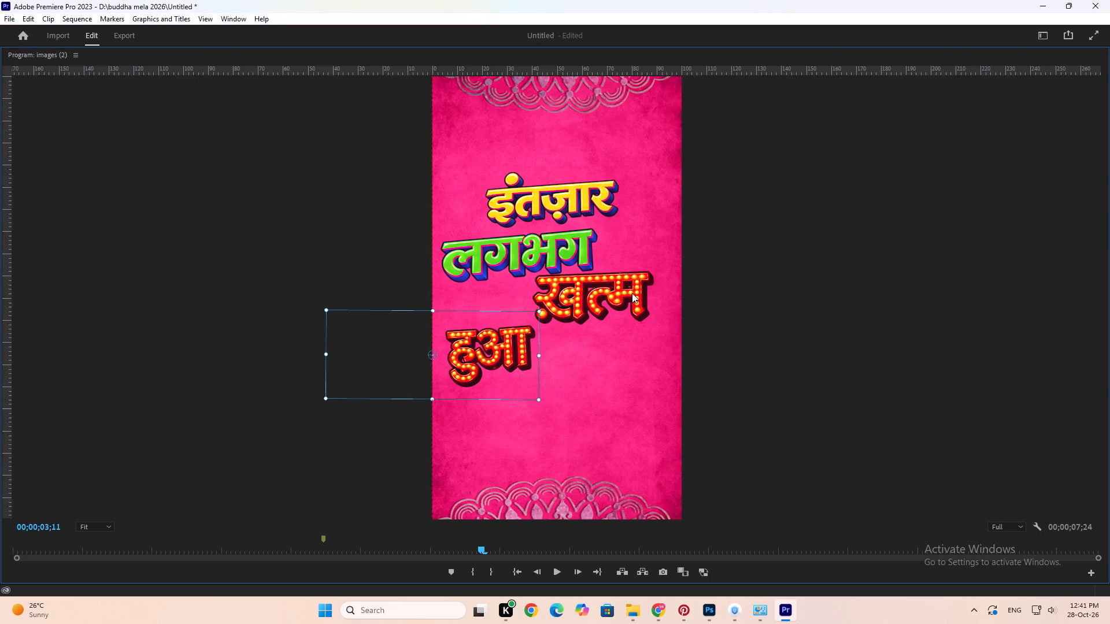
{"action": "left_click", "coordinate": [845, 185]}
{"action": "key", "text": "Escape"}
{"action": "left_click", "coordinate": [715, 414]}
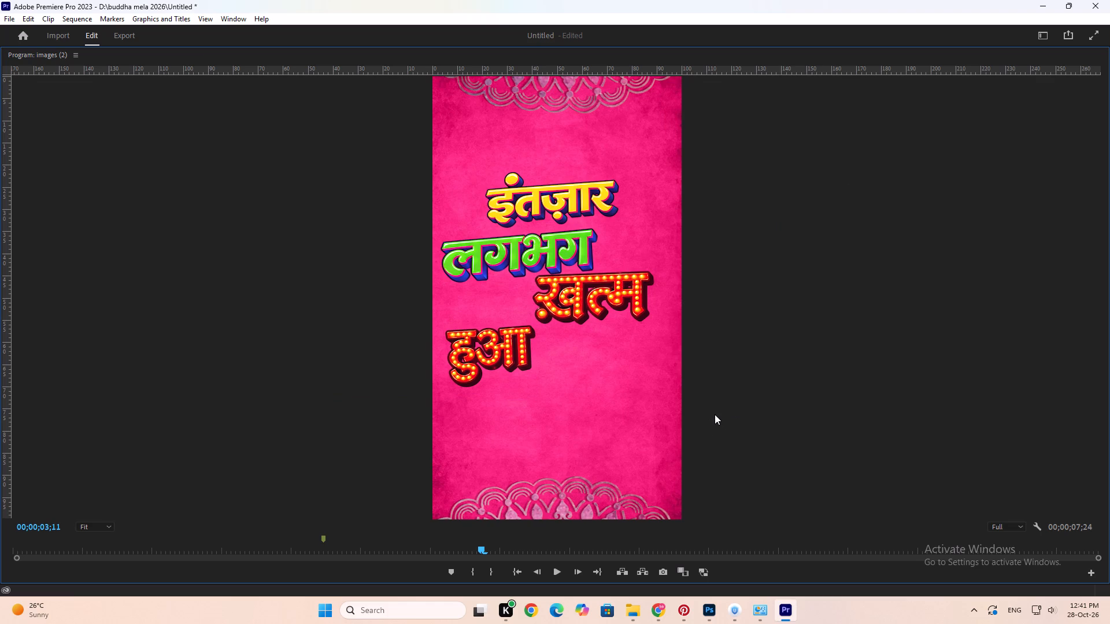
Restore the full workspace and play the title animation from before इंतज़ार appears until all four words are shown.
{"action": "key", "text": "grave"}
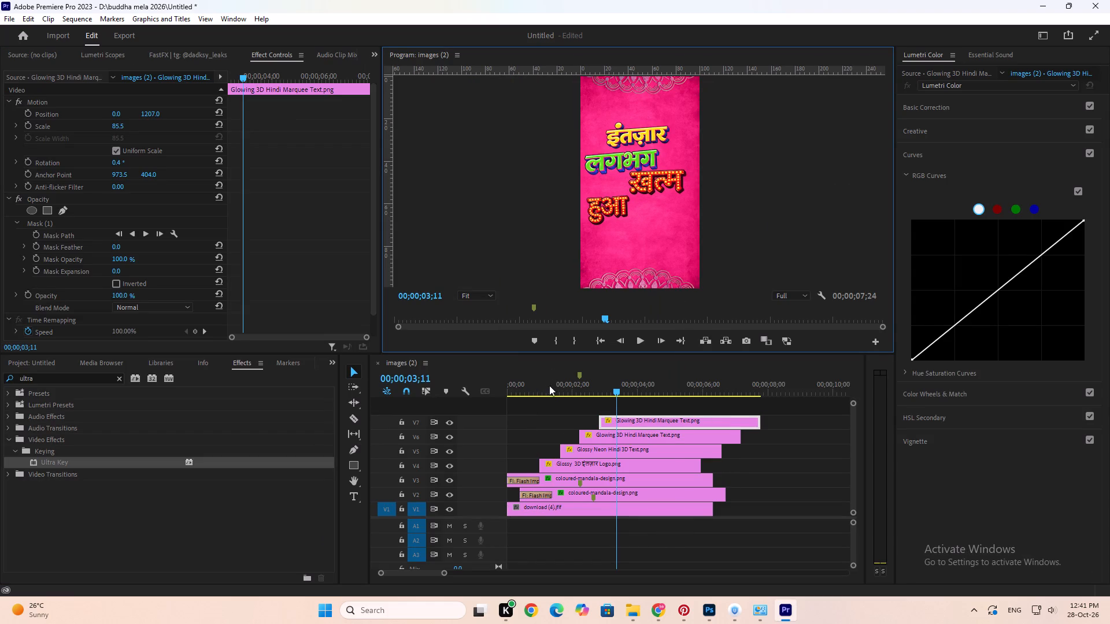
{"action": "left_click_drag", "start_coordinate": [545, 383], "coordinate": [535, 385]}
{"action": "key", "text": "space"}
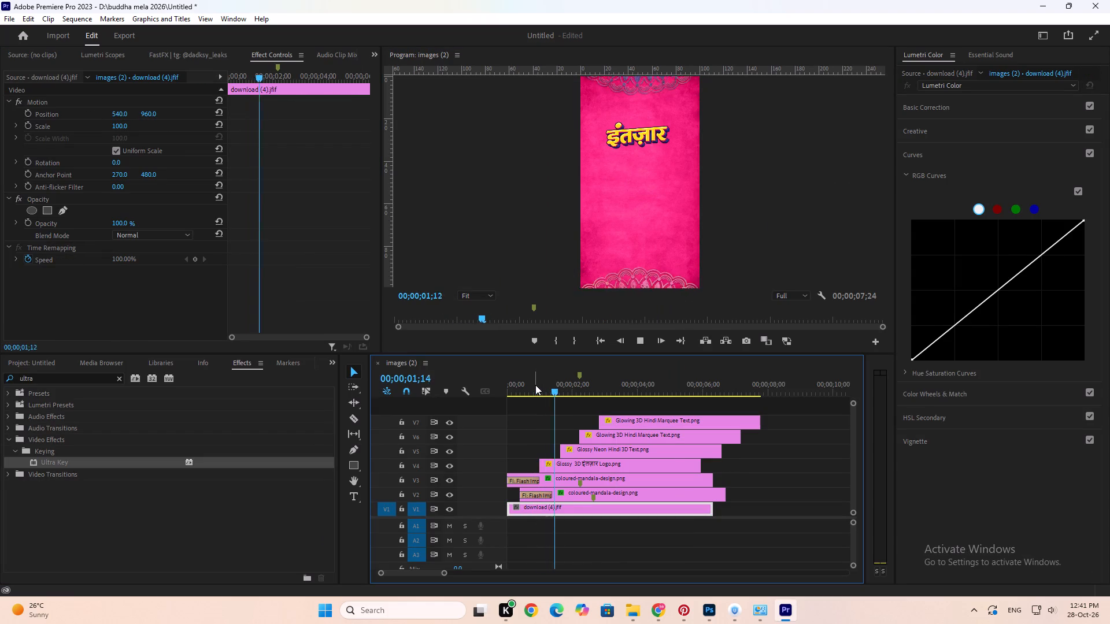
{"action": "key", "text": "space"}
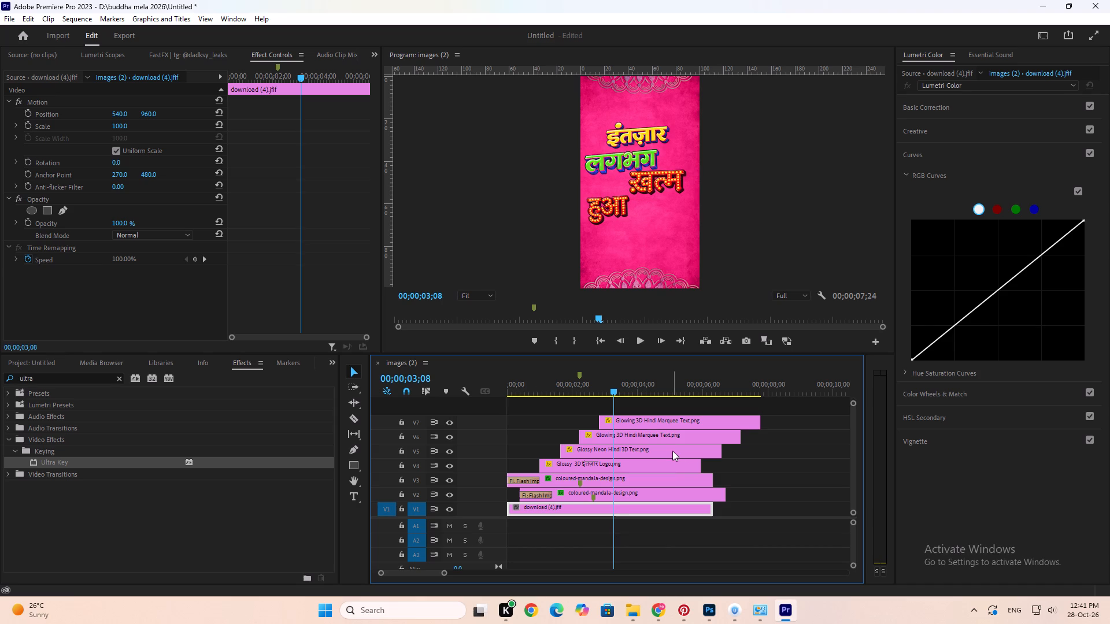
Shift the V4 इंतज़ार clip slightly right to position 535.7, 533.0.
{"action": "left_click", "coordinate": [652, 422]}
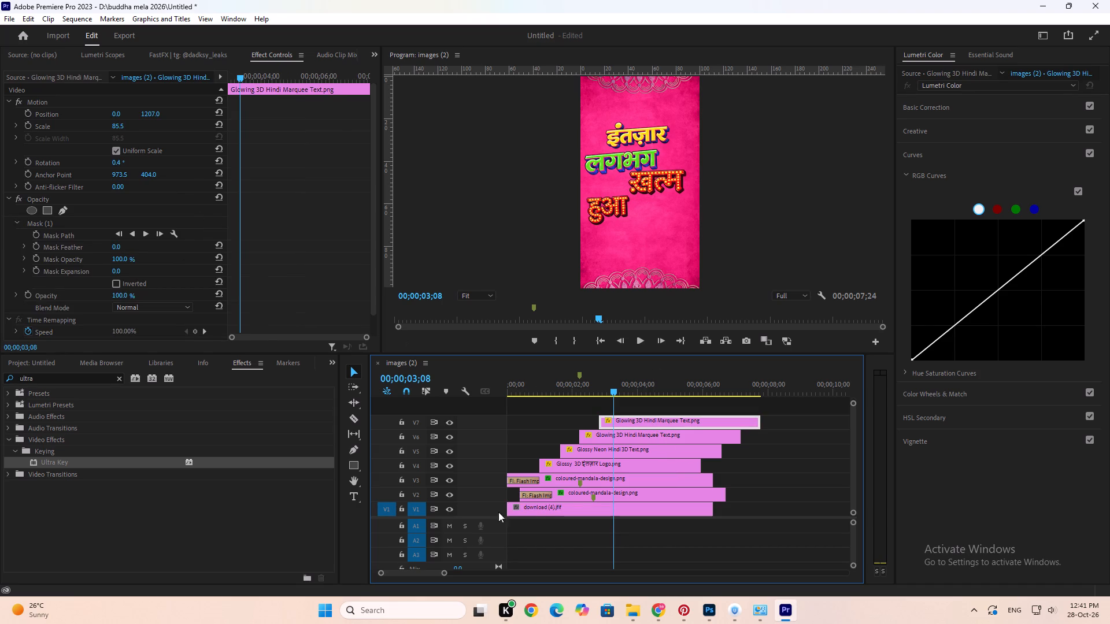
{"action": "left_click", "coordinate": [550, 467]}
{"action": "left_click_drag", "start_coordinate": [120, 114], "coordinate": [136, 118]}
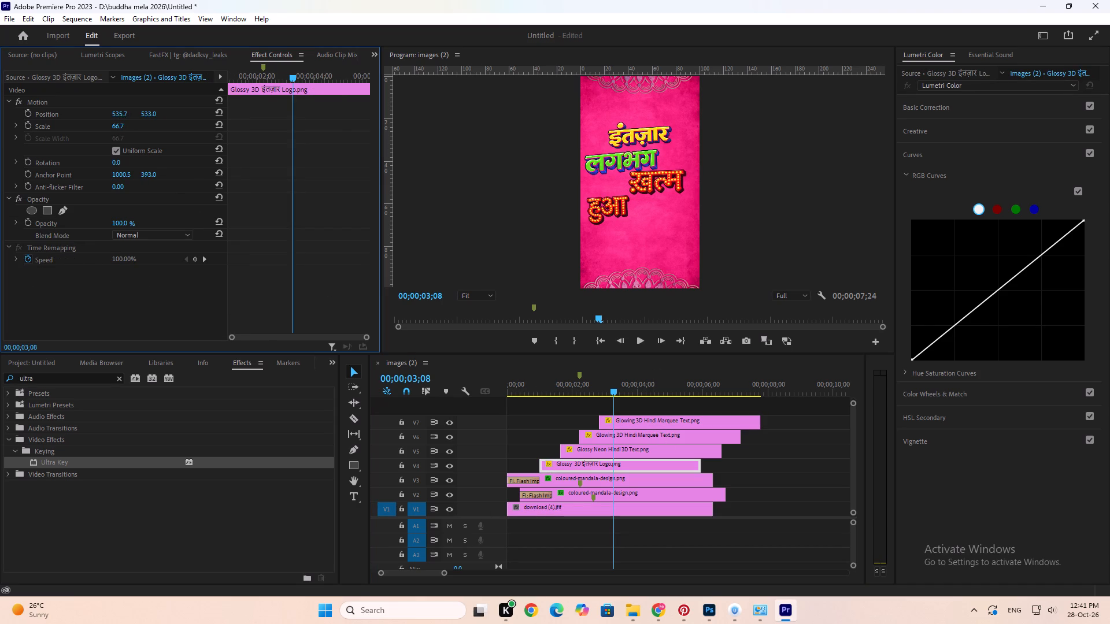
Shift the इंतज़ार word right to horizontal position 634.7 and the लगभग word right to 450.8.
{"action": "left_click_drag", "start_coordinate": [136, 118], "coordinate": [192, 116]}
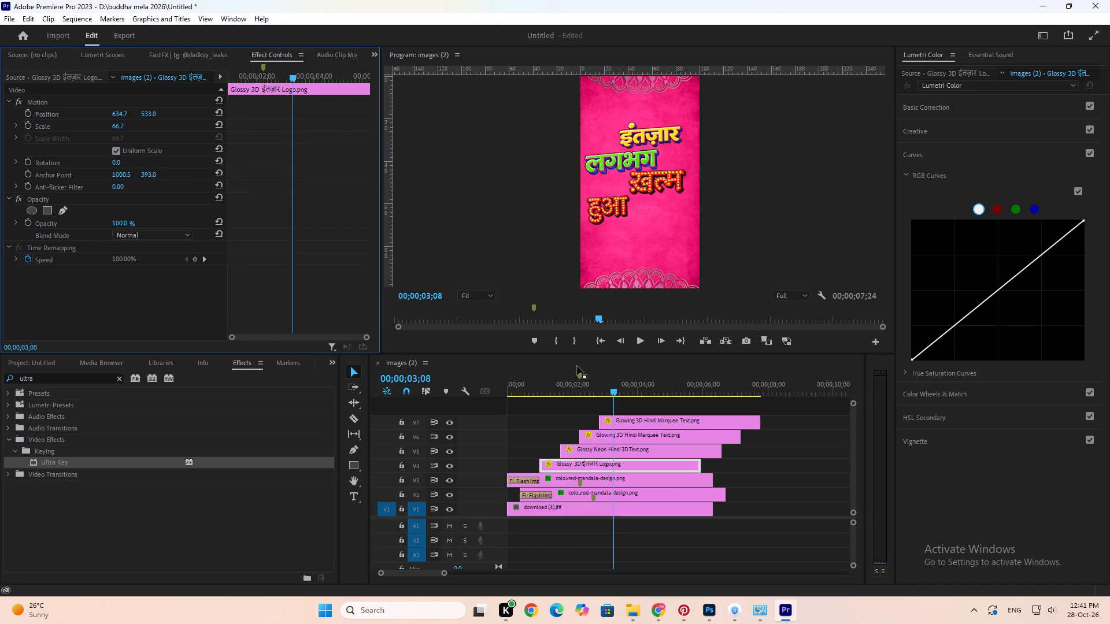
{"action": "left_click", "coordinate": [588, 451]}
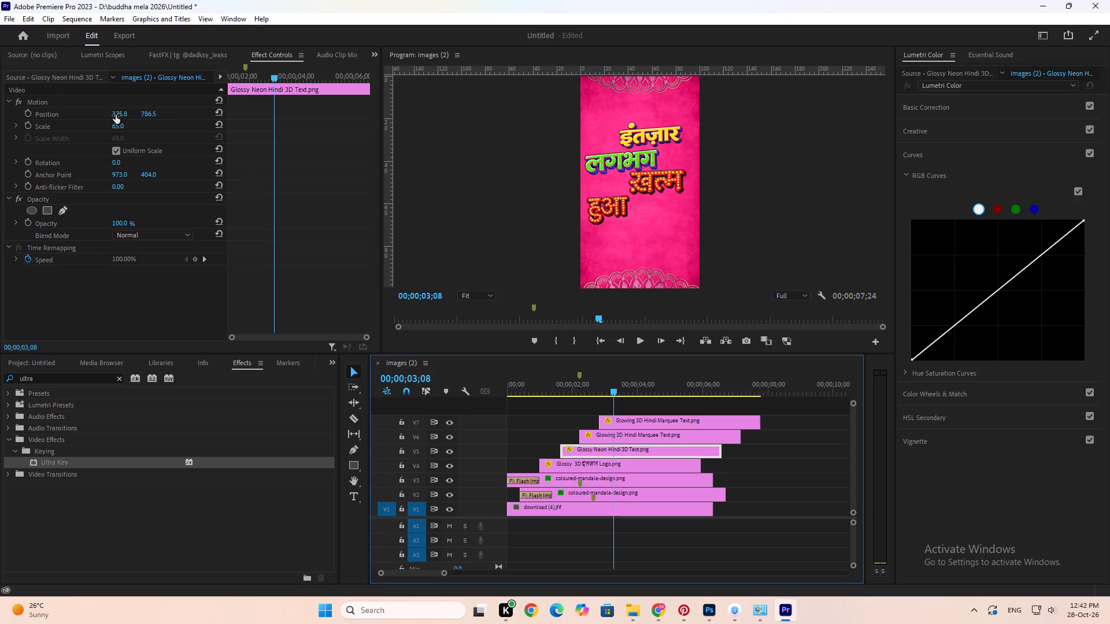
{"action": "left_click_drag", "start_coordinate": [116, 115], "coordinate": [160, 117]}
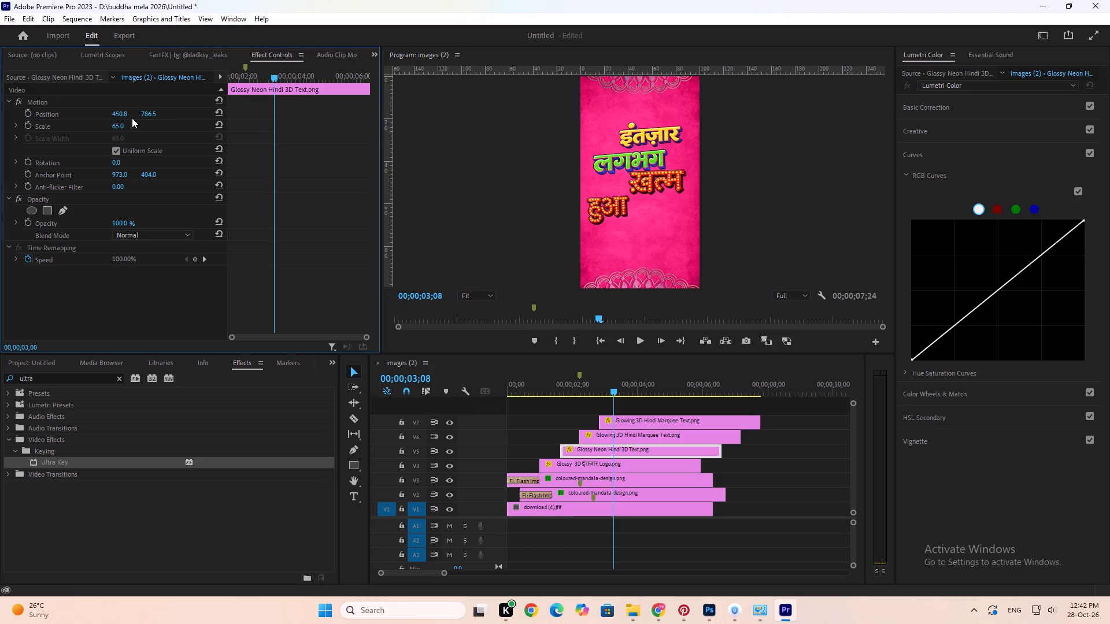
Set the ख़त्म word on V6 to vertical position 966.0 and scale 70.
{"action": "left_click", "coordinate": [598, 435]}
{"action": "left_click_drag", "start_coordinate": [148, 115], "coordinate": [162, 113]}
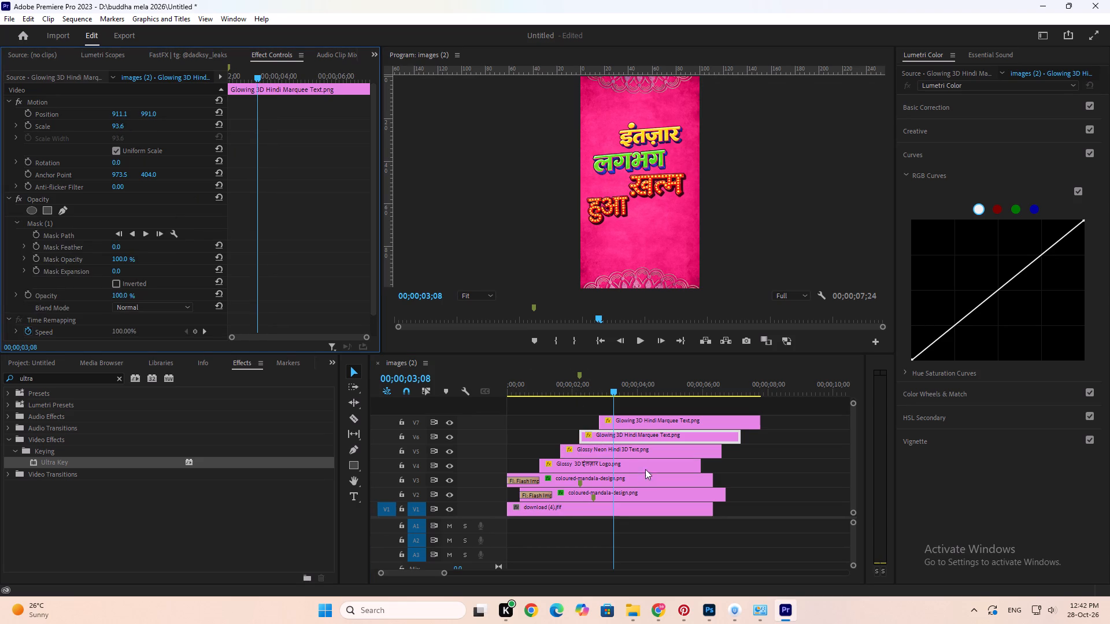
{"action": "left_click", "coordinate": [622, 450]}
{"action": "left_click", "coordinate": [626, 434]}
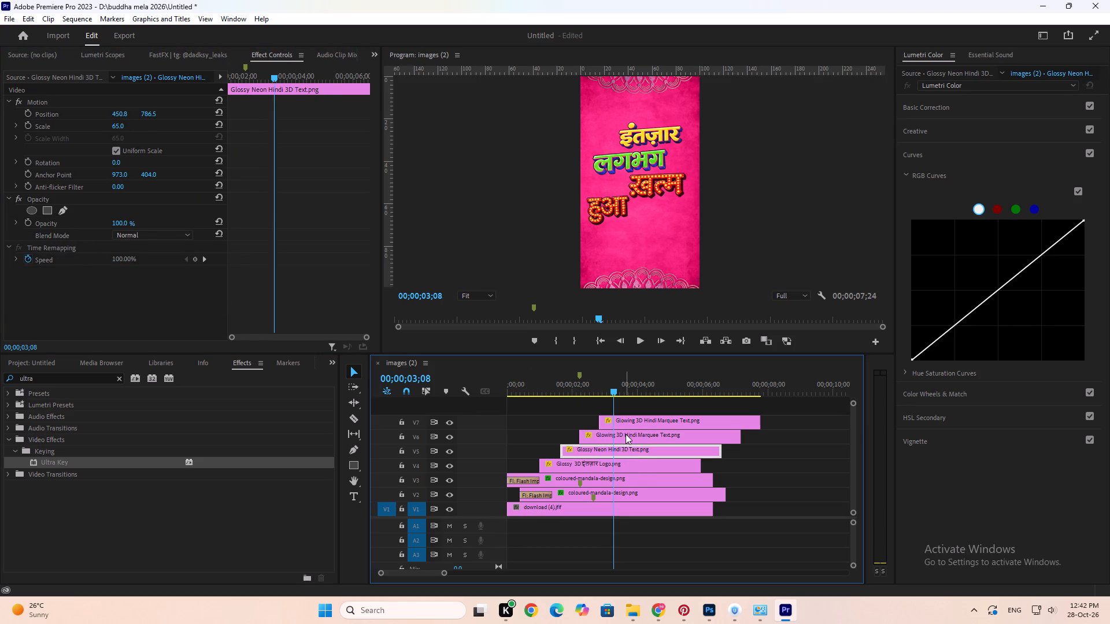
{"action": "left_click", "coordinate": [119, 127]}
{"action": "type", "text": "65"}
{"action": "key", "text": "Return"}
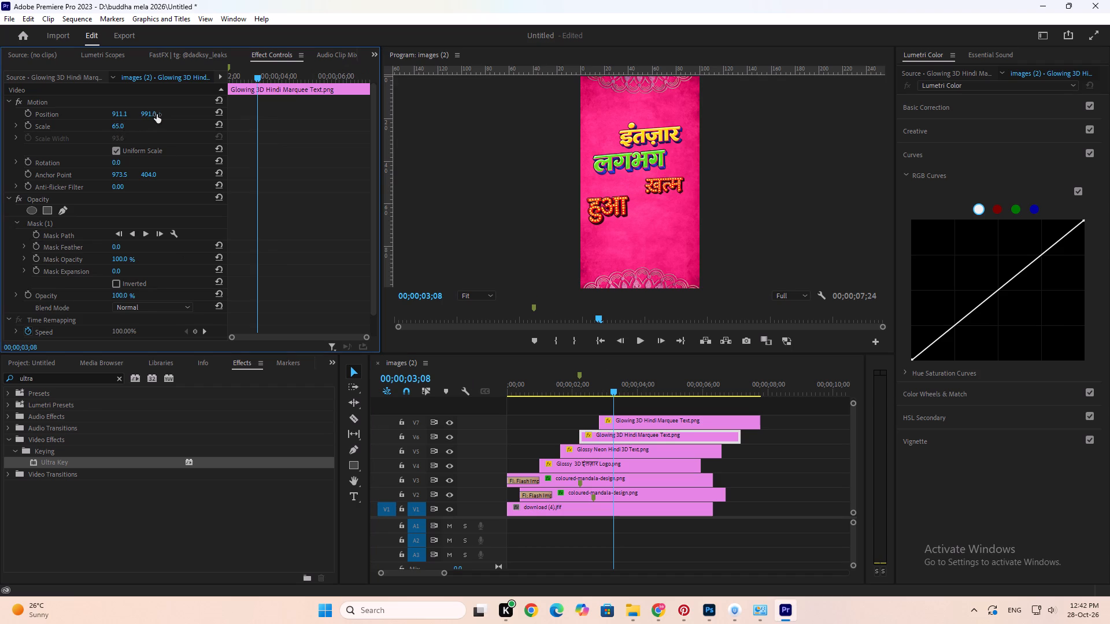
{"action": "left_click_drag", "start_coordinate": [154, 115], "coordinate": [139, 118]}
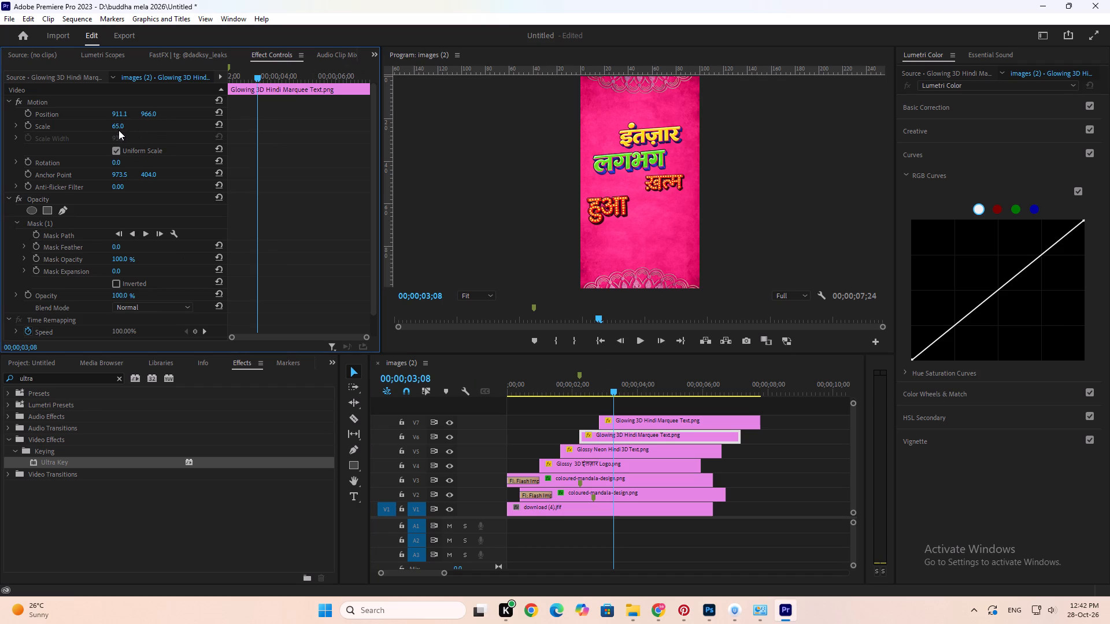
{"action": "left_click", "coordinate": [118, 124]}
{"action": "type", "text": "70"}
{"action": "key", "text": "Return"}
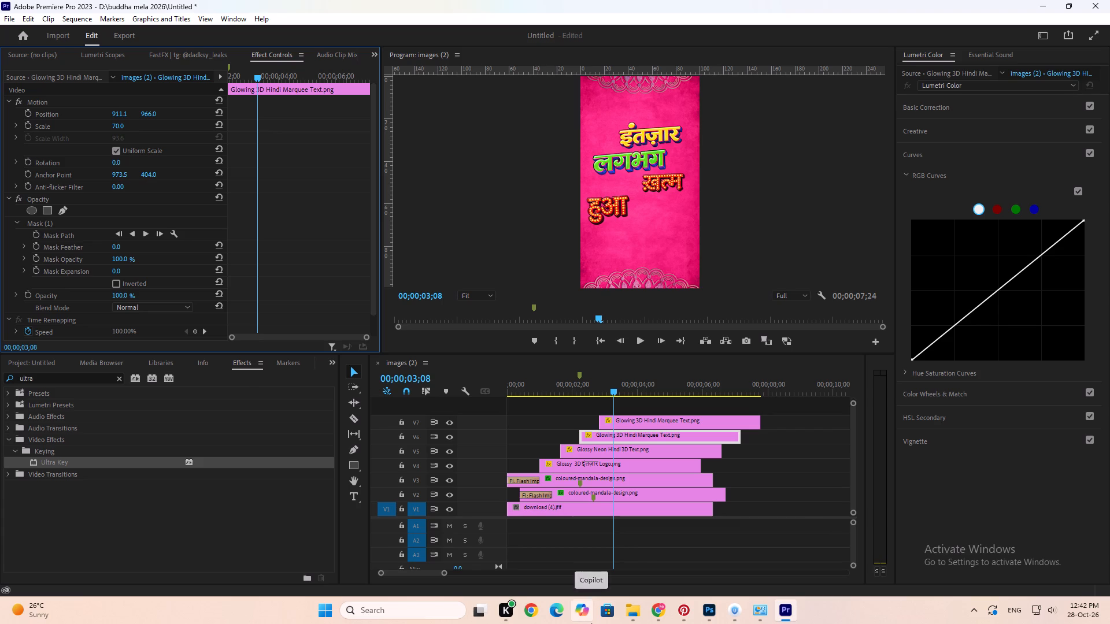
Set the scale of the हुआ word on V7 to 70.
{"action": "left_click", "coordinate": [624, 419]}
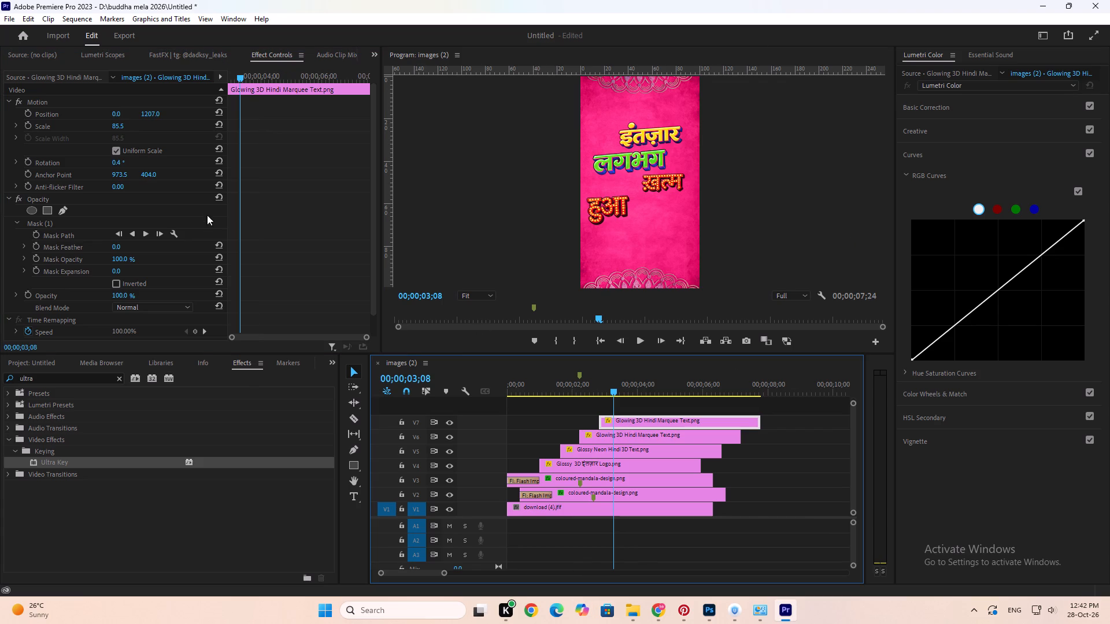
{"action": "left_click", "coordinate": [619, 438]}
{"action": "left_click", "coordinate": [630, 426]}
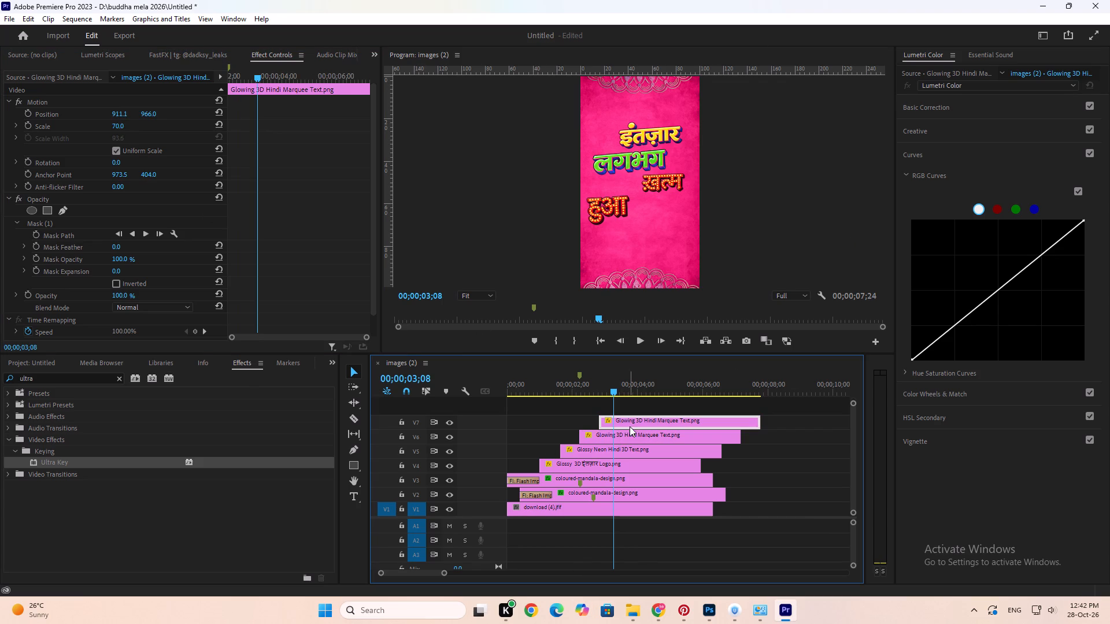
{"action": "left_click", "coordinate": [115, 125]}
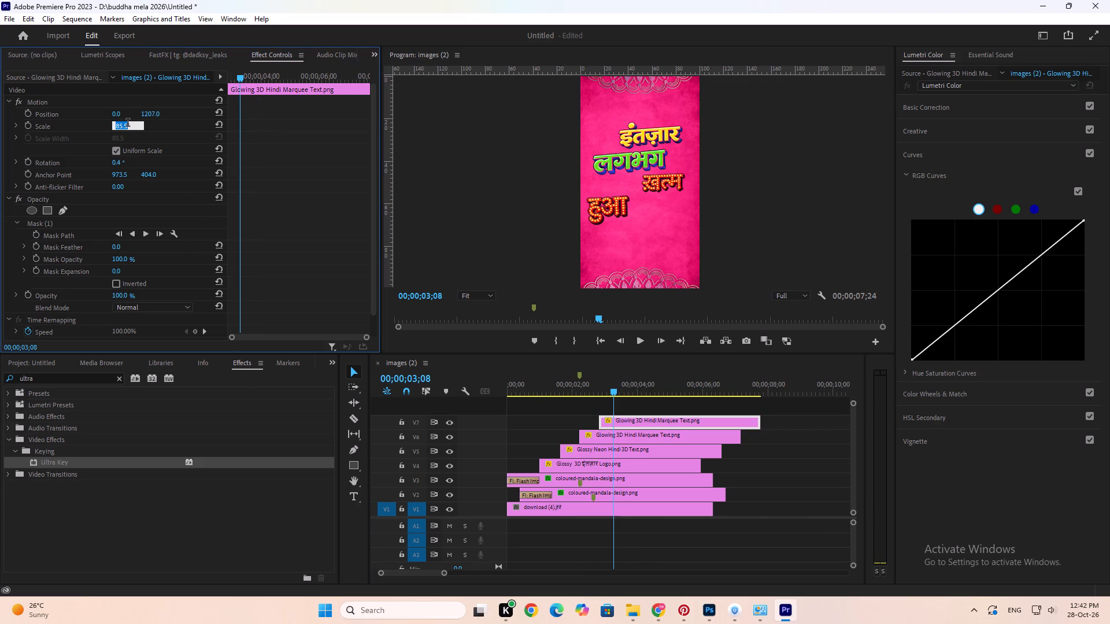
{"action": "type", "text": "77"}
{"action": "key", "text": "Home"}
{"action": "key", "text": "0"}
{"action": "key", "text": "Right"}
{"action": "key", "text": "Right"}
{"action": "key", "text": "Right"}
{"action": "key", "text": "BackSpace"}
{"action": "key", "text": "BackSpace"}
{"action": "key", "text": "BackSpace"}
{"action": "type", "text": "70"}
{"action": "key", "text": "Return"}
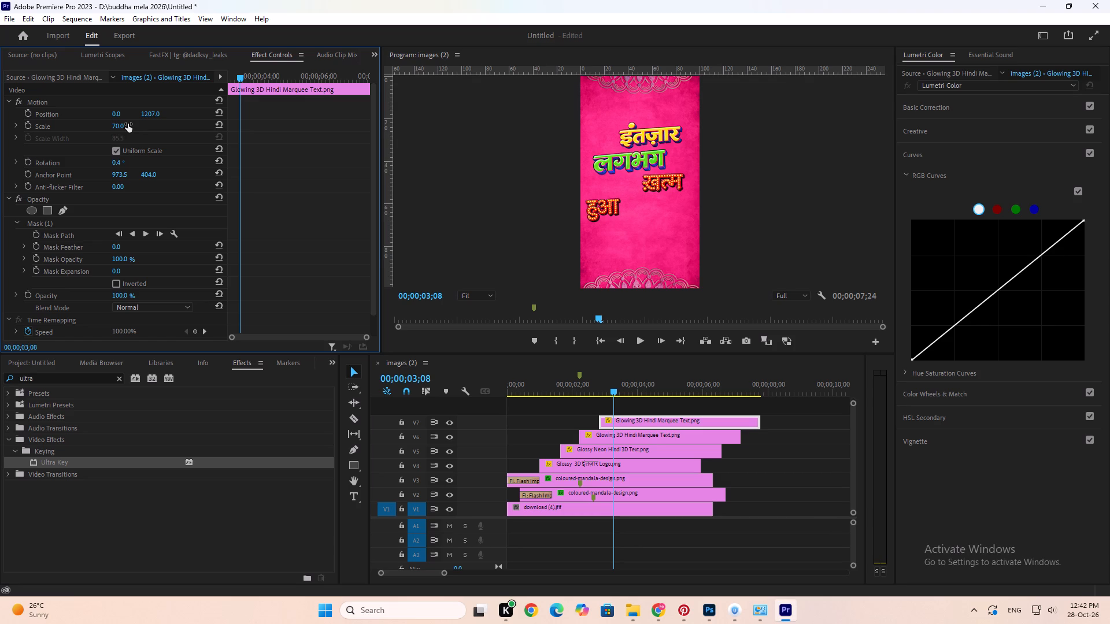
Move the हुआ word inward and further down the frame to position 161.0, 1366.0.
{"action": "left_click_drag", "start_coordinate": [119, 115], "coordinate": [220, 101]}
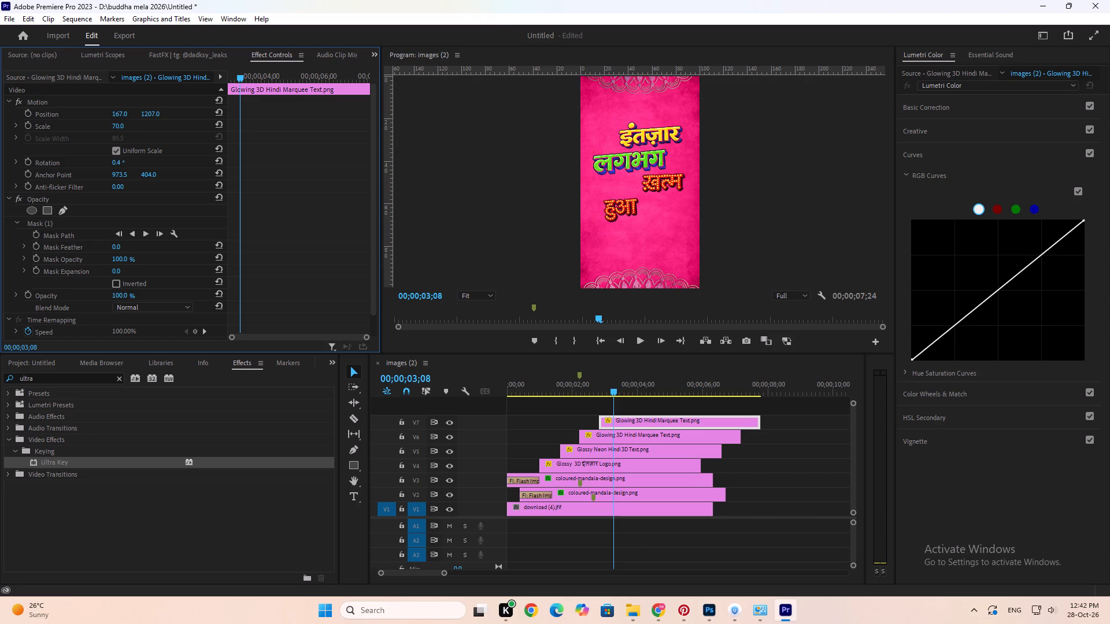
{"action": "left_click_drag", "start_coordinate": [220, 101], "coordinate": [230, 96]}
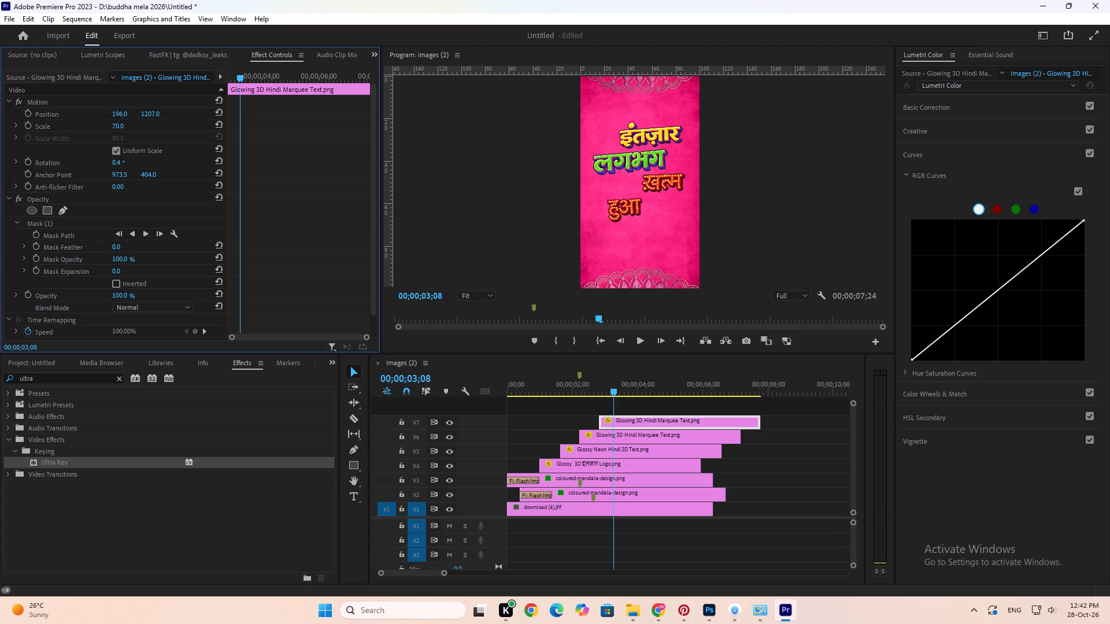
{"action": "left_click_drag", "start_coordinate": [230, 96], "coordinate": [209, 96]}
{"action": "left_click_drag", "start_coordinate": [155, 110], "coordinate": [128, 116]}
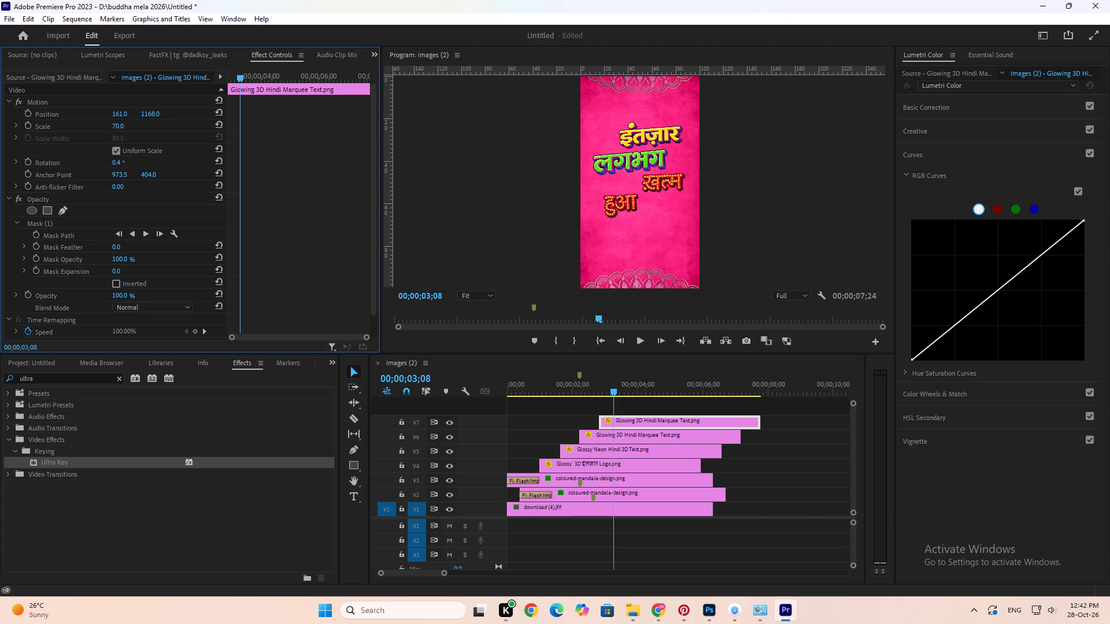
{"action": "left_click_drag", "start_coordinate": [128, 116], "coordinate": [119, 119]}
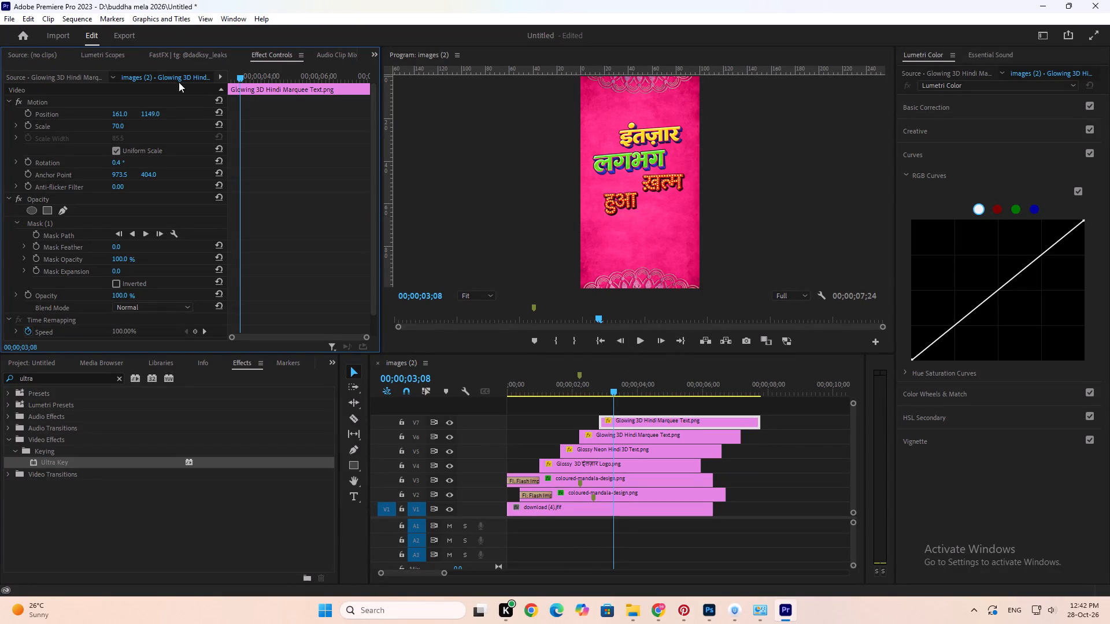
{"action": "left_click_drag", "start_coordinate": [157, 117], "coordinate": [280, 106]}
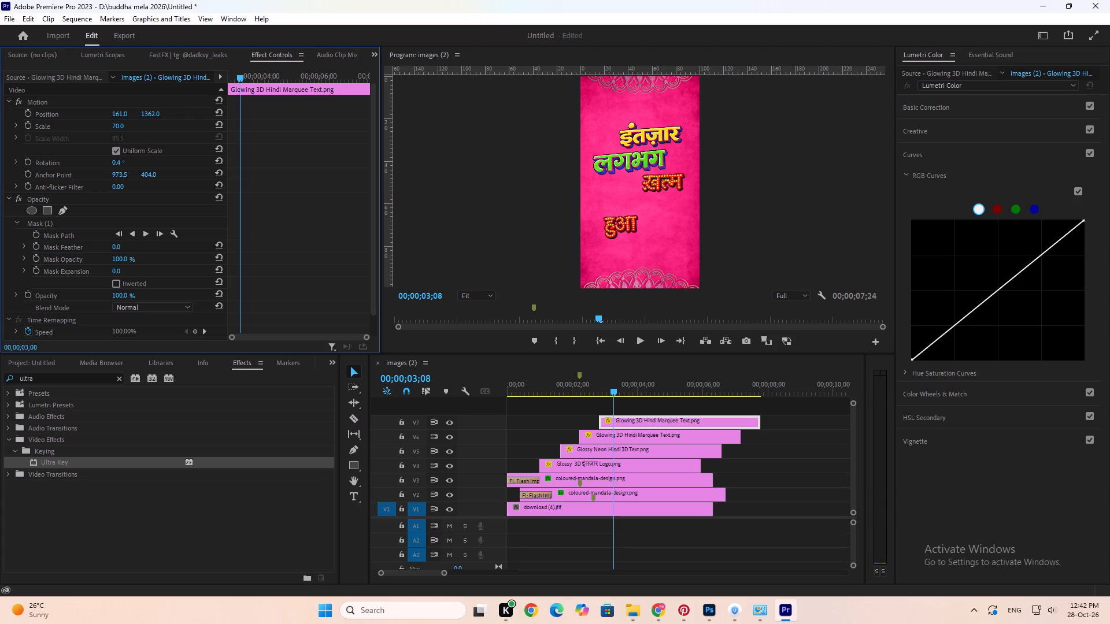
{"action": "left_click_drag", "start_coordinate": [280, 106], "coordinate": [282, 105]}
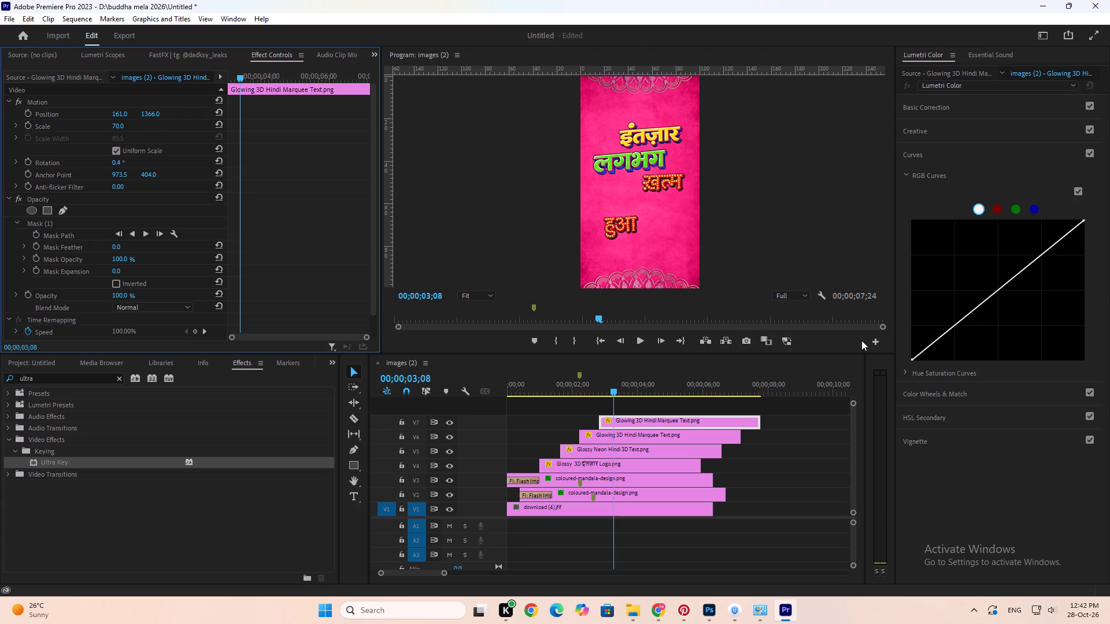
Add the Safe Margins control to the Program monitor and turn the safe margins overlay on.
{"action": "left_click", "coordinate": [876, 341]}
{"action": "left_click_drag", "start_coordinate": [587, 252], "coordinate": [589, 253]}
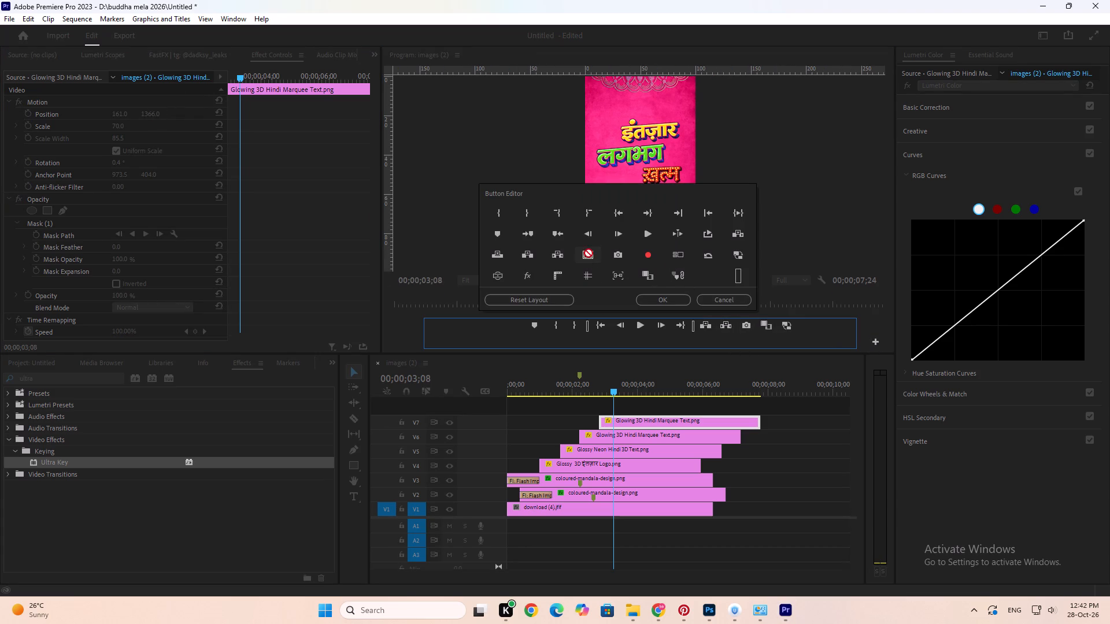
{"action": "left_click_drag", "start_coordinate": [589, 253], "coordinate": [825, 347]}
{"action": "left_click", "coordinate": [664, 300]}
{"action": "left_click", "coordinate": [641, 339]}
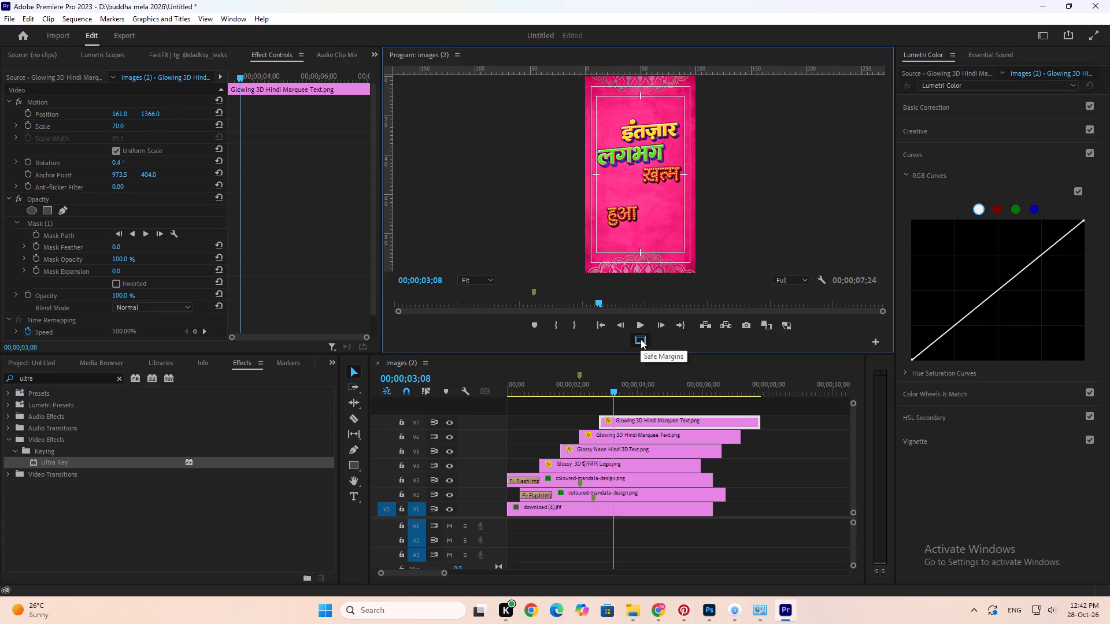
Move the इंतज़ार word on V4 back toward the frame's centre, to position 536.7, 533.0.
{"action": "left_click", "coordinate": [621, 463]}
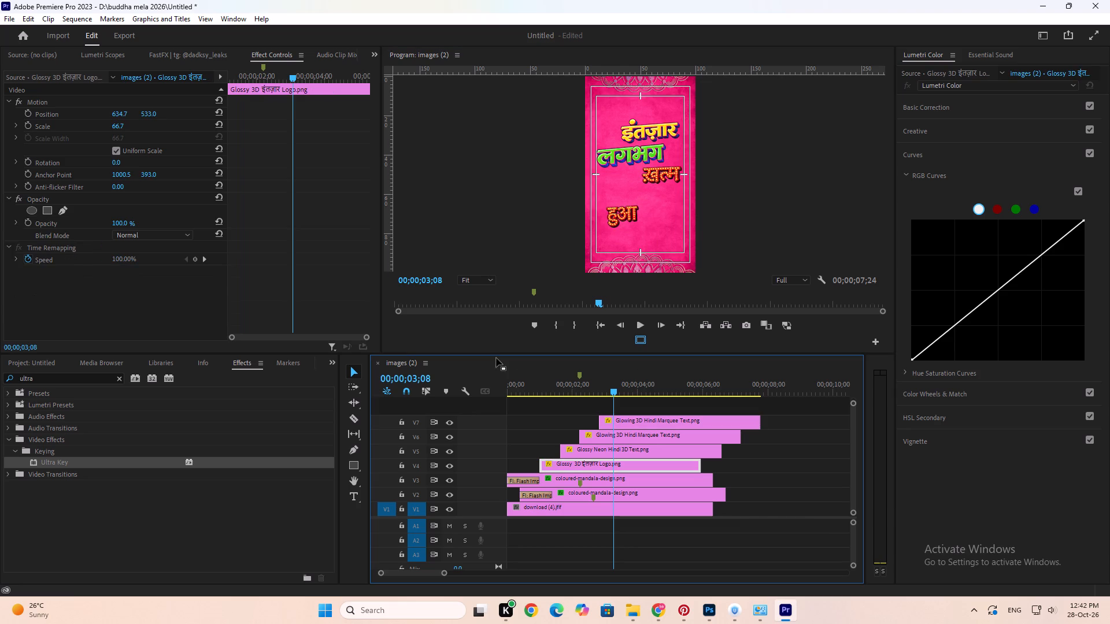
{"action": "left_click_drag", "start_coordinate": [119, 116], "coordinate": [61, 127]}
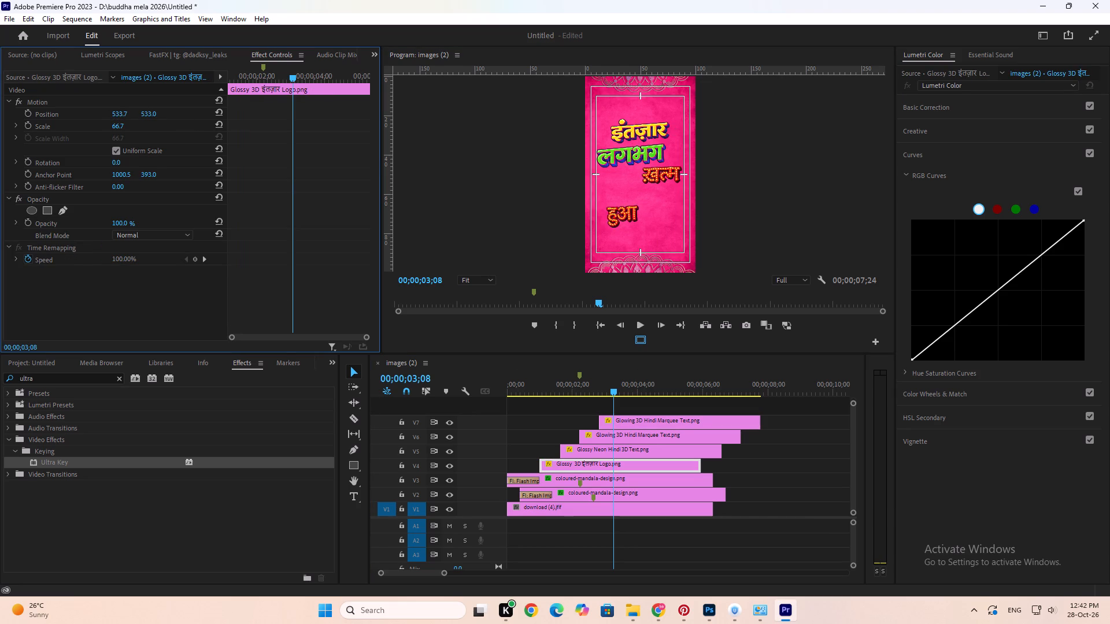
{"action": "left_click_drag", "start_coordinate": [61, 127], "coordinate": [63, 126]}
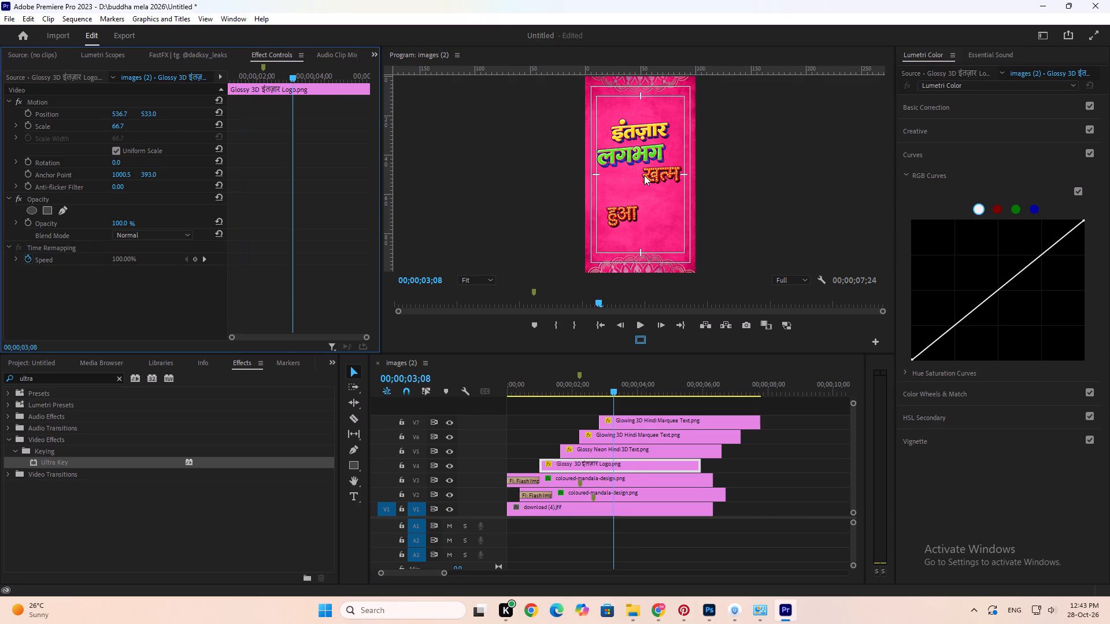
Centre the लगभग word on V5 at position 525.8, 786.5 and enlarge it to scale 76.
{"action": "left_click", "coordinate": [629, 453]}
{"action": "left_click_drag", "start_coordinate": [124, 113], "coordinate": [129, 111]}
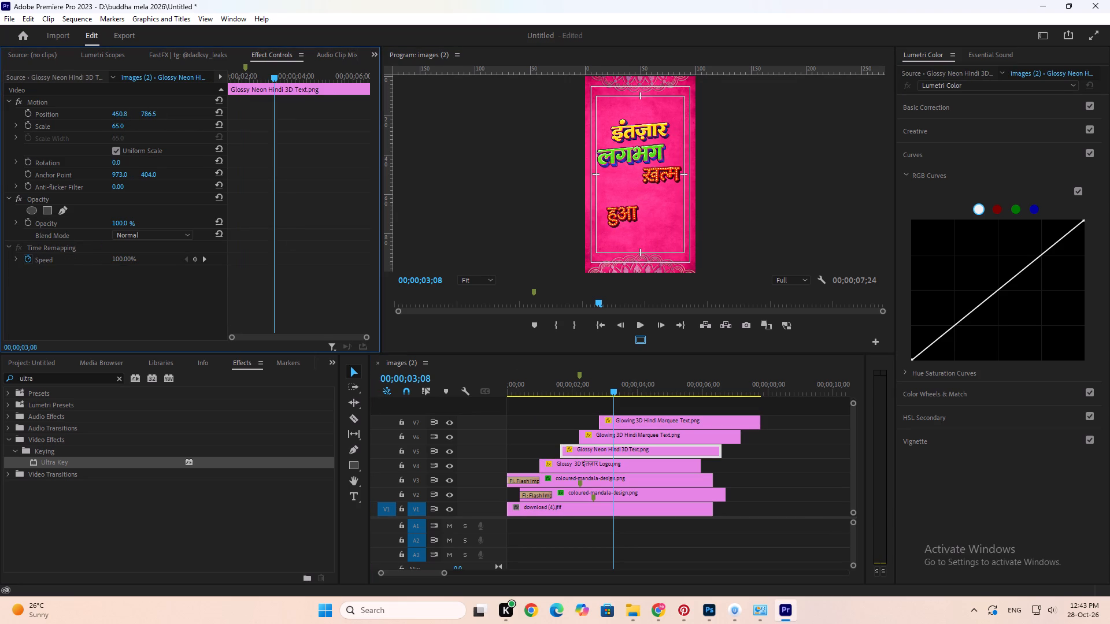
{"action": "left_click_drag", "start_coordinate": [129, 111], "coordinate": [169, 107]}
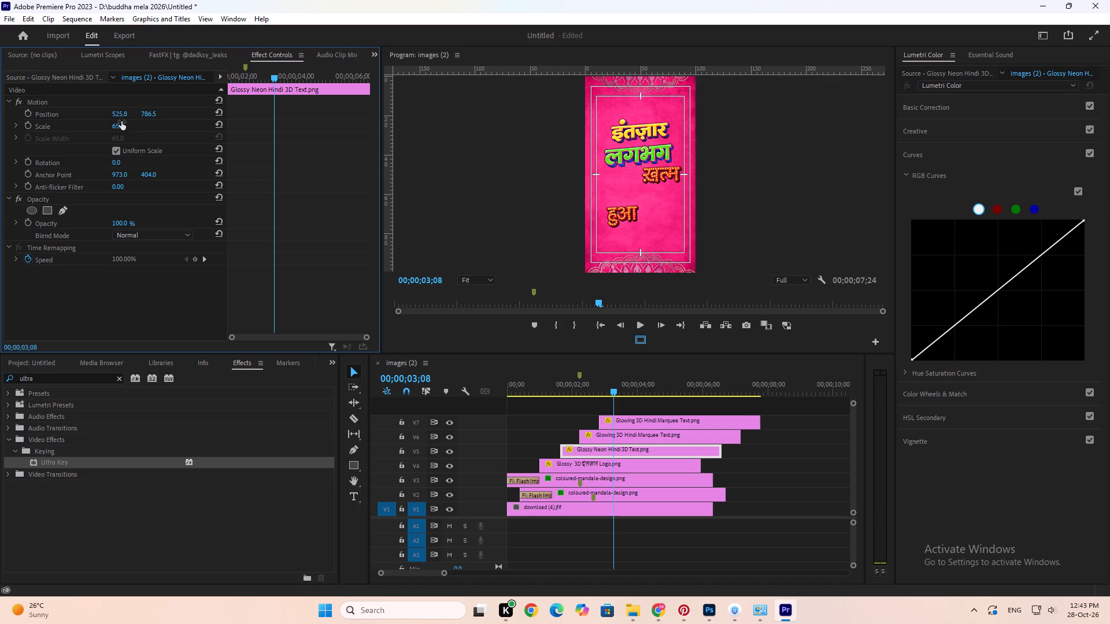
{"action": "left_click_drag", "start_coordinate": [119, 124], "coordinate": [125, 122]}
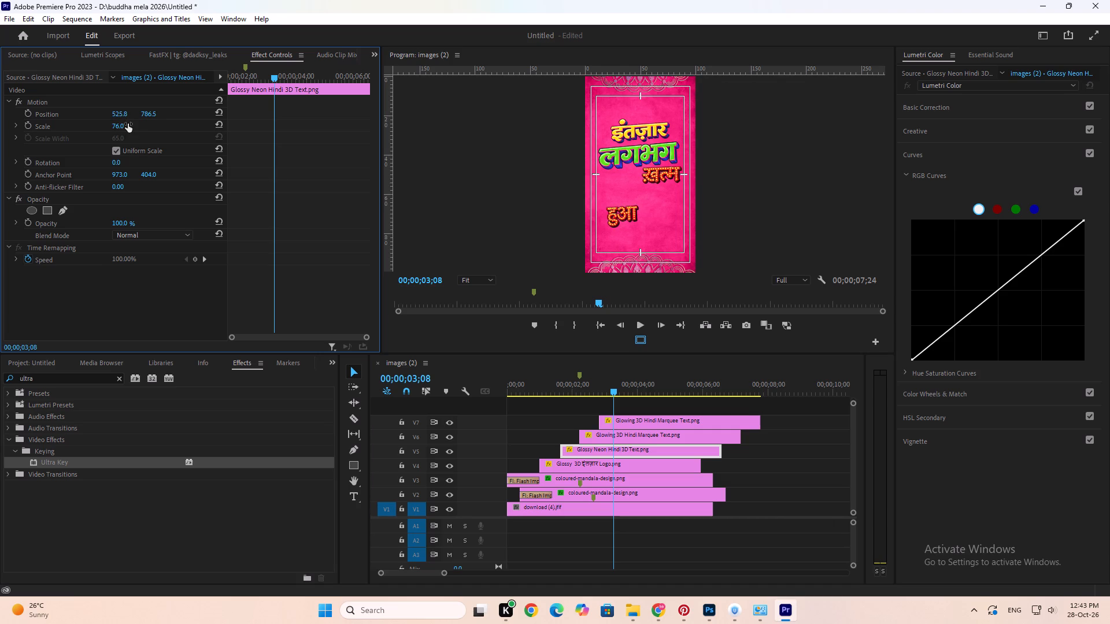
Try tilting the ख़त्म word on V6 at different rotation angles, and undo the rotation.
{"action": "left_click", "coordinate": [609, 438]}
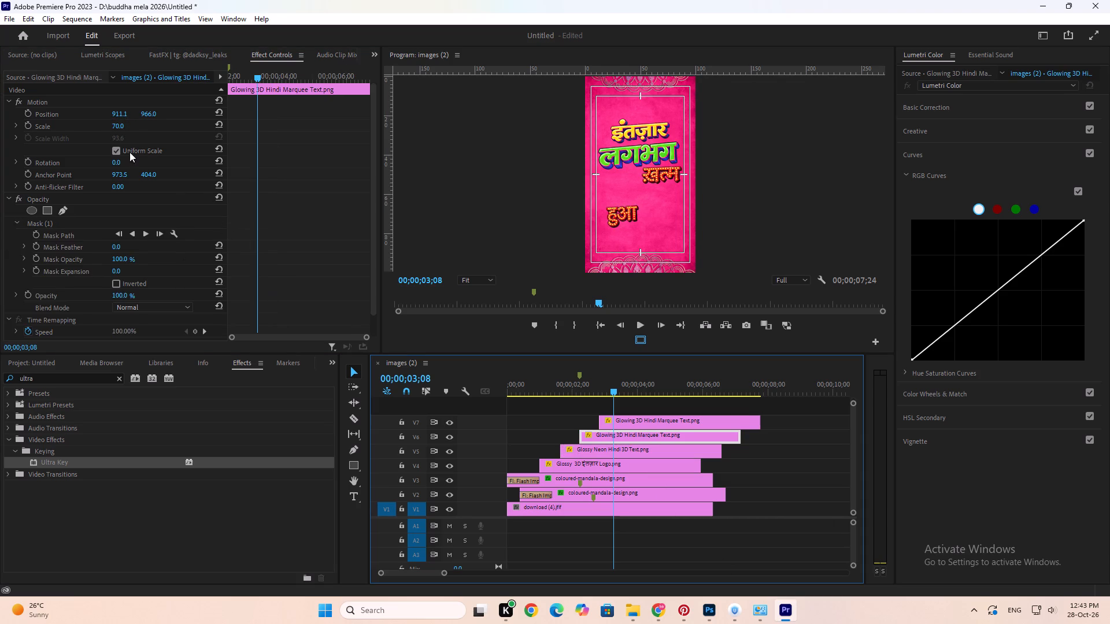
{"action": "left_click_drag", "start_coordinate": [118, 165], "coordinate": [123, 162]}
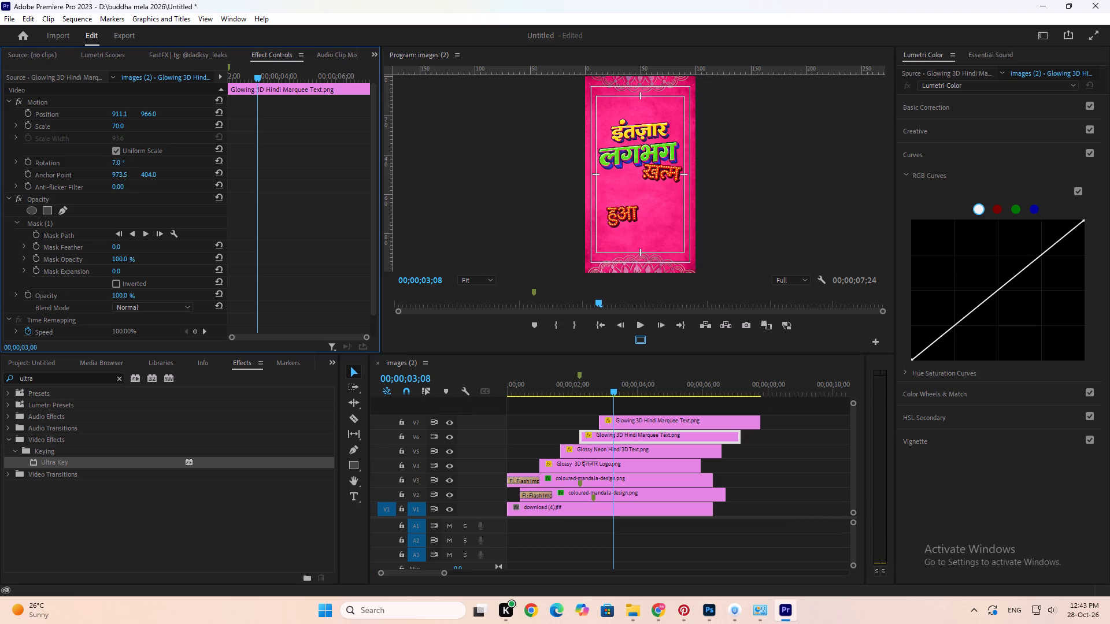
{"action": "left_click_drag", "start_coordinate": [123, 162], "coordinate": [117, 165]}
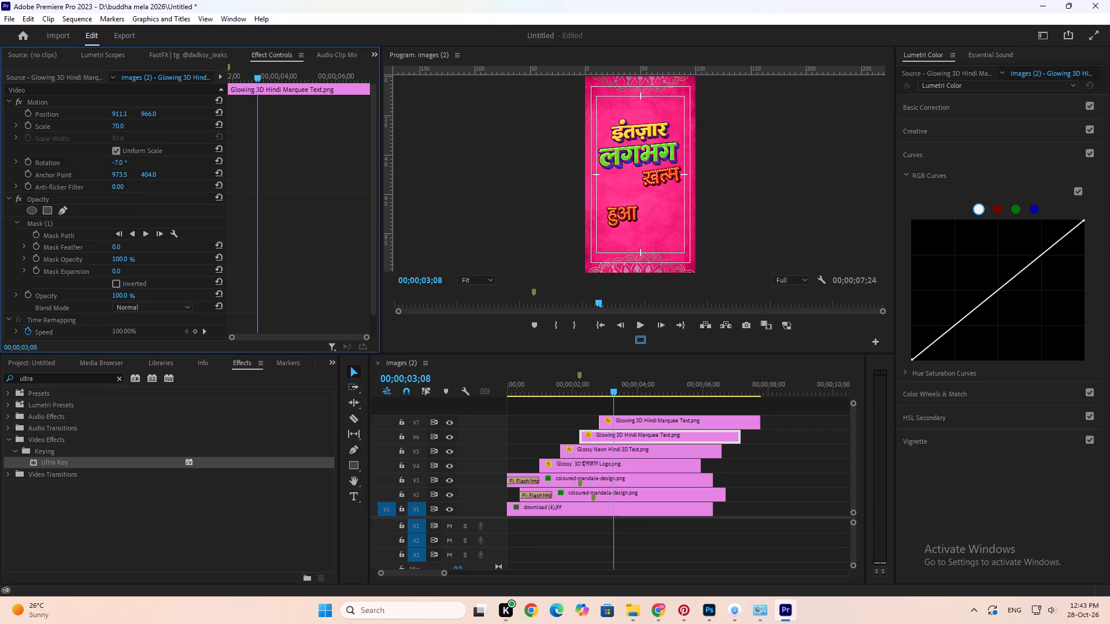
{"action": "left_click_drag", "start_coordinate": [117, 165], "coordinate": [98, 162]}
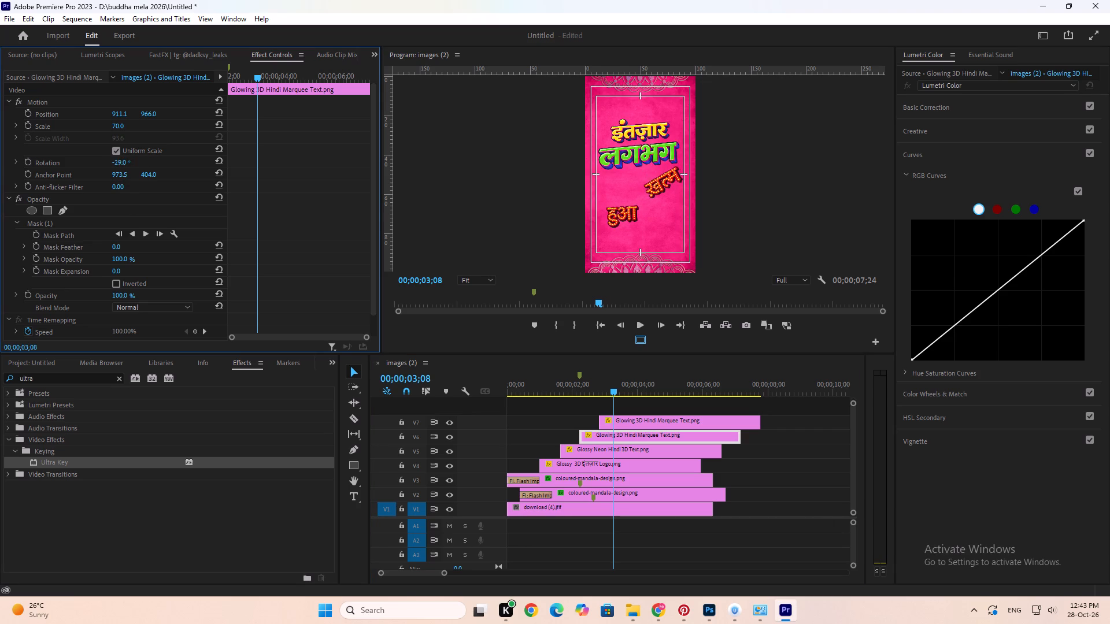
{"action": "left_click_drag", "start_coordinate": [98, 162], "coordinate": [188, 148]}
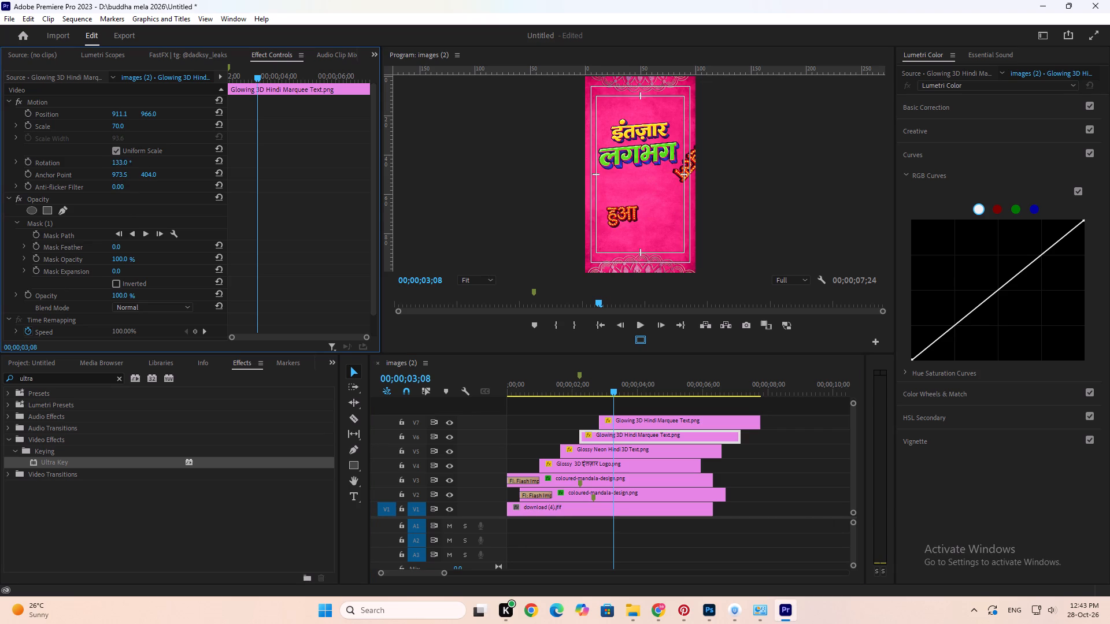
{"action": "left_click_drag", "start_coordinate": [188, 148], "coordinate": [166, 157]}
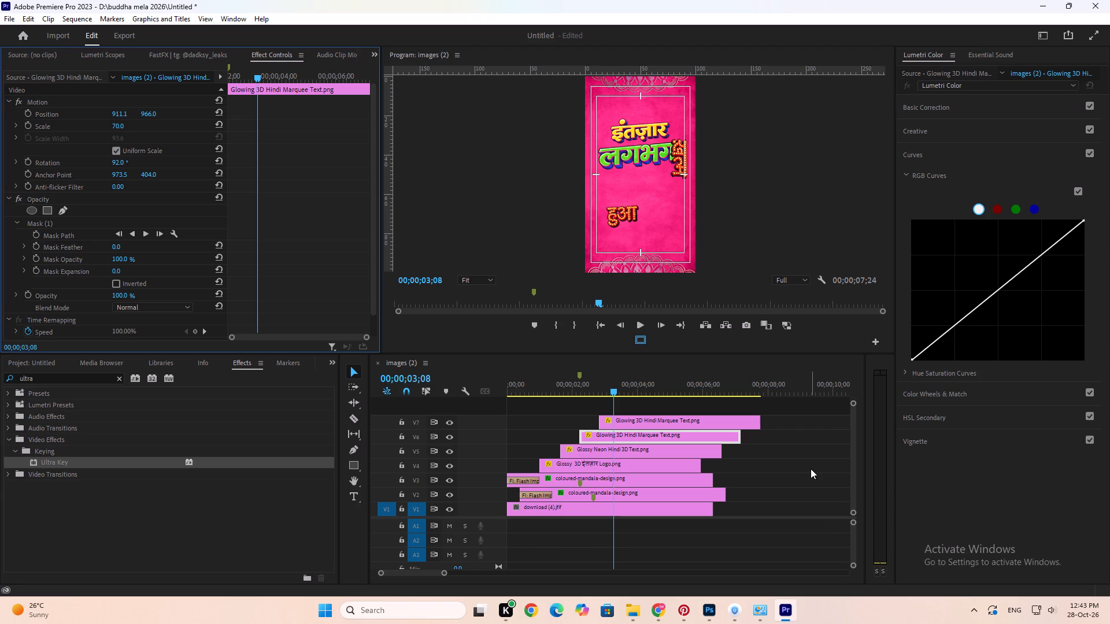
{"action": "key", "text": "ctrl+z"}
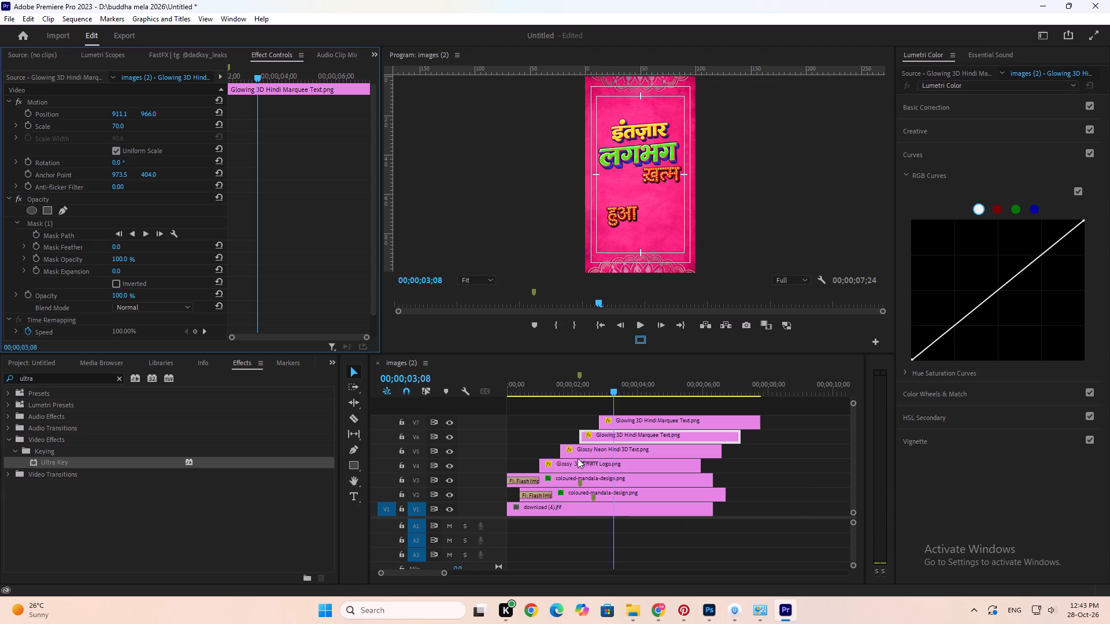
Enlarge the ख़त्म word on V6 to scale 90 and centre it beneath लगभग at position 753.1, 1027.0.
{"action": "left_click_drag", "start_coordinate": [116, 112], "coordinate": [38, 138]}
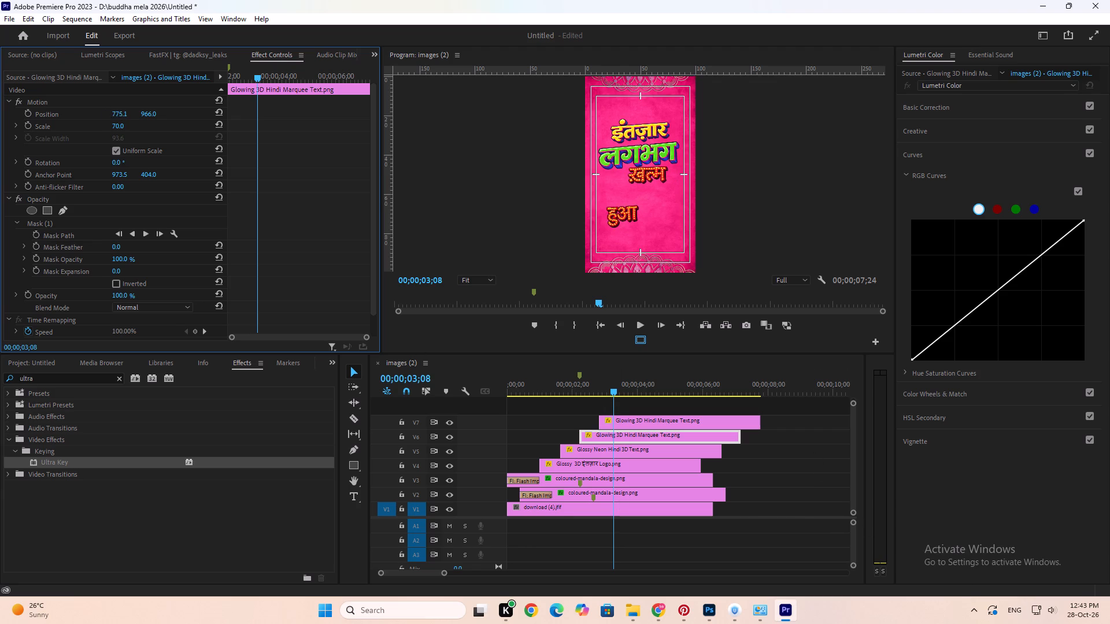
{"action": "left_click_drag", "start_coordinate": [38, 138], "coordinate": [24, 140]}
{"action": "left_click_drag", "start_coordinate": [121, 125], "coordinate": [135, 125]}
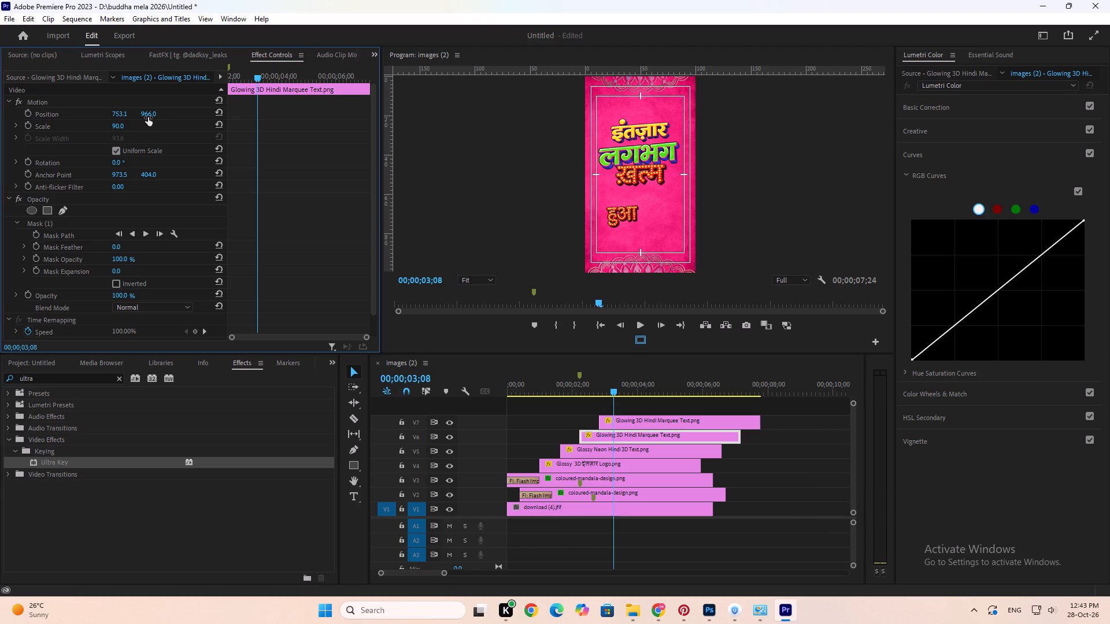
{"action": "left_click_drag", "start_coordinate": [152, 110], "coordinate": [187, 103]}
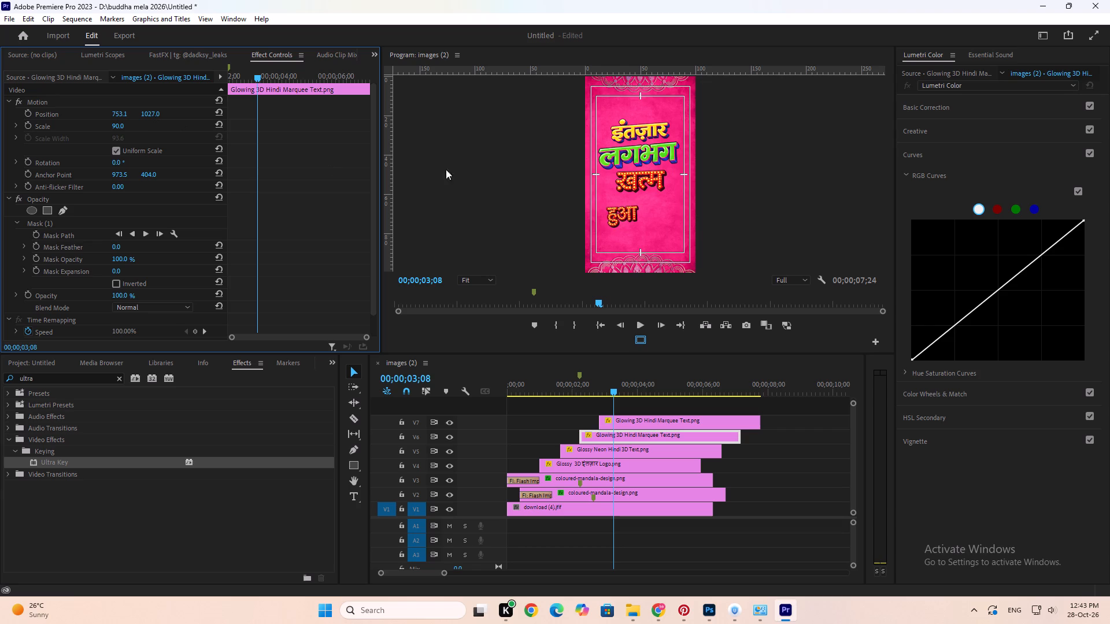
Tilt the ख़त्म word on V6 to -4.0° and reposition it under लगभग at 740.2, 1016.1.
{"action": "double_click", "coordinate": [646, 177]}
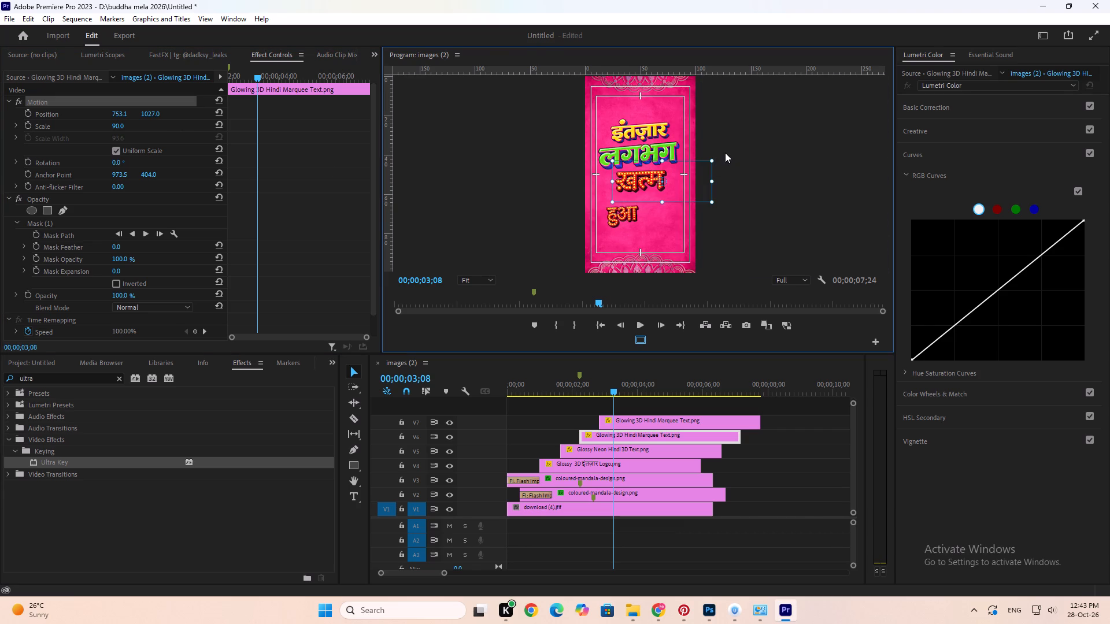
{"action": "left_click_drag", "start_coordinate": [716, 157], "coordinate": [721, 149]}
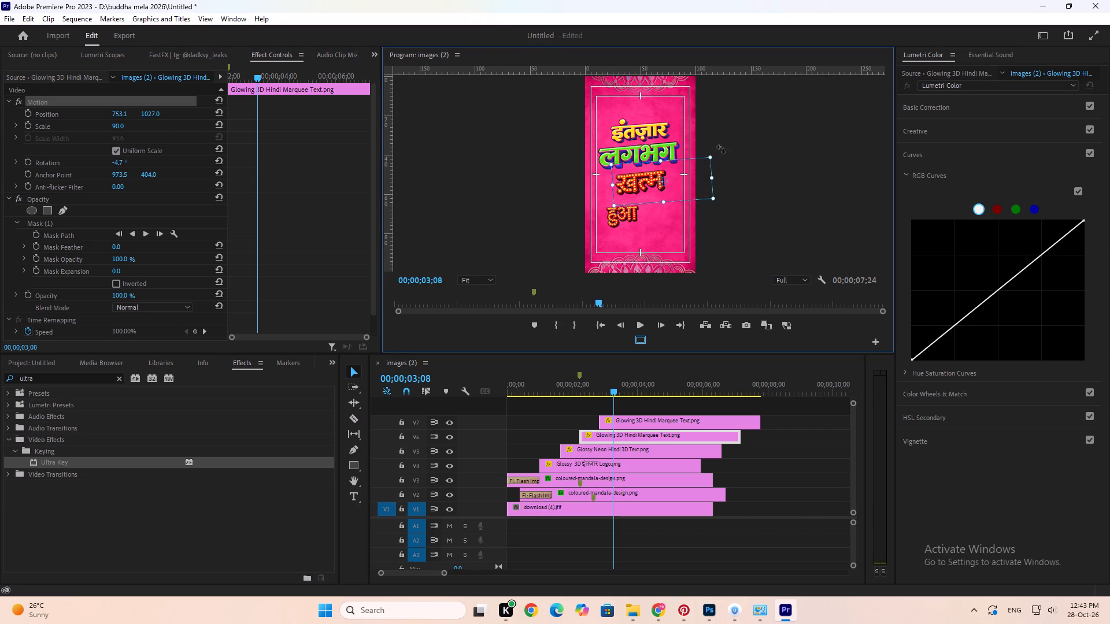
{"action": "left_click_drag", "start_coordinate": [721, 149], "coordinate": [724, 148]}
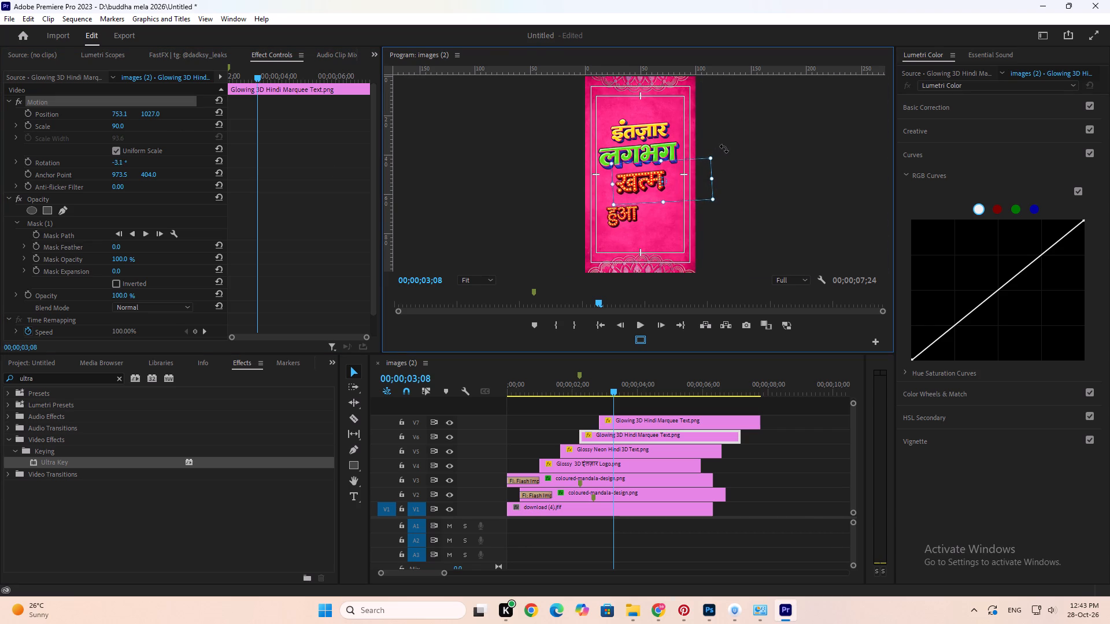
{"action": "left_click_drag", "start_coordinate": [724, 148], "coordinate": [723, 149]}
{"action": "left_click", "coordinate": [690, 177]}
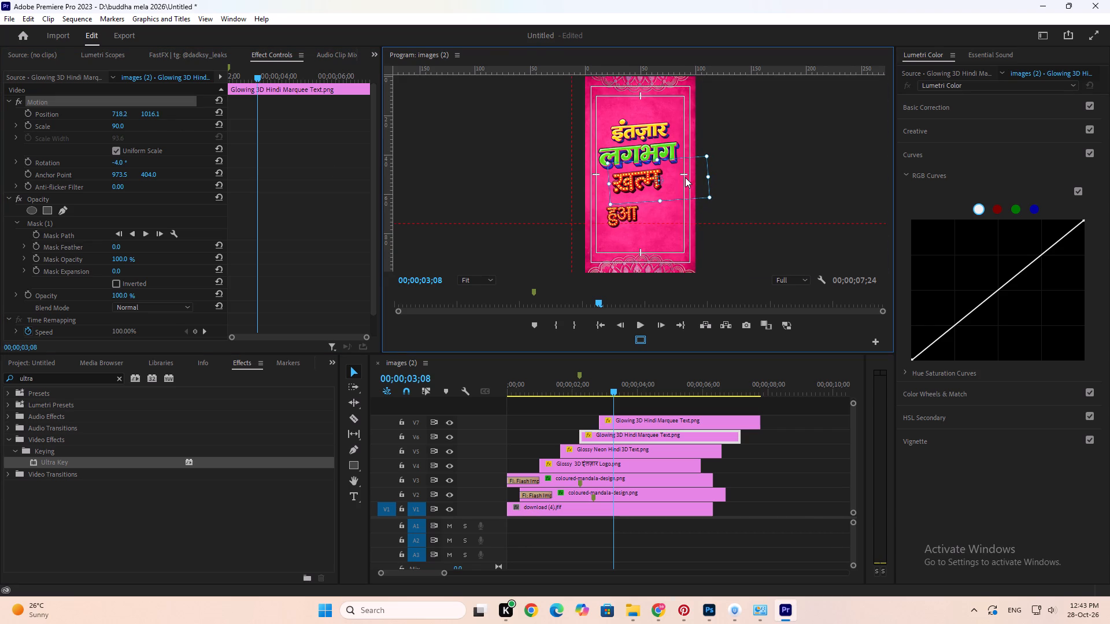
{"action": "left_click_drag", "start_coordinate": [120, 115], "coordinate": [132, 112]}
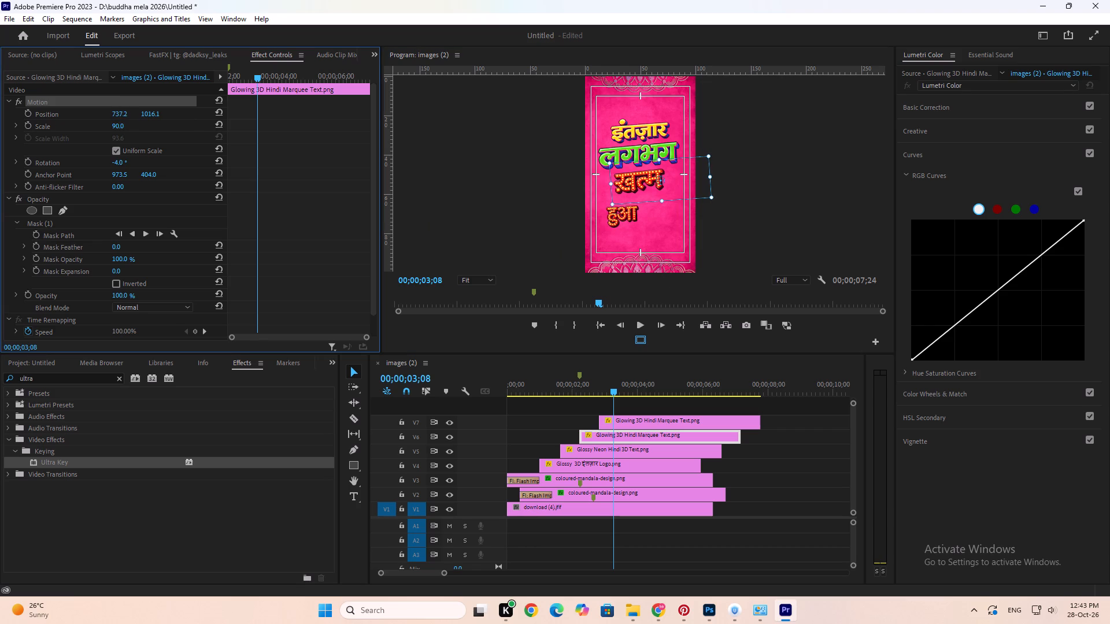
{"action": "left_click_drag", "start_coordinate": [132, 112], "coordinate": [135, 112]}
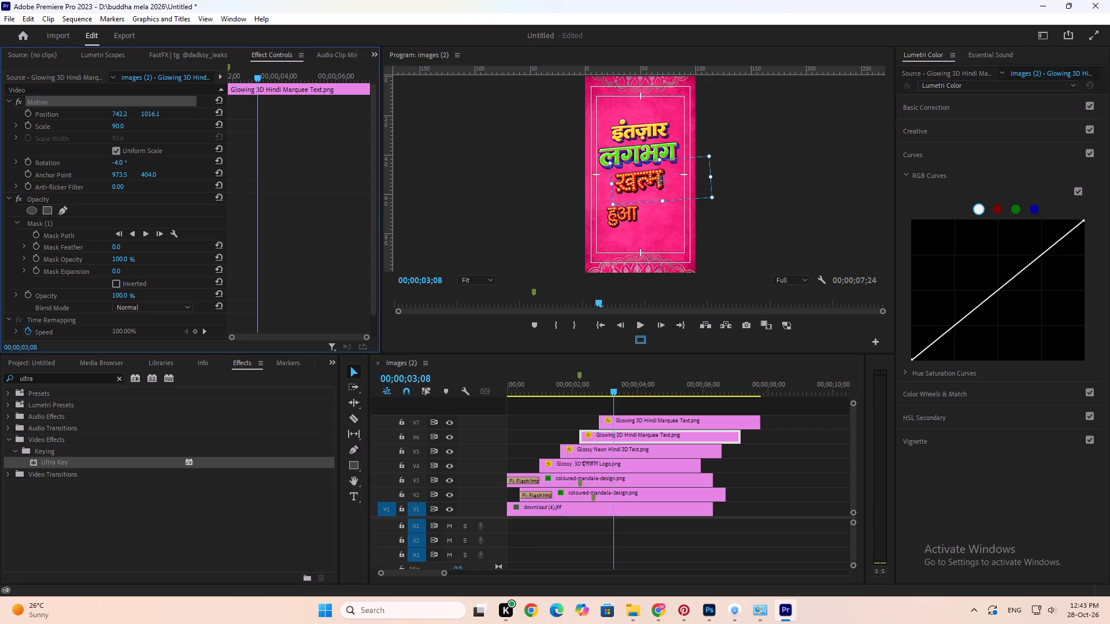
{"action": "left_click_drag", "start_coordinate": [135, 112], "coordinate": [135, 113]}
Move the हुआ word on V7 horizontally toward the frame's centre, to position 356.0, 1366.0.
{"action": "left_click", "coordinate": [643, 423]}
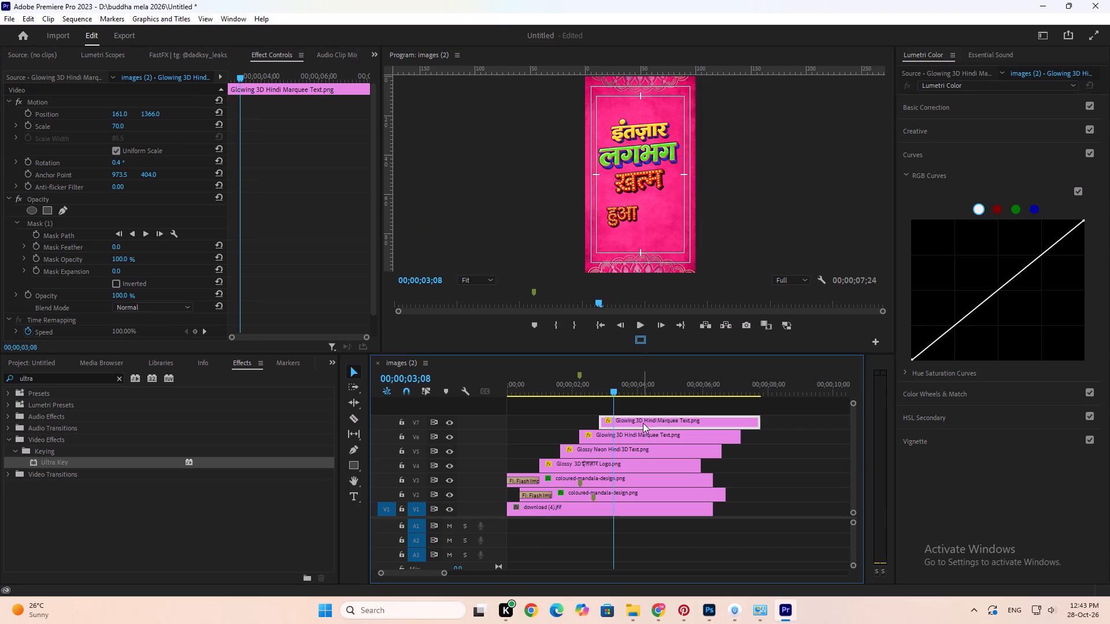
{"action": "left_click_drag", "start_coordinate": [123, 112], "coordinate": [164, 114]}
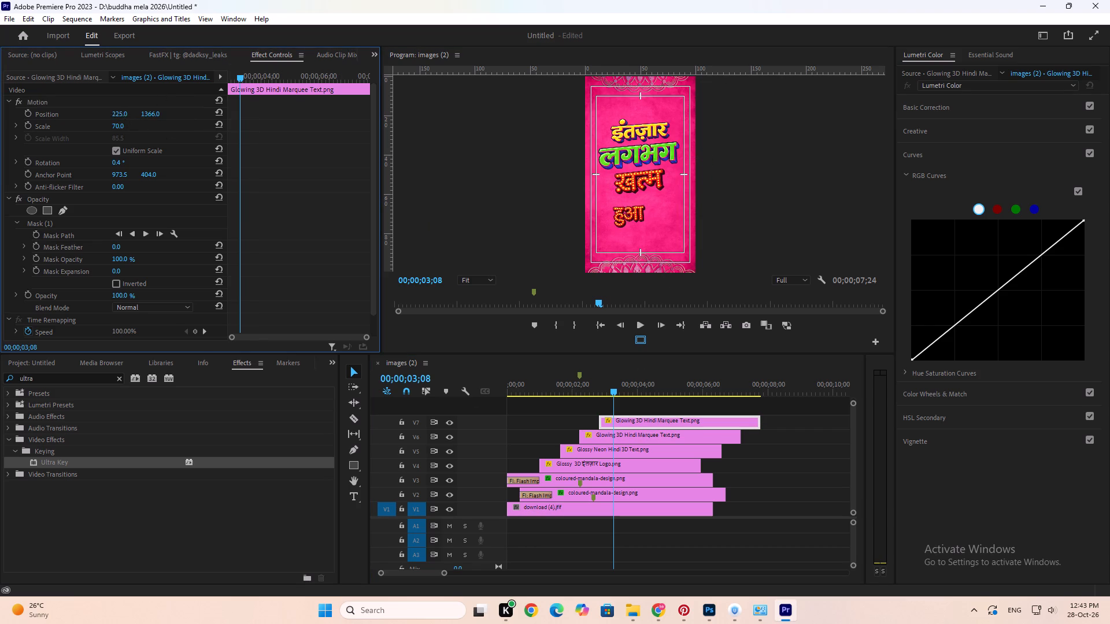
{"action": "left_click_drag", "start_coordinate": [164, 114], "coordinate": [240, 111]}
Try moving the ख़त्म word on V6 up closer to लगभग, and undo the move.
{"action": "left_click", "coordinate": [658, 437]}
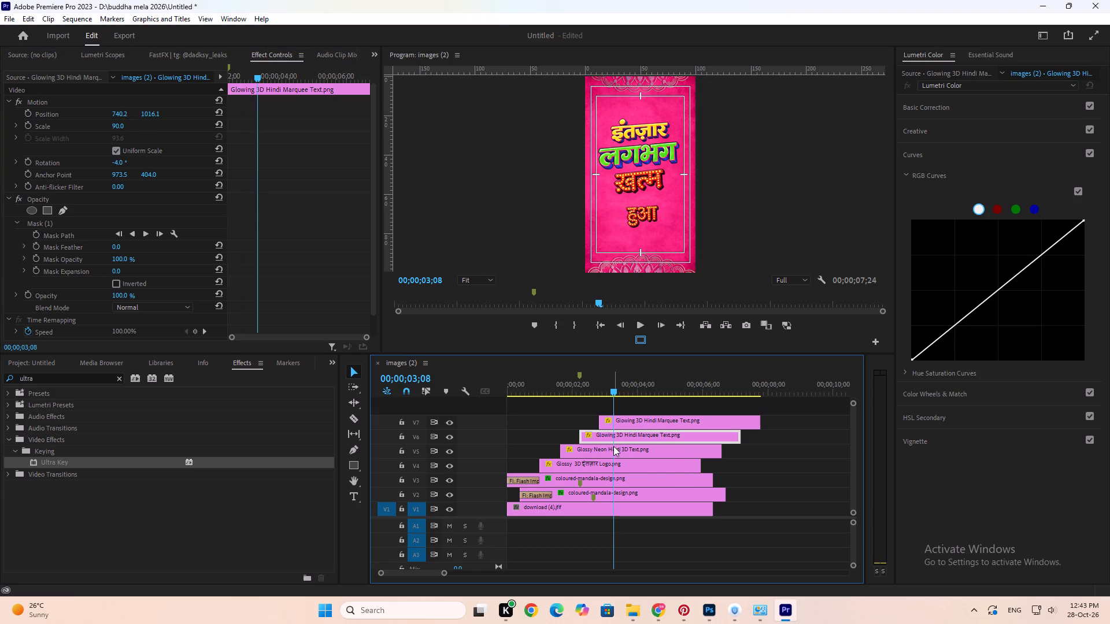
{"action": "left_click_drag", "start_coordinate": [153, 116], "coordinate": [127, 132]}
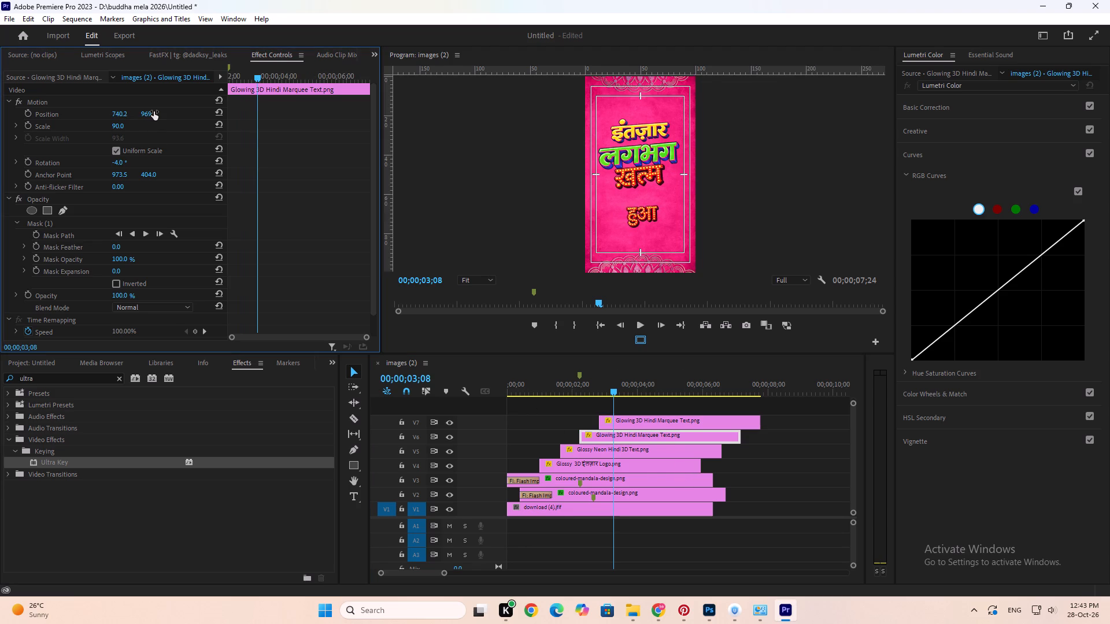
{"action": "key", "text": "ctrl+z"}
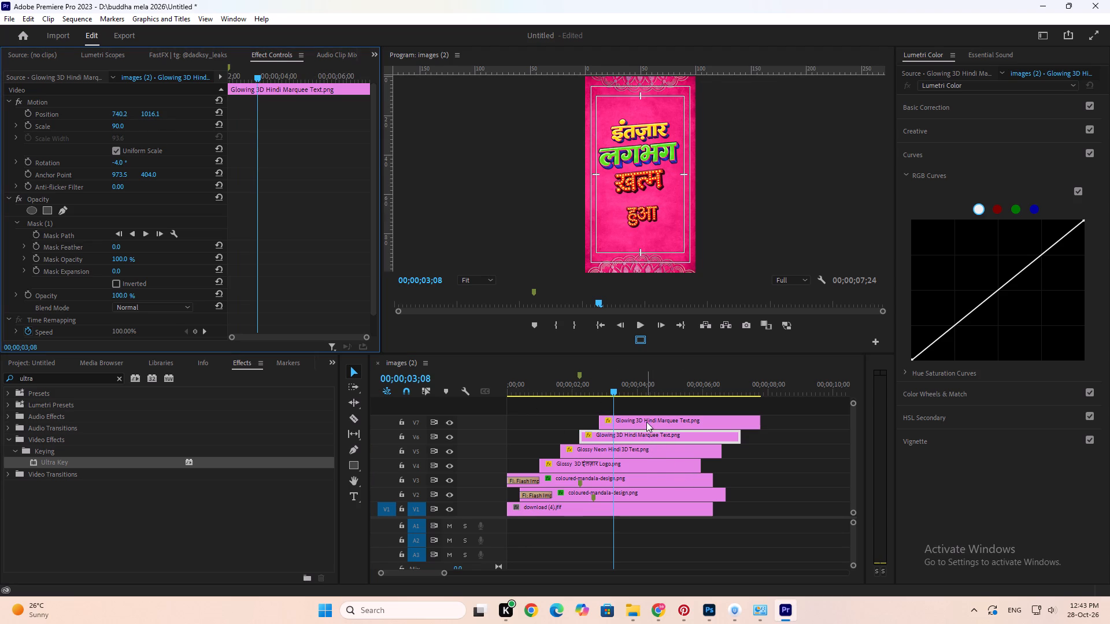
Enlarge the हुआ word on V7 to scale 90 and centre it beneath ख़त्म at position 299.0, 1303.0.
{"action": "left_click", "coordinate": [646, 422]}
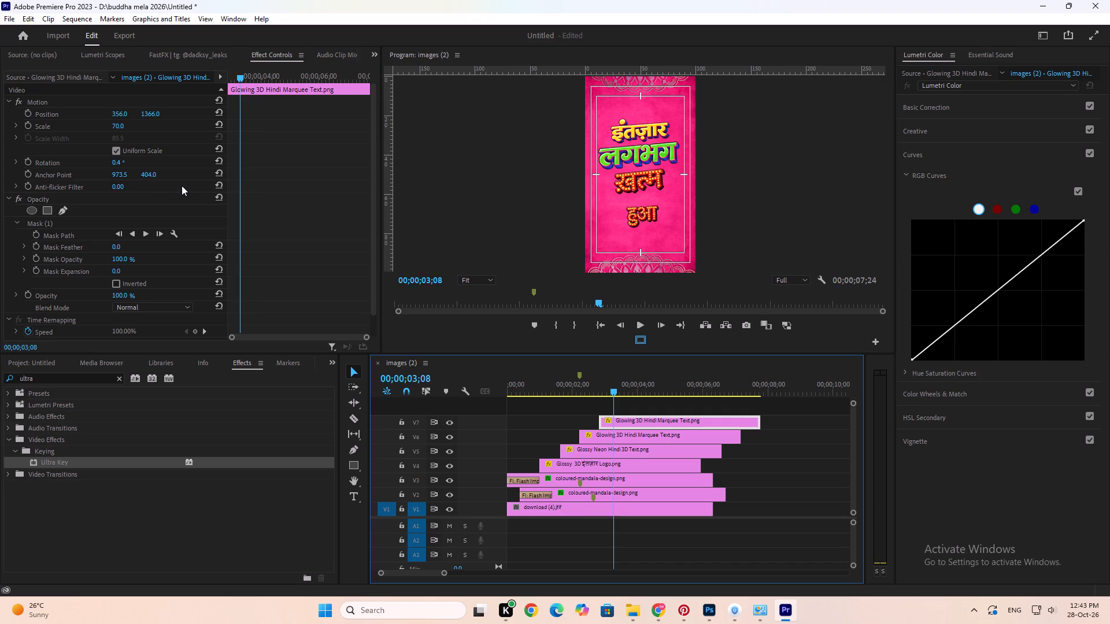
{"action": "left_click", "coordinate": [124, 125]}
{"action": "key", "text": "9"}
{"action": "key", "text": "0"}
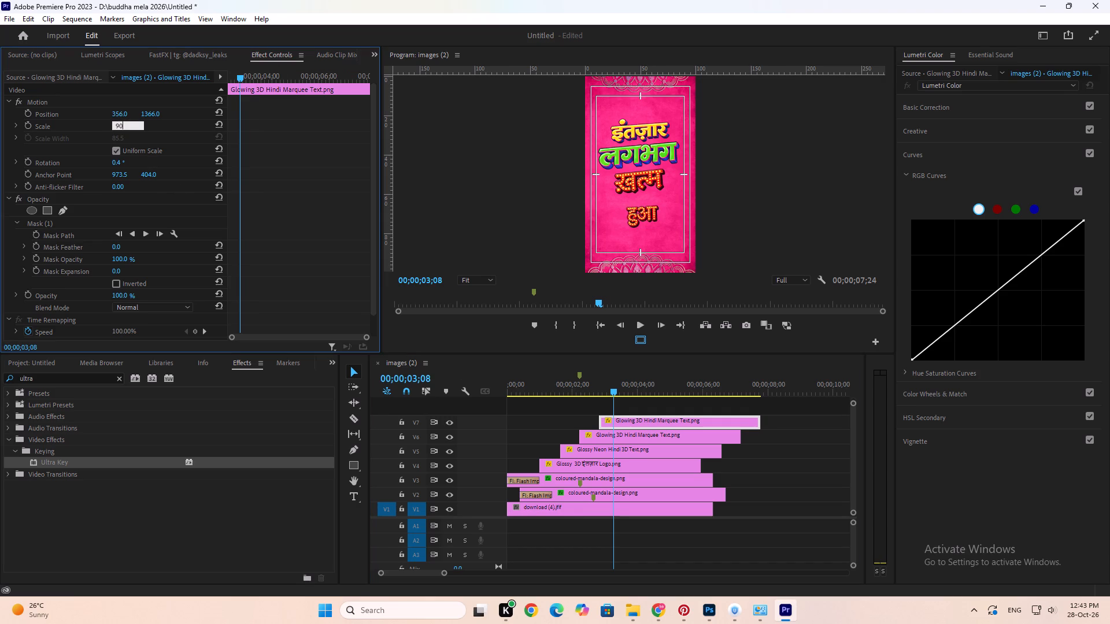
{"action": "key", "text": "Return"}
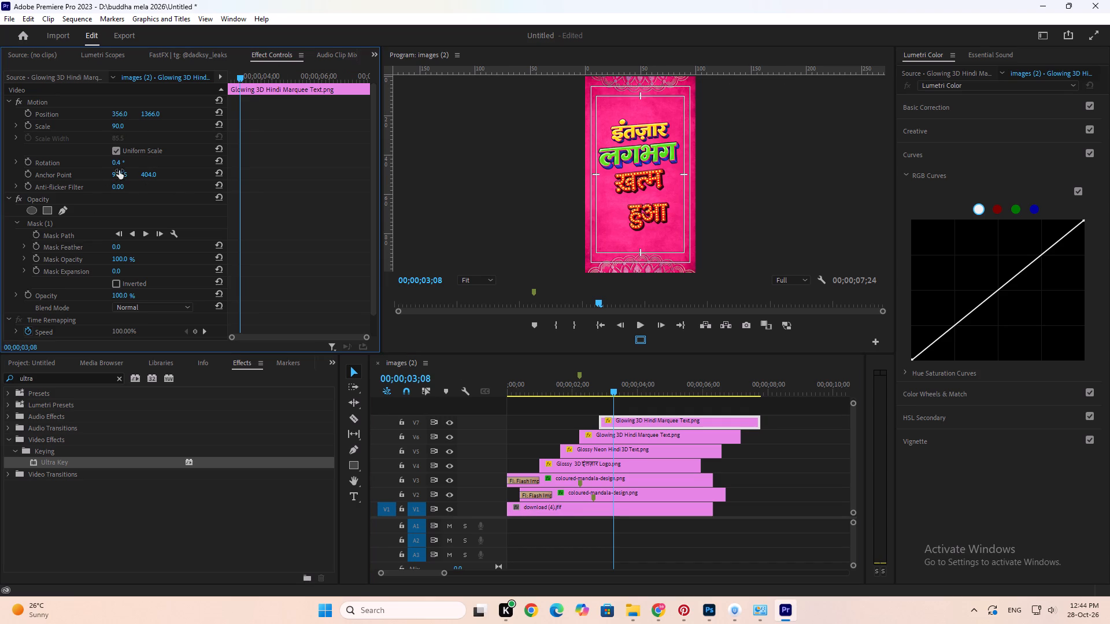
{"action": "left_click_drag", "start_coordinate": [157, 115], "coordinate": [111, 137]}
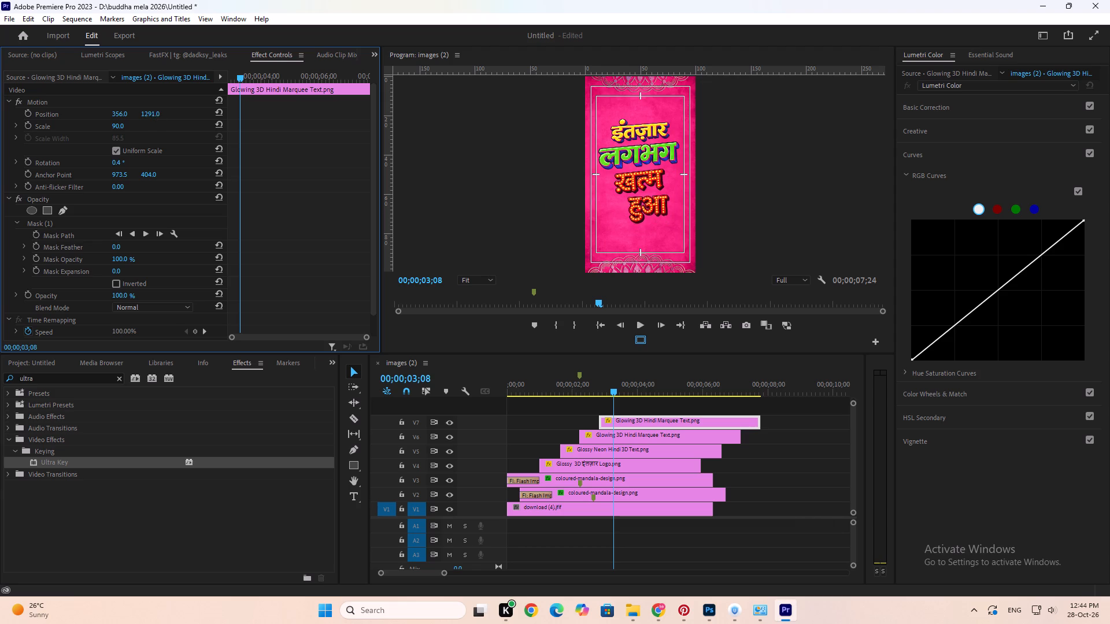
{"action": "left_click_drag", "start_coordinate": [111, 137], "coordinate": [112, 137]}
{"action": "left_click_drag", "start_coordinate": [119, 110], "coordinate": [87, 124]}
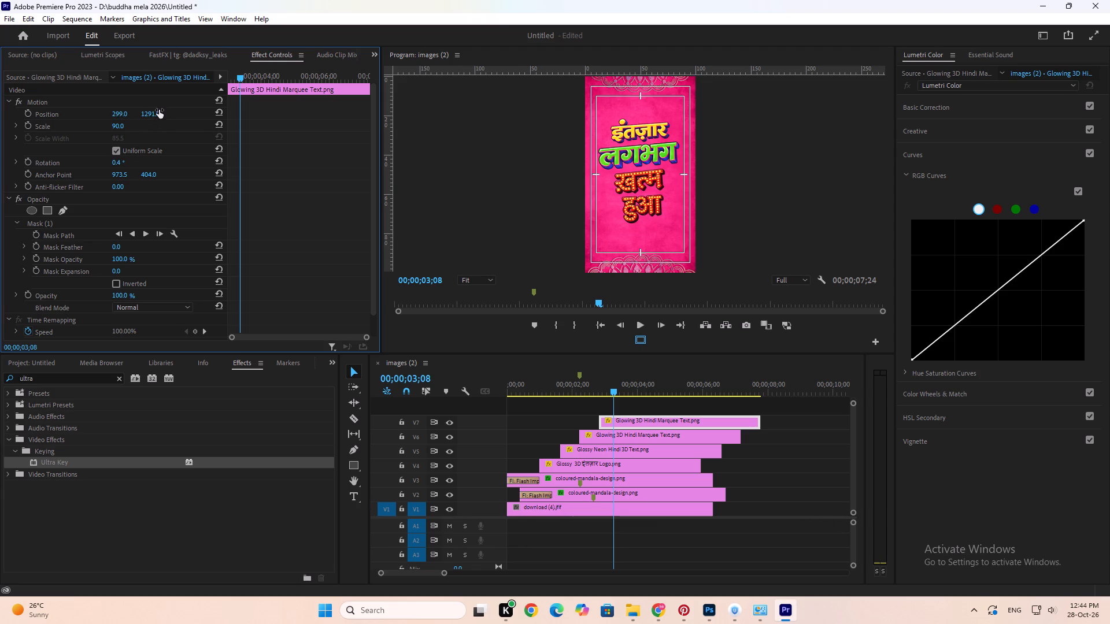
{"action": "left_click_drag", "start_coordinate": [154, 111], "coordinate": [161, 118]}
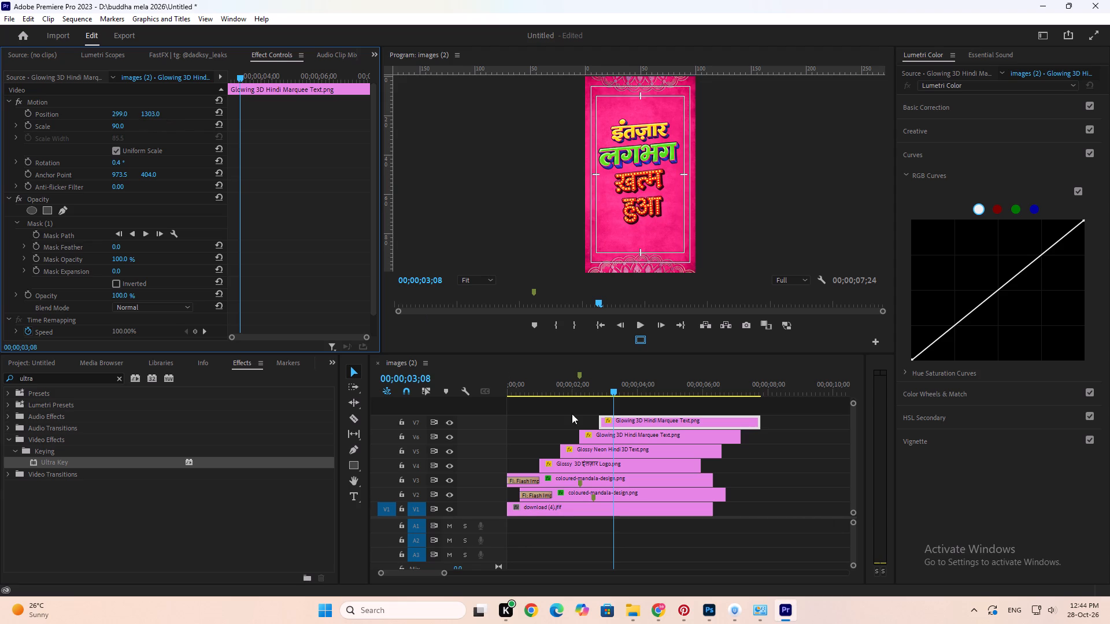
Set the rotation of the हुआ word on V7 to -0.4°.
{"action": "left_click", "coordinate": [605, 454]}
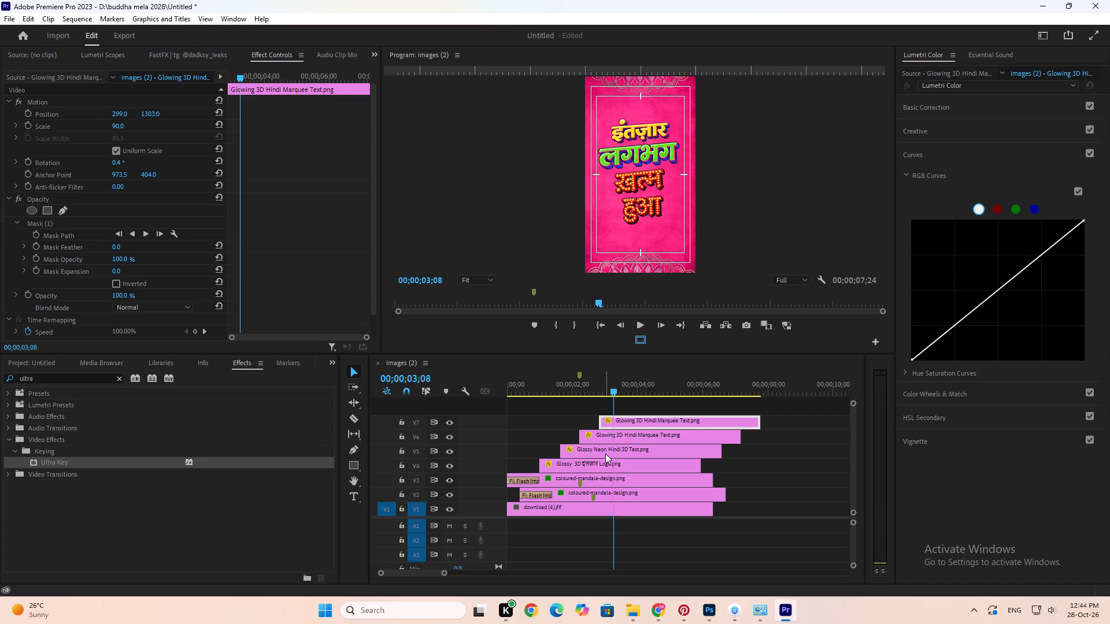
{"action": "left_click", "coordinate": [634, 415]}
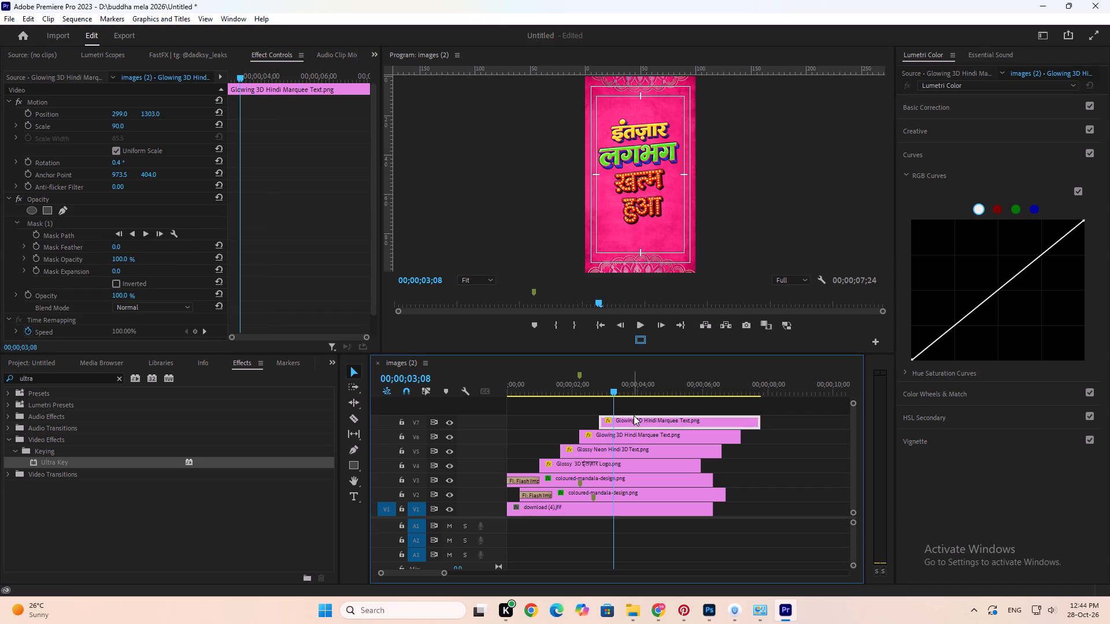
{"action": "left_click", "coordinate": [630, 436]}
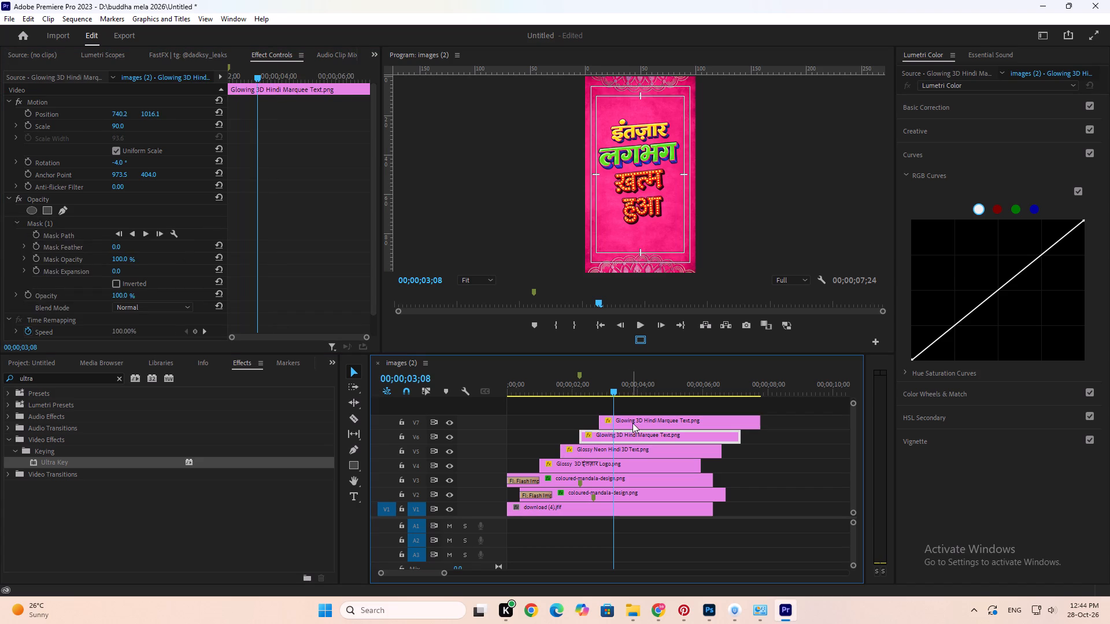
{"action": "left_click", "coordinate": [632, 422]}
{"action": "left_click", "coordinate": [116, 155]}
{"action": "left_click", "coordinate": [121, 159]}
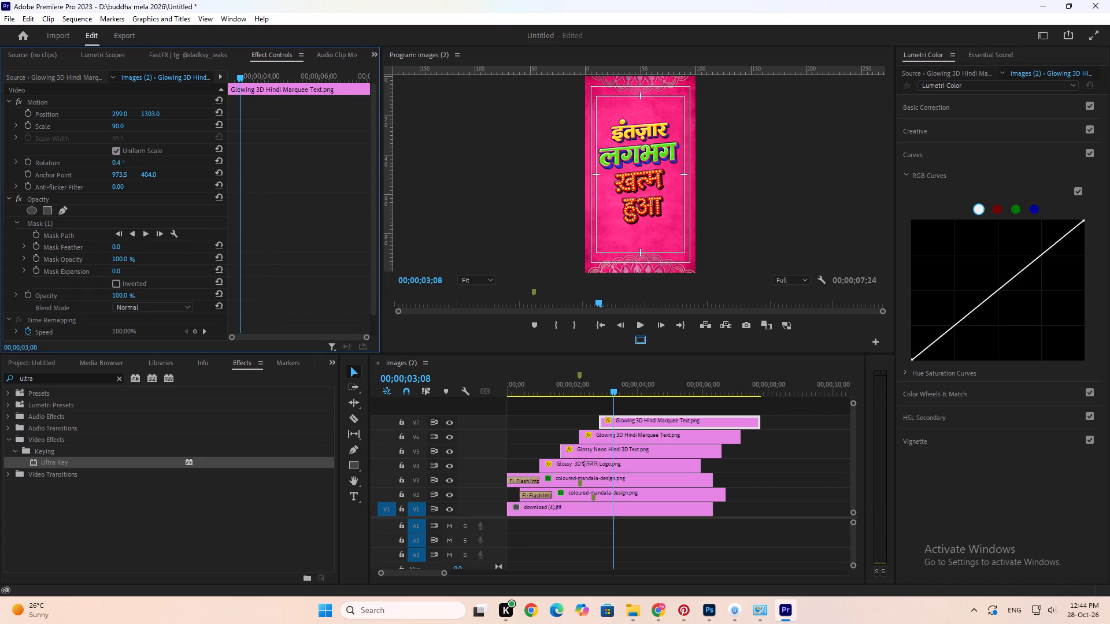
{"action": "left_click", "coordinate": [125, 160]}
{"action": "left_click", "coordinate": [113, 164]}
{"action": "key", "text": "Left"}
{"action": "key", "text": "Left"}
{"action": "key", "text": "Left"}
{"action": "key", "text": "Left"}
{"action": "key", "text": "minus"}
{"action": "key", "text": "Return"}
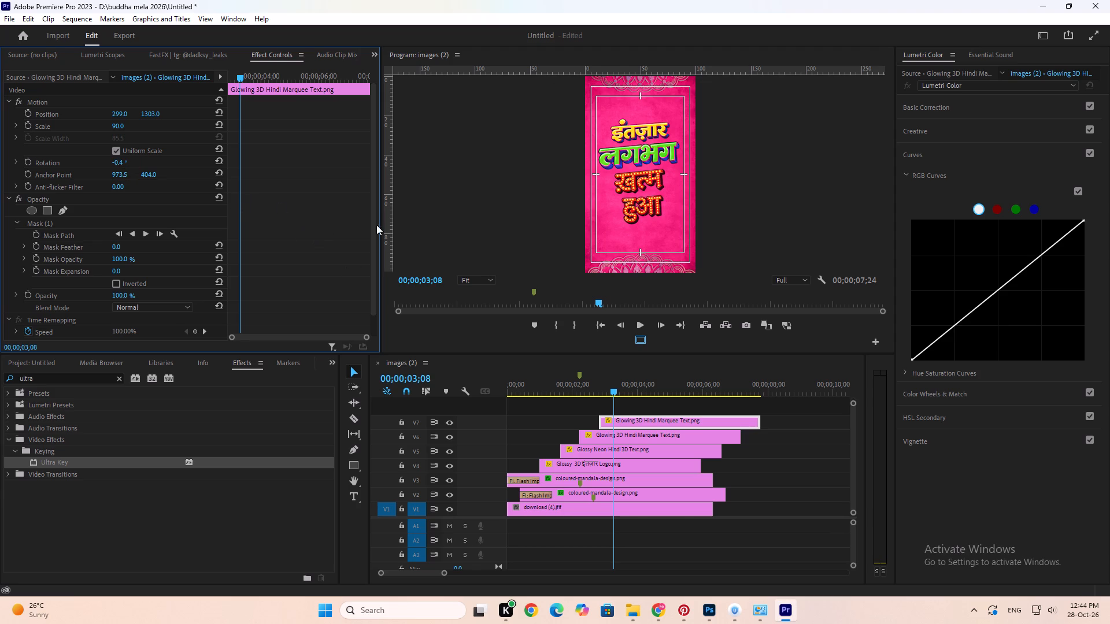
Check the composition in a full-screen preview and return to the editing workspace.
{"action": "left_click", "coordinate": [517, 197]}
{"action": "key", "text": "ctrl+grave"}
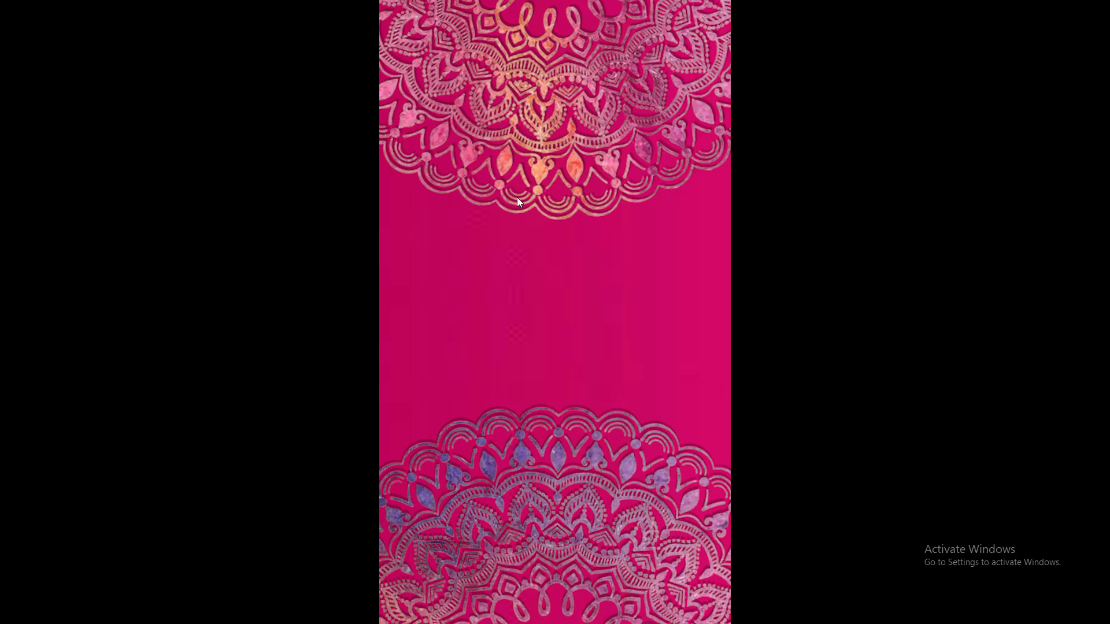
{"action": "key", "text": "ctrl+grave"}
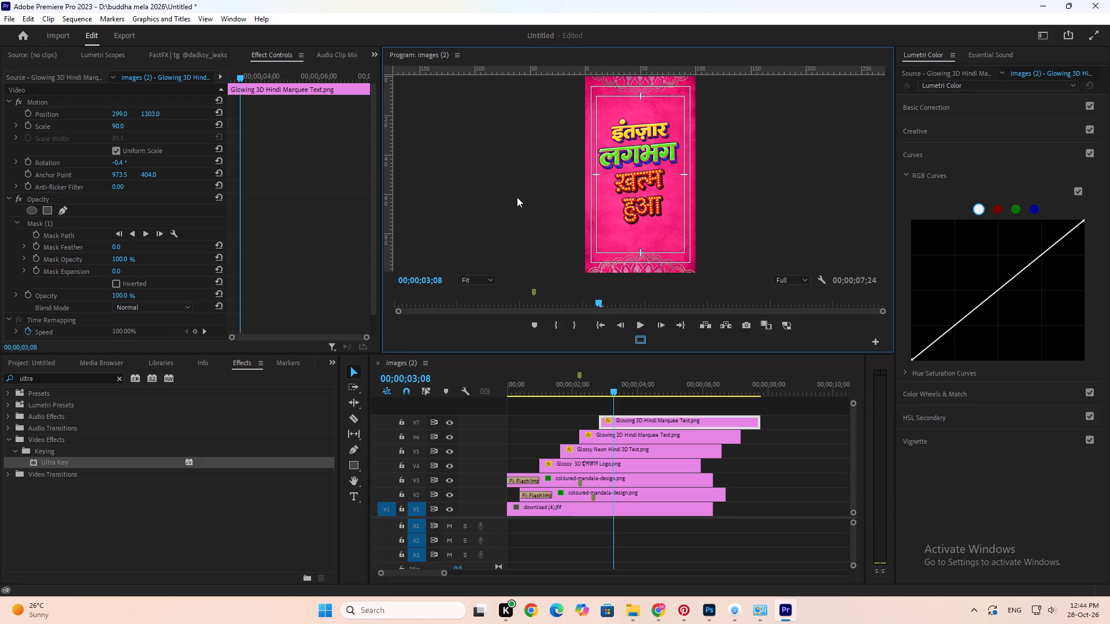
Play the sequence from the start to review how the four Hindi words appear one after another.
{"action": "key", "text": "ctrl+grave"}
{"action": "left_click_drag", "start_coordinate": [594, 389], "coordinate": [495, 399]}
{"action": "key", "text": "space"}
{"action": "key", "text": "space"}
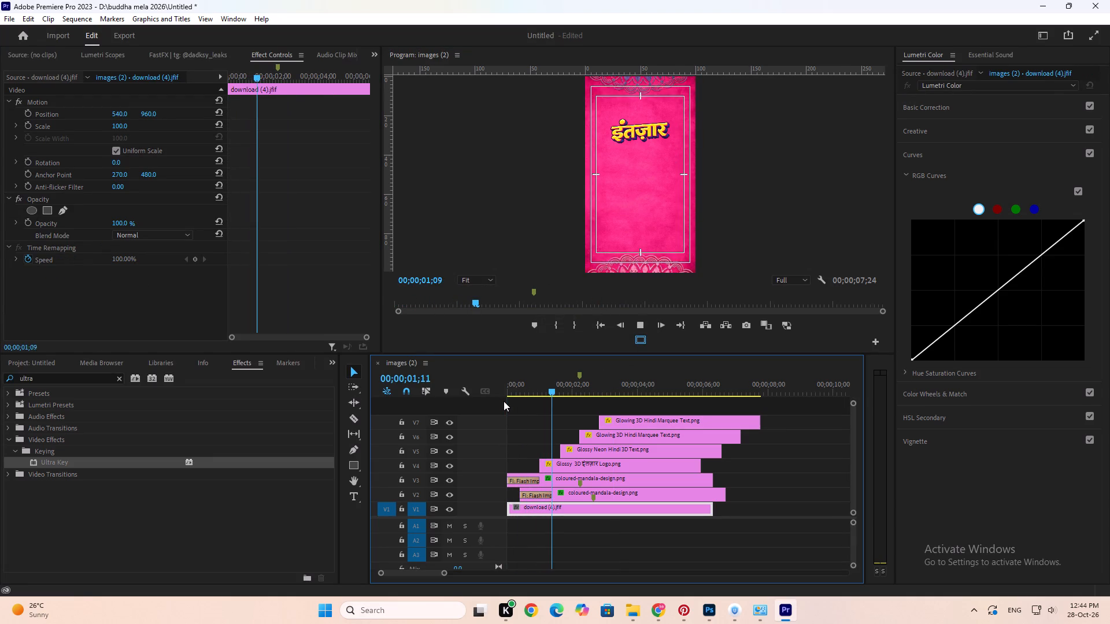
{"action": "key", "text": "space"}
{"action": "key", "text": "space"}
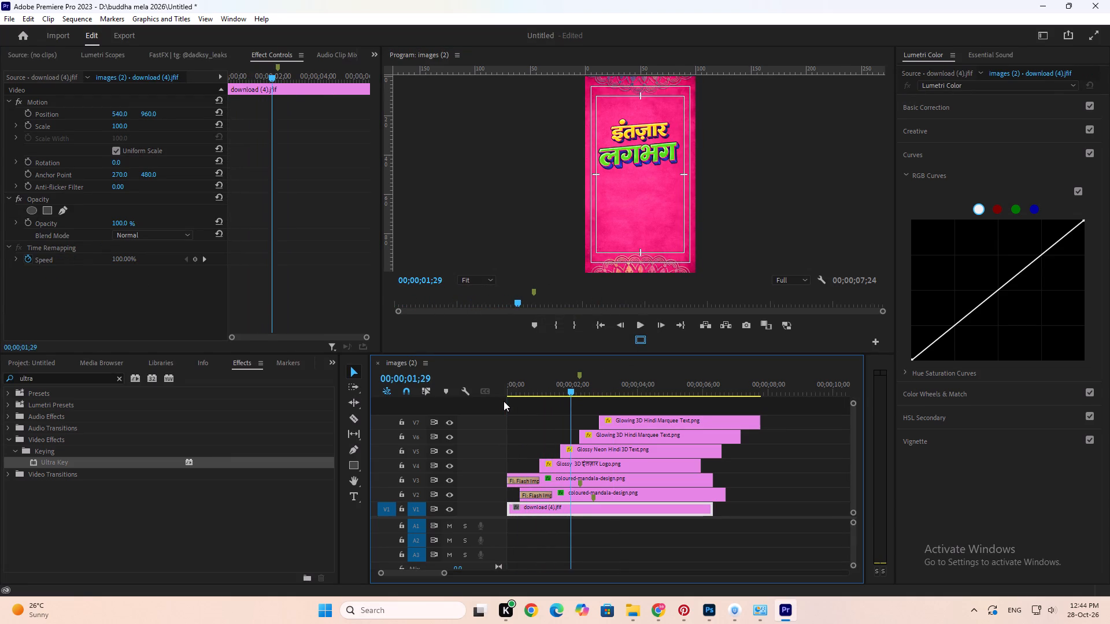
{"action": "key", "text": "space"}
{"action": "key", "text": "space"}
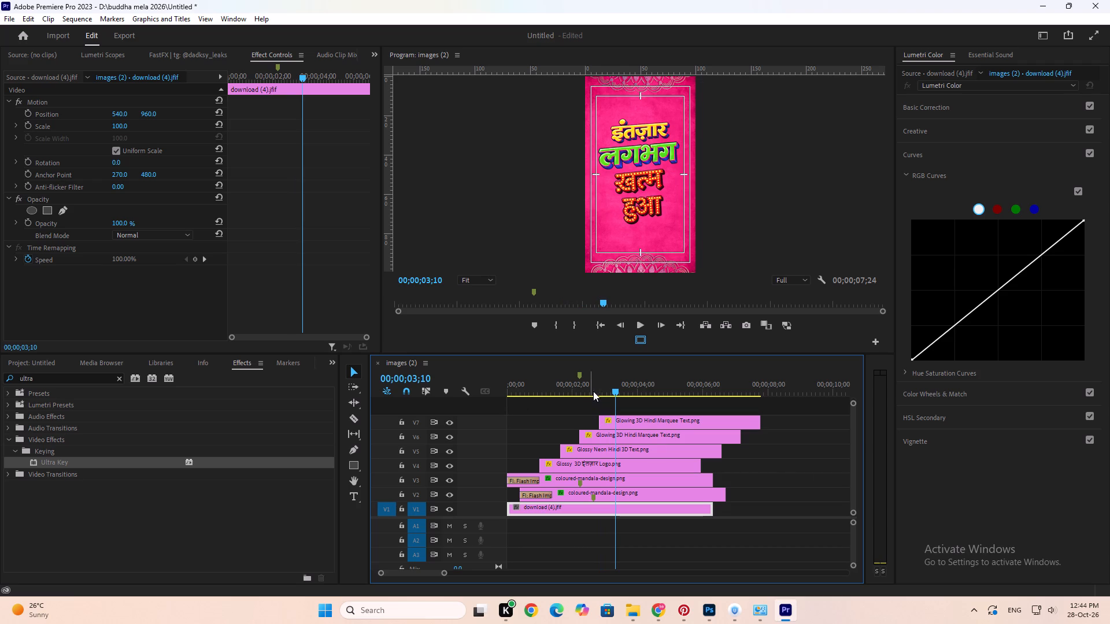
Switch to Chrome and bring up the browser window with the ChatGPT lettering images.
{"action": "left_click", "coordinate": [663, 615]}
{"action": "left_click", "coordinate": [493, 306]}
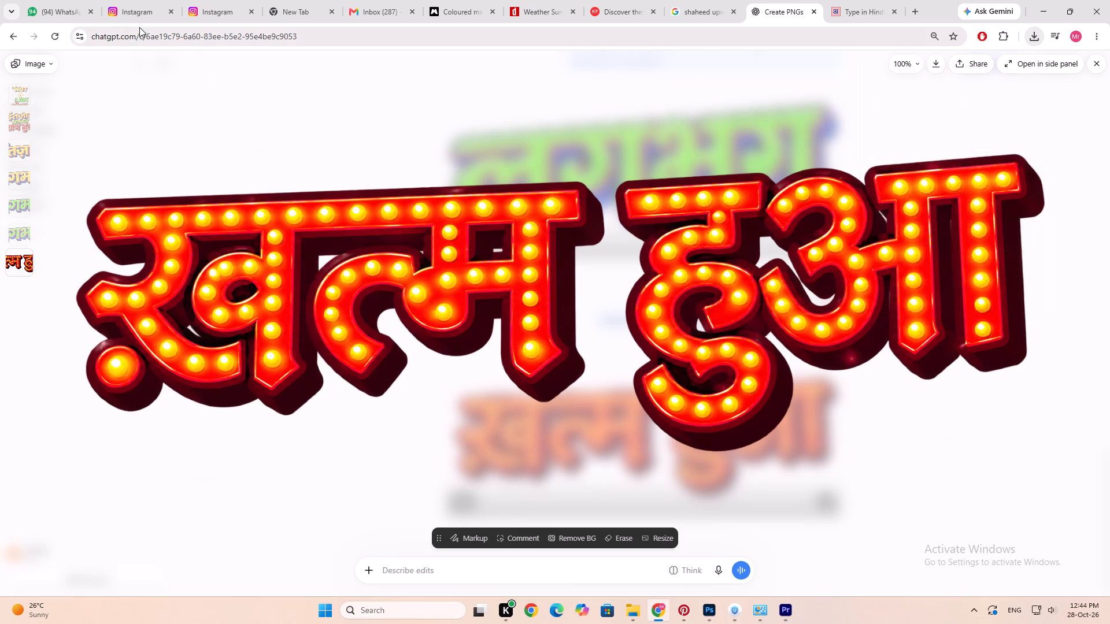
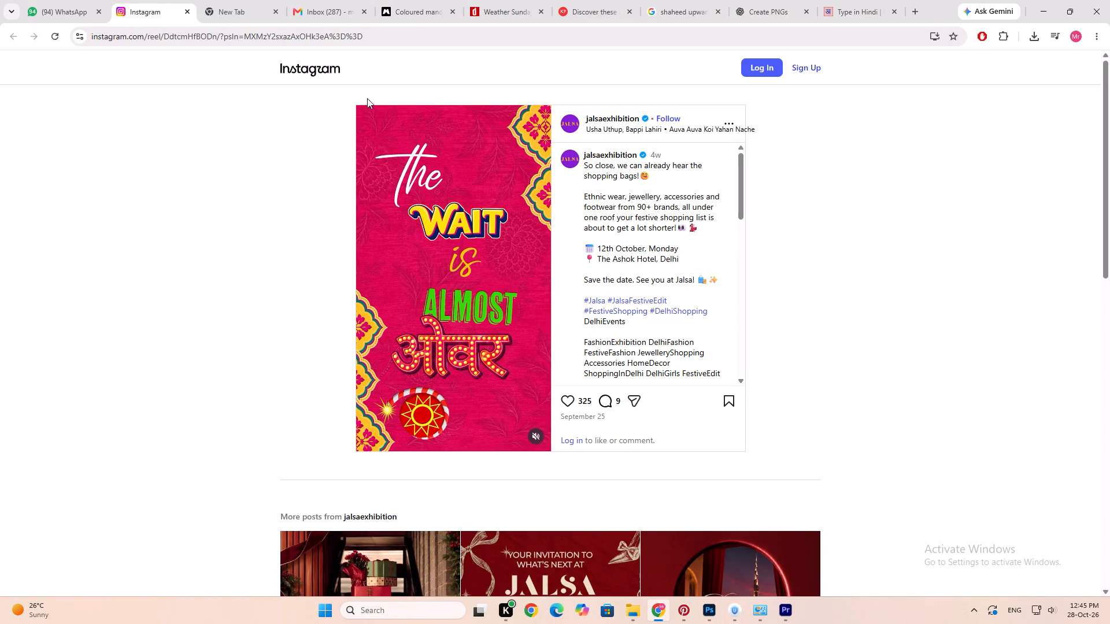
Copy the link of the jalsaexhibition "The wait is almost ओवर" Instagram reel.
{"action": "left_click", "coordinate": [414, 26], "text": "ctrl+shift"}
{"action": "left_click", "coordinate": [412, 35]}
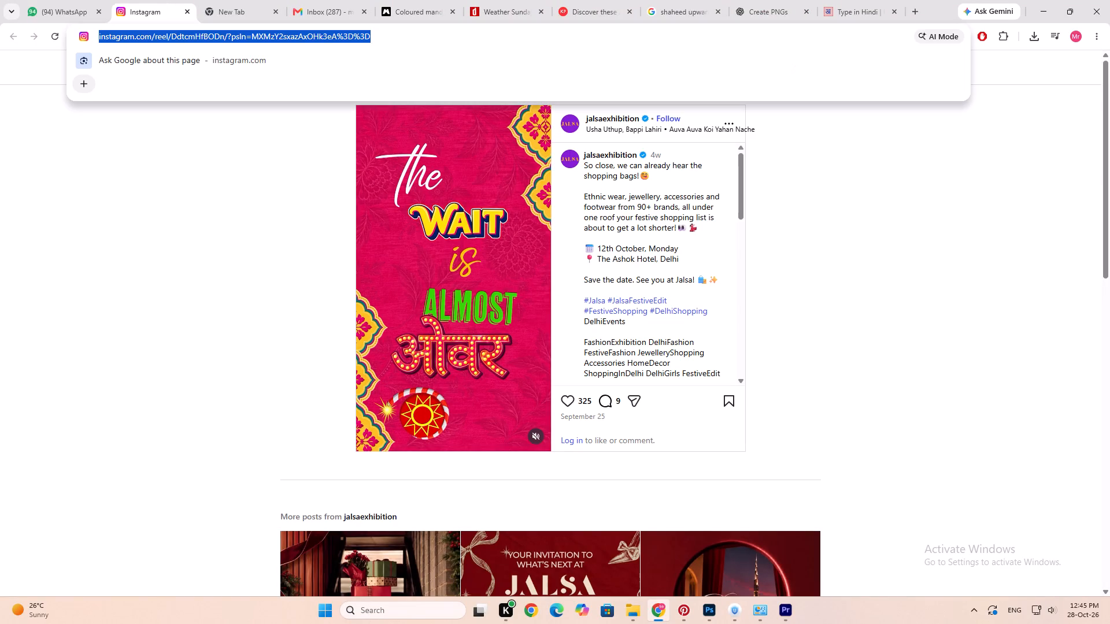
{"action": "key", "text": "ctrl+c"}
{"action": "key", "text": "ctrl+c"}
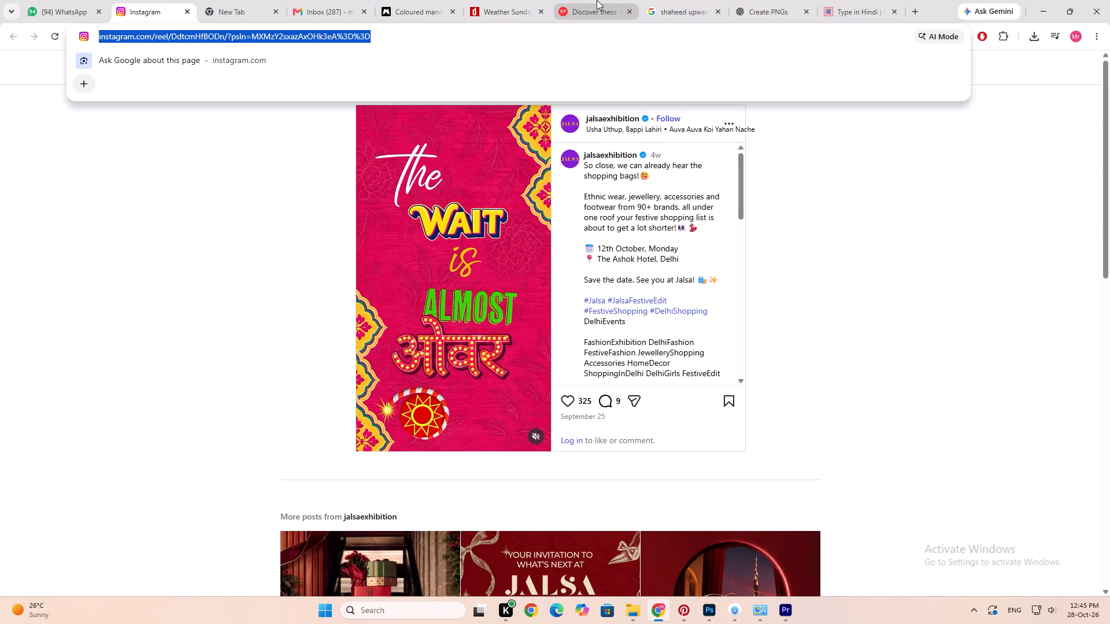
Search the web for a reel download tool and open the fastvideosave.net Instagram Reels Downloader.
{"action": "left_click", "coordinate": [597, 0]}
{"action": "left_click", "coordinate": [508, 1]}
{"action": "left_click", "coordinate": [497, 37]}
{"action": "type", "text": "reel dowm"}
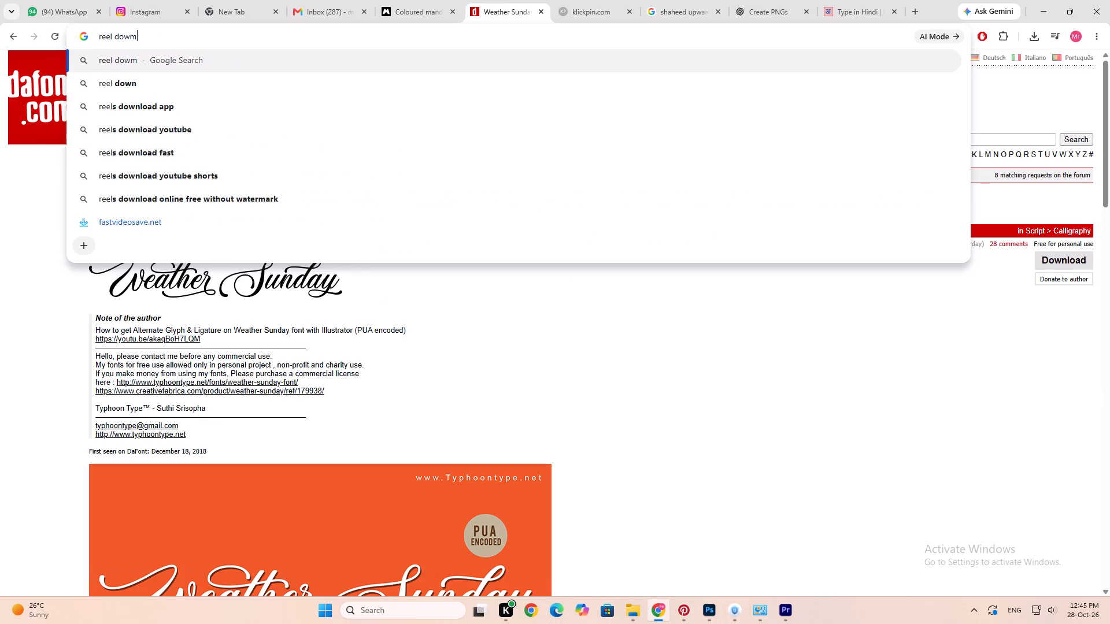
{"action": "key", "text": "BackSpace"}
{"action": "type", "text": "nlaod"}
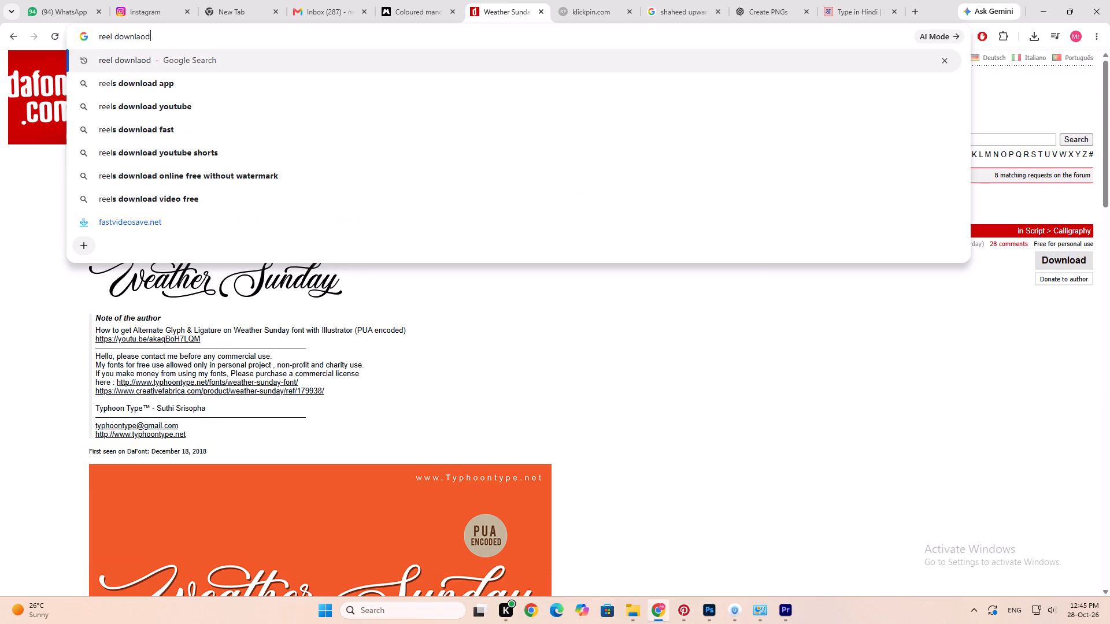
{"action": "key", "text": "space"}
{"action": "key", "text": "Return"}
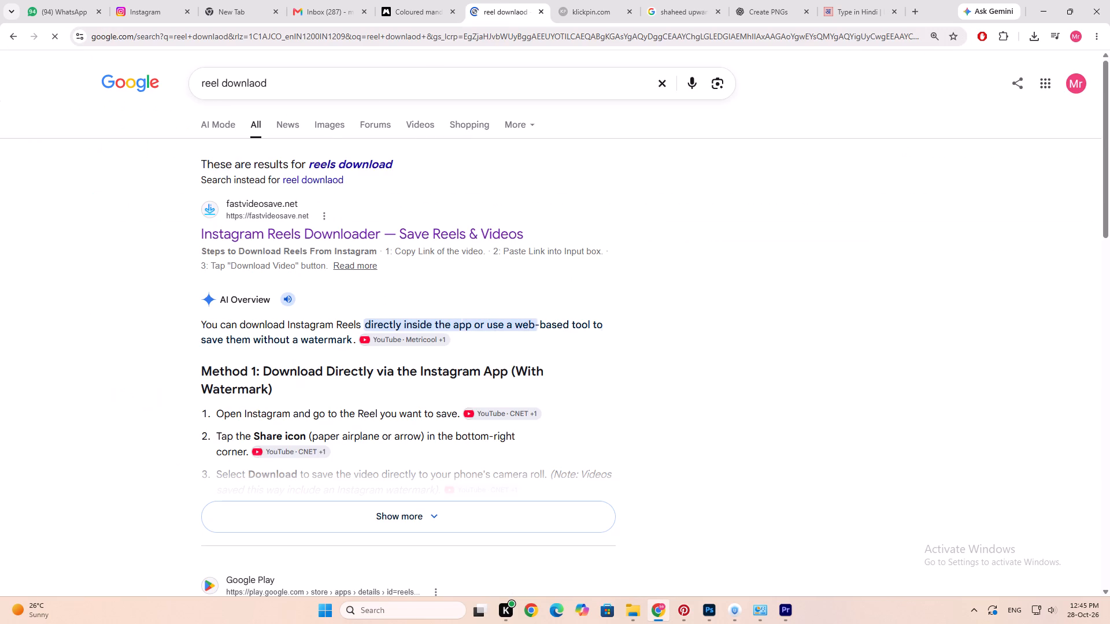
{"action": "left_click", "coordinate": [368, 156]}
{"action": "left_click", "coordinate": [378, 233]}
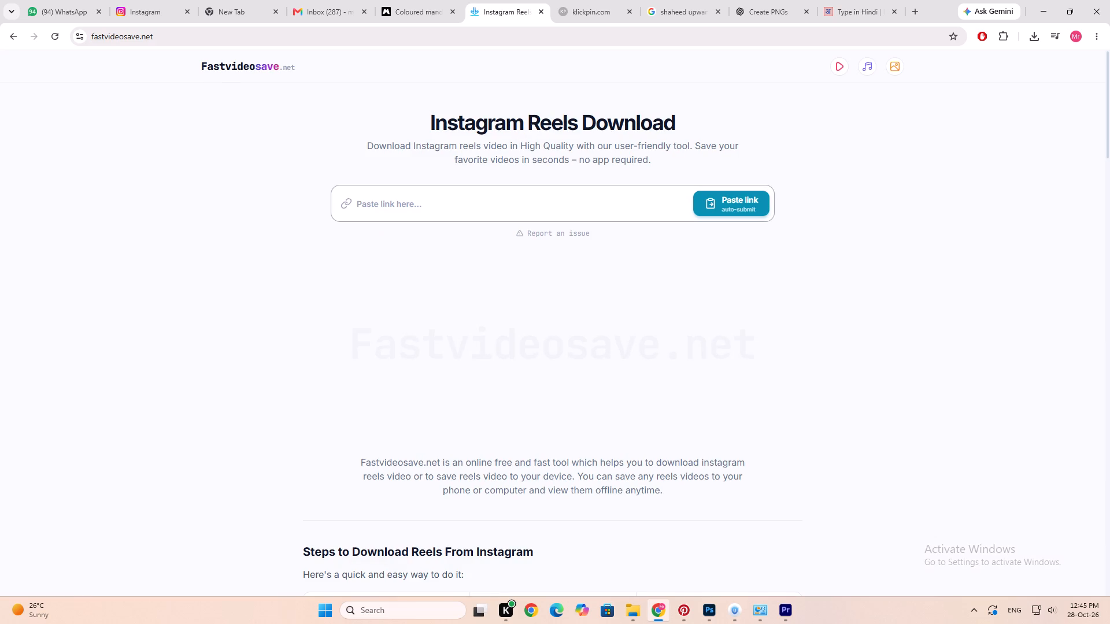
Submit the copied reel link to the downloader and download the video from Server 1.
{"action": "left_click", "coordinate": [387, 206]}
{"action": "key", "text": "ctrl+v"}
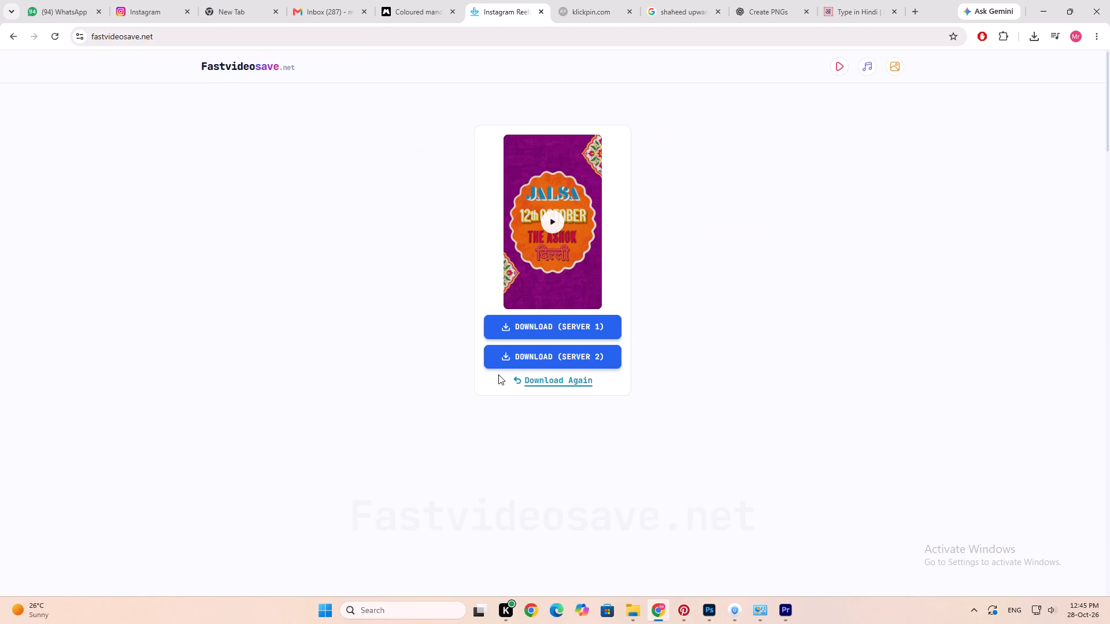
{"action": "left_click", "coordinate": [583, 325]}
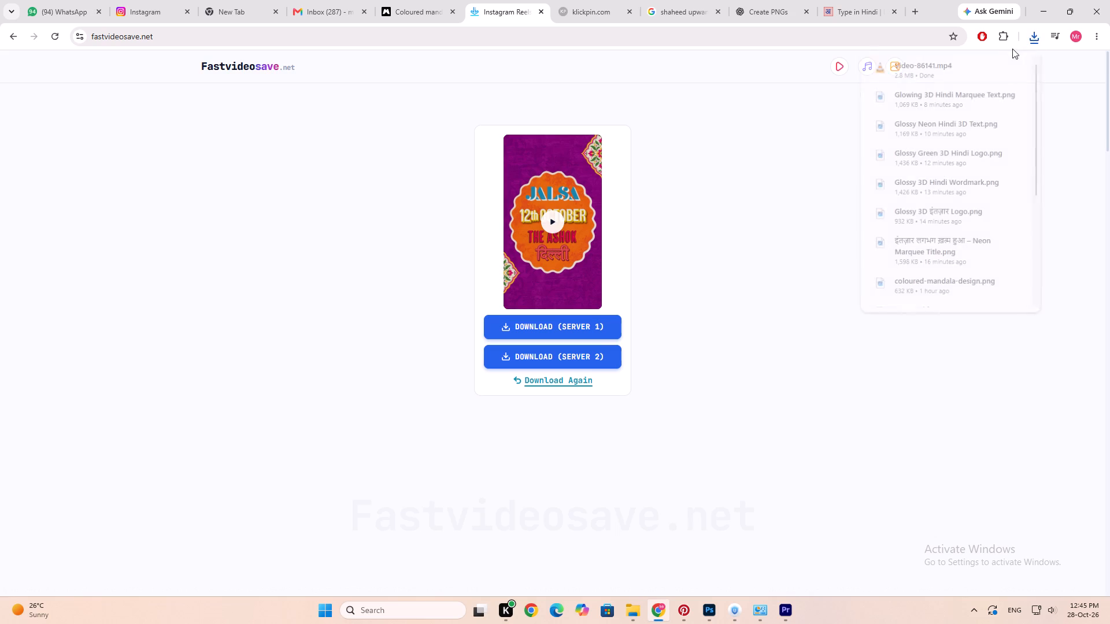
Bring the downloaded reel video into the Premiere Pro timeline on V2, after the existing clips at about 00;00;08;27.
{"action": "left_click_drag", "start_coordinate": [949, 57], "coordinate": [777, 492]}
{"action": "key", "text": "alt+Tab"}
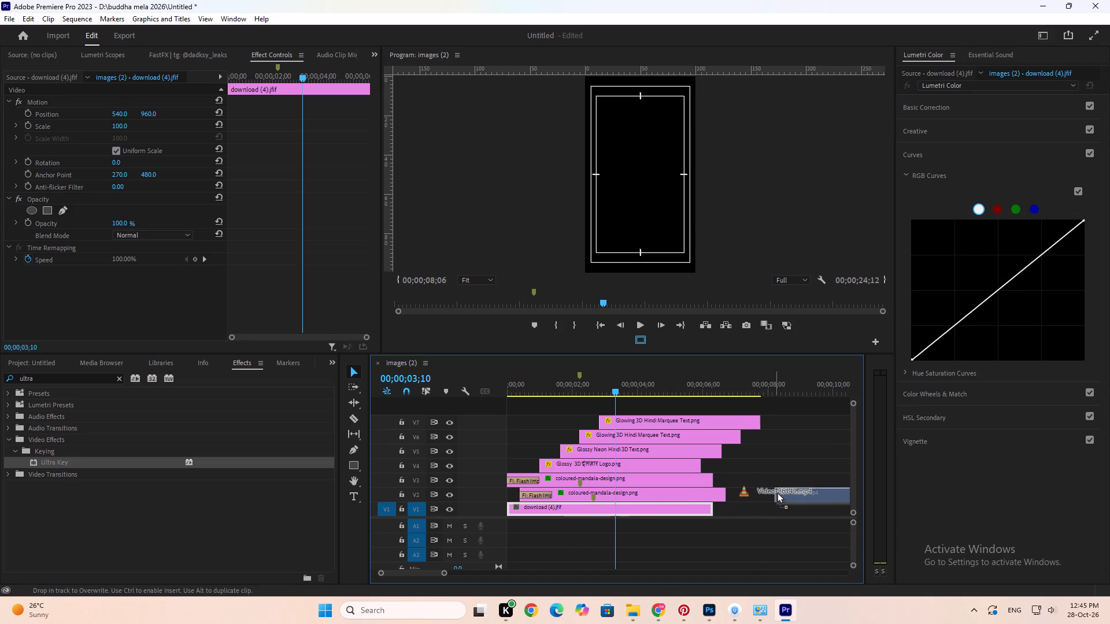
{"action": "left_click_drag", "start_coordinate": [777, 492], "coordinate": [797, 494]}
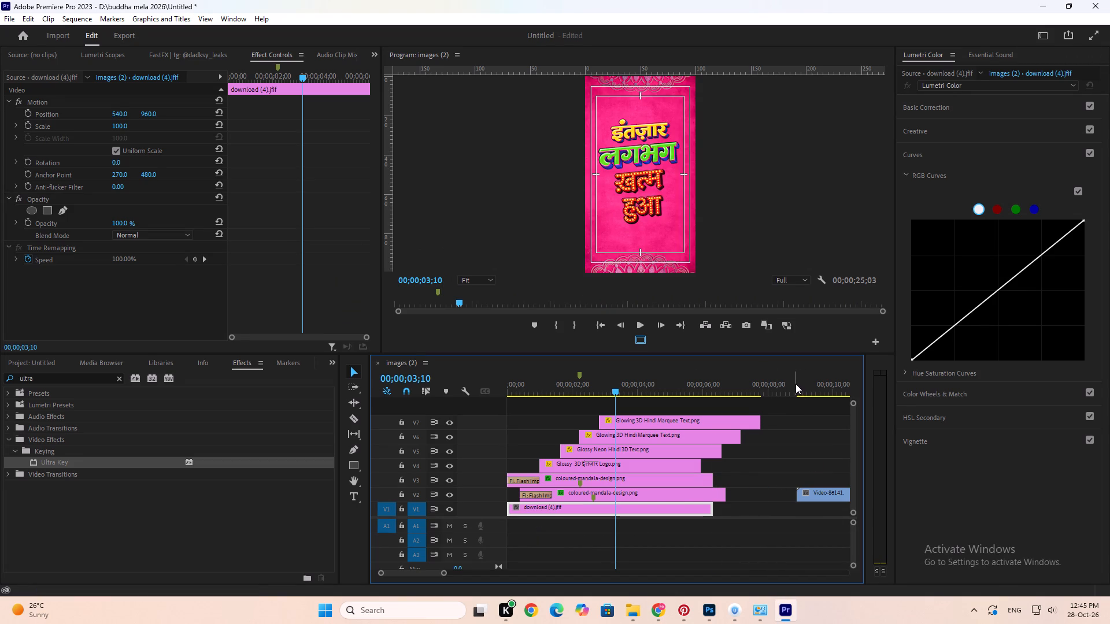
Enable track targeting for V2 and V3 and jump the playhead to the start of the reel clip.
{"action": "key", "text": "Down"}
{"action": "key", "text": "Down"}
{"action": "key", "text": "Down"}
{"action": "left_click", "coordinate": [795, 384]}
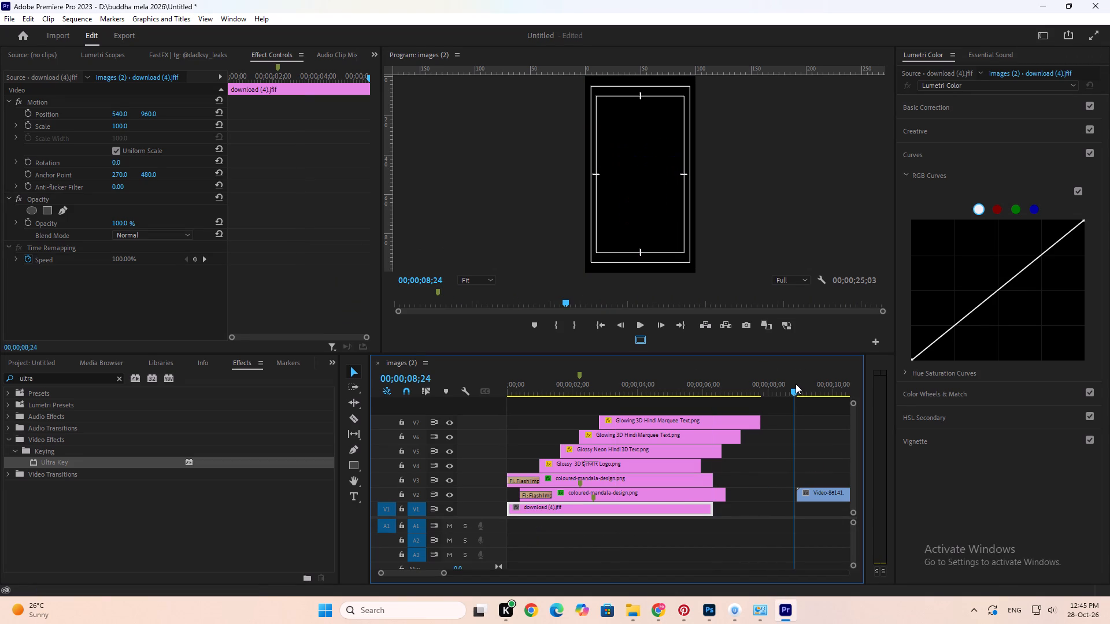
{"action": "left_click", "coordinate": [418, 499]}
{"action": "left_click", "coordinate": [419, 477]}
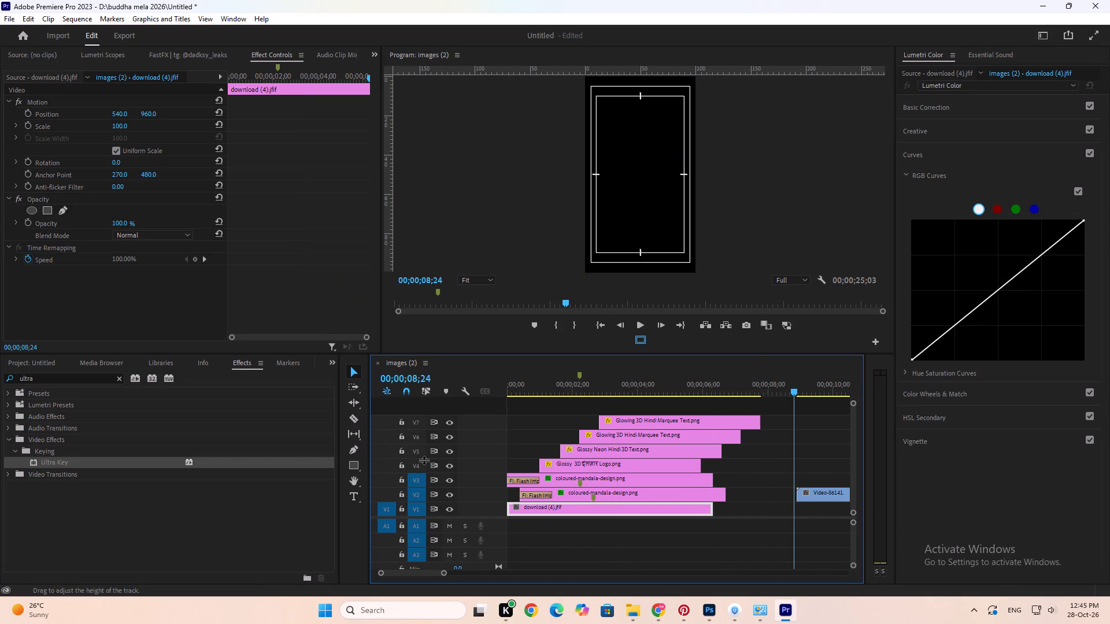
{"action": "left_click", "coordinate": [424, 460]}
{"action": "key", "text": "Down"}
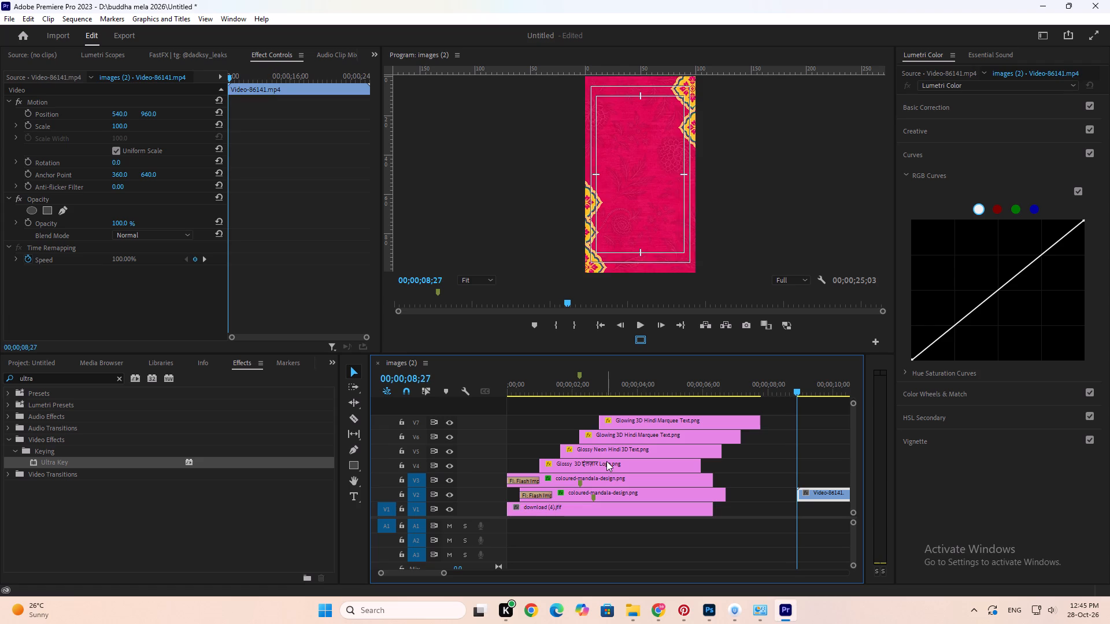
Play the opening of the reel clip on V2 to study how its words animate in.
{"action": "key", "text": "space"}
{"action": "scroll", "coordinate": [606, 461], "scroll_direction": "down", "scroll_amount": 5}
{"action": "scroll", "coordinate": [541, 483], "scroll_direction": "down", "scroll_amount": 5}
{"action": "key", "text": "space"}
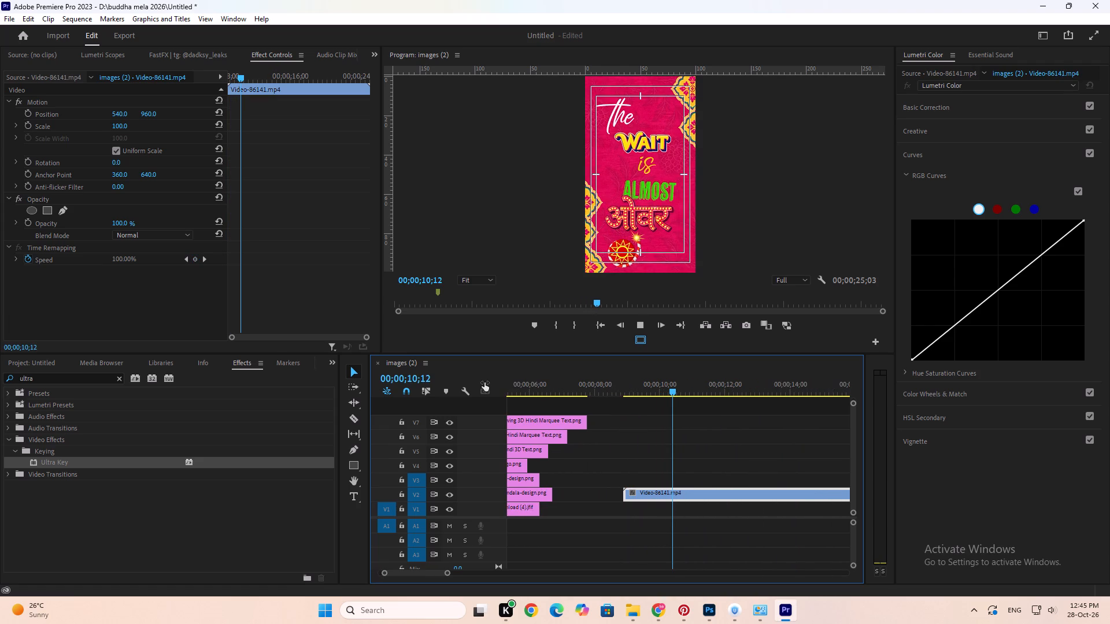
Play the reference clip Video-86141.mp4 on V2 and split it at the end of its first scene, at 00;00;11;27.
{"action": "key", "text": "Up"}
{"action": "key", "text": "space"}
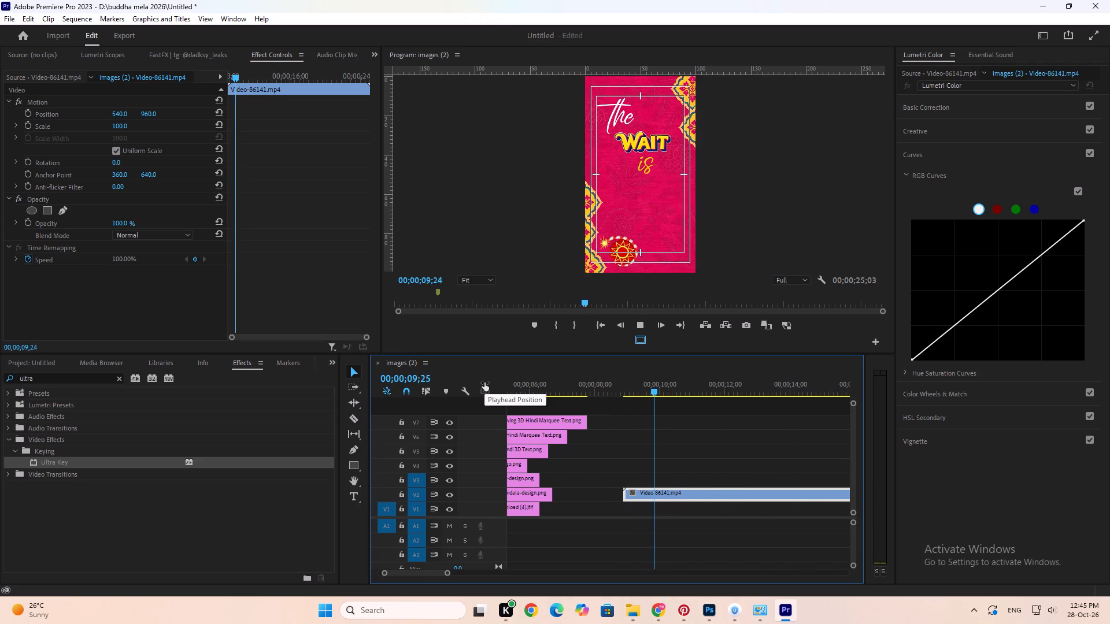
{"action": "key", "text": "space"}
{"action": "key", "text": "space"}
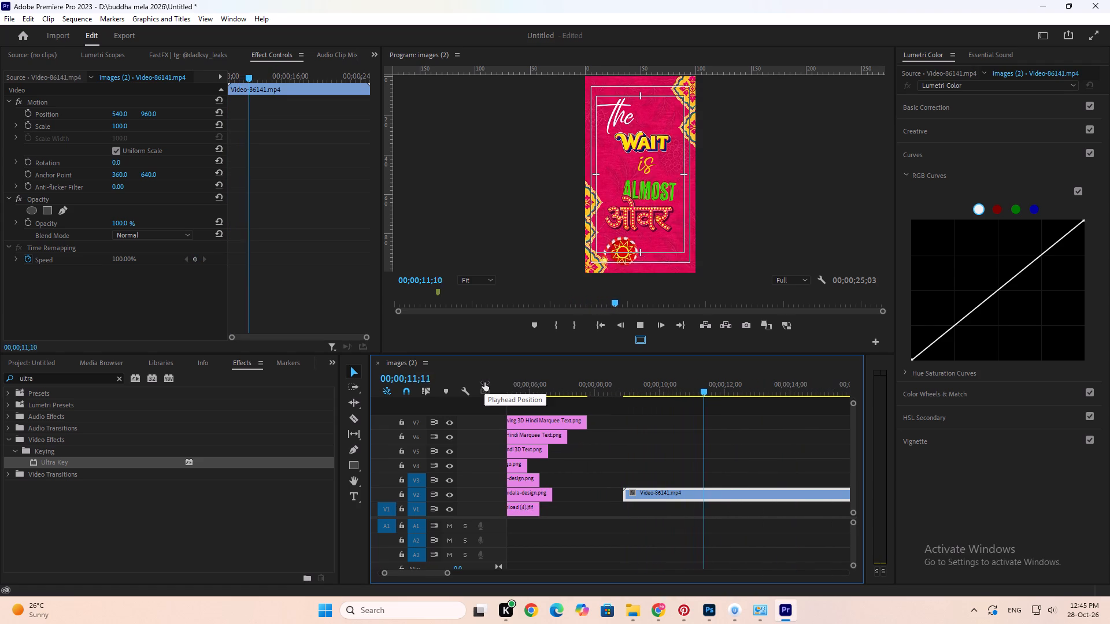
{"action": "key", "text": "space"}
{"action": "key", "text": "space"}
{"action": "key", "text": "space"}
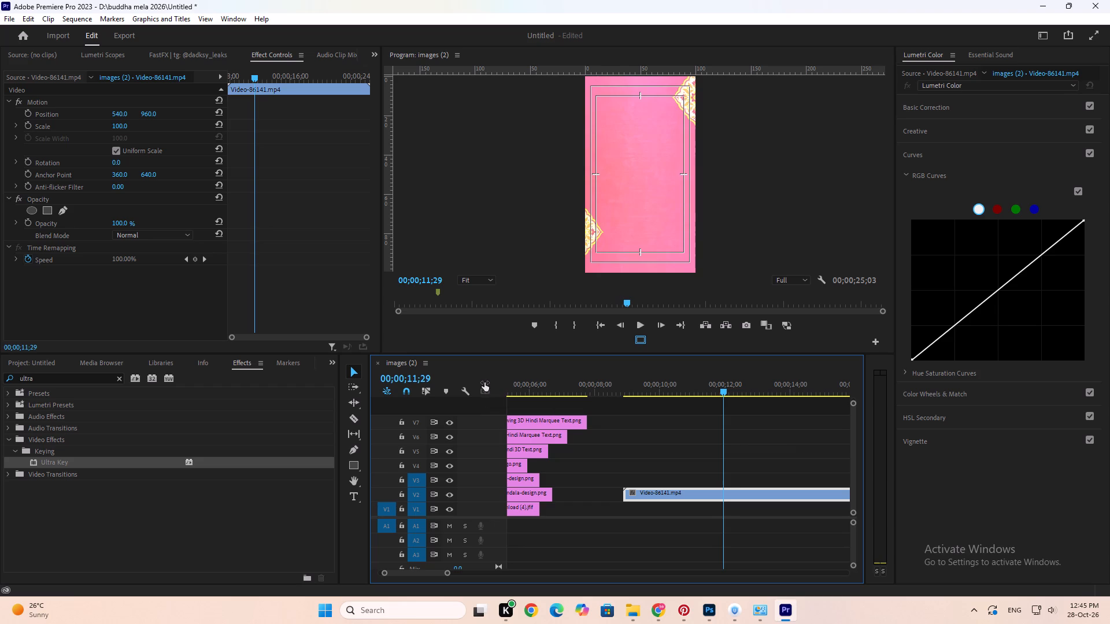
{"action": "key", "text": "Left"}
{"action": "key", "text": "Left"}
{"action": "key", "text": "c"}
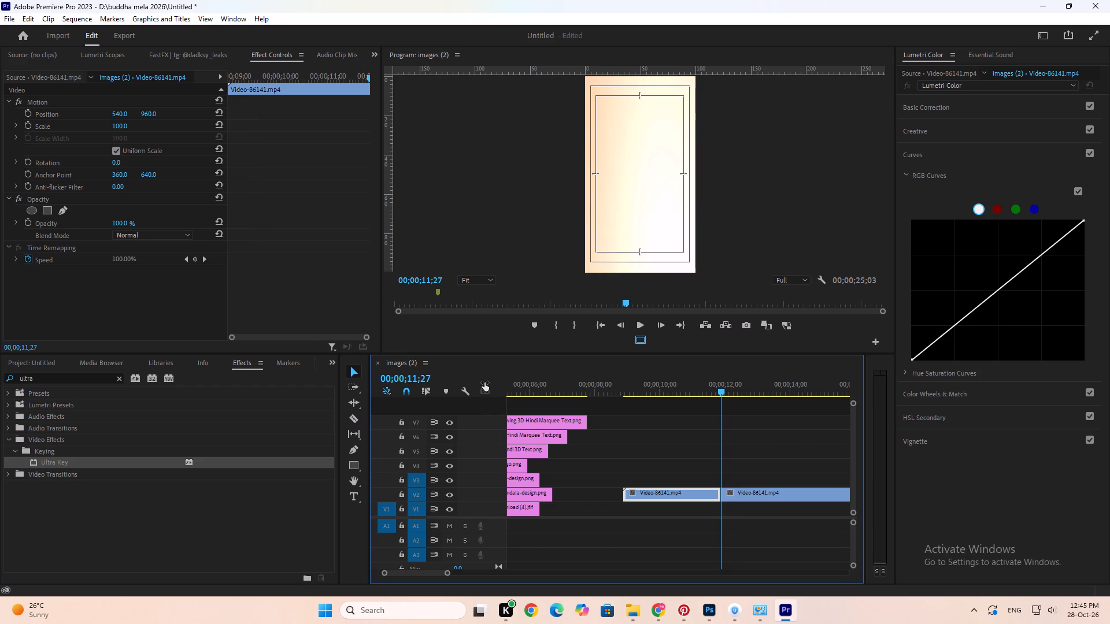
Split the reference clip on V2 at 00;00;14;14, on the flash frame where the purple "Most Awaited" scene ends.
{"action": "key", "text": "space"}
{"action": "key", "text": "space"}
{"action": "left_click_drag", "start_coordinate": [652, 387], "coordinate": [633, 387]}
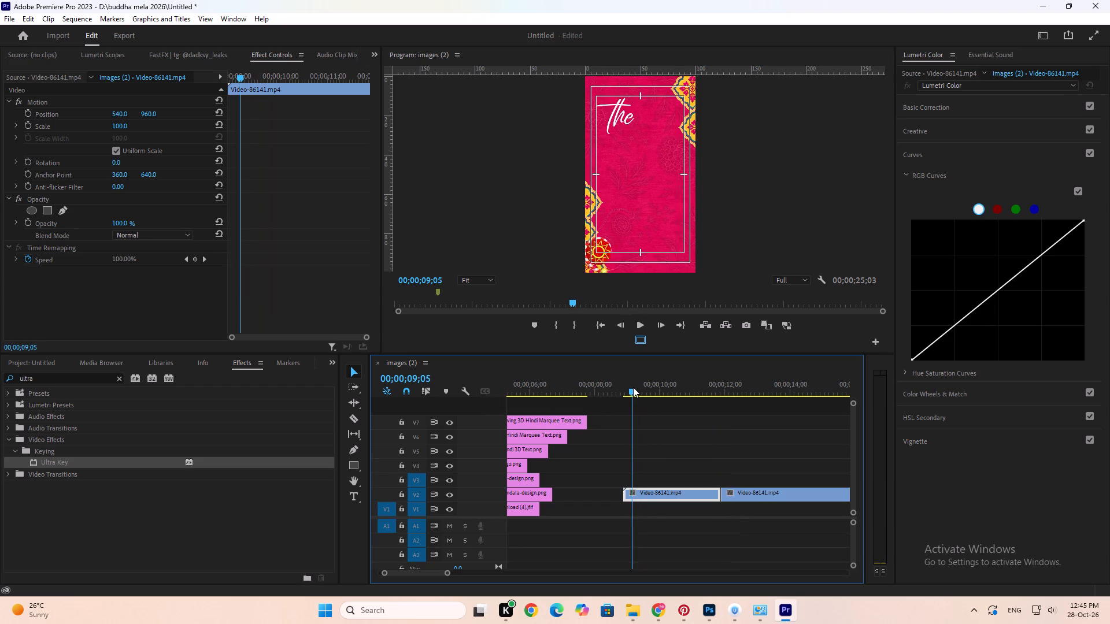
{"action": "left_click_drag", "start_coordinate": [633, 387], "coordinate": [631, 387]}
{"action": "key", "text": "space"}
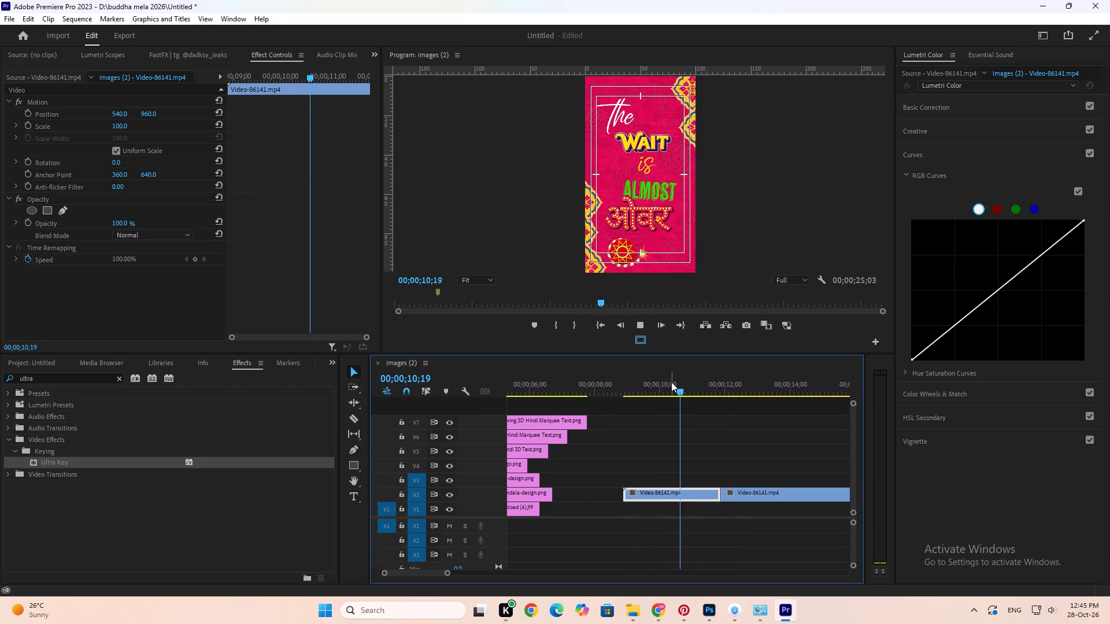
{"action": "key", "text": "space"}
{"action": "key", "text": "space"}
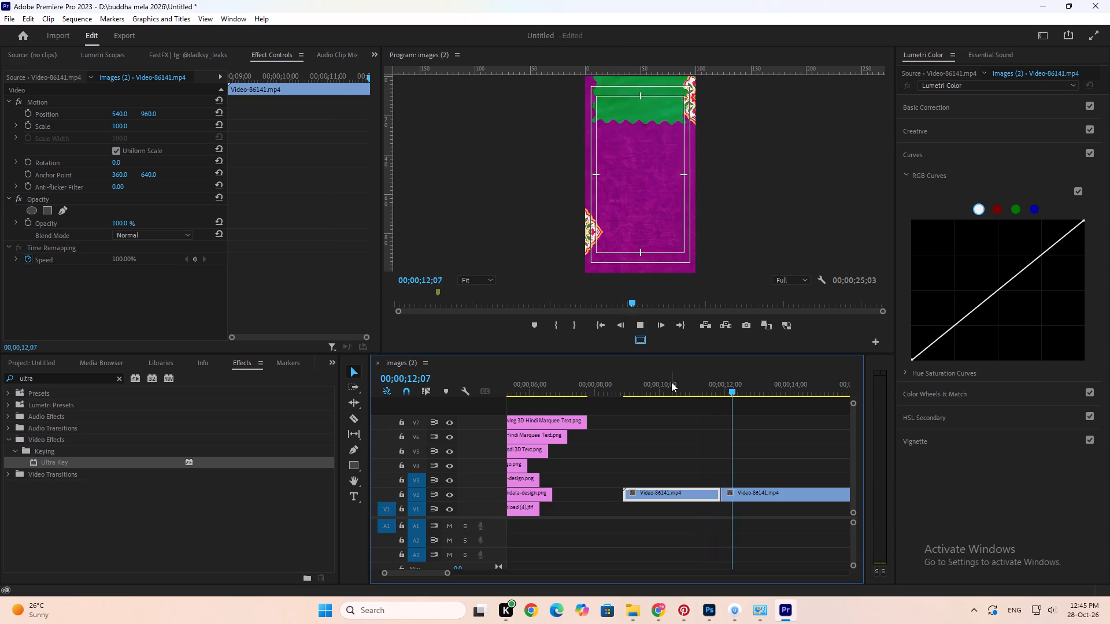
{"action": "scroll", "coordinate": [671, 382], "scroll_direction": "down", "scroll_amount": 6}
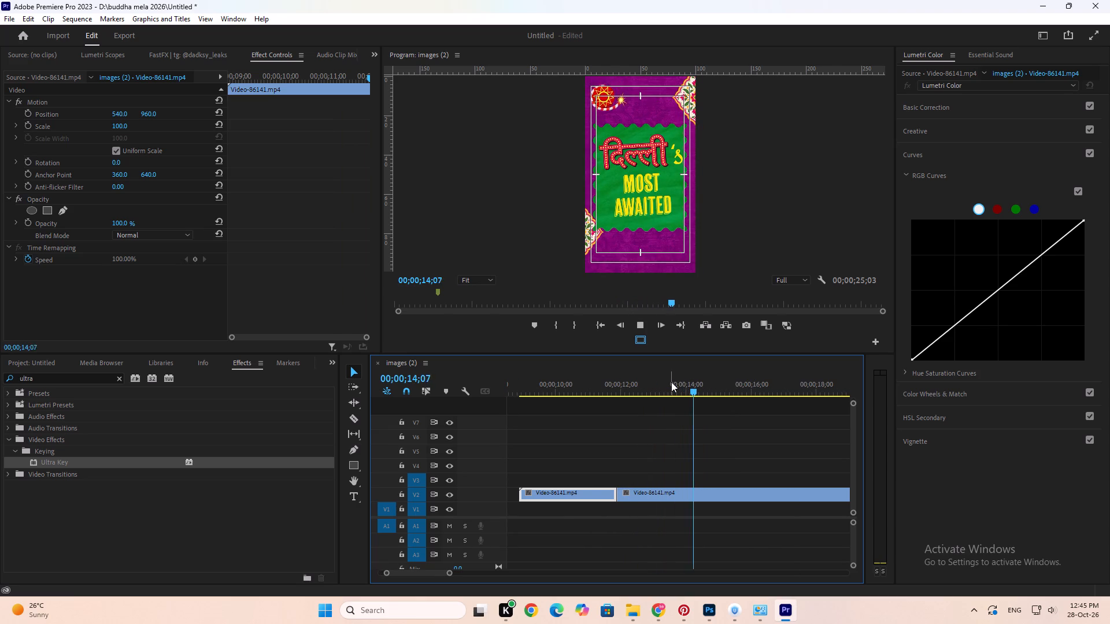
{"action": "key", "text": "space"}
{"action": "key", "text": "Left"}
{"action": "key", "text": "Left"}
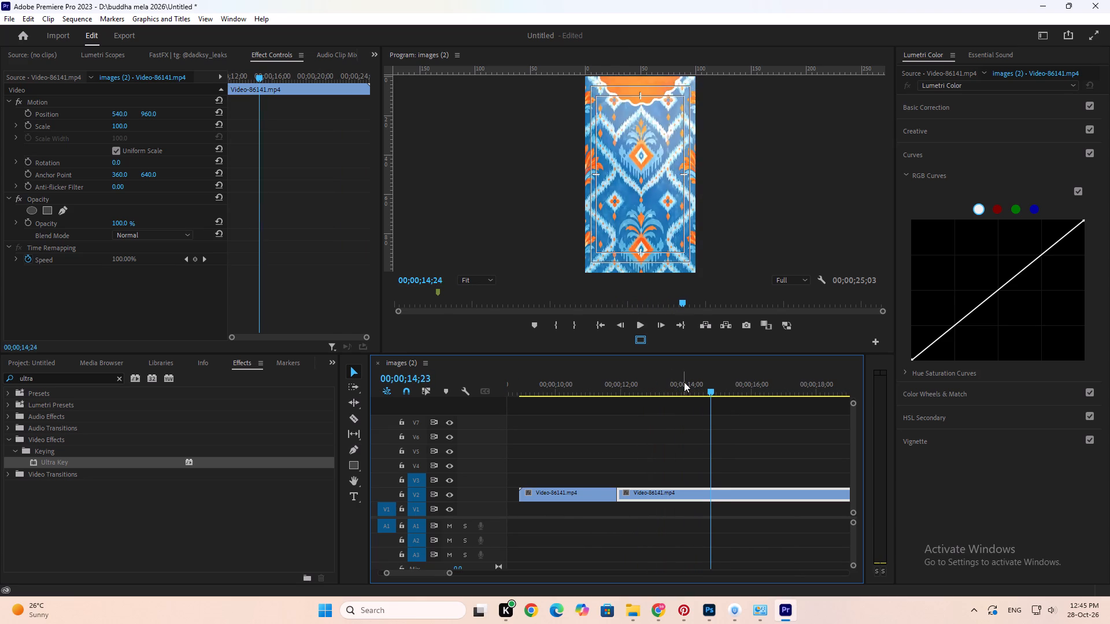
{"action": "key", "text": "Left"}
{"action": "key", "text": "Left"}
{"action": "key", "text": "Left"}
{"action": "key", "text": "Left"}
{"action": "key", "text": "Left"}
{"action": "key", "text": "Left"}
{"action": "key", "text": "Left"}
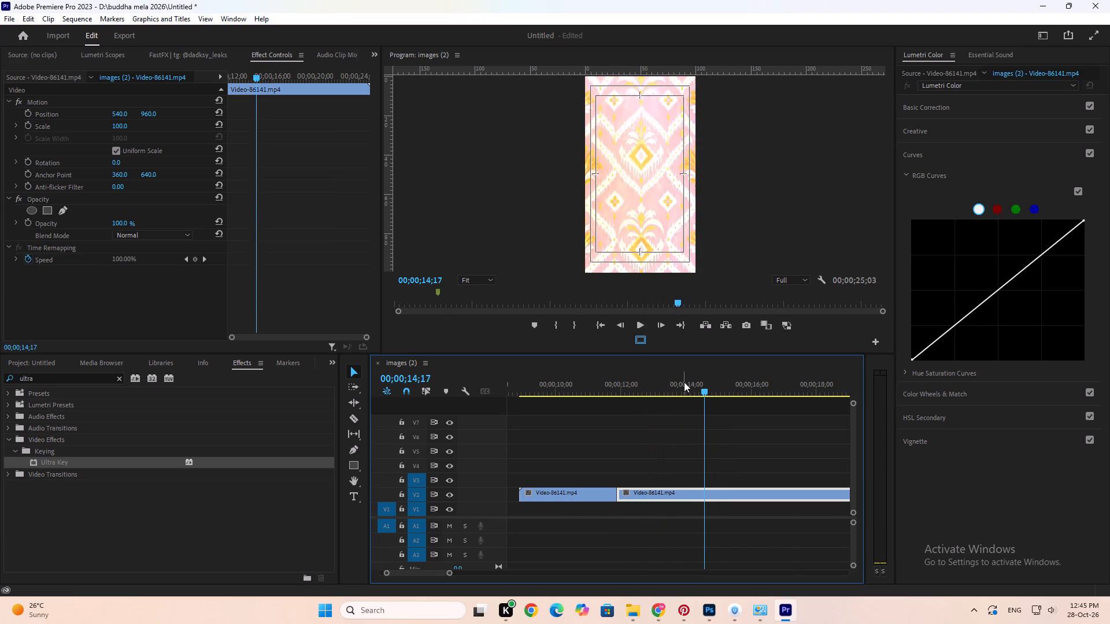
{"action": "key", "text": "Left"}
{"action": "key", "text": "Left"}
{"action": "key", "text": "c"}
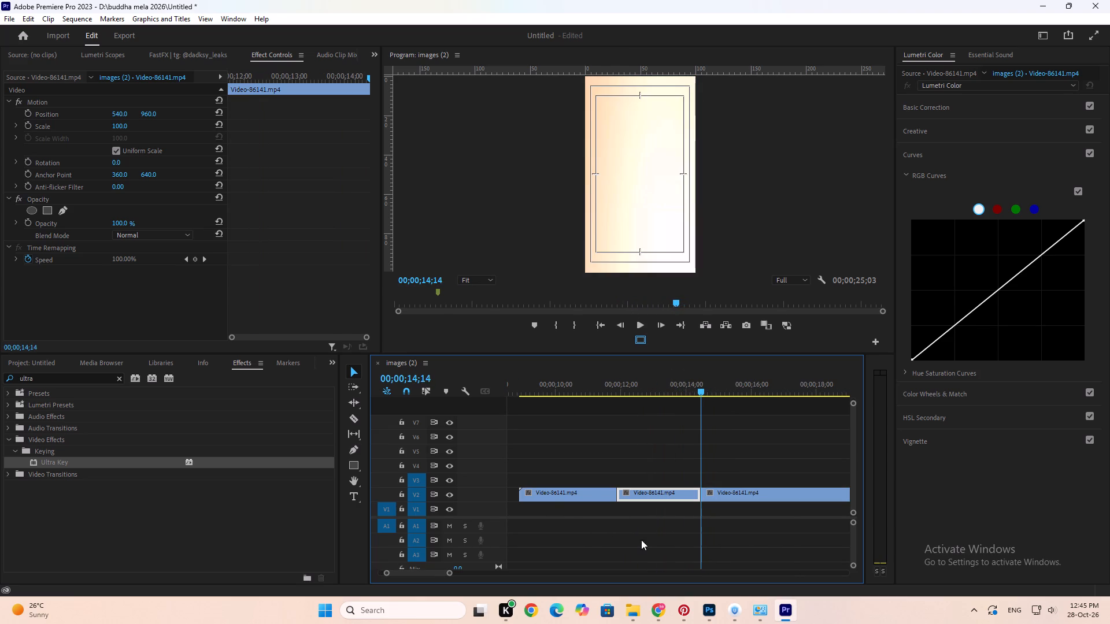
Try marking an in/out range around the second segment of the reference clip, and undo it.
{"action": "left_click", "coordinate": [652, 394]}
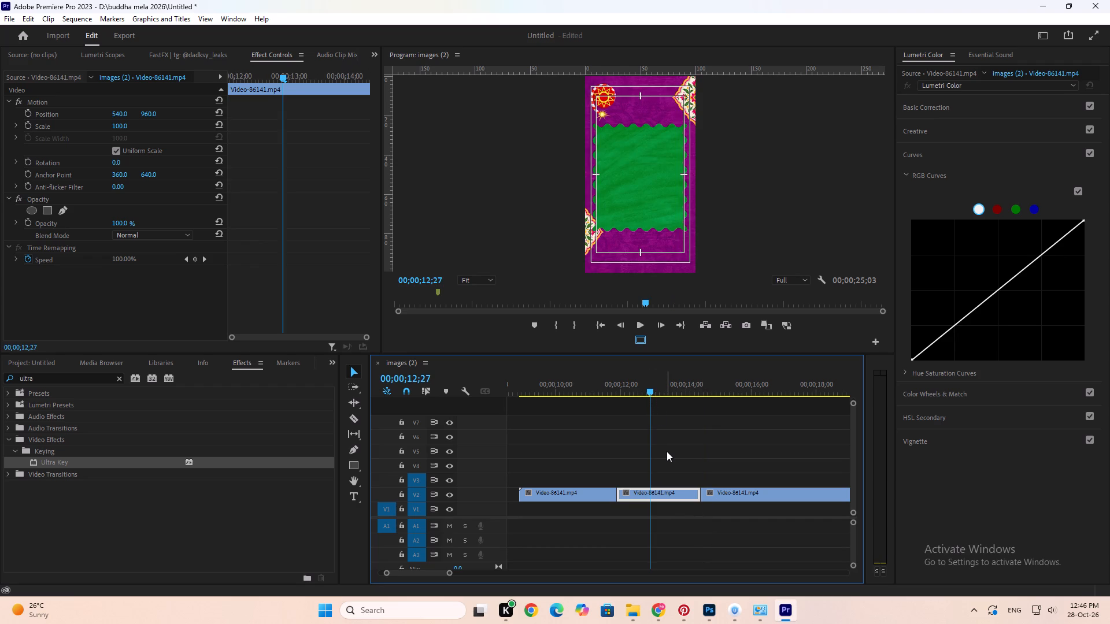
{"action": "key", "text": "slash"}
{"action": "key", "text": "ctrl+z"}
Split the reference clip on V2 at 00;00;17;04, on the flash frame ending the "Exhibition is here" scene.
{"action": "key", "text": "space"}
{"action": "key", "text": "Down"}
{"action": "key", "text": "space"}
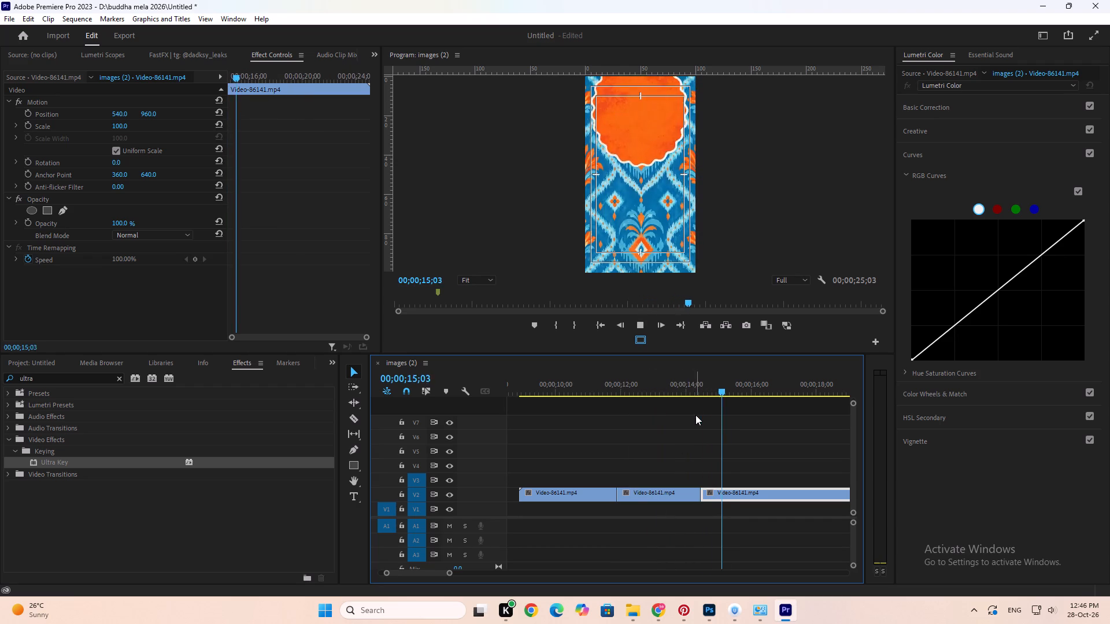
{"action": "scroll", "coordinate": [699, 426], "scroll_direction": "down", "scroll_amount": 5}
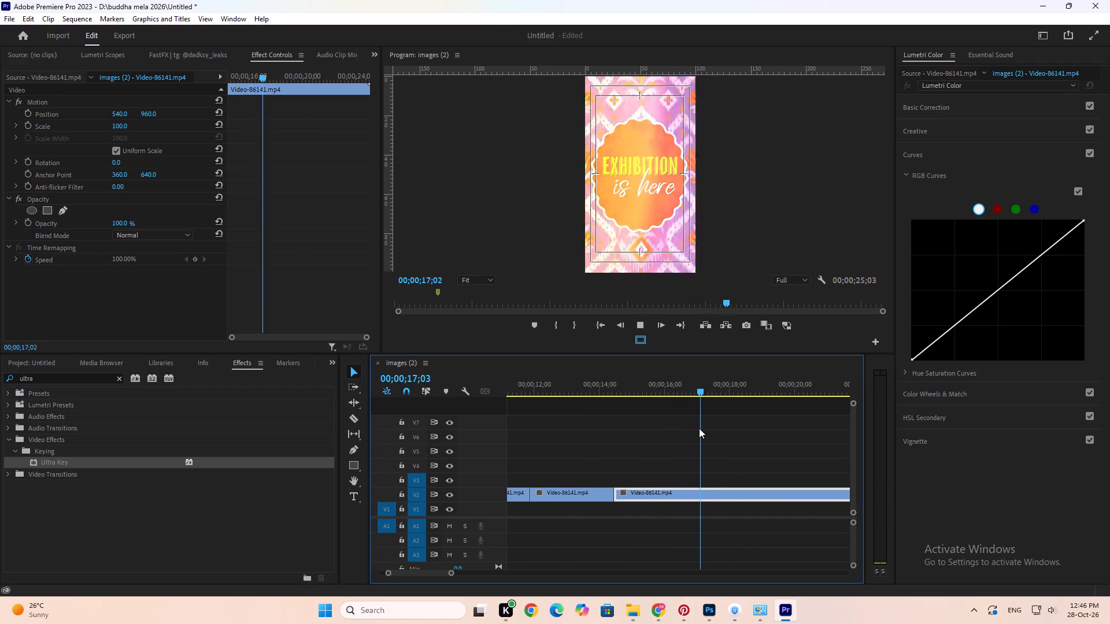
{"action": "key", "text": "space"}
{"action": "key", "text": "Left"}
{"action": "key", "text": "Left"}
{"action": "key", "text": "Left"}
{"action": "key", "text": "Left"}
{"action": "key", "text": "Left"}
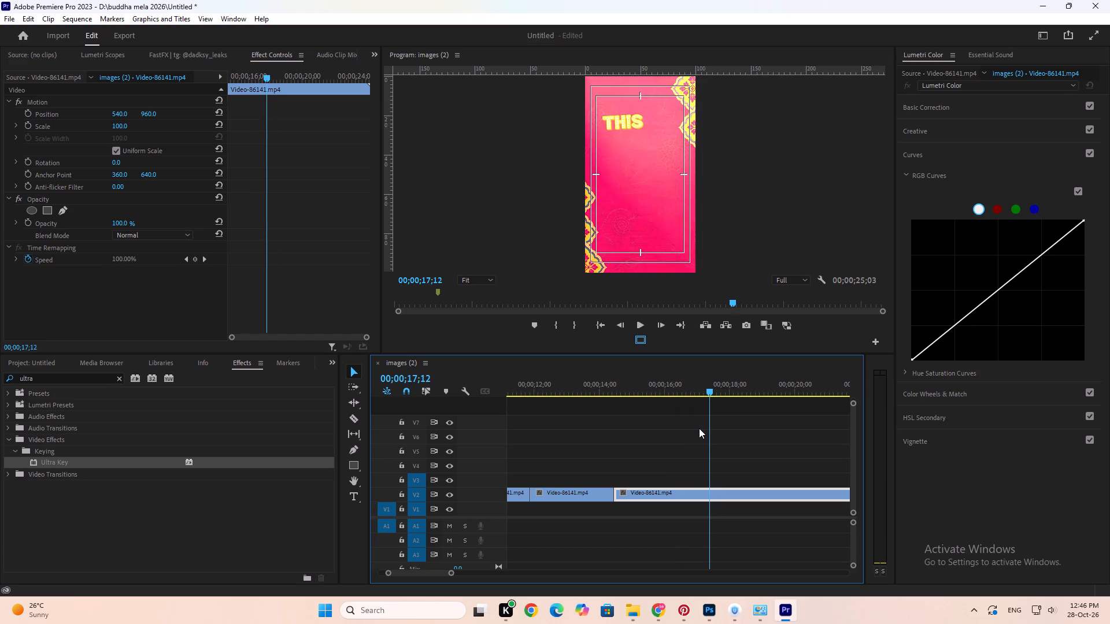
{"action": "key", "text": "Left"}
{"action": "key", "text": "Left"}
{"action": "key", "text": "Left"}
{"action": "key", "text": "Left"}
{"action": "key", "text": "Left"}
{"action": "key", "text": "Left"}
{"action": "key", "text": "Left"}
{"action": "key", "text": "Left"}
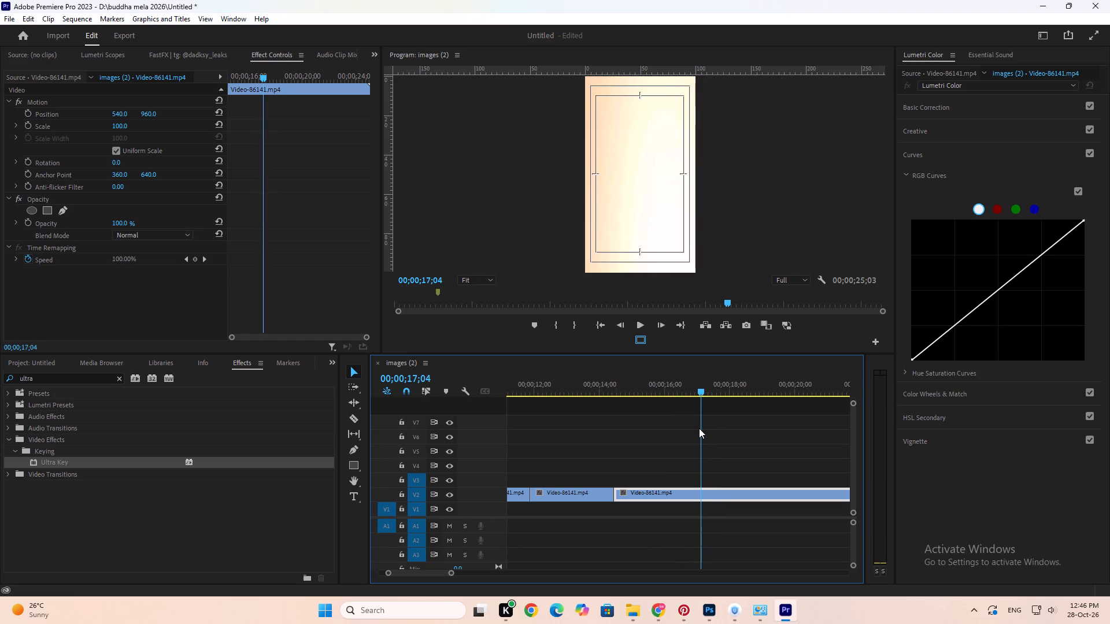
{"action": "key", "text": "c"}
Split the reference clip on V2 at about 00;00;20;11, at the transition from the "Find Your Jalsa" scene to the final purple scene.
{"action": "key", "text": "space"}
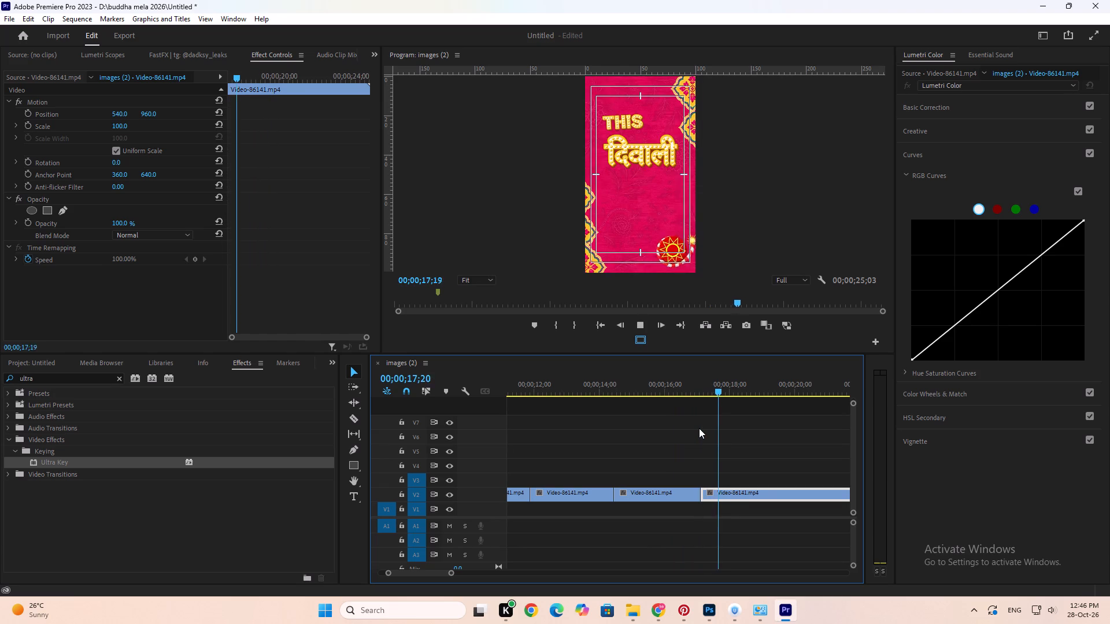
{"action": "scroll", "coordinate": [699, 428], "scroll_direction": "down", "scroll_amount": 2}
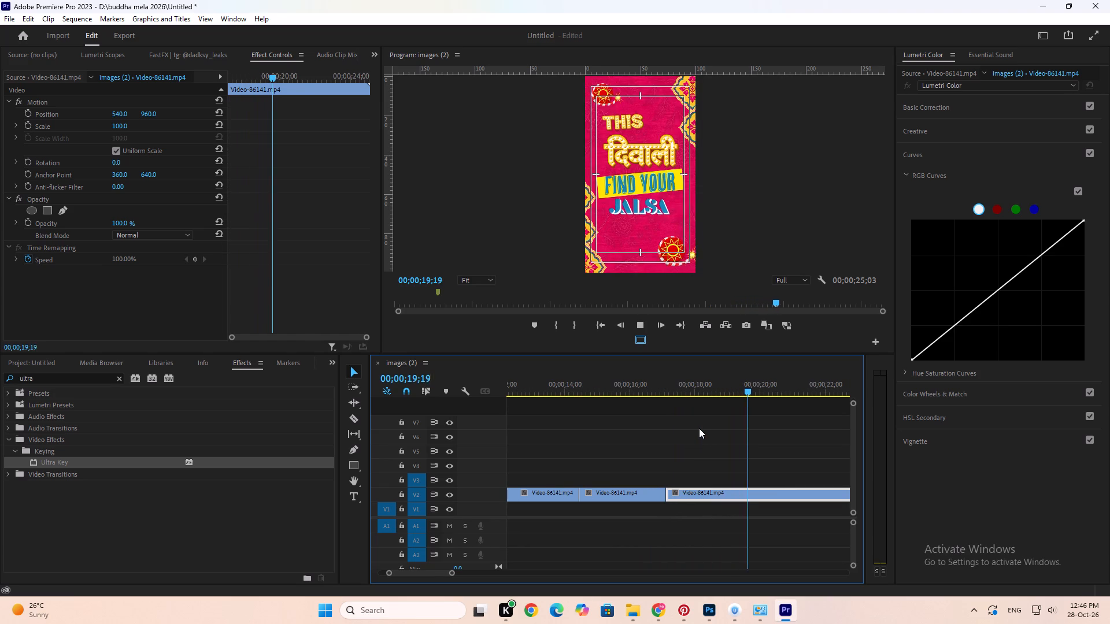
{"action": "scroll", "coordinate": [699, 428], "scroll_direction": "down", "scroll_amount": 2}
{"action": "key", "text": "space"}
{"action": "key", "text": "Left"}
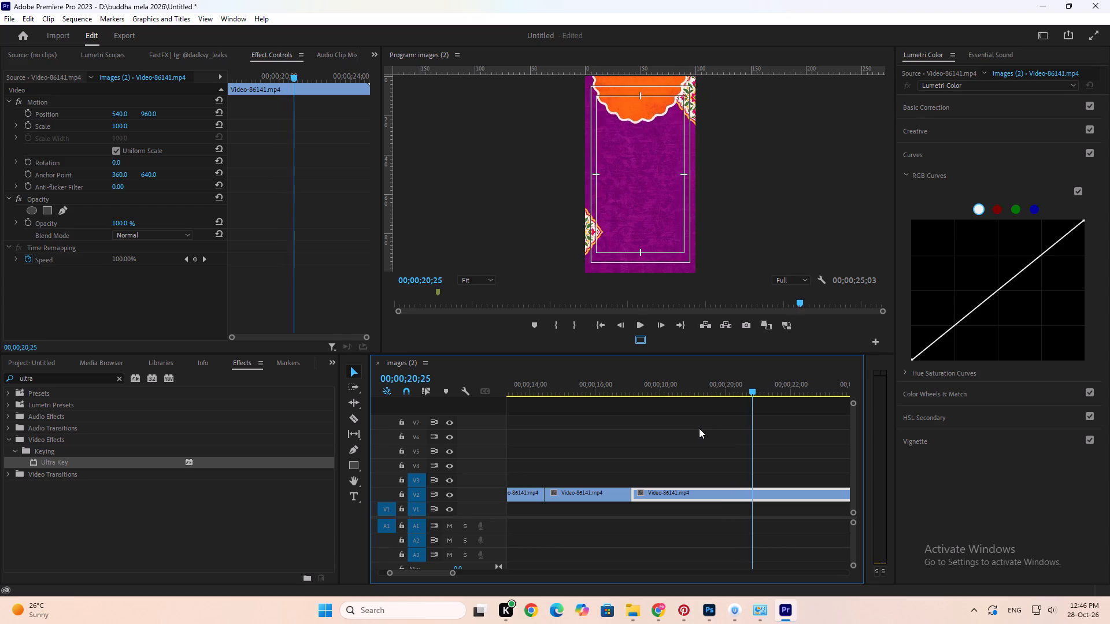
{"action": "key", "text": "Left"}
{"action": "key", "text": "Left"}
{"action": "key", "text": "Left"}
{"action": "key", "text": "Left"}
{"action": "key", "text": "Left"}
{"action": "key", "text": "Left"}
{"action": "key", "text": "Left"}
{"action": "key", "text": "Left"}
{"action": "key", "text": "Left"}
{"action": "key", "text": "Left"}
{"action": "key", "text": "Left"}
{"action": "key", "text": "Left"}
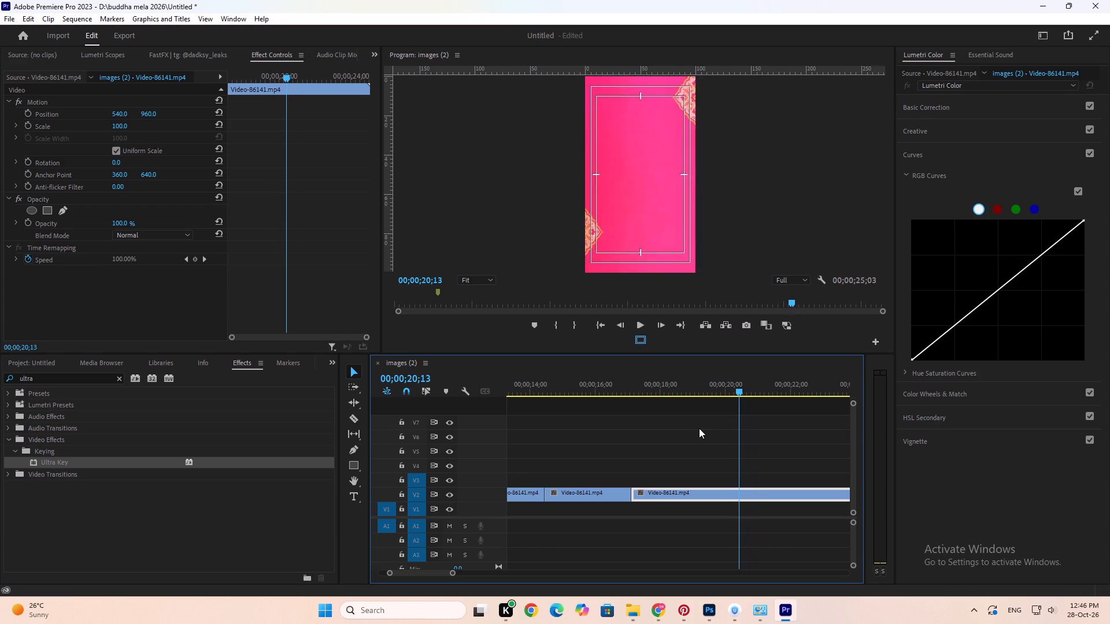
{"action": "key", "text": "Left"}
{"action": "key", "text": "Left"}
{"action": "type", "text": "c"}
Check the final scene of the reference clip for further scene changes and save the project.
{"action": "key", "text": "space"}
{"action": "scroll", "coordinate": [699, 428], "scroll_direction": "down", "scroll_amount": 11}
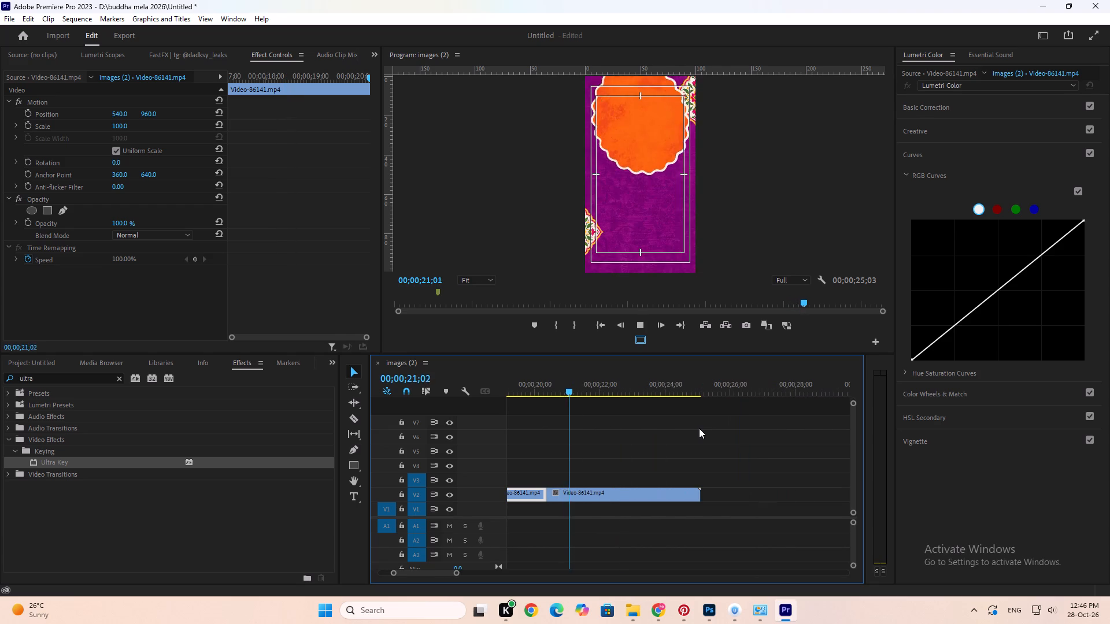
{"action": "left_click_drag", "start_coordinate": [593, 390], "coordinate": [660, 381]}
{"action": "key", "text": "space"}
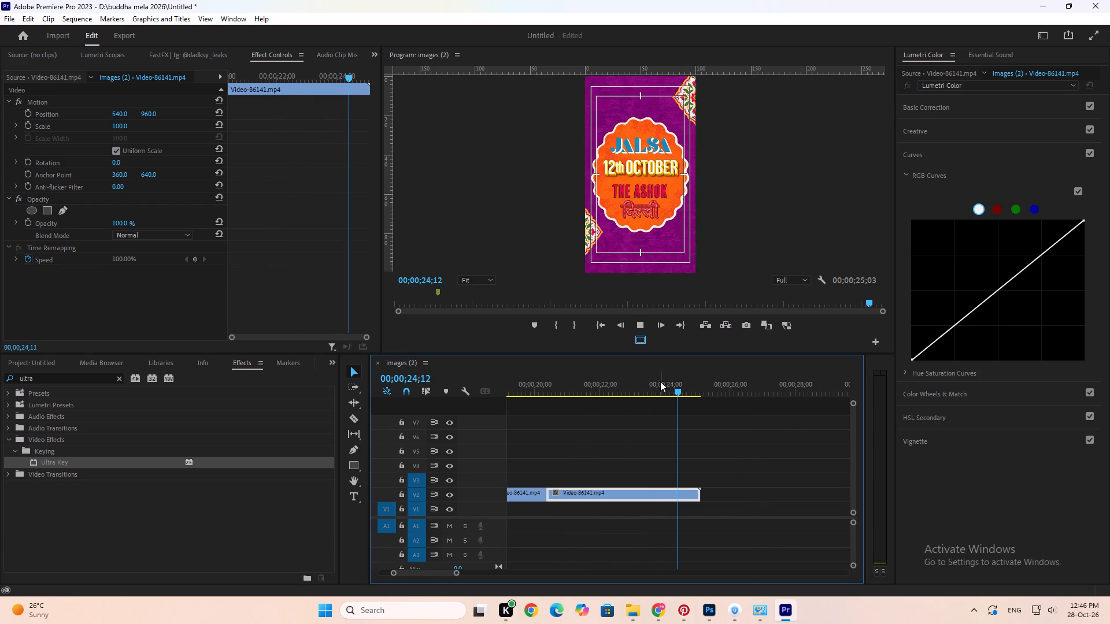
{"action": "key", "text": "space"}
{"action": "key", "text": "ctrl+s"}
Mark an in/out range around the first reference segment and replay "The Wait is Almost" scene to study its animation.
{"action": "scroll", "coordinate": [649, 474], "scroll_direction": "down", "scroll_amount": 9, "text": "alt"}
{"action": "scroll", "coordinate": [649, 474], "scroll_direction": "up", "scroll_amount": 5}
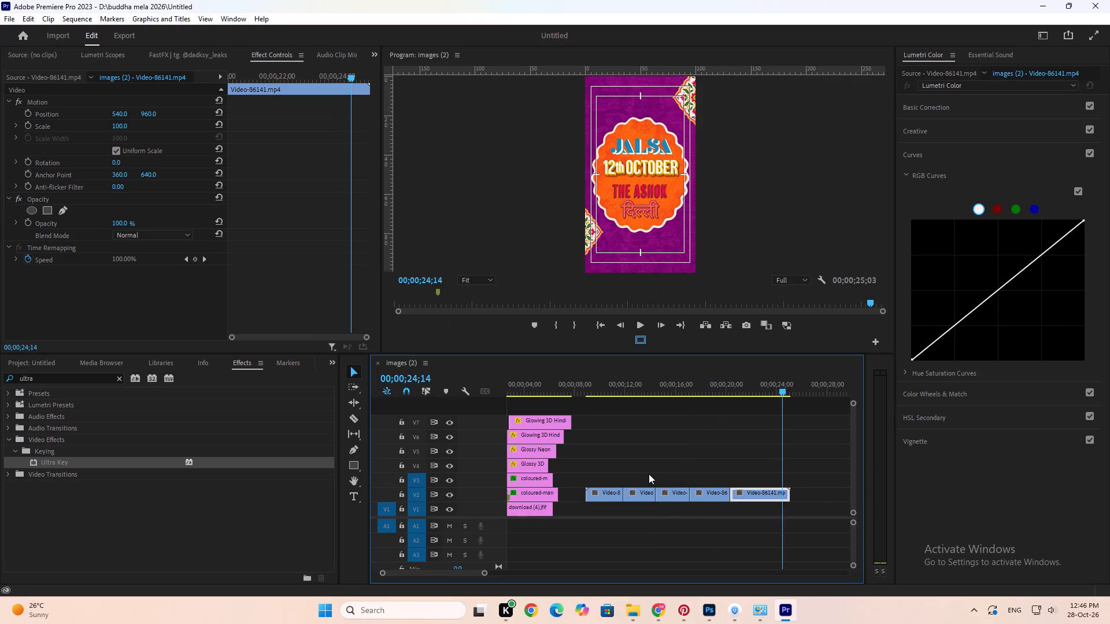
{"action": "scroll", "coordinate": [649, 474], "scroll_direction": "up", "scroll_amount": 4}
{"action": "left_click_drag", "start_coordinate": [643, 389], "coordinate": [637, 392]}
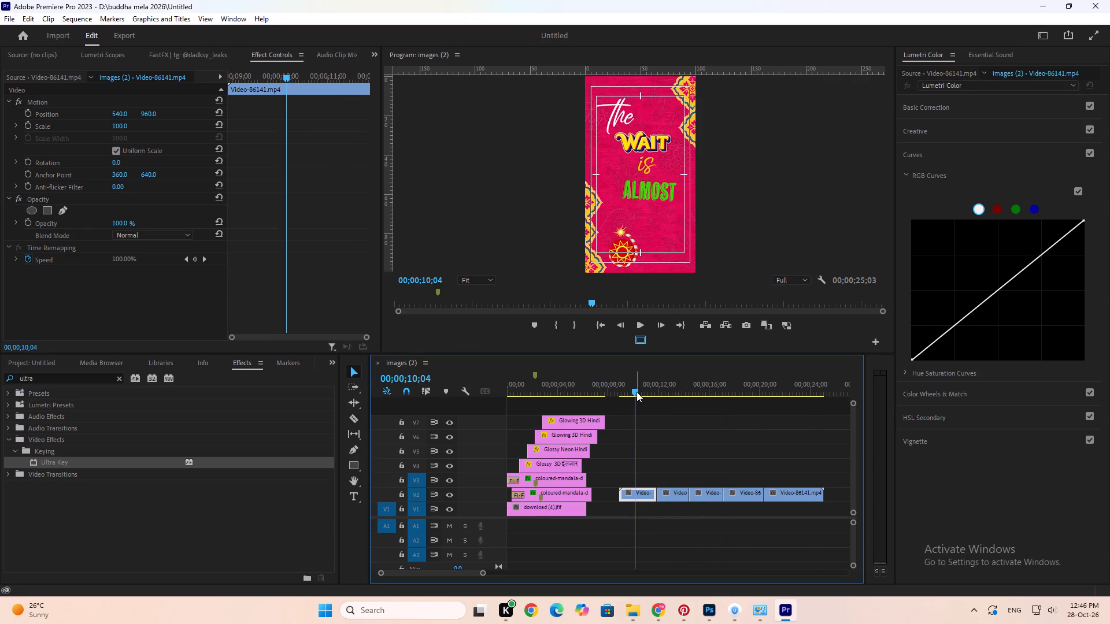
{"action": "key", "text": "slash"}
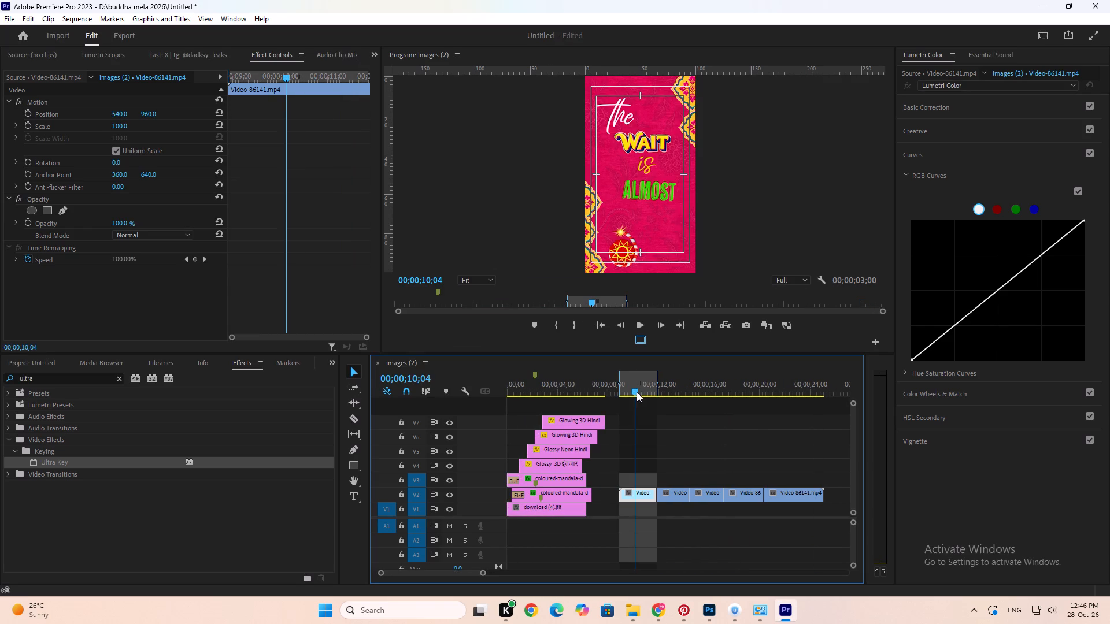
{"action": "key", "text": "Up"}
{"action": "key", "text": "space"}
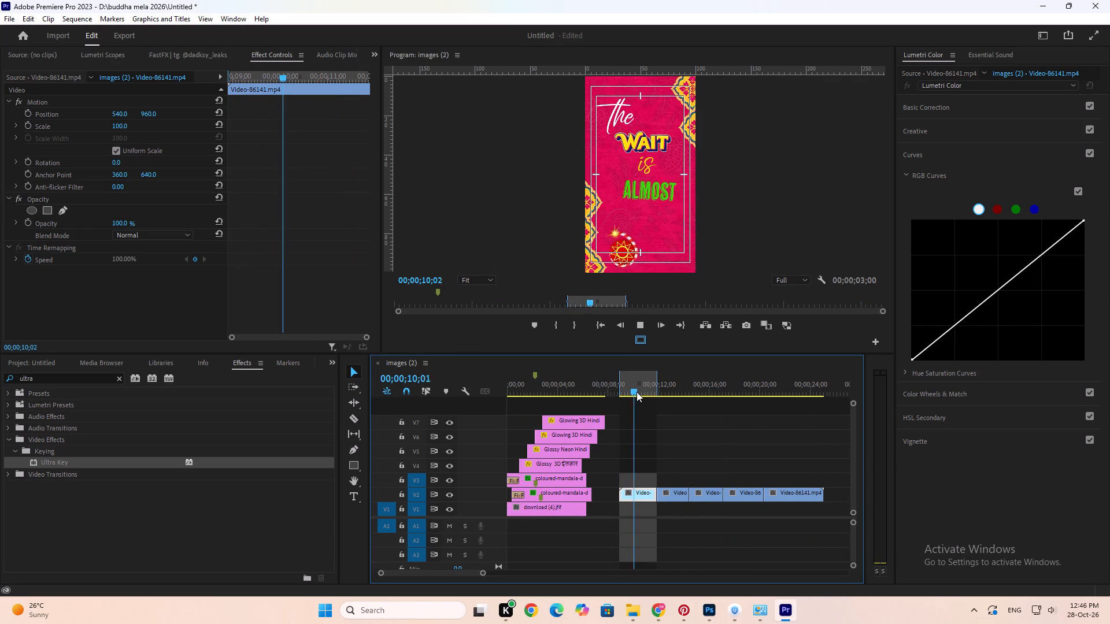
{"action": "key", "text": "Up"}
{"action": "key", "text": "space"}
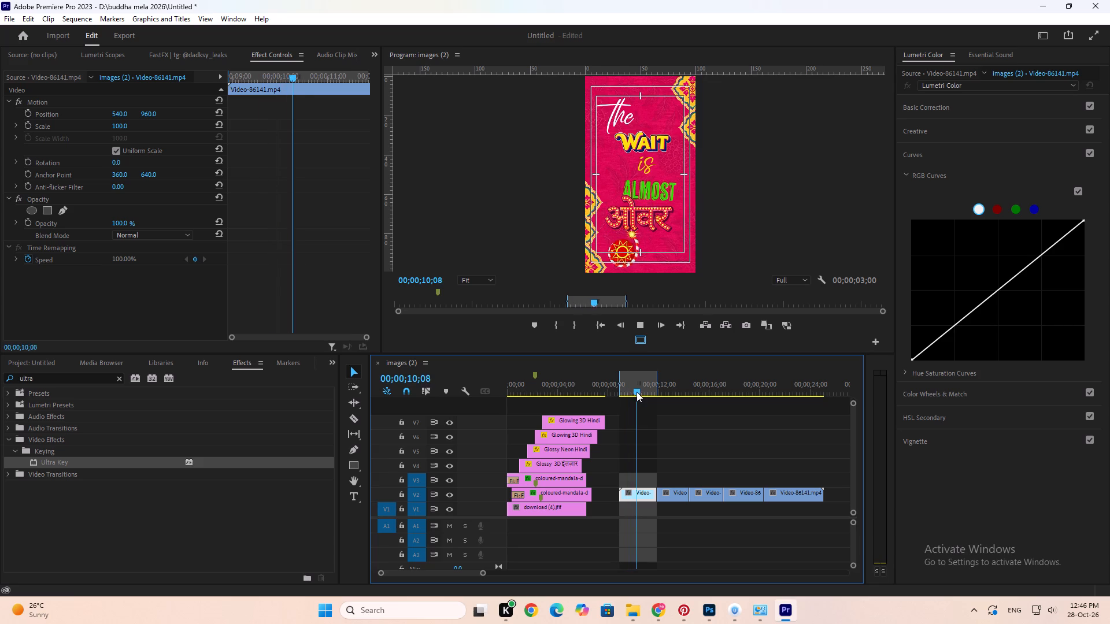
{"action": "key", "text": "Up"}
{"action": "key", "text": "space"}
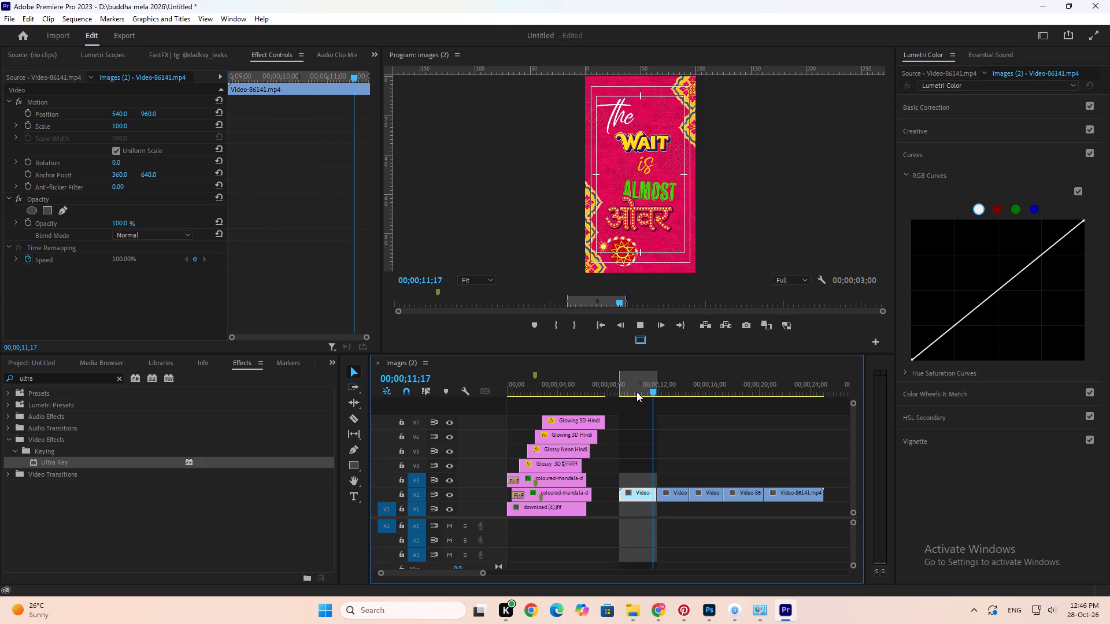
{"action": "key", "text": "space"}
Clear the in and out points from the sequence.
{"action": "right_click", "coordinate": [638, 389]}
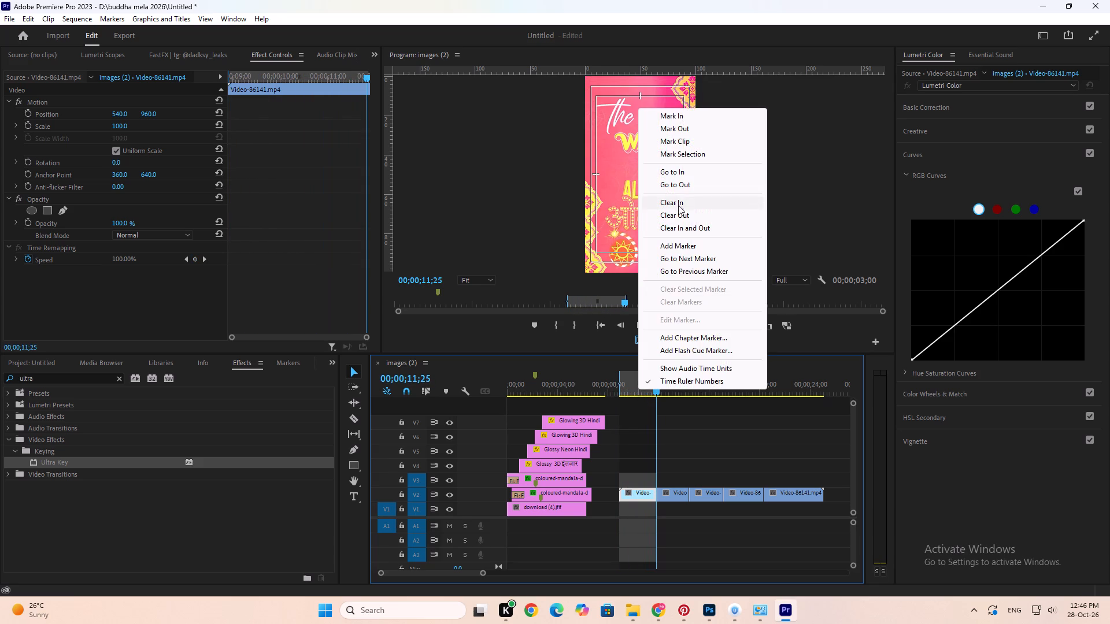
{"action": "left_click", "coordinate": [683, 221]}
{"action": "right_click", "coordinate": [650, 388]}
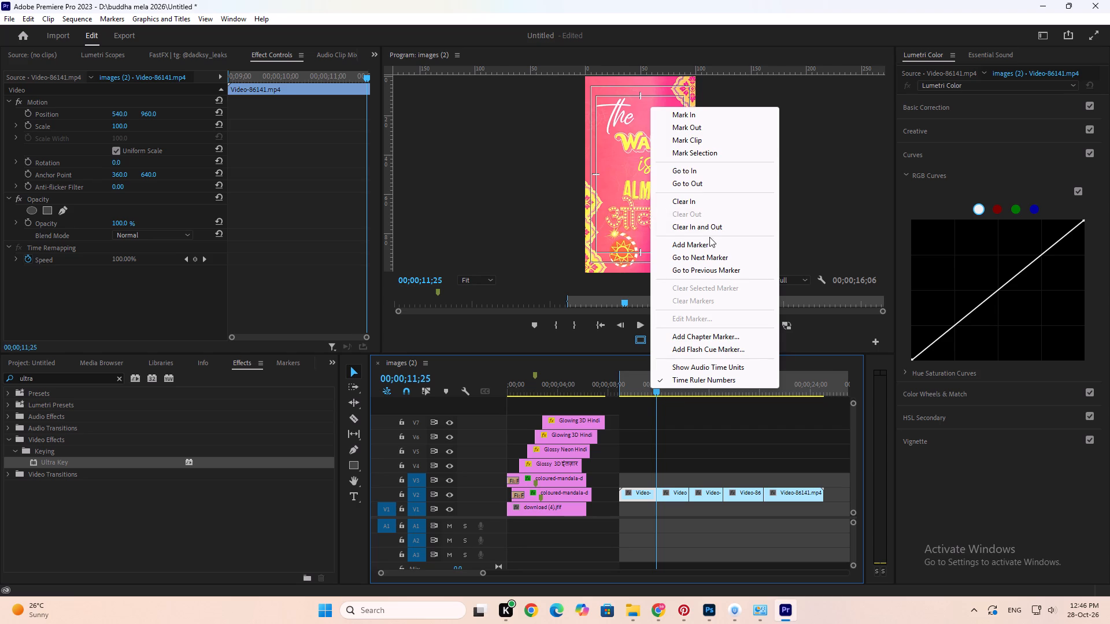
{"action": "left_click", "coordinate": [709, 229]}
Play the Hindi title scene from its start up to 00;00;04;03 to check its timing once all four words are in.
{"action": "left_click_drag", "start_coordinate": [552, 391], "coordinate": [493, 414]}
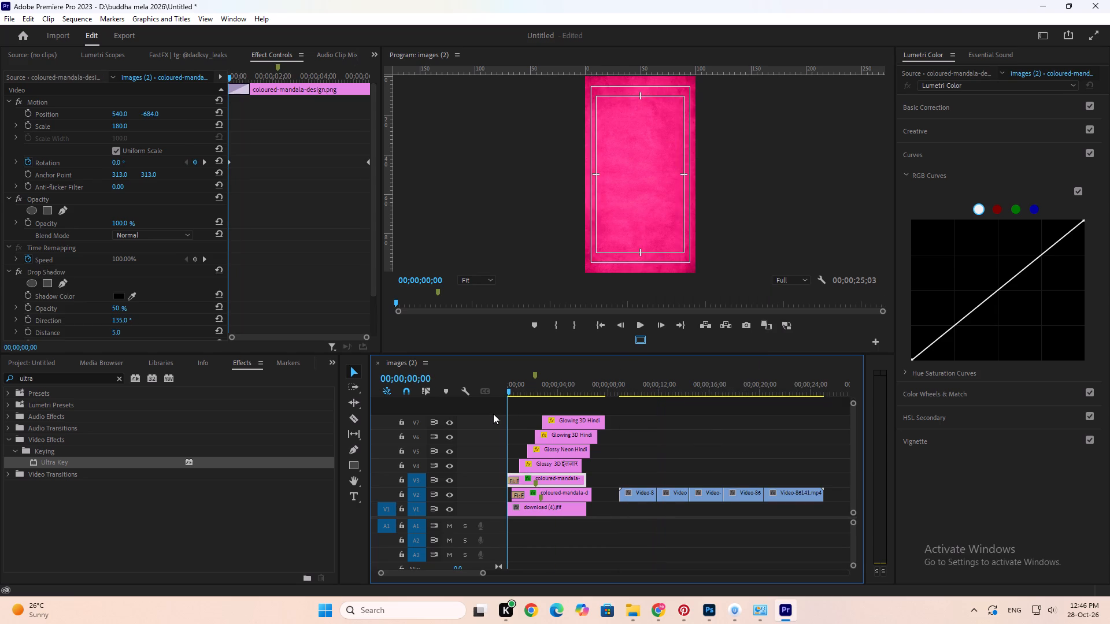
{"action": "type", "text": "==="}
{"action": "key", "text": "space"}
{"action": "key", "text": "space"}
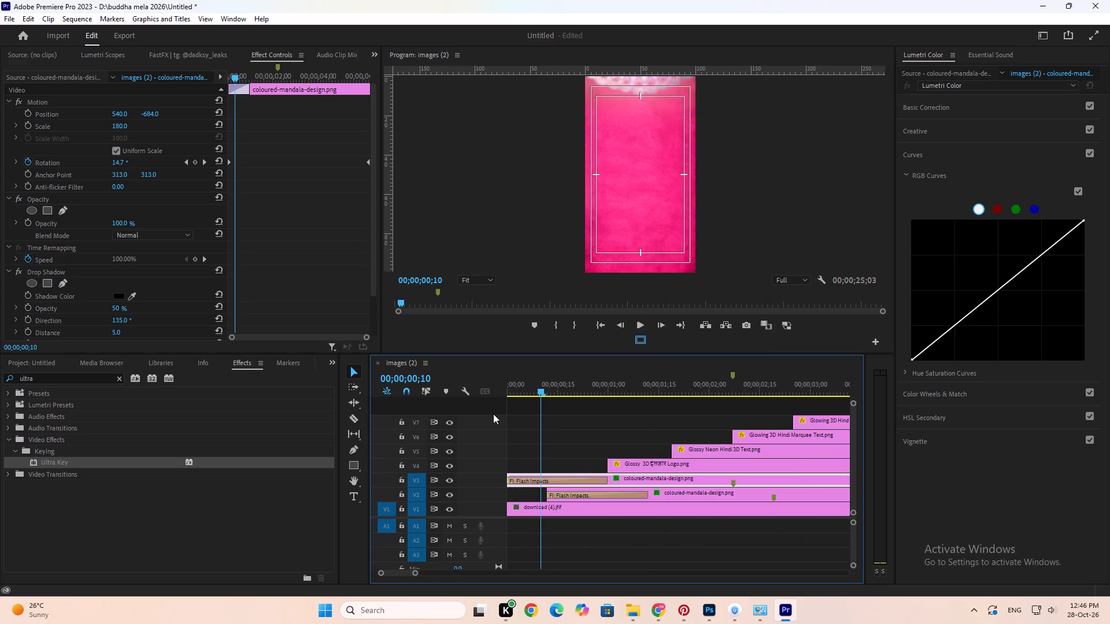
{"action": "scroll", "coordinate": [542, 403], "scroll_direction": "down", "scroll_amount": 12, "text": "alt"}
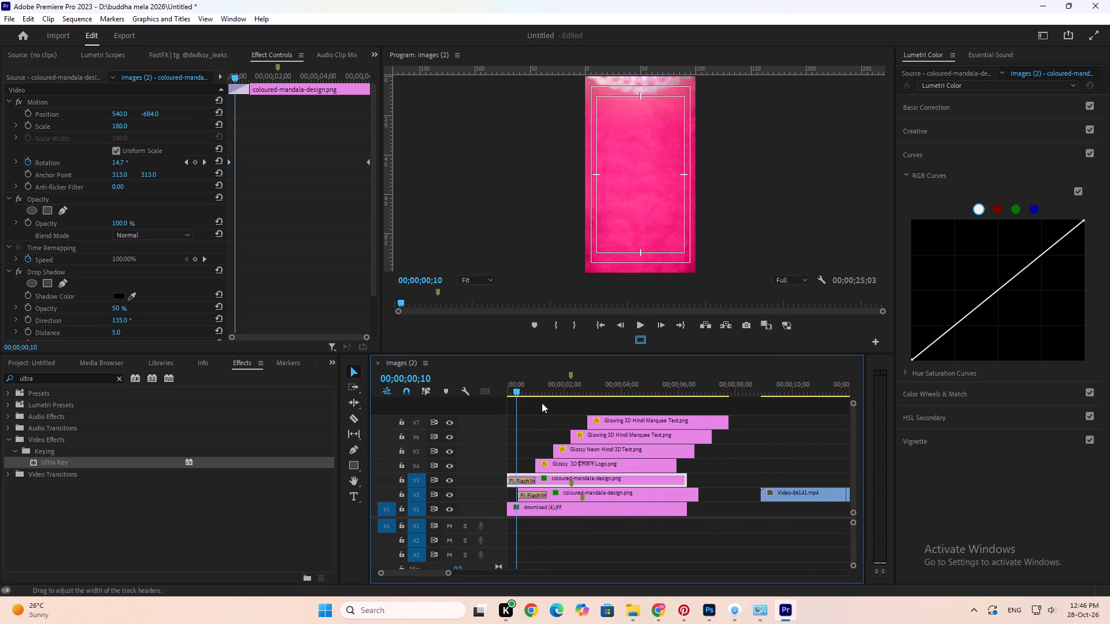
{"action": "key", "text": "space"}
{"action": "scroll", "coordinate": [542, 403], "scroll_direction": "down", "scroll_amount": 5}
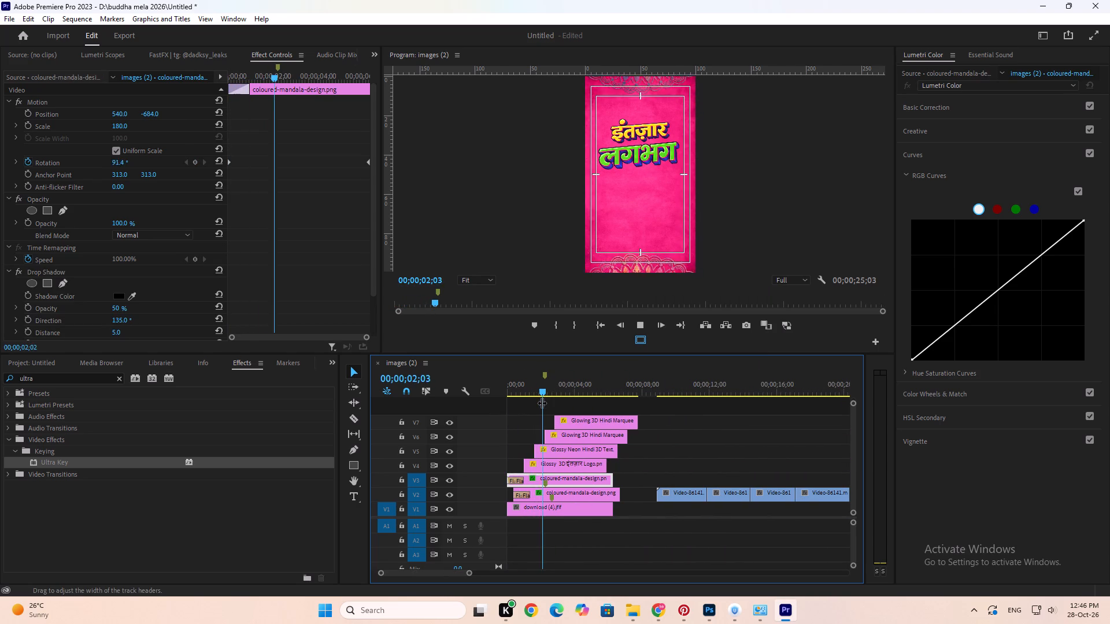
{"action": "scroll", "coordinate": [542, 403], "scroll_direction": "down", "scroll_amount": 1}
{"action": "key", "text": "space"}
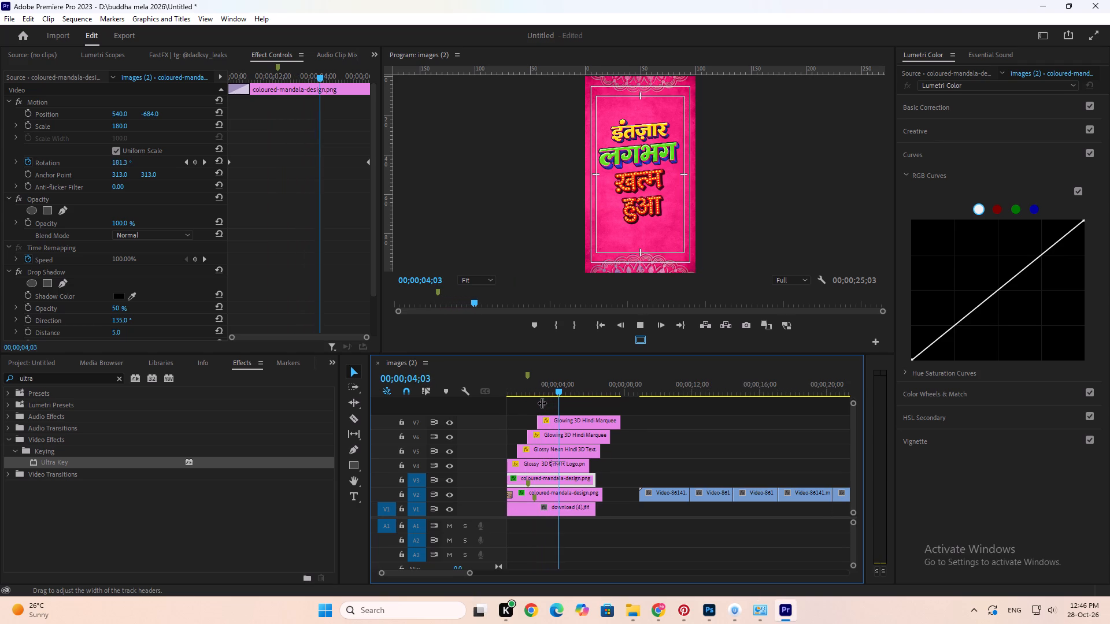
Split all the title-scene clips on V1 to V7 at 00;00;04;03.
{"action": "key", "text": "c"}
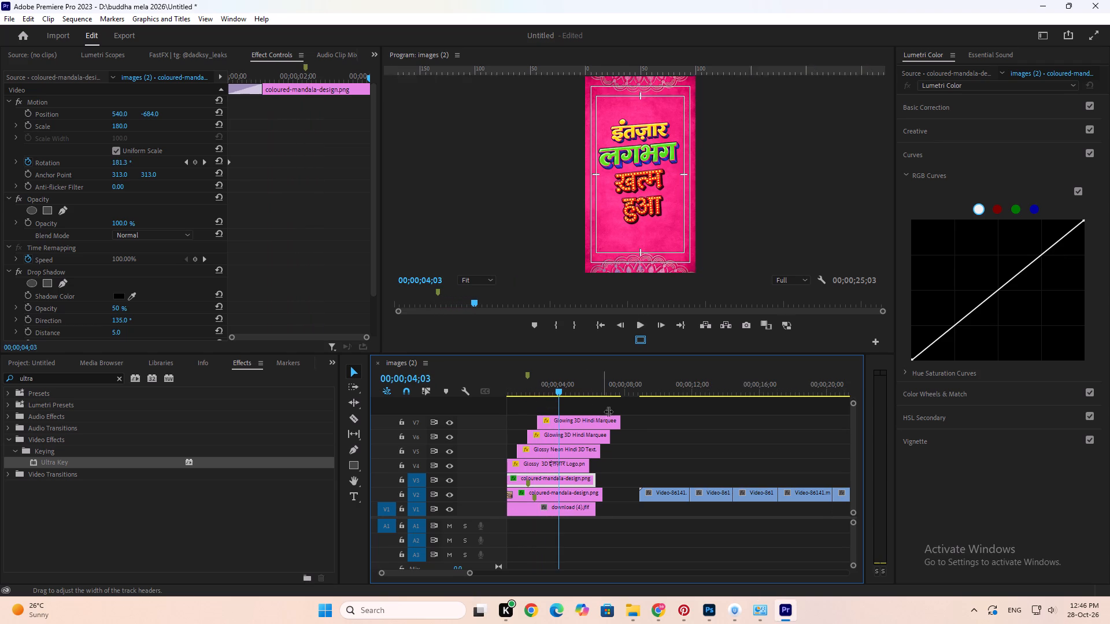
{"action": "left_click", "coordinate": [650, 398]}
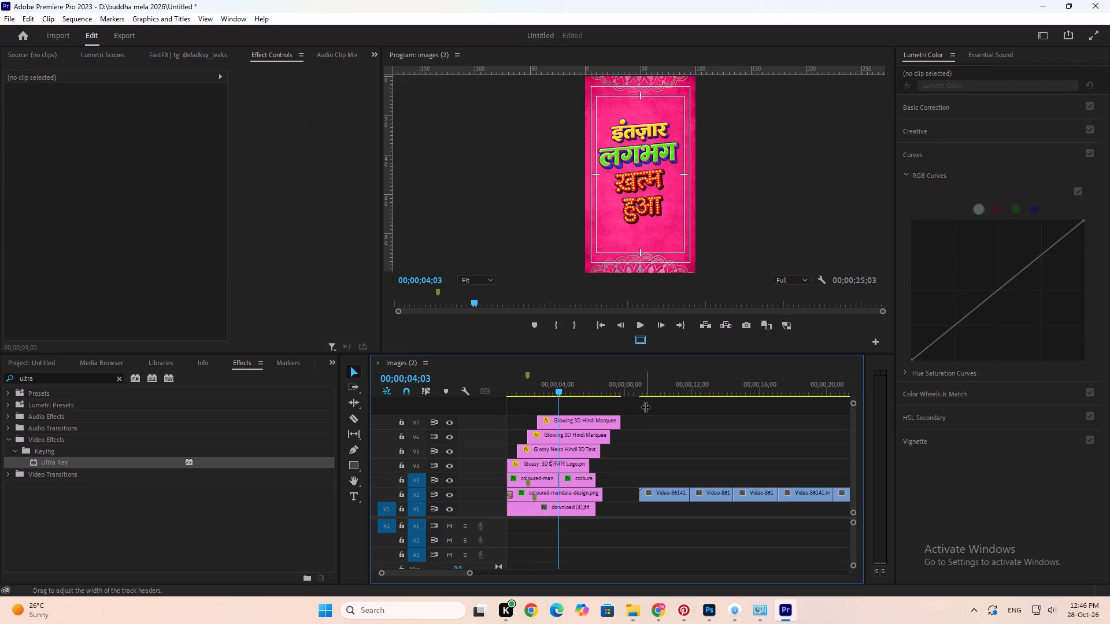
{"action": "key", "text": "v"}
{"action": "left_click", "coordinate": [392, 390]}
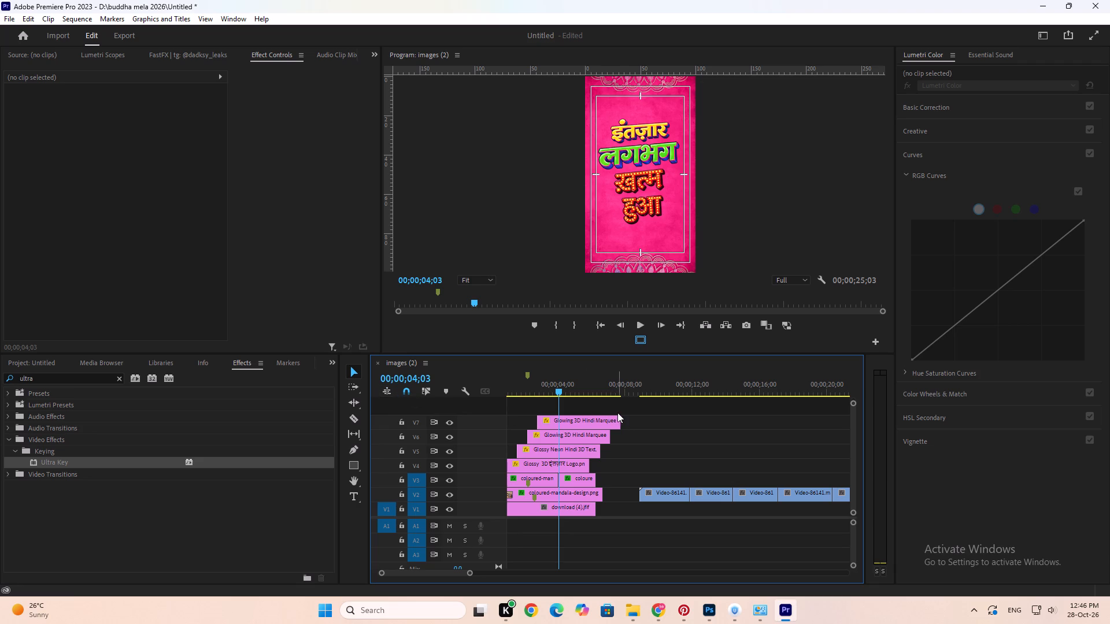
{"action": "key", "text": "v"}
{"action": "key", "text": "c"}
{"action": "key", "text": "ctrl+a"}
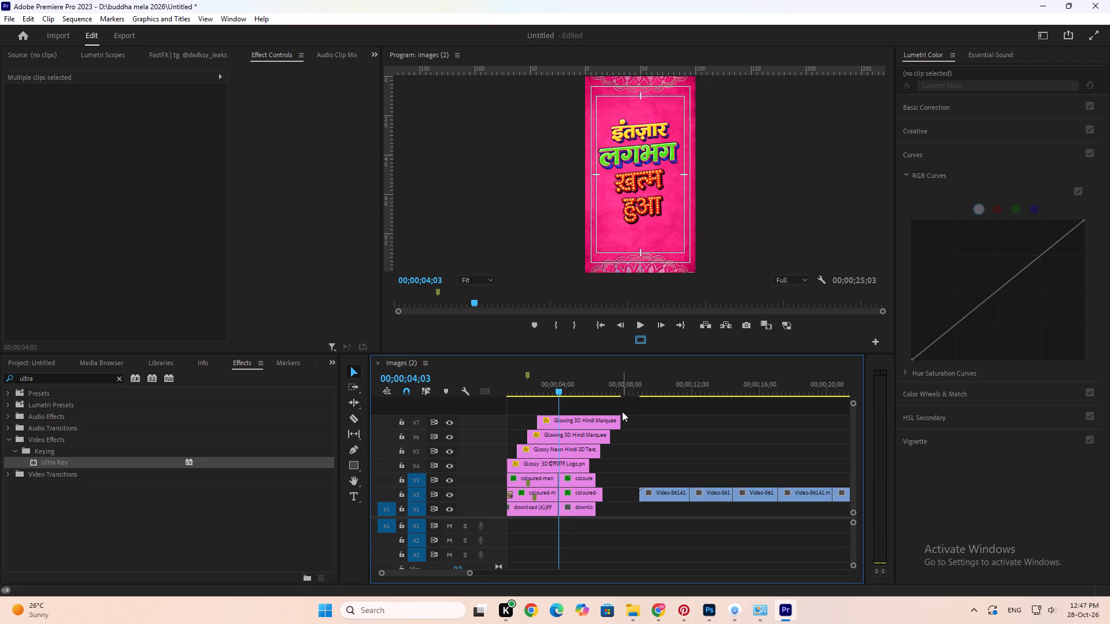
{"action": "key", "text": "c"}
Delete the title-scene clip portions after 00;00;04;03 on V1 to V7.
{"action": "left_click_drag", "start_coordinate": [613, 407], "coordinate": [579, 514]}
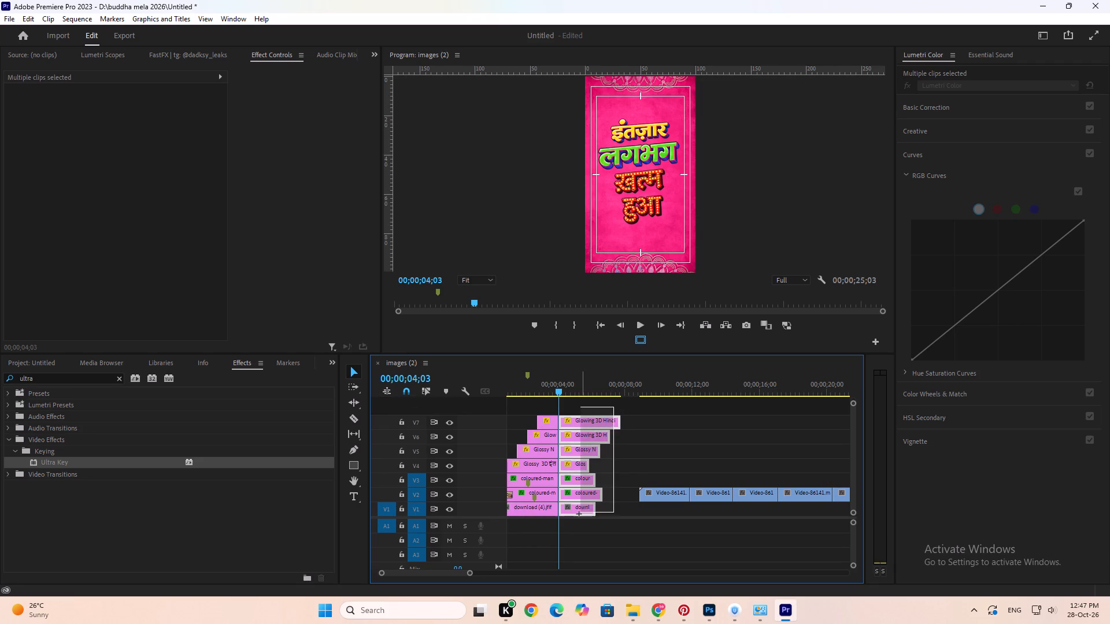
{"action": "left_click_drag", "start_coordinate": [579, 514], "coordinate": [578, 515]}
{"action": "key", "text": "Delete"}
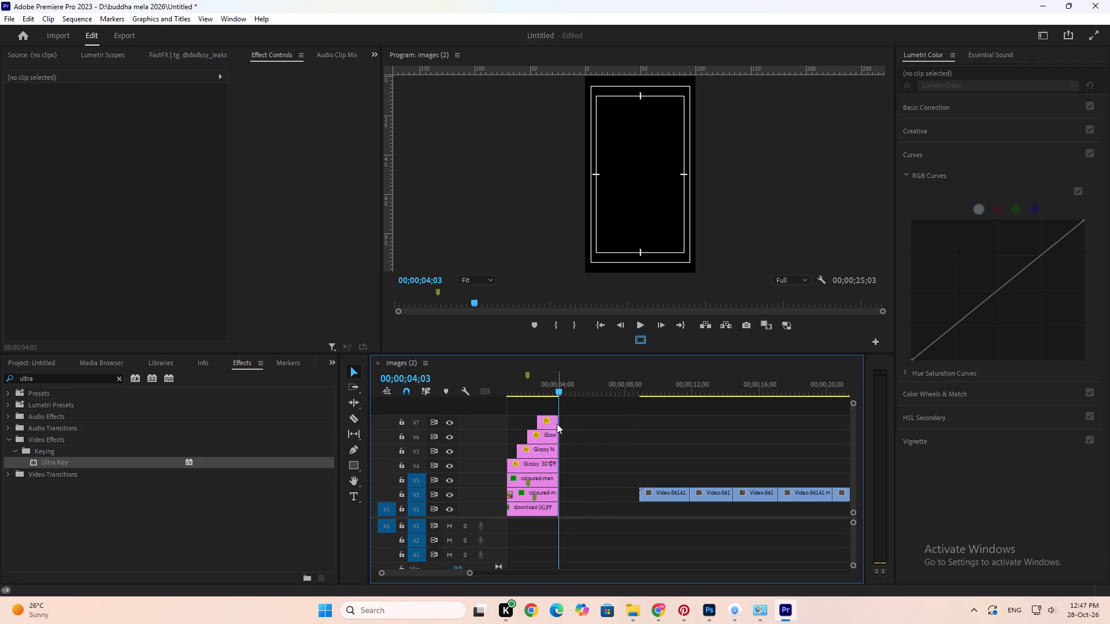
Replay the trimmed scene's opening, enable inserting sequences as nests and Linked Selection, and keep the Selection tool active.
{"action": "left_click_drag", "start_coordinate": [538, 384], "coordinate": [487, 394]}
{"action": "type", "text": "=="}
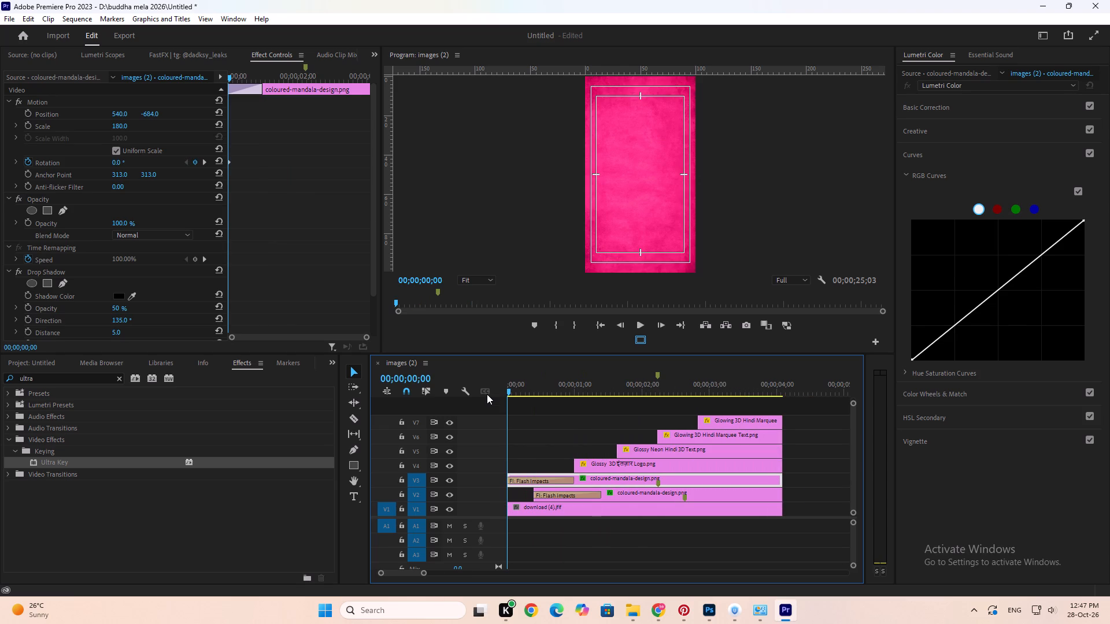
{"action": "key", "text": "space"}
{"action": "key", "text": "space"}
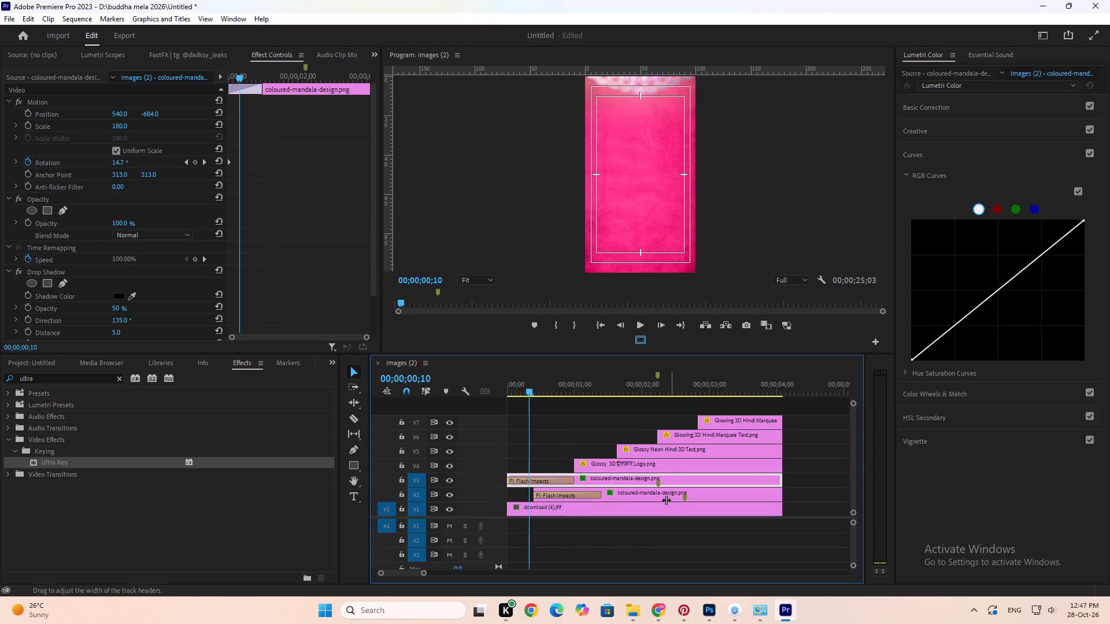
{"action": "left_click", "coordinate": [388, 393]}
{"action": "left_click", "coordinate": [428, 392]}
{"action": "left_click", "coordinate": [352, 370]}
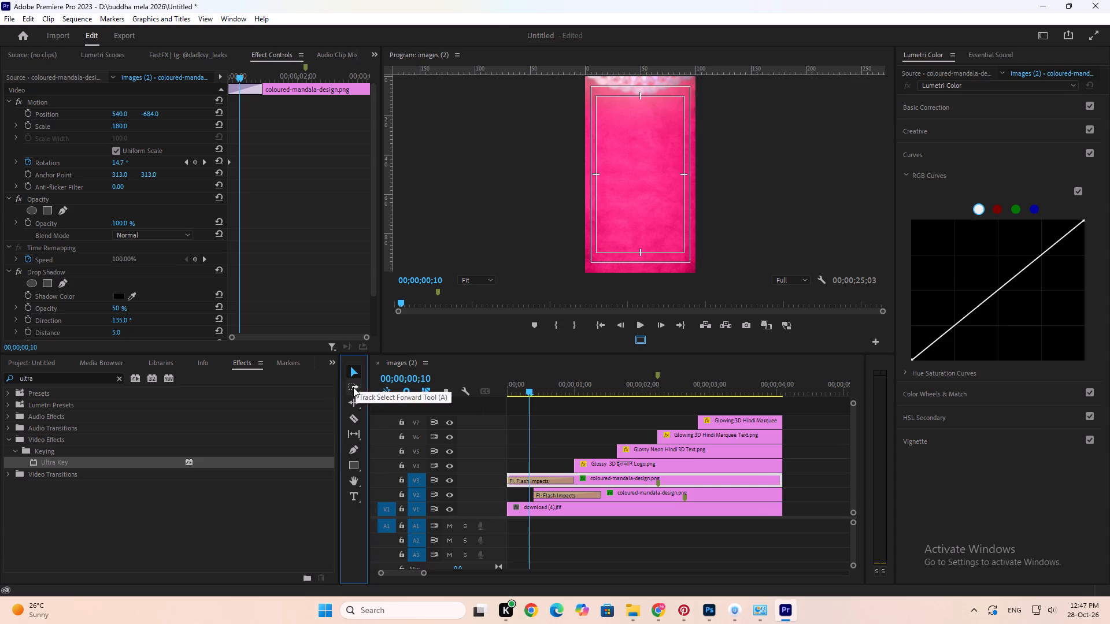
{"action": "left_click", "coordinate": [353, 387]}
{"action": "left_click", "coordinate": [367, 387]}
{"action": "left_click", "coordinate": [351, 374]}
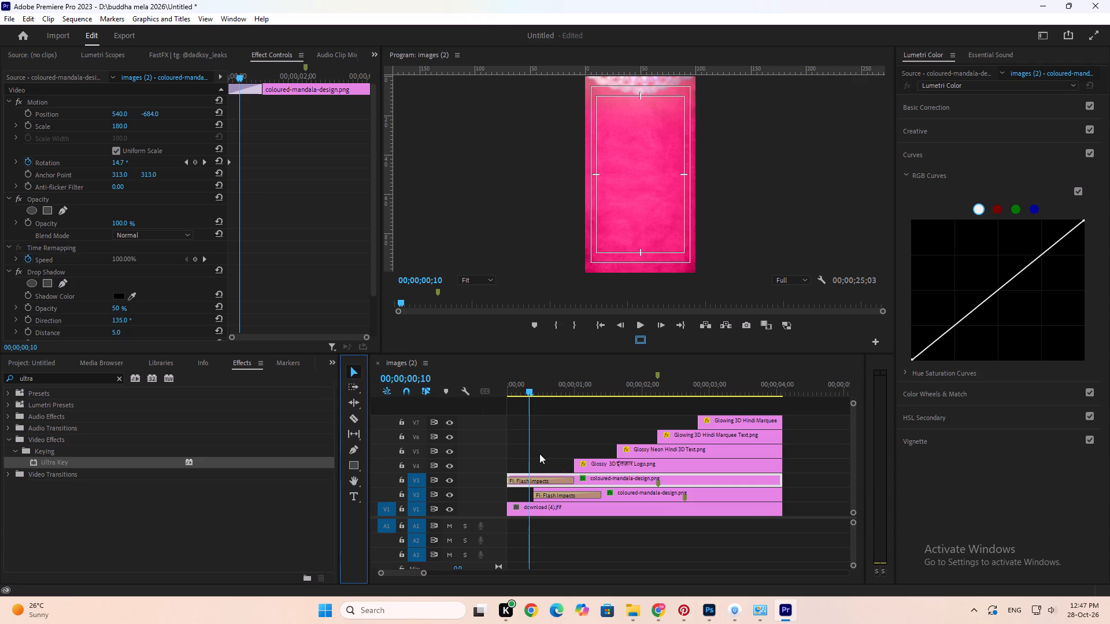
{"action": "left_click", "coordinate": [568, 446]}
Set the Program monitor's playback resolution to 1/2.
{"action": "left_click_drag", "start_coordinate": [534, 390], "coordinate": [488, 381]}
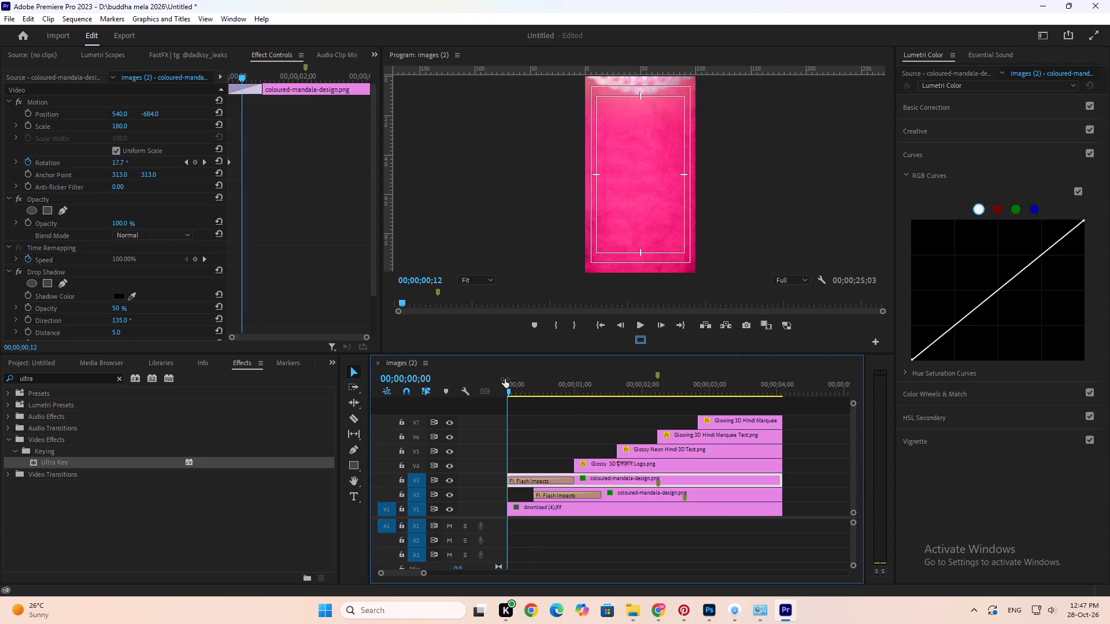
{"action": "key", "text": "space"}
{"action": "key", "text": "space"}
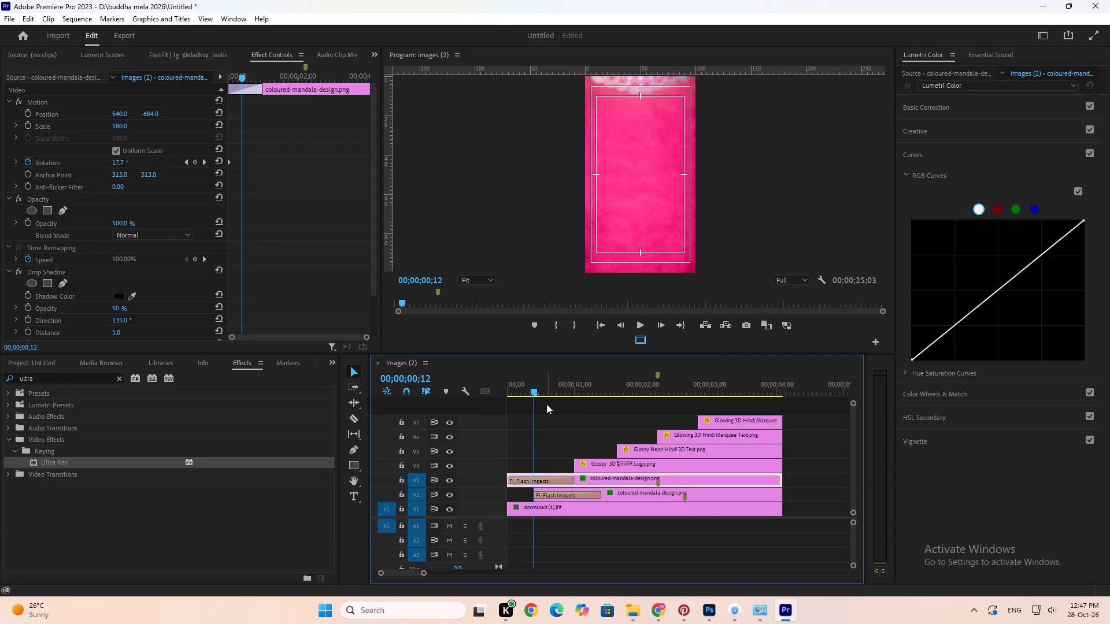
{"action": "left_click_drag", "start_coordinate": [532, 385], "coordinate": [523, 388]}
{"action": "left_click", "coordinate": [793, 277]}
{"action": "left_click", "coordinate": [789, 304]}
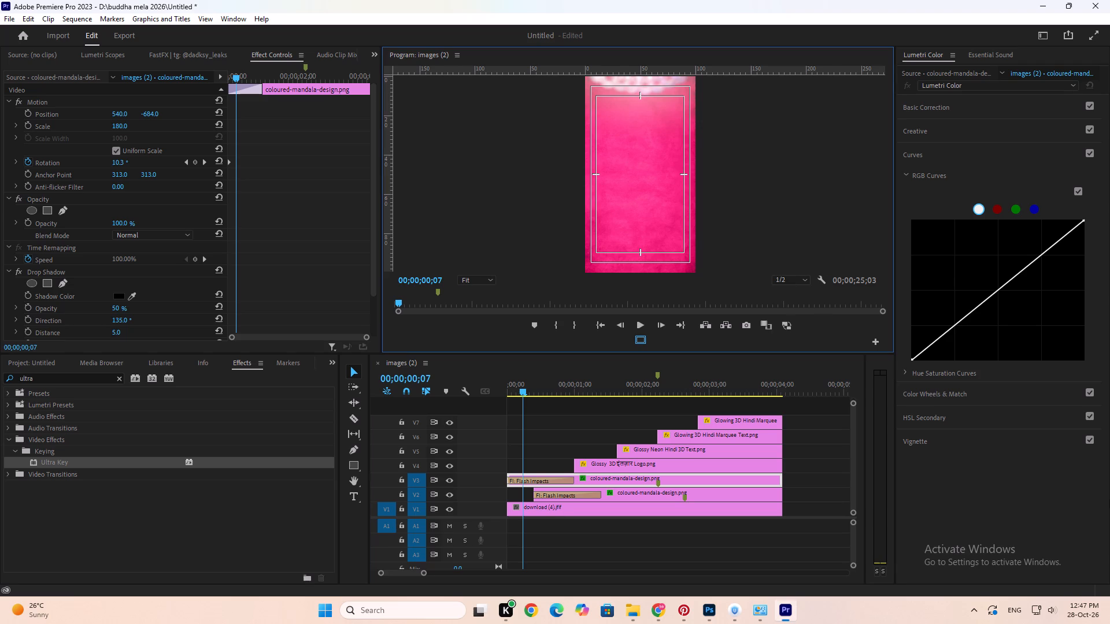
Play the title scene from its start to check when each Hindi word appears.
{"action": "left_click_drag", "start_coordinate": [520, 391], "coordinate": [444, 407]}
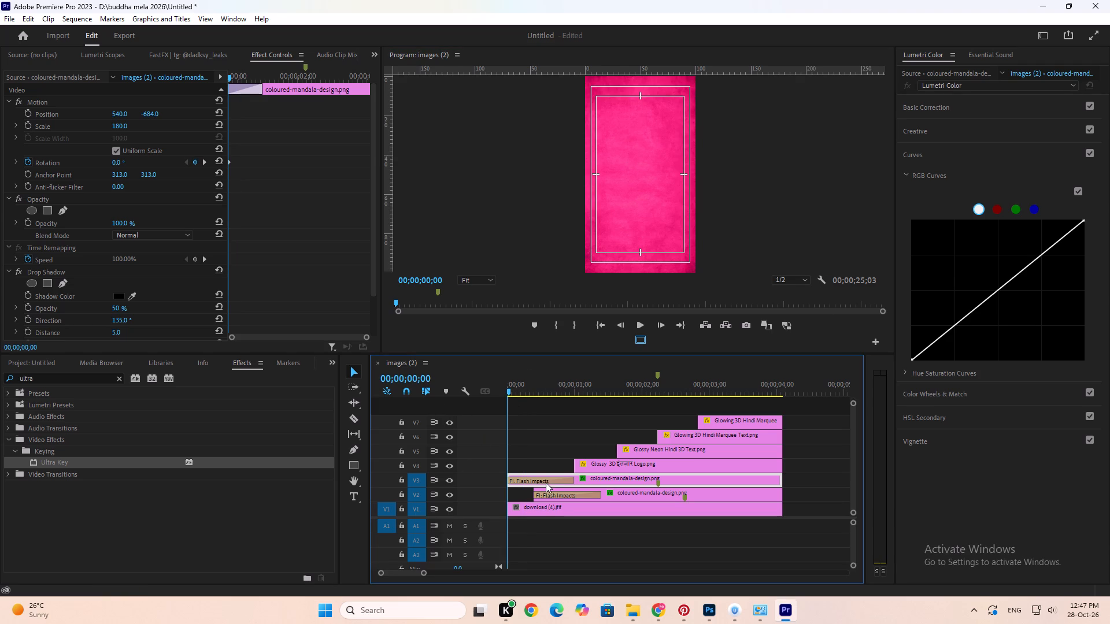
{"action": "left_click", "coordinate": [545, 479]}
{"action": "left_click", "coordinate": [556, 432]}
{"action": "key", "text": "space"}
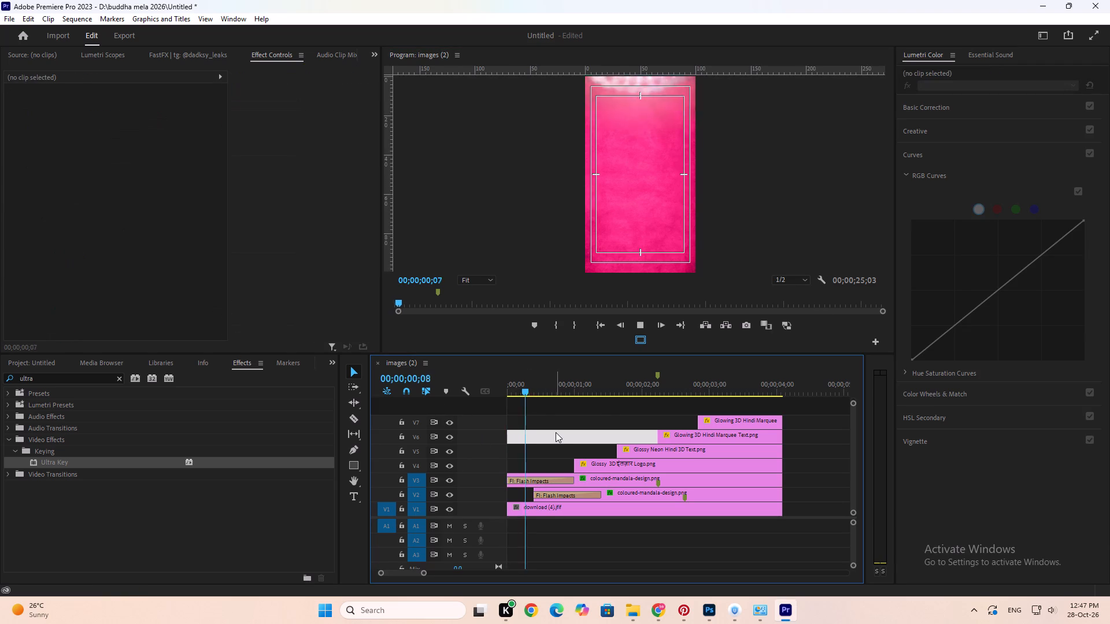
{"action": "key", "text": "space"}
{"action": "key", "text": "space"}
{"action": "key", "text": "space"}
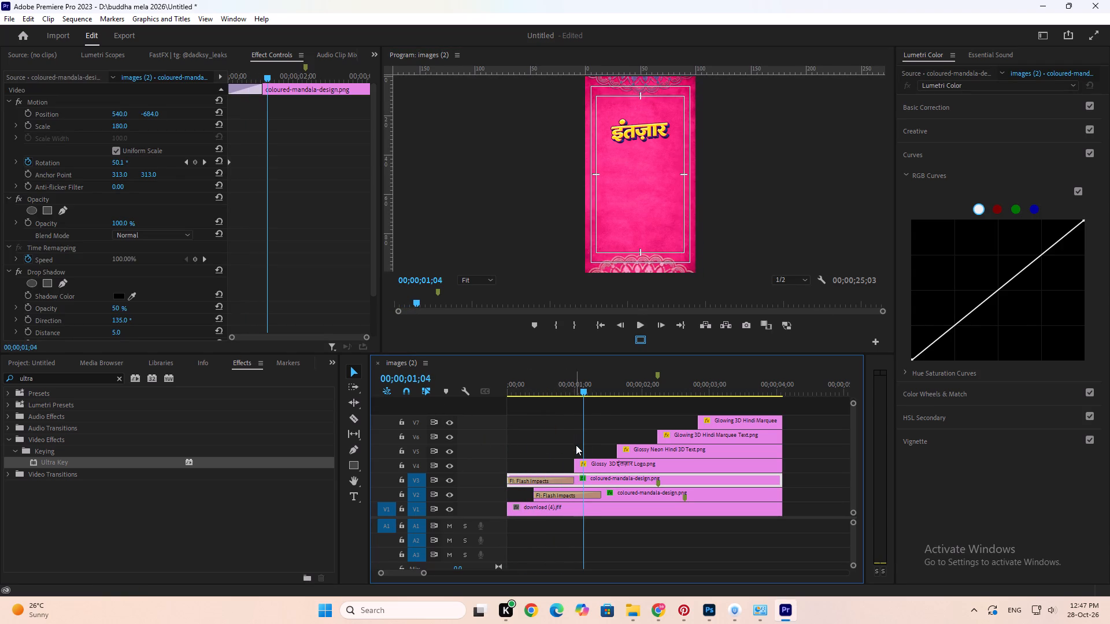
{"action": "key", "text": "space"}
{"action": "key", "text": "space"}
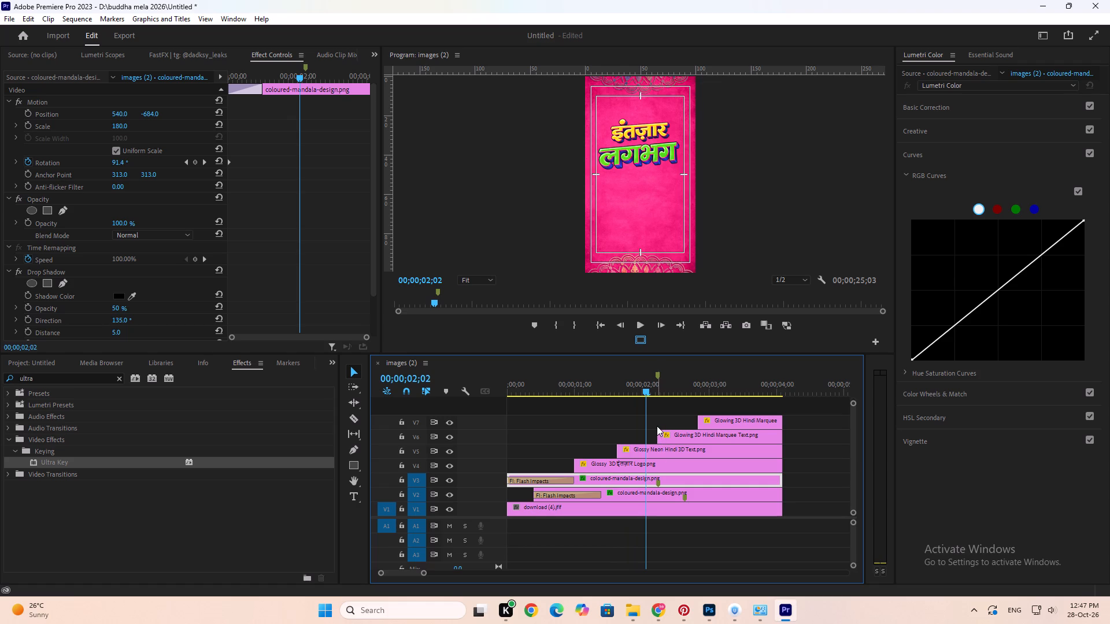
{"action": "key", "text": "space"}
{"action": "key", "text": "space"}
{"action": "left_click", "coordinate": [572, 391]}
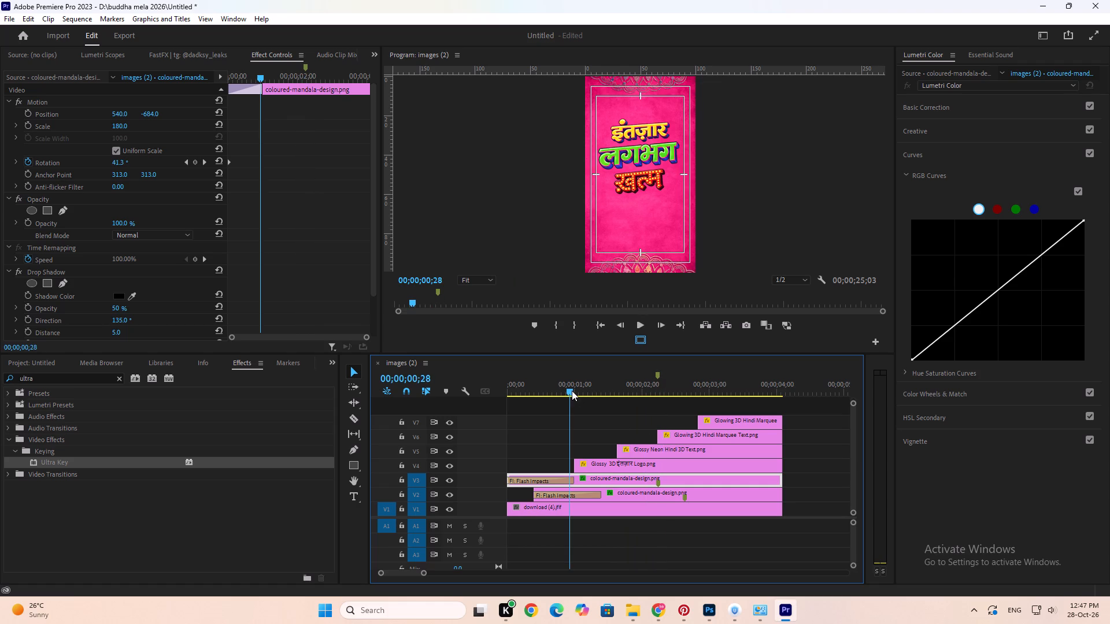
{"action": "key", "text": "space"}
{"action": "key", "text": "space"}
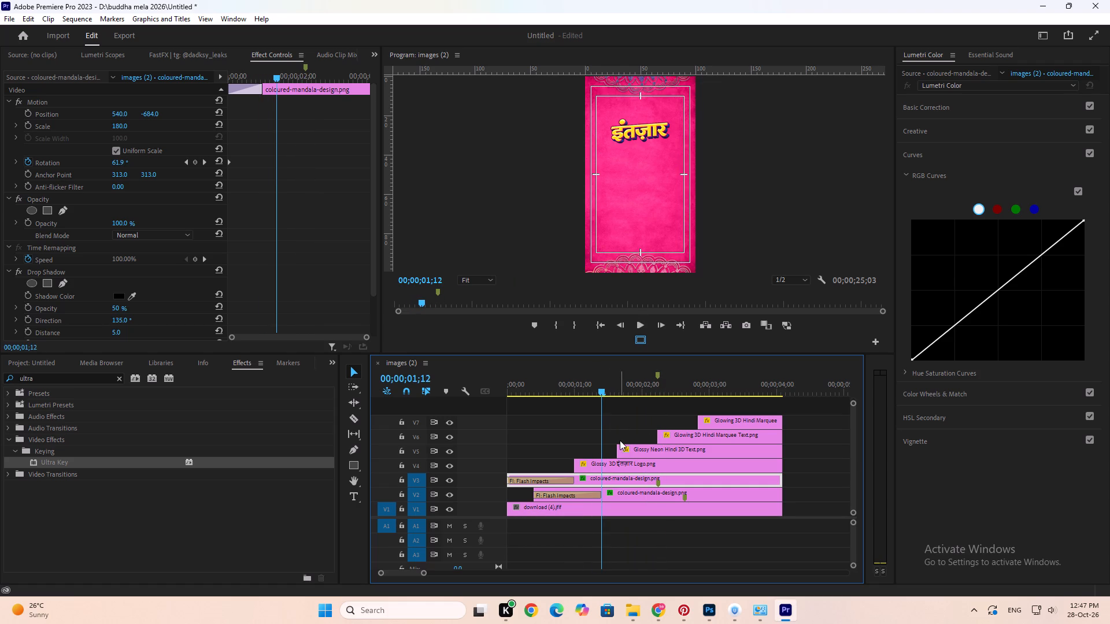
{"action": "key", "text": "space"}
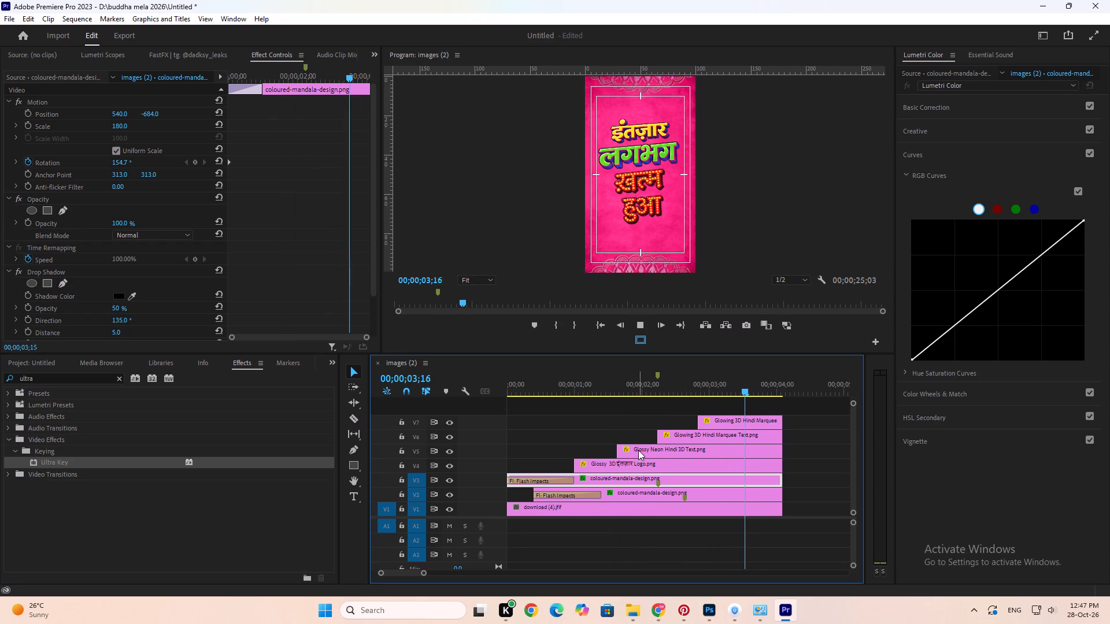
{"action": "key", "text": "space"}
Replay the opening of the title scene to check the pause between "इंतज़ार" and "लगभग".
{"action": "left_click_drag", "start_coordinate": [701, 387], "coordinate": [490, 398]}
{"action": "key", "text": "space"}
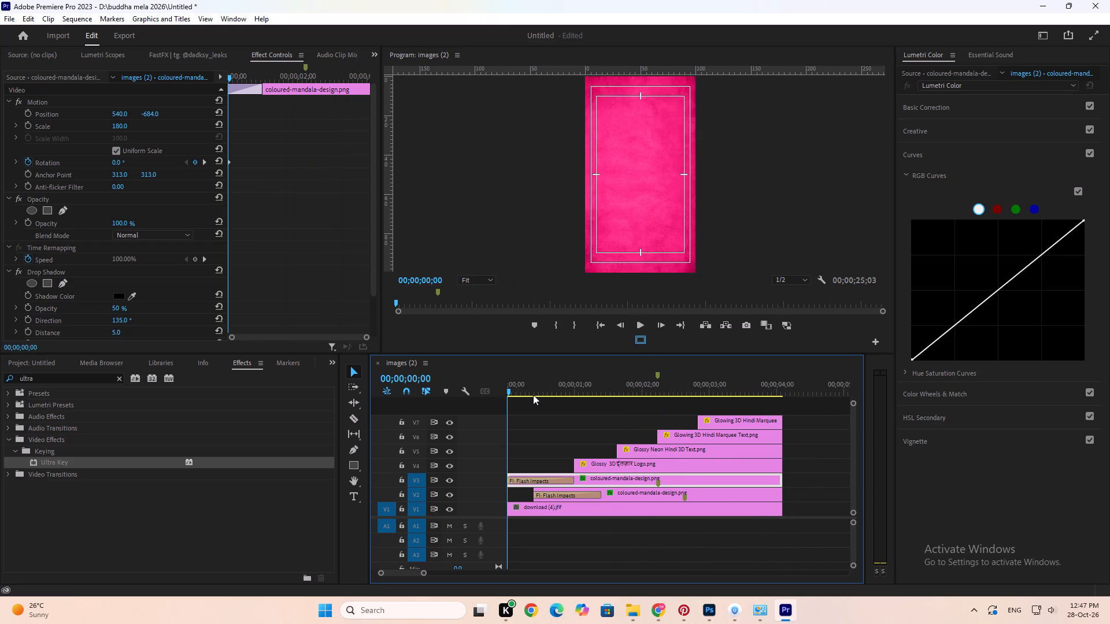
{"action": "scroll", "coordinate": [662, 467], "scroll_direction": "down", "scroll_amount": 6, "text": "alt"}
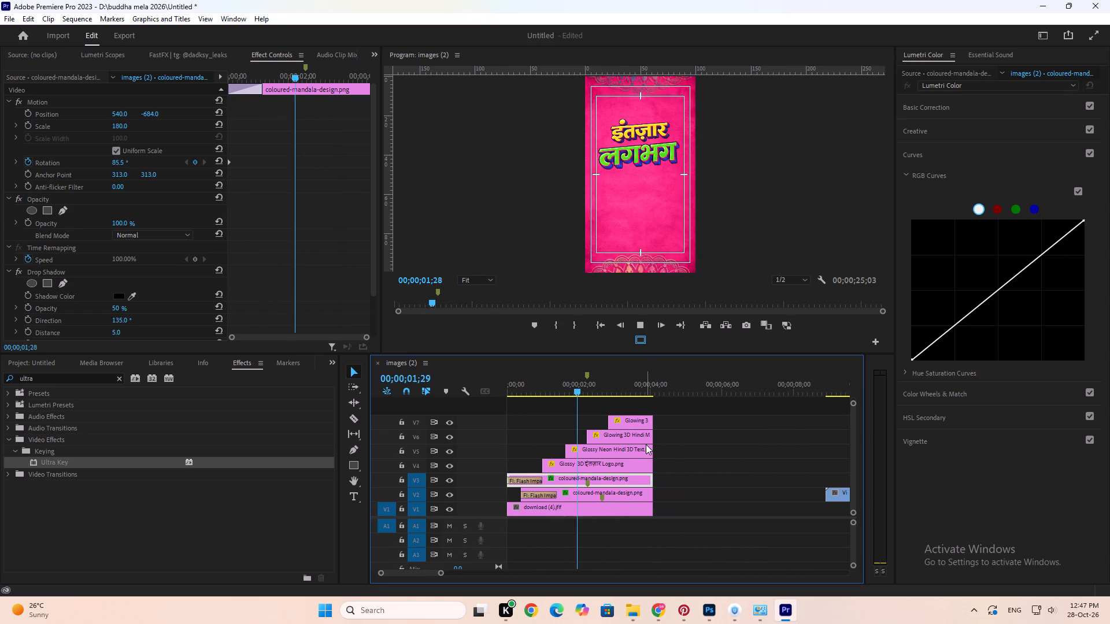
{"action": "key", "text": "space"}
{"action": "left_click", "coordinate": [523, 377]}
{"action": "key", "text": "space"}
{"action": "scroll", "coordinate": [518, 380], "scroll_direction": "up", "scroll_amount": 5, "text": "alt"}
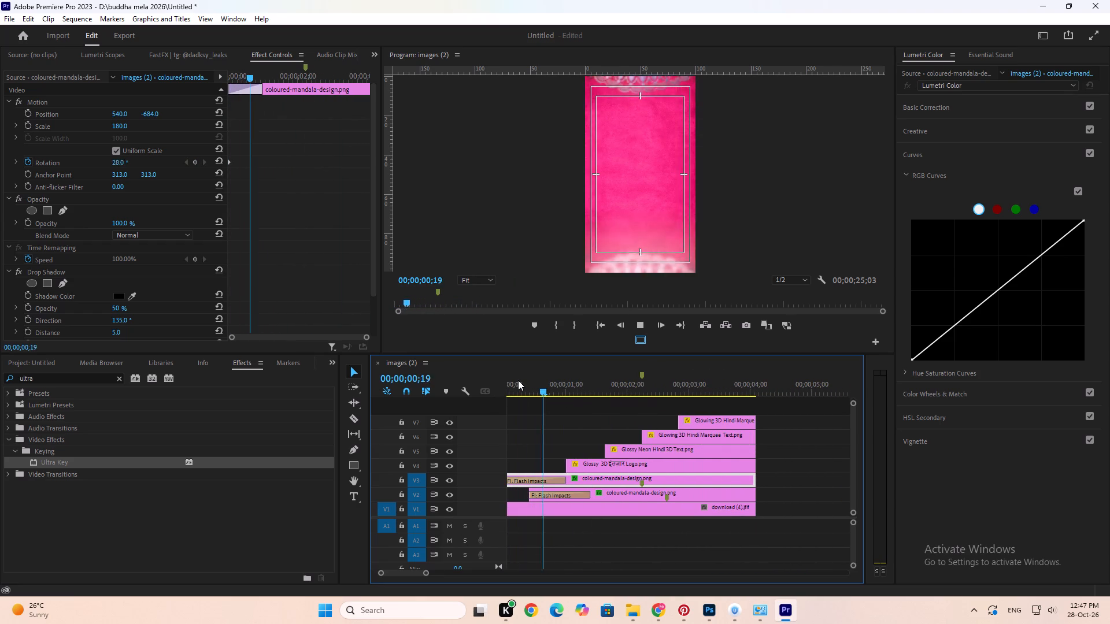
{"action": "key", "text": "space"}
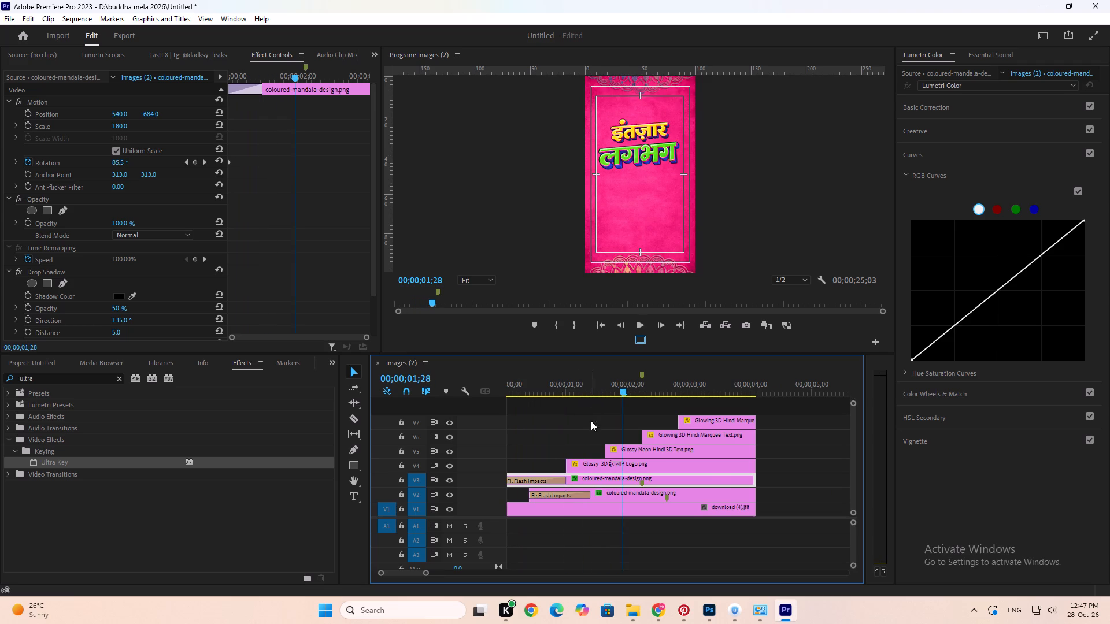
Extend the start of the "लगभग" clip on V5 back to the end of the Flash Impacts transition on V2 and preview it.
{"action": "left_click_drag", "start_coordinate": [603, 450], "coordinate": [596, 448]}
{"action": "left_click_drag", "start_coordinate": [594, 452], "coordinate": [589, 452]}
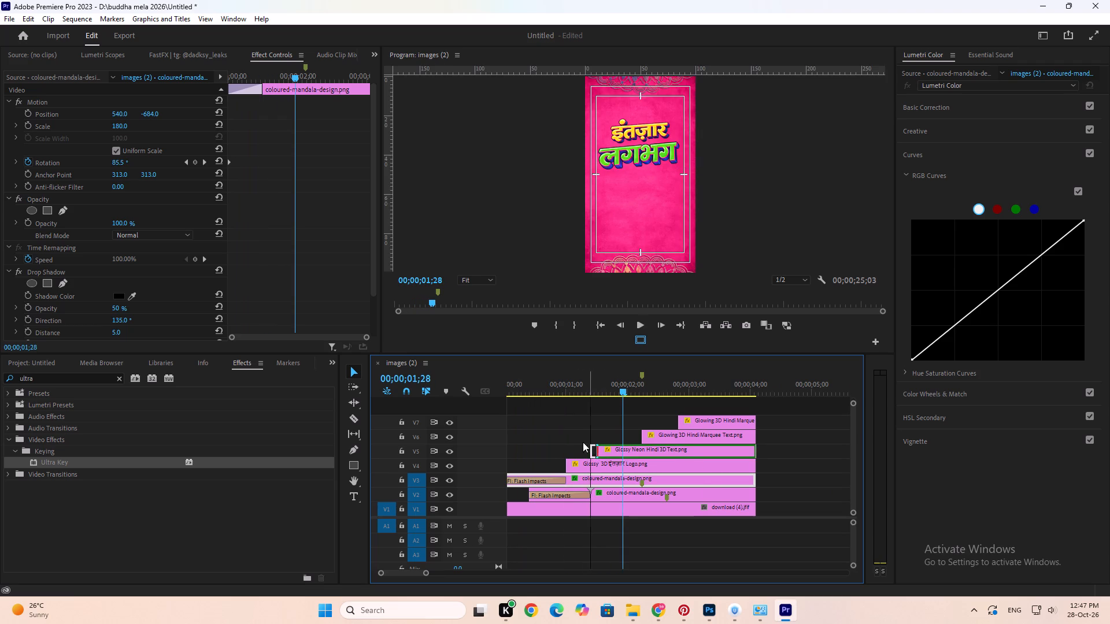
{"action": "left_click", "coordinate": [567, 389]}
{"action": "key", "text": "space"}
{"action": "key", "text": "space"}
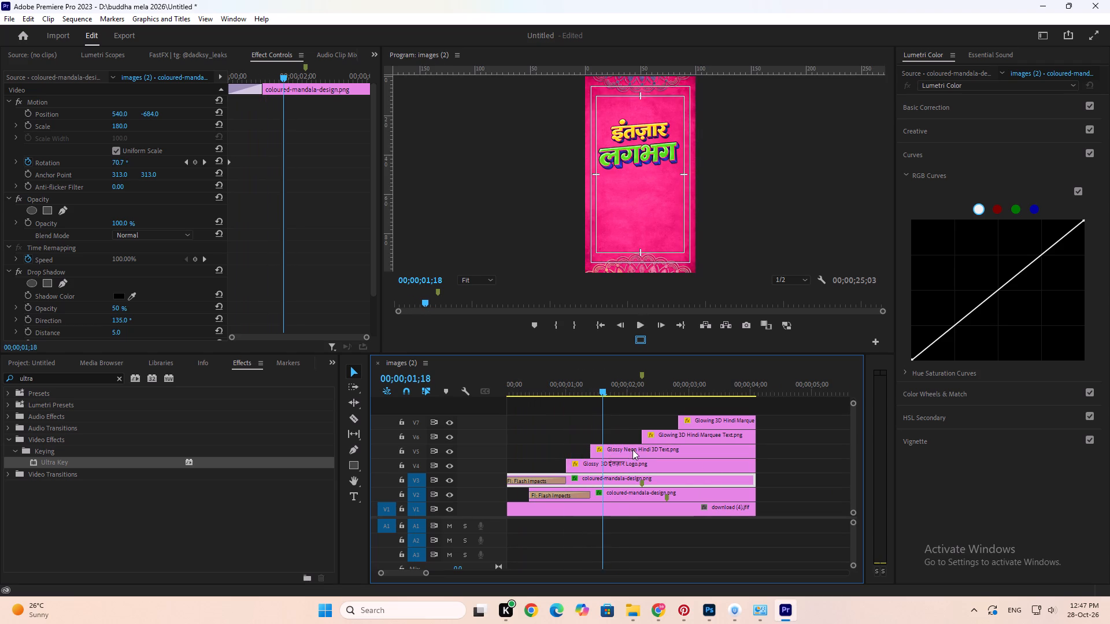
Move the "ख़त्म" clip on V6 earlier by 00;00;01;07, aligning it with the start of the "इंतज़ार" clip on V4.
{"action": "left_click_drag", "start_coordinate": [650, 436], "coordinate": [581, 443]}
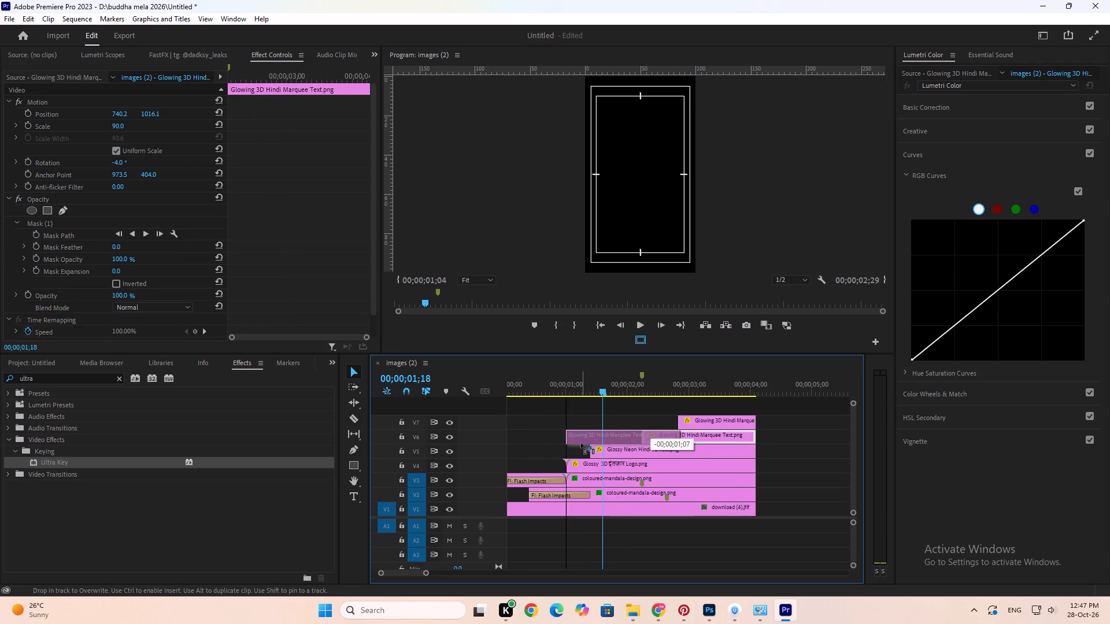
{"action": "left_click_drag", "start_coordinate": [581, 443], "coordinate": [577, 444]}
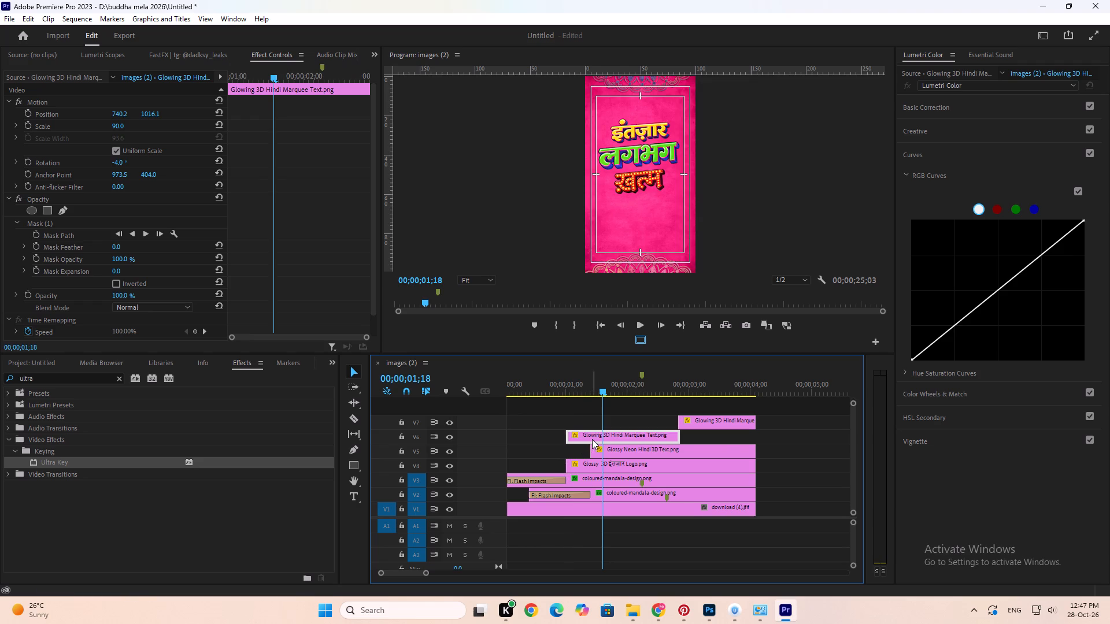
{"action": "left_click", "coordinate": [589, 388]}
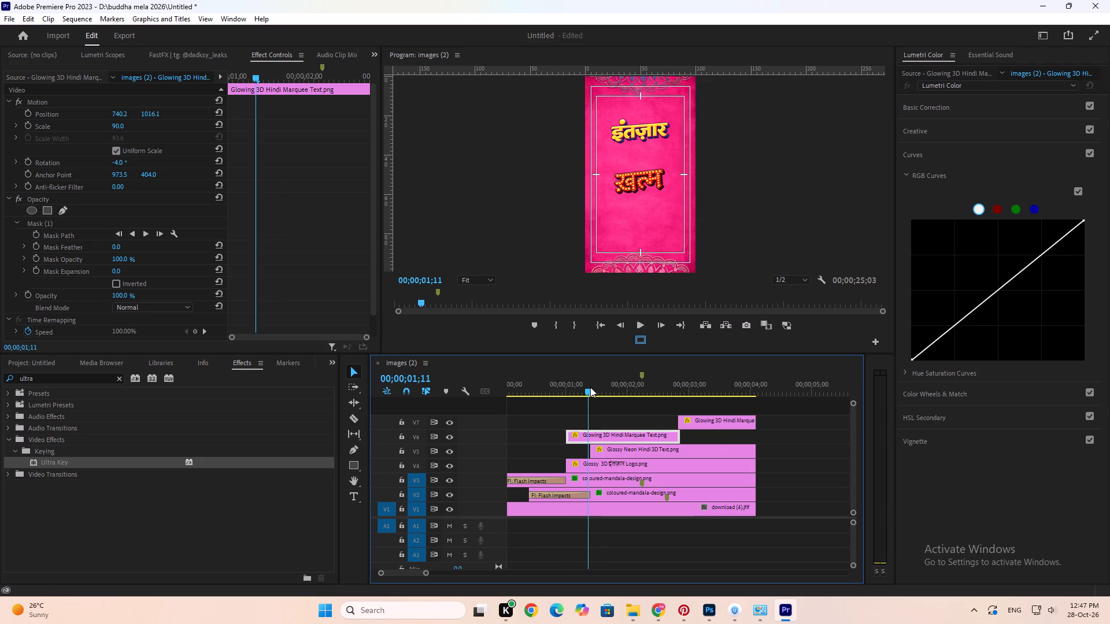
Split the "ख़त्म" clip on V6 at 00;00;01;12 and delete the part after the cut.
{"action": "left_click", "coordinate": [591, 387]}
{"action": "left_click", "coordinate": [587, 387]}
{"action": "scroll", "coordinate": [588, 385], "scroll_direction": "up", "scroll_amount": 7, "text": "alt"}
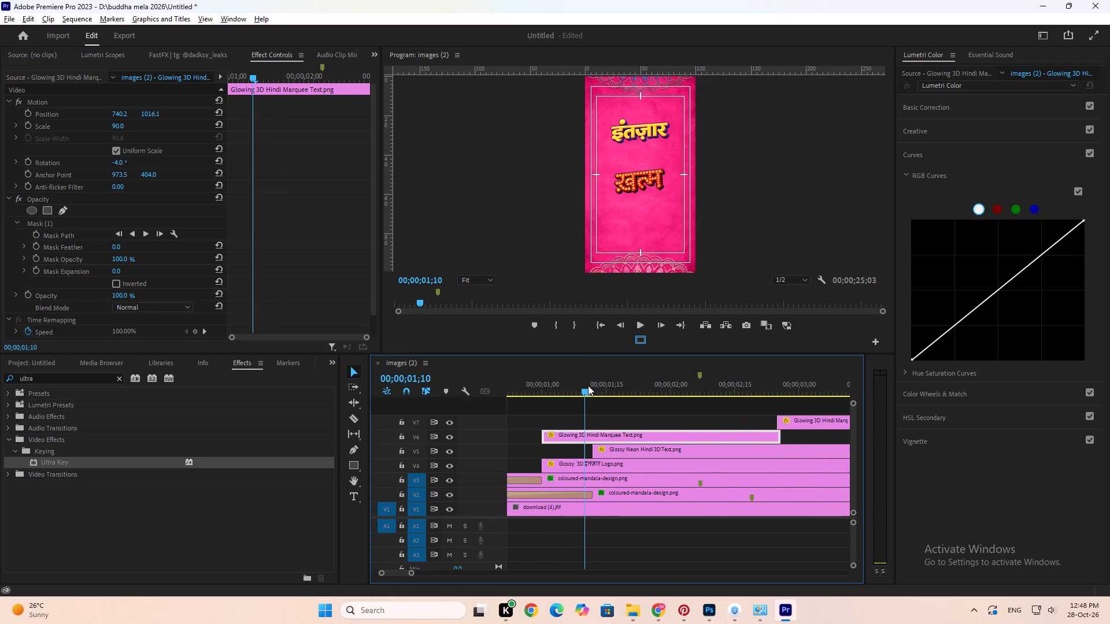
{"action": "scroll", "coordinate": [588, 385], "scroll_direction": "up", "scroll_amount": 1, "text": "alt"}
{"action": "left_click_drag", "start_coordinate": [588, 385], "coordinate": [597, 388]}
{"action": "left_click_drag", "start_coordinate": [584, 389], "coordinate": [596, 391]}
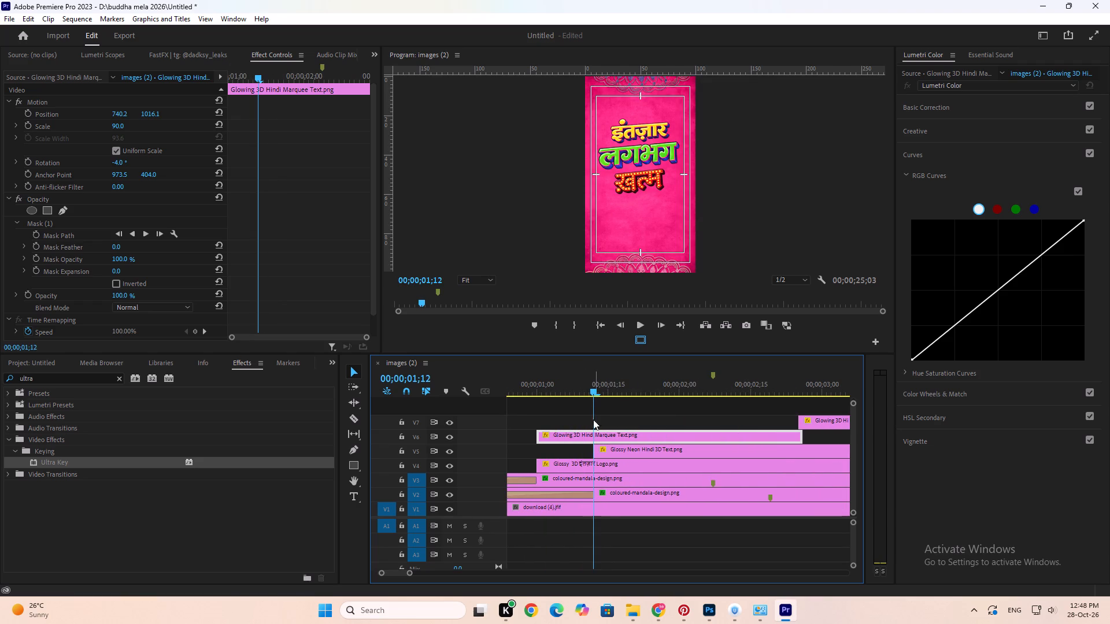
{"action": "key", "text": "c"}
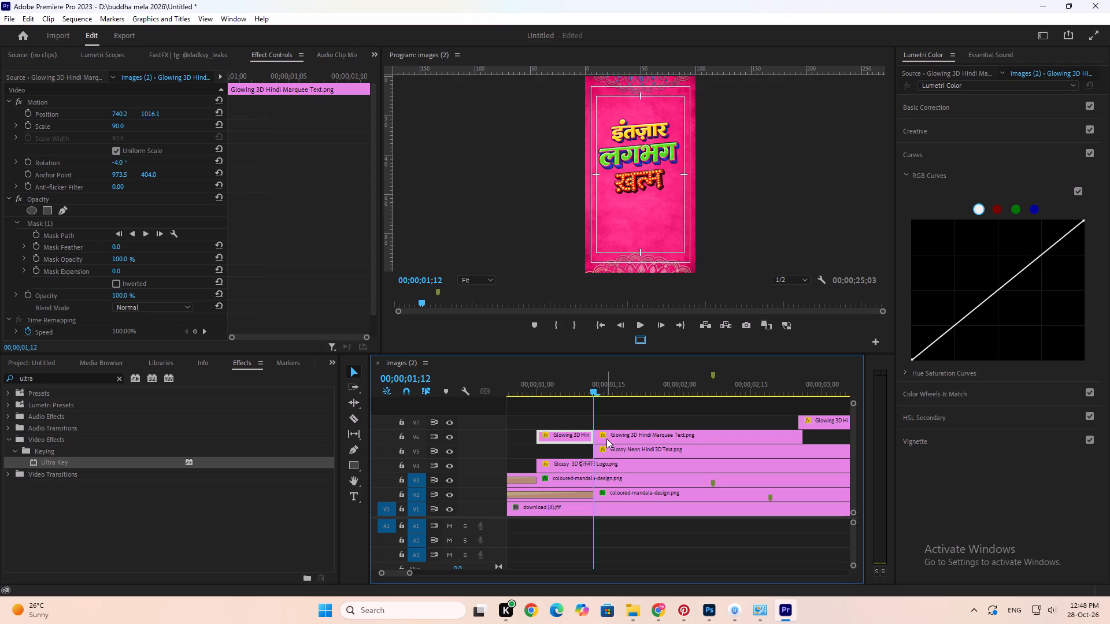
{"action": "left_click", "coordinate": [606, 439]}
{"action": "key", "text": "Delete"}
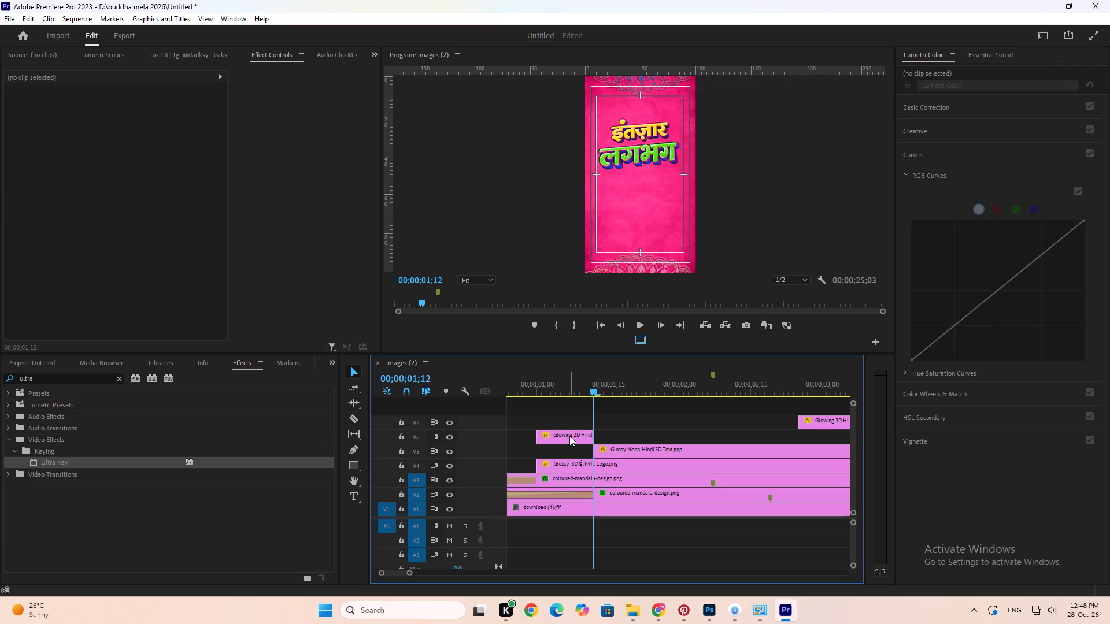
Move the short "ख़त्म" clip on V6 later so it starts at 00;00;01;24.
{"action": "left_click_drag", "start_coordinate": [569, 436], "coordinate": [569, 434]}
{"action": "left_click_drag", "start_coordinate": [569, 434], "coordinate": [625, 432]}
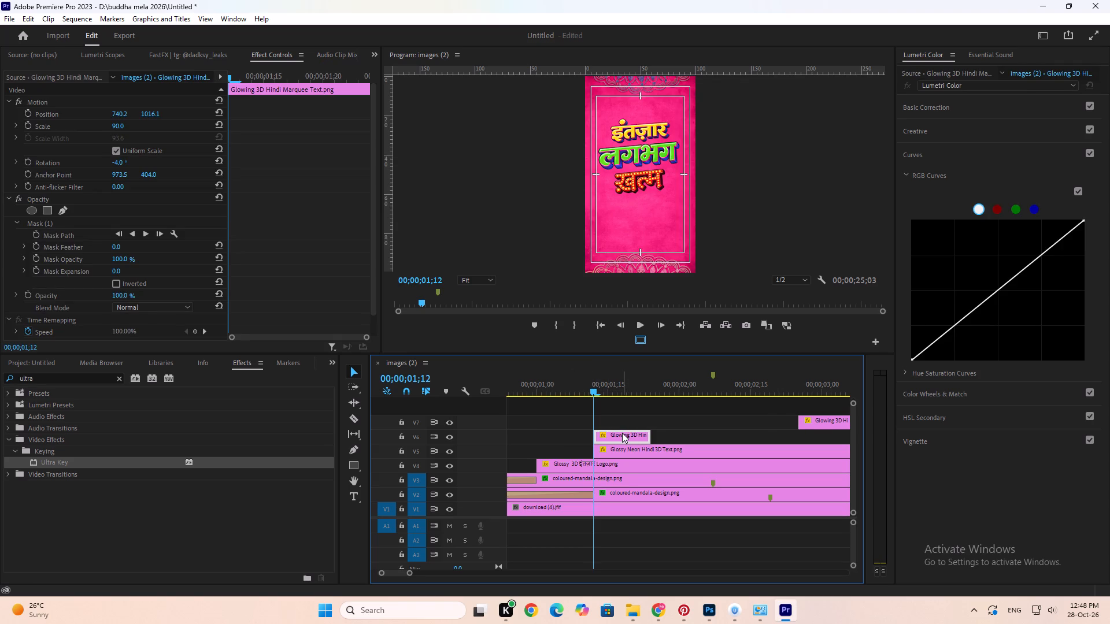
{"action": "scroll", "coordinate": [622, 433], "scroll_direction": "down", "scroll_amount": 2, "text": "alt"}
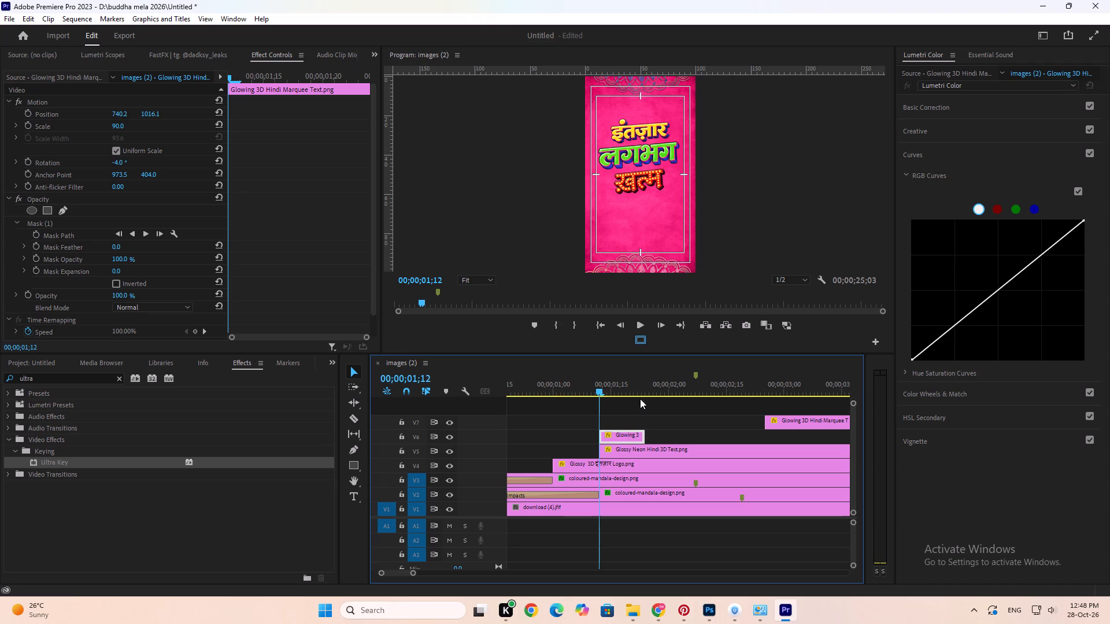
{"action": "left_click", "coordinate": [646, 388]}
{"action": "left_click_drag", "start_coordinate": [630, 437], "coordinate": [674, 436]}
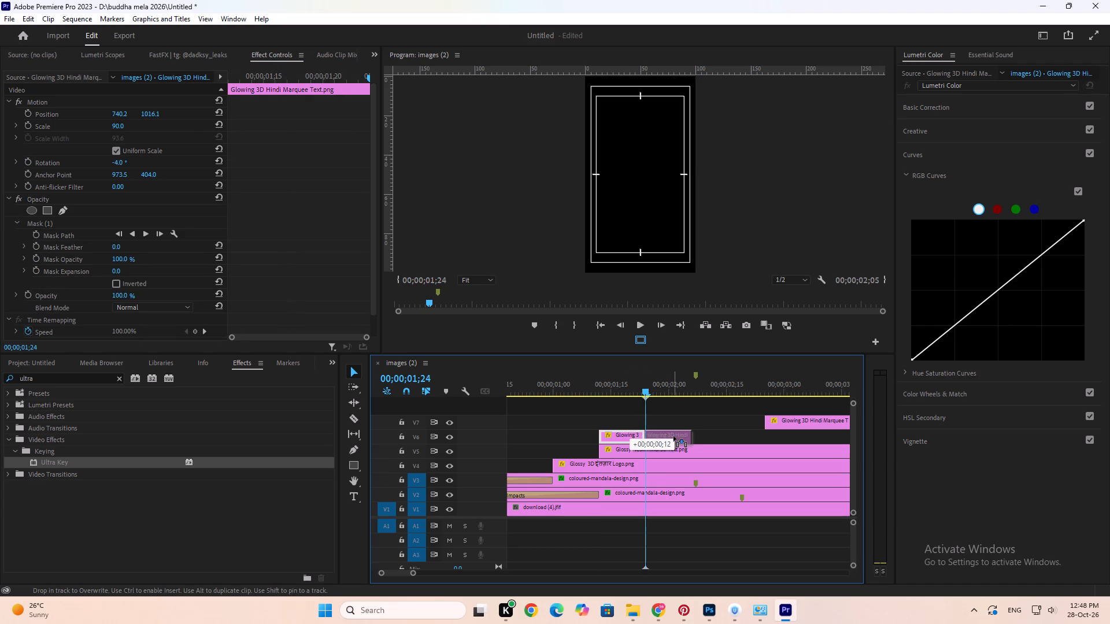
{"action": "left_click_drag", "start_coordinate": [674, 436], "coordinate": [674, 436]}
Extend the end of the "ख़त्म" clip on V6 to line up with the end of the scene's lower clips.
{"action": "scroll", "coordinate": [676, 432], "scroll_direction": "down", "scroll_amount": 6, "text": "alt"}
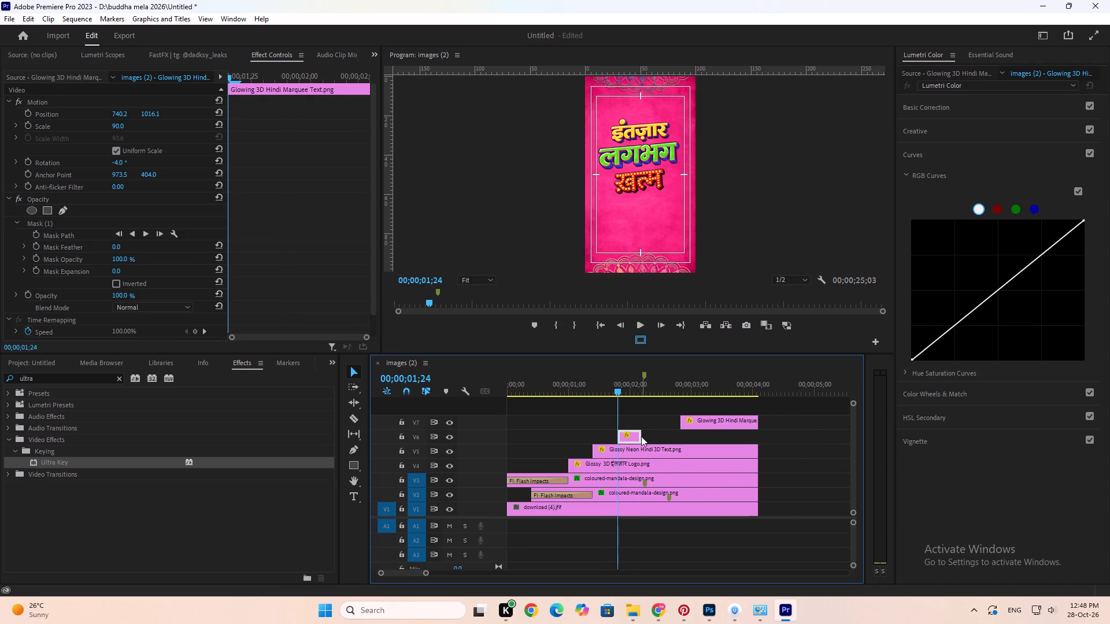
{"action": "left_click", "coordinate": [641, 436]}
{"action": "left_click_drag", "start_coordinate": [642, 435], "coordinate": [712, 429]}
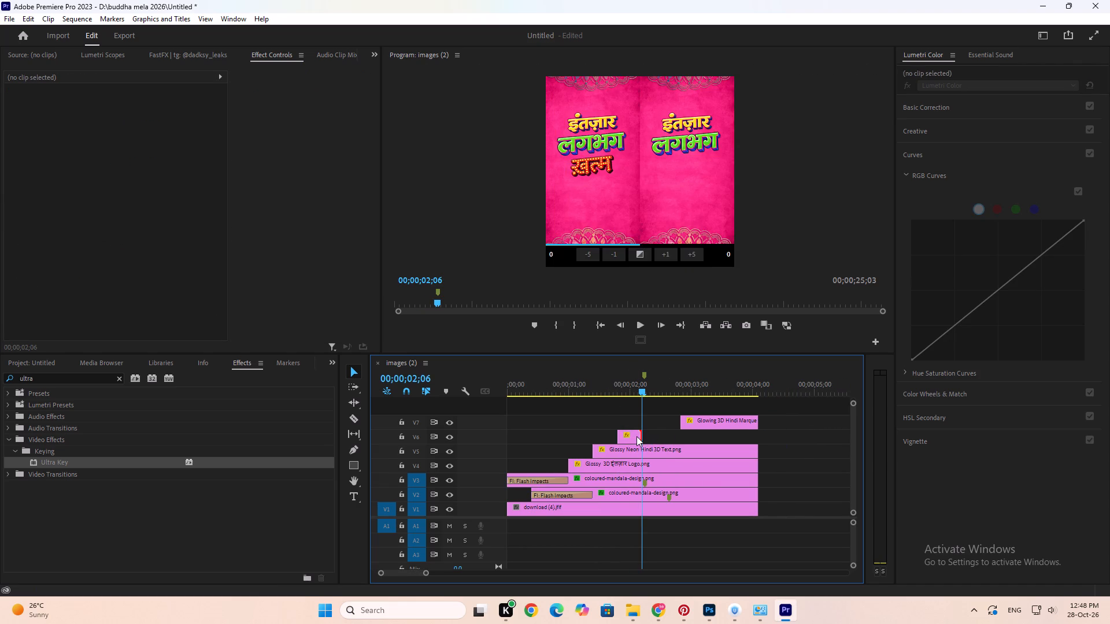
{"action": "left_click", "coordinate": [639, 436]}
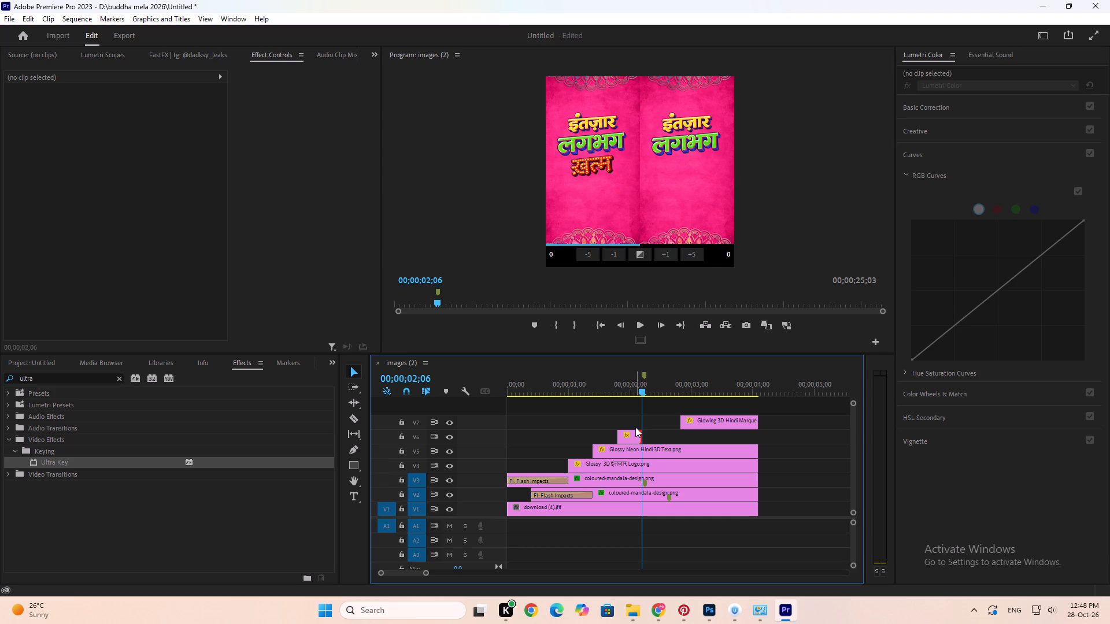
{"action": "left_click", "coordinate": [635, 427]}
{"action": "left_click", "coordinate": [624, 436]}
{"action": "left_click_drag", "start_coordinate": [643, 435], "coordinate": [652, 435]}
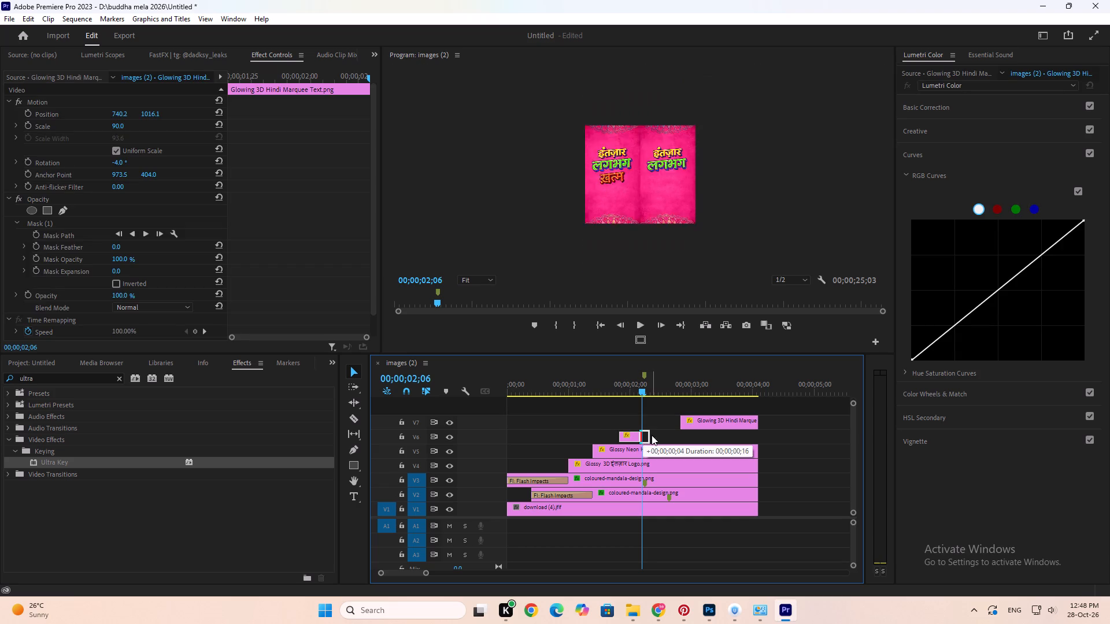
{"action": "left_click_drag", "start_coordinate": [652, 435], "coordinate": [756, 434]}
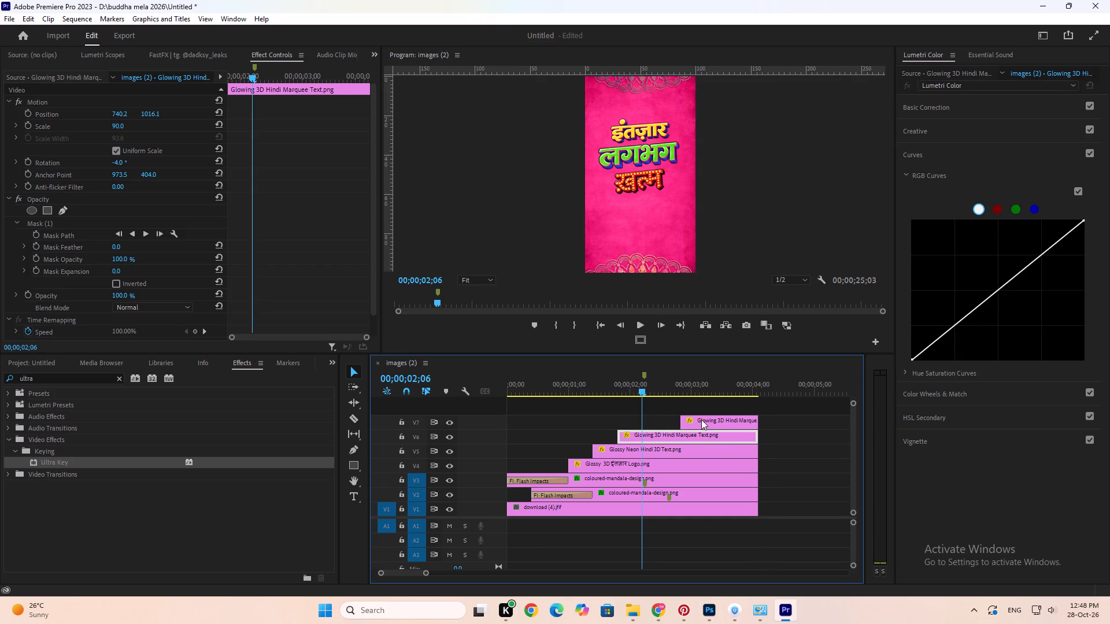
Align the "हुआ" clip on V7 with the start of the V6 clip, split it at 00;00;02.
{"action": "left_click_drag", "start_coordinate": [701, 419], "coordinate": [640, 424]}
{"action": "left_click", "coordinate": [668, 421]}
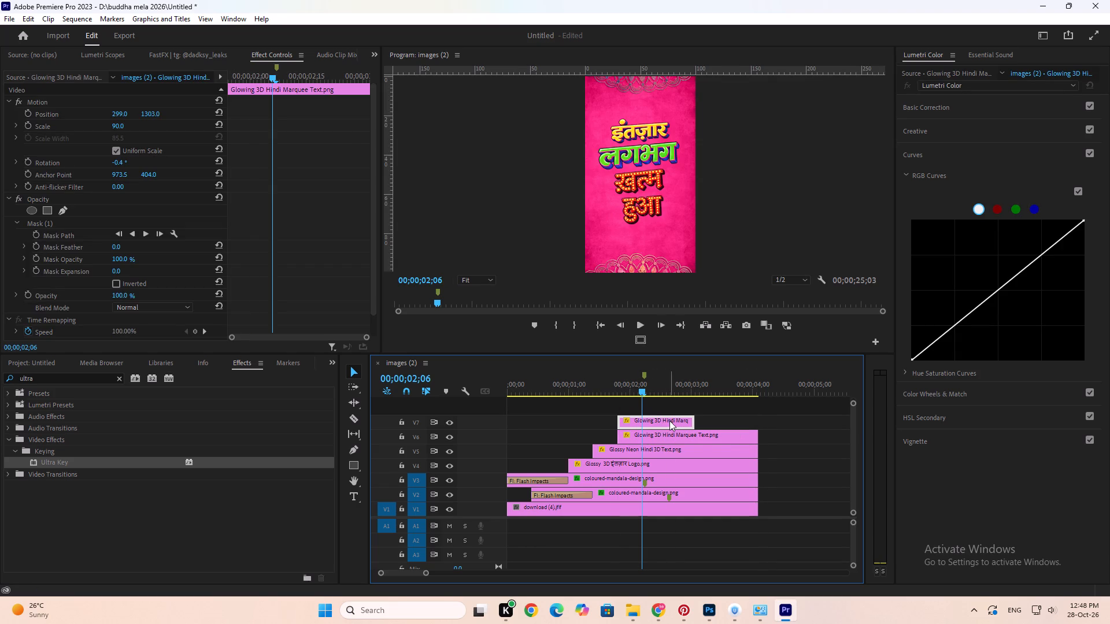
{"action": "key", "text": "c"}
{"action": "left_click", "coordinate": [676, 422]}
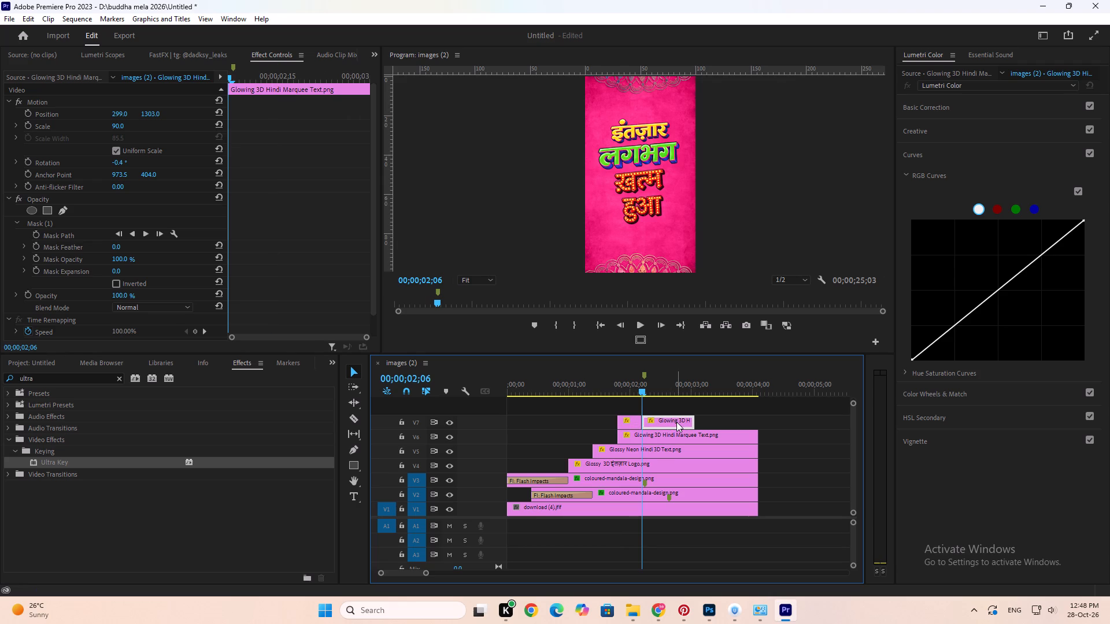
{"action": "key", "text": "Delete"}
Move the remaining "हुआ" clip on V7 to start at 00;00;02;06 and extend its end to the scene's end.
{"action": "left_click_drag", "start_coordinate": [629, 426], "coordinate": [653, 421]}
{"action": "left_click_drag", "start_coordinate": [668, 421], "coordinate": [757, 418]}
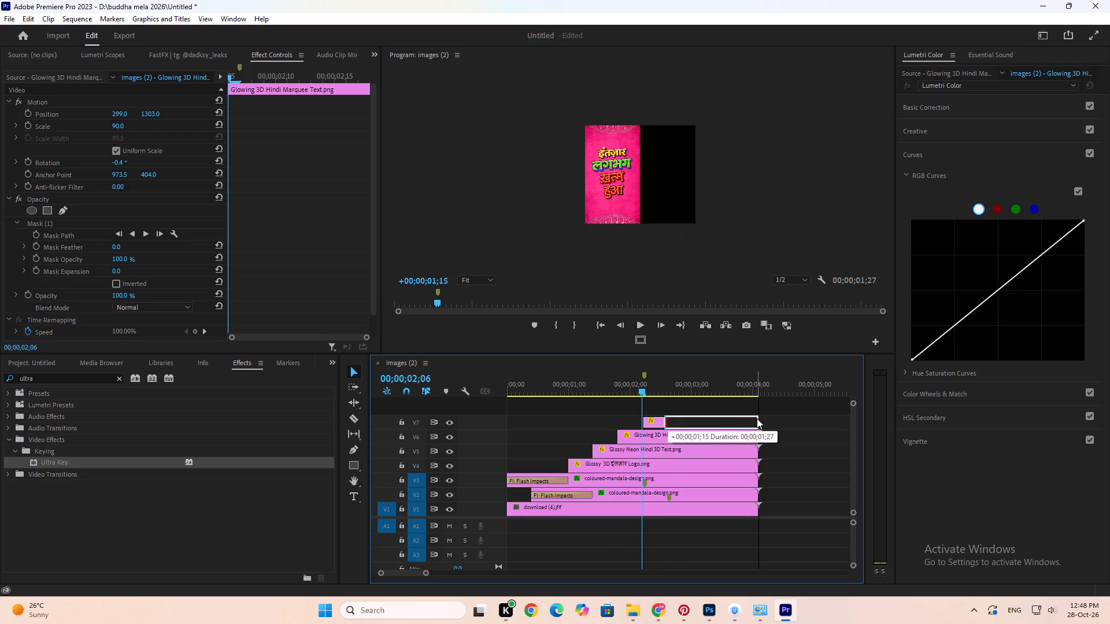
{"action": "left_click_drag", "start_coordinate": [757, 418], "coordinate": [758, 418]}
Play the title scene from its start to check the staggered timing of the four Hindi words.
{"action": "scroll", "coordinate": [715, 426], "scroll_direction": "up", "scroll_amount": 5}
{"action": "left_click_drag", "start_coordinate": [556, 386], "coordinate": [497, 396]}
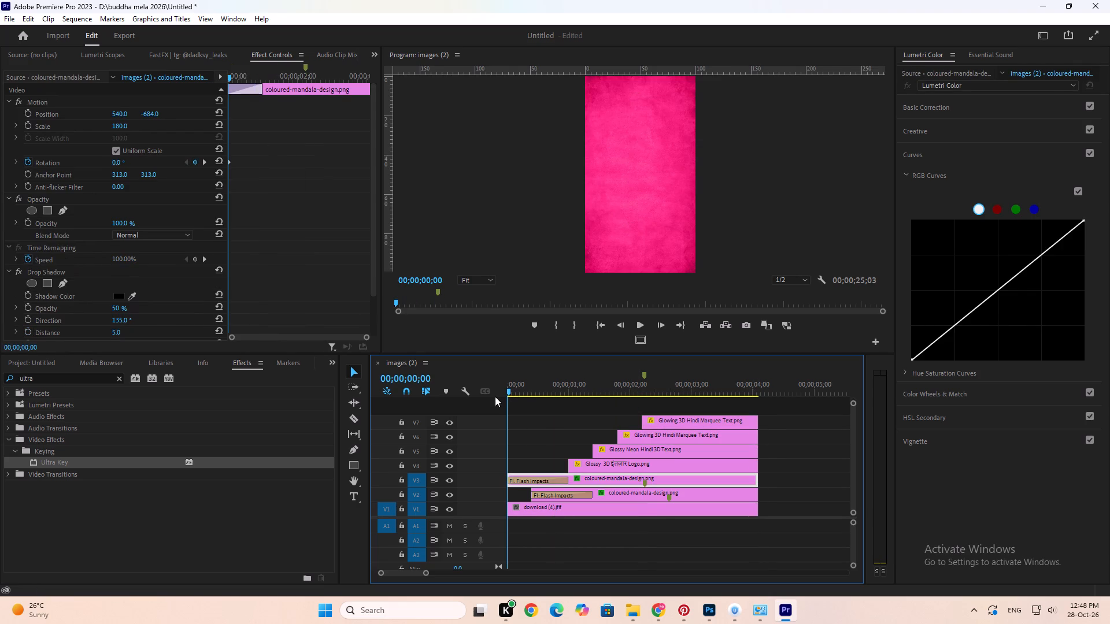
{"action": "key", "text": "space"}
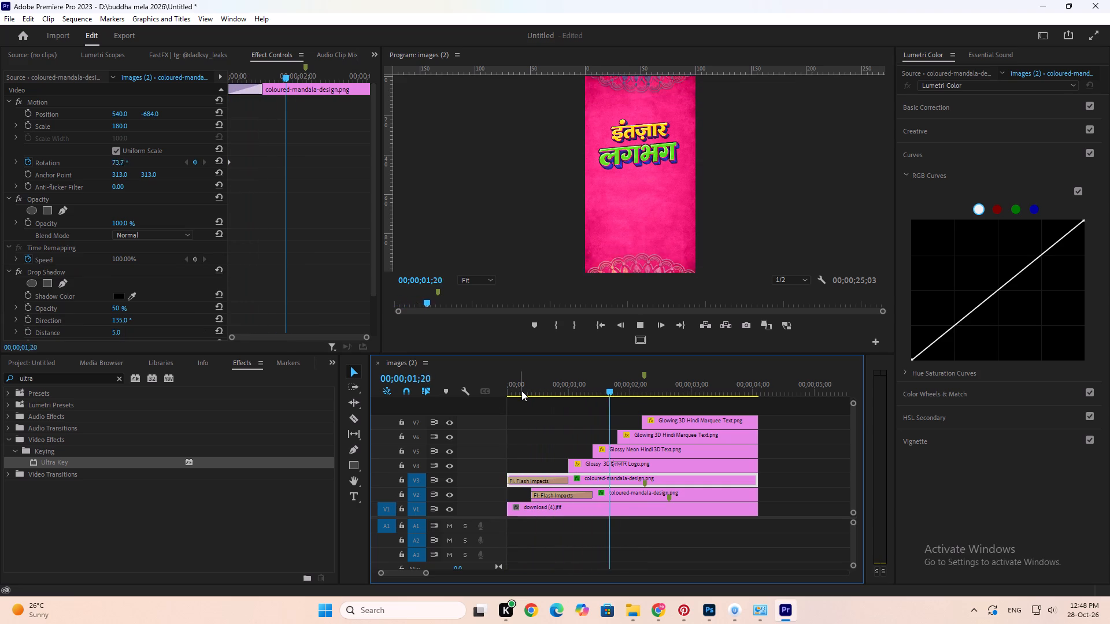
{"action": "key", "text": "space"}
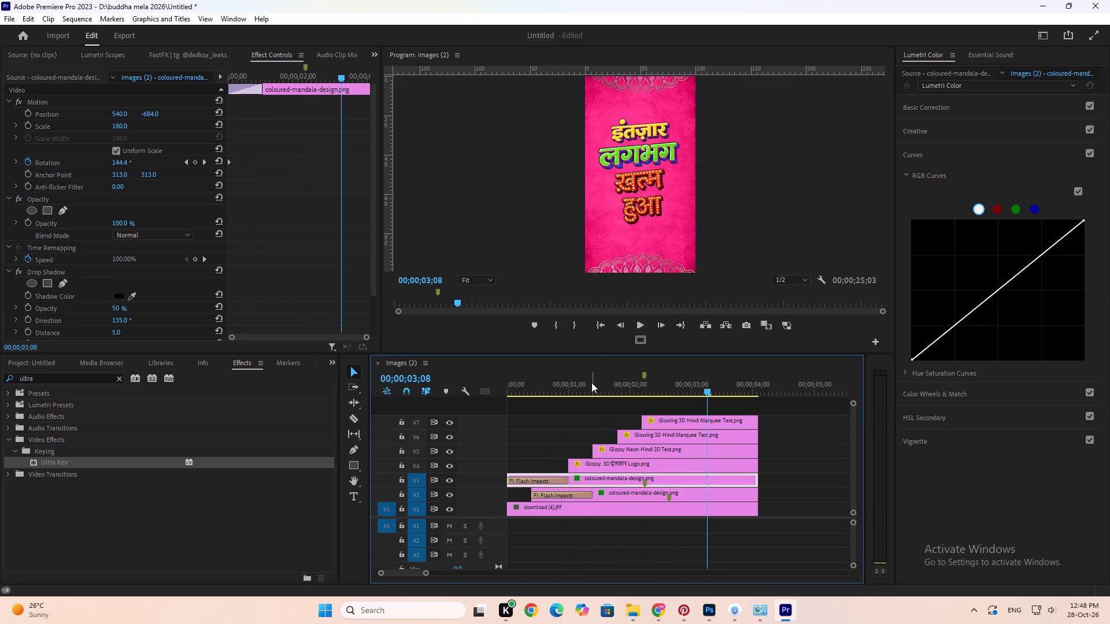
{"action": "left_click_drag", "start_coordinate": [584, 384], "coordinate": [570, 380]}
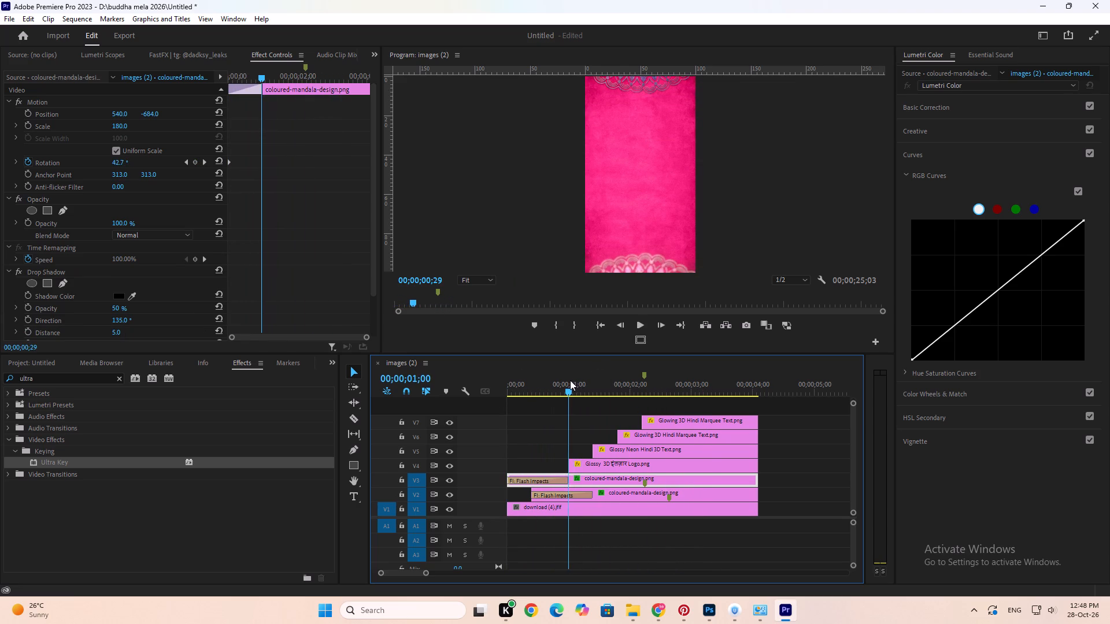
{"action": "left_click_drag", "start_coordinate": [570, 380], "coordinate": [498, 377]}
{"action": "key", "text": "space"}
{"action": "key", "text": "space"}
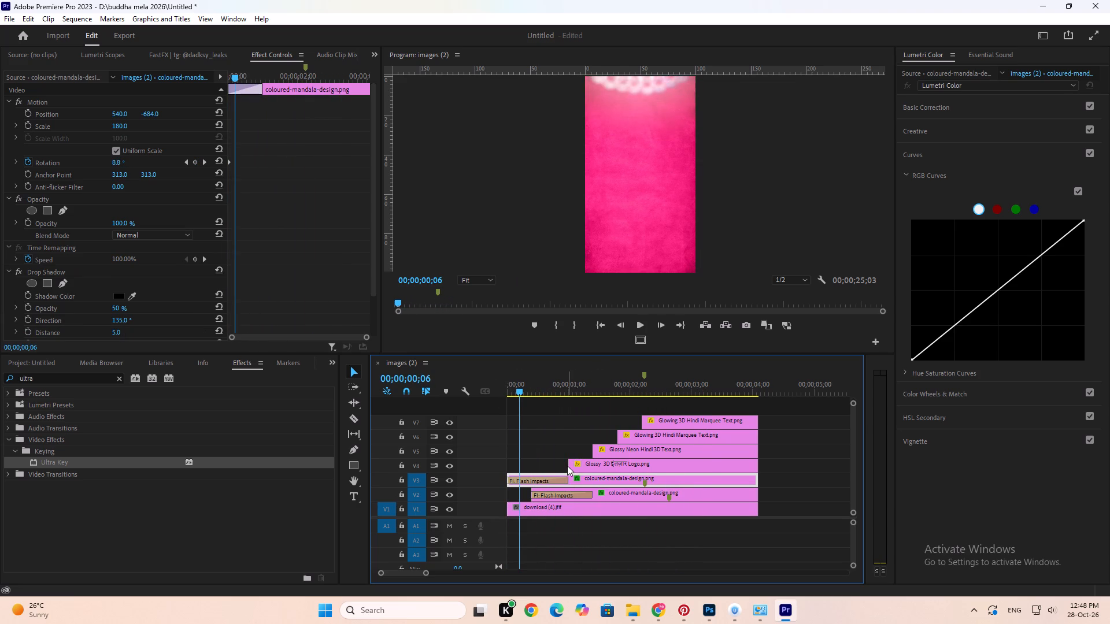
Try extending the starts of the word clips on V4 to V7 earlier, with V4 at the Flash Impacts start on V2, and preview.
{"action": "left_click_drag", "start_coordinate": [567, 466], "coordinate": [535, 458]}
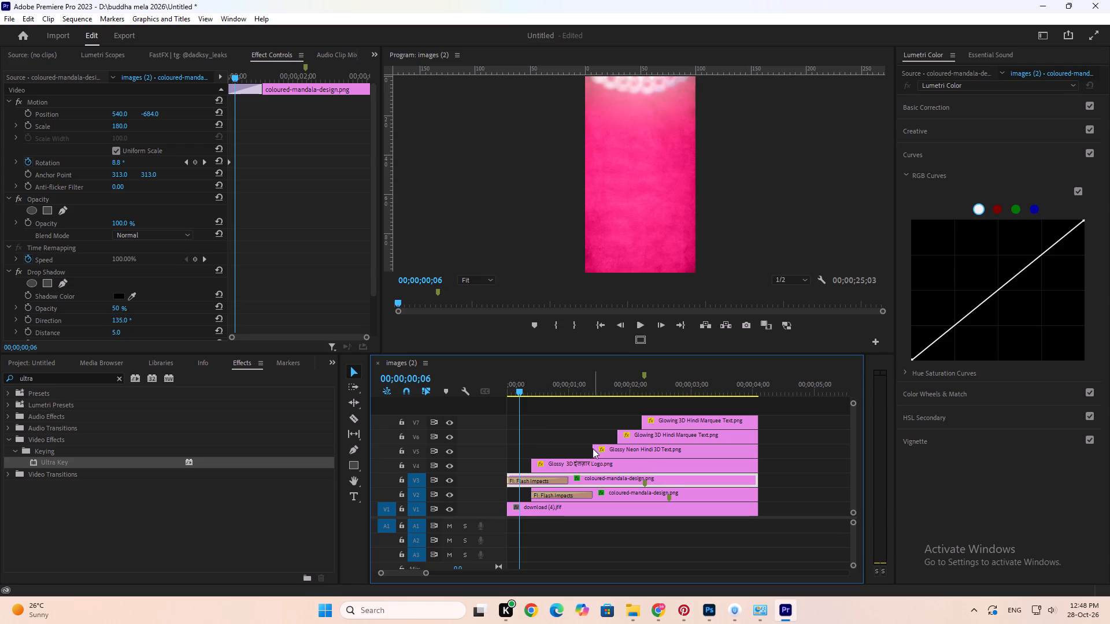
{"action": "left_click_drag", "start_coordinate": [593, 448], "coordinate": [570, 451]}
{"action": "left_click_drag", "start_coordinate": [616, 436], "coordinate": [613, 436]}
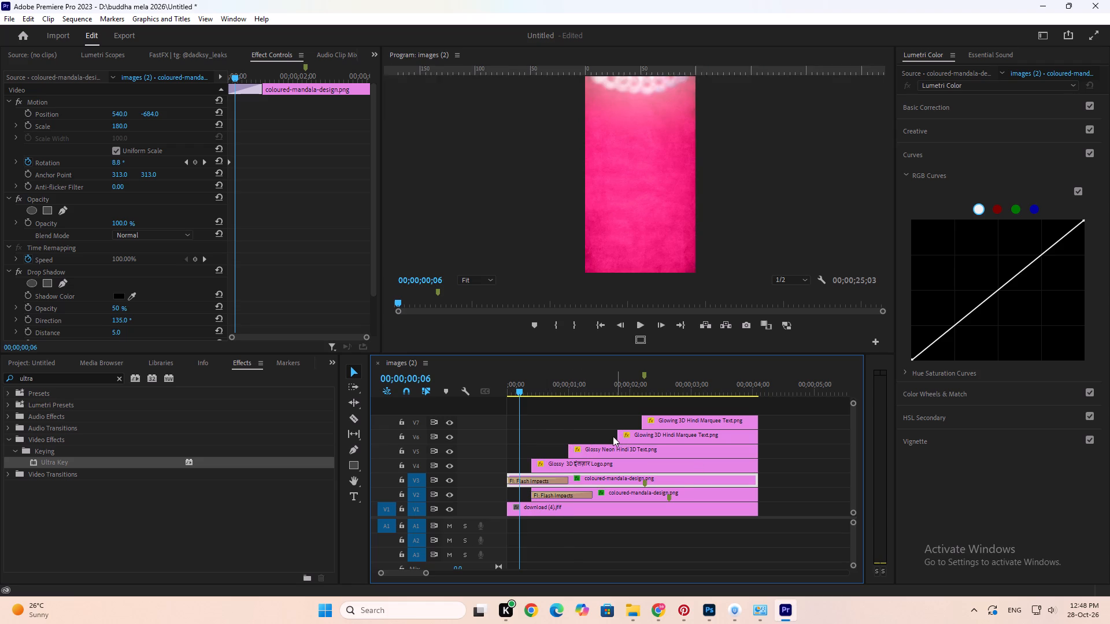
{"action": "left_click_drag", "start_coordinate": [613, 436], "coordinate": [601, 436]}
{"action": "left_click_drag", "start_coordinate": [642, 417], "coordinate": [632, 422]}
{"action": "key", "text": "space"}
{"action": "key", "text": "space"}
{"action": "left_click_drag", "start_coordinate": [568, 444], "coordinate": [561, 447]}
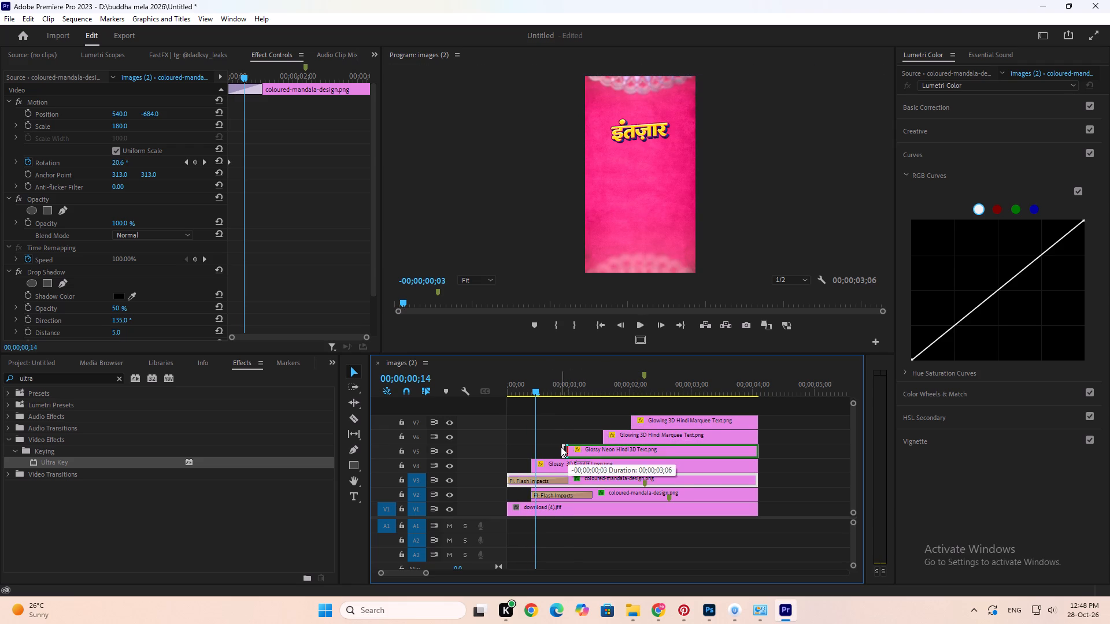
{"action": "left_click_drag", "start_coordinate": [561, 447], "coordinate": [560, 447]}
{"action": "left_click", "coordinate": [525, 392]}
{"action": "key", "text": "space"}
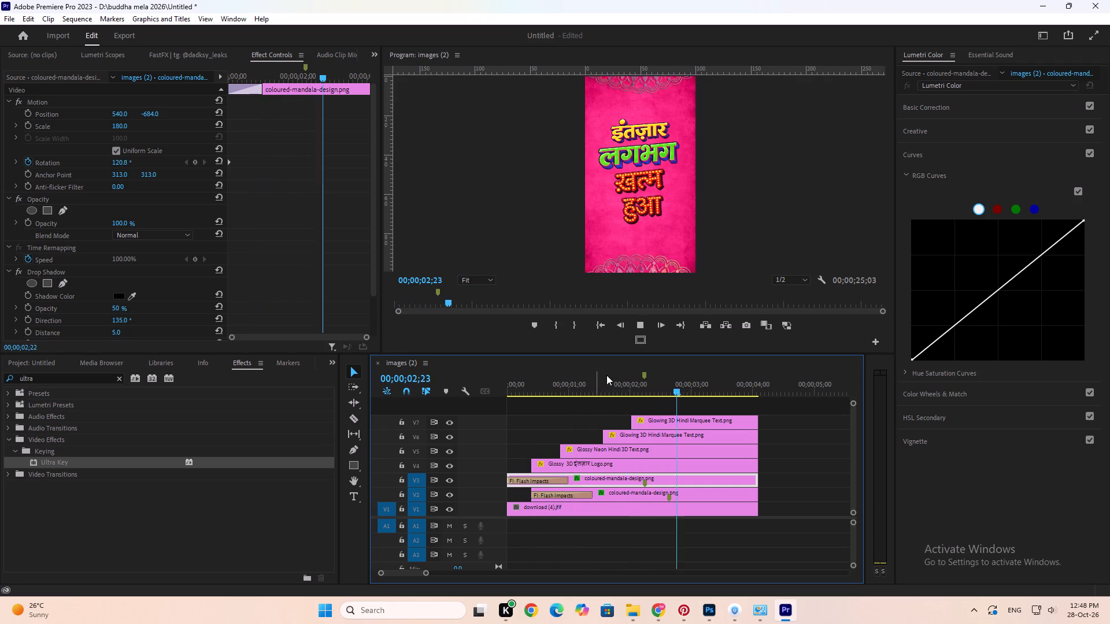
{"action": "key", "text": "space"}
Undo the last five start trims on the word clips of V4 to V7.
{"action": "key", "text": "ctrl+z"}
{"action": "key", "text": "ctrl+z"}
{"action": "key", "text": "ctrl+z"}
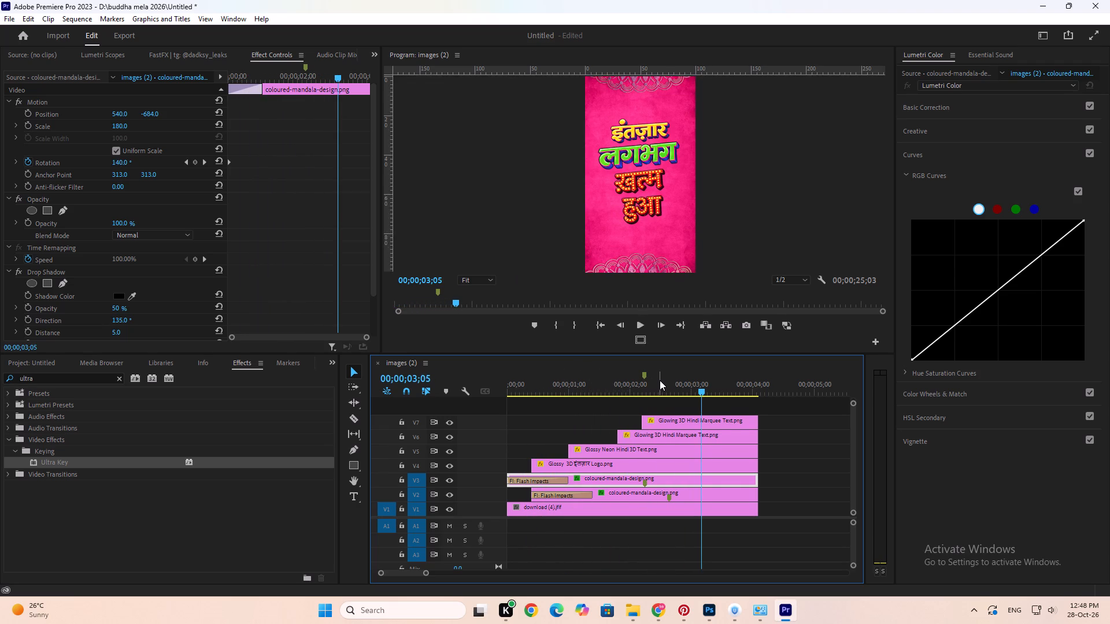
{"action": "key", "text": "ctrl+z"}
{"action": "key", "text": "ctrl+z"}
Replay the title scene from its start to check when each word appears.
{"action": "left_click_drag", "start_coordinate": [513, 388], "coordinate": [500, 392]}
{"action": "key", "text": "space"}
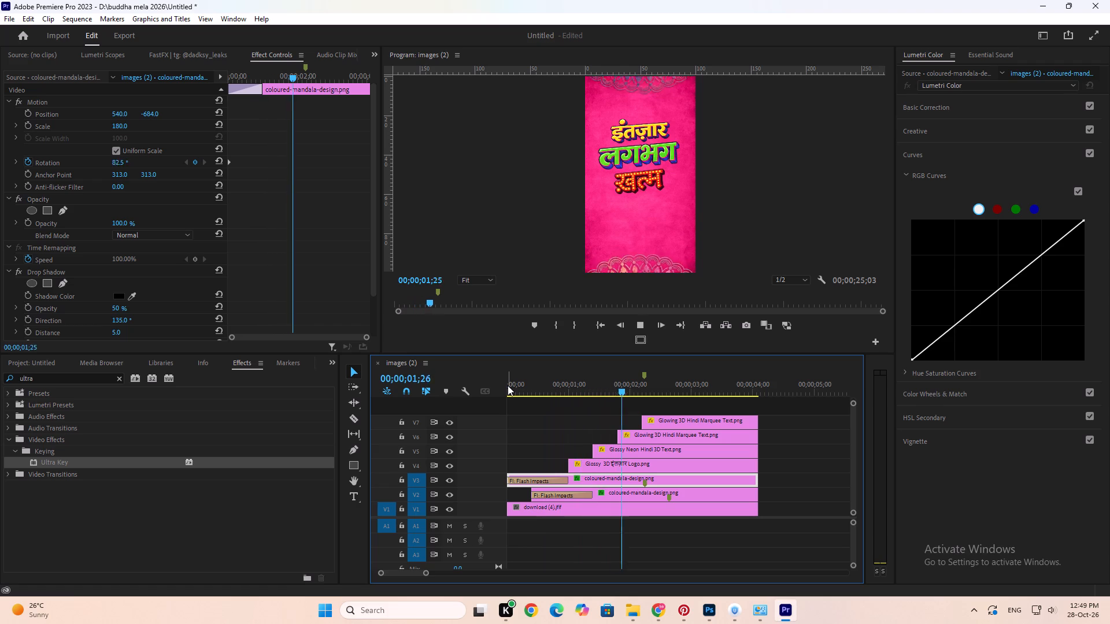
{"action": "key", "text": "space"}
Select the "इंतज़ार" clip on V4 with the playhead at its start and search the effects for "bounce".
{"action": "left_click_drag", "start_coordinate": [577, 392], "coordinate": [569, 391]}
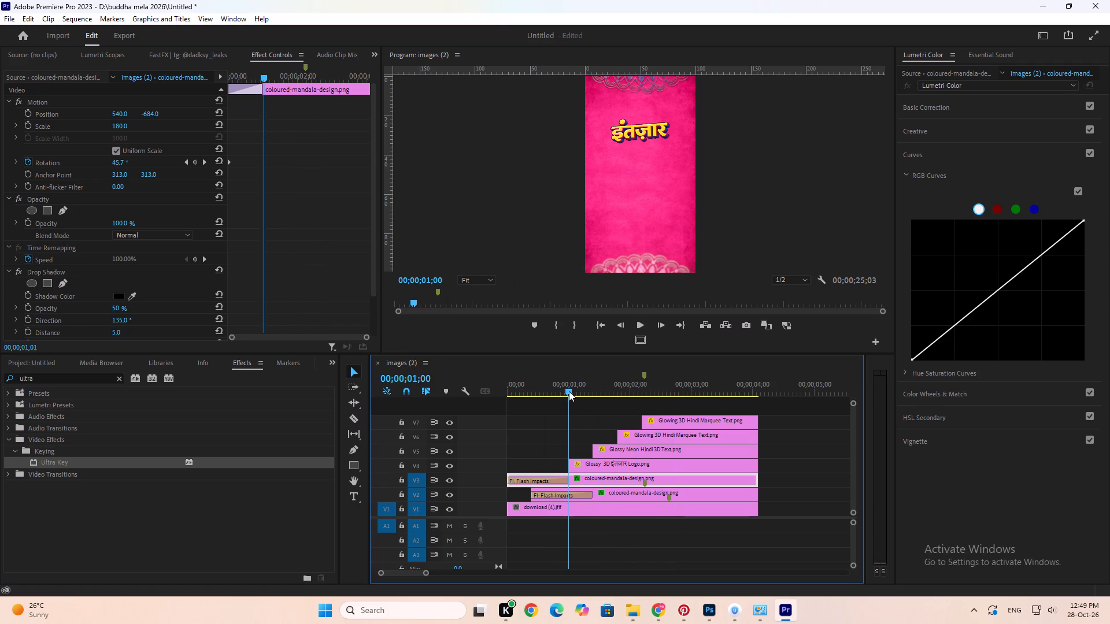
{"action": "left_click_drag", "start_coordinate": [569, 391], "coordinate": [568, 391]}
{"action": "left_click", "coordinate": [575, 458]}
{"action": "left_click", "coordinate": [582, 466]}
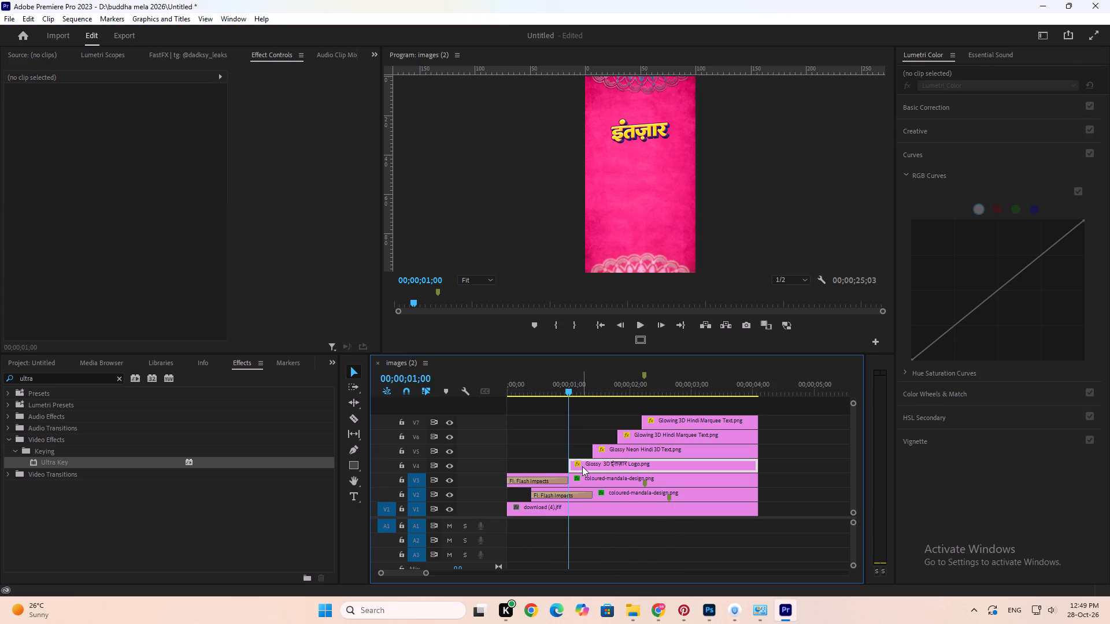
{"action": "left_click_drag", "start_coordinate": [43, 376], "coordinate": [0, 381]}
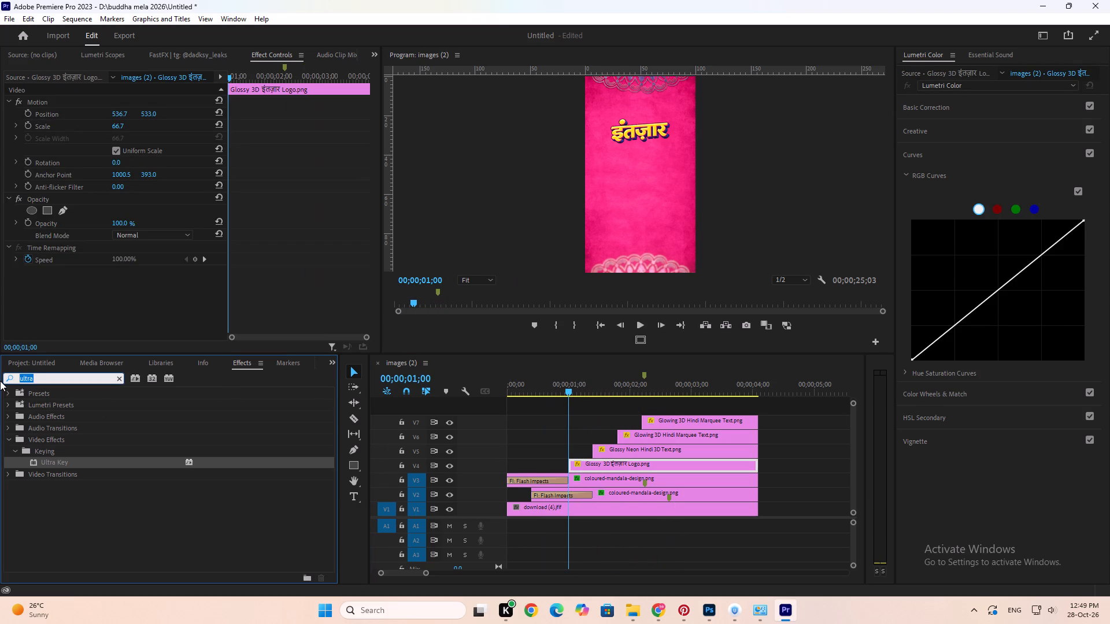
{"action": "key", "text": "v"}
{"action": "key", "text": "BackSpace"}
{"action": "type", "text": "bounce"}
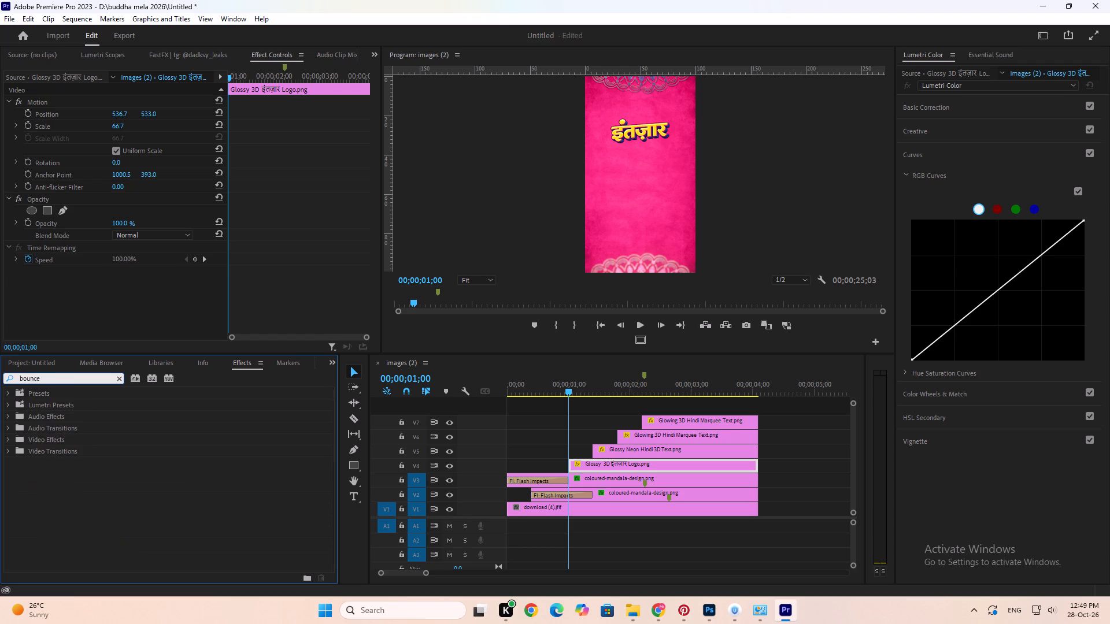
Search the effects for "pop" and apply the FI: Pop Motion Impacts transition to the start of the "इंतज़ार" clip on V4.
{"action": "key", "text": "BackSpace"}
{"action": "key", "text": "BackSpace"}
{"action": "key", "text": "BackSpace"}
{"action": "key", "text": "BackSpace"}
{"action": "key", "text": "BackSpace"}
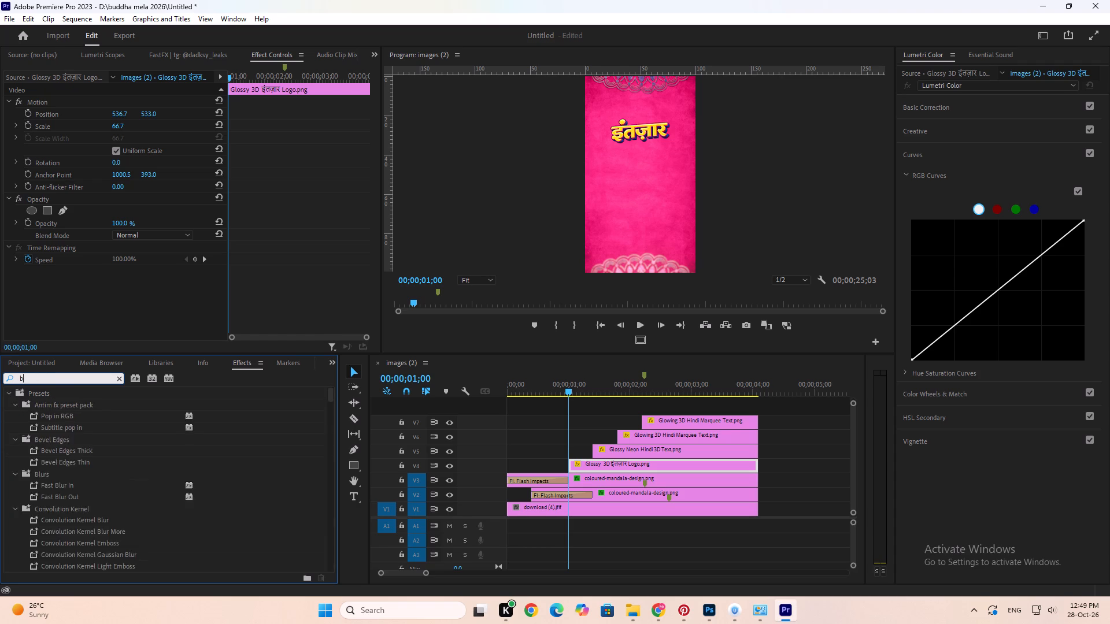
{"action": "key", "text": "BackSpace"}
{"action": "type", "text": "pop"}
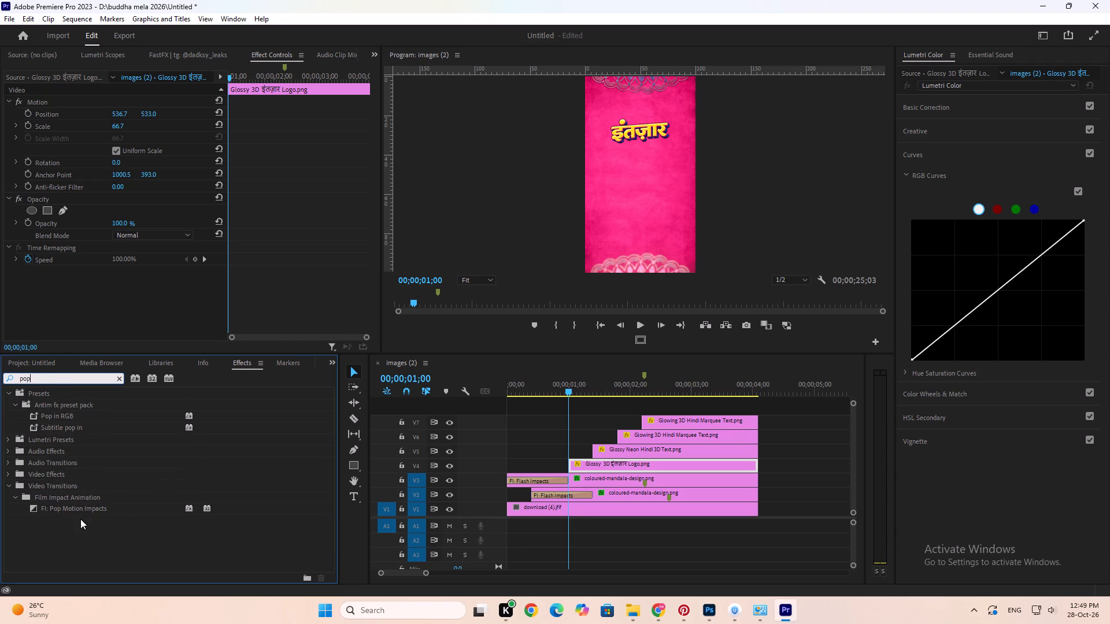
{"action": "left_click_drag", "start_coordinate": [78, 510], "coordinate": [573, 466]}
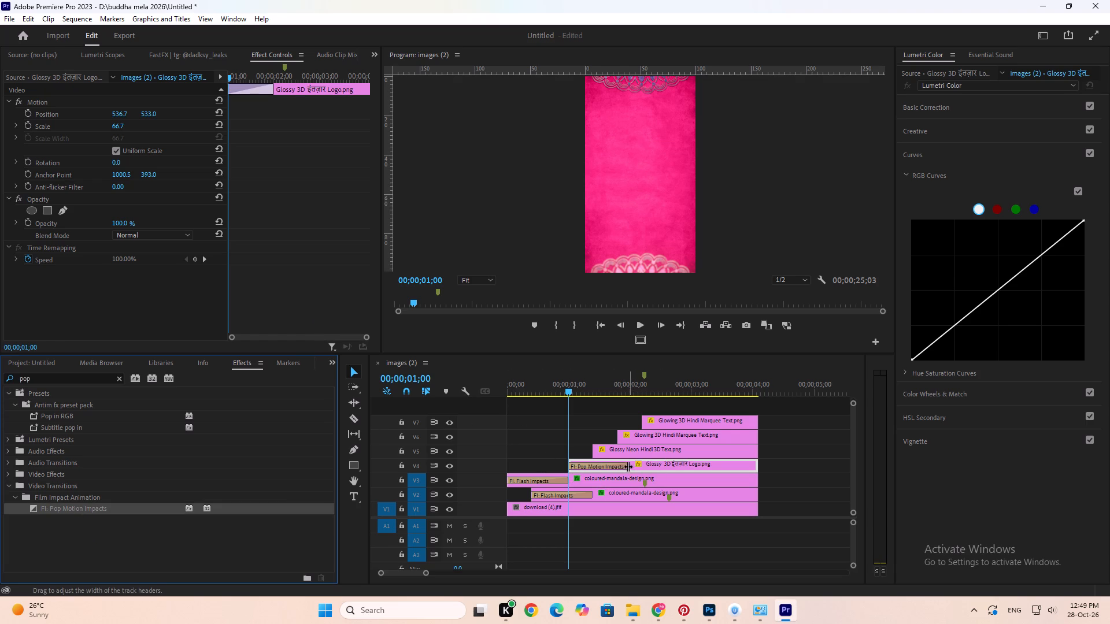
Shorten the Pop Motion Impacts transition on the "इंतज़ार" clip on V4 to 16 frames and play it back.
{"action": "left_click_drag", "start_coordinate": [628, 466], "coordinate": [599, 466]}
{"action": "key", "text": "space"}
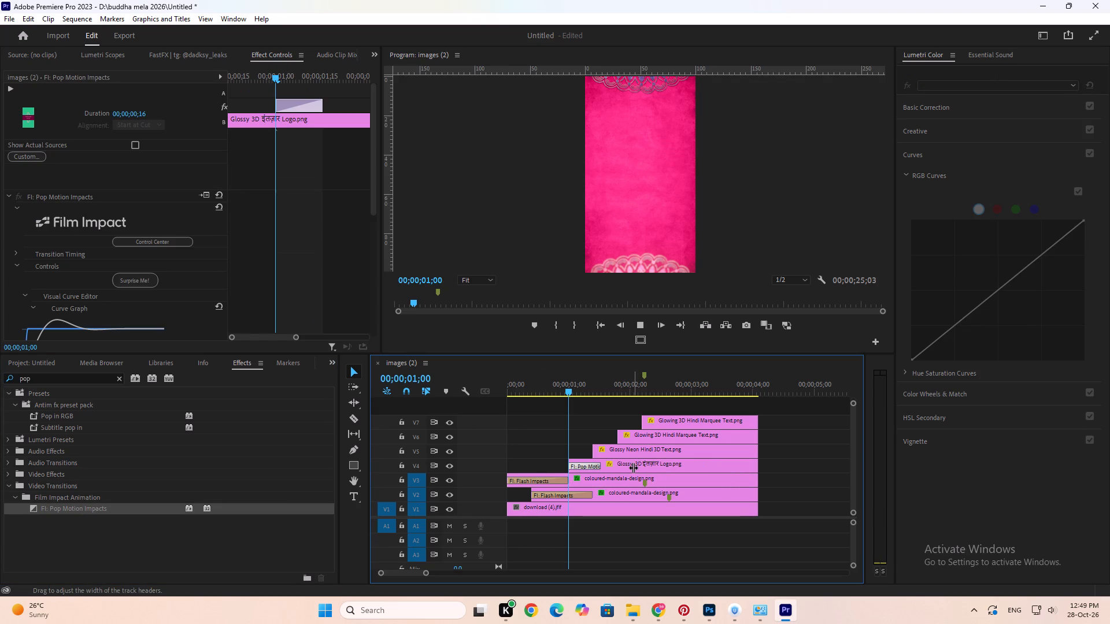
{"action": "key", "text": "space"}
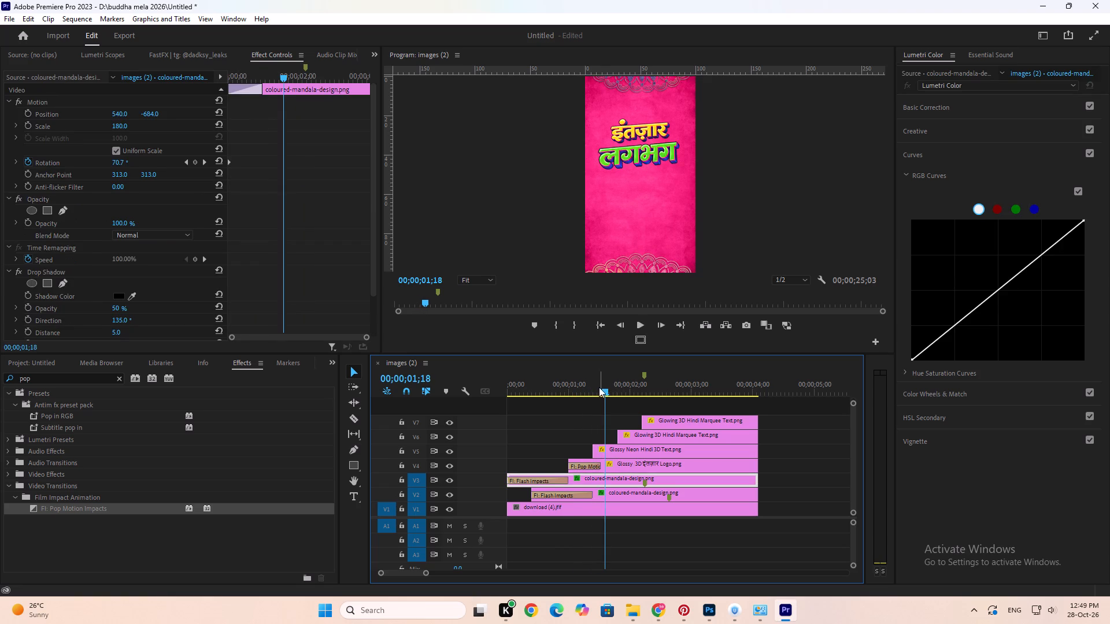
Apply the FI: Pop Motion Impacts transition to the start of the "लगभग", "ख़त्म" and "हुआ" clips on V5, V6 and V7.
{"action": "left_click", "coordinate": [598, 387]}
{"action": "left_click", "coordinate": [605, 458]}
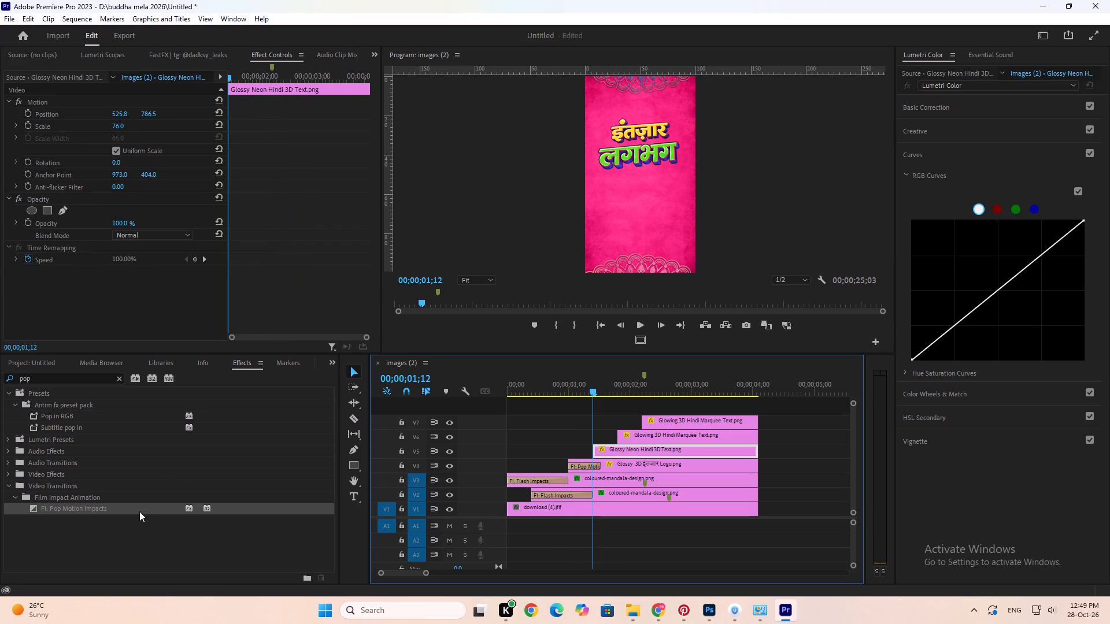
{"action": "left_click_drag", "start_coordinate": [658, 404], "coordinate": [602, 452], "text": "shift"}
{"action": "left_click_drag", "start_coordinate": [171, 508], "coordinate": [596, 452]}
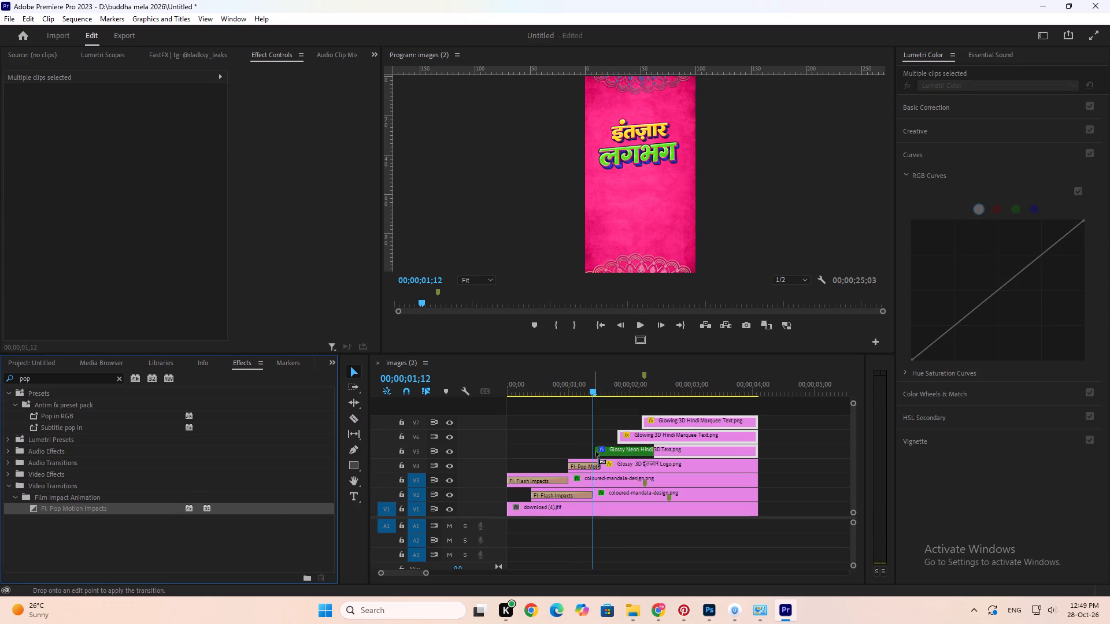
{"action": "left_click_drag", "start_coordinate": [596, 452], "coordinate": [604, 448]}
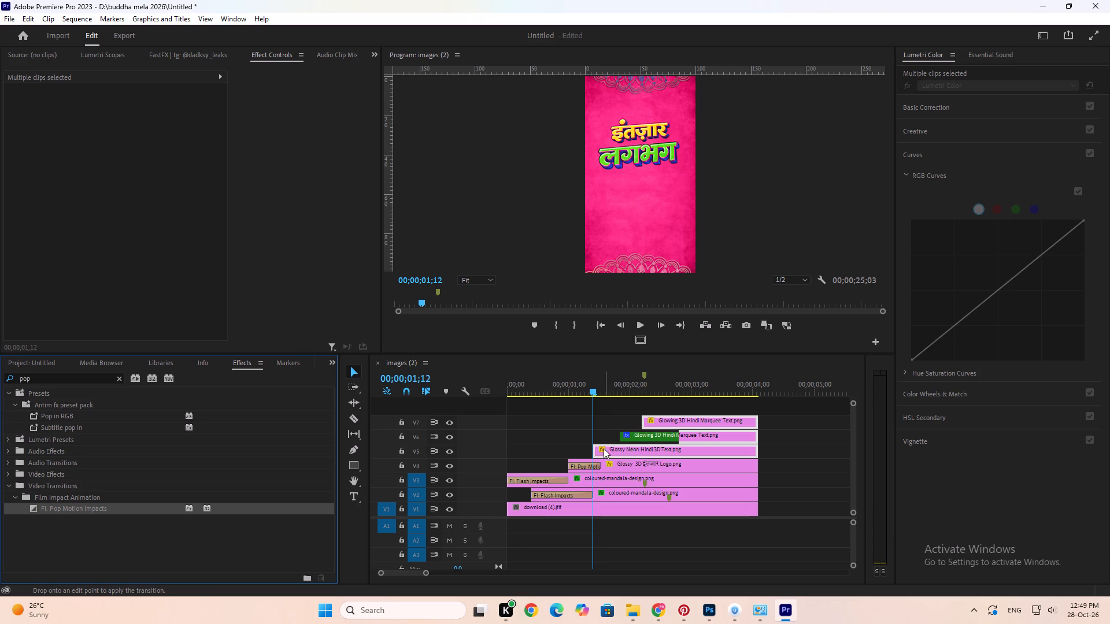
{"action": "left_click_drag", "start_coordinate": [604, 448], "coordinate": [600, 451]}
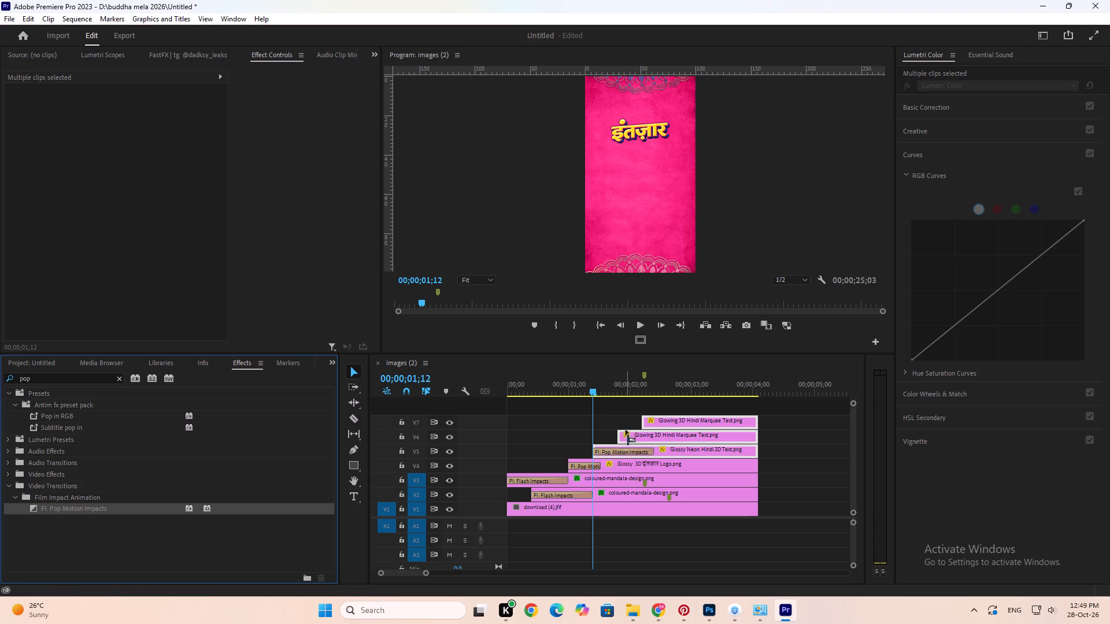
{"action": "double_click", "coordinate": [622, 433]}
{"action": "left_click", "coordinate": [627, 433]}
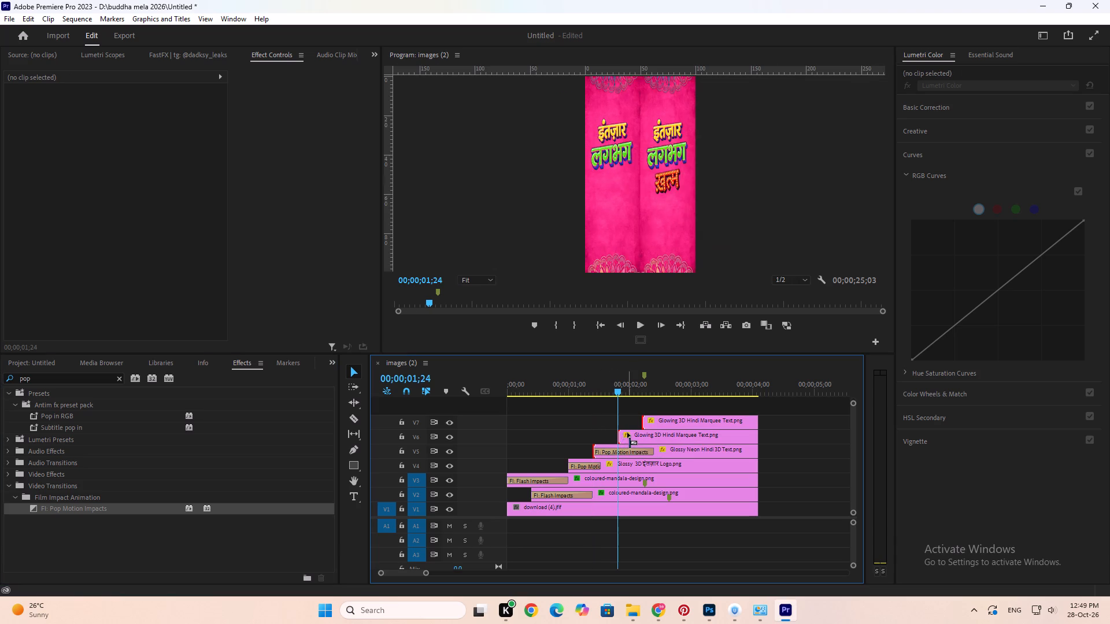
{"action": "left_click_drag", "start_coordinate": [175, 508], "coordinate": [619, 433]}
{"action": "left_click_drag", "start_coordinate": [235, 508], "coordinate": [657, 421]}
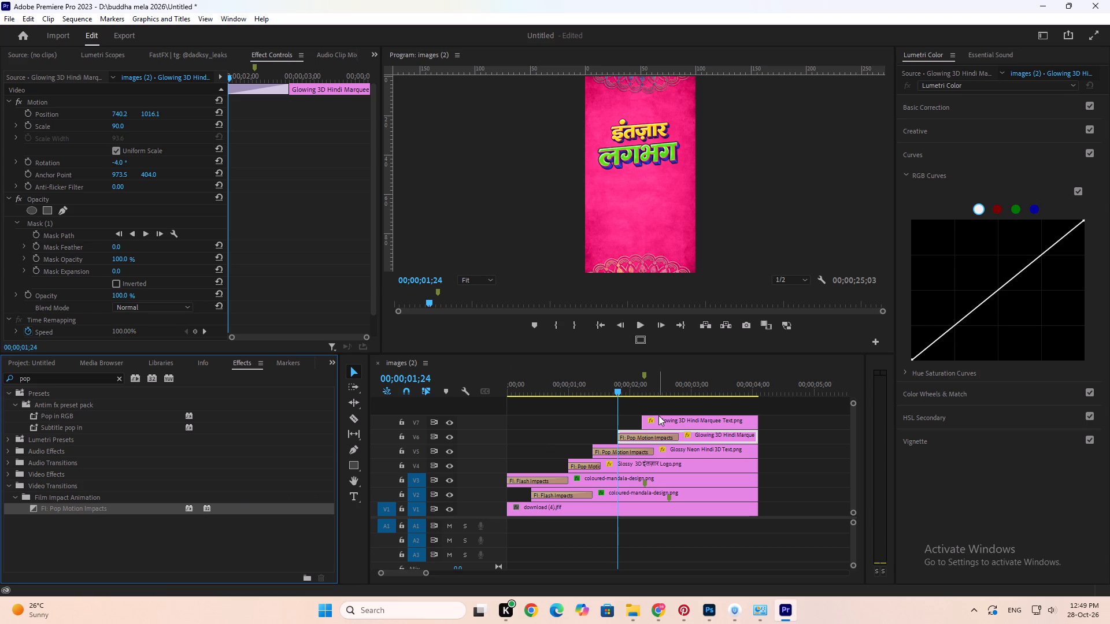
{"action": "left_click_drag", "start_coordinate": [277, 506], "coordinate": [348, 475]}
{"action": "left_click_drag", "start_coordinate": [348, 475], "coordinate": [650, 421]}
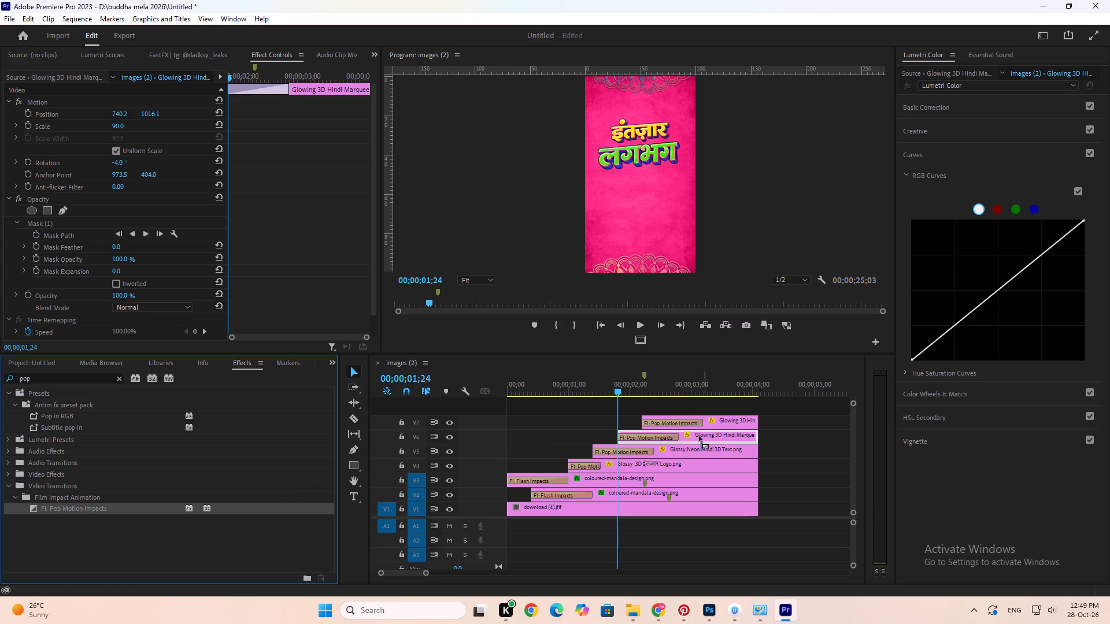
Shorten the Pop Motion Impacts transitions on the V5, V6 and V7 word clips to about 13 frames each.
{"action": "key", "text": "v"}
{"action": "left_click", "coordinate": [801, 436]}
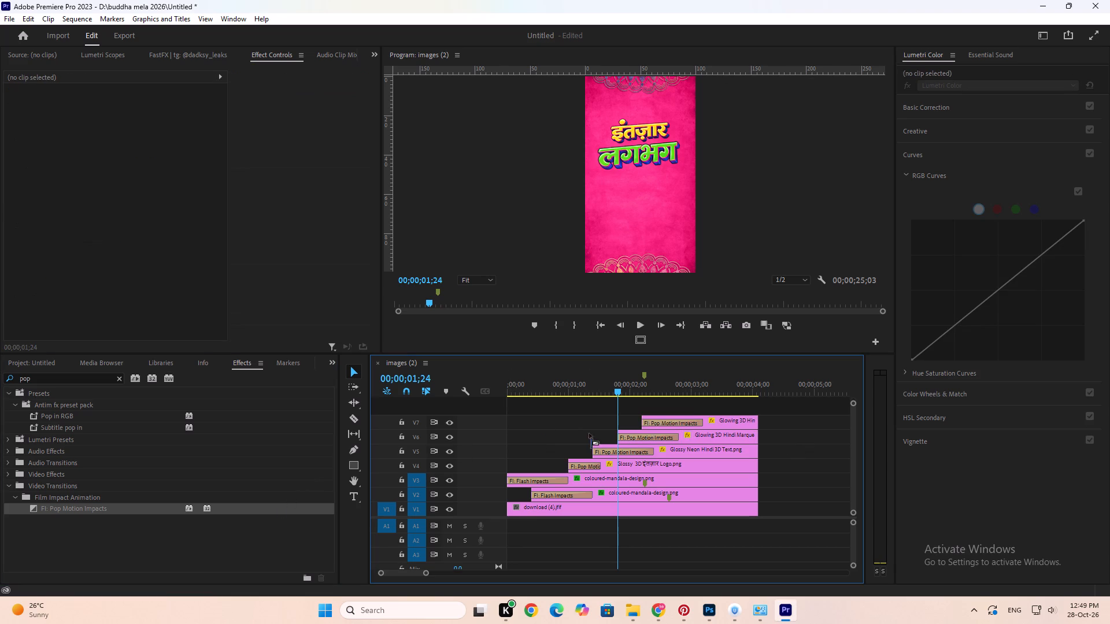
{"action": "left_click", "coordinate": [352, 370]}
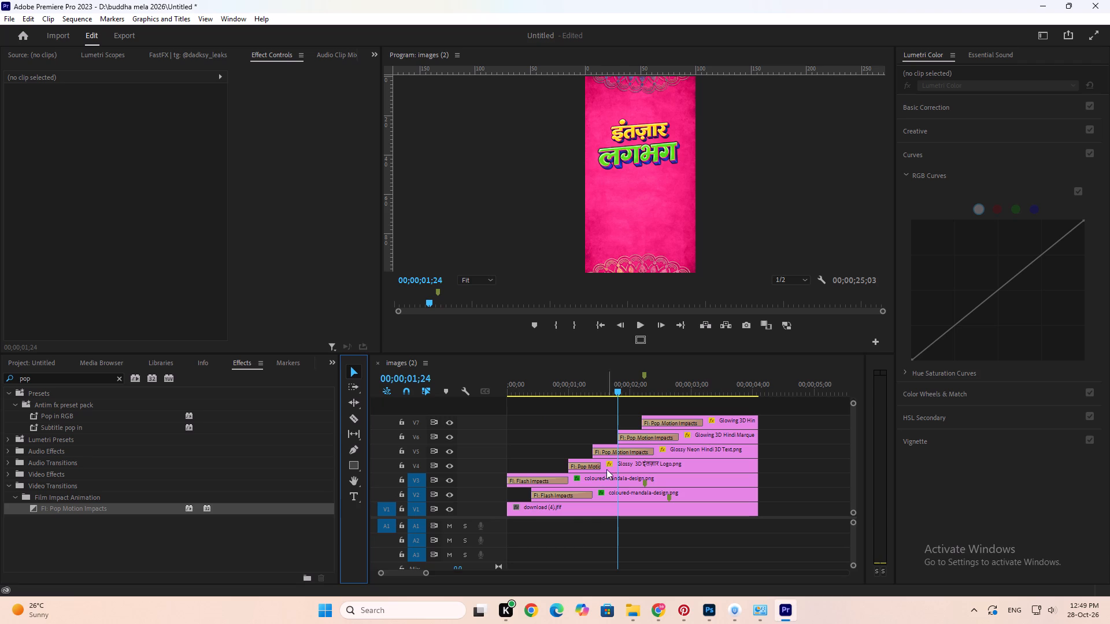
{"action": "left_click", "coordinate": [652, 451]}
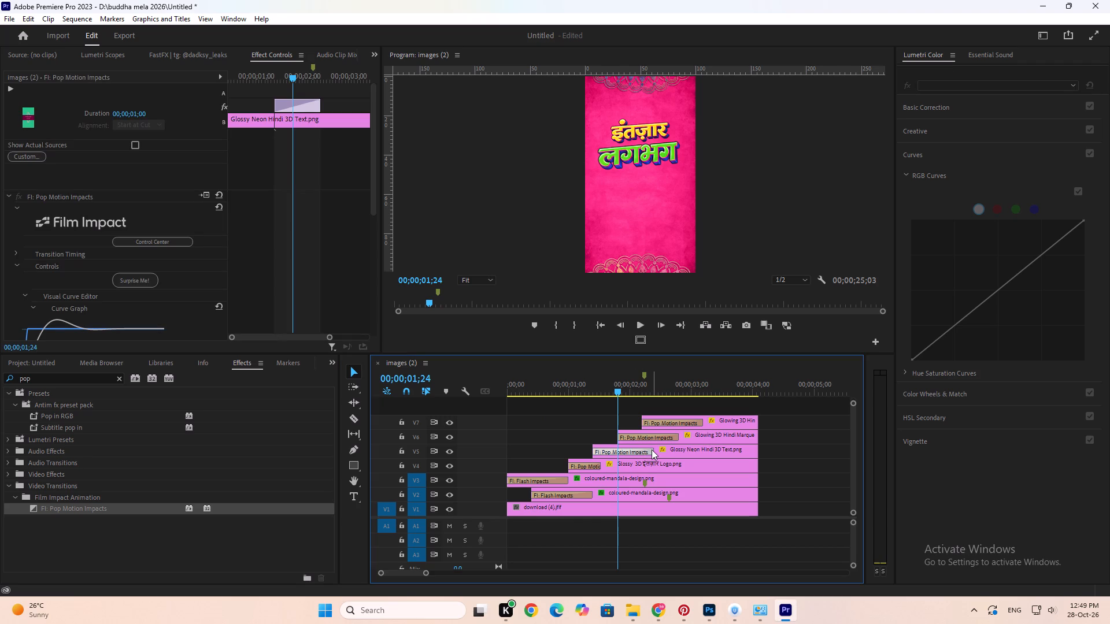
{"action": "left_click_drag", "start_coordinate": [652, 450], "coordinate": [617, 456]}
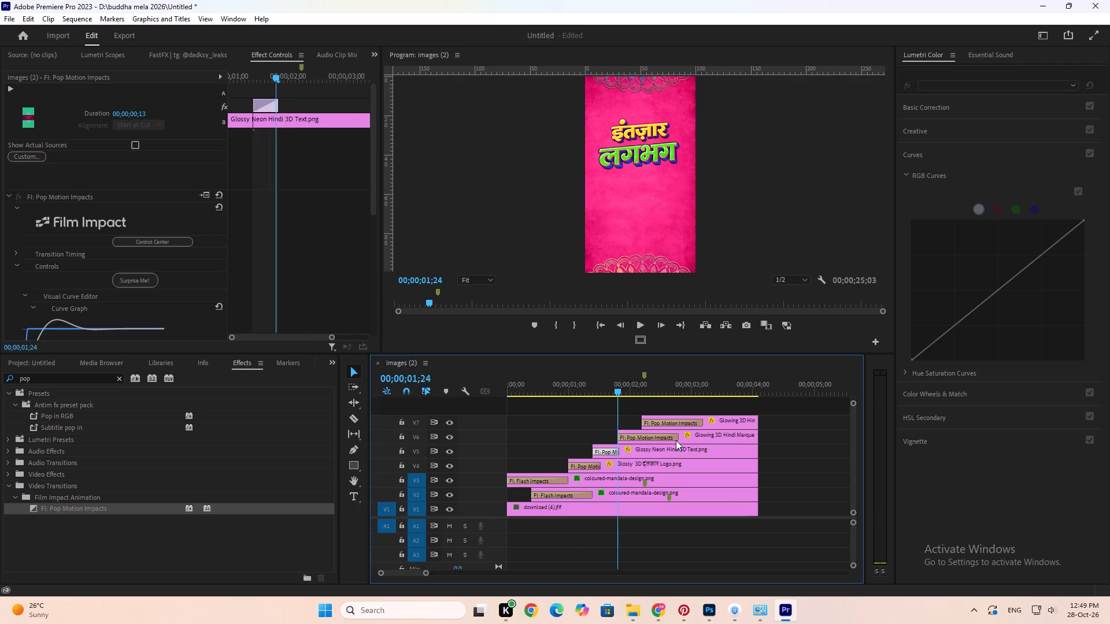
{"action": "left_click_drag", "start_coordinate": [678, 437], "coordinate": [647, 443]}
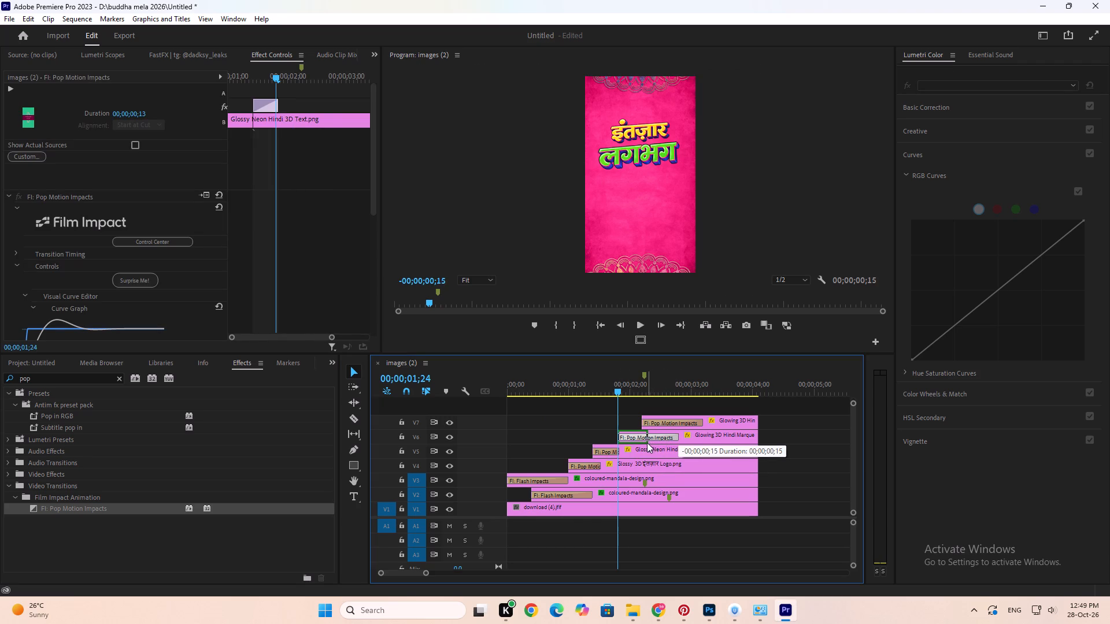
{"action": "left_click_drag", "start_coordinate": [647, 443], "coordinate": [643, 443]}
{"action": "left_click_drag", "start_coordinate": [700, 421], "coordinate": [682, 425]}
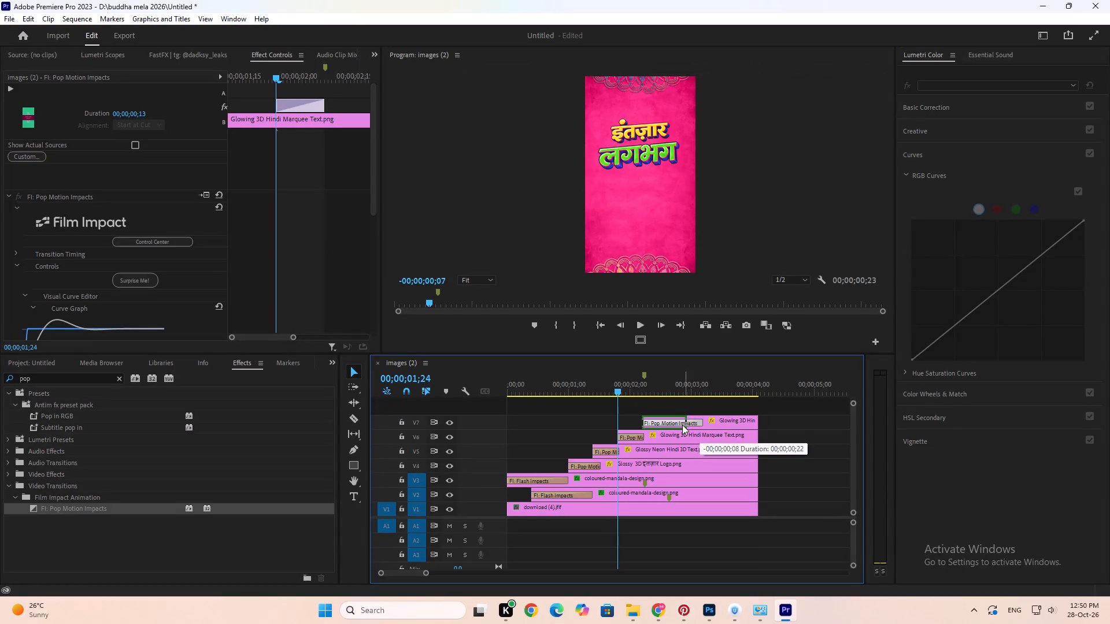
{"action": "left_click_drag", "start_coordinate": [682, 425], "coordinate": [667, 427]}
Play back the title scene, including from its start, to check the timing of the words' pop-in animations.
{"action": "left_click", "coordinate": [565, 388]}
{"action": "key", "text": "space"}
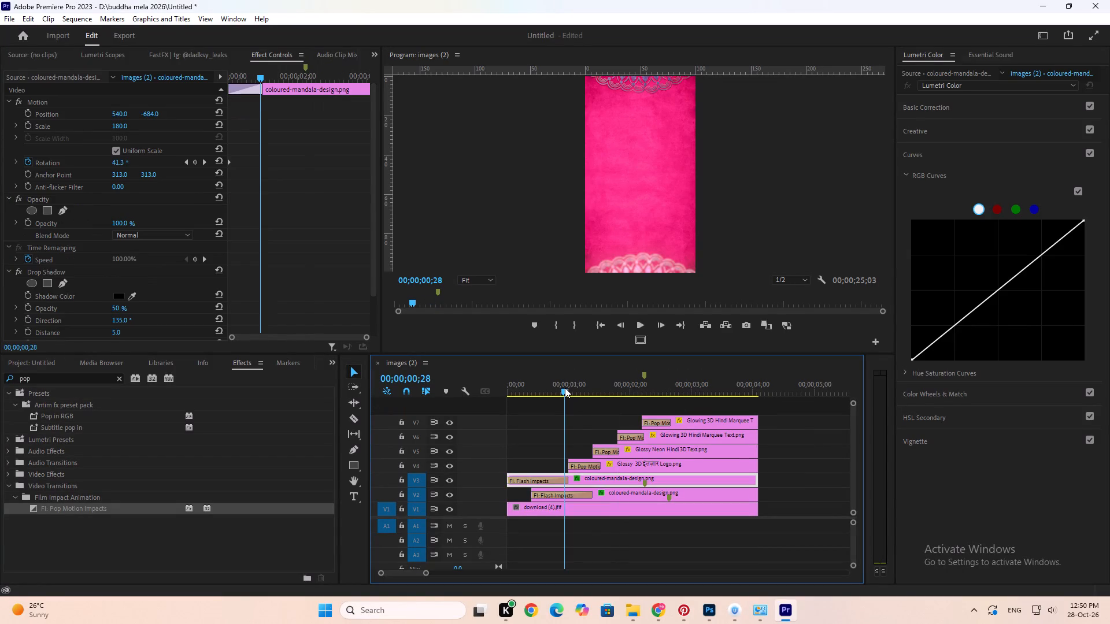
{"action": "key", "text": "space"}
{"action": "key", "text": "space"}
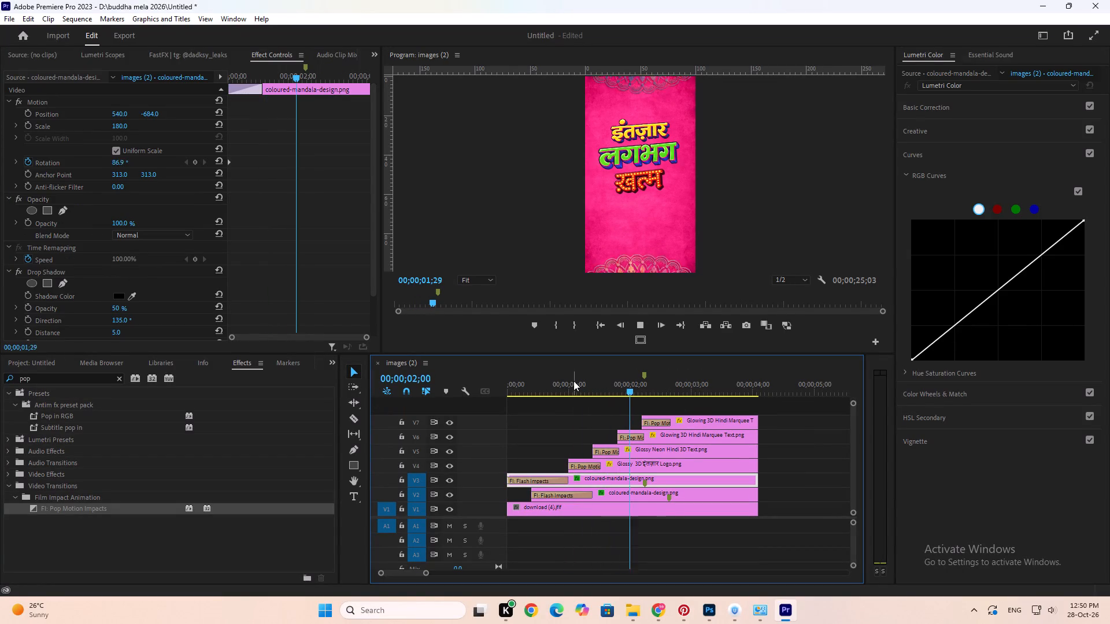
{"action": "key", "text": "space"}
{"action": "left_click_drag", "start_coordinate": [583, 381], "coordinate": [575, 386]}
{"action": "key", "text": "space"}
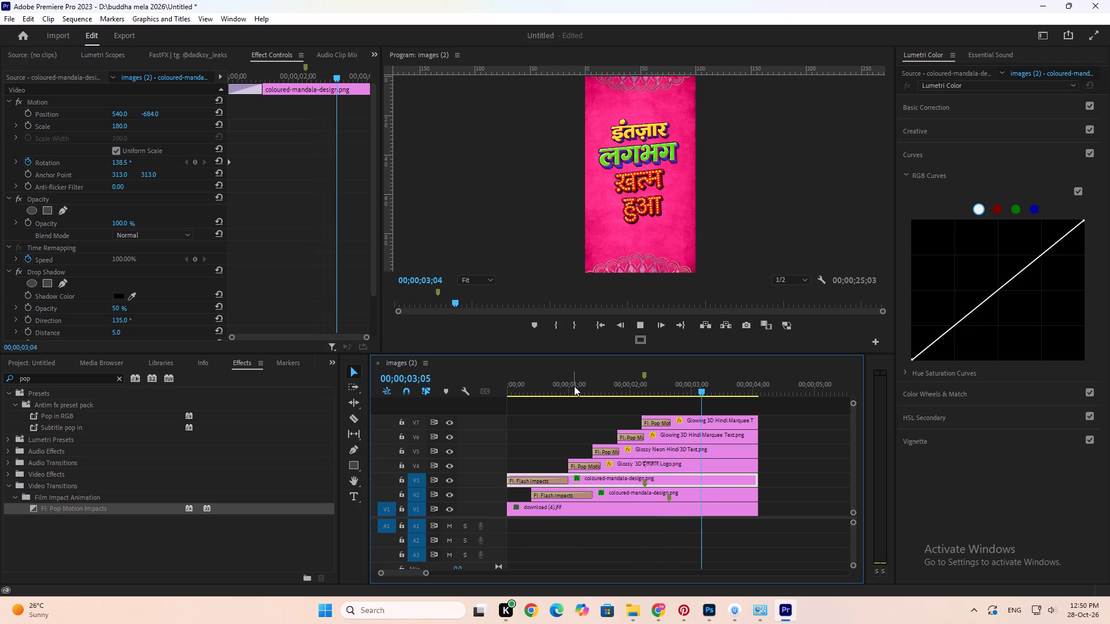
{"action": "key", "text": "space"}
{"action": "left_click_drag", "start_coordinate": [658, 393], "coordinate": [508, 387]}
{"action": "key", "text": "space"}
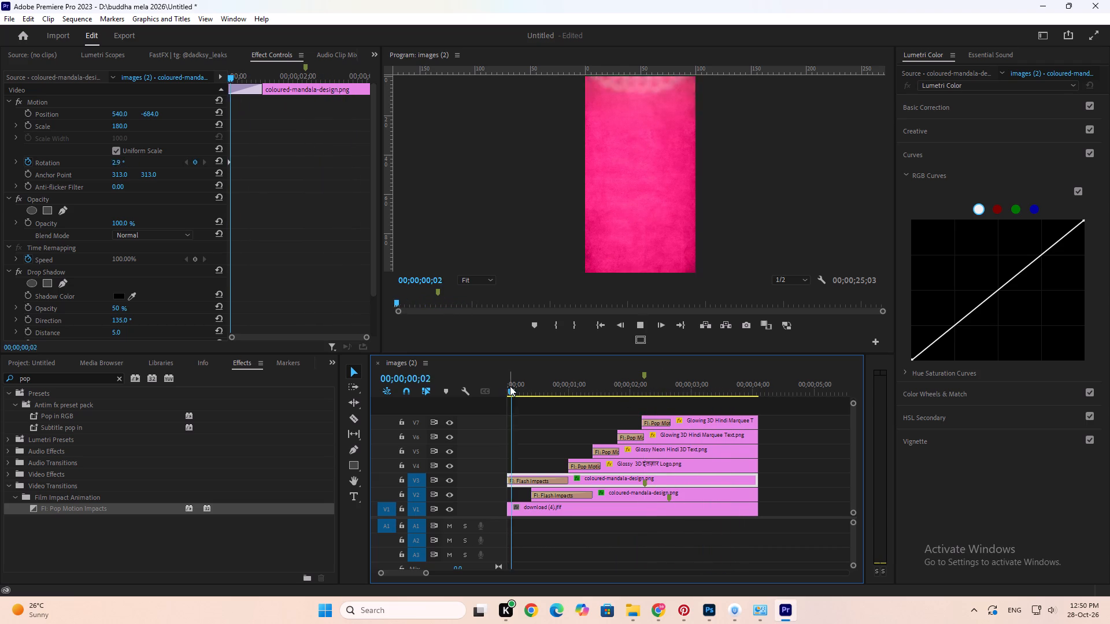
{"action": "key", "text": "space"}
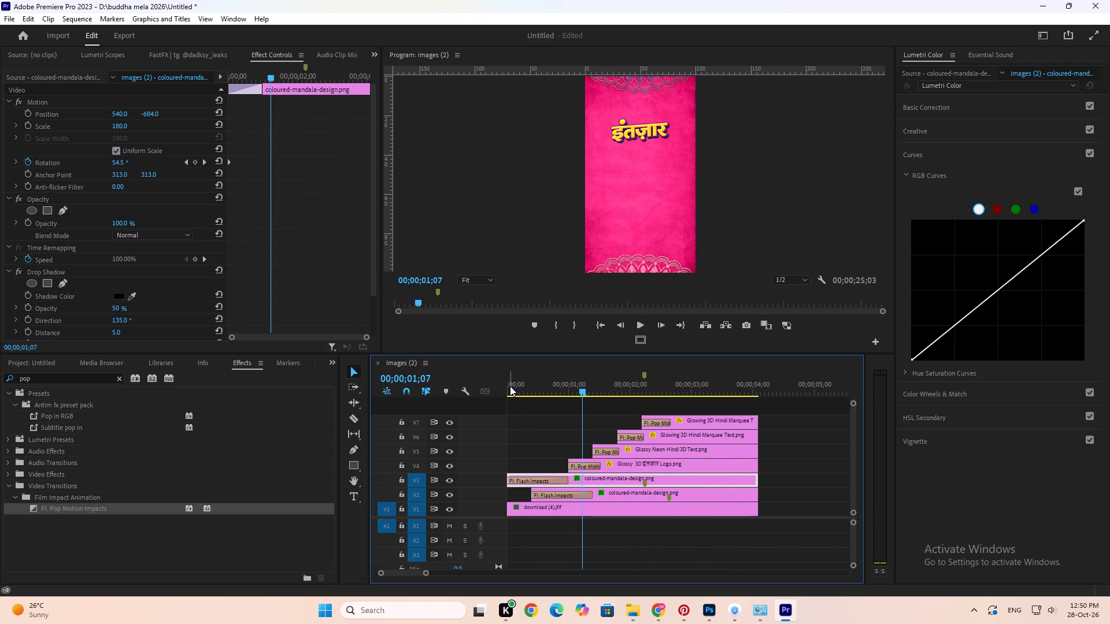
Extend the start of the "इंतज़ार" clip on V4 about 6 frames earlier and replay the scene from its start.
{"action": "left_click_drag", "start_coordinate": [566, 465], "coordinate": [552, 468]}
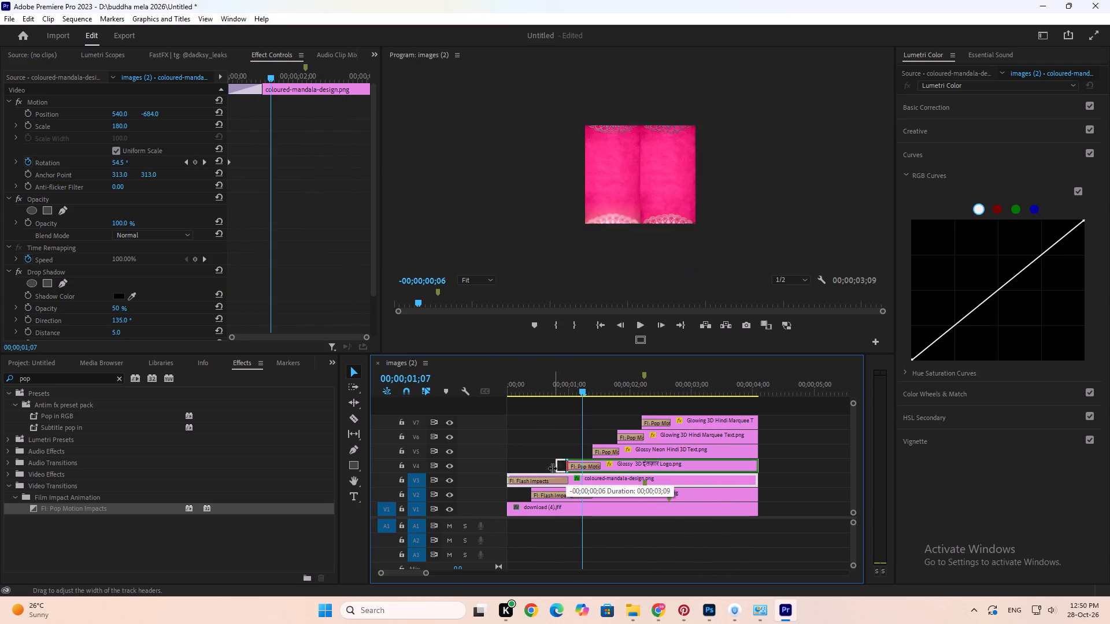
{"action": "left_click_drag", "start_coordinate": [552, 468], "coordinate": [552, 468]}
{"action": "left_click_drag", "start_coordinate": [536, 391], "coordinate": [494, 406]}
{"action": "key", "text": "space"}
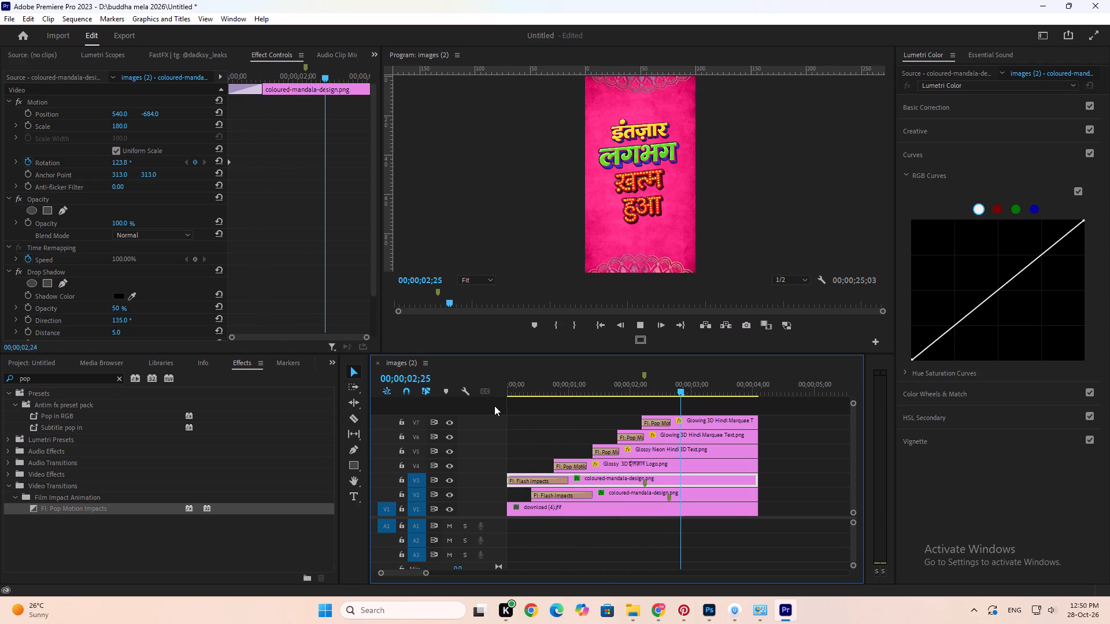
{"action": "key", "text": "space"}
Search the effects for "shadow" and apply Drop Shadow to the four word clips on V4 to V7.
{"action": "left_click_drag", "start_coordinate": [701, 408], "coordinate": [683, 465]}
{"action": "left_click_drag", "start_coordinate": [50, 381], "coordinate": [0, 373]}
{"action": "type", "text": "shad"}
{"action": "type", "text": "ii"}
{"action": "key", "text": "BackSpace"}
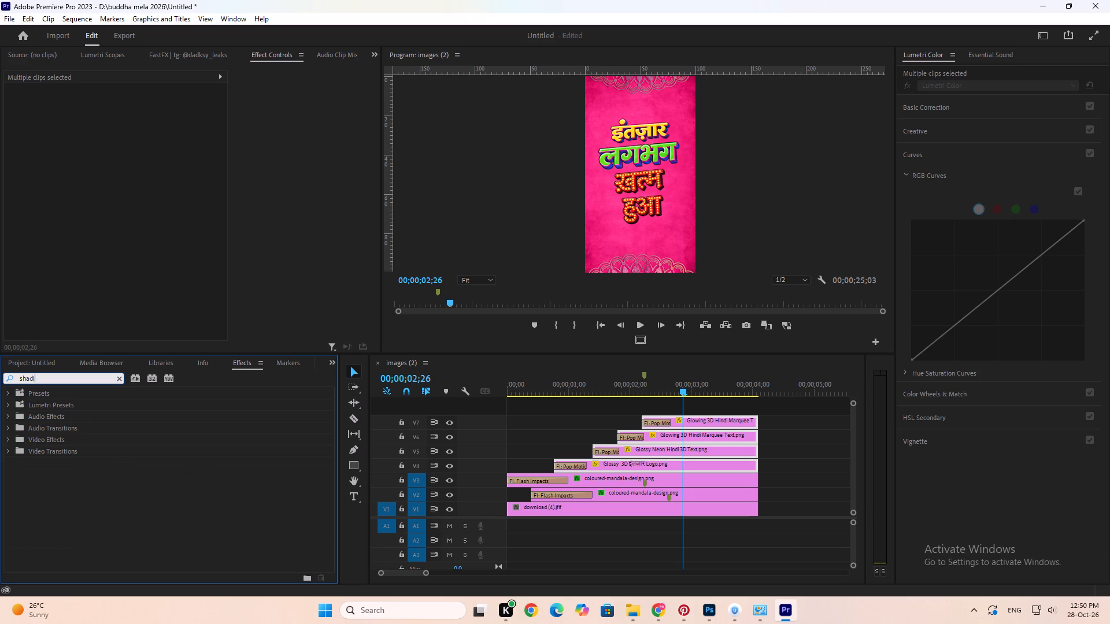
{"action": "type", "text": "ow"}
{"action": "key", "text": "BackSpace"}
{"action": "key", "text": "BackSpace"}
{"action": "key", "text": "BackSpace"}
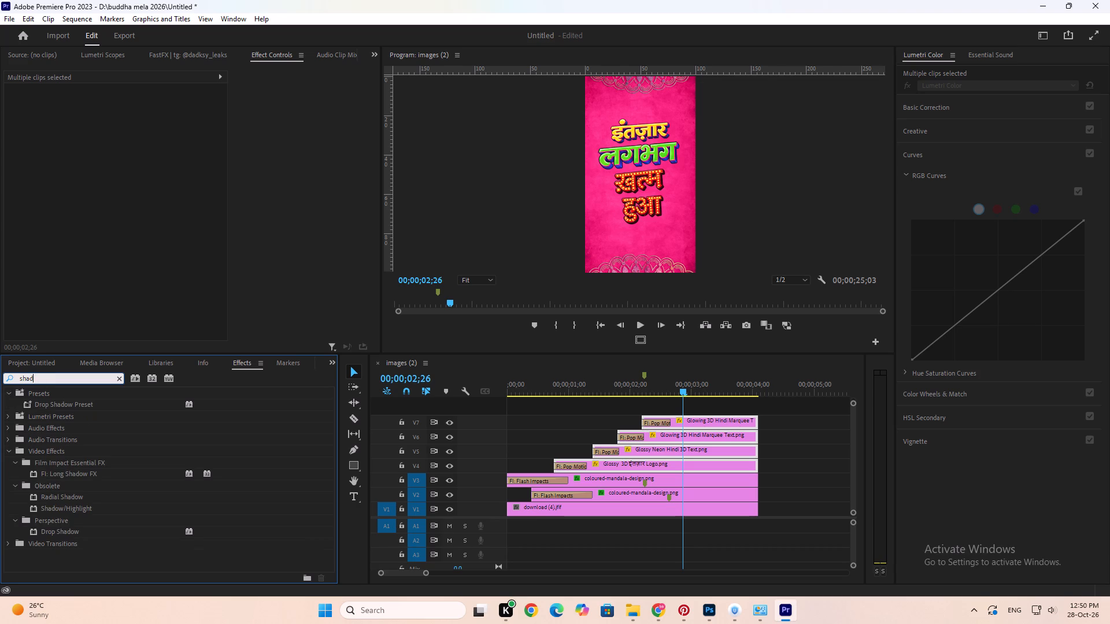
{"action": "type", "text": "ow"}
{"action": "left_click_drag", "start_coordinate": [57, 533], "coordinate": [628, 450]}
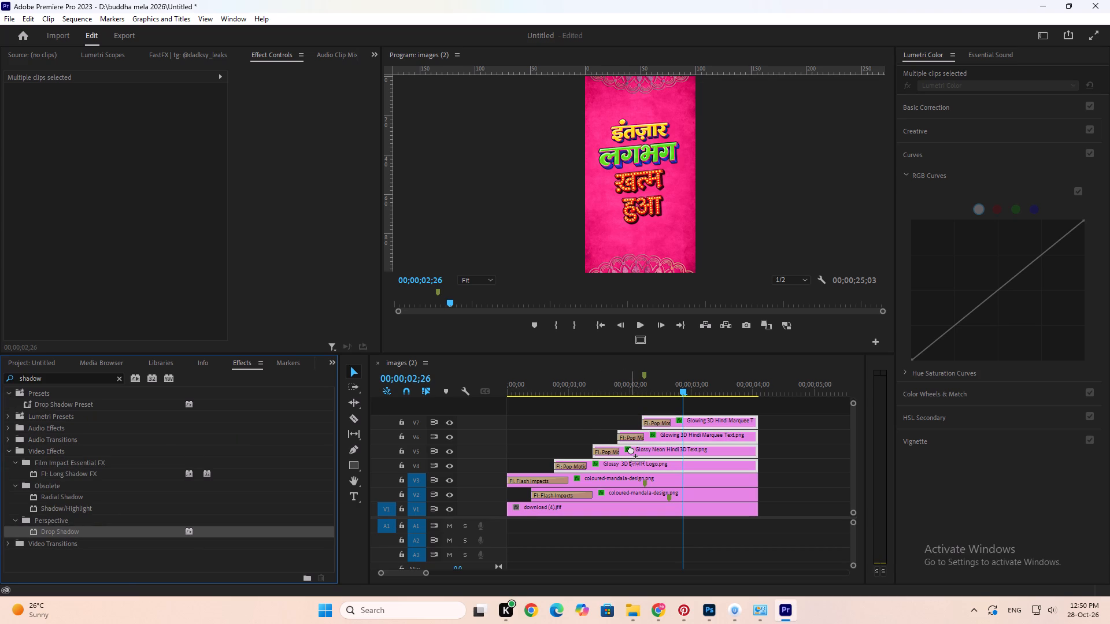
Preview the title frame in full screen to examine the shadows on the words.
{"action": "left_click", "coordinate": [613, 269]}
{"action": "key", "text": "ctrl+grave"}
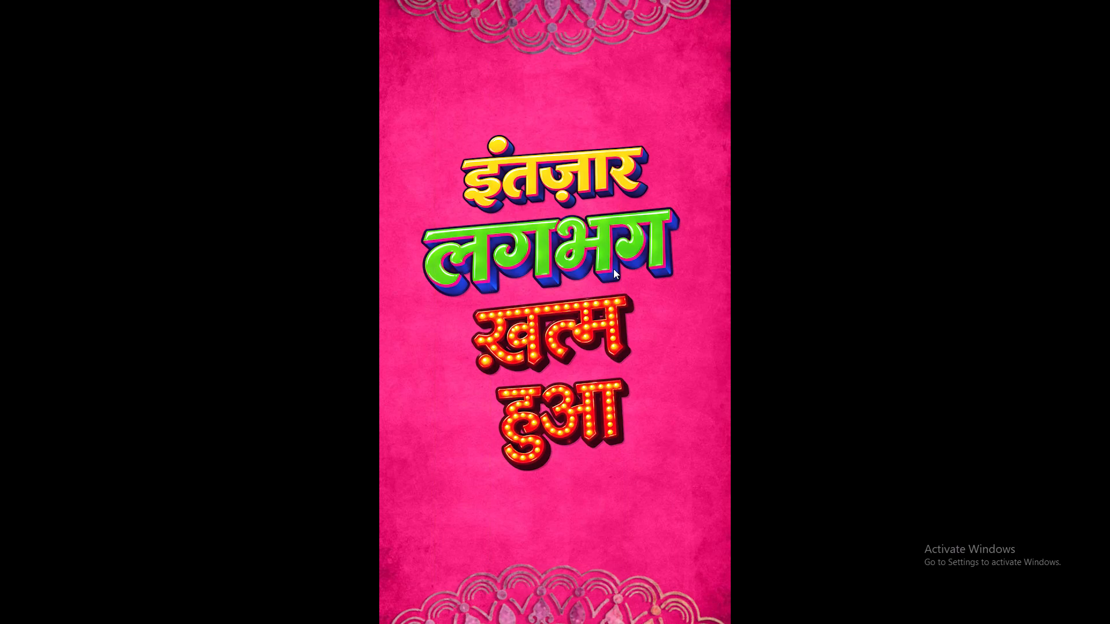
{"action": "key", "text": "grave"}
{"action": "left_click", "coordinate": [621, 294]}
{"action": "key", "text": "grave"}
{"action": "key", "text": "ctrl+grave"}
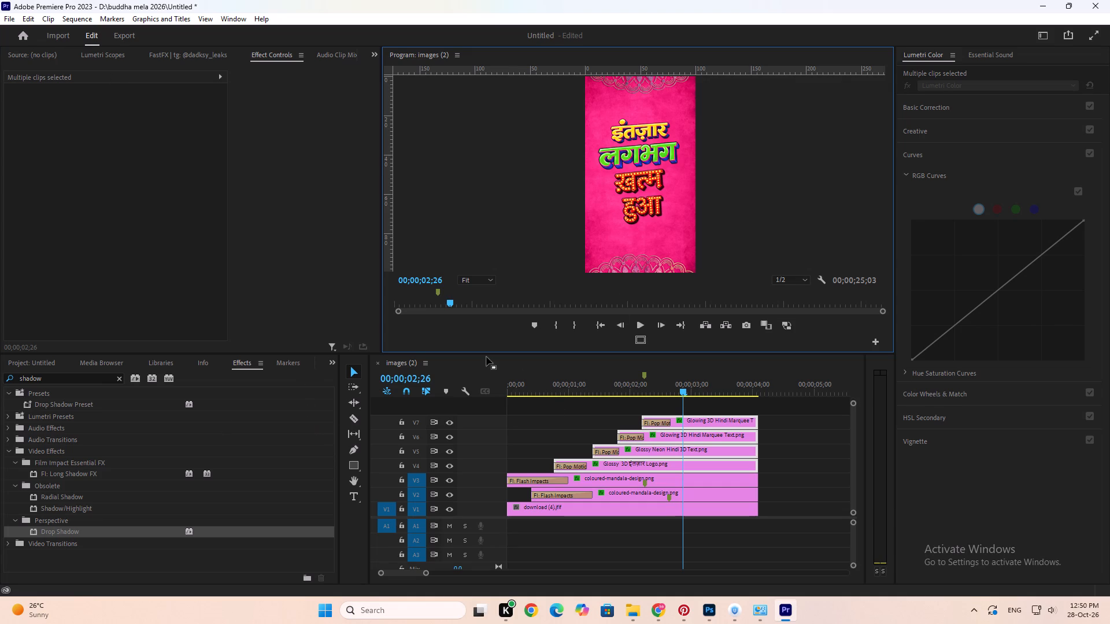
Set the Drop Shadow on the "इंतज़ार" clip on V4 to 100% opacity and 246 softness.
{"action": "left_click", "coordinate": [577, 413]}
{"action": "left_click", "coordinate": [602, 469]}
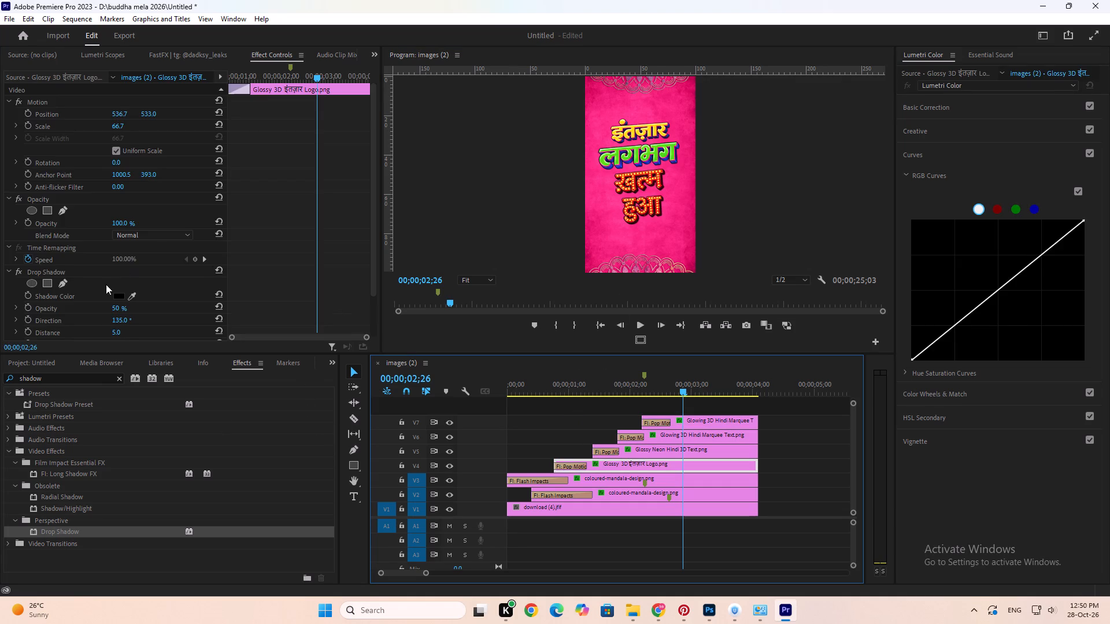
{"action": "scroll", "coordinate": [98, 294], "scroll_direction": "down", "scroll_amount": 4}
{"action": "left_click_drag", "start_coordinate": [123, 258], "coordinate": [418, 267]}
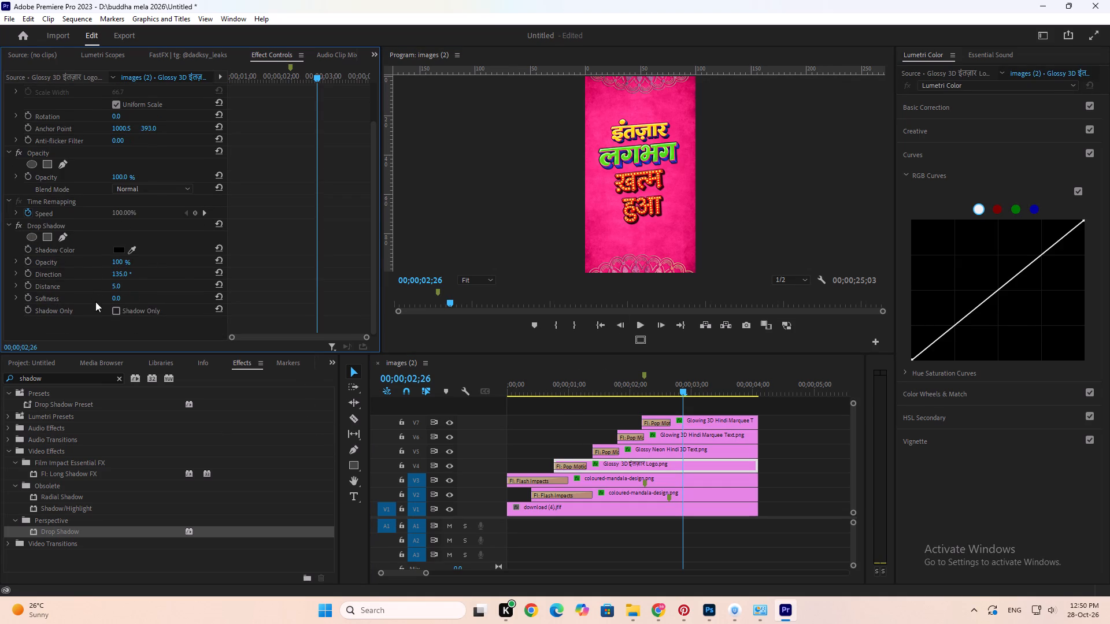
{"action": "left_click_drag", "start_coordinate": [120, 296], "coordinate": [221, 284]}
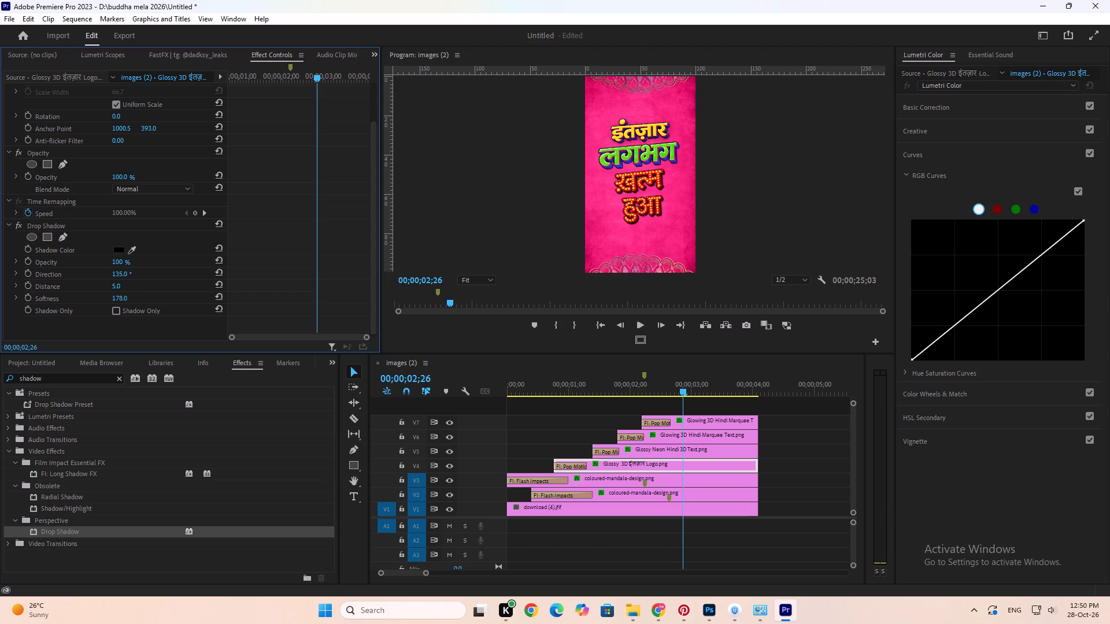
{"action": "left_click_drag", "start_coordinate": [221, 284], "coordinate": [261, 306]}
Undo the latest Drop Shadow changes on the "इंतज़ार" clip and redo one of them while previewing the title frame in full screen.
{"action": "left_click", "coordinate": [477, 191]}
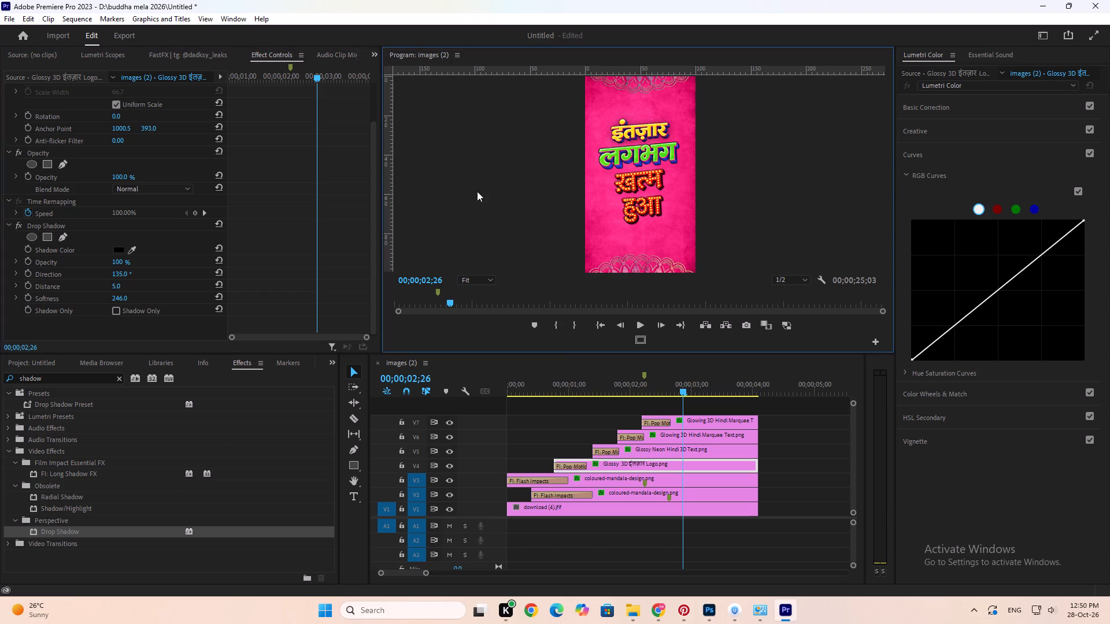
{"action": "key", "text": "ctrl+grave"}
{"action": "key", "text": "ctrl+z"}
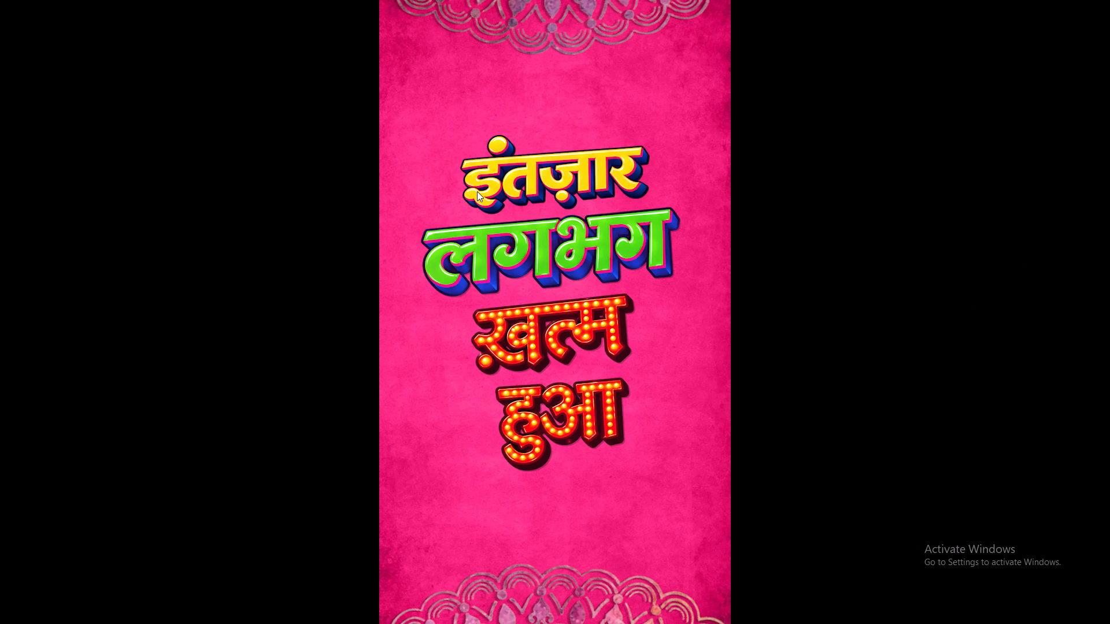
{"action": "key", "text": "ctrl+z"}
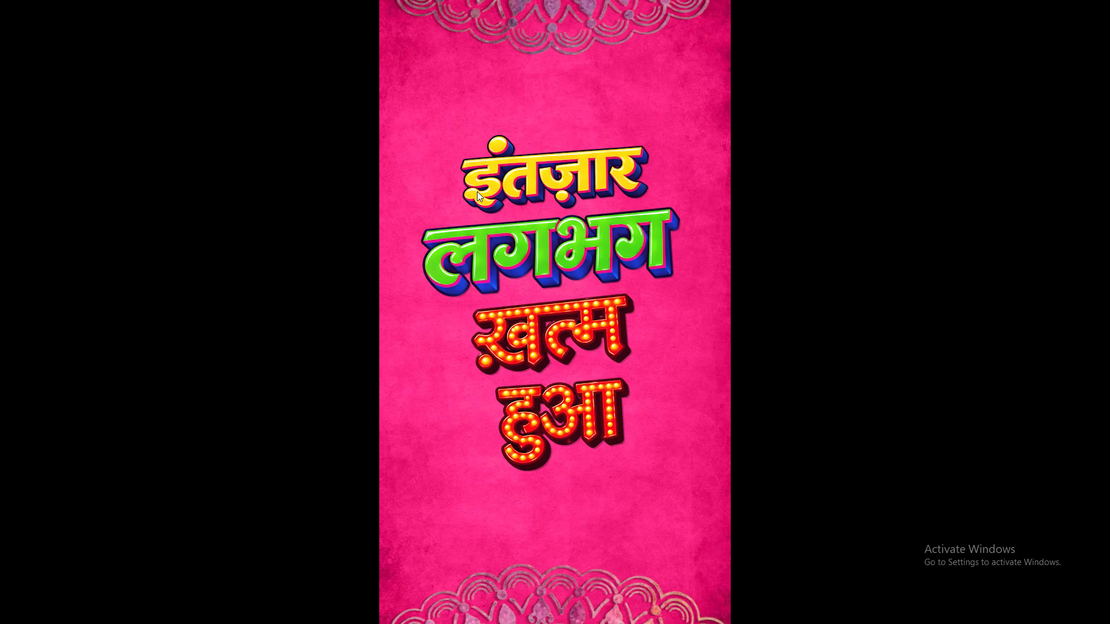
{"action": "key", "text": "ctrl+z"}
{"action": "key", "text": "ctrl+shift+z"}
{"action": "key", "text": "grave"}
{"action": "left_click", "coordinate": [504, 185]}
{"action": "key", "text": "ctrl+grave"}
Replay the title scene from its start and save the project.
{"action": "left_click_drag", "start_coordinate": [579, 391], "coordinate": [513, 382]}
{"action": "key", "text": "space"}
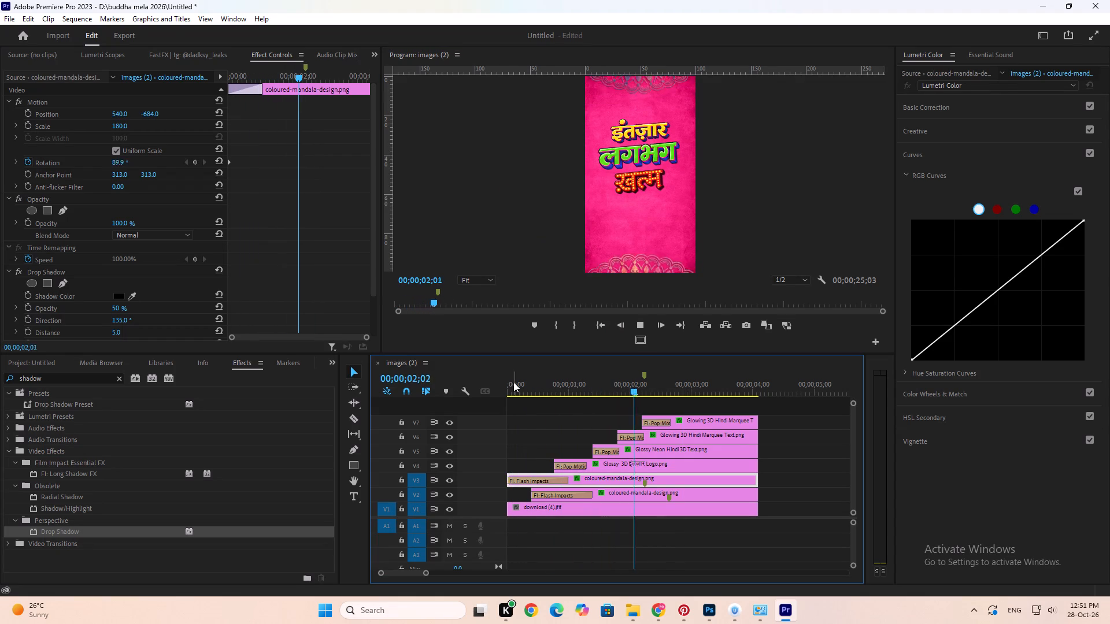
{"action": "key", "text": "space"}
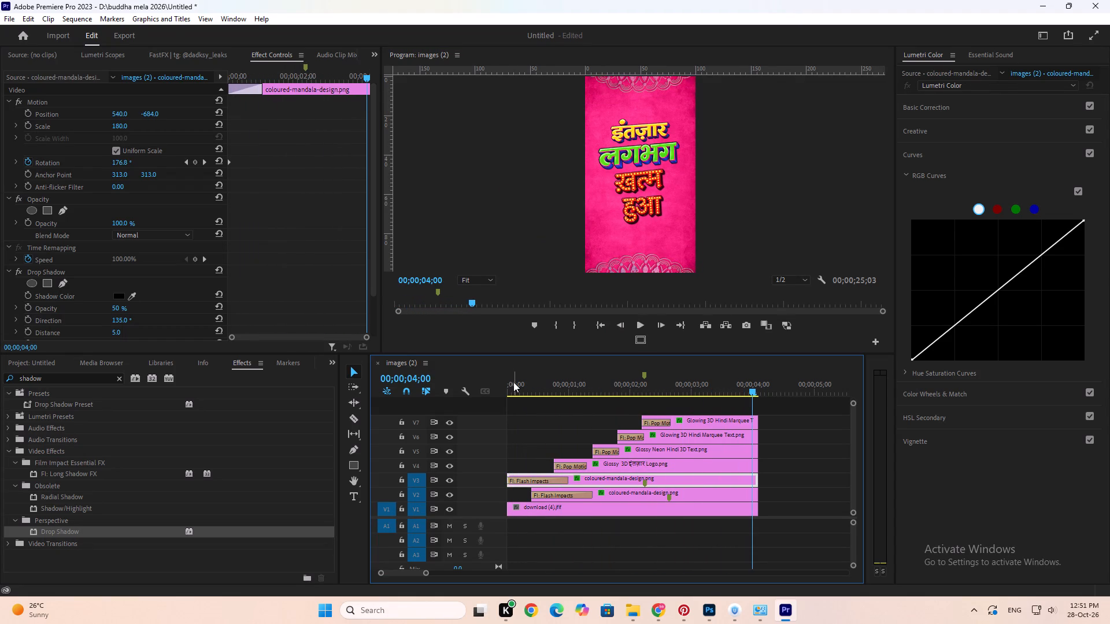
{"action": "key", "text": "ctrl+s"}
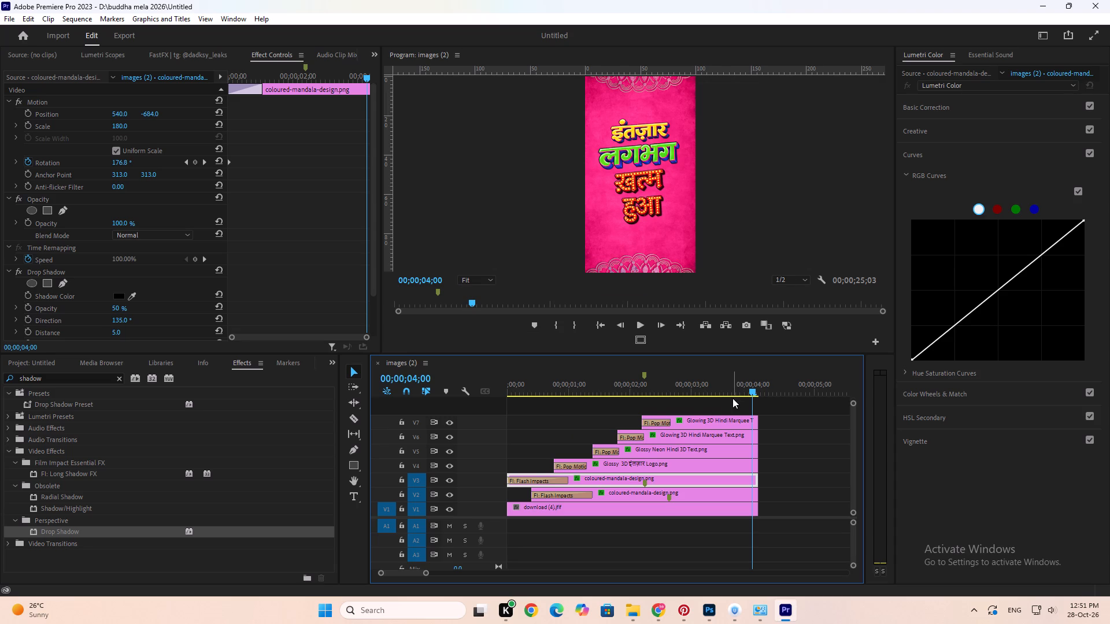
{"action": "scroll", "coordinate": [721, 403], "scroll_direction": "down", "scroll_amount": 8, "text": "alt"}
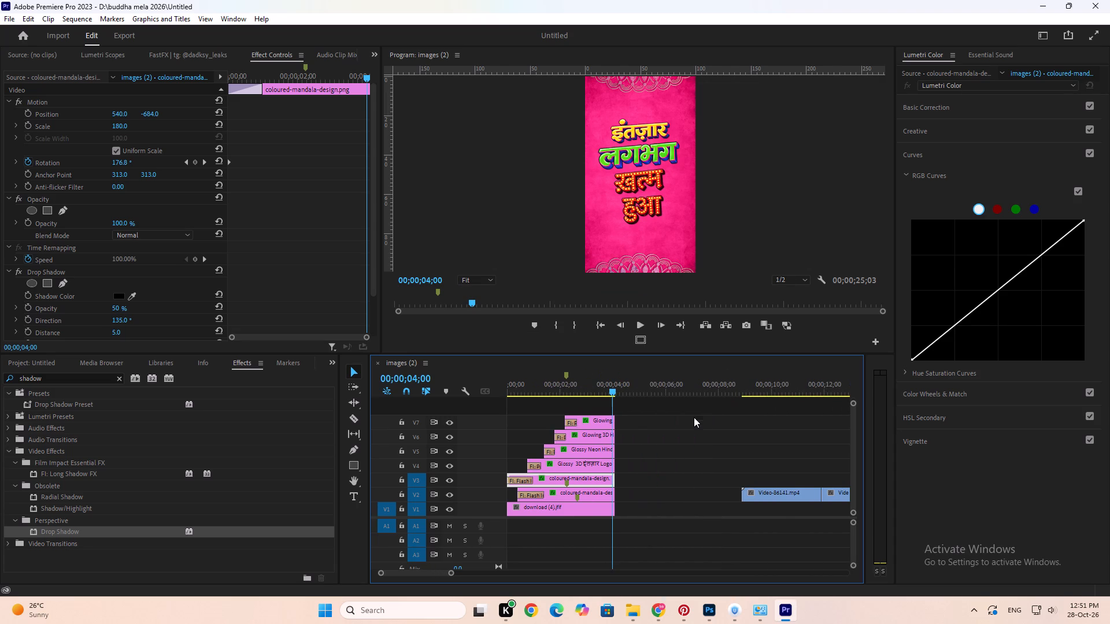
{"action": "key", "text": "ctrl+s"}
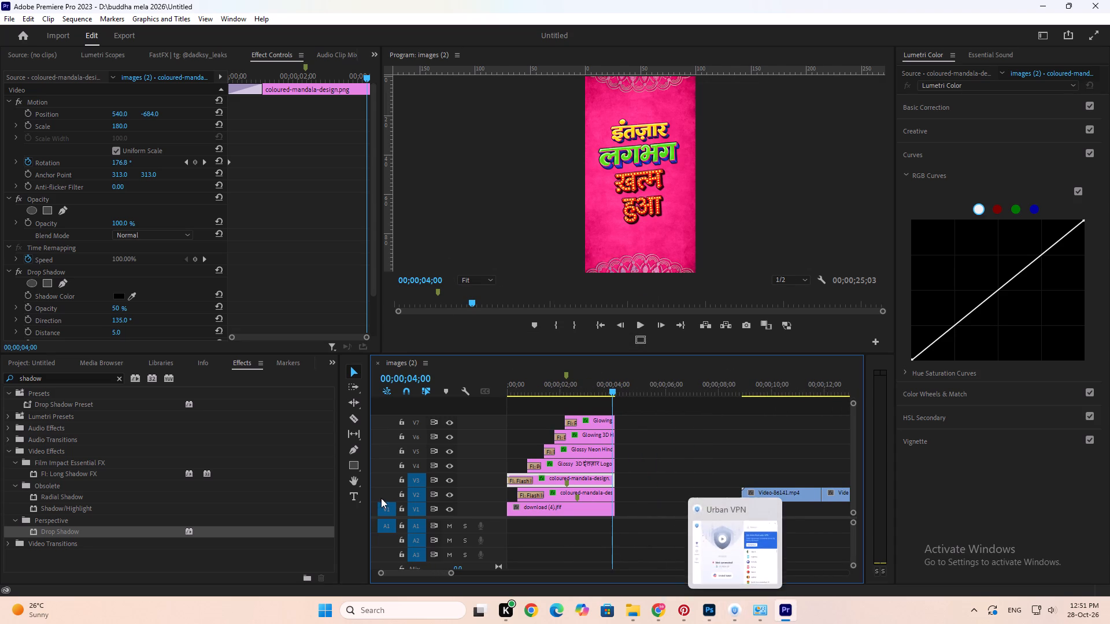
Scrub through the Video-86141.mp4 reference reel and the Hindi title scene to compare their words, decorations and timing.
{"action": "left_click_drag", "start_coordinate": [765, 391], "coordinate": [754, 385]}
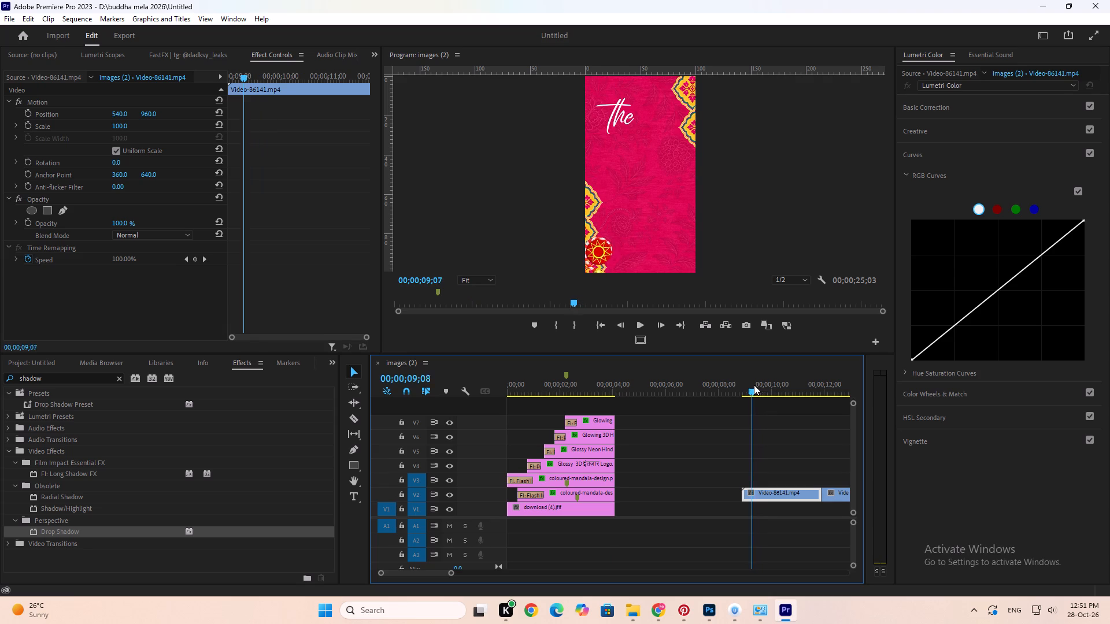
{"action": "left_click_drag", "start_coordinate": [754, 385], "coordinate": [673, 375]}
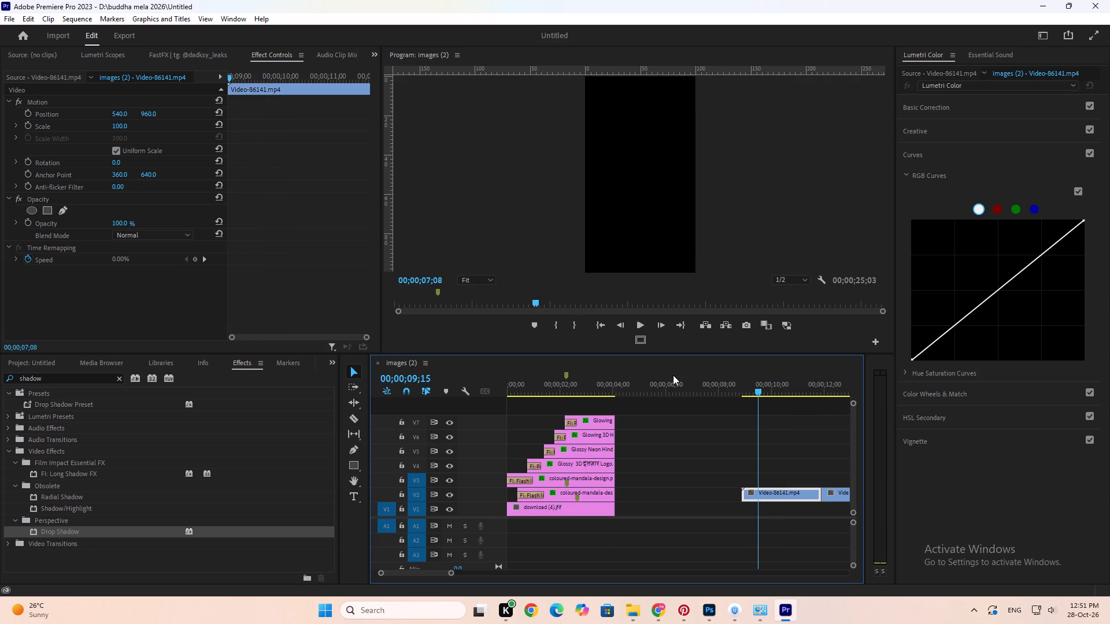
{"action": "left_click_drag", "start_coordinate": [673, 375], "coordinate": [750, 383]}
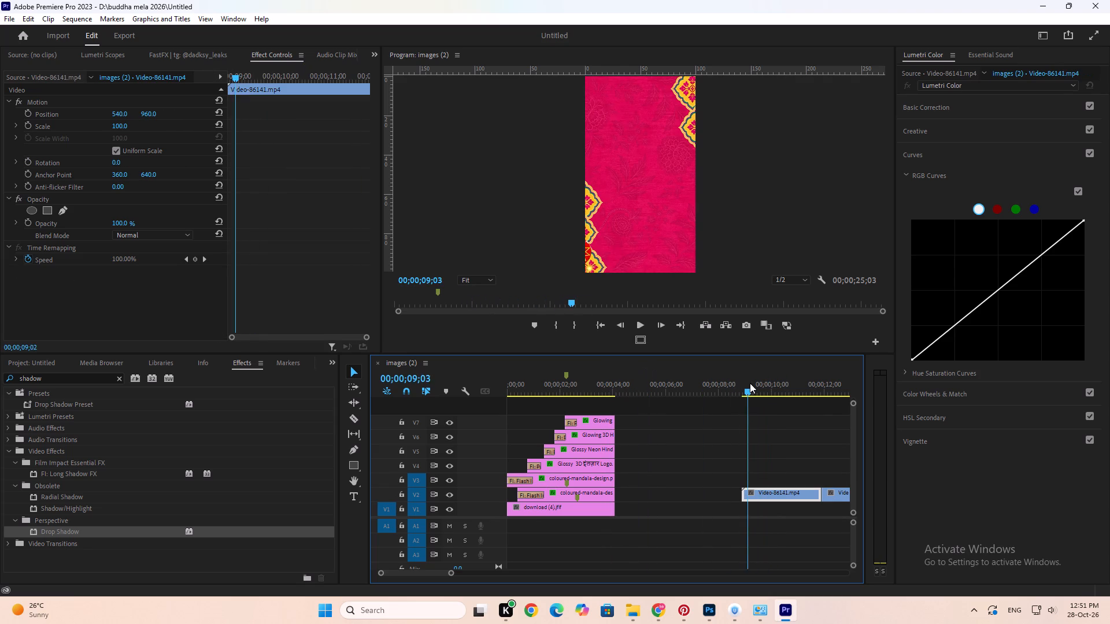
{"action": "left_click_drag", "start_coordinate": [750, 383], "coordinate": [767, 388]}
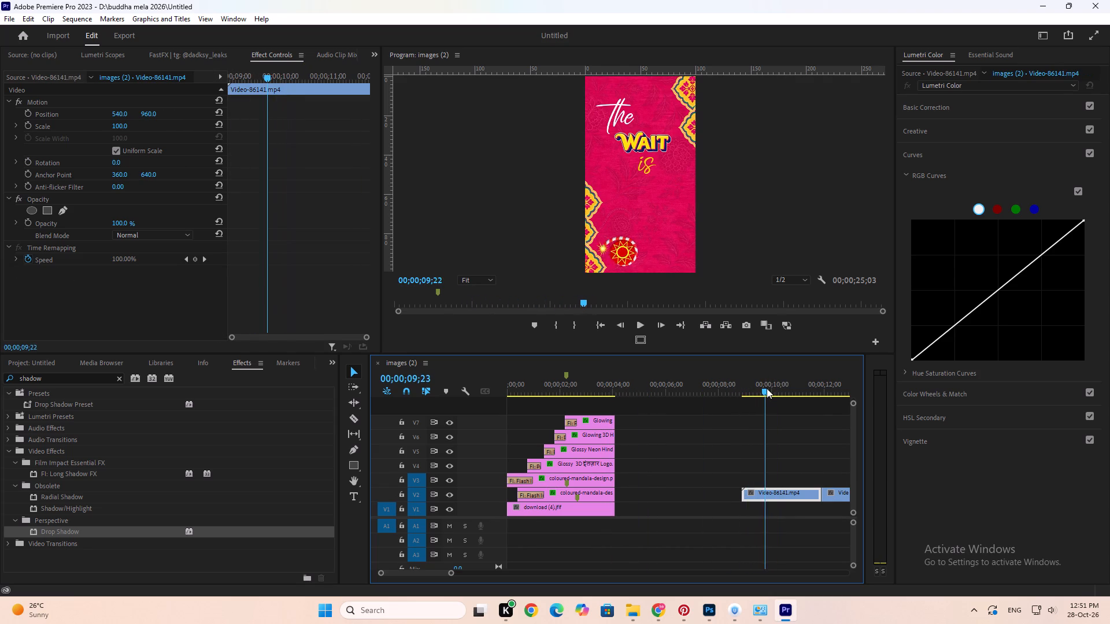
{"action": "left_click_drag", "start_coordinate": [767, 388], "coordinate": [782, 389]}
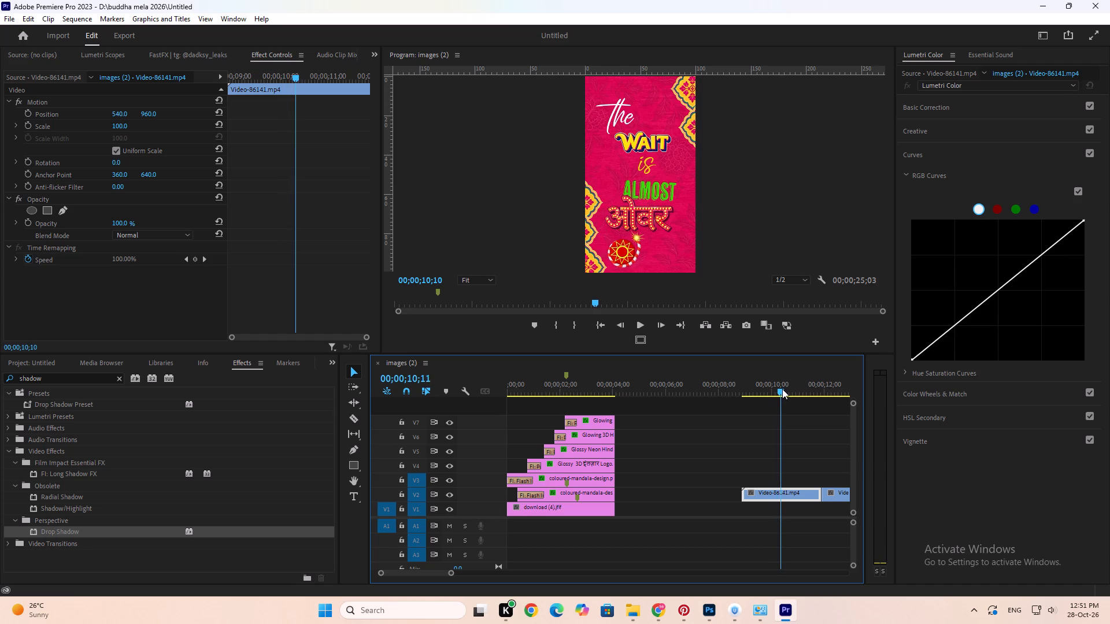
{"action": "left_click_drag", "start_coordinate": [782, 389], "coordinate": [793, 393]}
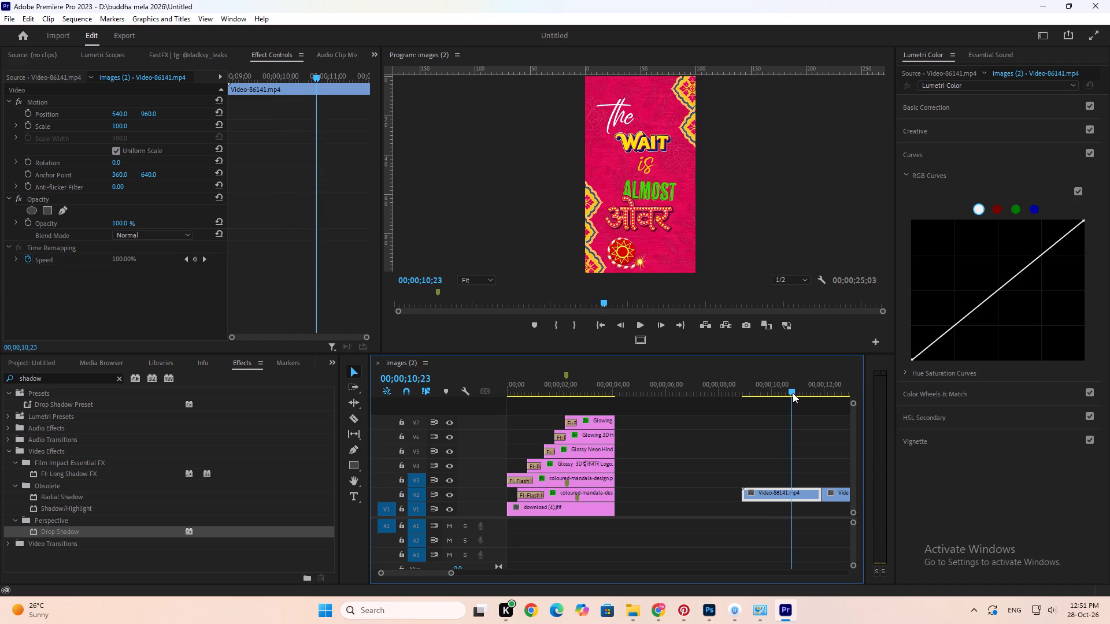
{"action": "left_click_drag", "start_coordinate": [793, 393], "coordinate": [599, 390]}
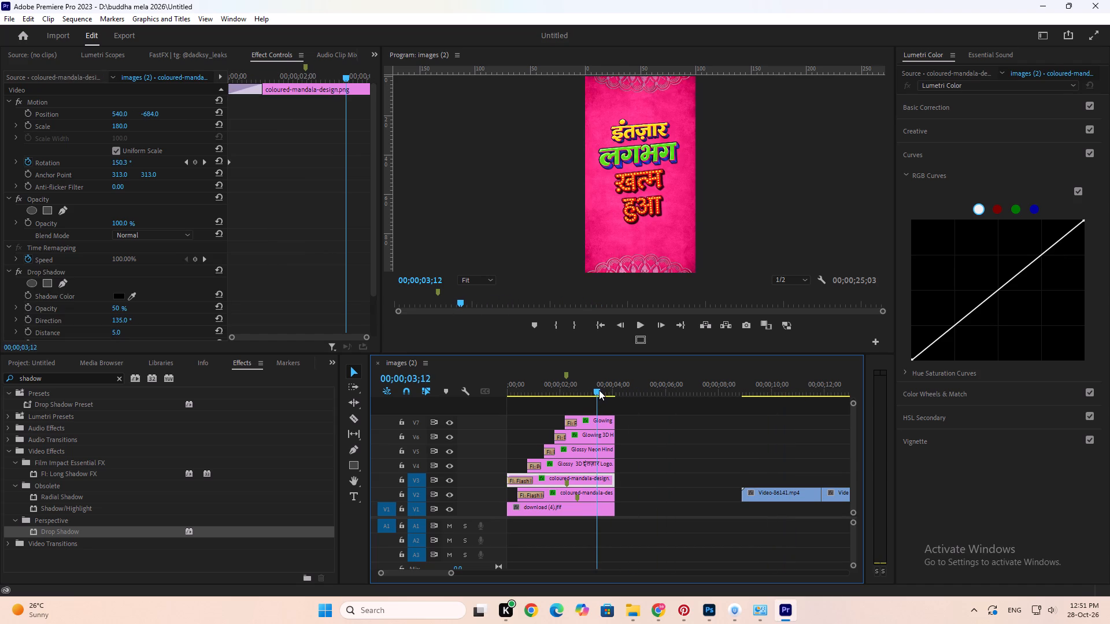
{"action": "left_click_drag", "start_coordinate": [599, 390], "coordinate": [749, 406]}
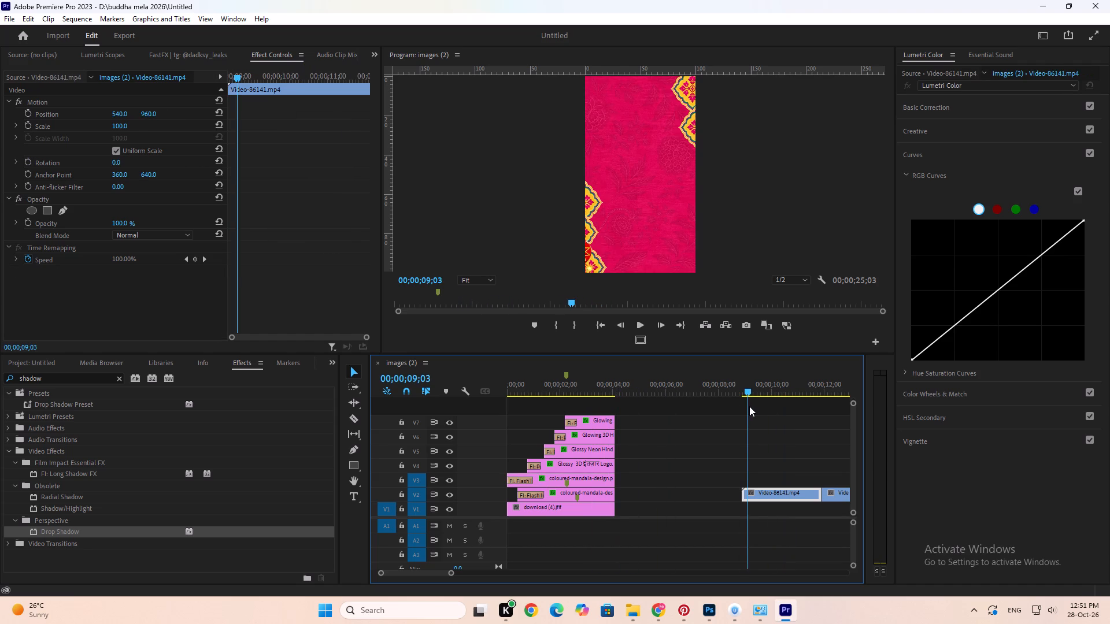
{"action": "left_click_drag", "start_coordinate": [749, 406], "coordinate": [751, 406]}
Switch to Chrome and search Google for "jhula png" from the new tab page.
{"action": "left_click", "coordinate": [659, 608]}
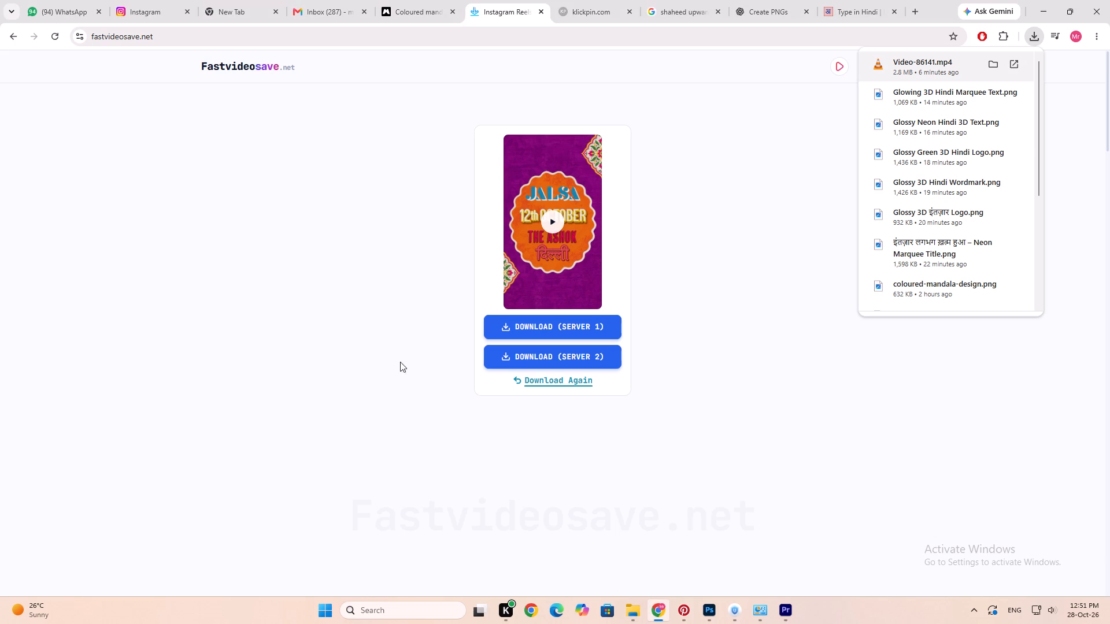
{"action": "left_click", "coordinate": [361, 327]}
{"action": "left_click", "coordinate": [619, 1]}
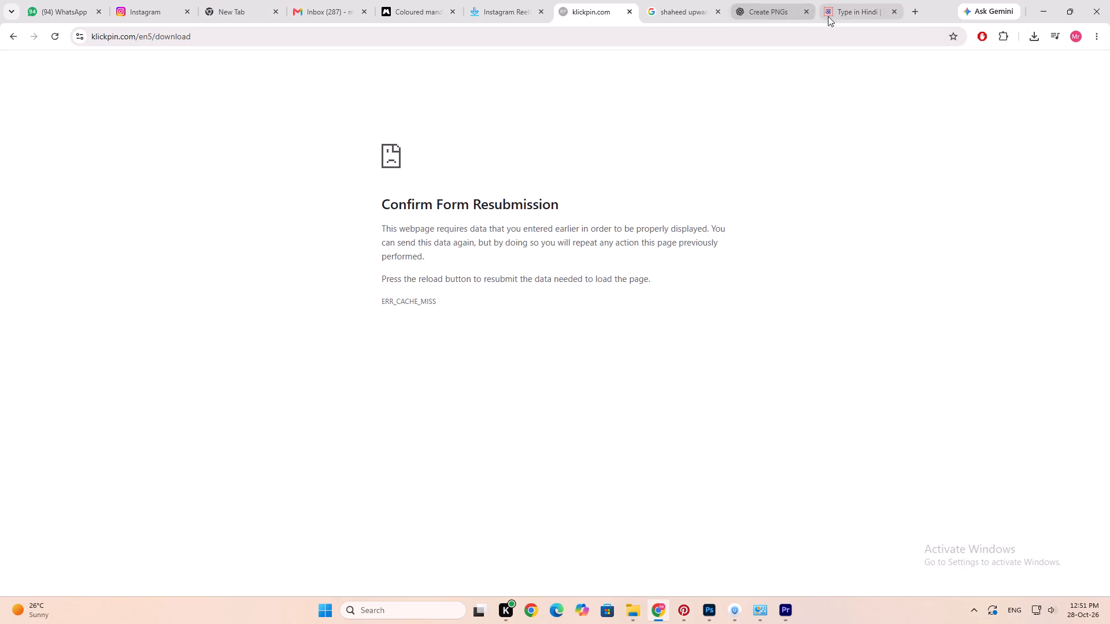
{"action": "left_click", "coordinate": [835, 12]}
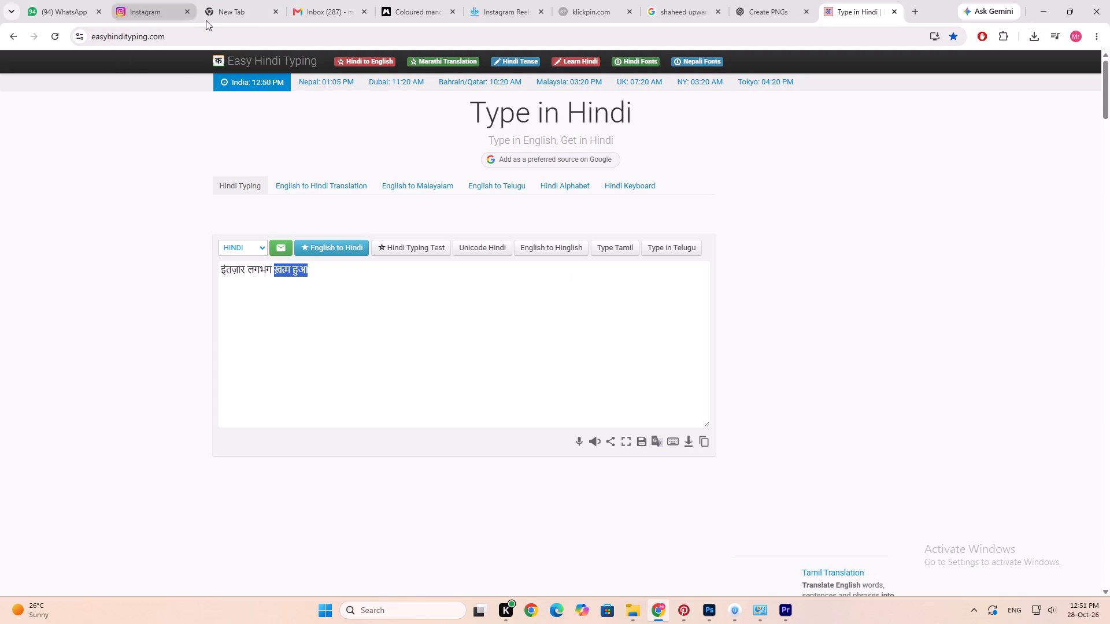
{"action": "left_click", "coordinate": [254, 2]}
{"action": "left_click", "coordinate": [395, 238]}
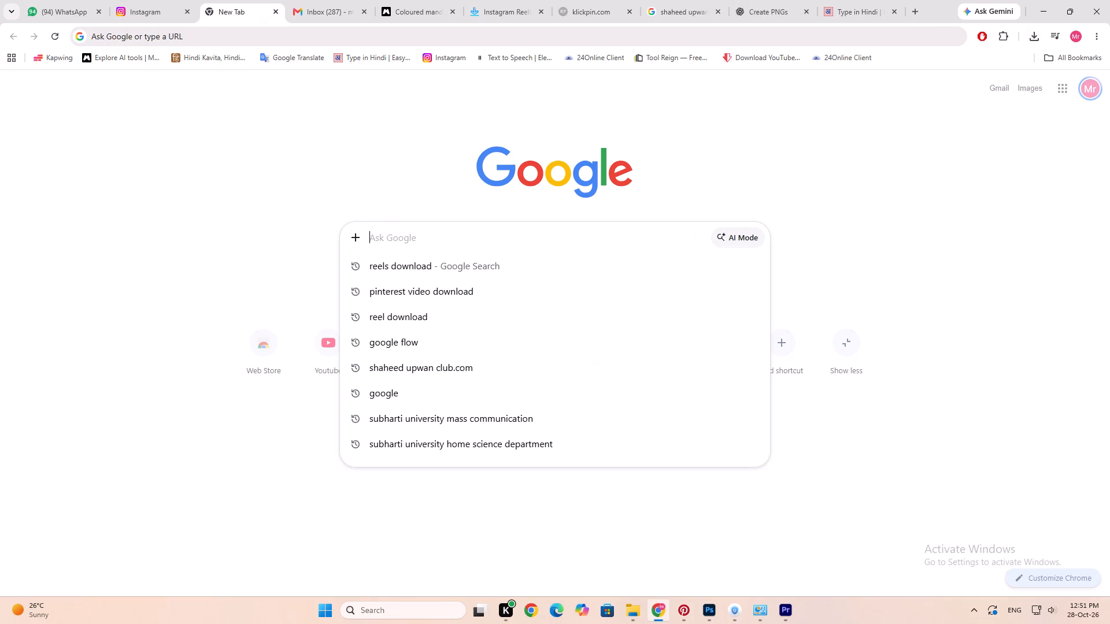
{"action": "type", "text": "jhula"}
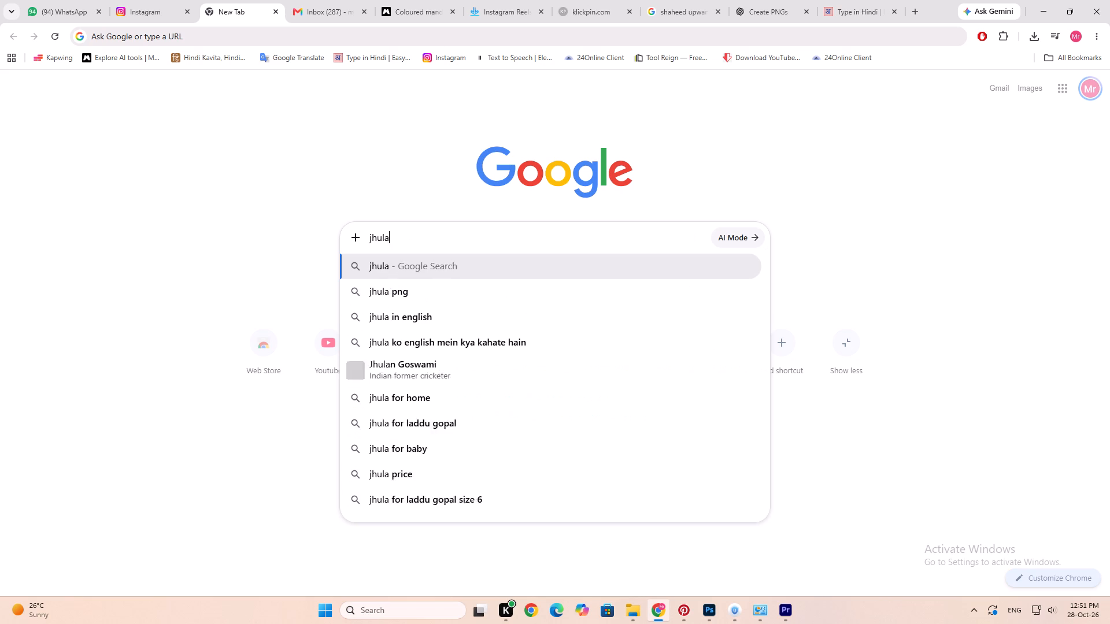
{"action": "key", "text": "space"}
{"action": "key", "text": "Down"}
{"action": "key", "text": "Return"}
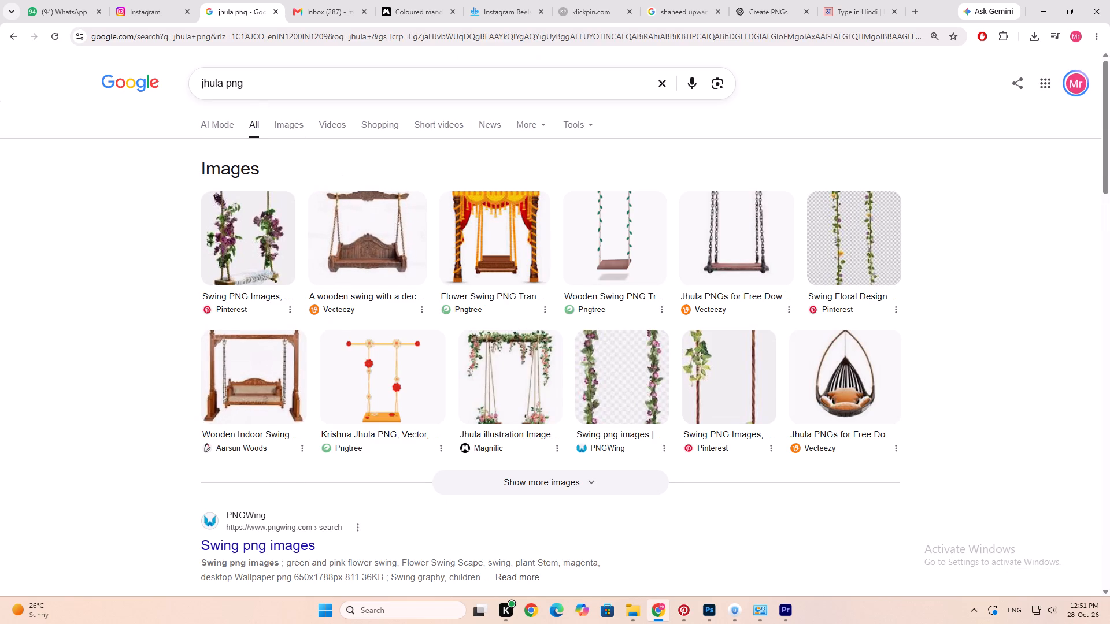
Refine the Google search to "circle jhula png".
{"action": "left_click", "coordinate": [201, 83]}
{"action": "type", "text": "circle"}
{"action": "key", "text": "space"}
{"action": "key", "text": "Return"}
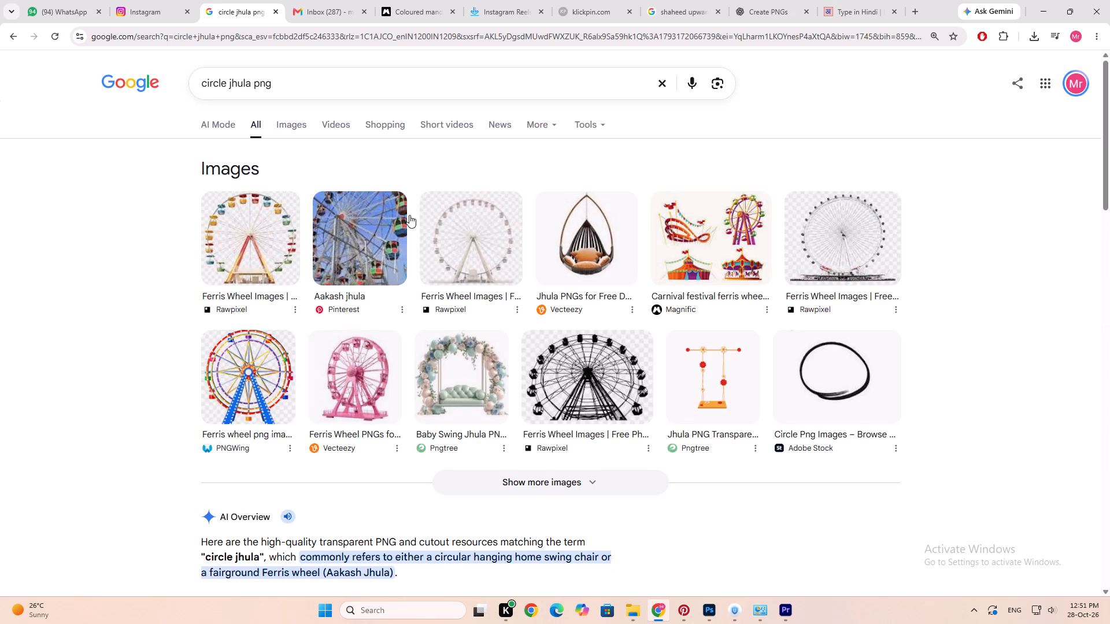
Switch to Chrome and examine the "circle jhula png" search results for a suitable ferris wheel PNG.
{"action": "left_click", "coordinate": [459, 216]}
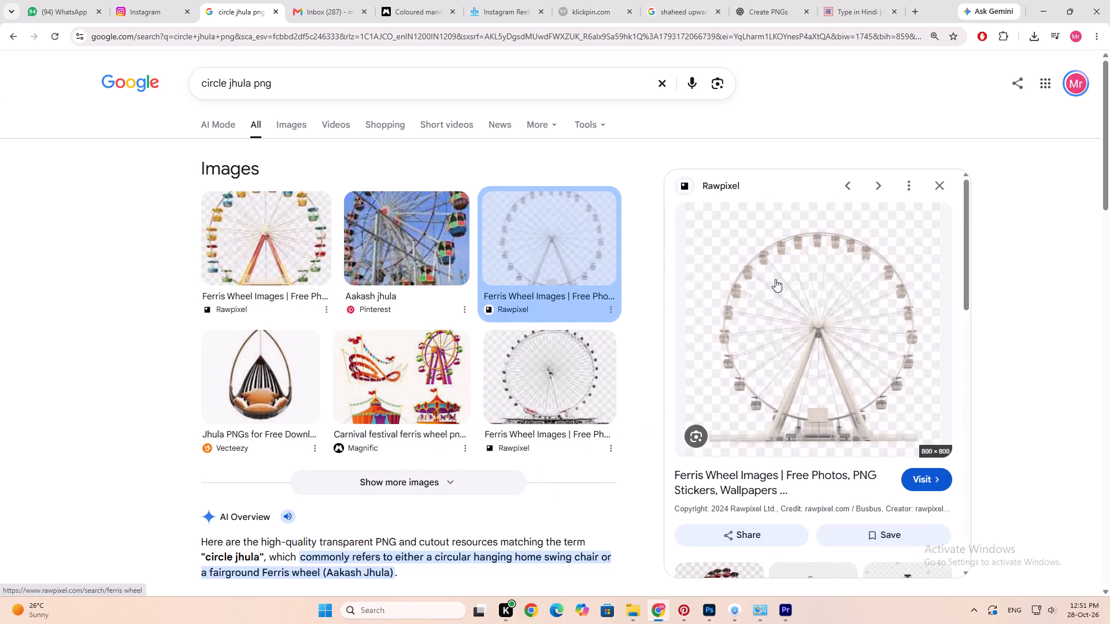
{"action": "scroll", "coordinate": [775, 279], "scroll_direction": "down", "scroll_amount": 6}
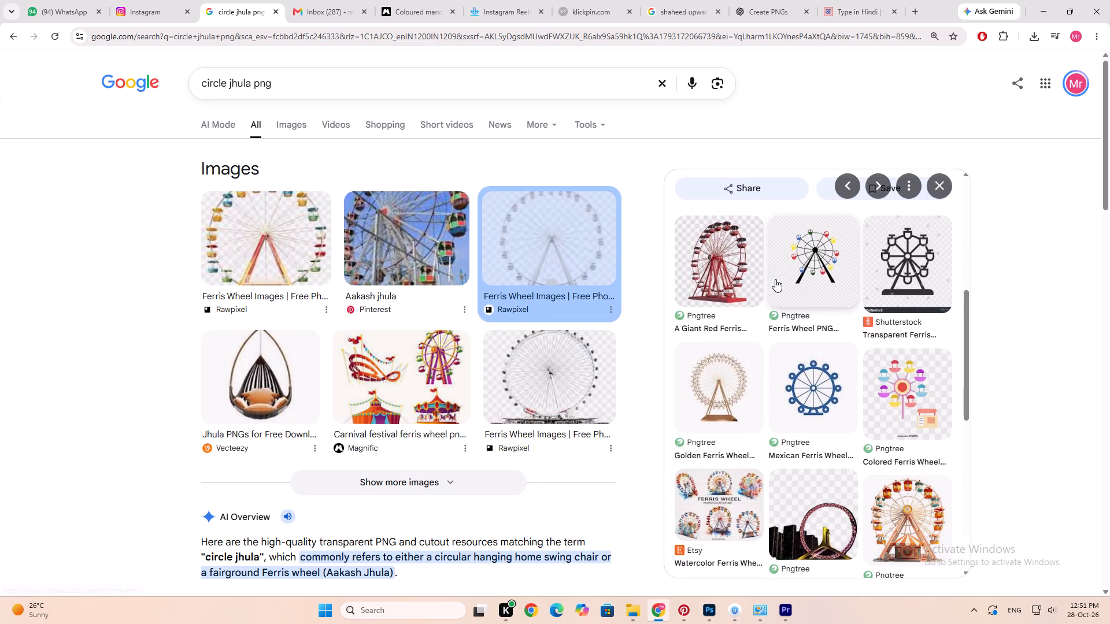
{"action": "scroll", "coordinate": [775, 279], "scroll_direction": "down", "scroll_amount": 4}
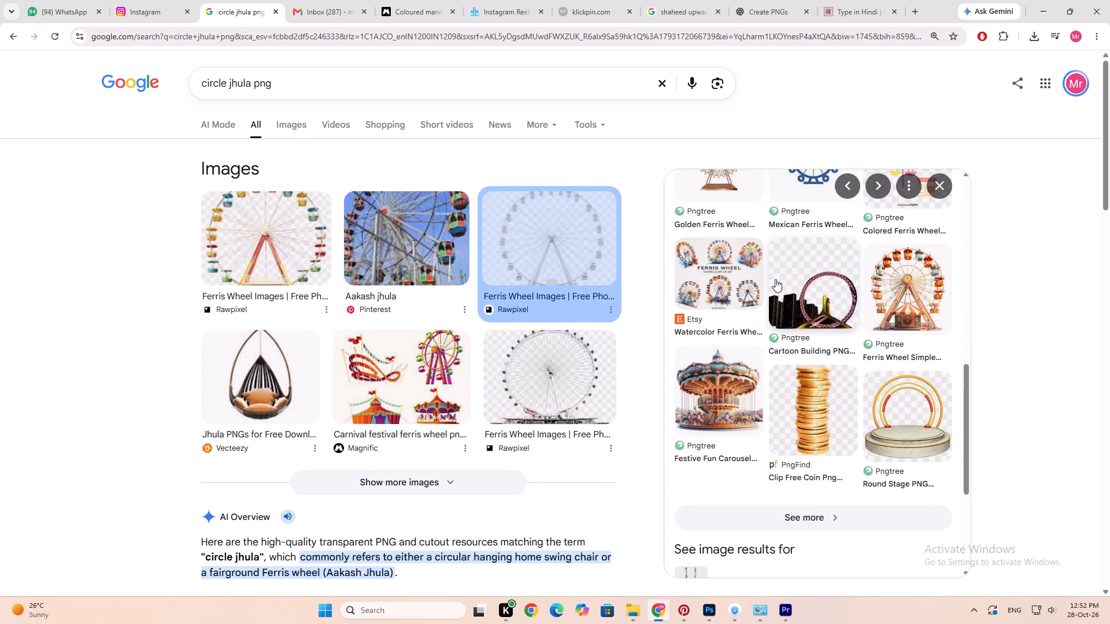
{"action": "scroll", "coordinate": [429, 549], "scroll_direction": "down", "scroll_amount": 3}
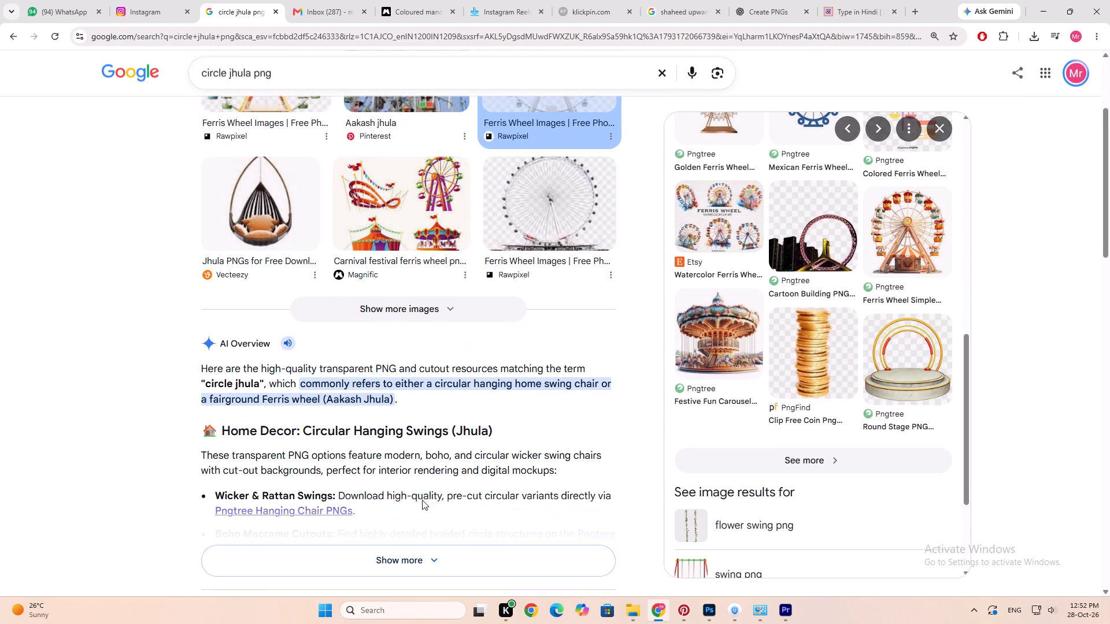
{"action": "scroll", "coordinate": [393, 412], "scroll_direction": "down", "scroll_amount": 4}
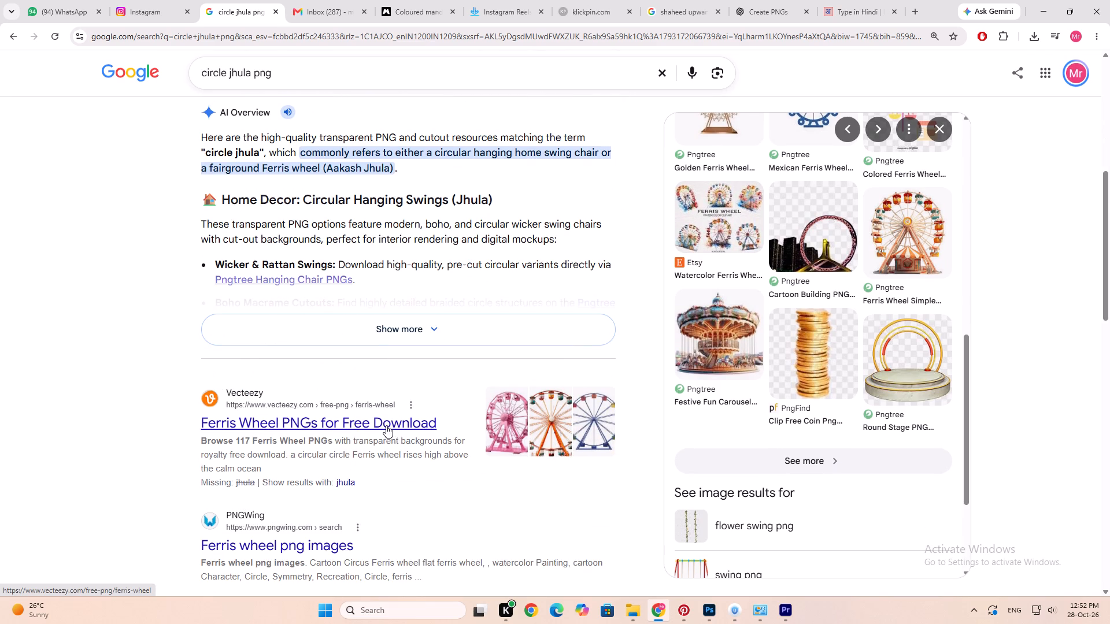
{"action": "scroll", "coordinate": [386, 425], "scroll_direction": "down", "scroll_amount": 2}
{"action": "scroll", "coordinate": [616, 328], "scroll_direction": "up", "scroll_amount": 2}
{"action": "scroll", "coordinate": [737, 329], "scroll_direction": "up", "scroll_amount": 4}
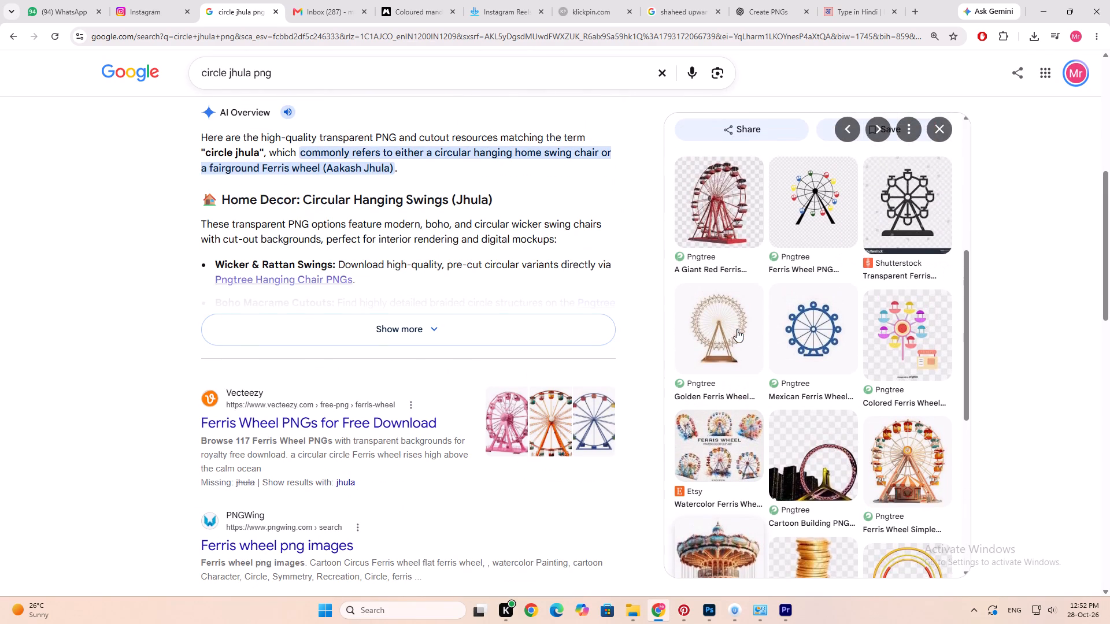
{"action": "scroll", "coordinate": [737, 329], "scroll_direction": "up", "scroll_amount": 1}
{"action": "scroll", "coordinate": [726, 262], "scroll_direction": "up", "scroll_amount": 3}
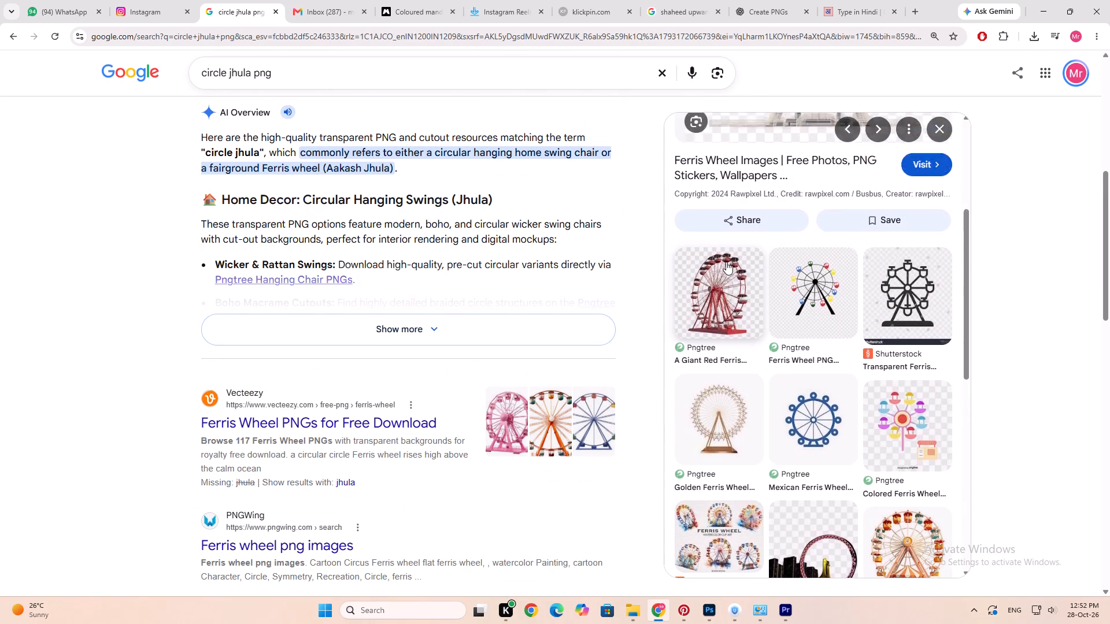
{"action": "scroll", "coordinate": [726, 262], "scroll_direction": "up", "scroll_amount": 6}
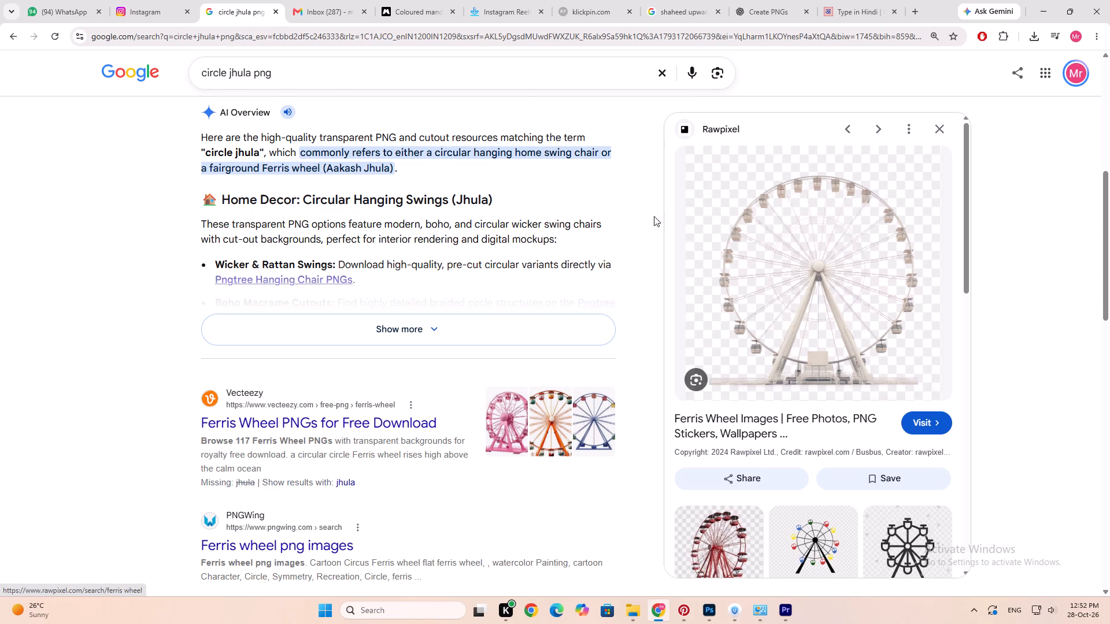
{"action": "scroll", "coordinate": [733, 240], "scroll_direction": "up", "scroll_amount": 3}
{"action": "scroll", "coordinate": [286, 121], "scroll_direction": "up", "scroll_amount": 11}
{"action": "left_click", "coordinate": [285, 129]}
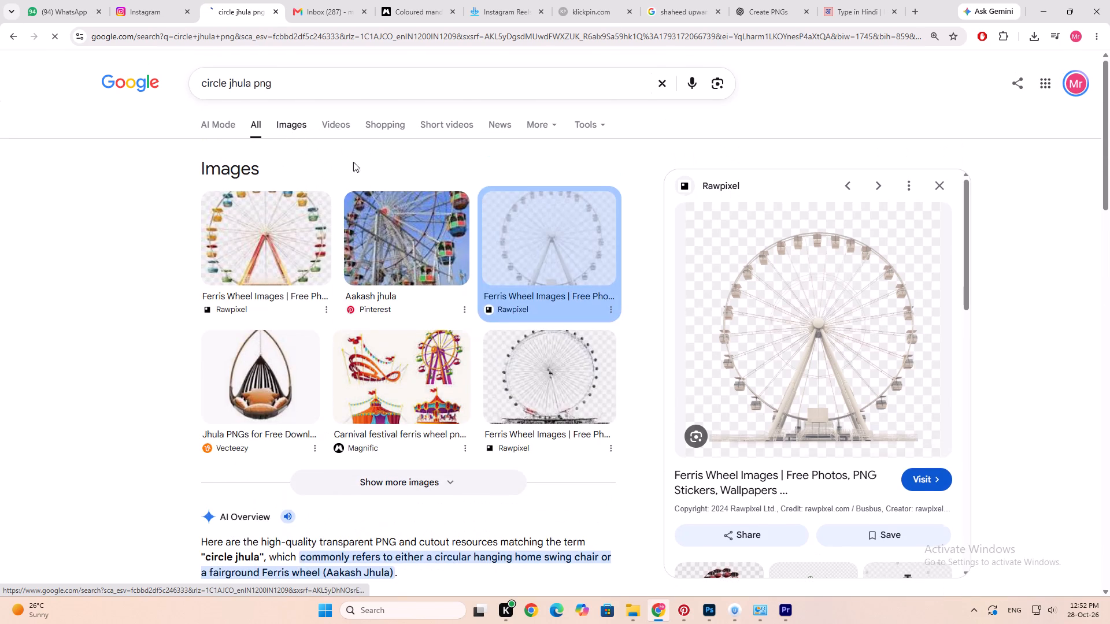
{"action": "scroll", "coordinate": [405, 292], "scroll_direction": "down", "scroll_amount": 6}
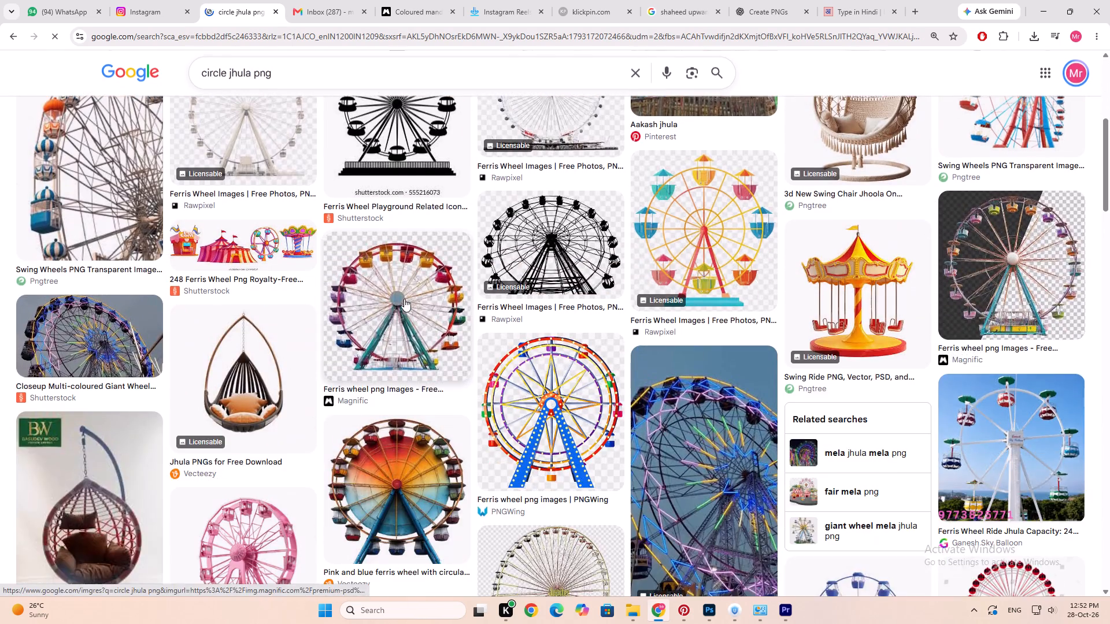
{"action": "scroll", "coordinate": [404, 299], "scroll_direction": "up", "scroll_amount": 7}
Search the web for "circle jhula png in eng" and copy the English translation of the phrase.
{"action": "left_click", "coordinate": [300, 78]}
{"action": "key", "text": "space"}
{"action": "type", "text": "in e"}
{"action": "type", "text": "ng"}
{"action": "key", "text": "Return"}
{"action": "left_click", "coordinate": [257, 128]}
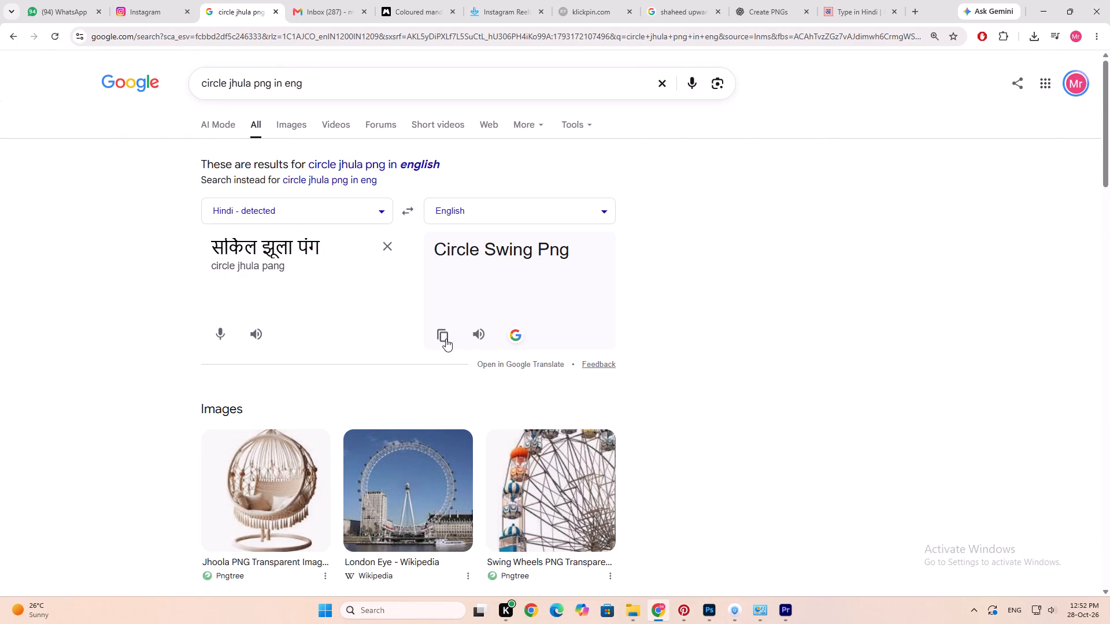
{"action": "left_click", "coordinate": [446, 339]}
Search images for "Circle Swing Png", browse them, and return to the "circle jhula png" image results.
{"action": "left_click_drag", "start_coordinate": [304, 79], "coordinate": [159, 72]}
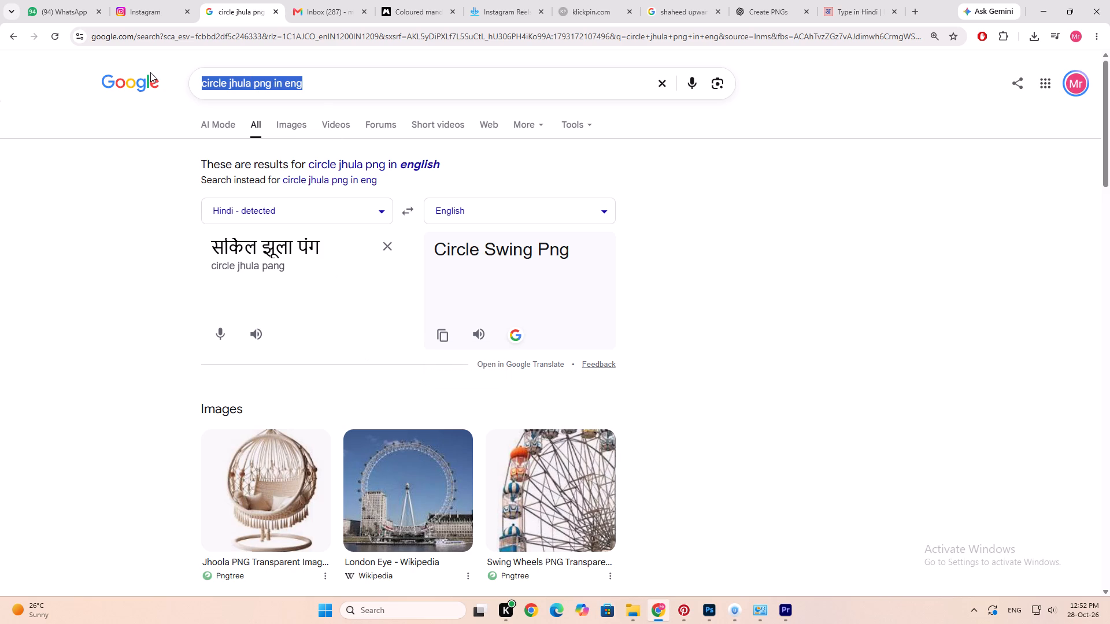
{"action": "key", "text": "ctrl+v"}
{"action": "key", "text": "Return"}
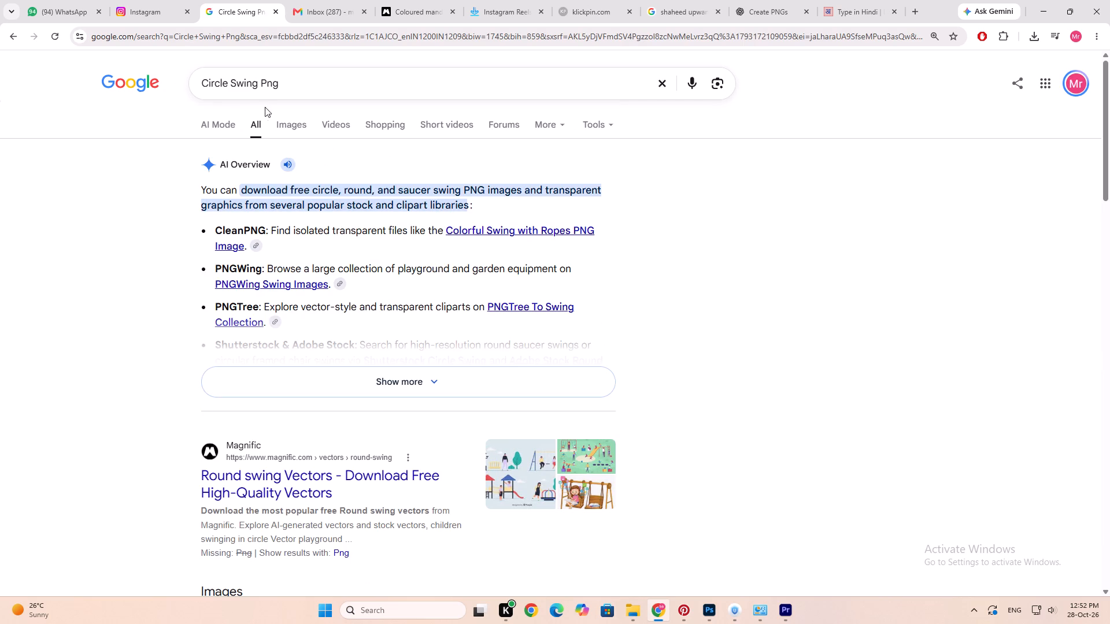
{"action": "left_click", "coordinate": [295, 128]}
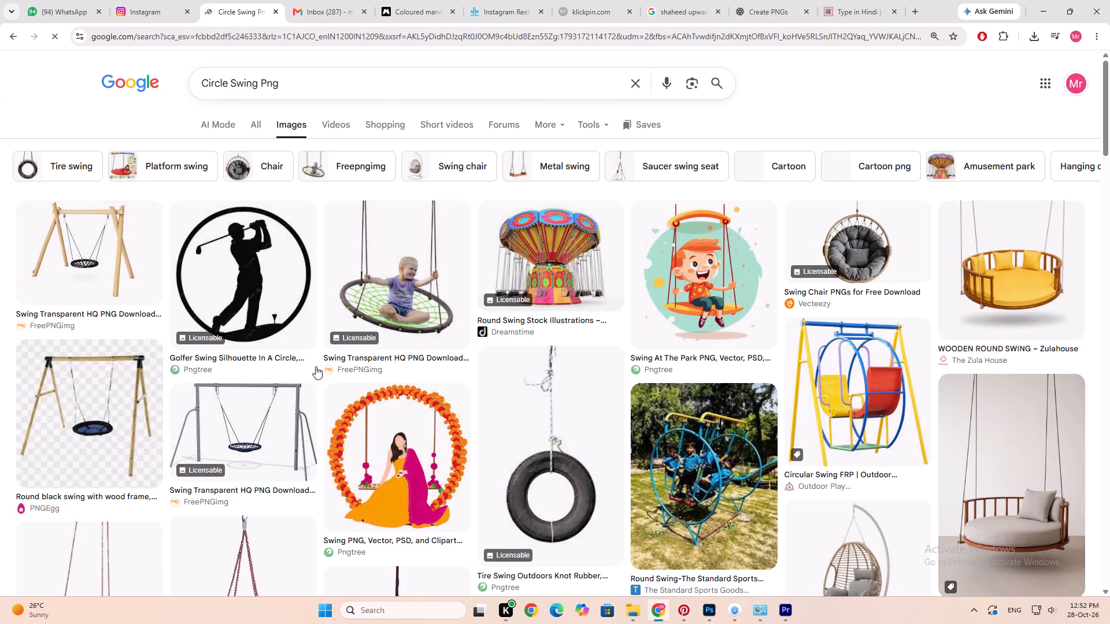
{"action": "scroll", "coordinate": [317, 335], "scroll_direction": "down", "scroll_amount": 12}
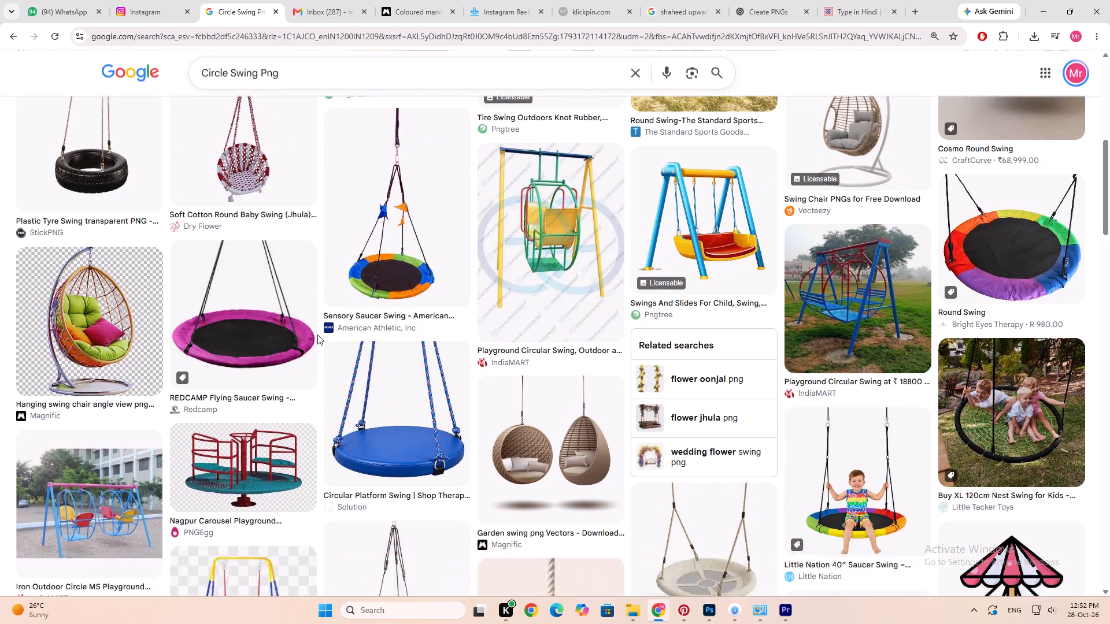
{"action": "scroll", "coordinate": [317, 335], "scroll_direction": "down", "scroll_amount": 2}
{"action": "left_click", "coordinate": [13, 32]}
{"action": "left_click", "coordinate": [13, 31]}
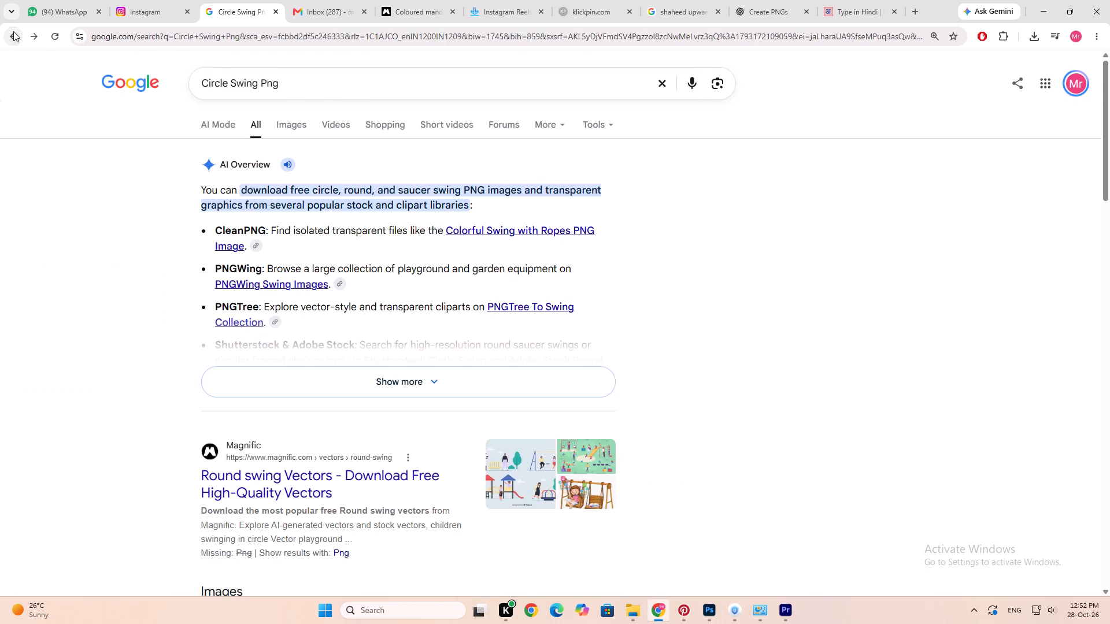
{"action": "left_click", "coordinate": [13, 31]}
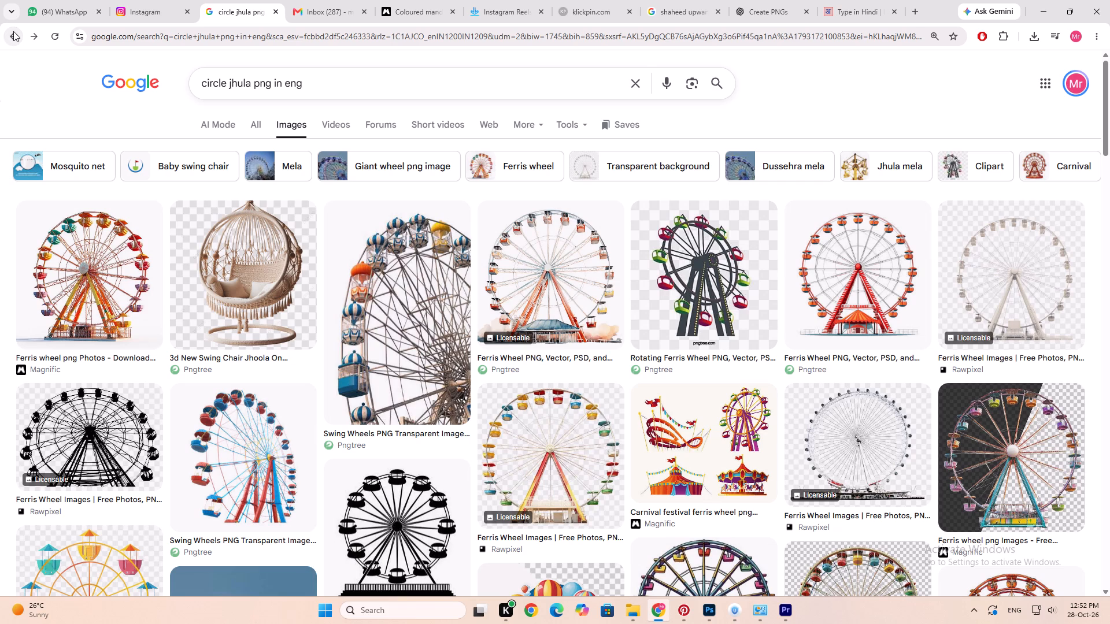
{"action": "left_click", "coordinate": [13, 31]}
Save Pngtree's cropped ferris wheel PNG with blue-and-white striped cabins into the "buddha mela 2026" folder, keeping its suggested name.
{"action": "scroll", "coordinate": [235, 348], "scroll_direction": "down", "scroll_amount": 1}
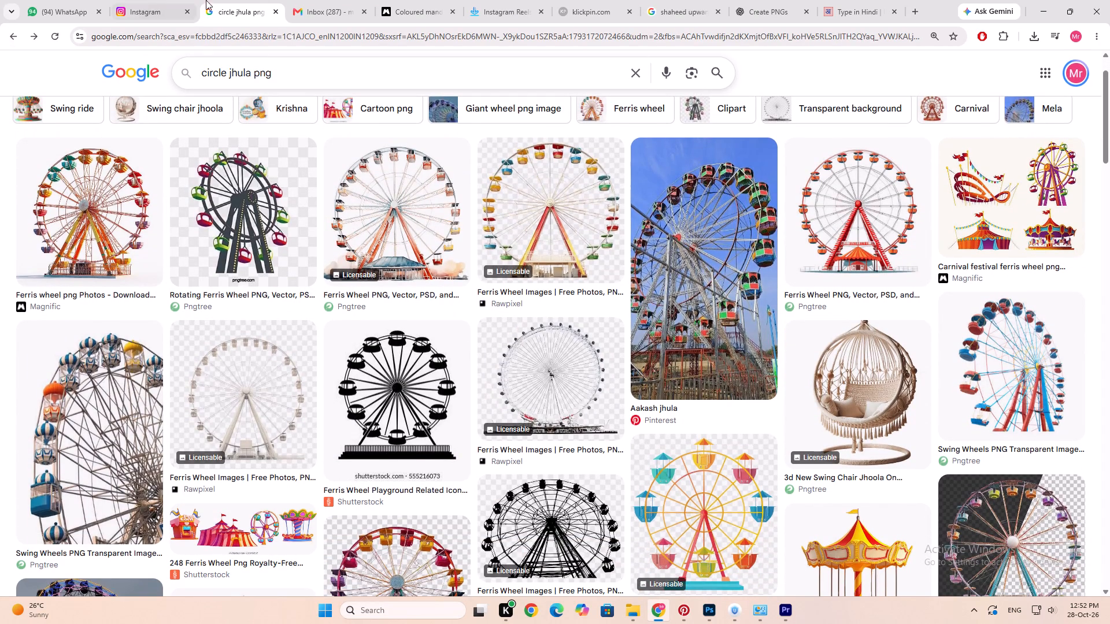
{"action": "left_click", "coordinate": [97, 415]}
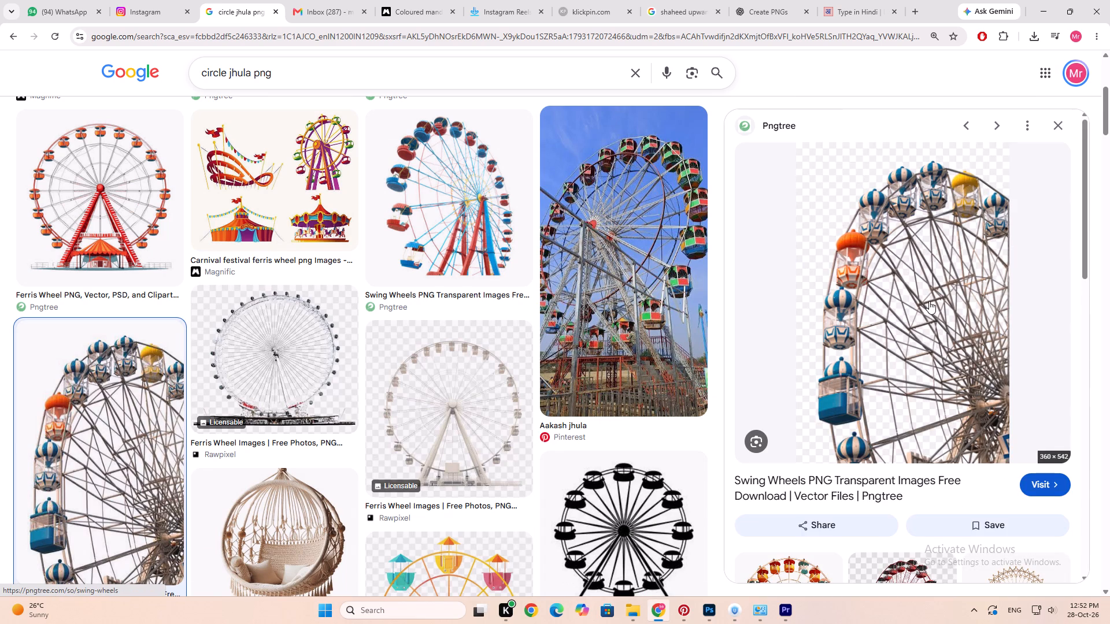
{"action": "scroll", "coordinate": [929, 301], "scroll_direction": "down", "scroll_amount": 6}
{"action": "scroll", "coordinate": [839, 247], "scroll_direction": "up", "scroll_amount": 10}
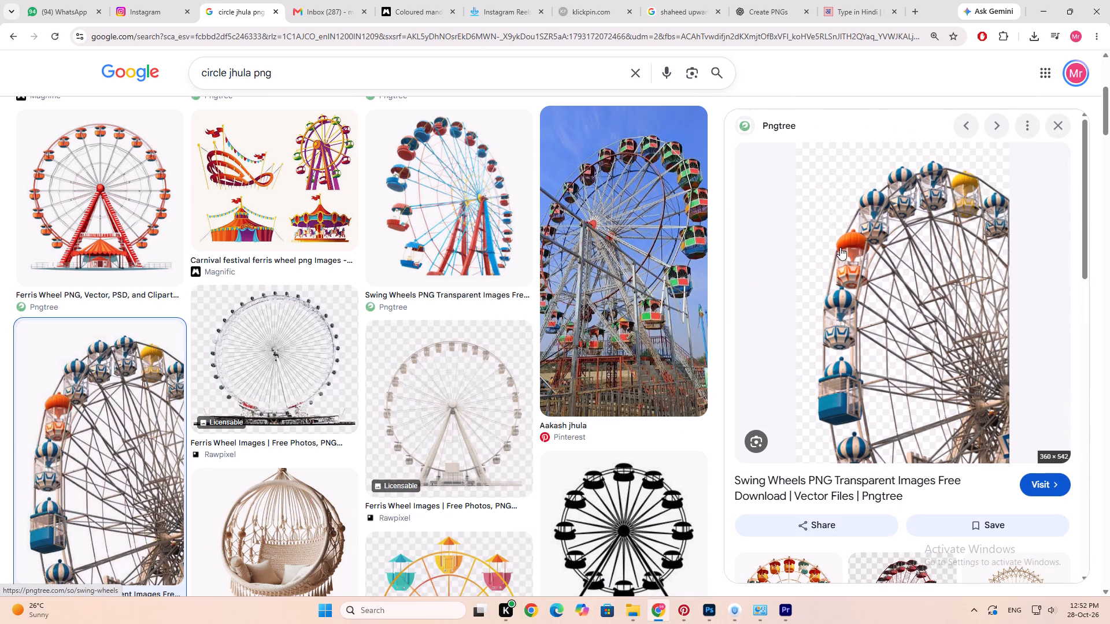
{"action": "scroll", "coordinate": [840, 247], "scroll_direction": "up", "scroll_amount": 1}
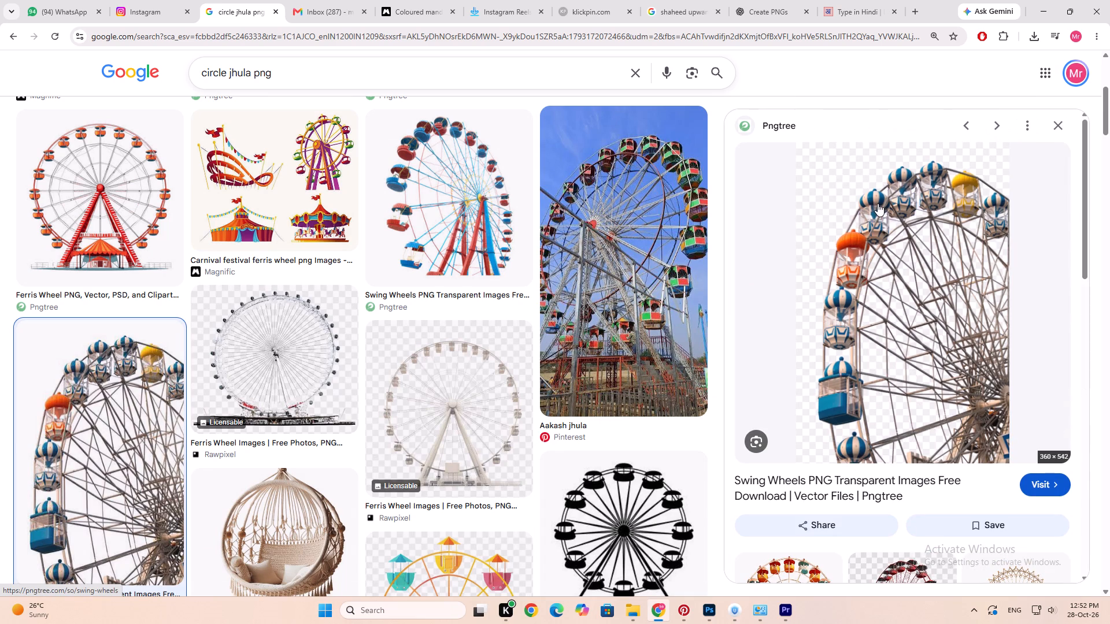
{"action": "right_click", "coordinate": [878, 203]}
{"action": "left_click", "coordinate": [931, 383]}
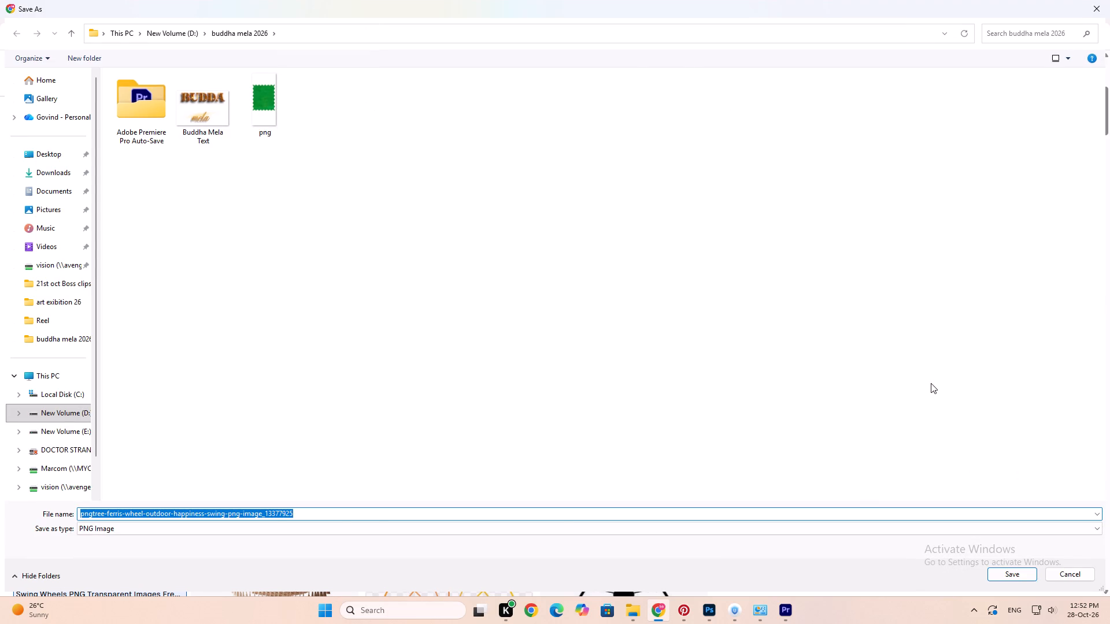
{"action": "key", "text": "Return"}
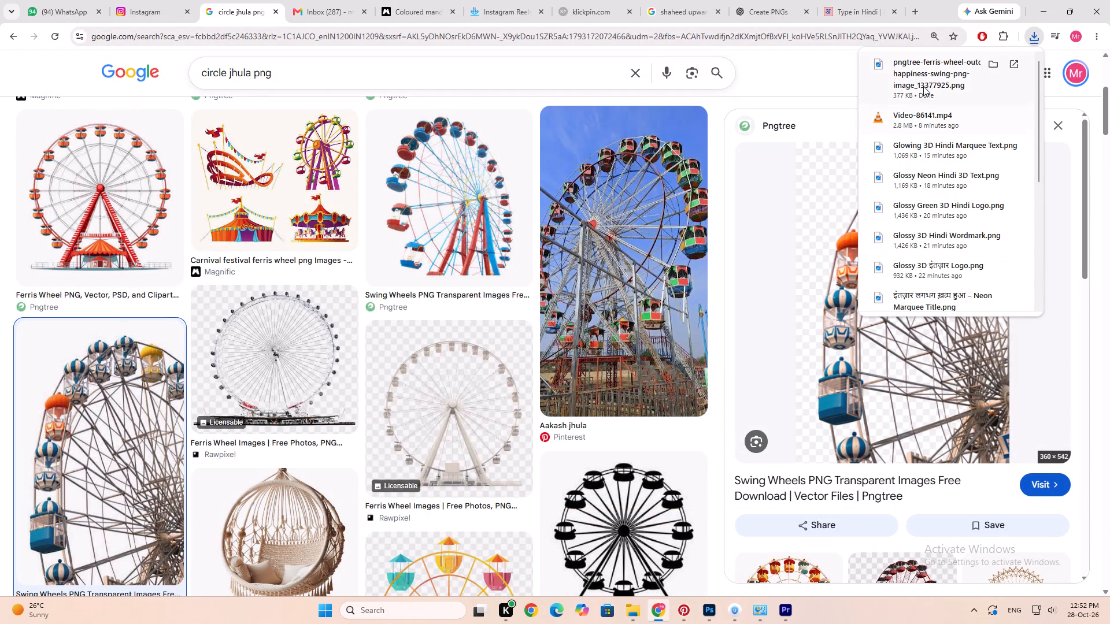
Place the downloaded ferris wheel PNG in the Premiere Pro sequence on a new track V8, starting at the sequence start.
{"action": "left_click_drag", "start_coordinate": [919, 80], "coordinate": [541, 405]}
{"action": "key", "text": "alt+Tab"}
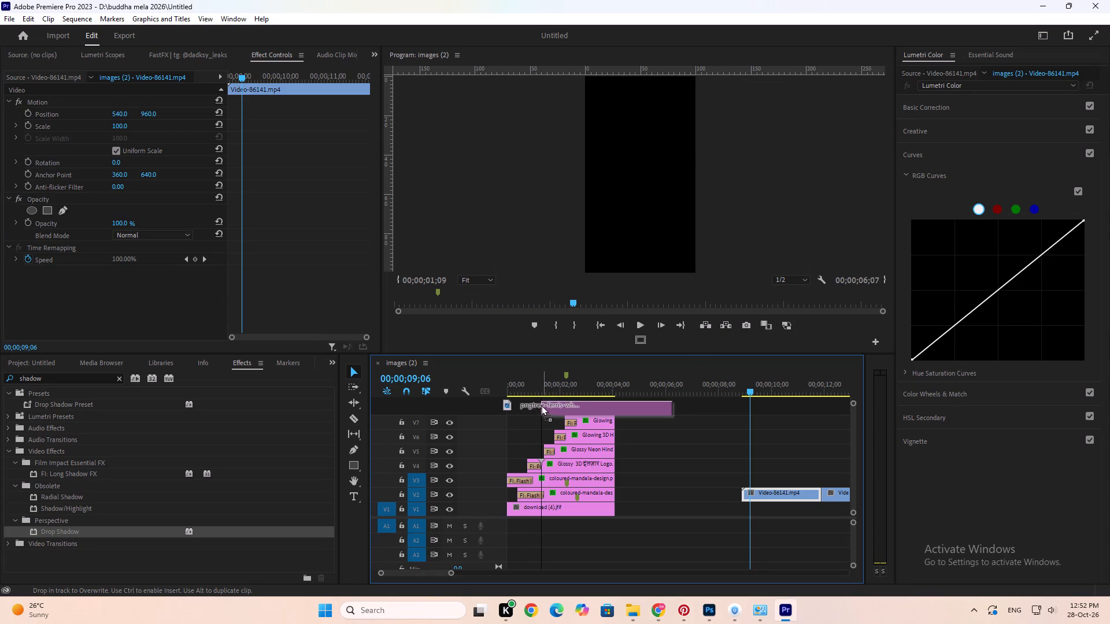
{"action": "left_click_drag", "start_coordinate": [541, 405], "coordinate": [475, 403]}
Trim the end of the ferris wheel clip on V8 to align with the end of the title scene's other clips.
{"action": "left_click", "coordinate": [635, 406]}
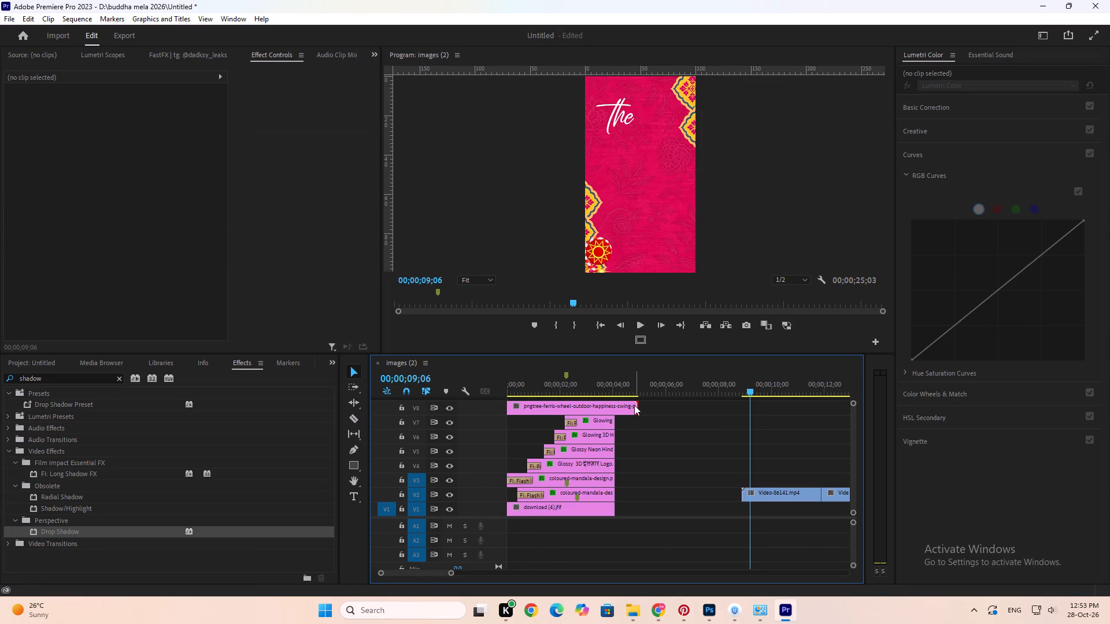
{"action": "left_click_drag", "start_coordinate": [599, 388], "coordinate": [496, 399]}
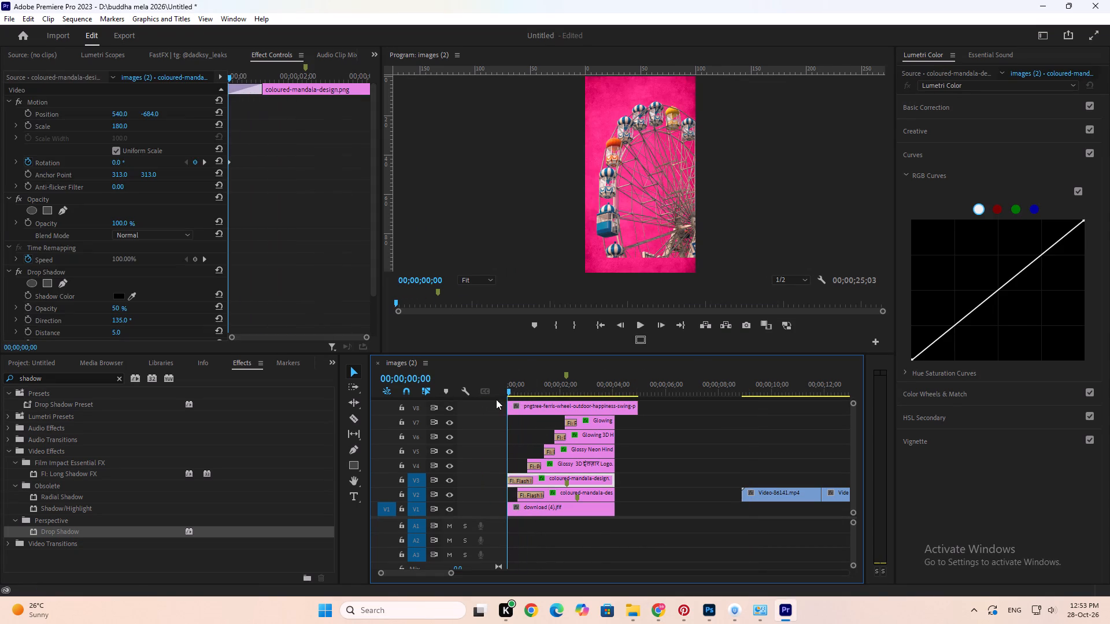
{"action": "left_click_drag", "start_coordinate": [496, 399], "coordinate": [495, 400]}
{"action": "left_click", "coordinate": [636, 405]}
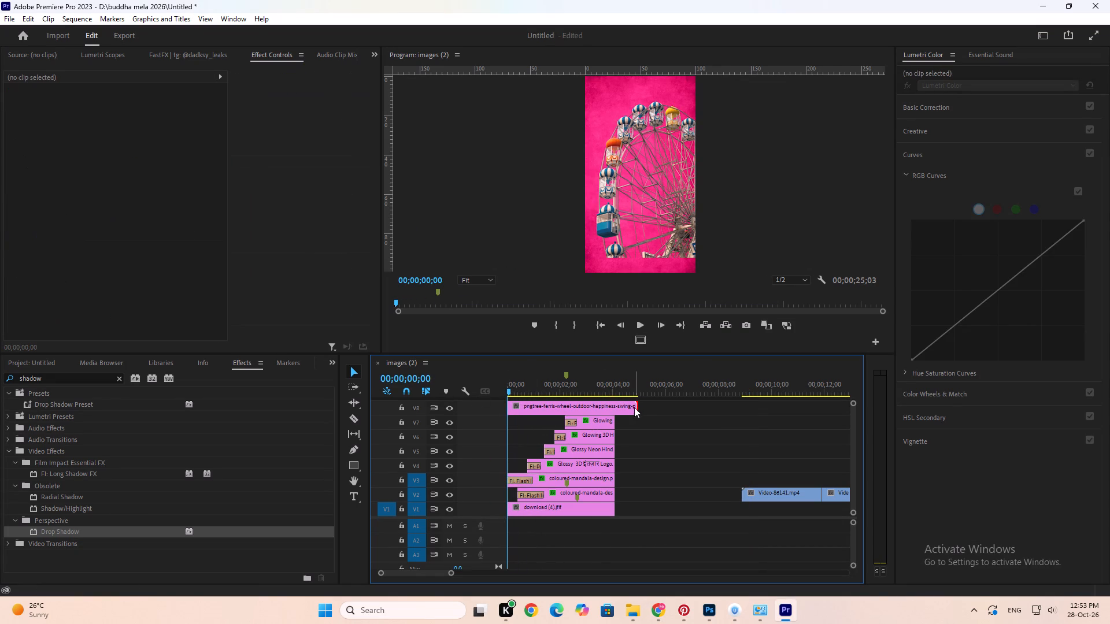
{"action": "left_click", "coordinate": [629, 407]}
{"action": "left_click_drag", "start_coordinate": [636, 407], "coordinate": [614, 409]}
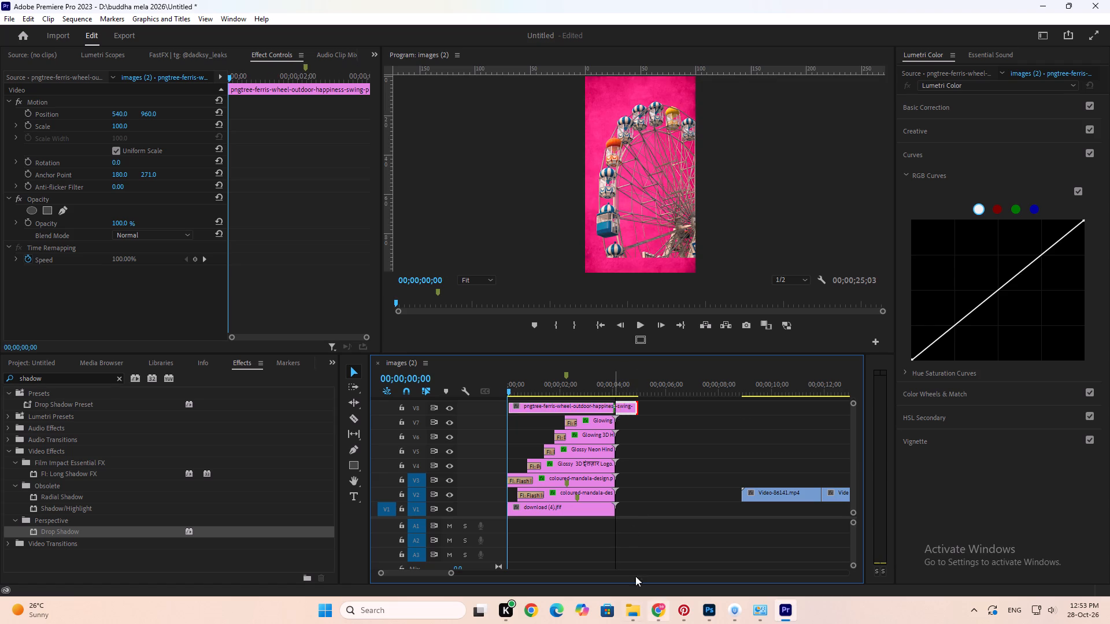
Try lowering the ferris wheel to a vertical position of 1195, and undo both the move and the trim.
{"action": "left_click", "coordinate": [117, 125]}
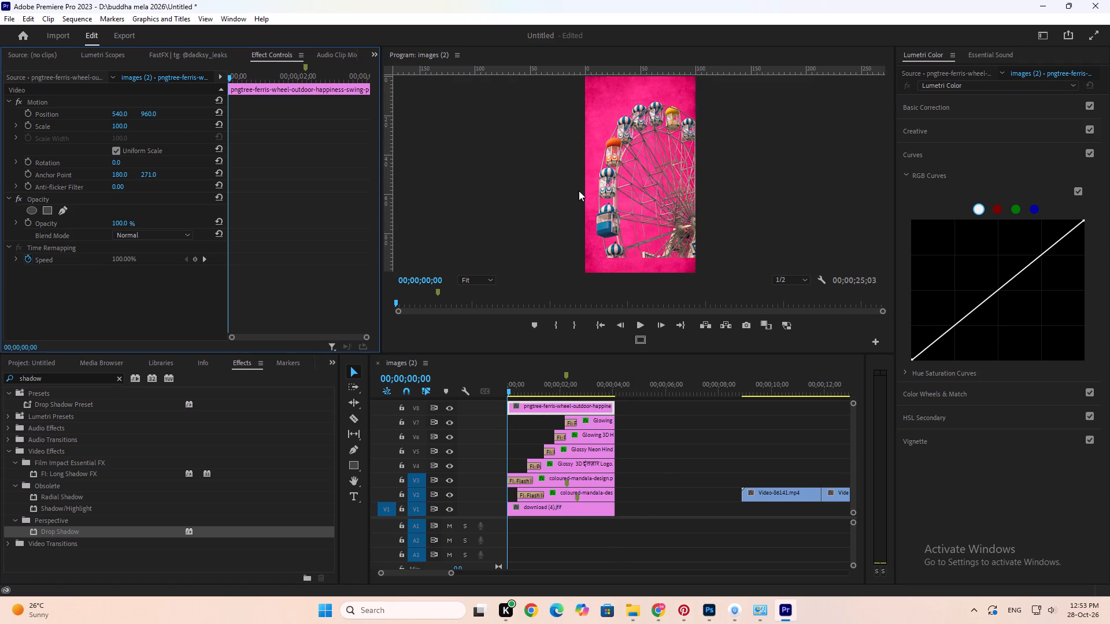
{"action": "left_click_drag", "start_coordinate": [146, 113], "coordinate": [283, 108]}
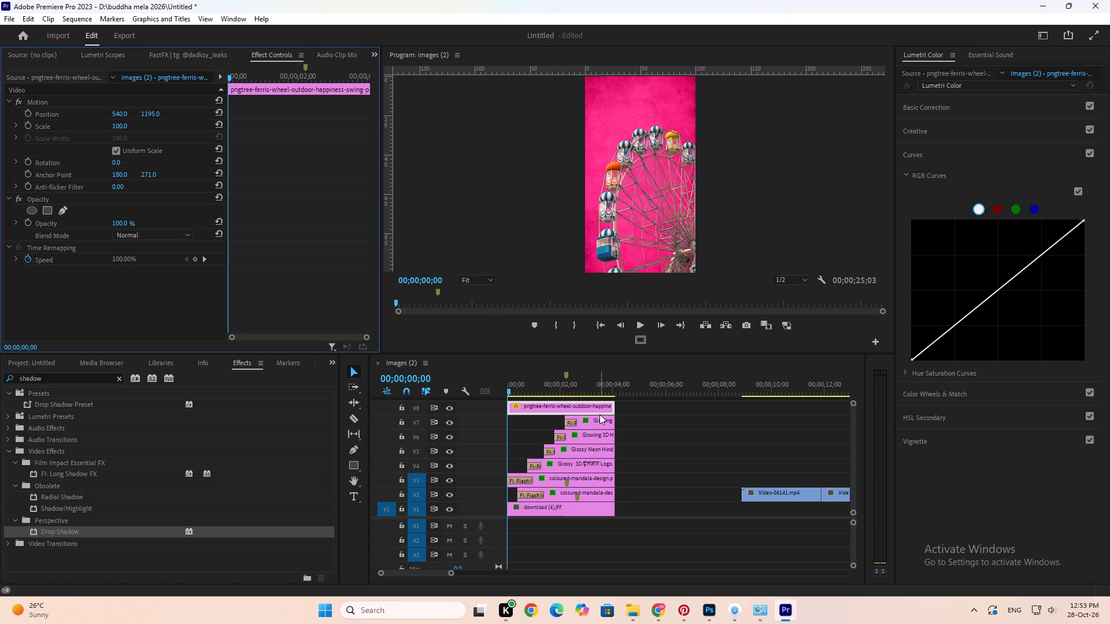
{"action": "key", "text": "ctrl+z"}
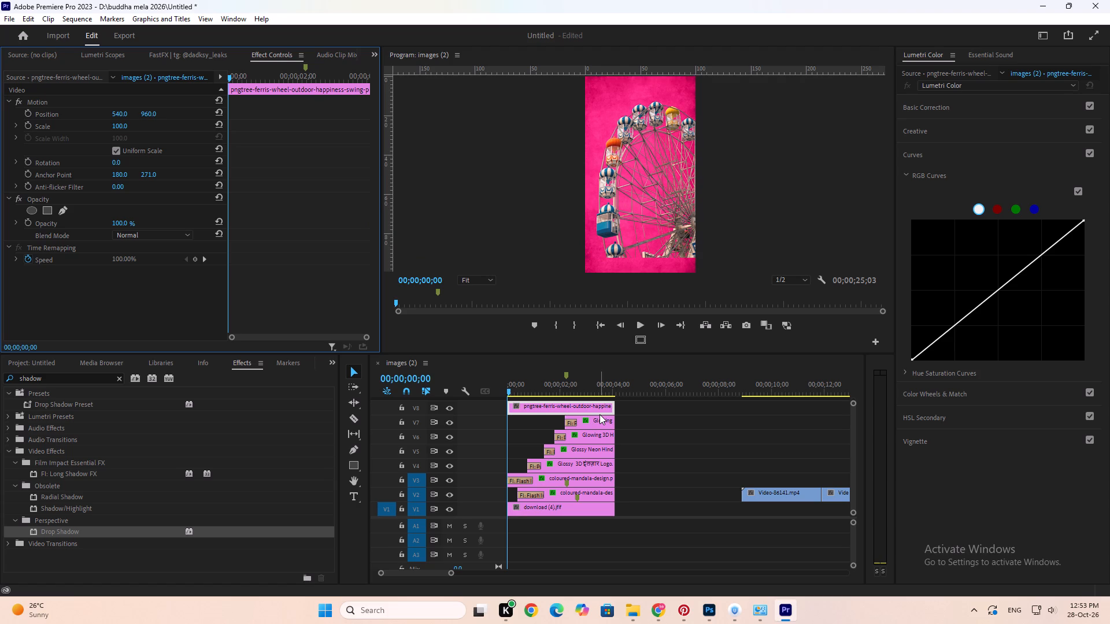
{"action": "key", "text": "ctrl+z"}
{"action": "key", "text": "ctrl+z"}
Delete the ferris wheel PNG clip from track V8.
{"action": "left_click", "coordinate": [600, 409]}
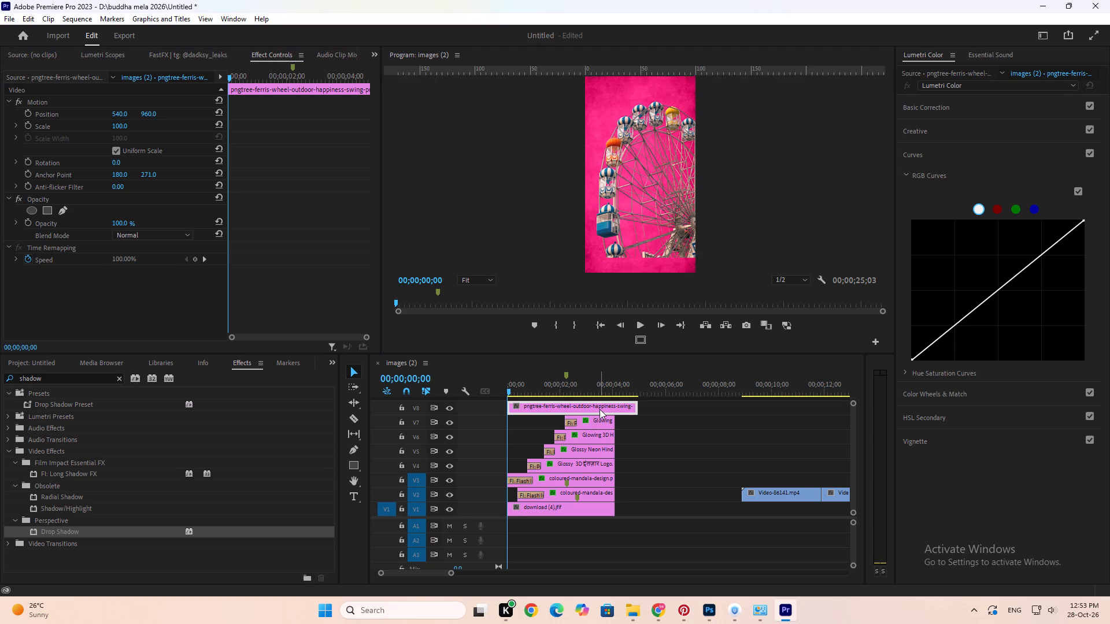
{"action": "key", "text": "Delete"}
Switch to Chrome, look through the "circle jhula png" image results and narrow them to "Swing ride".
{"action": "key", "text": "alt+Tab"}
{"action": "scroll", "coordinate": [605, 372], "scroll_direction": "down", "scroll_amount": 7}
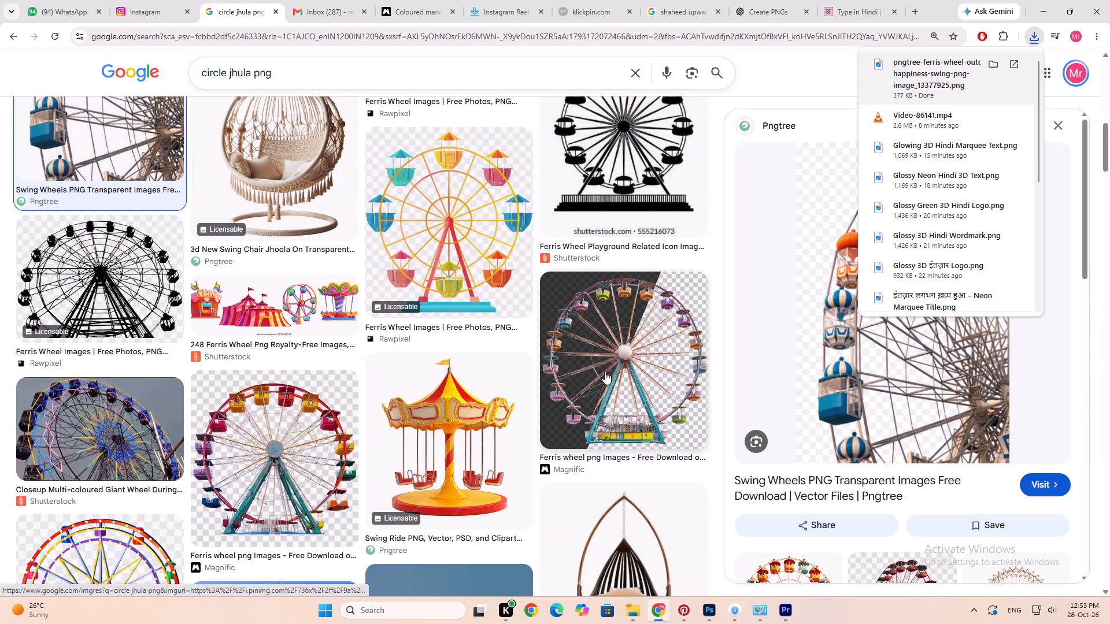
{"action": "scroll", "coordinate": [605, 372], "scroll_direction": "up", "scroll_amount": 1}
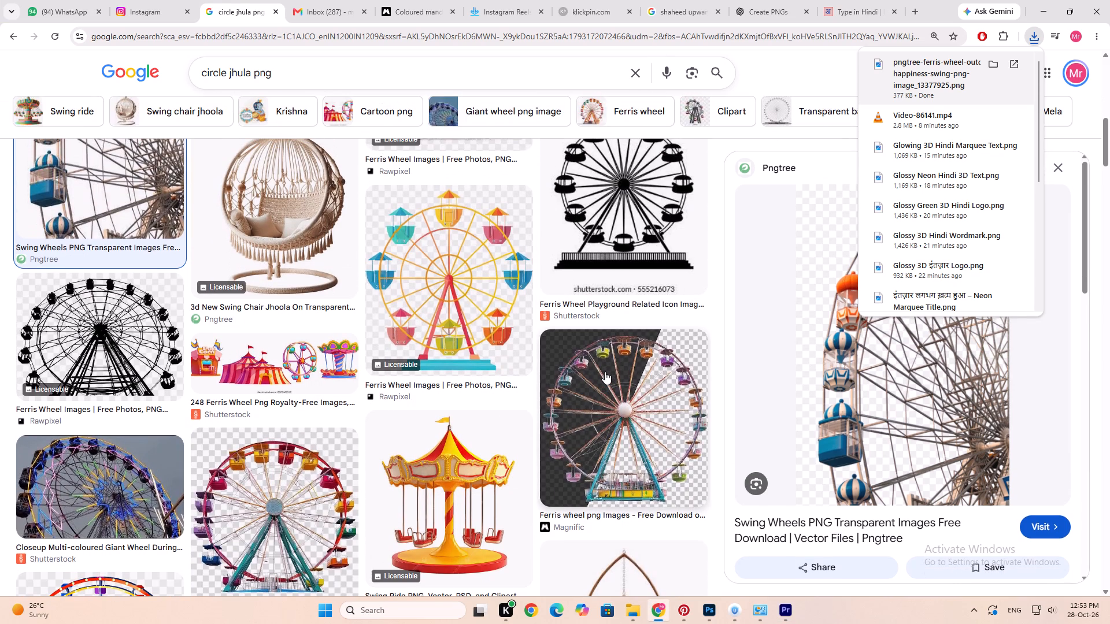
{"action": "scroll", "coordinate": [605, 372], "scroll_direction": "up", "scroll_amount": 8}
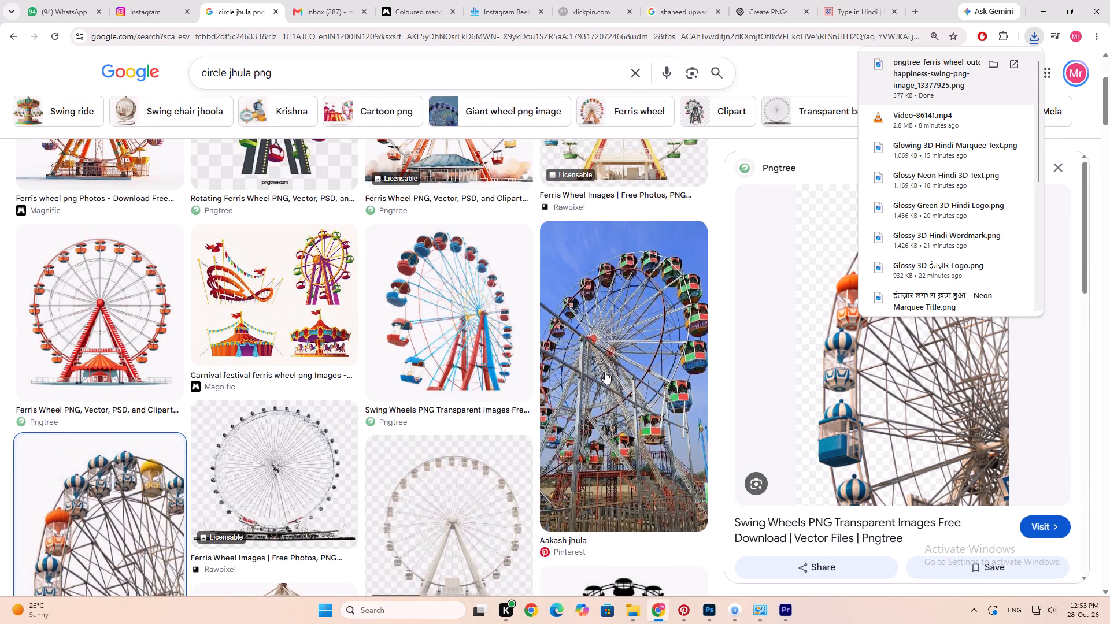
{"action": "left_click", "coordinate": [60, 111]}
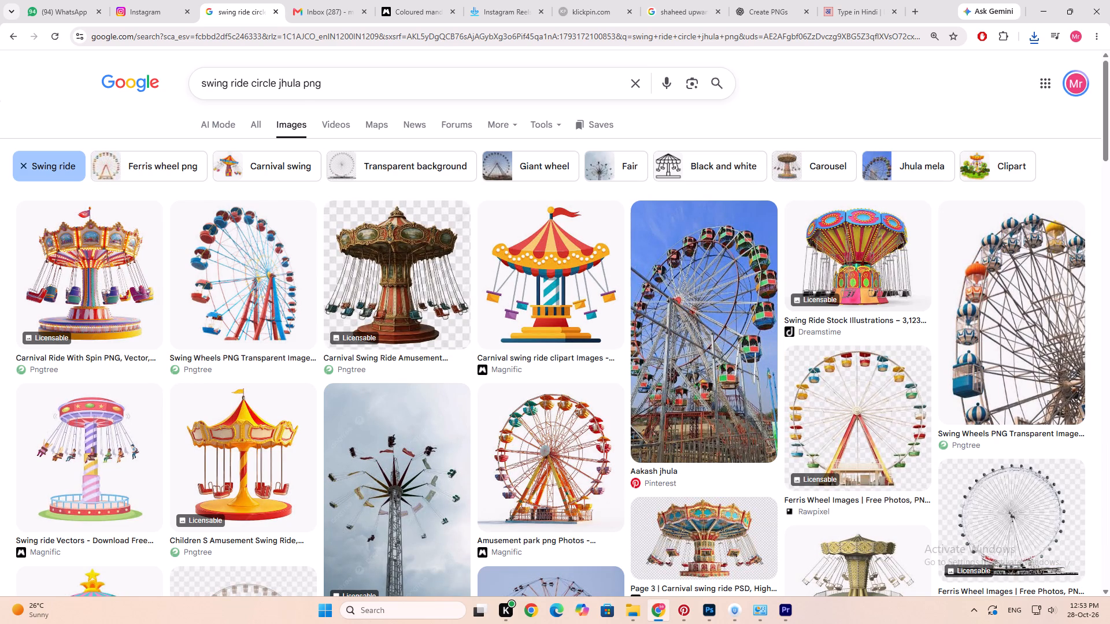
Copy "ng ride circle jhula png" from the image search query, open the Pinterest app and search for it there.
{"action": "left_click_drag", "start_coordinate": [327, 82], "coordinate": [216, 80]}
{"action": "key", "text": "ctrl+c"}
{"action": "key", "text": "ctrl+c"}
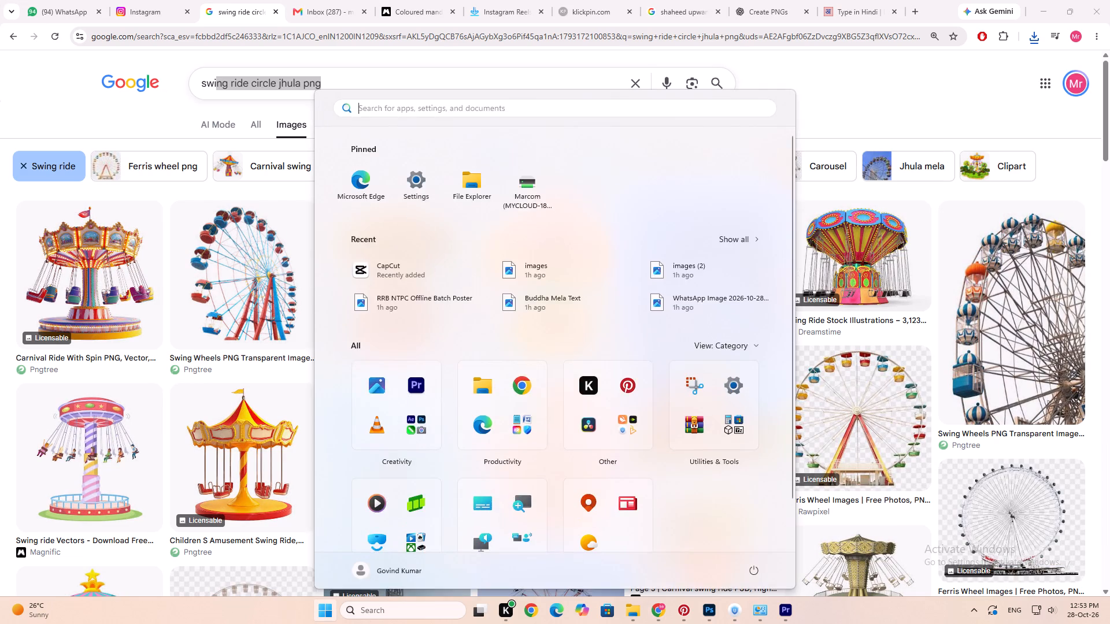
{"action": "type", "text": "pin"}
{"action": "key", "text": "Return"}
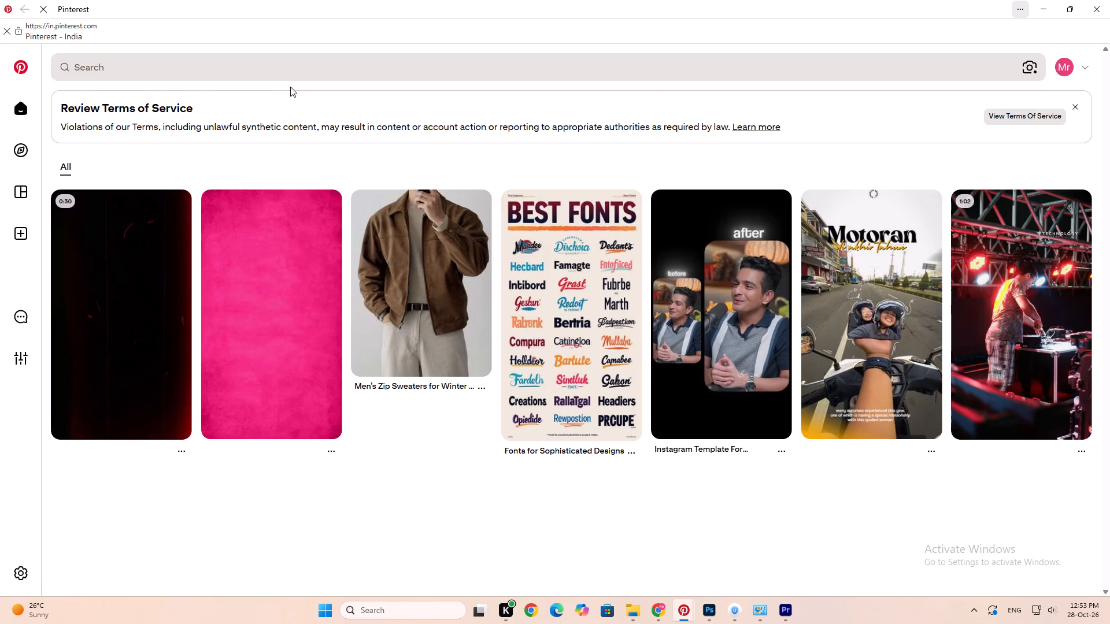
{"action": "left_click", "coordinate": [291, 60]}
{"action": "key", "text": "ctrl+v"}
{"action": "key", "text": "Return"}
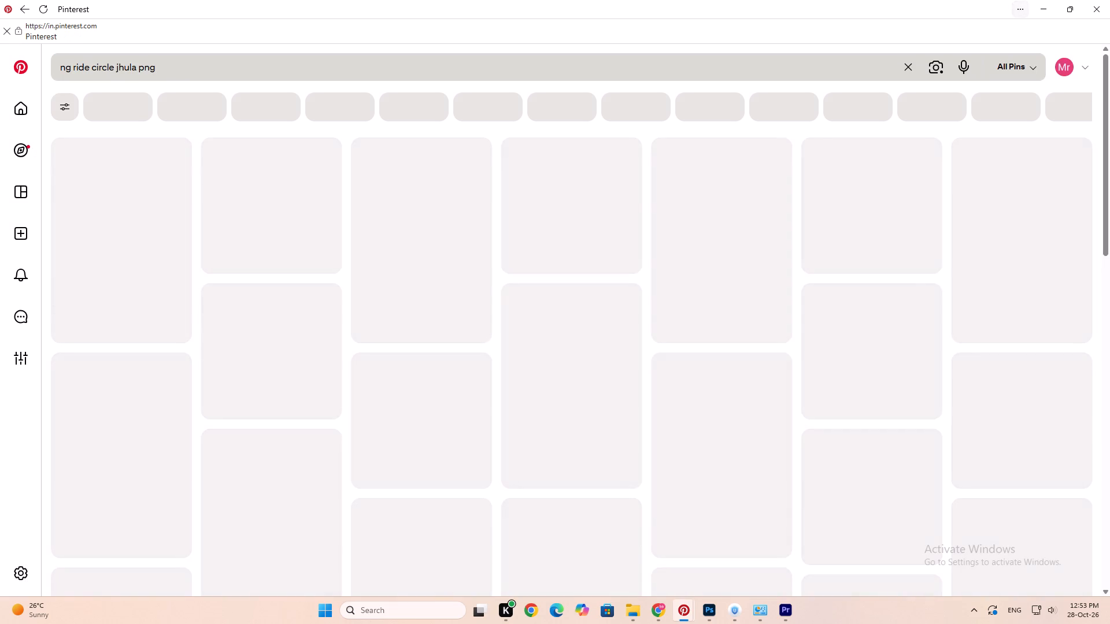
Shorten the Pinterest search to "ng ride circle jhula".
{"action": "left_click", "coordinate": [169, 61]}
{"action": "key", "text": "BackSpace"}
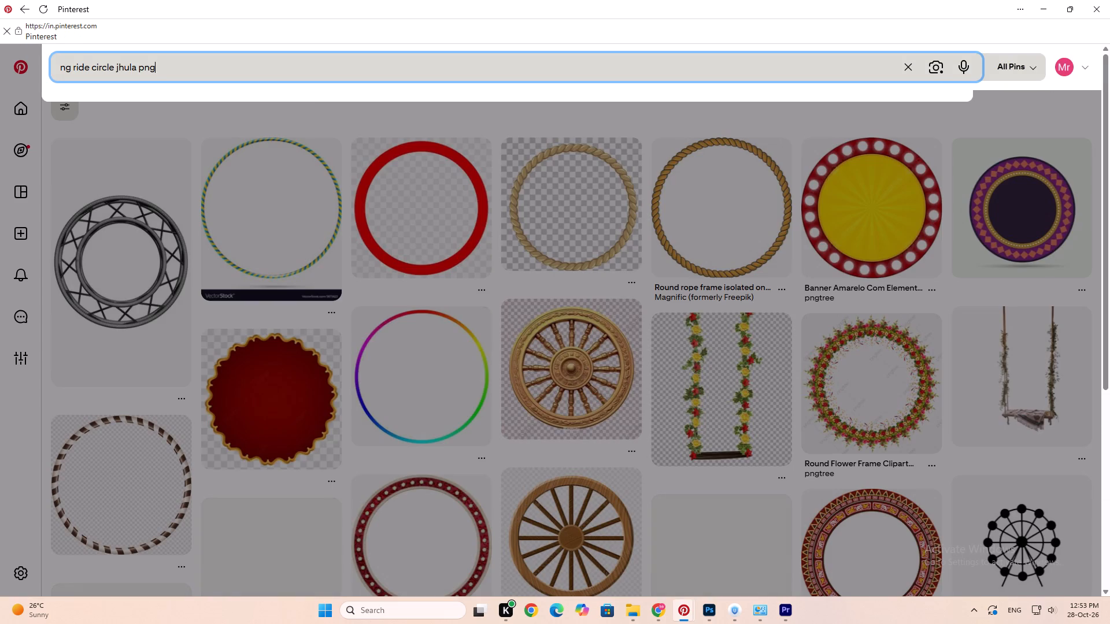
{"action": "key", "text": "BackSpace"}
{"action": "key", "text": "BackSpace"}
{"action": "key", "text": "BackSpace"}
{"action": "key", "text": "Return"}
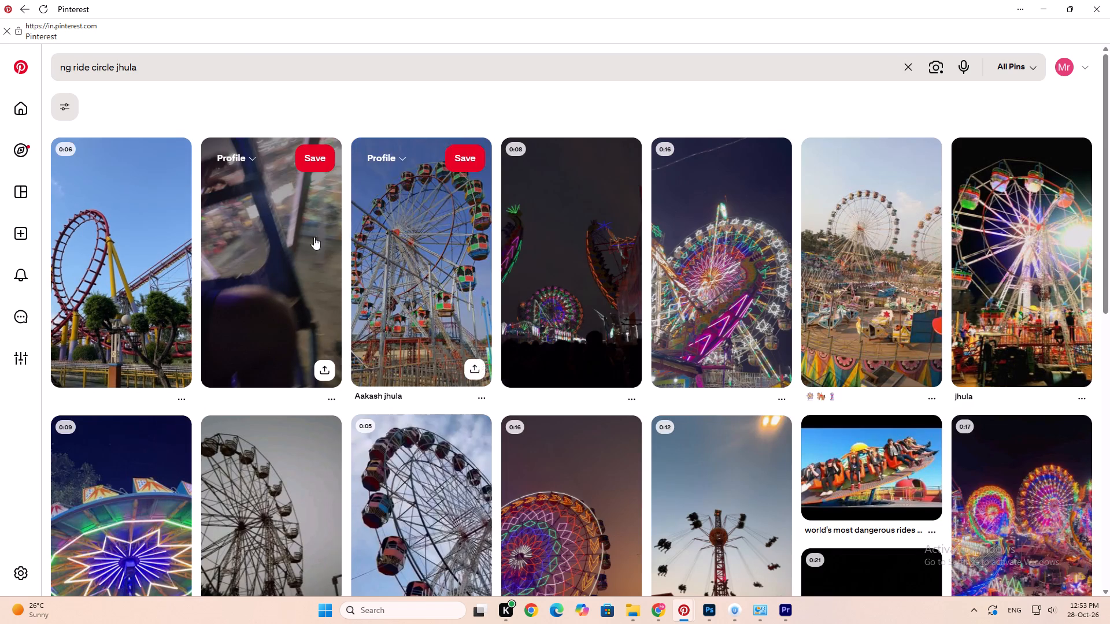
Extend the Pinterest search to "ng ride circle jhula green screen".
{"action": "left_click", "coordinate": [152, 61]}
{"action": "key", "text": "space"}
{"action": "type", "text": "green zc"}
{"action": "key", "text": "BackSpace"}
{"action": "key", "text": "BackSpace"}
{"action": "type", "text": "zxc"}
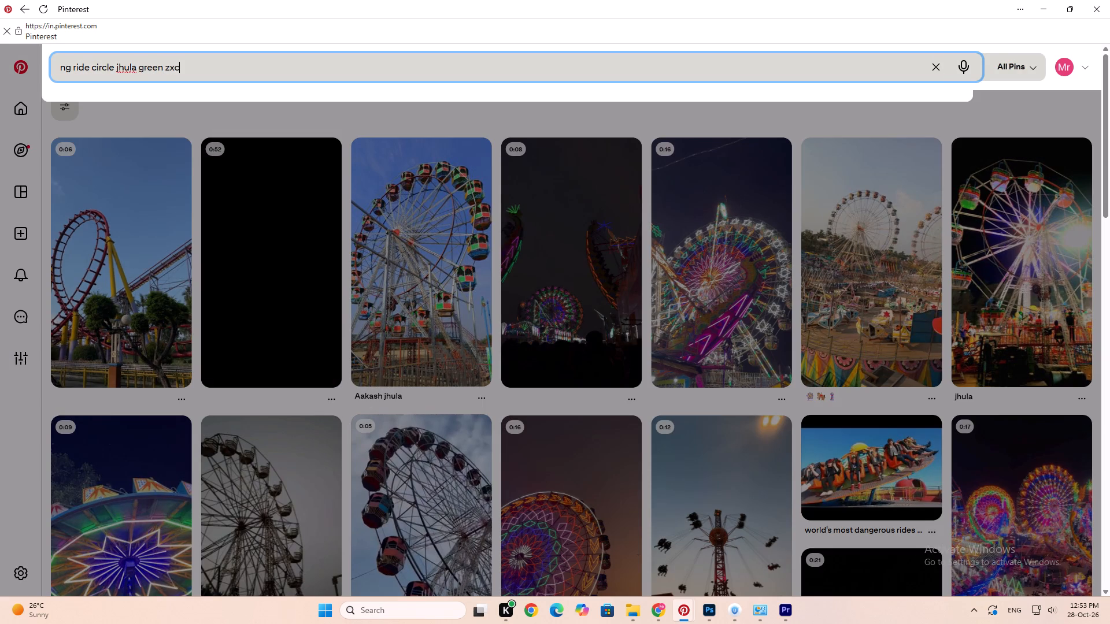
{"action": "key", "text": "BackSpace"}
{"action": "key", "text": "BackSpace"}
{"action": "key", "text": "BackSpace"}
{"action": "type", "text": "screene"}
{"action": "key", "text": "space"}
{"action": "key", "text": "BackSpace"}
{"action": "key", "text": "BackSpace"}
{"action": "key", "text": "Return"}
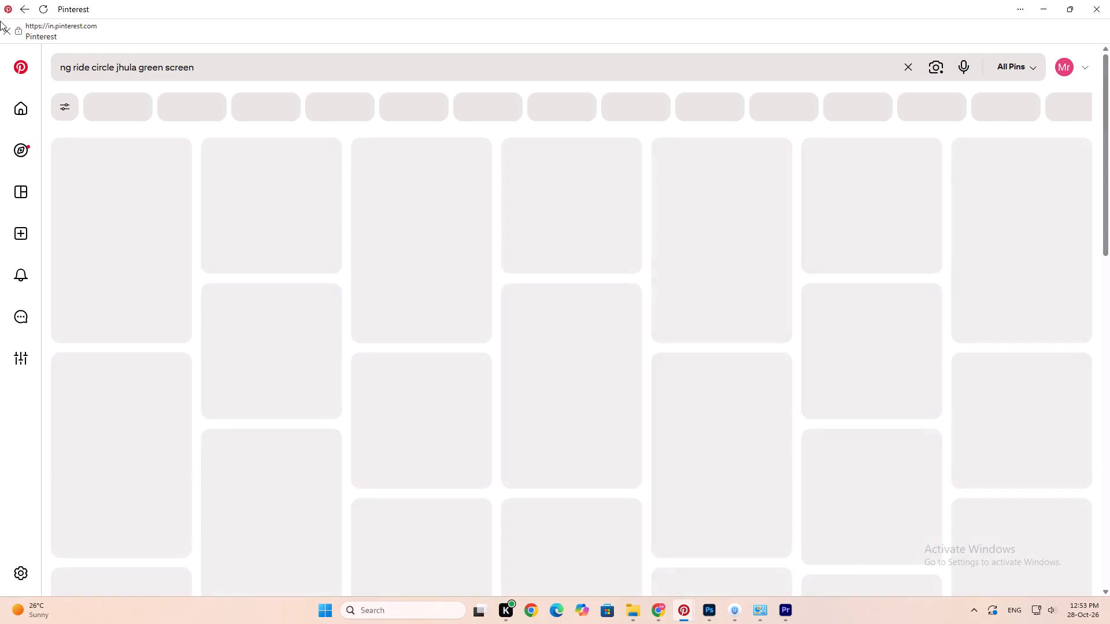
Browse the green screen results and open the pin of the red-and-purple ferris wheel on a green background.
{"action": "scroll", "coordinate": [132, 228], "scroll_direction": "down", "scroll_amount": 2}
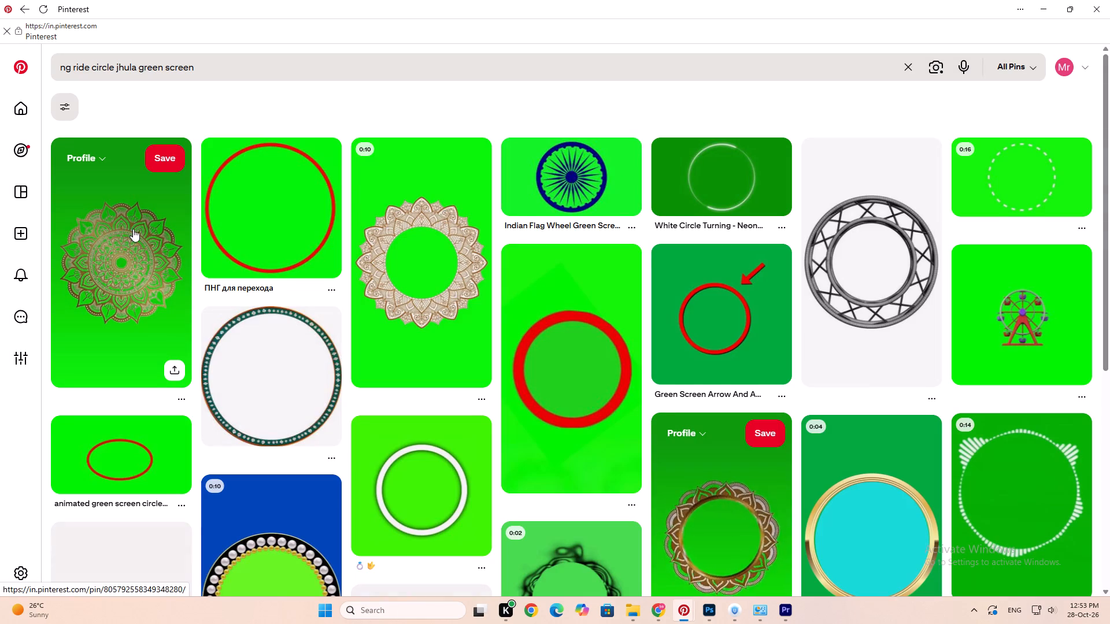
{"action": "scroll", "coordinate": [133, 229], "scroll_direction": "down", "scroll_amount": 19}
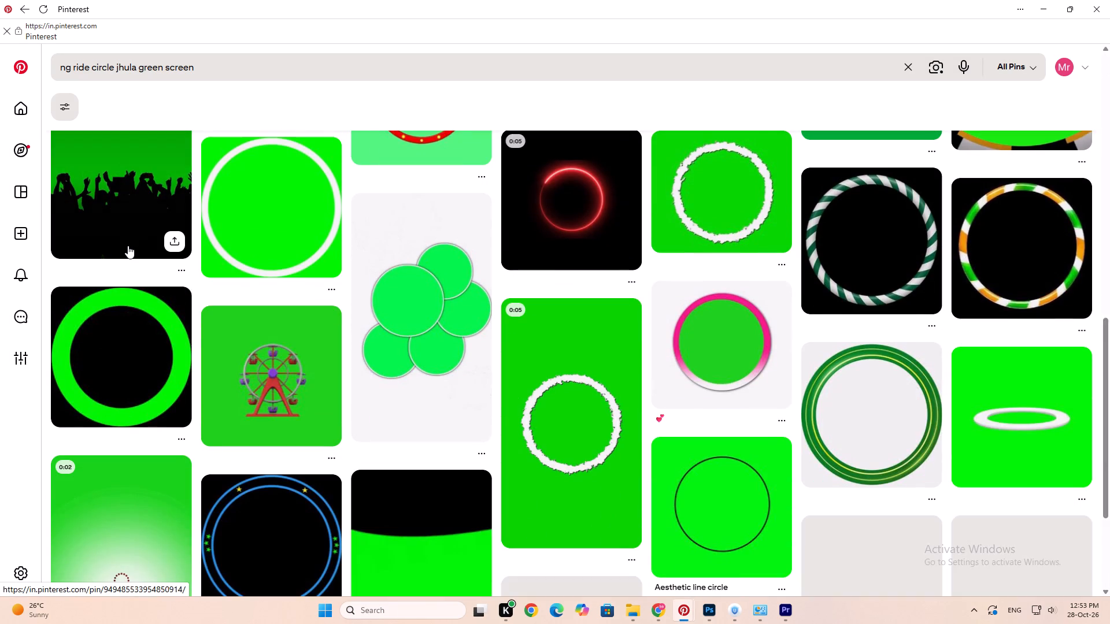
{"action": "scroll", "coordinate": [128, 246], "scroll_direction": "down", "scroll_amount": 5}
{"action": "scroll", "coordinate": [133, 240], "scroll_direction": "up", "scroll_amount": 5}
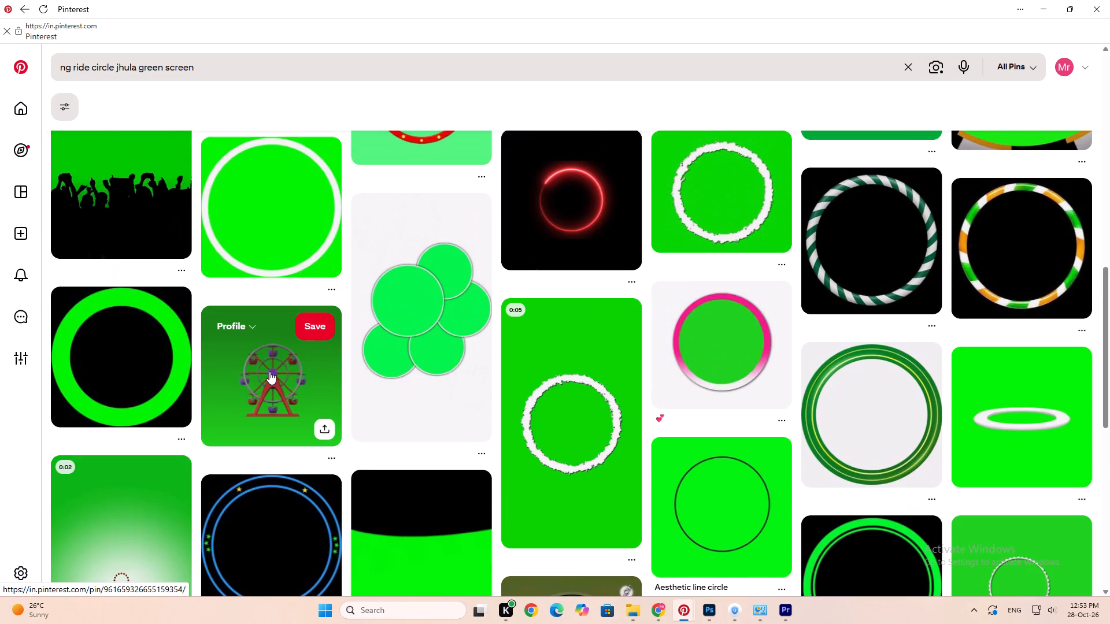
{"action": "left_click", "coordinate": [271, 368]}
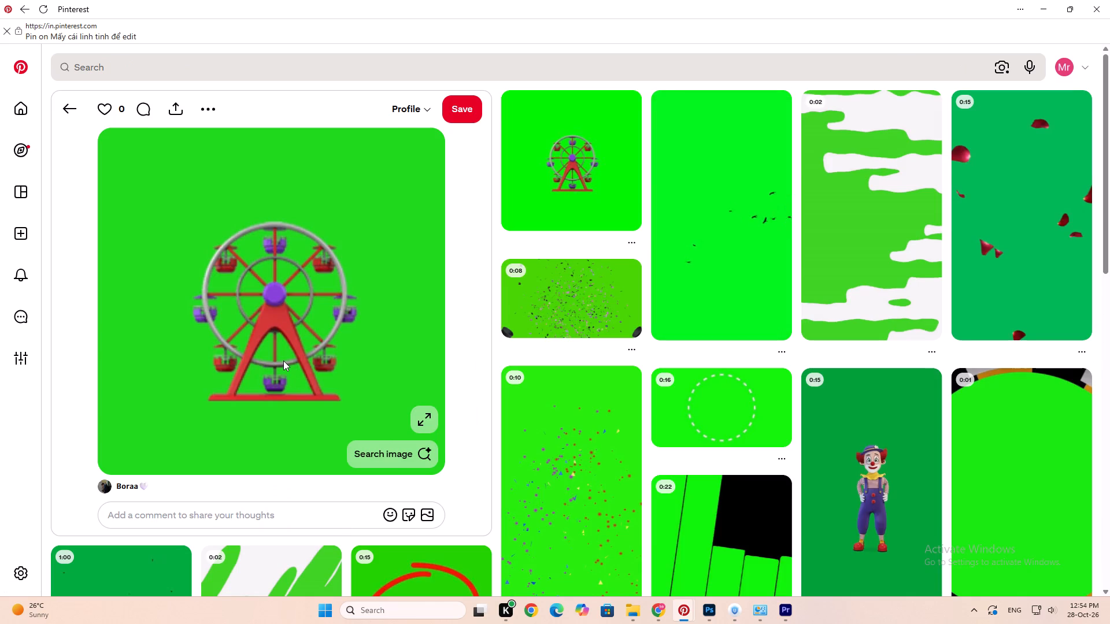
Examine the related green screen pins shown with the ferris wheel pin for usable scene footage.
{"action": "scroll", "coordinate": [283, 361], "scroll_direction": "down", "scroll_amount": 5}
{"action": "scroll", "coordinate": [518, 382], "scroll_direction": "down", "scroll_amount": 3}
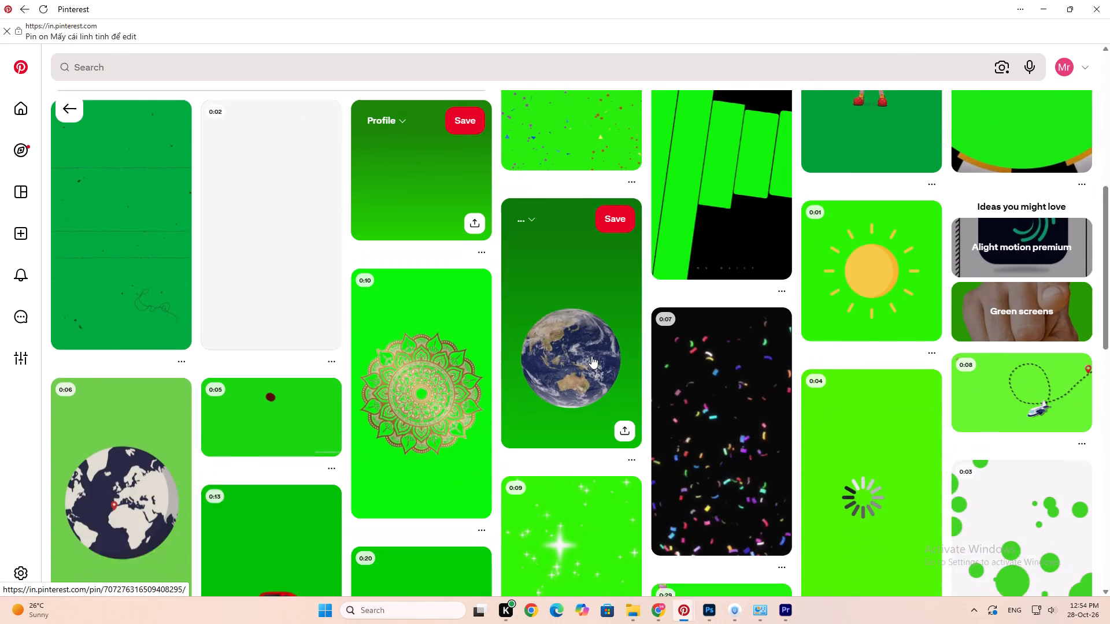
{"action": "scroll", "coordinate": [380, 522], "scroll_direction": "down", "scroll_amount": 4}
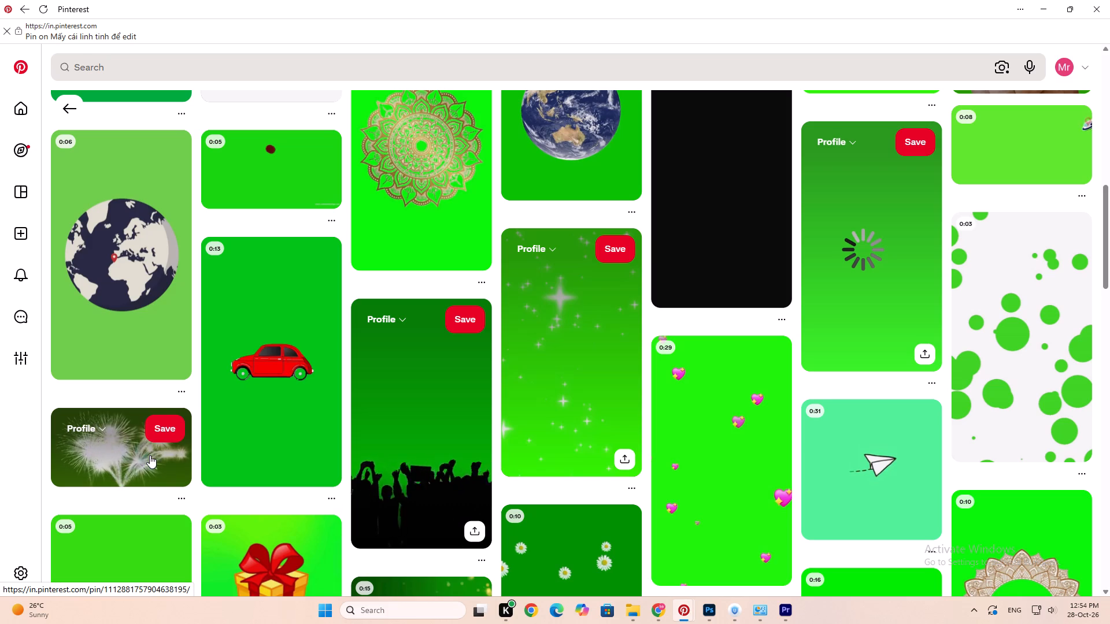
{"action": "scroll", "coordinate": [150, 455], "scroll_direction": "up", "scroll_amount": 13}
{"action": "scroll", "coordinate": [203, 415], "scroll_direction": "up", "scroll_amount": 6}
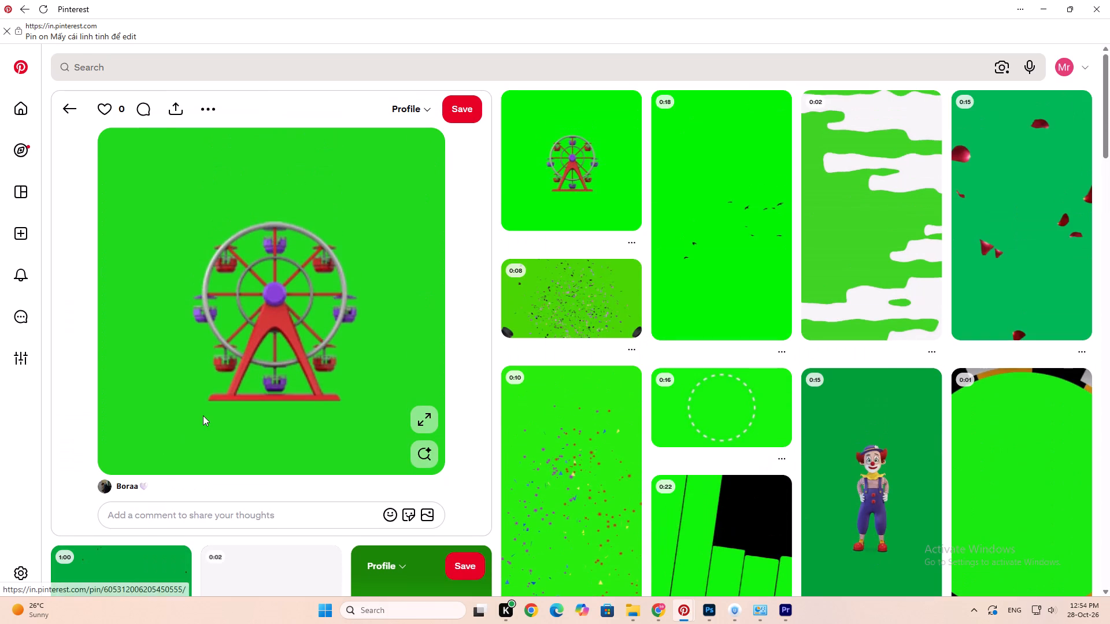
{"action": "left_click_drag", "start_coordinate": [599, 155], "coordinate": [594, 190]}
{"action": "scroll", "coordinate": [338, 352], "scroll_direction": "down", "scroll_amount": 7}
{"action": "scroll", "coordinate": [338, 352], "scroll_direction": "down", "scroll_amount": 14}
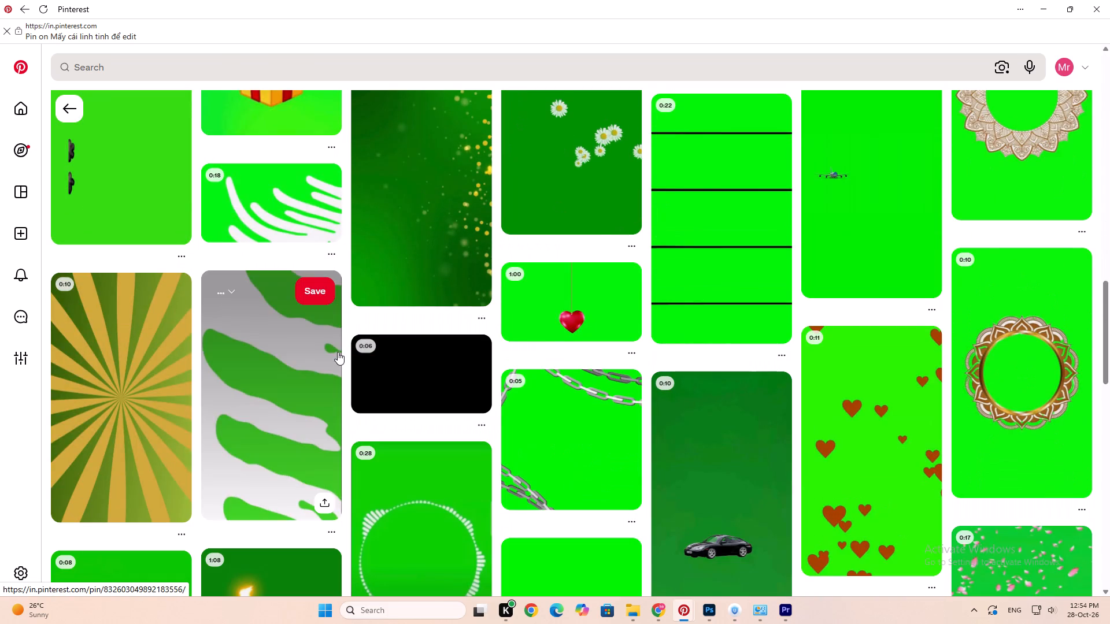
{"action": "scroll", "coordinate": [338, 352], "scroll_direction": "down", "scroll_amount": 5}
{"action": "scroll", "coordinate": [338, 352], "scroll_direction": "up", "scroll_amount": 5}
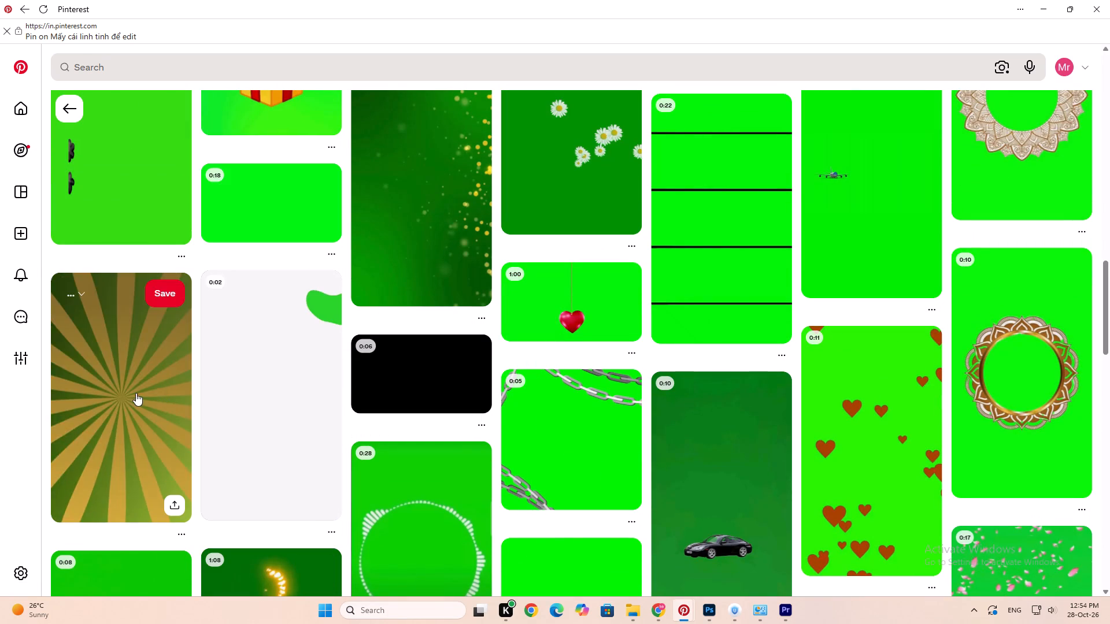
Open the pin of the green-and-yellow rotating sunburst and examine its related background pins.
{"action": "left_click", "coordinate": [136, 393]}
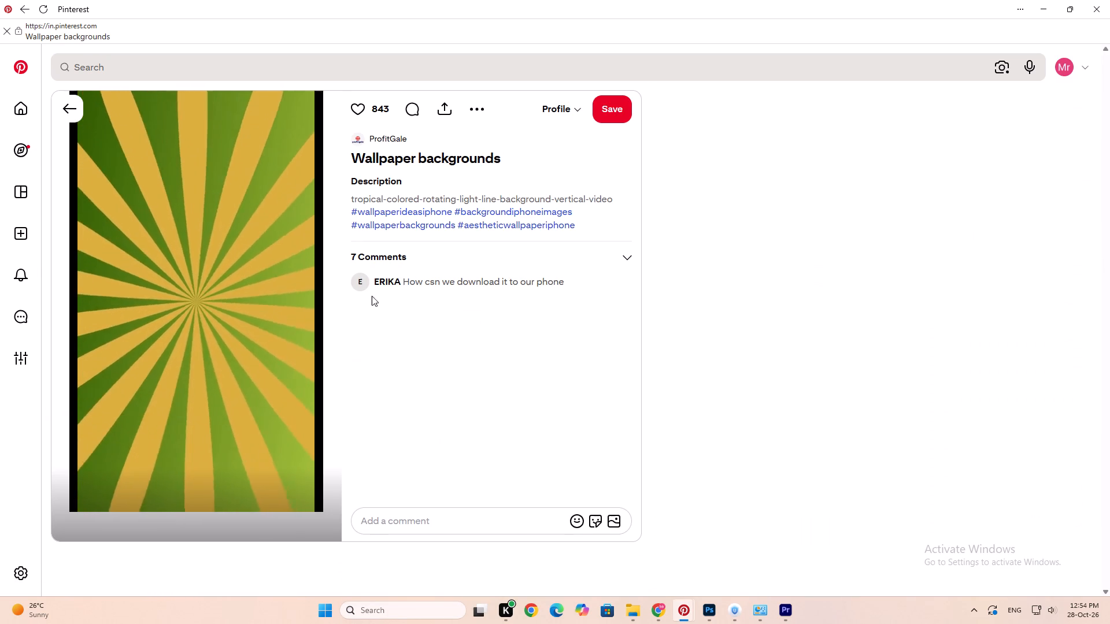
{"action": "scroll", "coordinate": [271, 363], "scroll_direction": "down", "scroll_amount": 4}
{"action": "scroll", "coordinate": [271, 363], "scroll_direction": "up", "scroll_amount": 1}
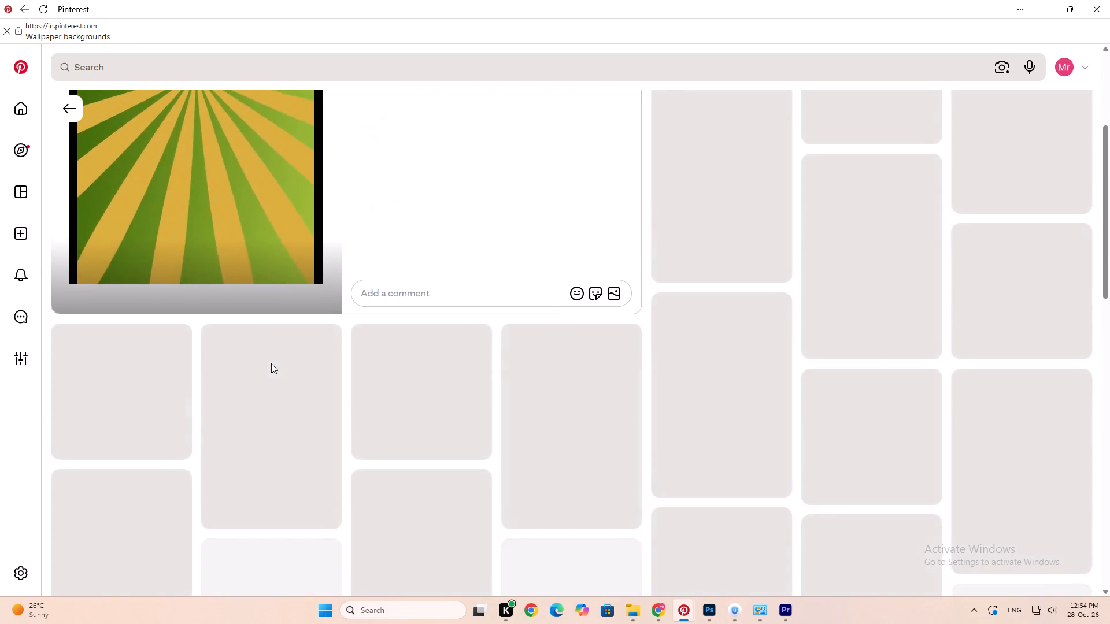
{"action": "scroll", "coordinate": [271, 363], "scroll_direction": "up", "scroll_amount": 4}
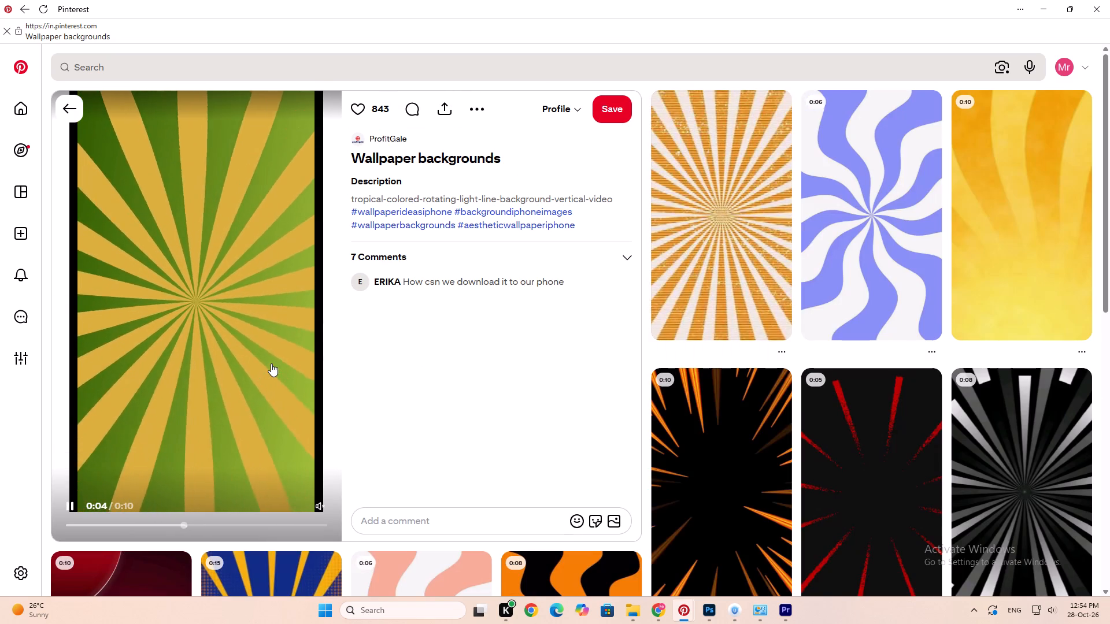
{"action": "scroll", "coordinate": [271, 363], "scroll_direction": "down", "scroll_amount": 8}
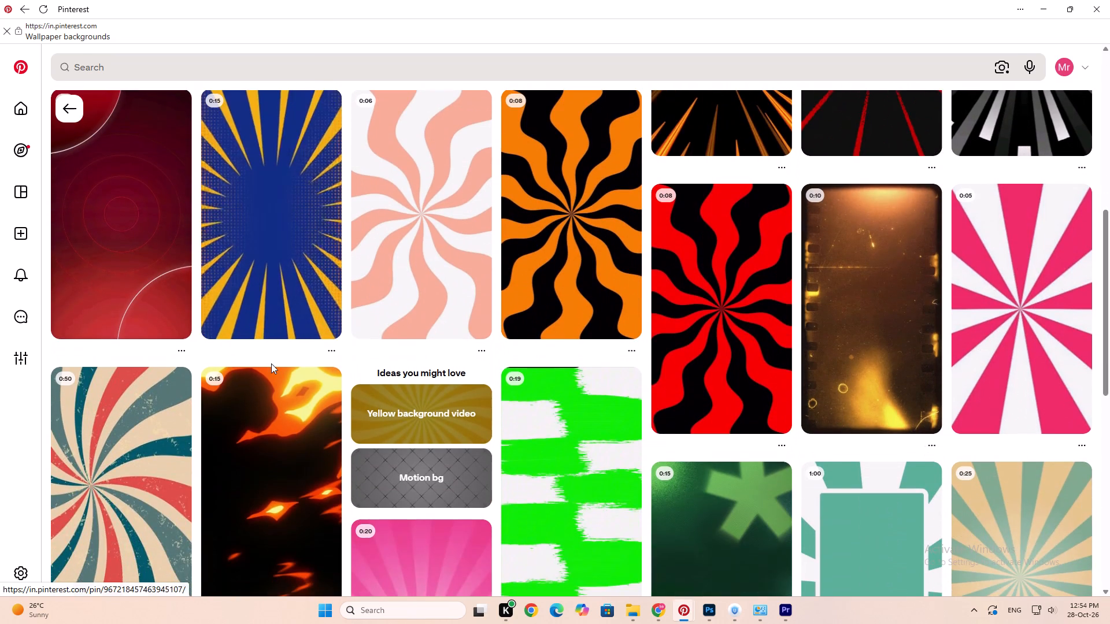
{"action": "scroll", "coordinate": [795, 334], "scroll_direction": "down", "scroll_amount": 5}
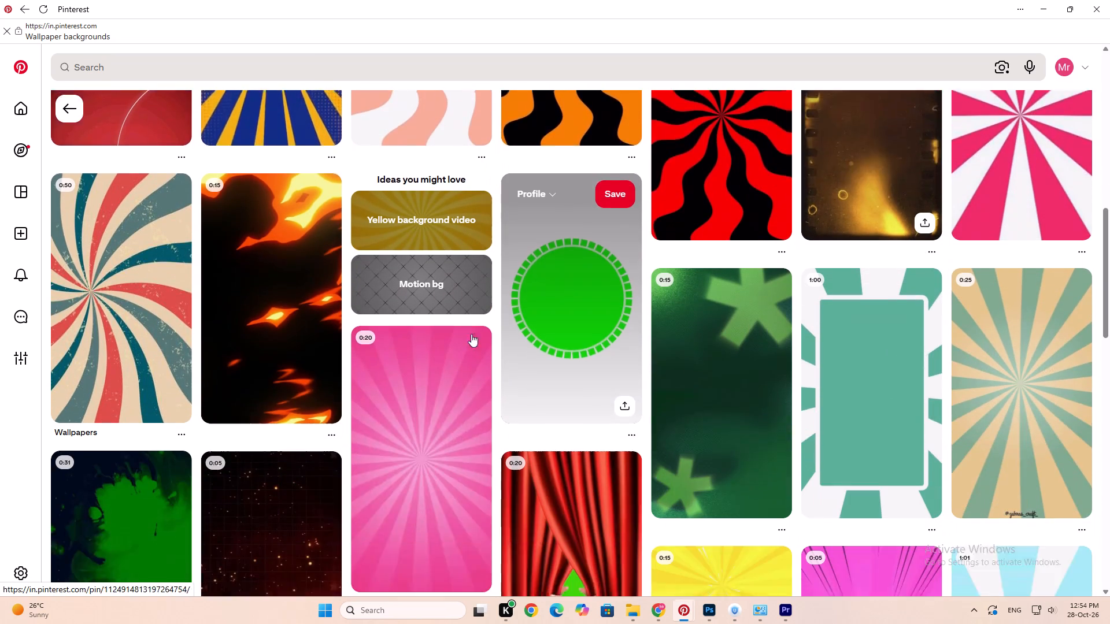
{"action": "scroll", "coordinate": [161, 252], "scroll_direction": "up", "scroll_amount": 9}
{"action": "scroll", "coordinate": [161, 252], "scroll_direction": "down", "scroll_amount": 3}
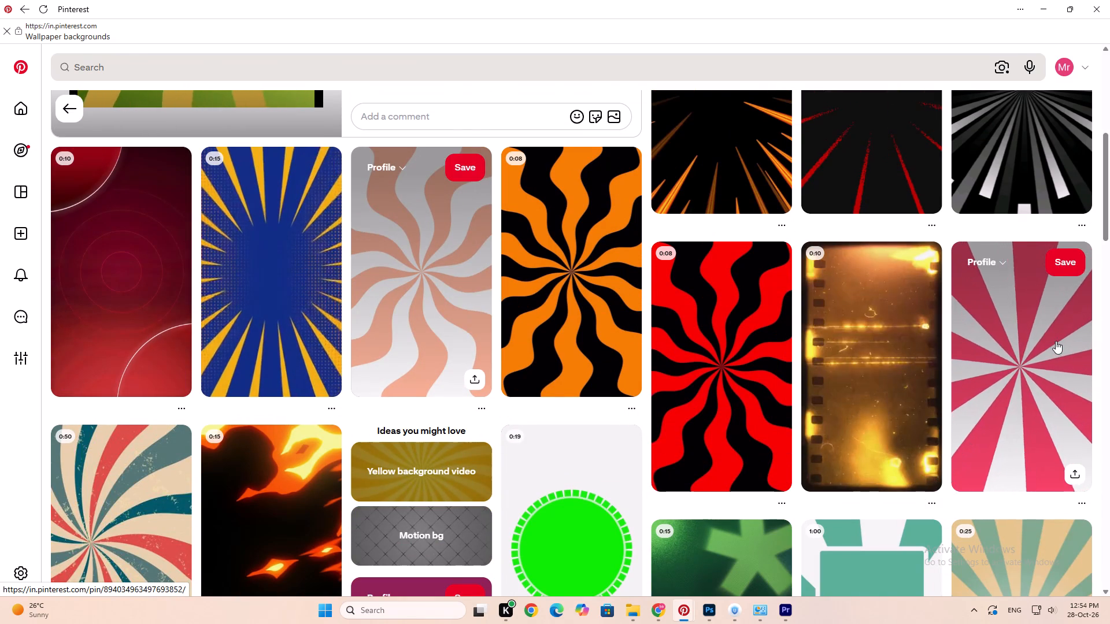
Preview the pink-and-white sunburst overlay pin and return to the green-and-yellow sunburst pin.
{"action": "left_click", "coordinate": [1059, 341]}
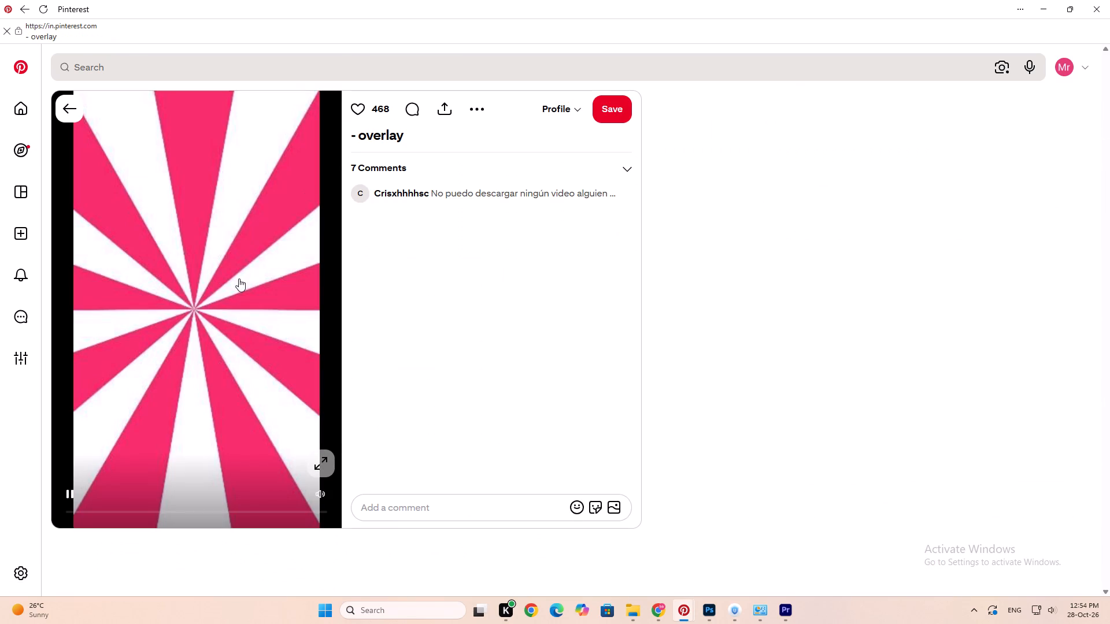
{"action": "scroll", "coordinate": [234, 283], "scroll_direction": "down", "scroll_amount": 7}
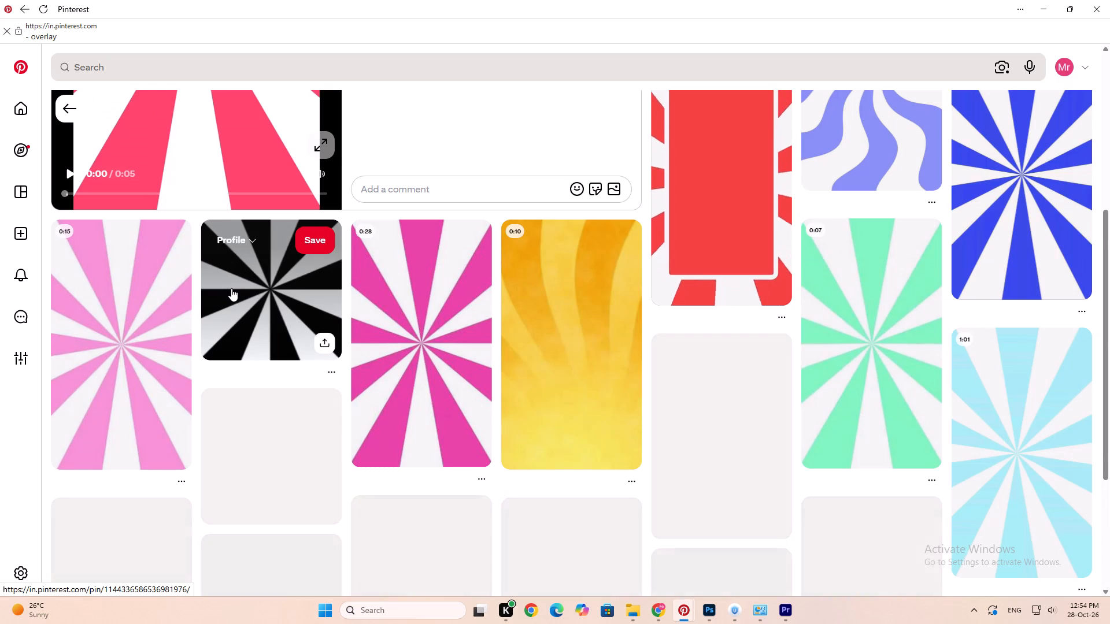
{"action": "scroll", "coordinate": [231, 288], "scroll_direction": "up", "scroll_amount": 11}
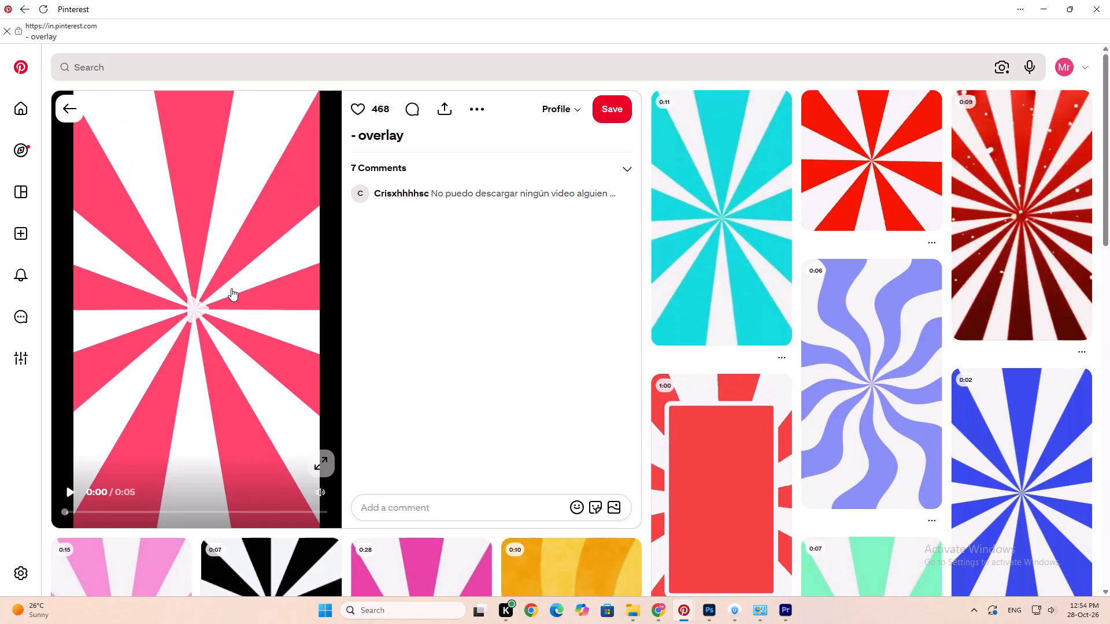
{"action": "left_click", "coordinate": [150, 374]}
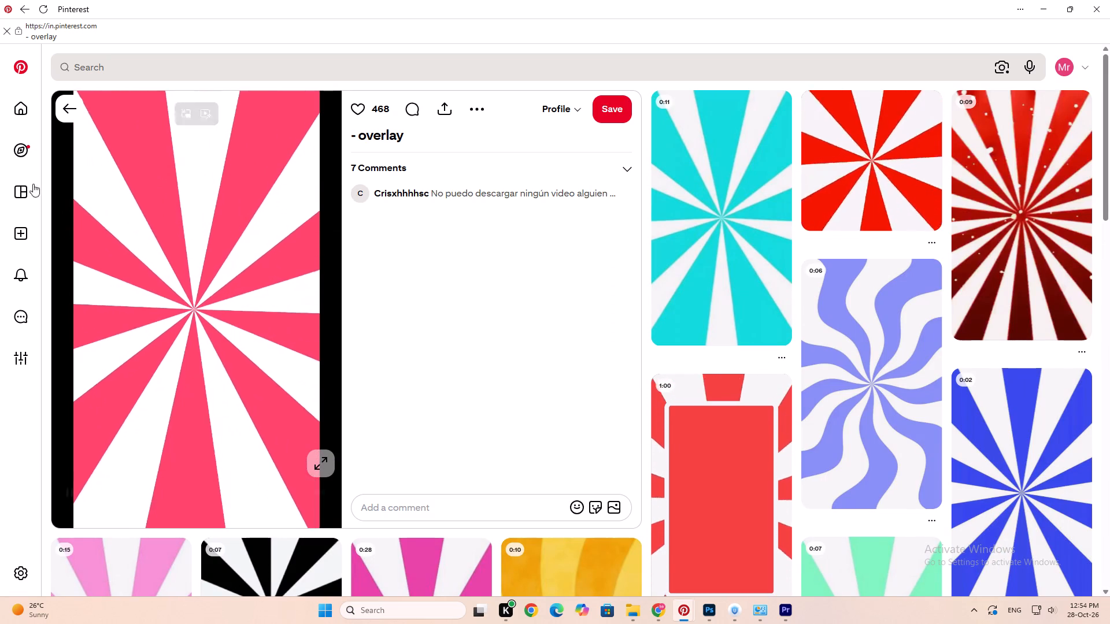
{"action": "left_click", "coordinate": [72, 114]}
Examine the pins related to the green-and-yellow sunburst for a usable rotating background or green screen clip.
{"action": "scroll", "coordinate": [229, 218], "scroll_direction": "up", "scroll_amount": 7}
{"action": "scroll", "coordinate": [235, 266], "scroll_direction": "down", "scroll_amount": 4}
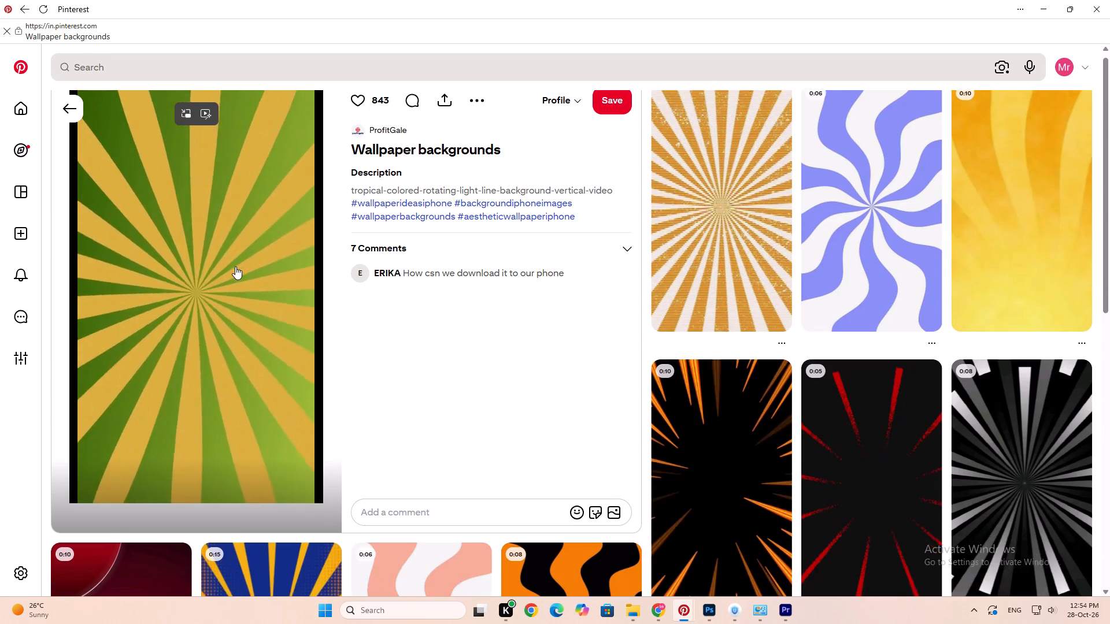
{"action": "scroll", "coordinate": [235, 266], "scroll_direction": "down", "scroll_amount": 4}
{"action": "scroll", "coordinate": [235, 266], "scroll_direction": "up", "scroll_amount": 14}
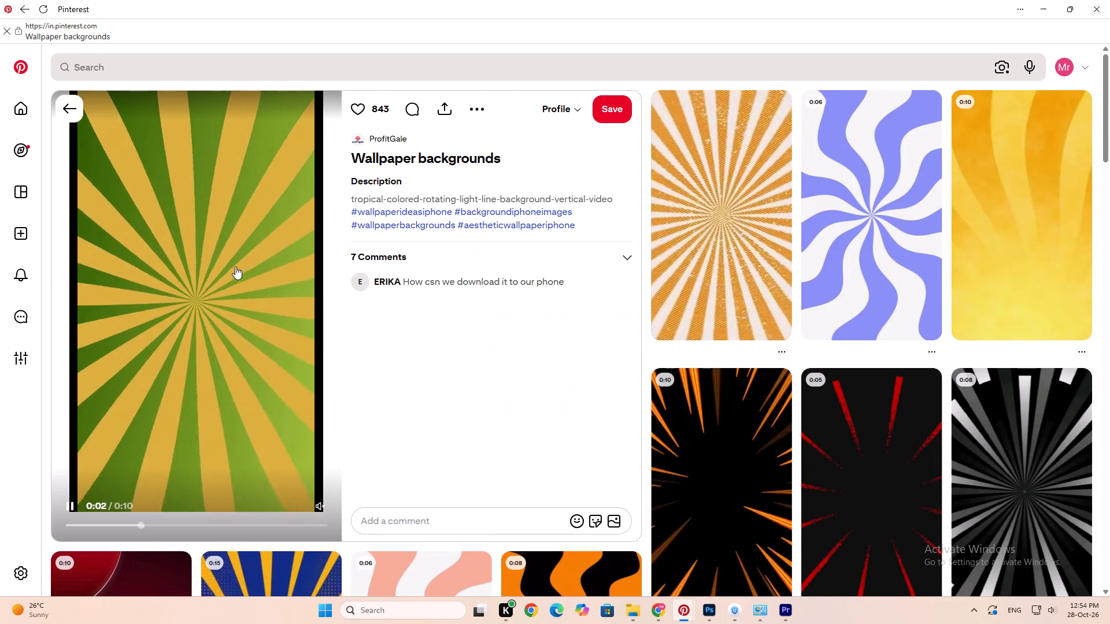
{"action": "scroll", "coordinate": [235, 266], "scroll_direction": "down", "scroll_amount": 8}
{"action": "scroll", "coordinate": [235, 266], "scroll_direction": "up", "scroll_amount": 1}
{"action": "scroll", "coordinate": [235, 266], "scroll_direction": "down", "scroll_amount": 16}
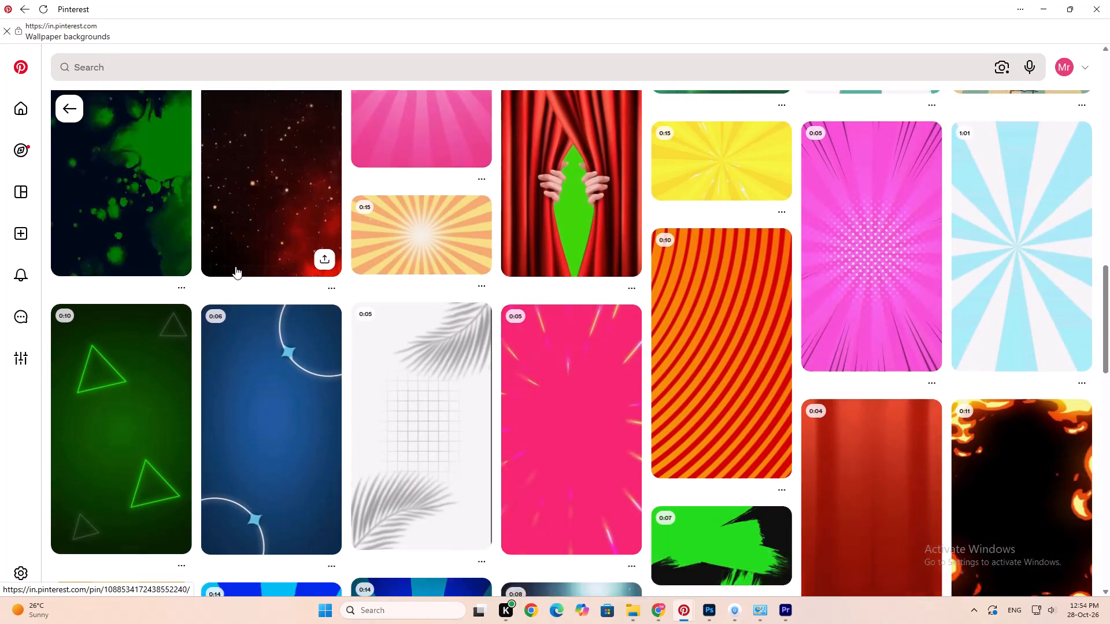
{"action": "scroll", "coordinate": [235, 266], "scroll_direction": "down", "scroll_amount": 1}
{"action": "scroll", "coordinate": [658, 255], "scroll_direction": "down", "scroll_amount": 6}
{"action": "scroll", "coordinate": [585, 308], "scroll_direction": "down", "scroll_amount": 4}
{"action": "scroll", "coordinate": [537, 337], "scroll_direction": "down", "scroll_amount": 5}
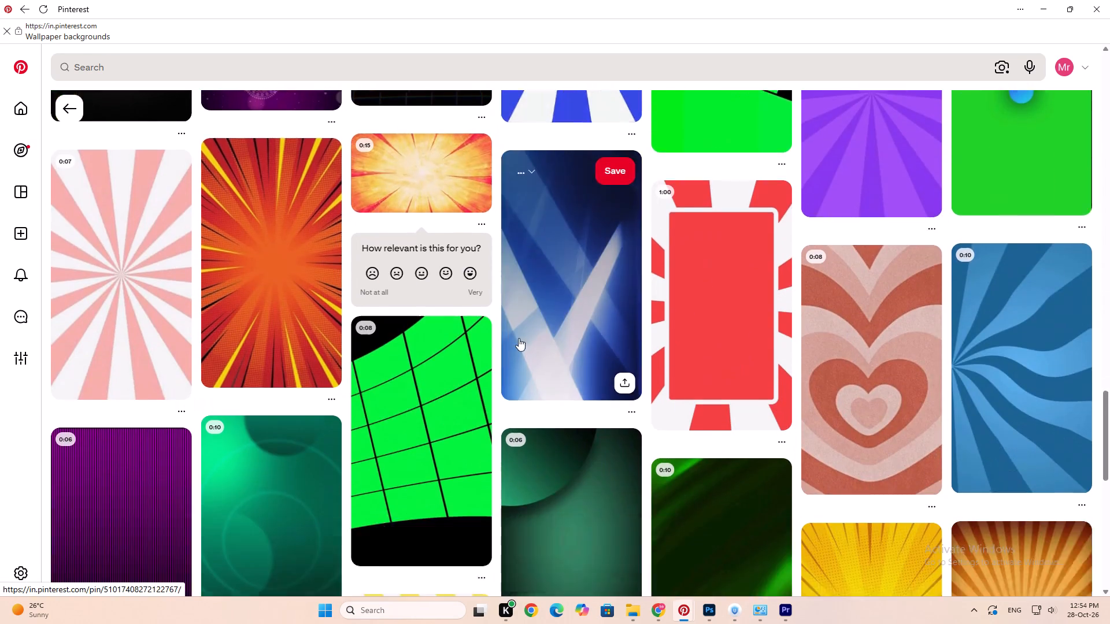
{"action": "scroll", "coordinate": [338, 309], "scroll_direction": "down", "scroll_amount": 6}
{"action": "scroll", "coordinate": [224, 286], "scroll_direction": "down", "scroll_amount": 5}
{"action": "scroll", "coordinate": [236, 336], "scroll_direction": "down", "scroll_amount": 2}
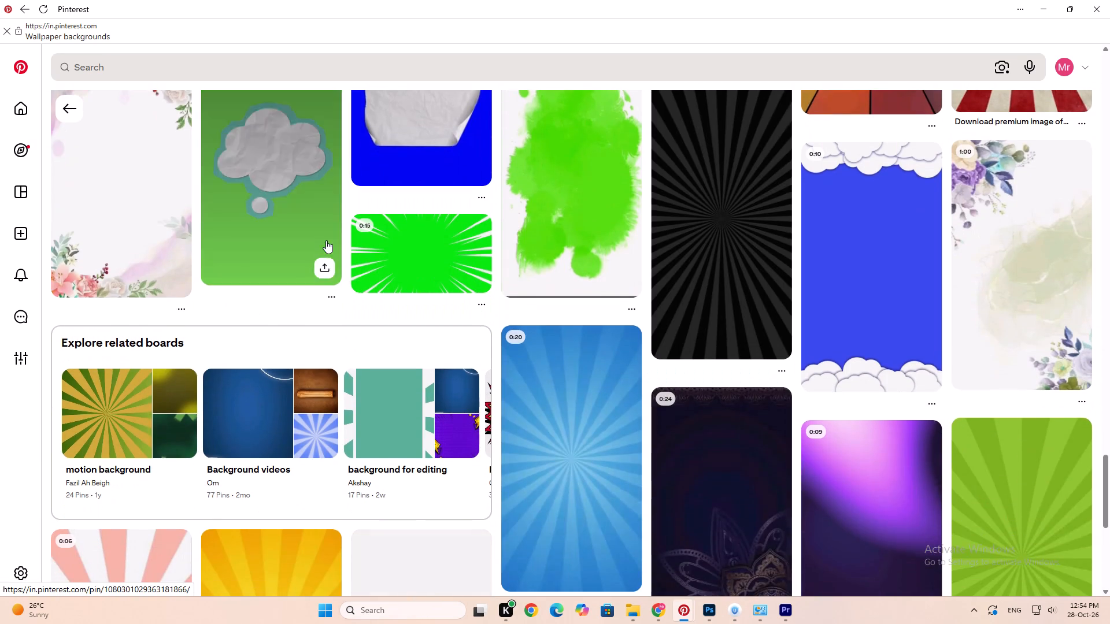
{"action": "scroll", "coordinate": [319, 254], "scroll_direction": "down", "scroll_amount": 16}
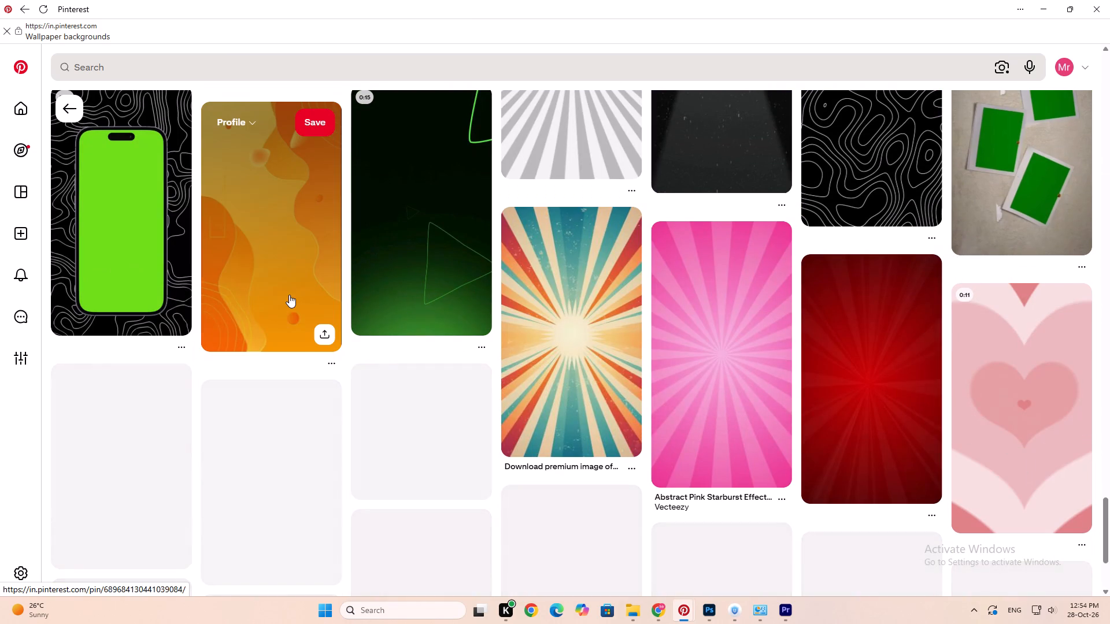
{"action": "scroll", "coordinate": [315, 288], "scroll_direction": "down", "scroll_amount": 9}
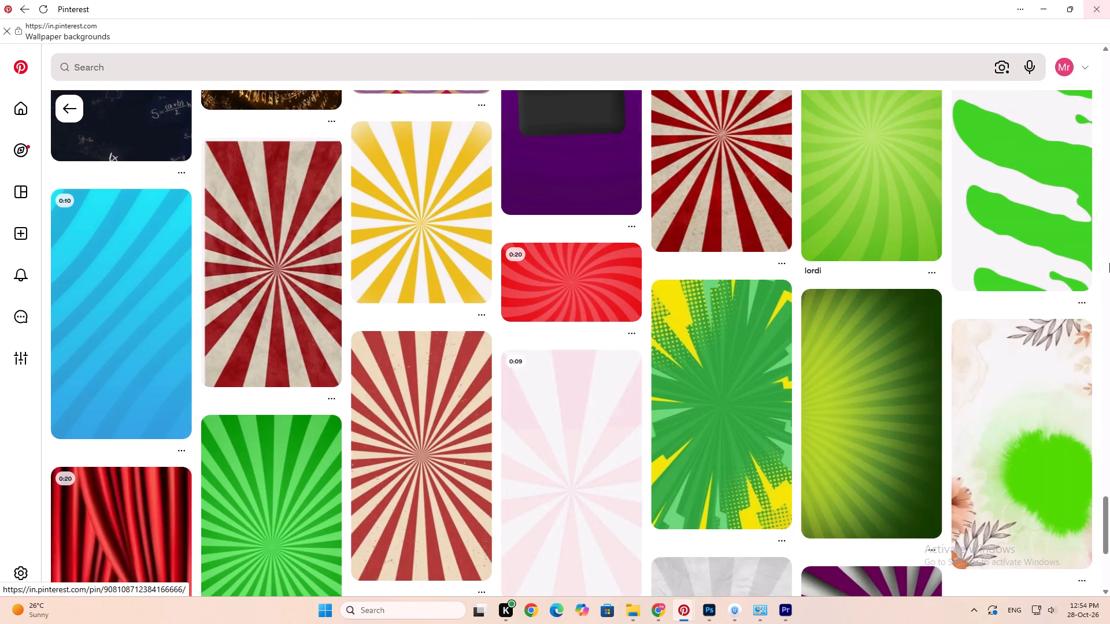
{"action": "scroll", "coordinate": [286, 349], "scroll_direction": "down", "scroll_amount": 4}
{"action": "scroll", "coordinate": [157, 272], "scroll_direction": "down", "scroll_amount": 8}
{"action": "scroll", "coordinate": [108, 176], "scroll_direction": "down", "scroll_amount": 4}
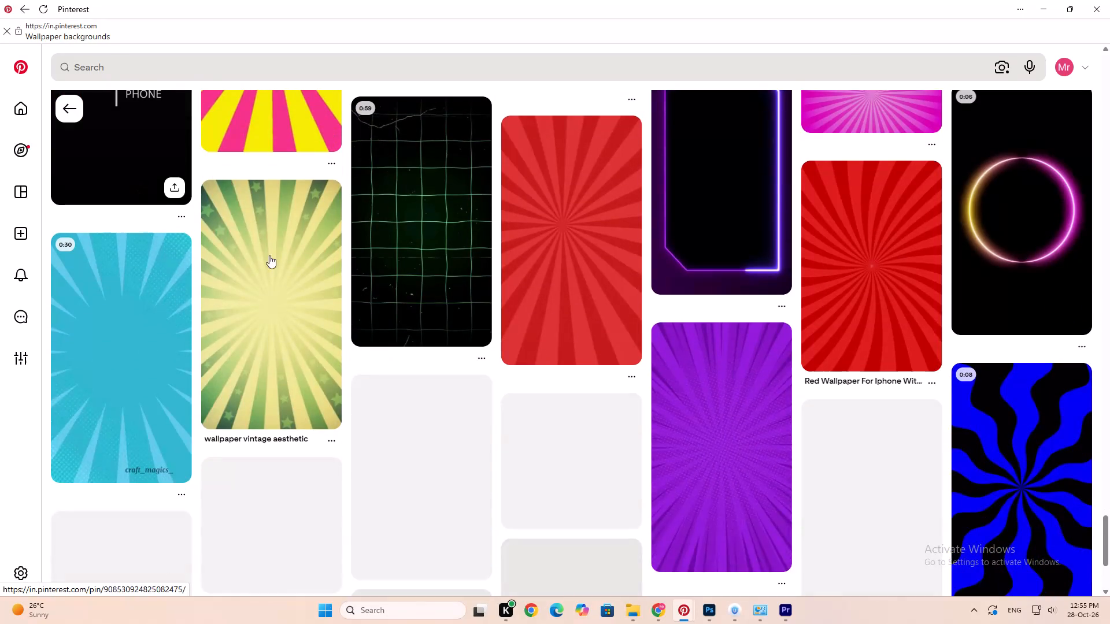
Switch to Chrome and examine the Google image results for "swing ride circle jhula png" for a suitable ride image.
{"action": "key", "text": "alt+Tab"}
{"action": "scroll", "coordinate": [310, 395], "scroll_direction": "down", "scroll_amount": 6}
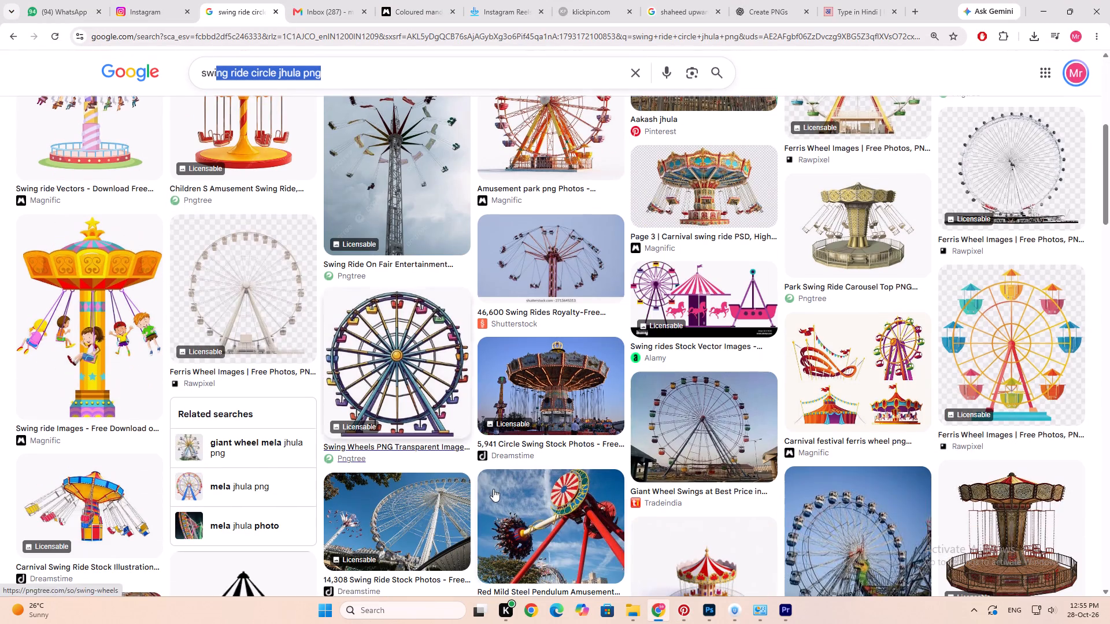
{"action": "scroll", "coordinate": [601, 518], "scroll_direction": "down", "scroll_amount": 4}
{"action": "scroll", "coordinate": [593, 515], "scroll_direction": "up", "scroll_amount": 1}
{"action": "scroll", "coordinate": [384, 474], "scroll_direction": "down", "scroll_amount": 1}
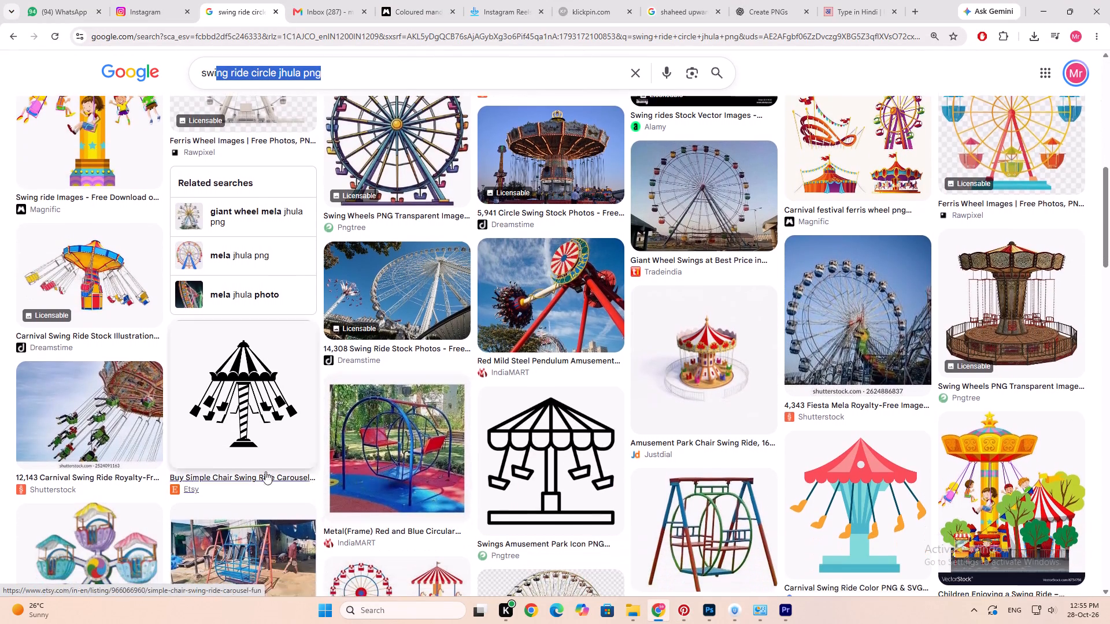
{"action": "scroll", "coordinate": [125, 411], "scroll_direction": "down", "scroll_amount": 11}
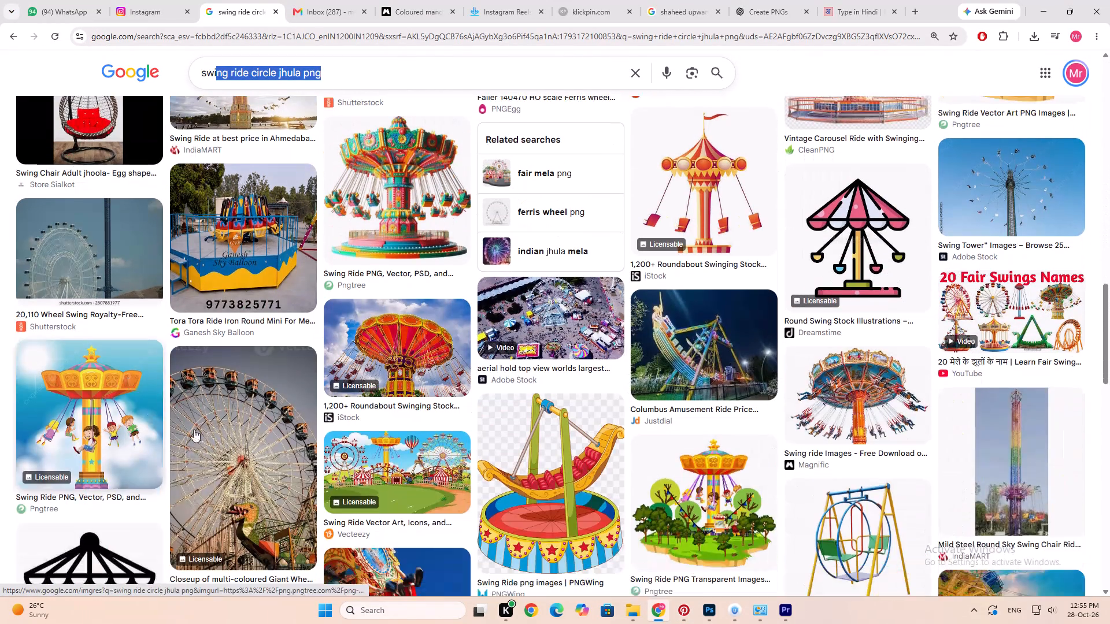
{"action": "left_click", "coordinate": [339, 71]}
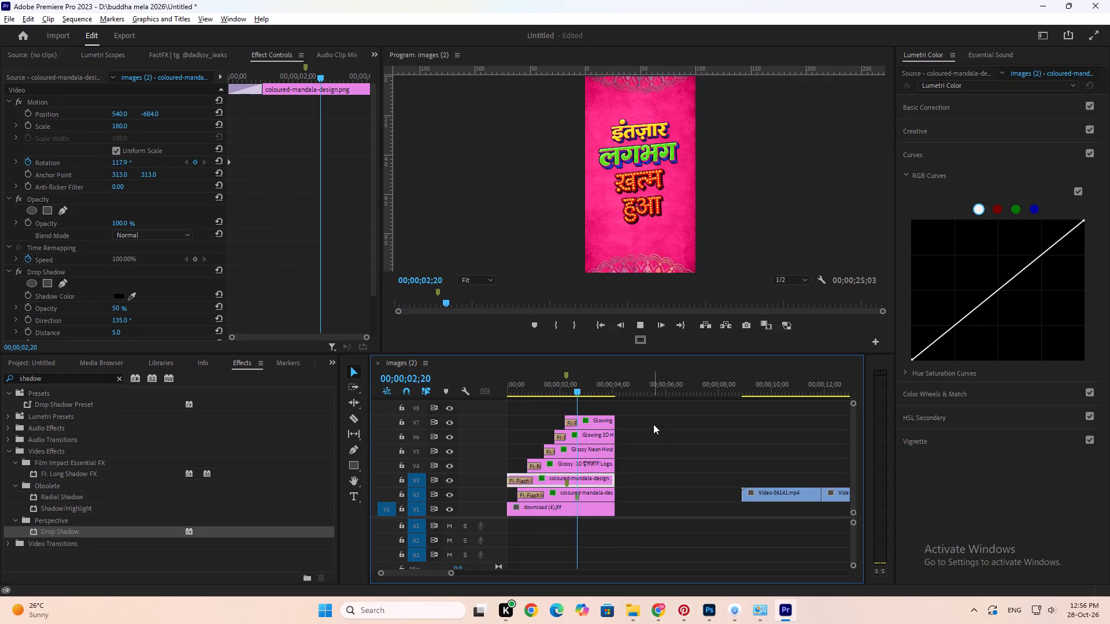
{"action": "key", "text": "space"}
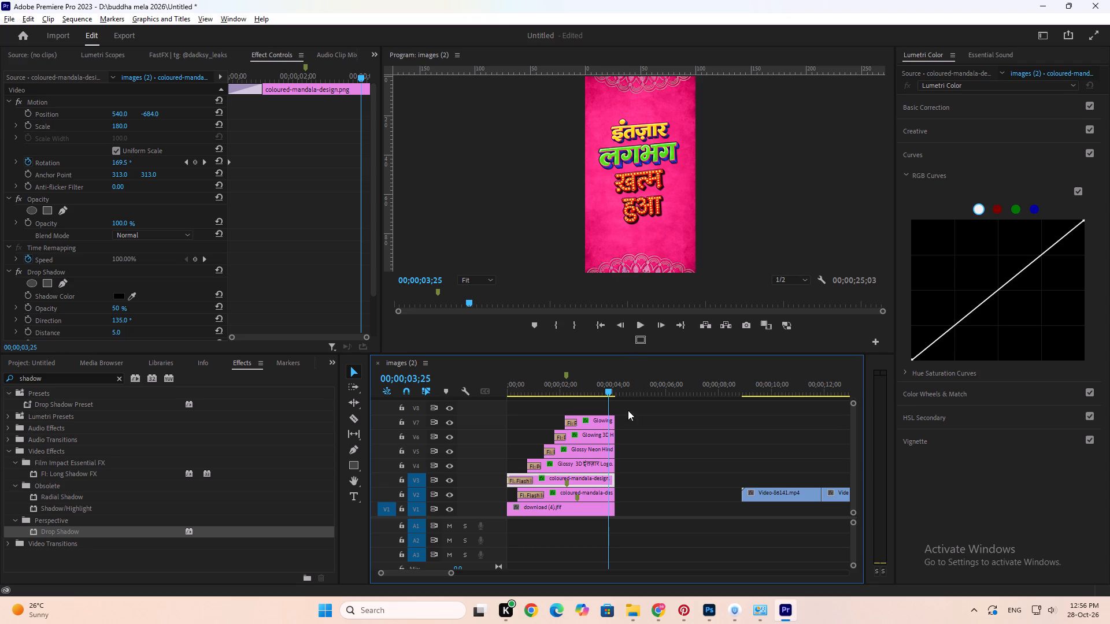
{"action": "left_click_drag", "start_coordinate": [605, 384], "coordinate": [584, 382]}
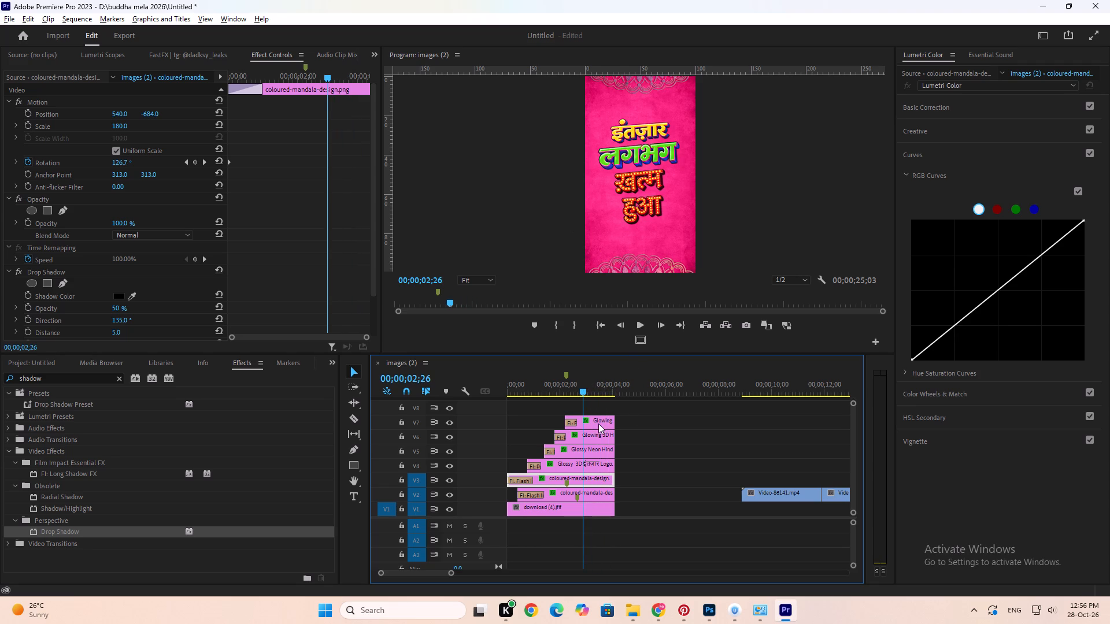
{"action": "left_click", "coordinate": [587, 489]}
{"action": "left_click_drag", "start_coordinate": [545, 389], "coordinate": [509, 387]}
{"action": "key", "text": "space"}
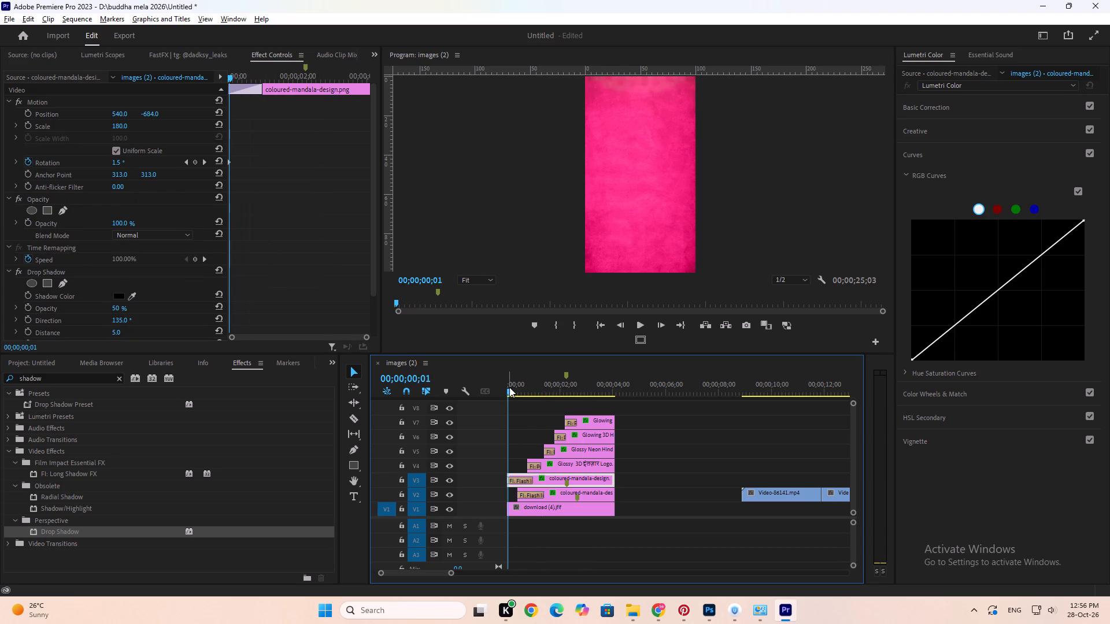
{"action": "key", "text": "space"}
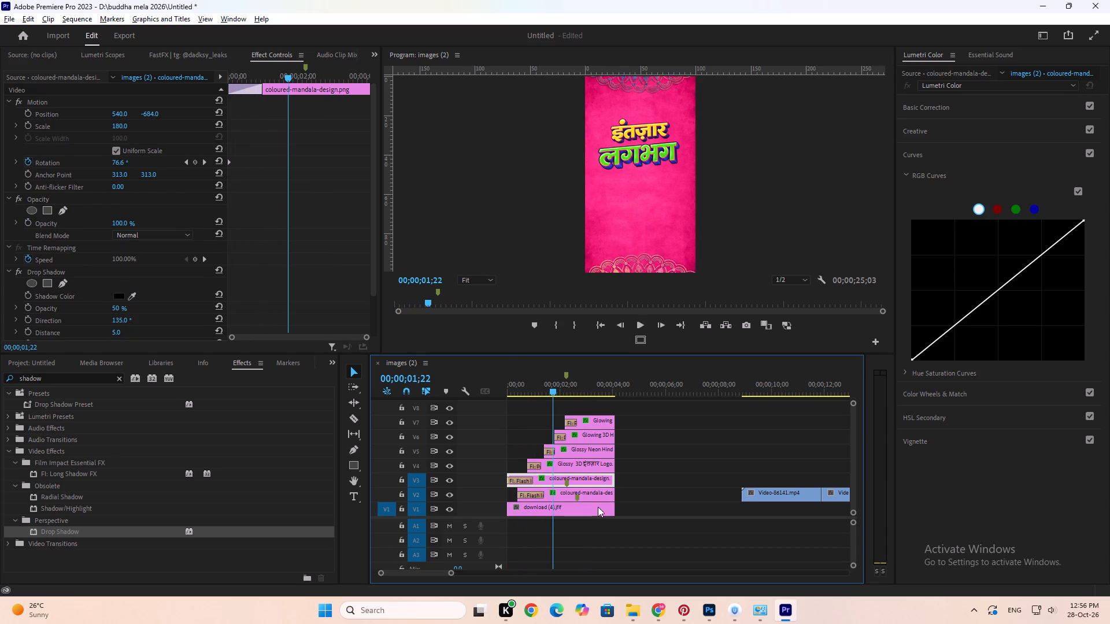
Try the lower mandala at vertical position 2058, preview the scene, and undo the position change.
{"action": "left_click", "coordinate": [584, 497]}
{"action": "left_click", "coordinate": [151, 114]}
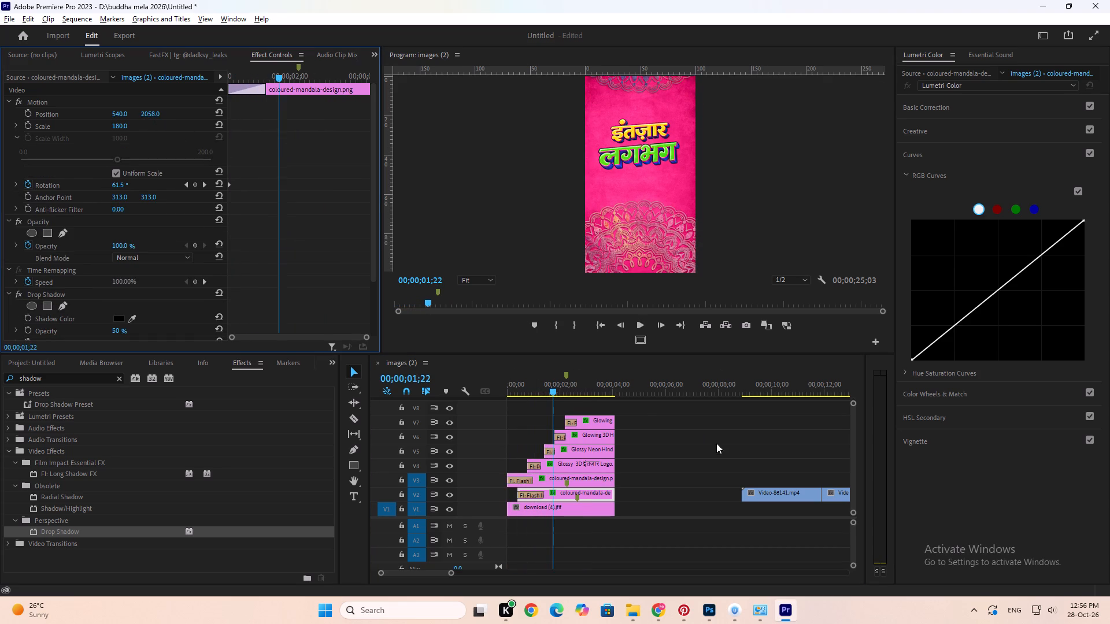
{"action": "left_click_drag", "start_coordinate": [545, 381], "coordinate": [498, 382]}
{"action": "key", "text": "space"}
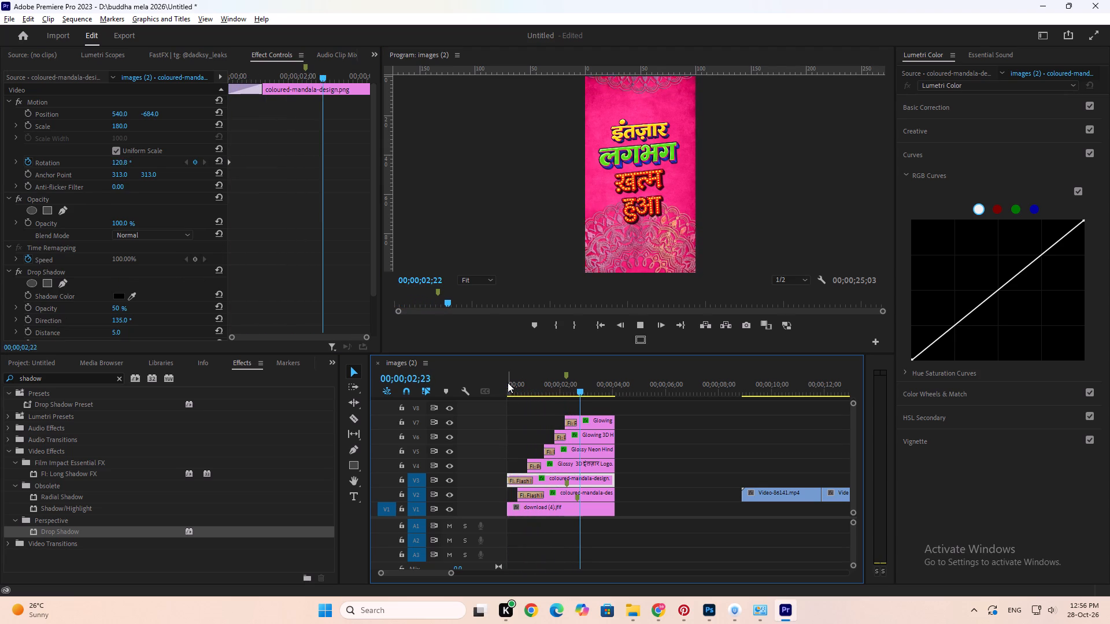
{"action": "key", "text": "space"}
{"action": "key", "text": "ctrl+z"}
Save the project and replay the opening scene from its start.
{"action": "left_click_drag", "start_coordinate": [520, 391], "coordinate": [494, 390]}
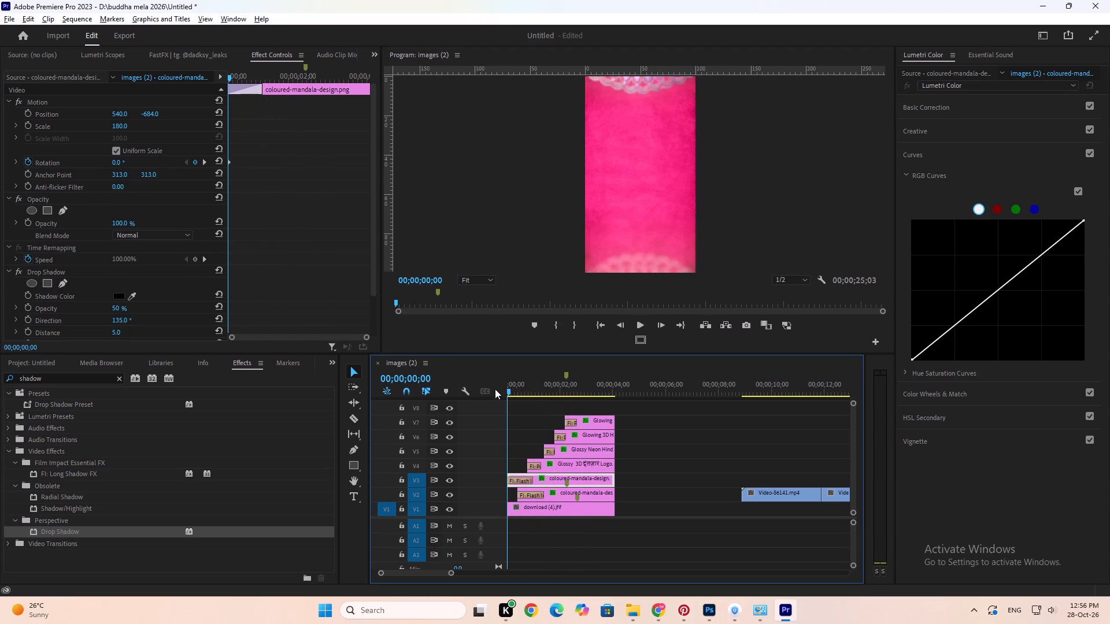
{"action": "key", "text": "ctrl+s"}
{"action": "left_click_drag", "start_coordinate": [517, 391], "coordinate": [508, 393]}
{"action": "key", "text": "space"}
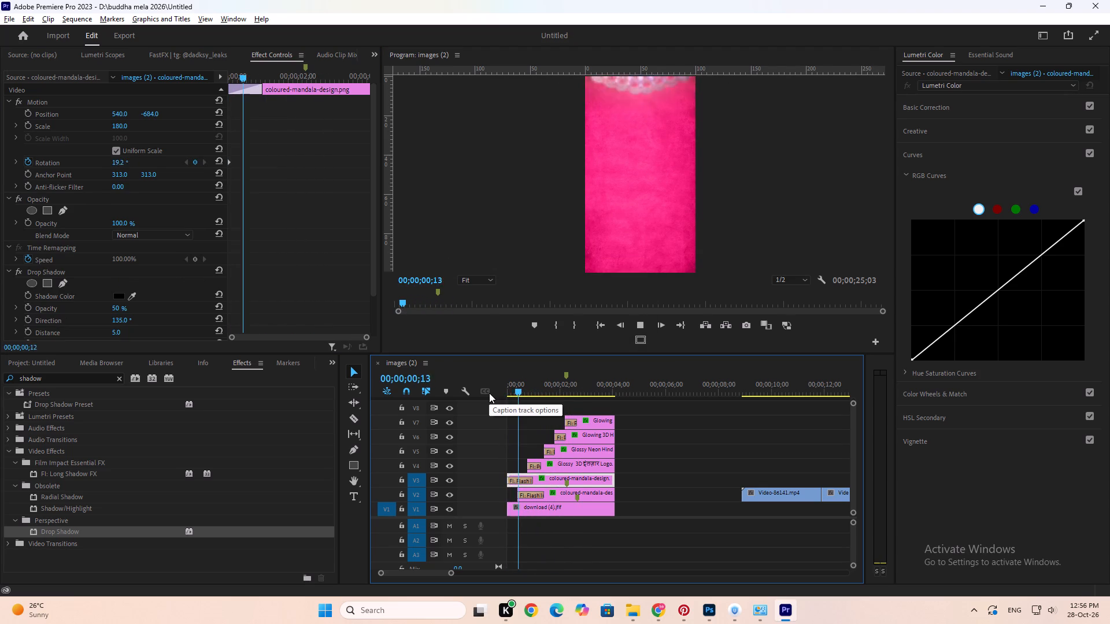
{"action": "key", "text": "space"}
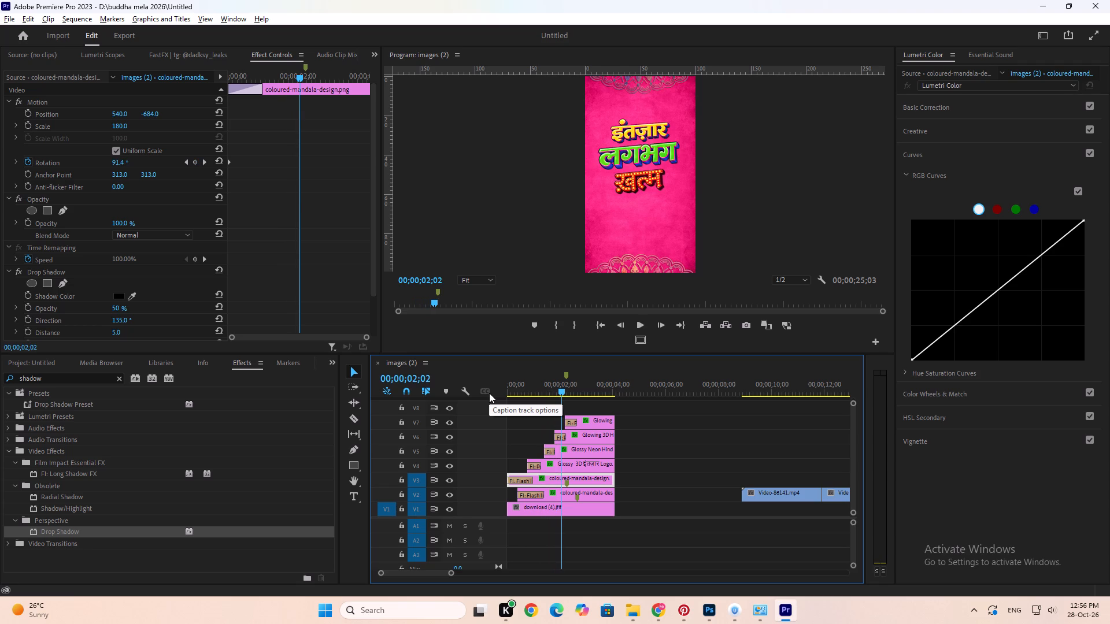
Export the first frame of Video-86141.mp4, at 00;00;08;27, as a JPEG still into the D:\buddha mela 2026 folder.
{"action": "key", "text": "Down"}
{"action": "key", "text": "Down"}
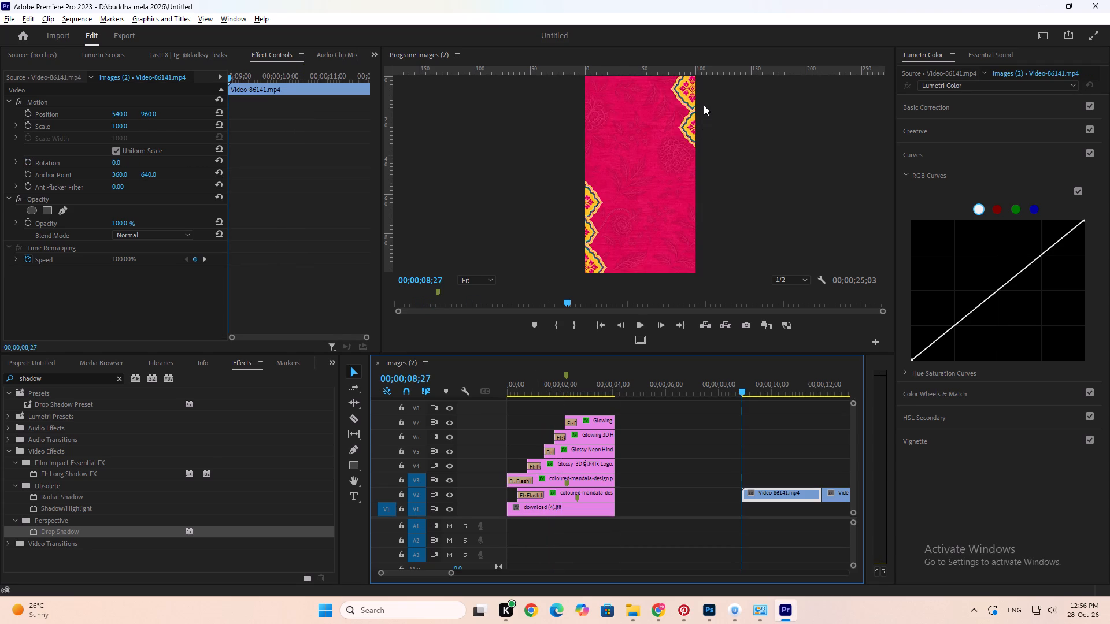
{"action": "left_click", "coordinate": [749, 325]}
{"action": "key", "text": "Return"}
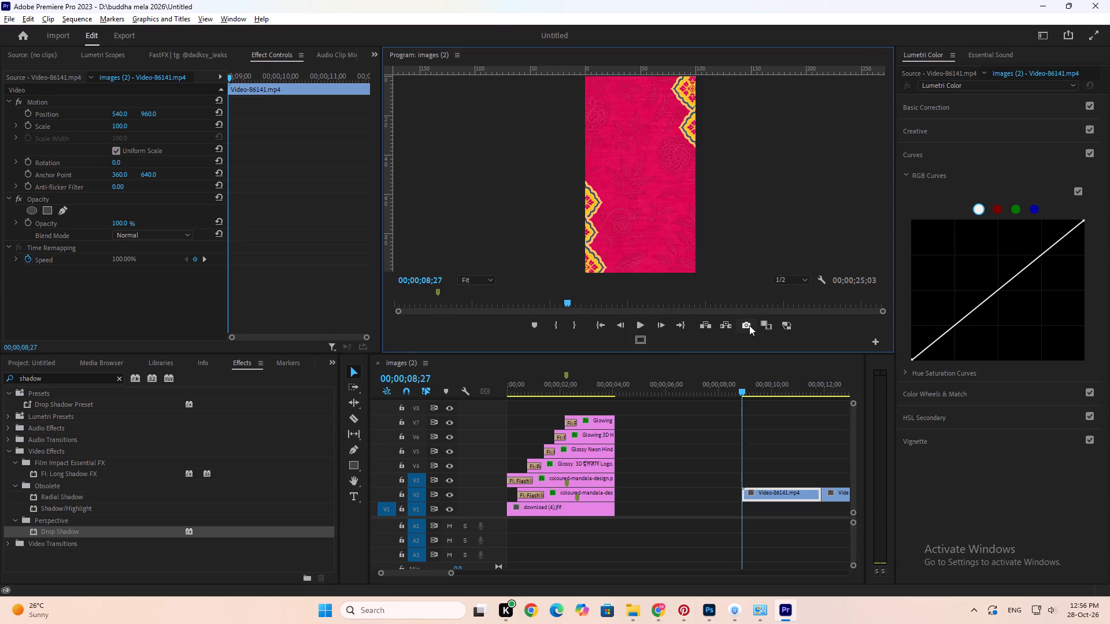
{"action": "left_click", "coordinate": [751, 325]}
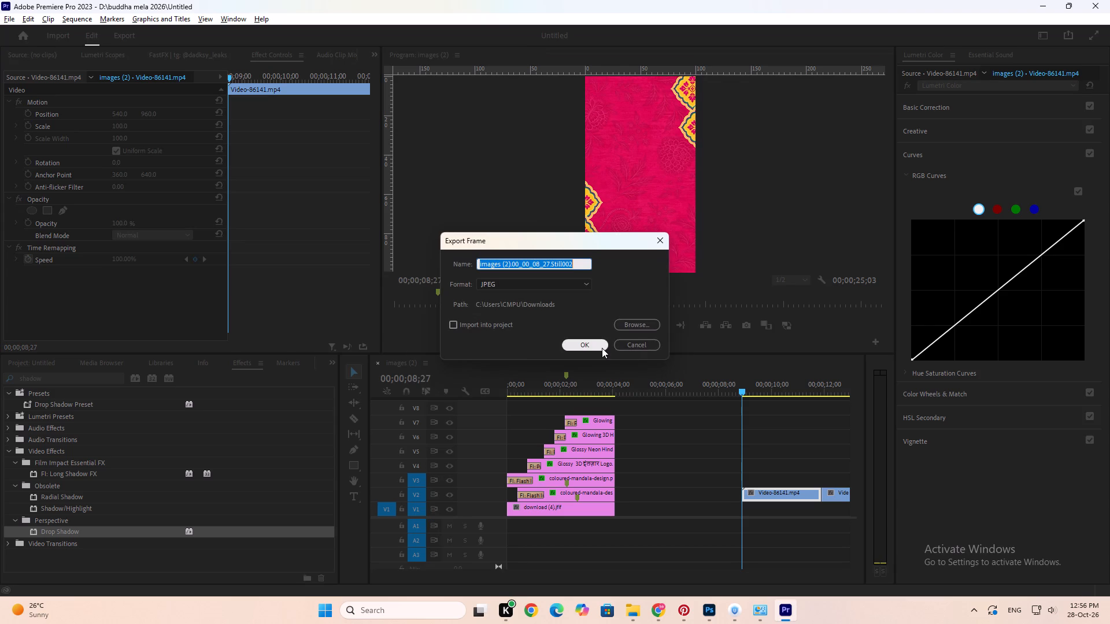
{"action": "left_click", "coordinate": [630, 323]}
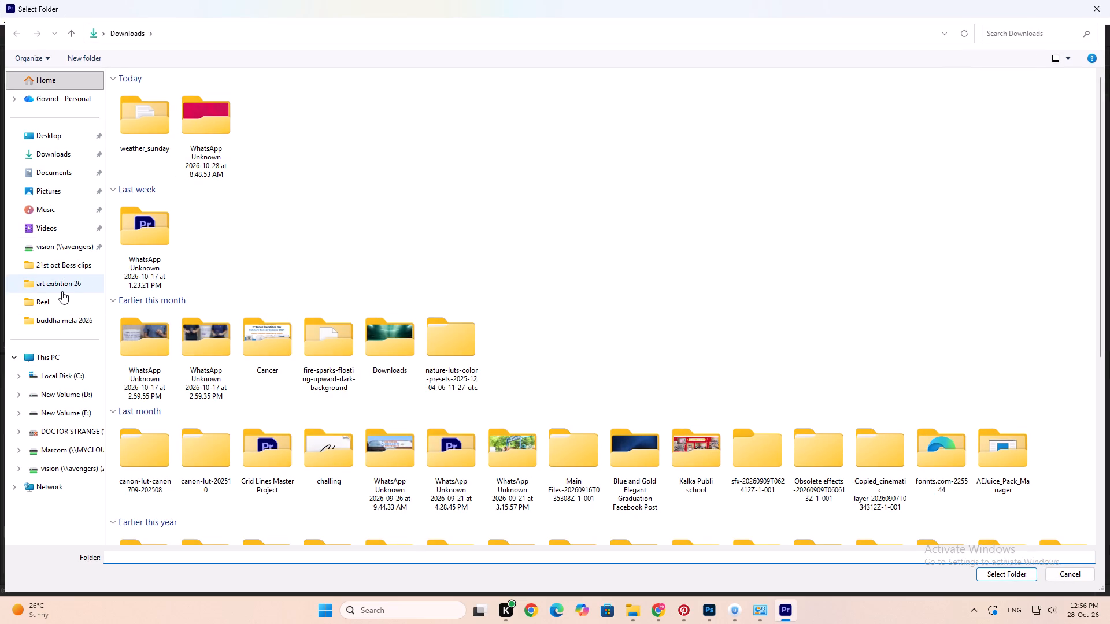
{"action": "left_click", "coordinate": [55, 318]}
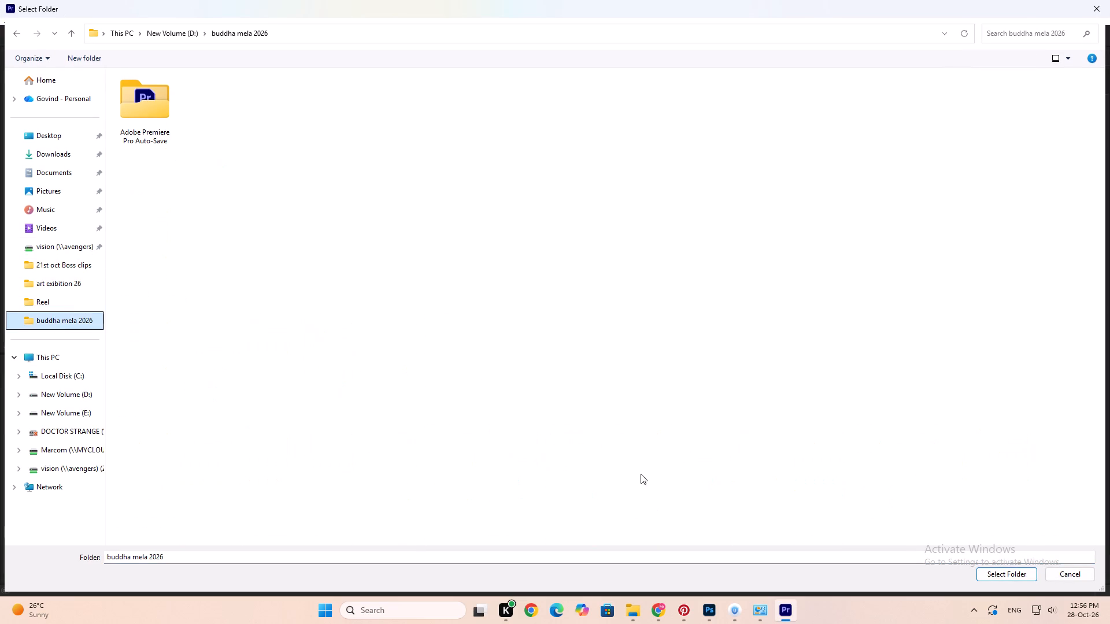
{"action": "left_click", "coordinate": [1004, 573]}
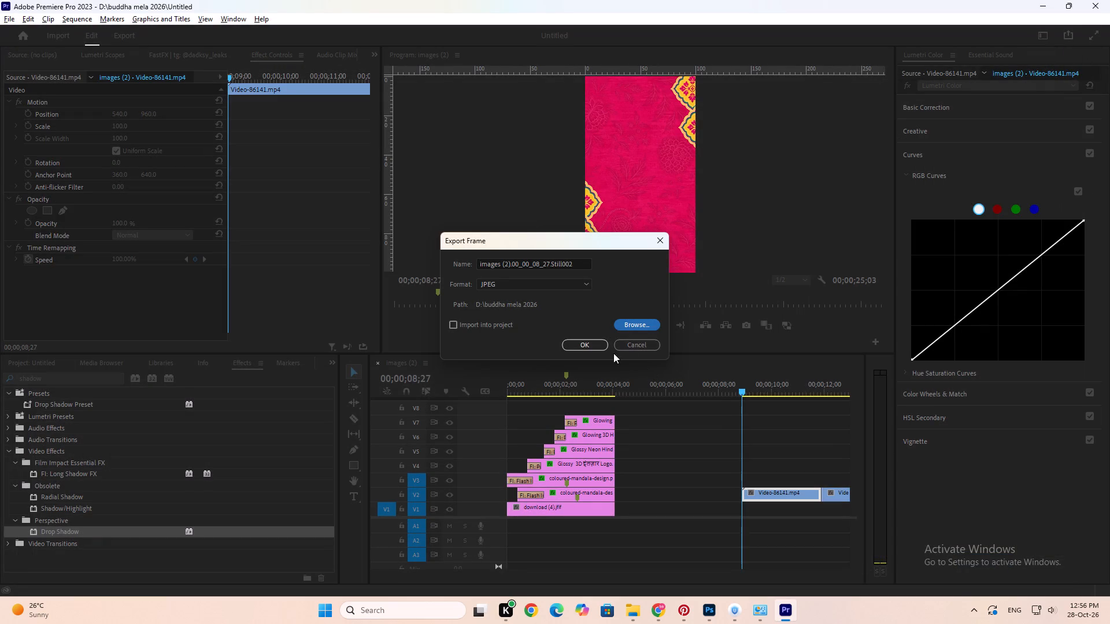
{"action": "left_click", "coordinate": [591, 344]}
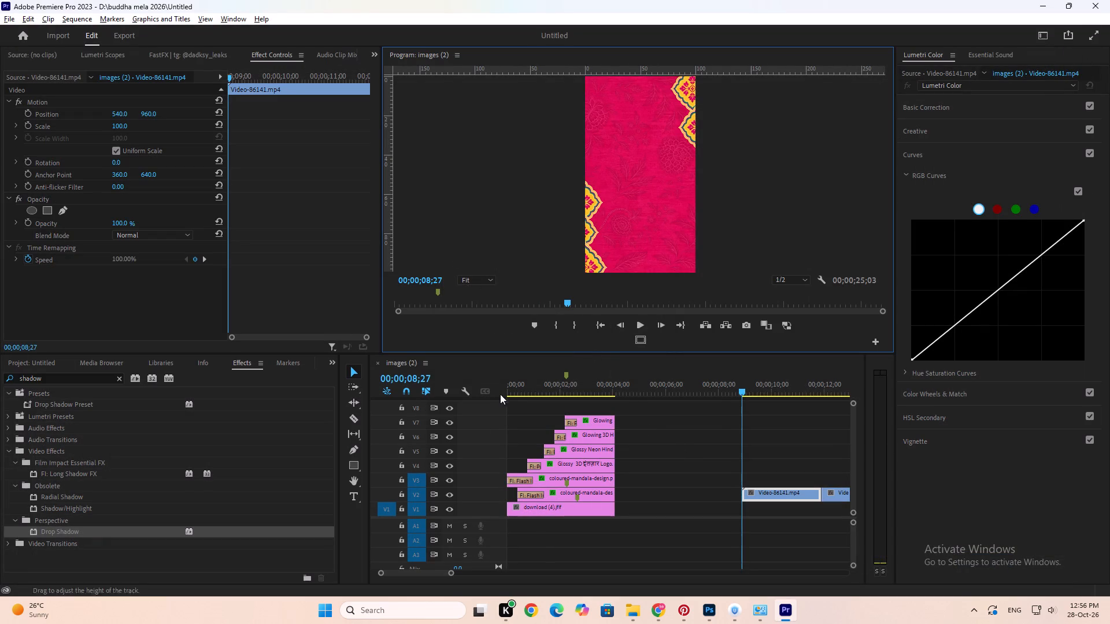
Import the exported still from the buddha mela 2026 folder and replace the plain pink V1 background clip with it.
{"action": "left_click_drag", "start_coordinate": [510, 386], "coordinate": [462, 399]}
{"action": "left_click", "coordinate": [19, 367]}
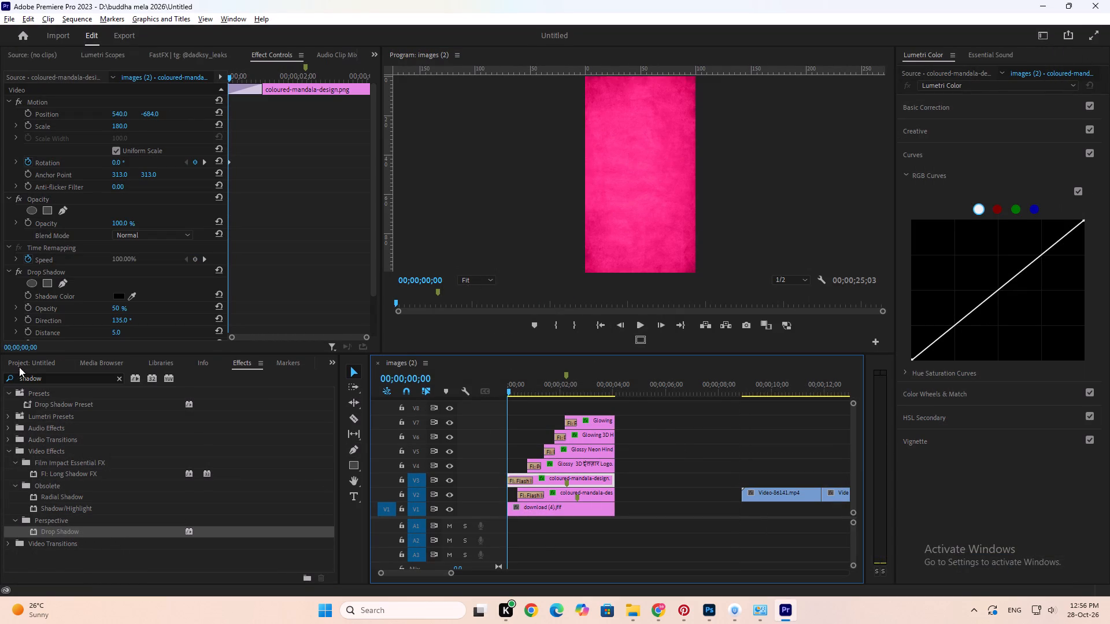
{"action": "double_click", "coordinate": [194, 507]}
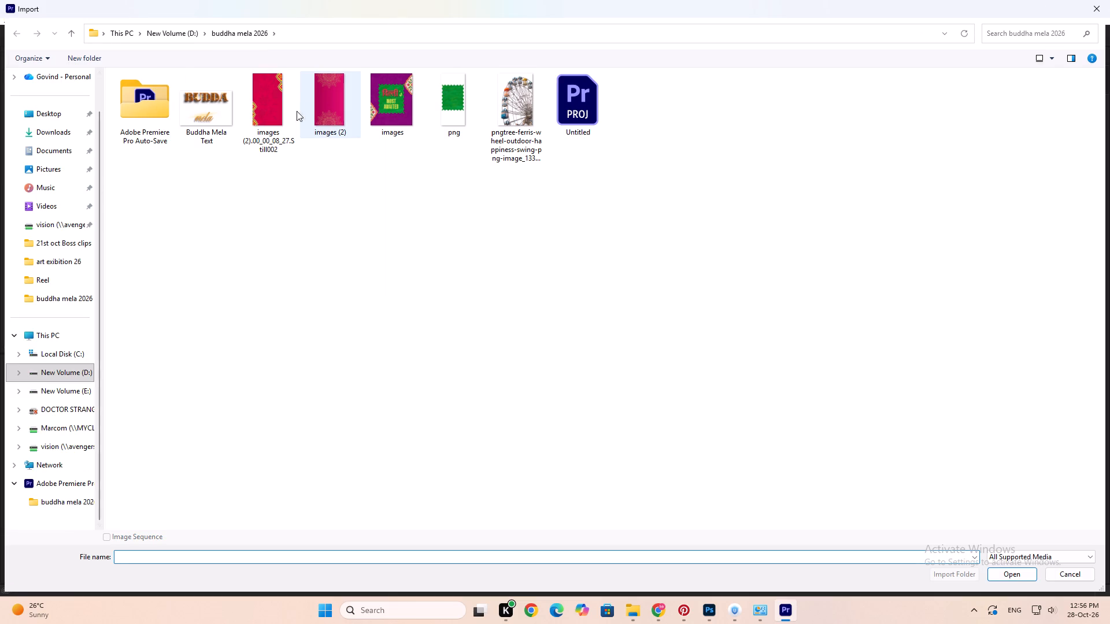
{"action": "double_click", "coordinate": [267, 118]}
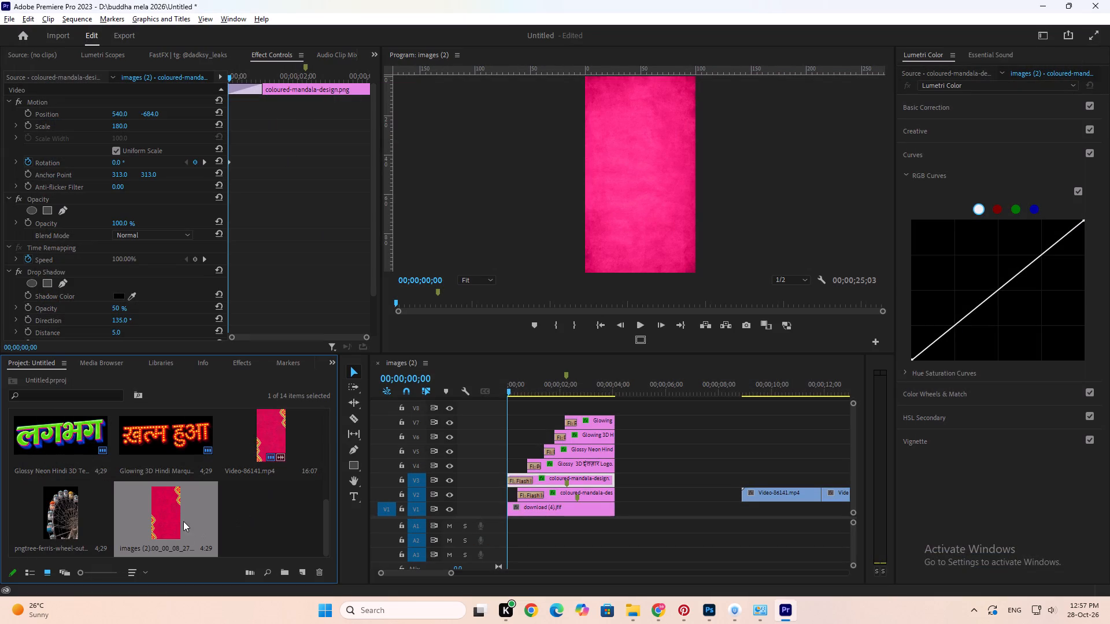
{"action": "left_click_drag", "start_coordinate": [175, 511], "coordinate": [543, 512]}
Play the opening scene from its start to check it against the patterned background.
{"action": "left_click_drag", "start_coordinate": [508, 385], "coordinate": [500, 385]}
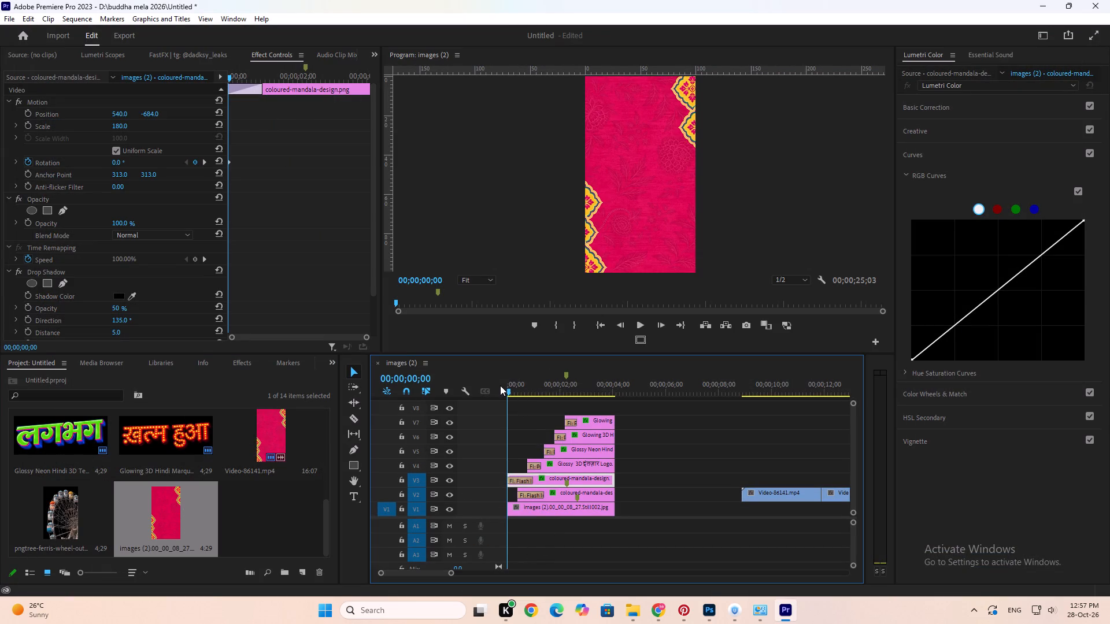
{"action": "key", "text": "space"}
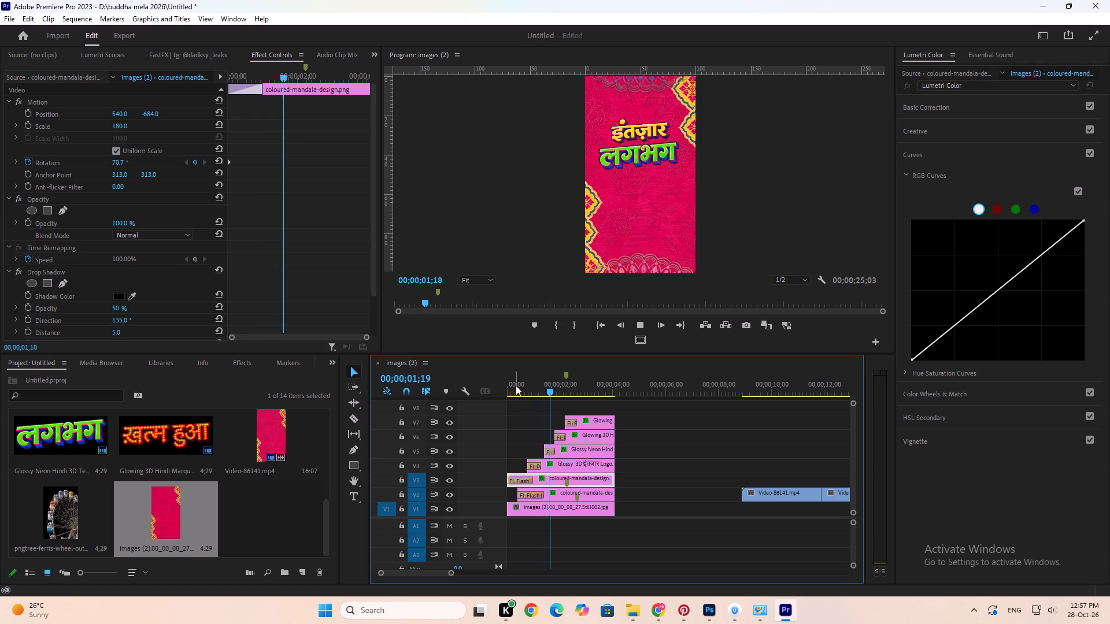
{"action": "key", "text": "space"}
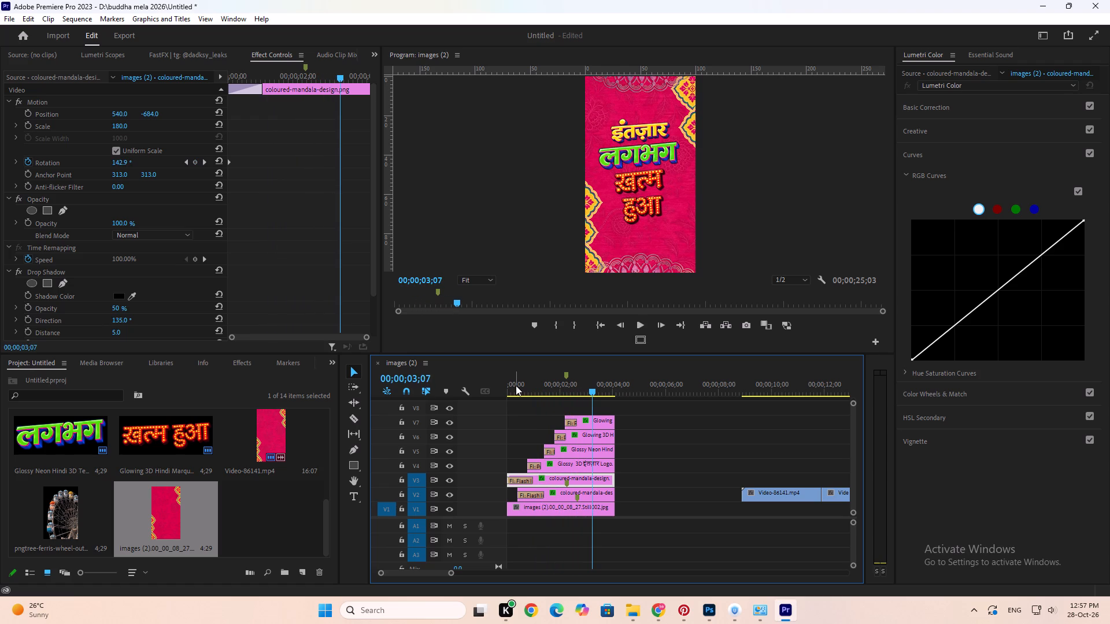
{"action": "key", "text": "space"}
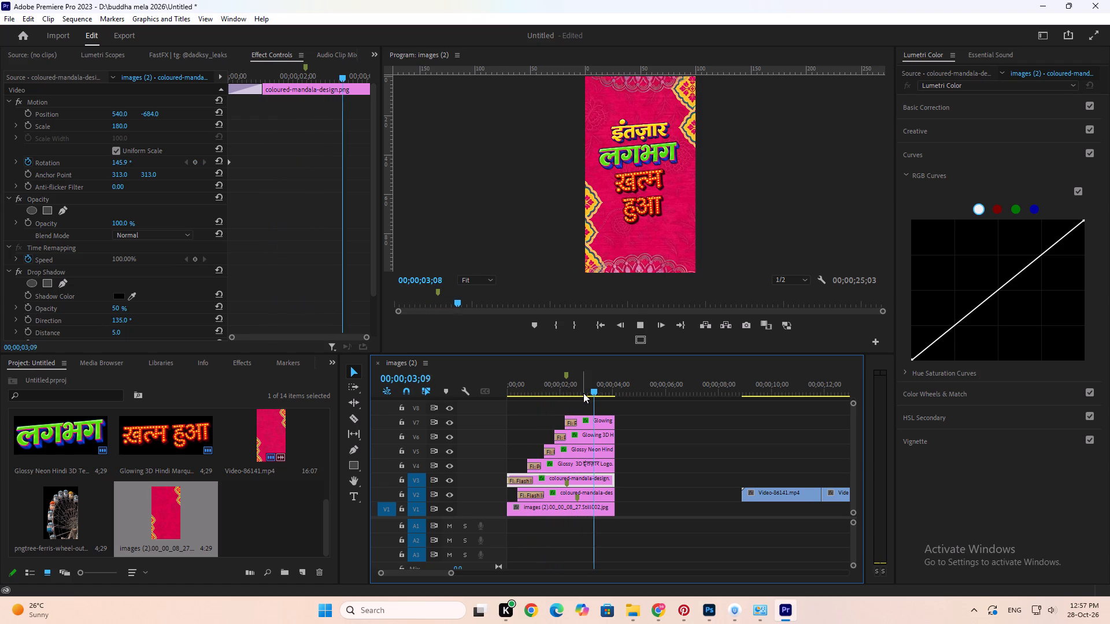
Replay the opening scene from its start to check its animation over the patterned background.
{"action": "key", "text": "space"}
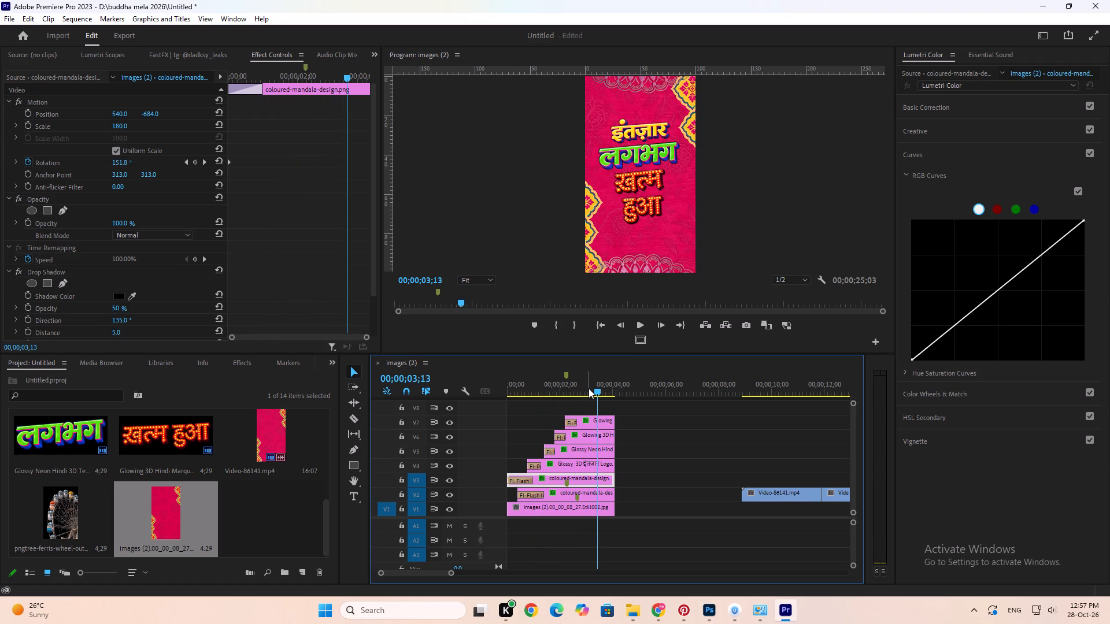
{"action": "left_click_drag", "start_coordinate": [587, 387], "coordinate": [498, 388]}
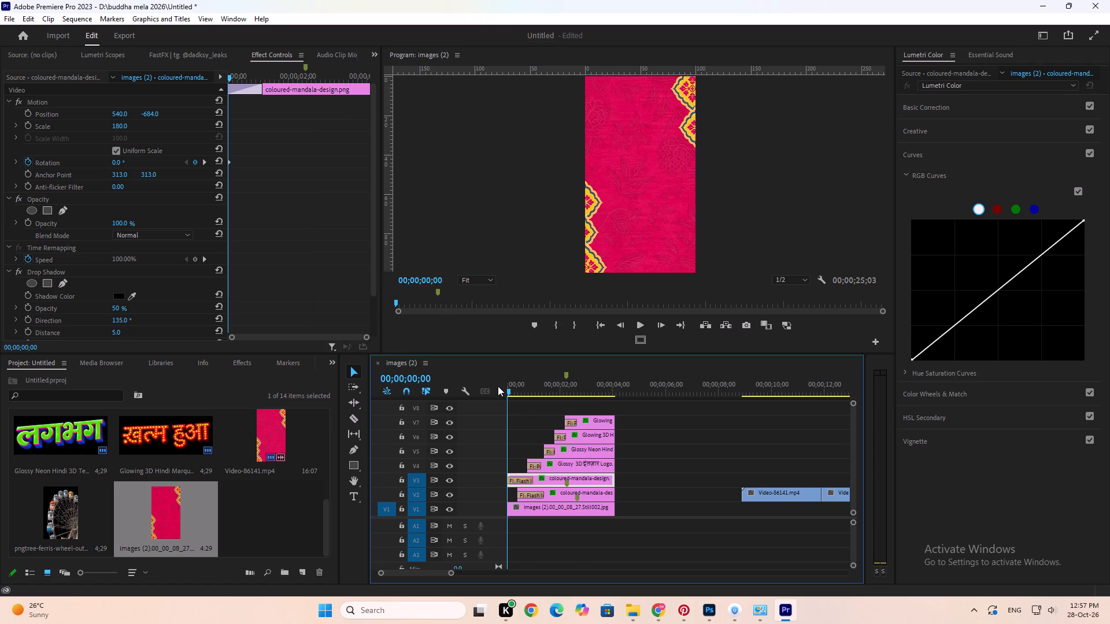
{"action": "key", "text": "space"}
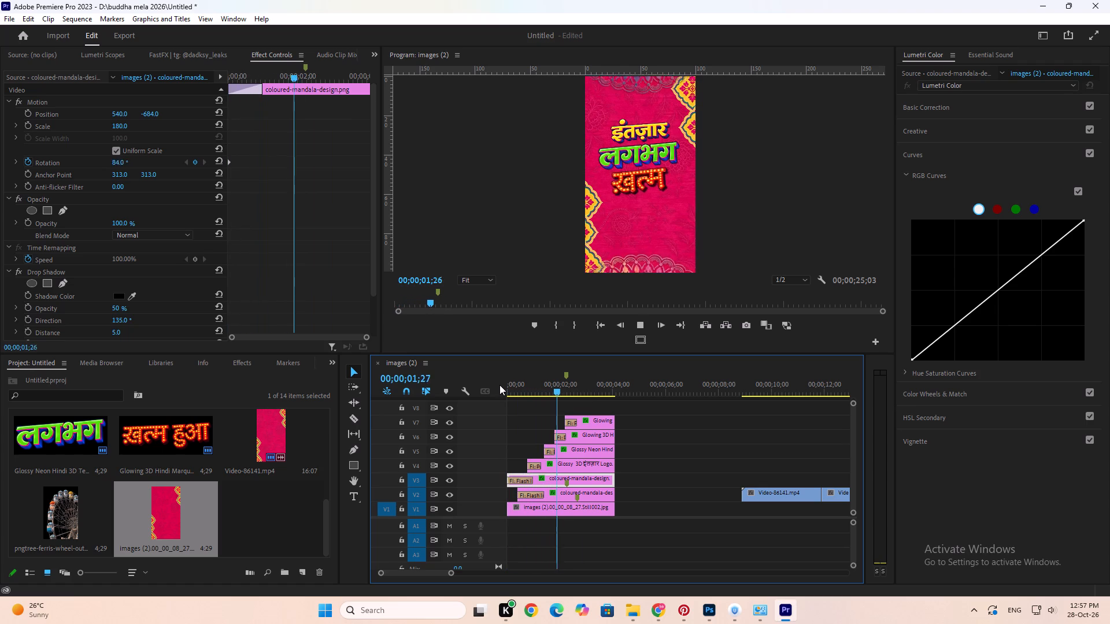
{"action": "key", "text": "space"}
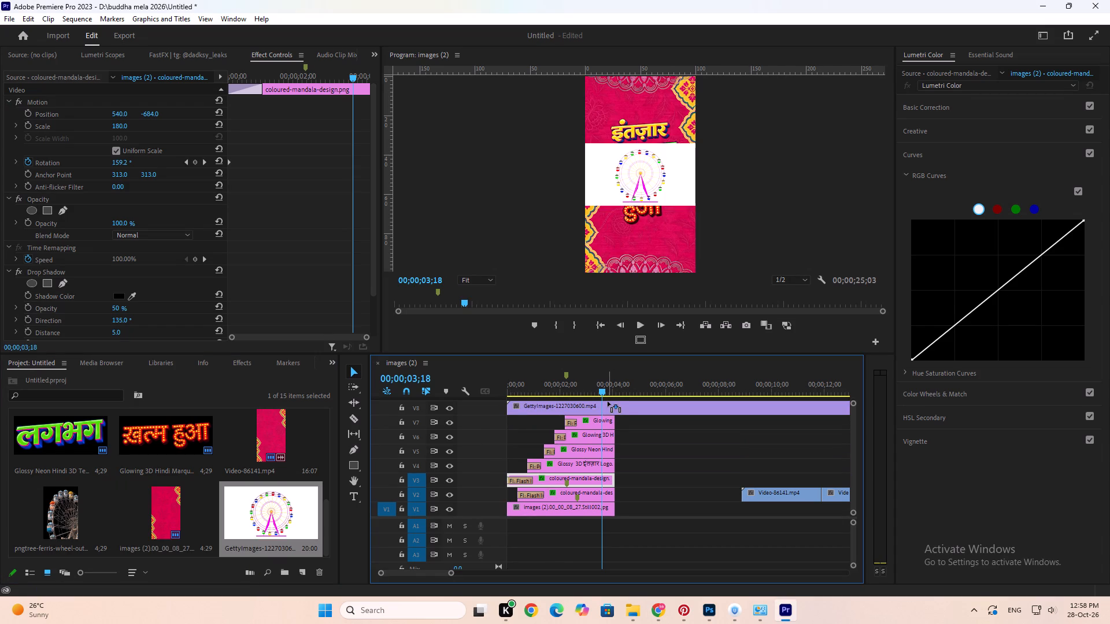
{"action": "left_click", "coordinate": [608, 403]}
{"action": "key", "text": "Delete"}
Import the downloaded green-screen swing ride video from Chrome into the Premiere Pro project.
{"action": "key", "text": "alt+Tab"}
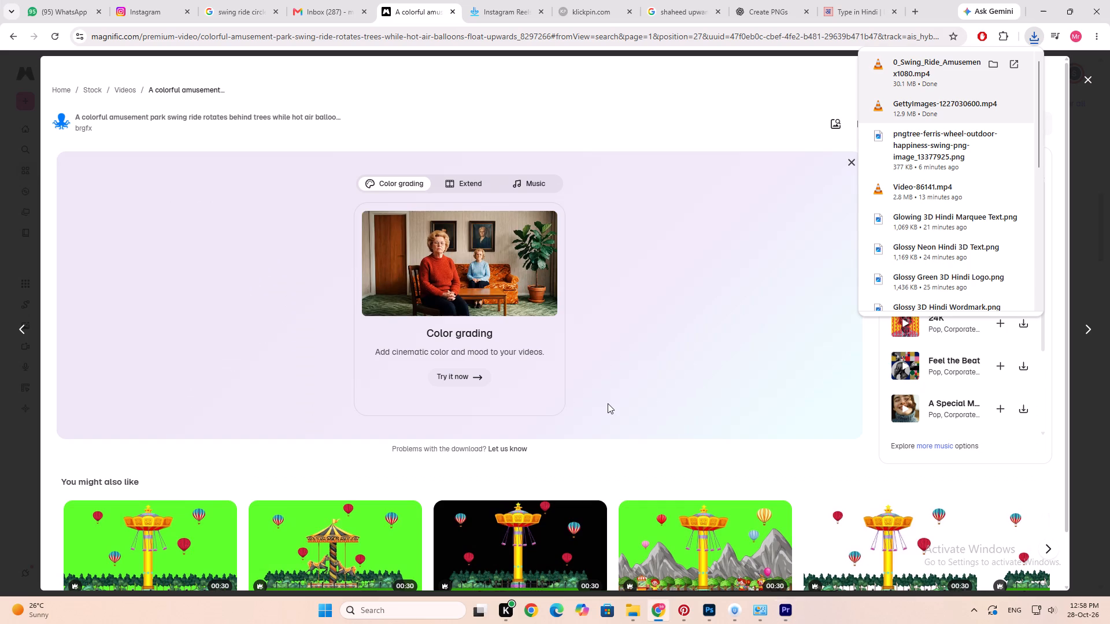
{"action": "left_click_drag", "start_coordinate": [920, 73], "coordinate": [206, 526]}
{"action": "key", "text": "alt+Tab"}
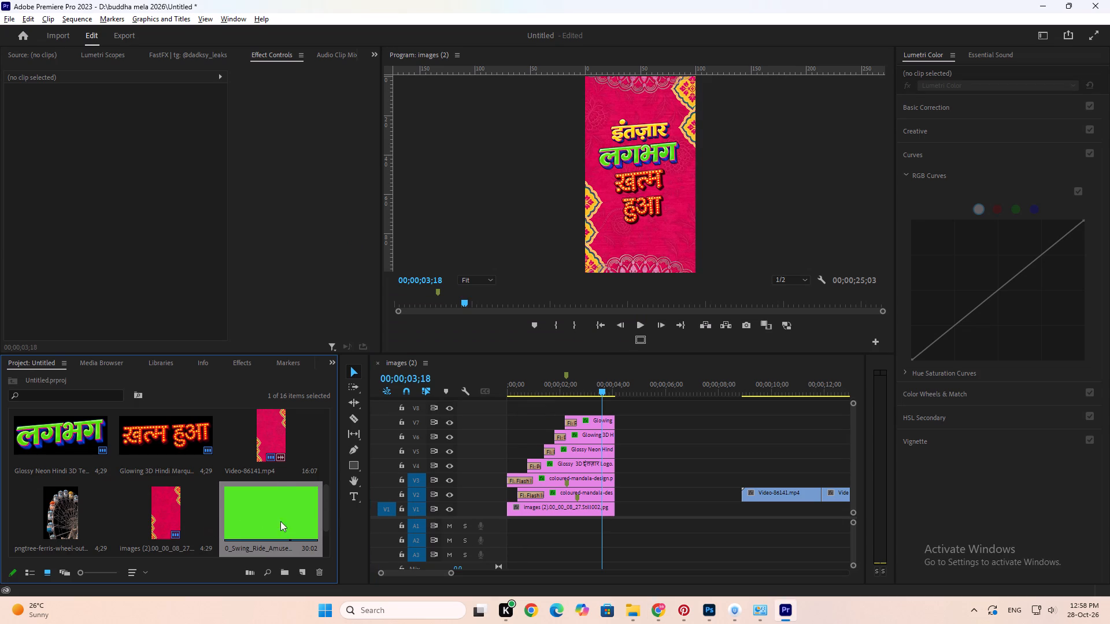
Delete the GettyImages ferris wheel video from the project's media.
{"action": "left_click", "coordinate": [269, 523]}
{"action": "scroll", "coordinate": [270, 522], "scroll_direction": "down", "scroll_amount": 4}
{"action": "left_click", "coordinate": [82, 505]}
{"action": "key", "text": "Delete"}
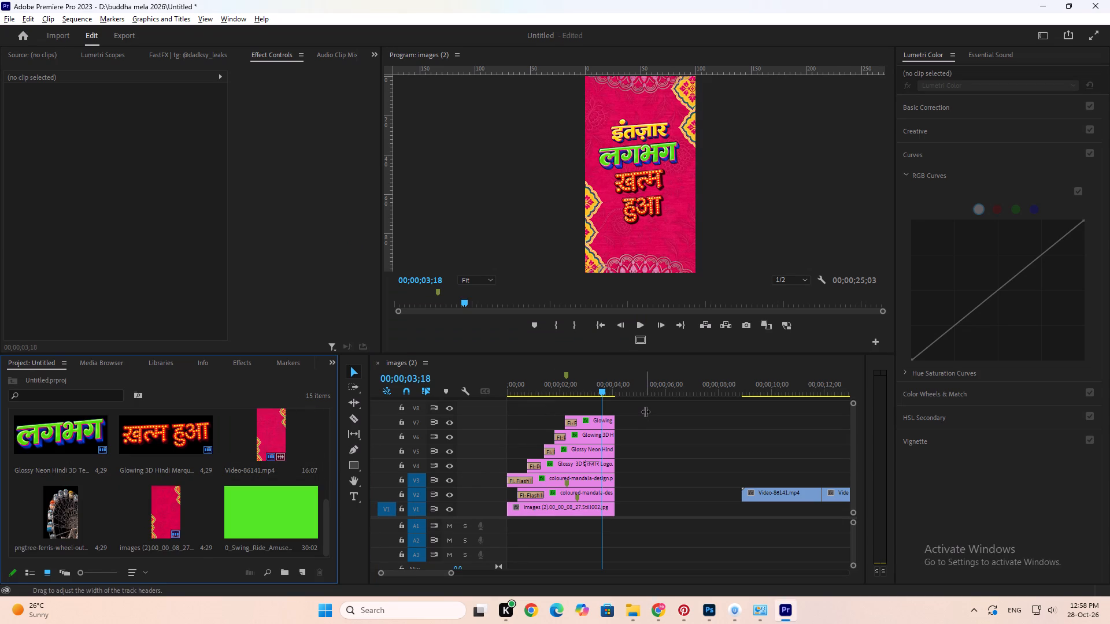
Move the opening scene's Hindi text and mandala clips up one video track, leaving the pink background clip on V1.
{"action": "key", "text": "v"}
{"action": "left_click_drag", "start_coordinate": [639, 408], "coordinate": [561, 494]}
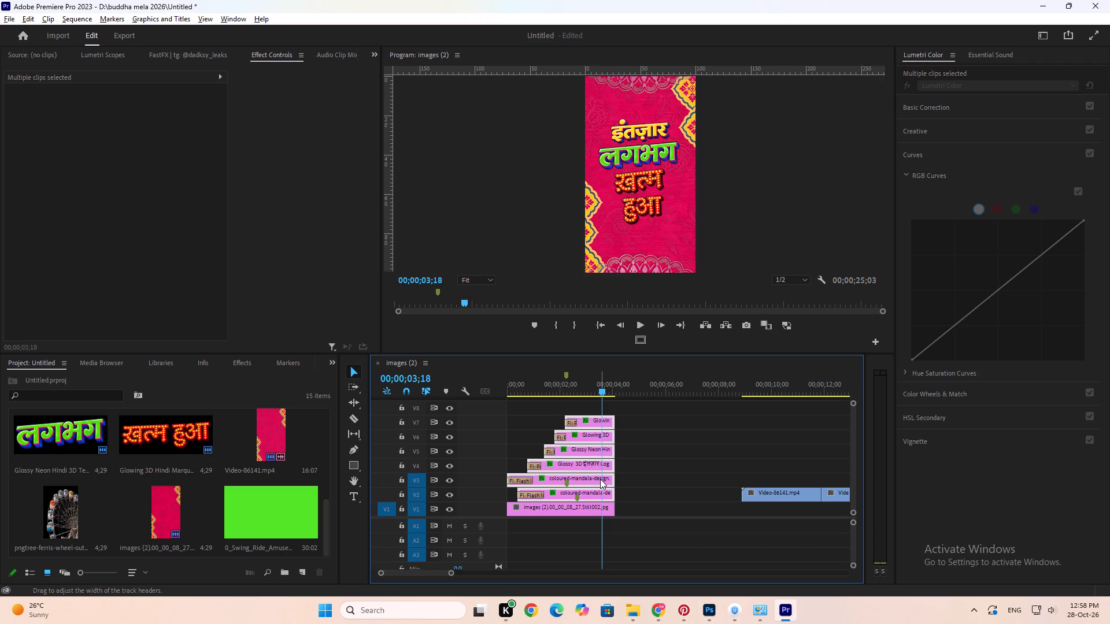
{"action": "key", "text": "alt+Up"}
Add the 0_Swing_Ride_Amusement_Park_1920x1080.mp4 video to V6 in the empty stretch after the opening scene.
{"action": "left_click_drag", "start_coordinate": [536, 393], "coordinate": [499, 387]}
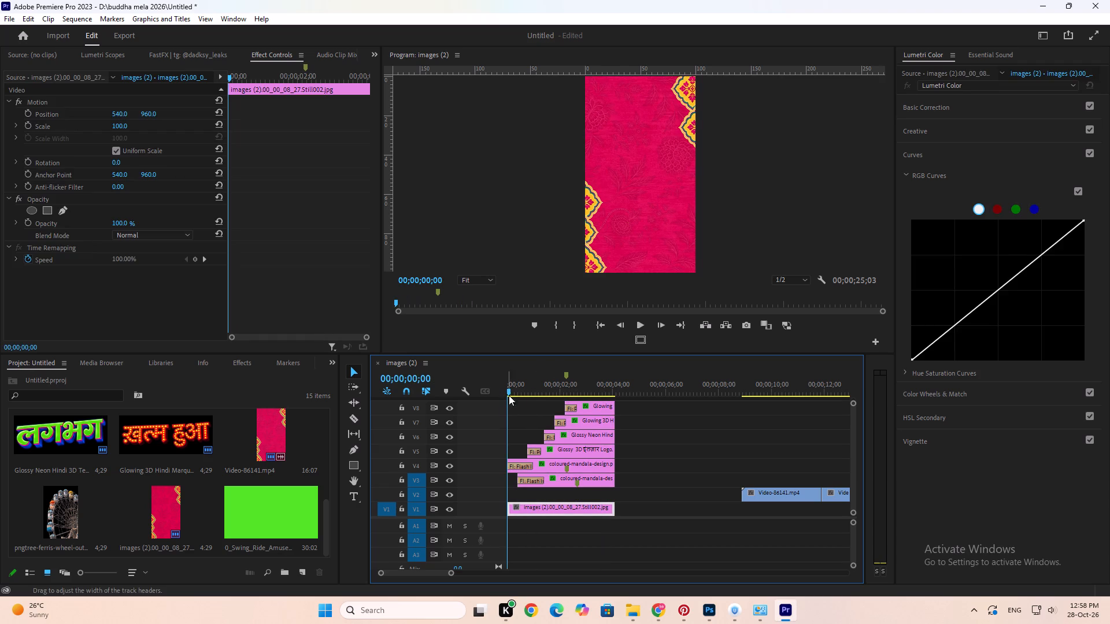
{"action": "left_click_drag", "start_coordinate": [272, 503], "coordinate": [512, 454]}
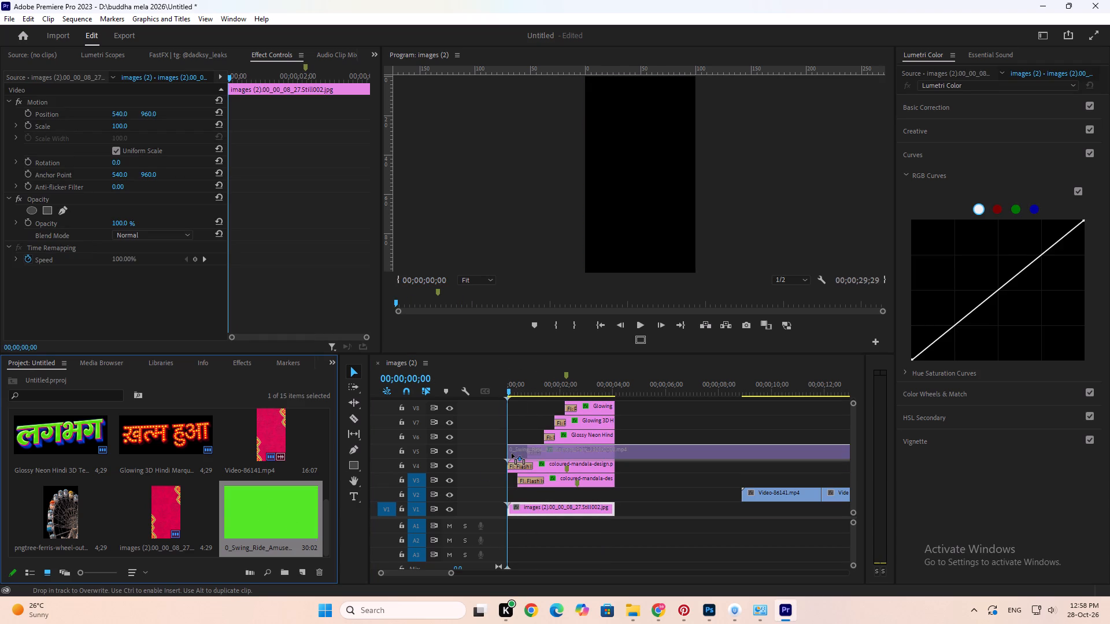
{"action": "left_click_drag", "start_coordinate": [512, 454], "coordinate": [656, 443]}
{"action": "scroll", "coordinate": [656, 443], "scroll_direction": "down", "scroll_amount": 4, "text": "alt"}
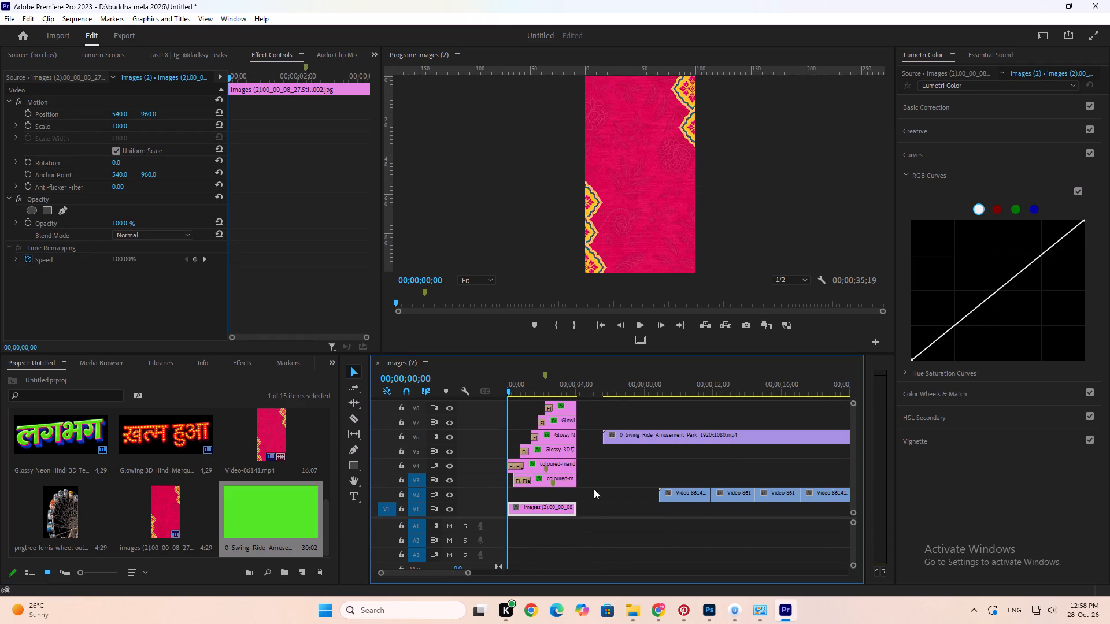
Move the Hindi text and mandala clips up one more track so they start from V4.
{"action": "left_click_drag", "start_coordinate": [582, 485], "coordinate": [524, 408]}
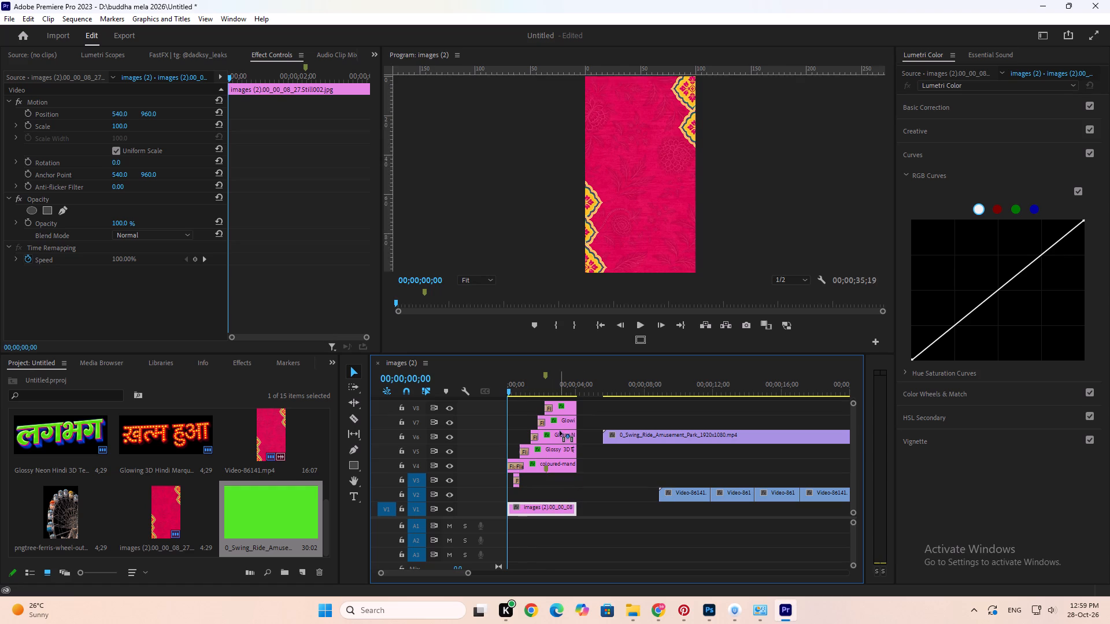
{"action": "key", "text": "ctrl+z"}
{"action": "left_click_drag", "start_coordinate": [585, 488], "coordinate": [528, 393]}
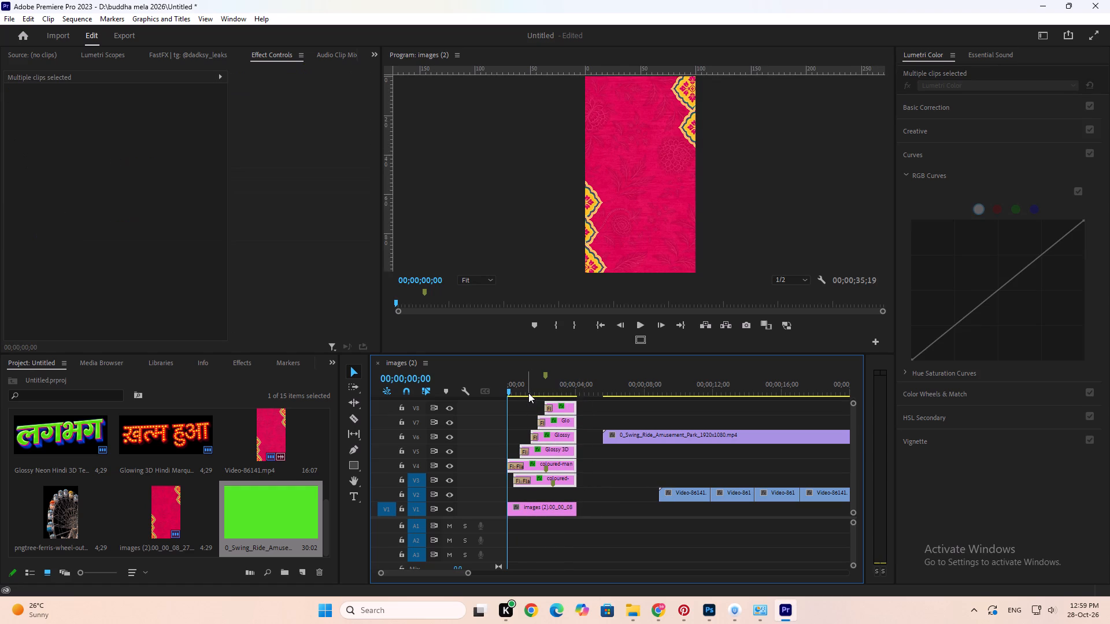
{"action": "key", "text": "alt+Up"}
Move the swing ride clip to V3 at the start of the sequence.
{"action": "left_click_drag", "start_coordinate": [672, 441], "coordinate": [666, 463]}
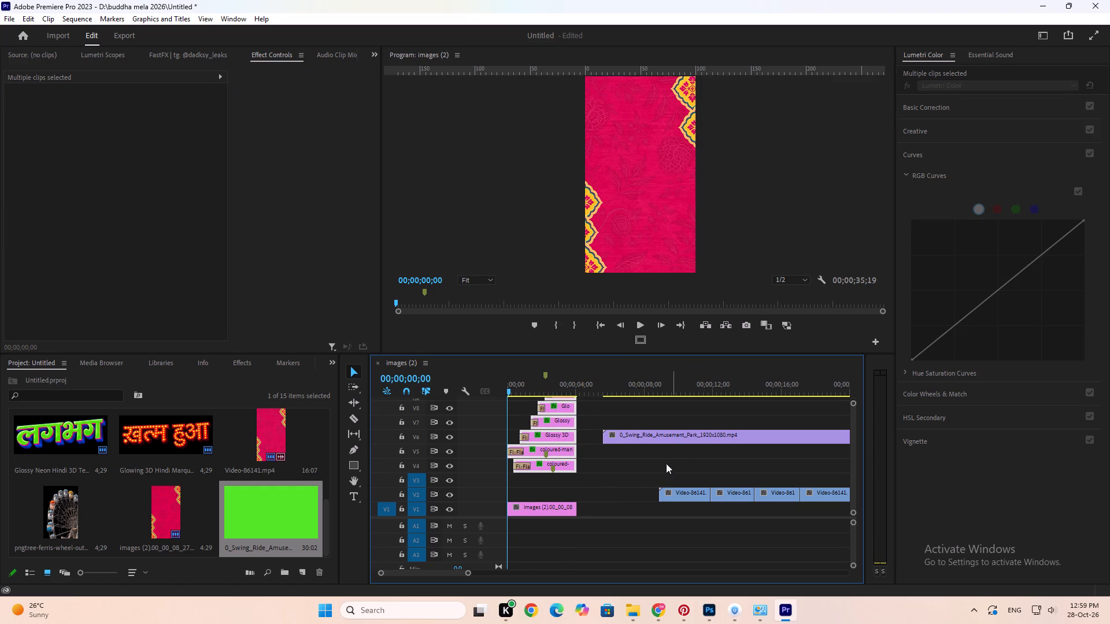
{"action": "left_click_drag", "start_coordinate": [666, 463], "coordinate": [557, 484]}
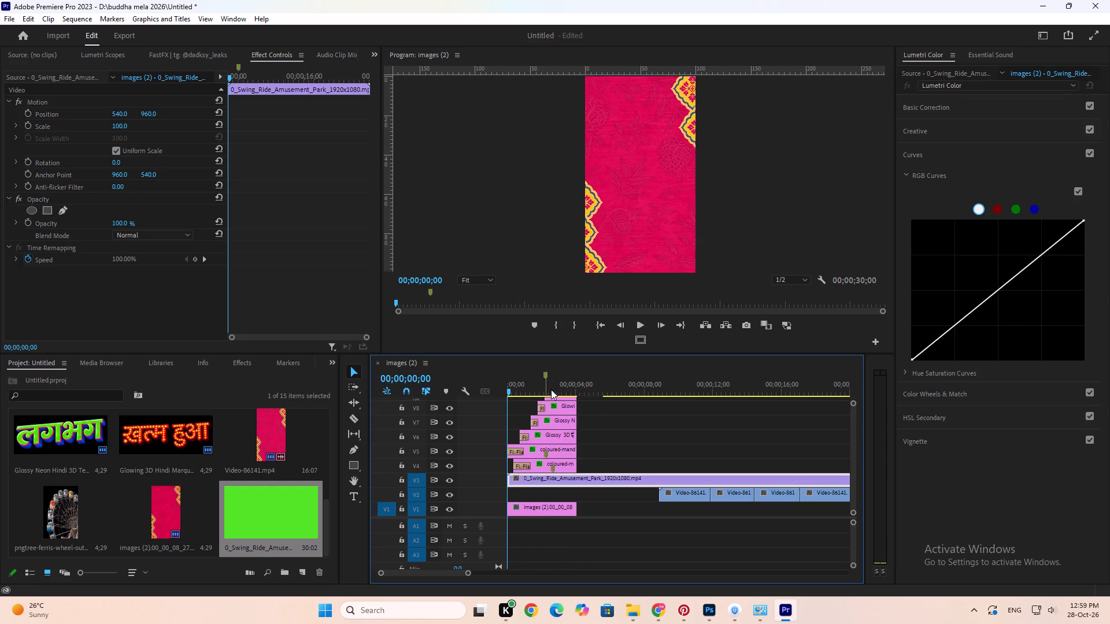
Cut the swing ride clip at 00;00;04;08, delete the part before the cut, and move the remainder to the sequence start on V3.
{"action": "left_click_drag", "start_coordinate": [557, 389], "coordinate": [652, 391]}
{"action": "scroll", "coordinate": [653, 391], "scroll_direction": "down", "scroll_amount": 4, "text": "alt"}
{"action": "left_click_drag", "start_coordinate": [598, 385], "coordinate": [586, 387]}
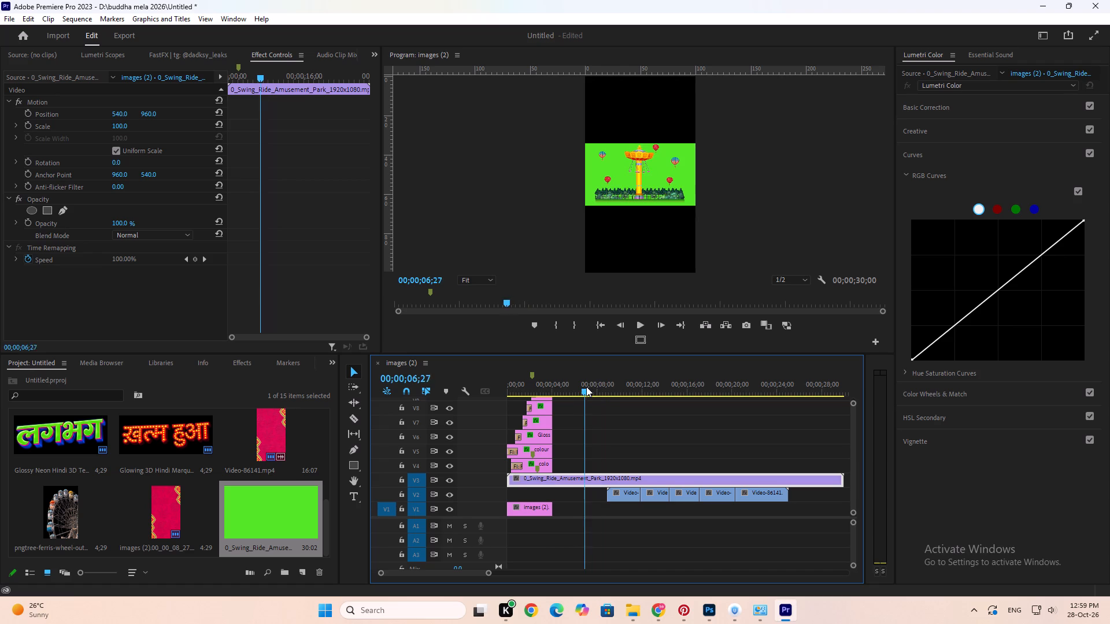
{"action": "left_click_drag", "start_coordinate": [586, 387], "coordinate": [556, 382]}
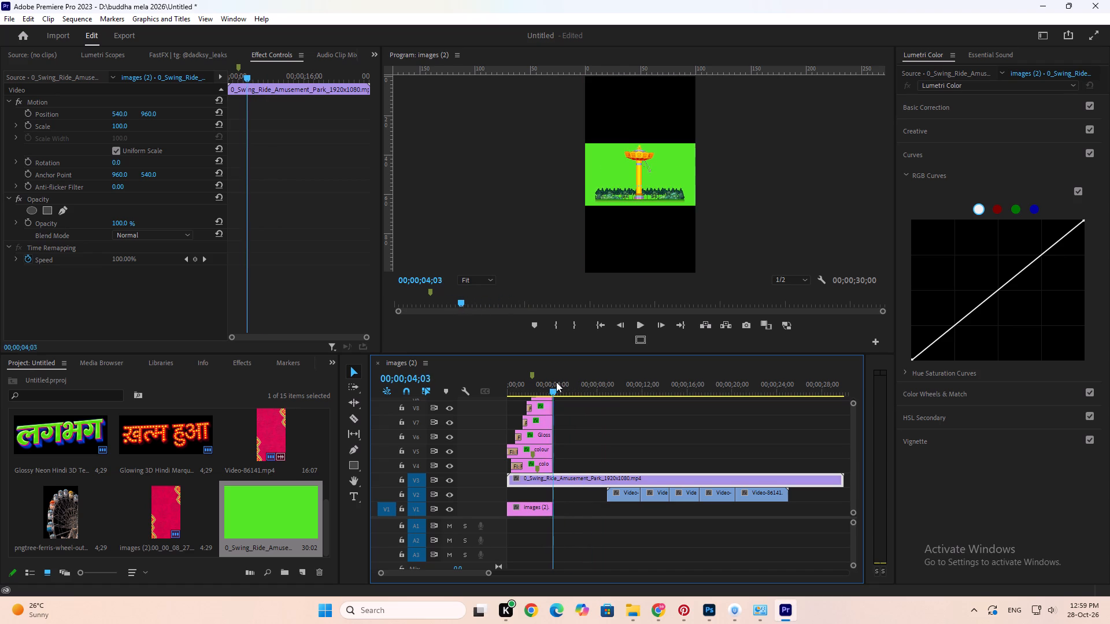
{"action": "left_click_drag", "start_coordinate": [556, 382], "coordinate": [557, 382]}
{"action": "key", "text": "c"}
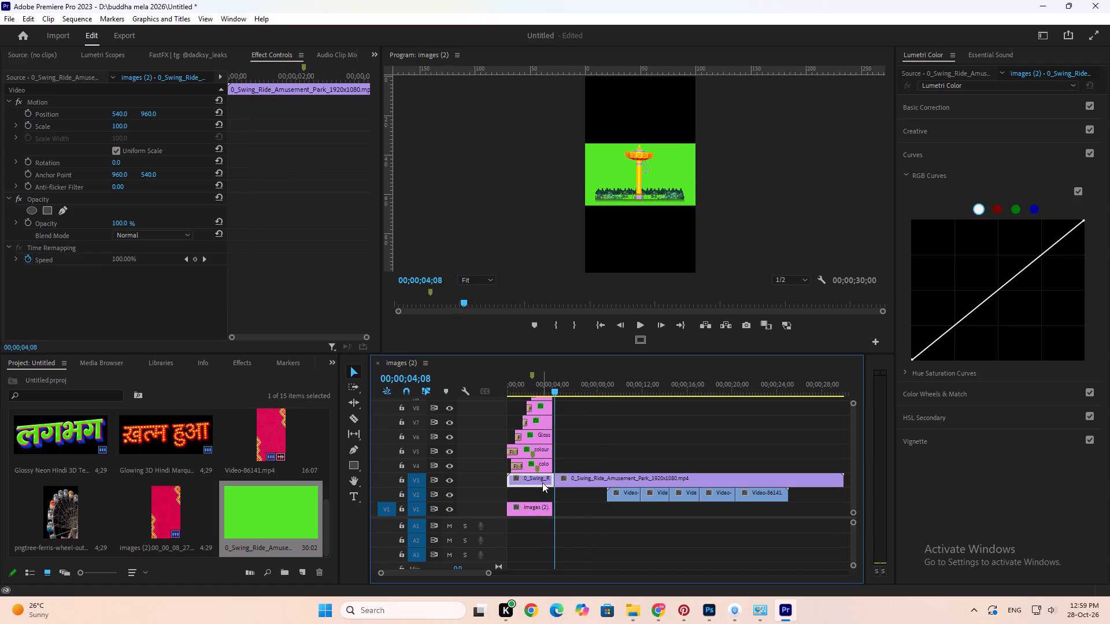
{"action": "key", "text": "Delete"}
{"action": "left_click_drag", "start_coordinate": [573, 480], "coordinate": [519, 481]}
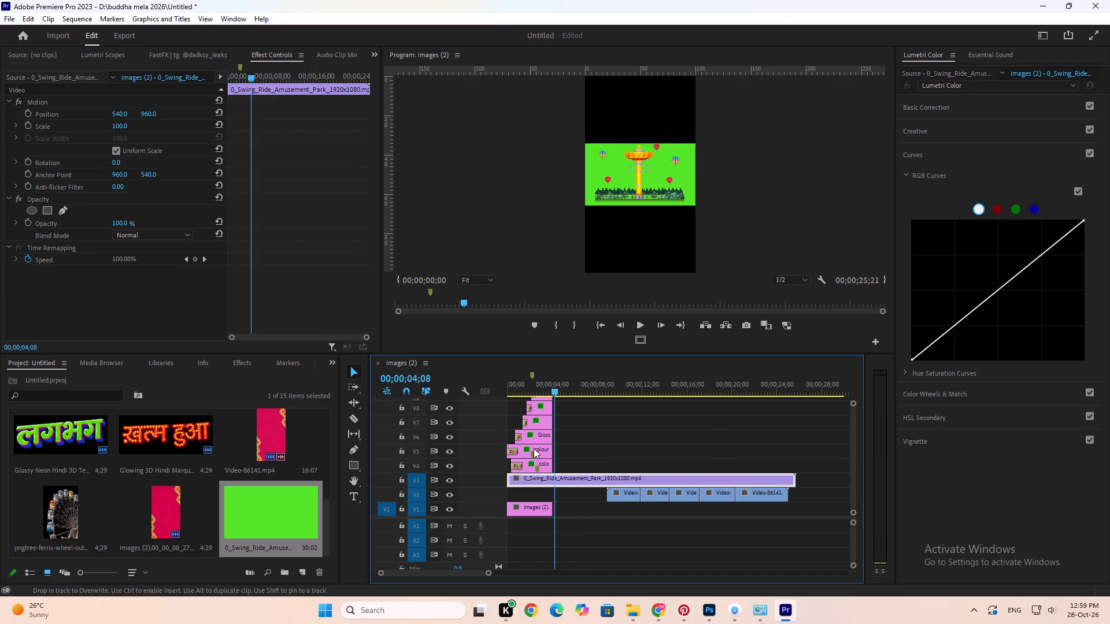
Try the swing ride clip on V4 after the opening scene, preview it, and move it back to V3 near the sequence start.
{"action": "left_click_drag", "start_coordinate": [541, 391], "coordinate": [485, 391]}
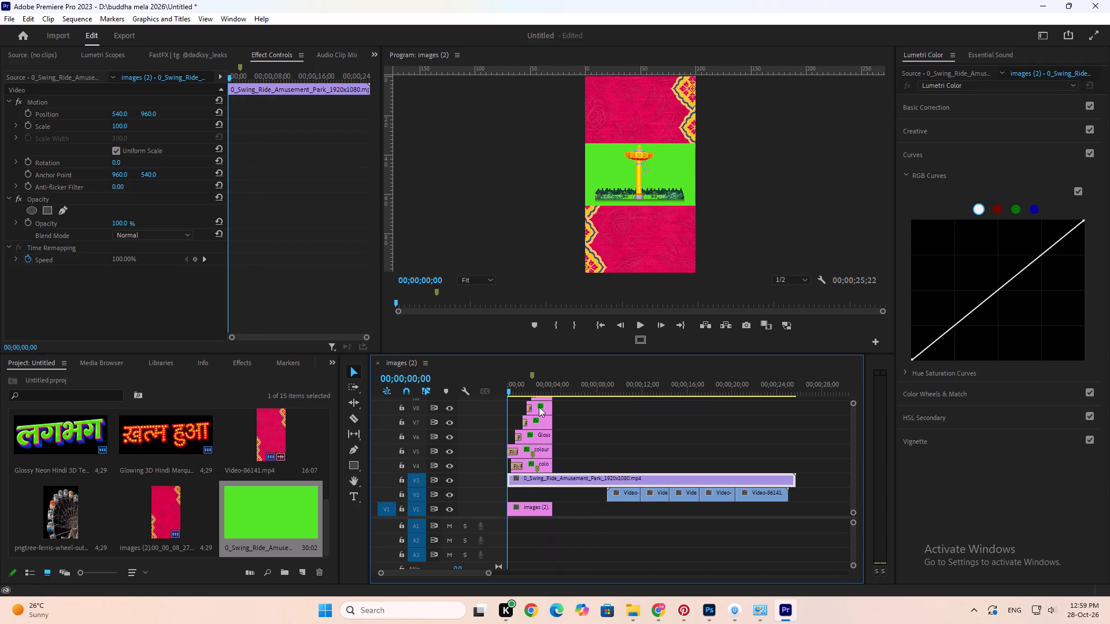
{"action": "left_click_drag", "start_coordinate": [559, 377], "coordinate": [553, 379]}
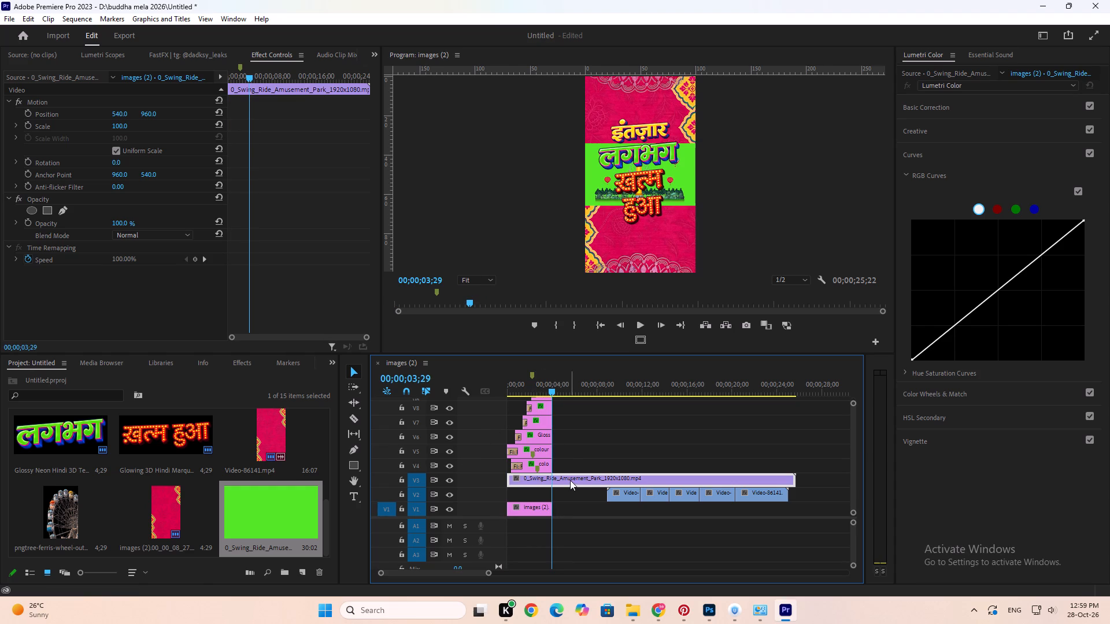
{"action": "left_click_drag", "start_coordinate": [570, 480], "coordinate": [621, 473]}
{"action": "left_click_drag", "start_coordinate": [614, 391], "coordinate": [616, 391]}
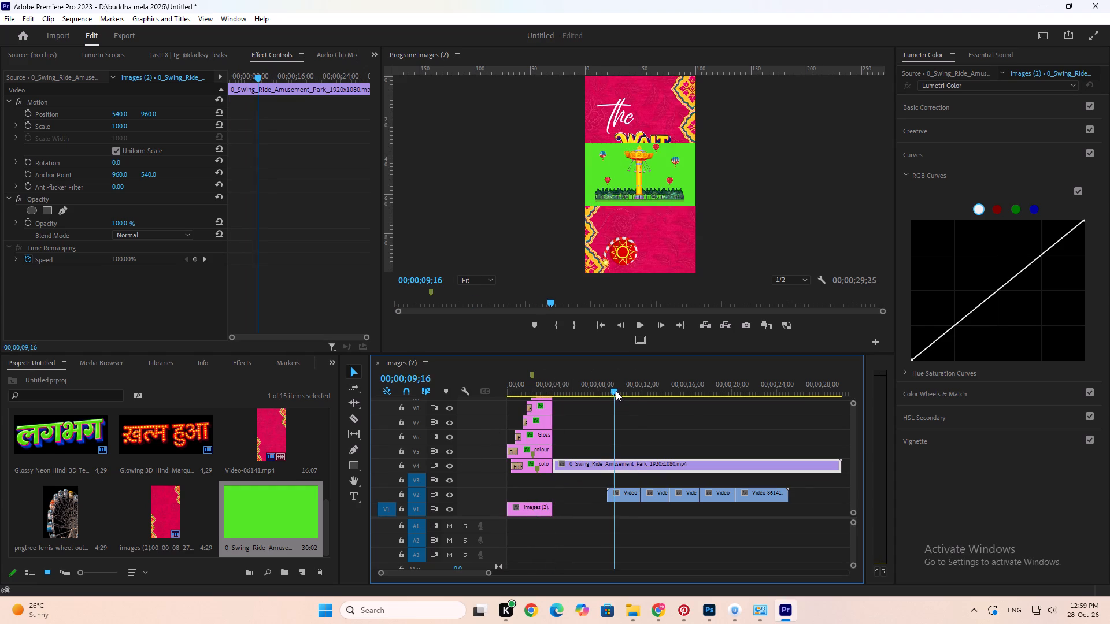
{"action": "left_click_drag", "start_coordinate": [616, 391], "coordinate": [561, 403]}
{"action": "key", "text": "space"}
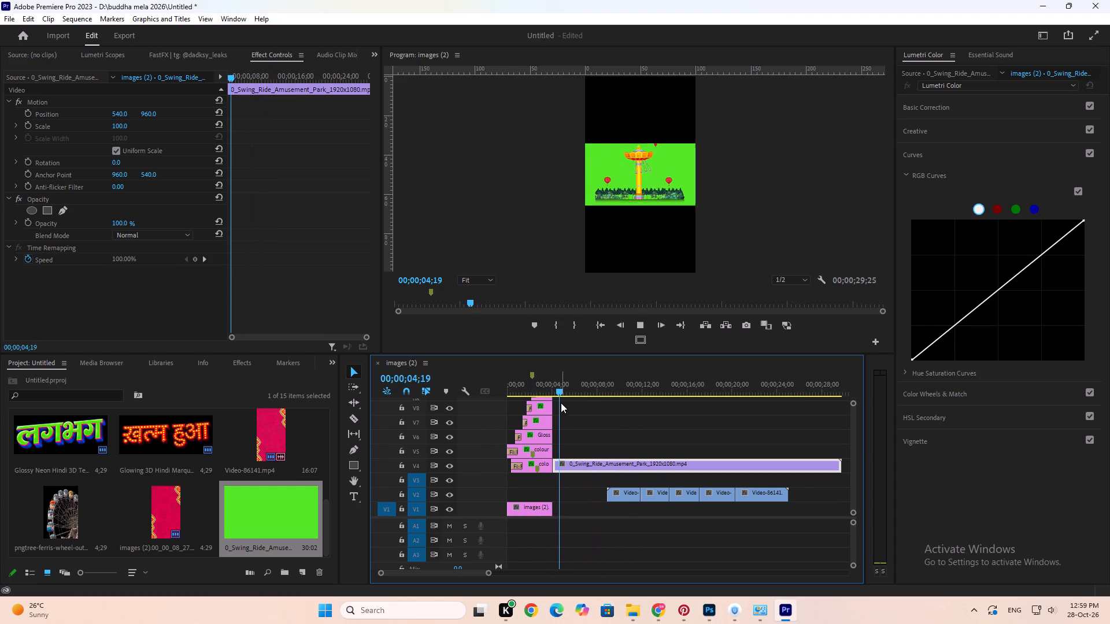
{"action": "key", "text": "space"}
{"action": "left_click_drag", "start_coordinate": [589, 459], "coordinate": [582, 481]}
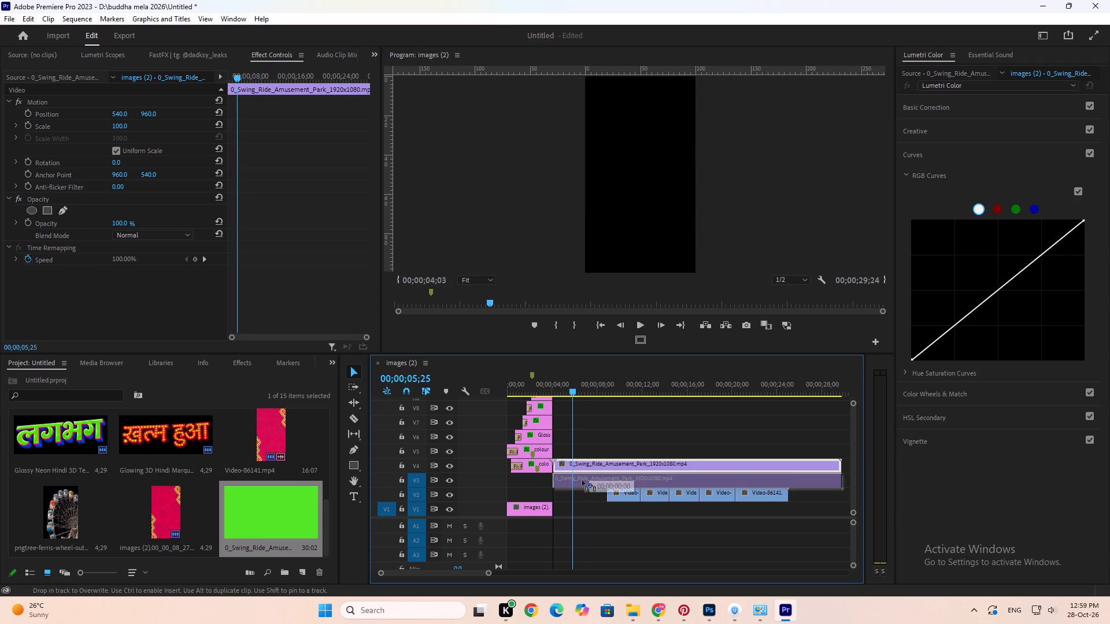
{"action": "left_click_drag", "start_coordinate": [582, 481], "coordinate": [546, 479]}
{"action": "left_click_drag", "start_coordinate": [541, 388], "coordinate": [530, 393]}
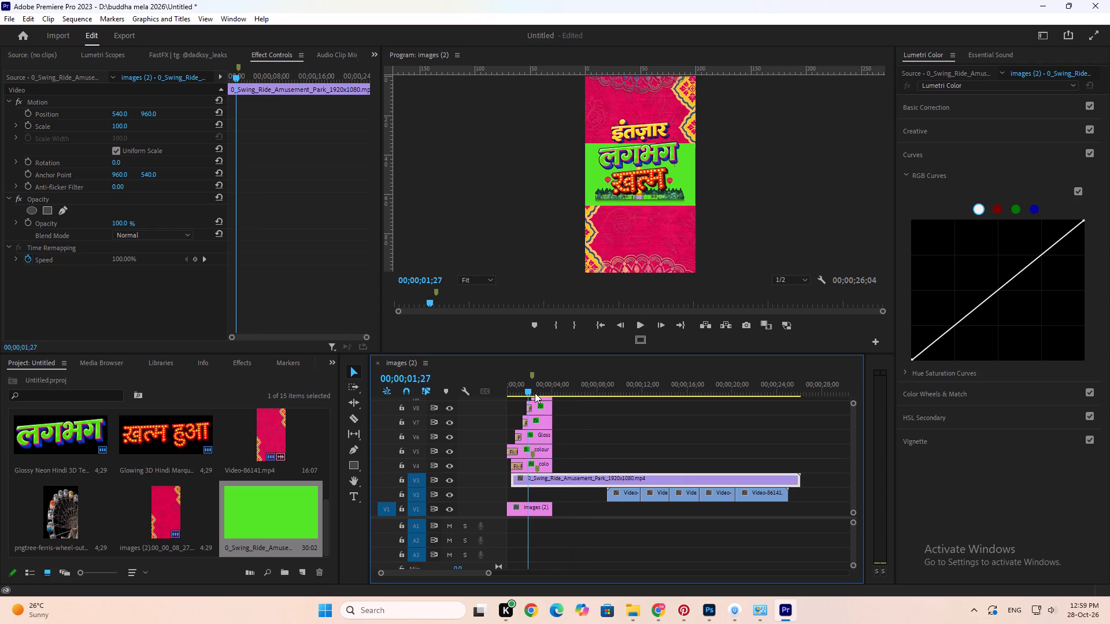
Hide the output of tracks V4 through V9, which hold the Hindi text and mandala clips.
{"action": "key", "text": "grave"}
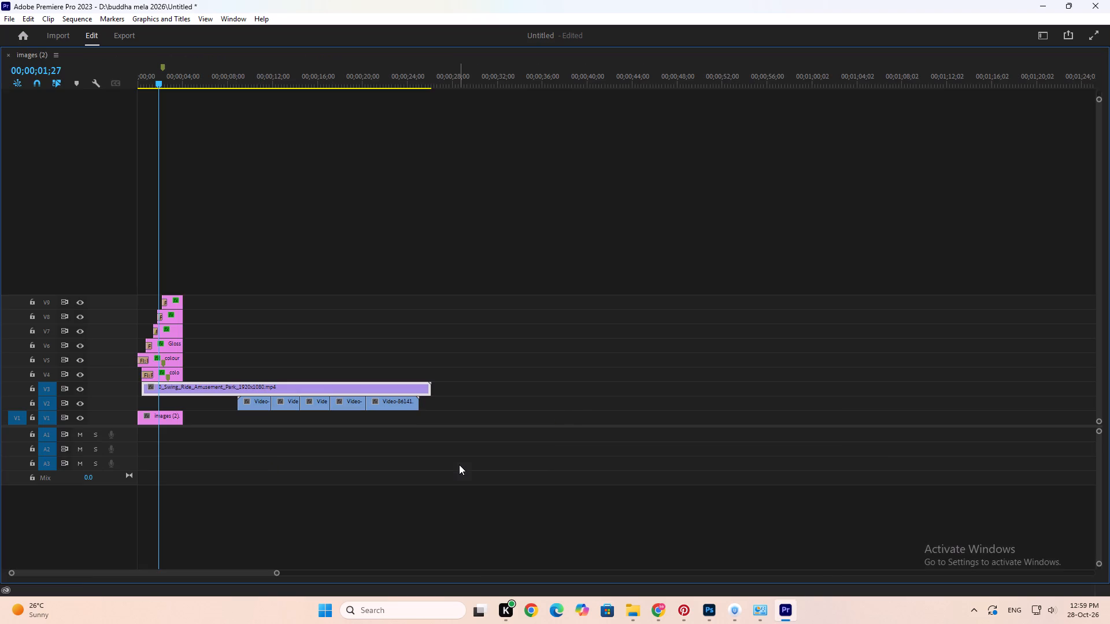
{"action": "left_click_drag", "start_coordinate": [190, 275], "coordinate": [172, 339]}
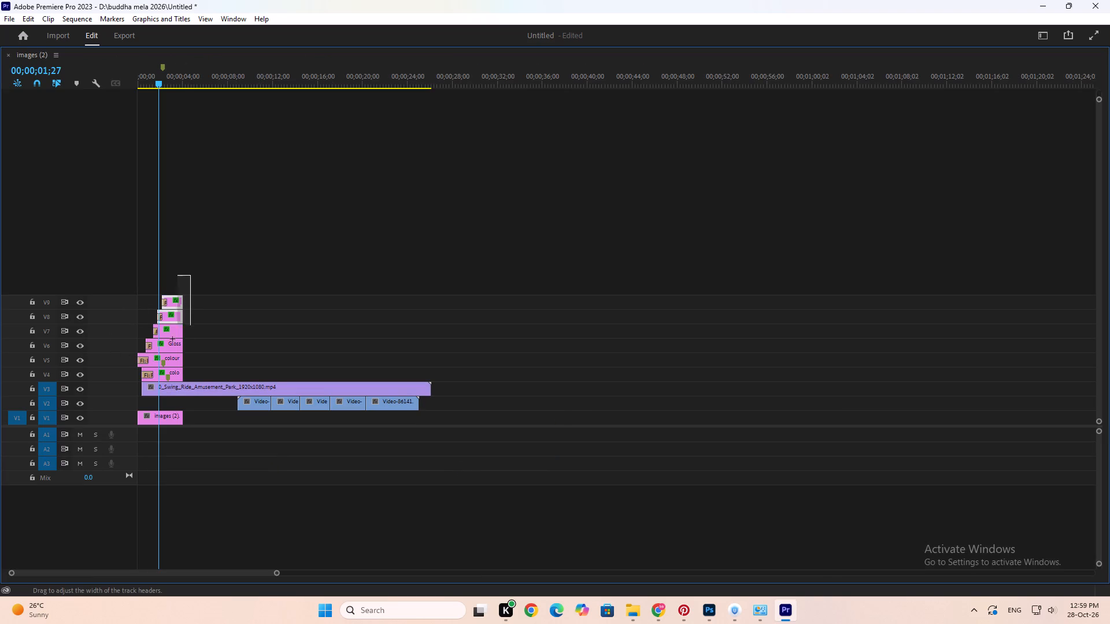
{"action": "left_click_drag", "start_coordinate": [172, 339], "coordinate": [154, 370]}
{"action": "left_click", "coordinate": [82, 372]}
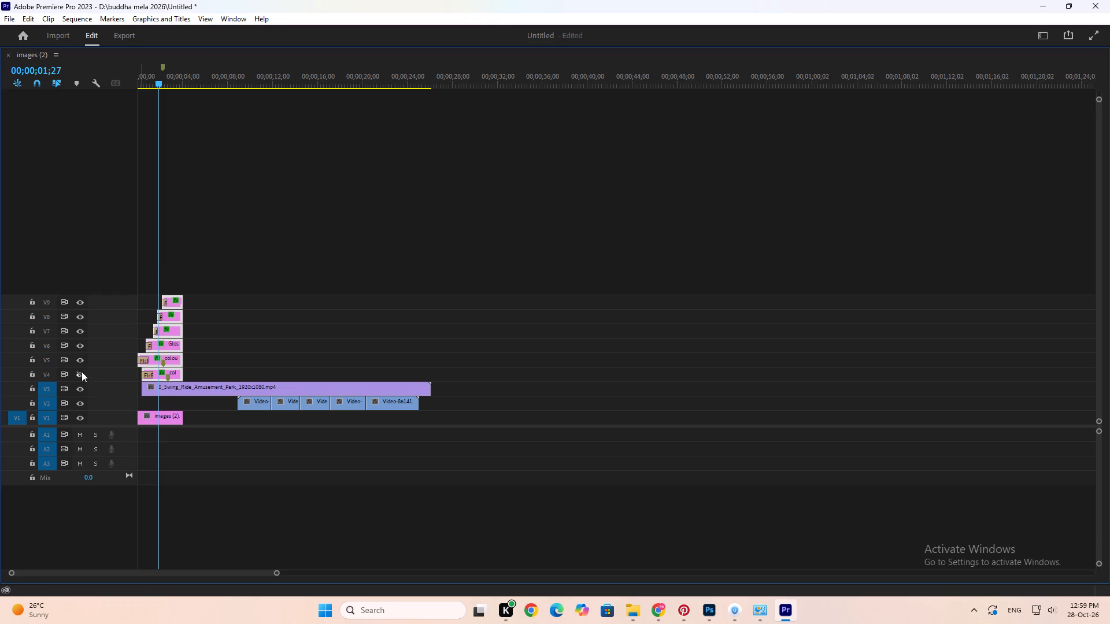
{"action": "left_click", "coordinate": [83, 359]}
{"action": "left_click", "coordinate": [81, 346]}
{"action": "left_click", "coordinate": [80, 332]}
{"action": "left_click", "coordinate": [82, 317]}
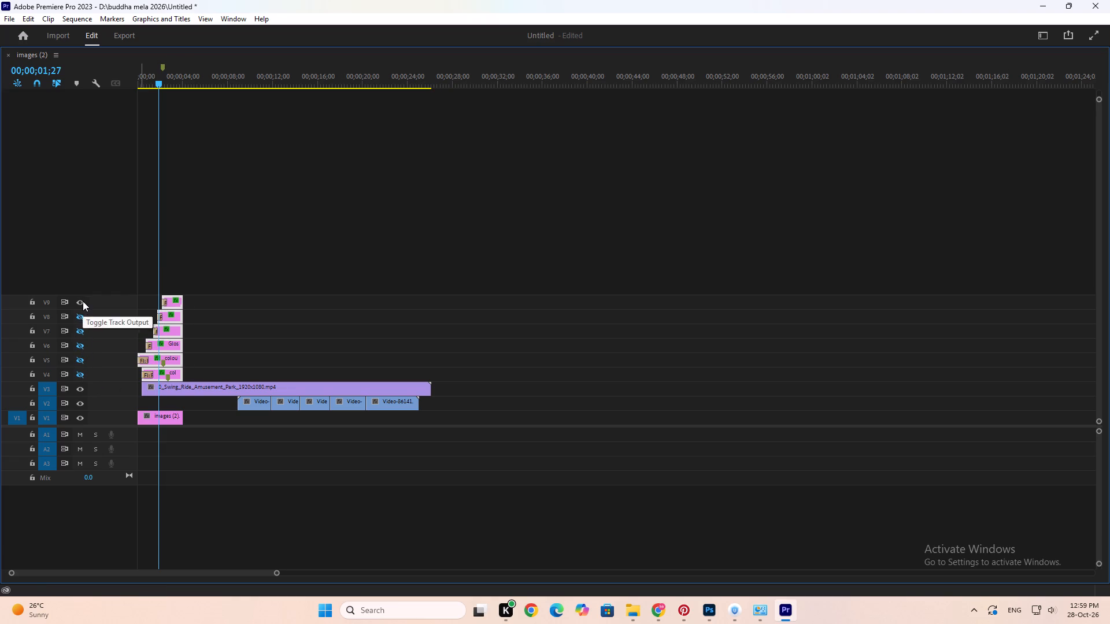
{"action": "left_click", "coordinate": [83, 301]}
Align the swing ride clip on V3 with the sequence start and cut off everything after 00;00;04;03, where the opening scene ends.
{"action": "left_click_drag", "start_coordinate": [158, 392], "coordinate": [146, 387]}
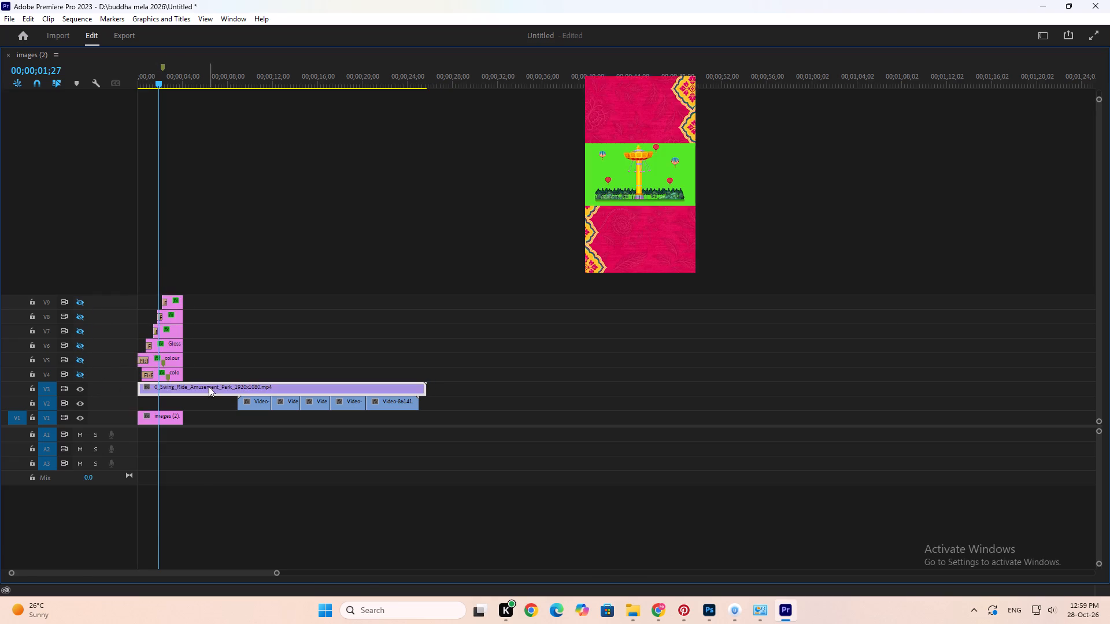
{"action": "key", "text": "grave"}
{"action": "key", "text": "Down"}
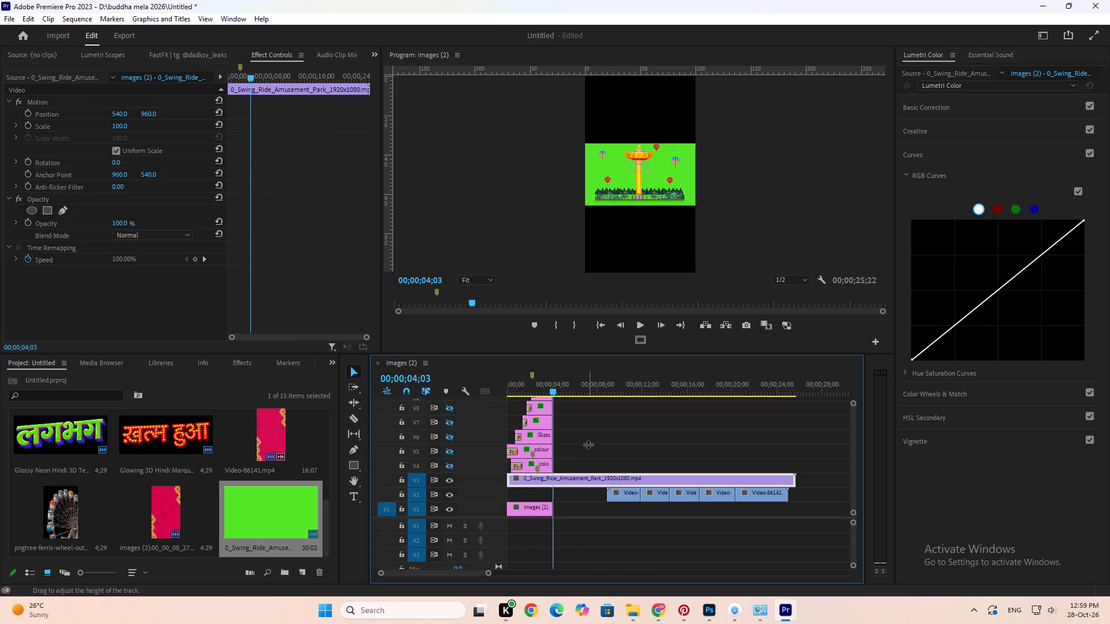
{"action": "key", "text": "c"}
{"action": "key", "text": "v"}
{"action": "left_click", "coordinate": [588, 480]}
{"action": "key", "text": "Delete"}
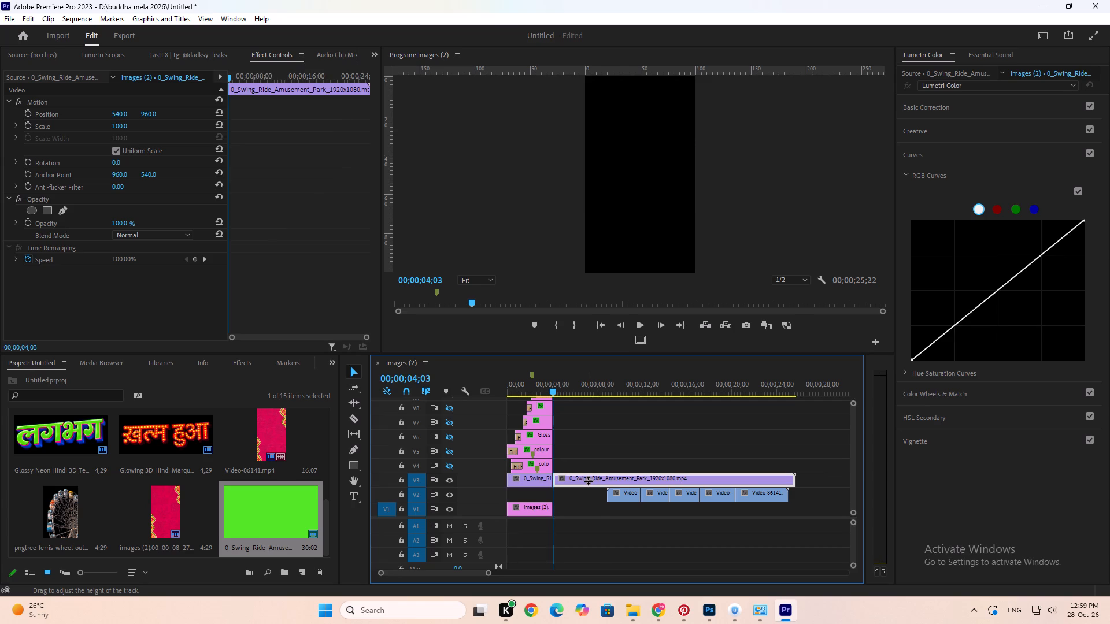
Find the Ultra Key effect and apply it to the swing ride clip on V3.
{"action": "key", "text": "equal"}
{"action": "scroll", "coordinate": [588, 480], "scroll_direction": "up", "scroll_amount": 13, "text": "alt"}
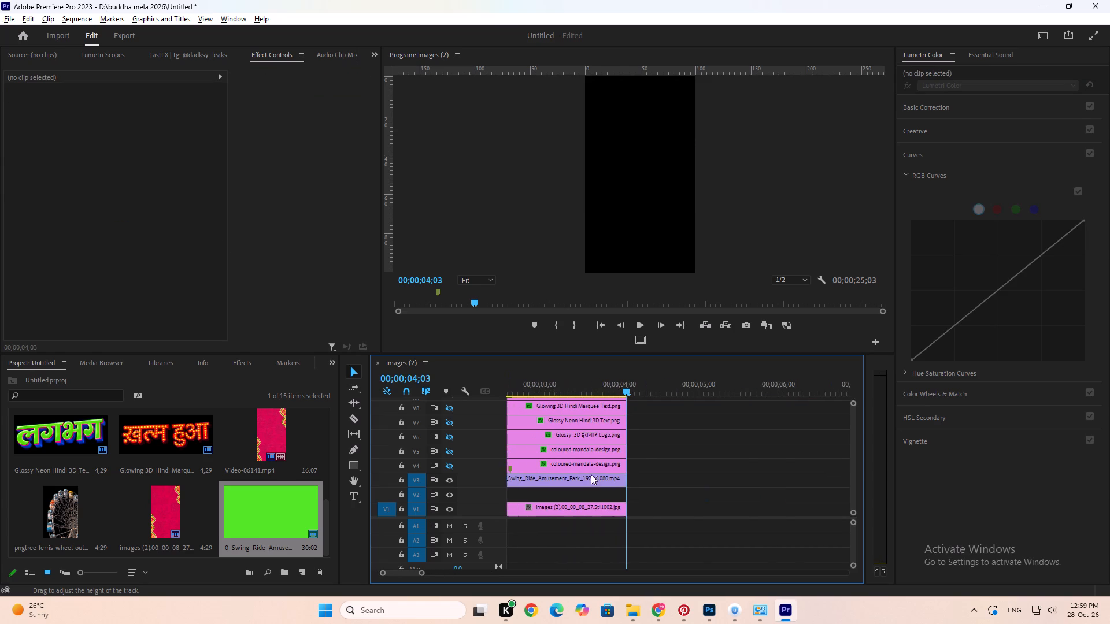
{"action": "left_click", "coordinate": [551, 388]}
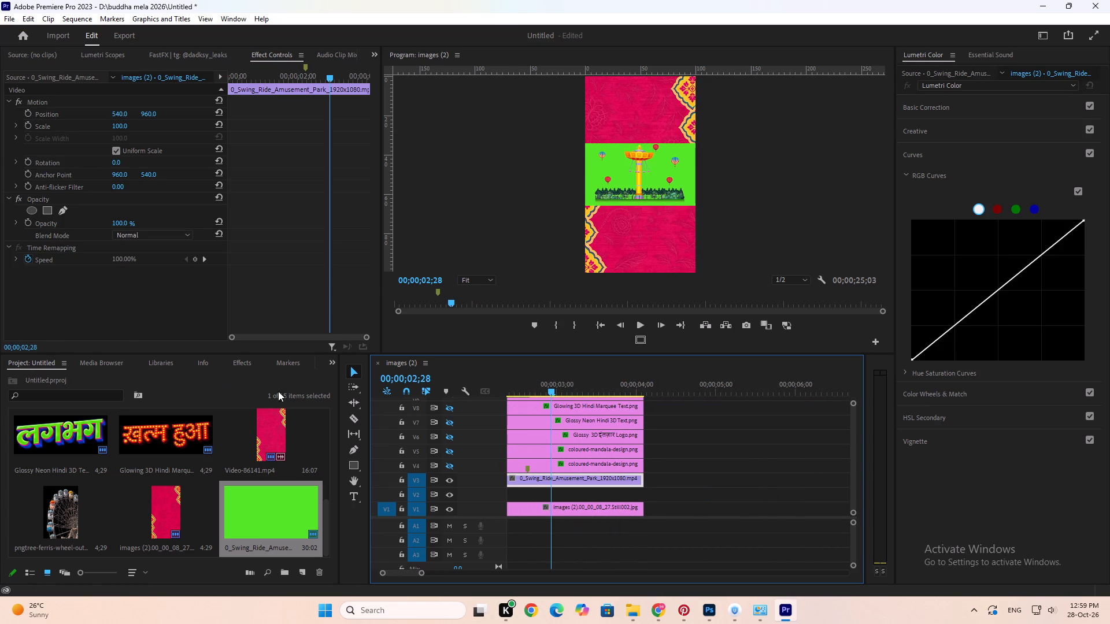
{"action": "left_click", "coordinate": [330, 363]}
{"action": "left_click", "coordinate": [364, 428]}
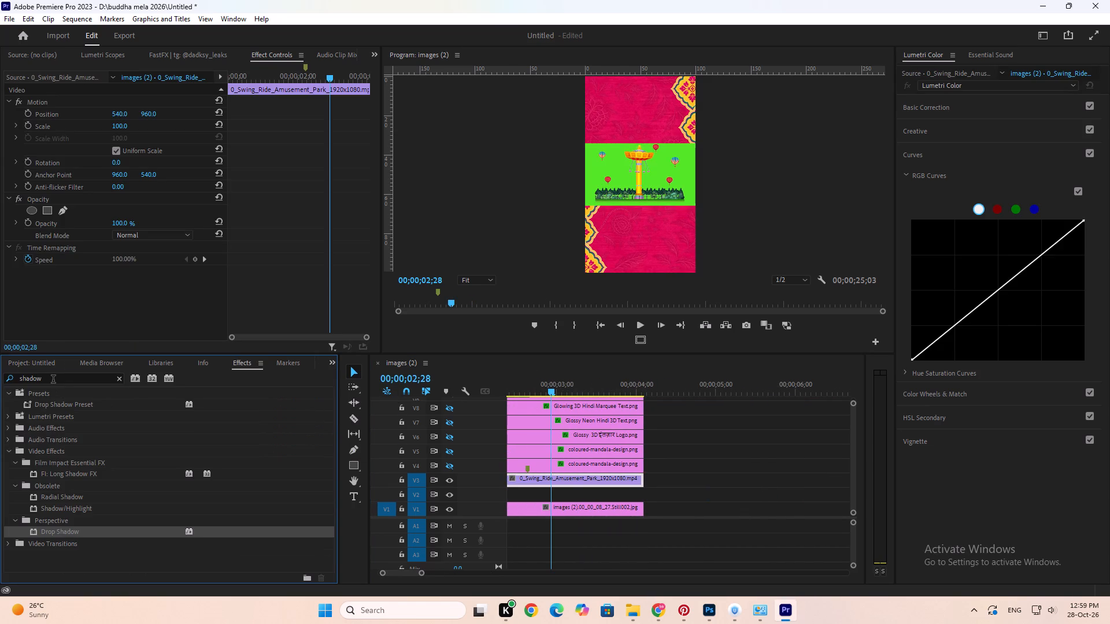
{"action": "left_click_drag", "start_coordinate": [53, 380], "coordinate": [0, 373]}
{"action": "type", "text": "ultrta"}
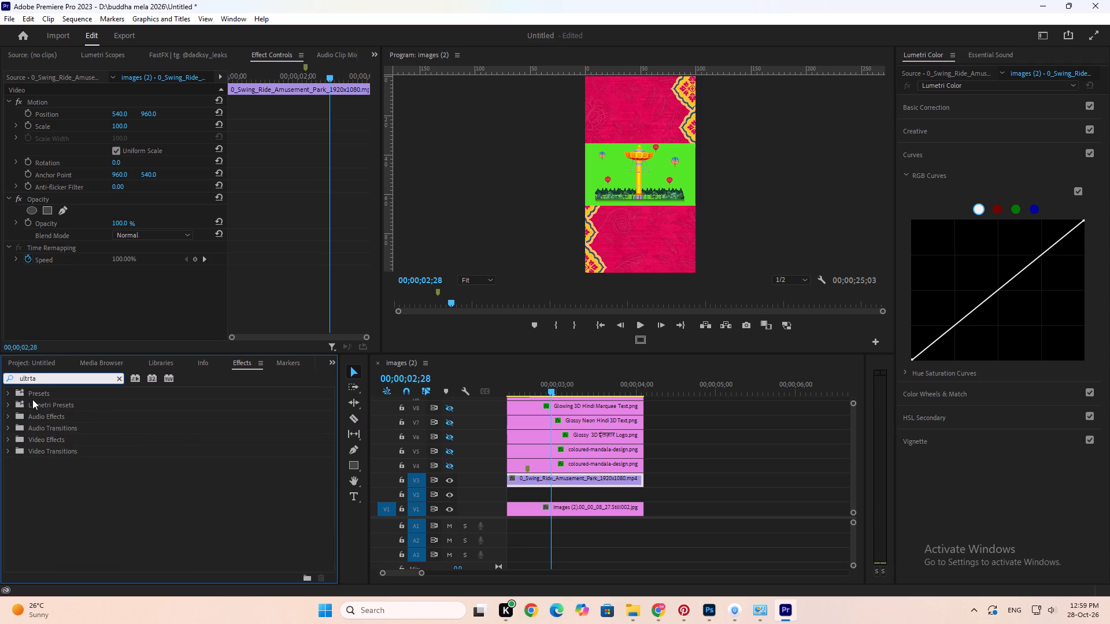
{"action": "key", "text": "BackSpace"}
{"action": "key", "text": "BackSpace"}
{"action": "key", "text": "BackSpace"}
{"action": "key", "text": "BackSpace"}
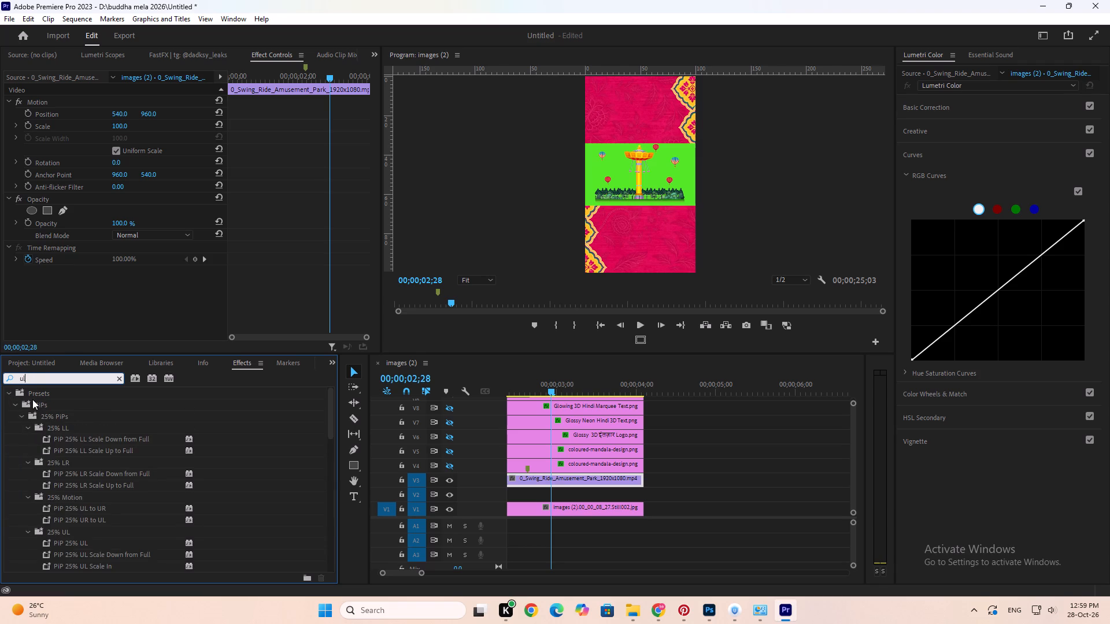
{"action": "type", "text": "tra"}
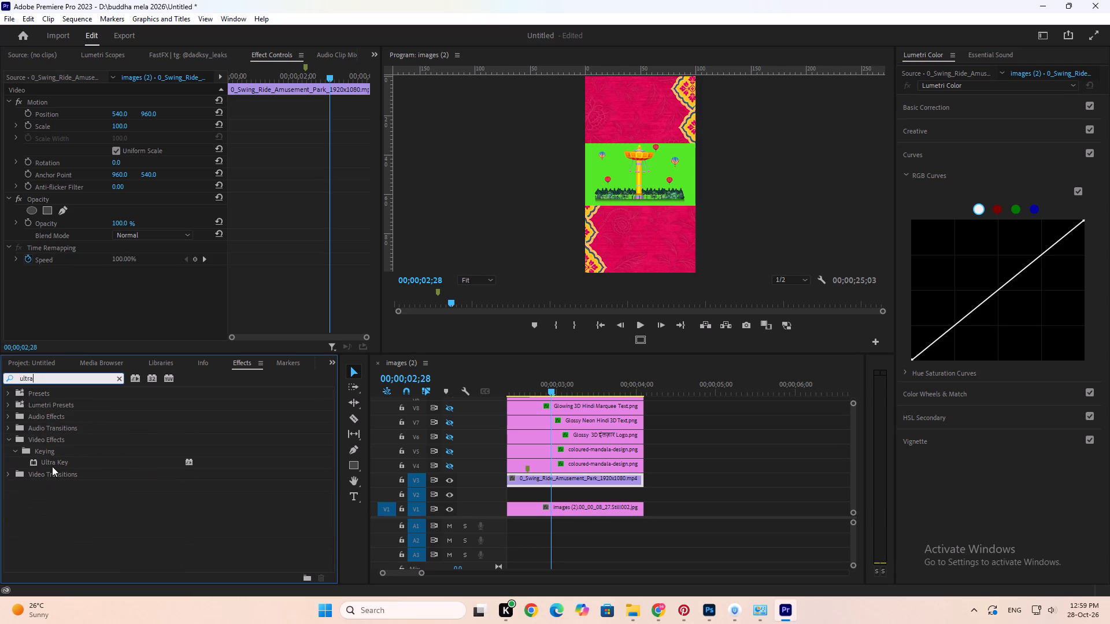
{"action": "double_click", "coordinate": [53, 463]}
Sample the swing ride's green background as the Ultra Key colour and change the key setting to Aggressive.
{"action": "scroll", "coordinate": [66, 362], "scroll_direction": "down", "scroll_amount": 8}
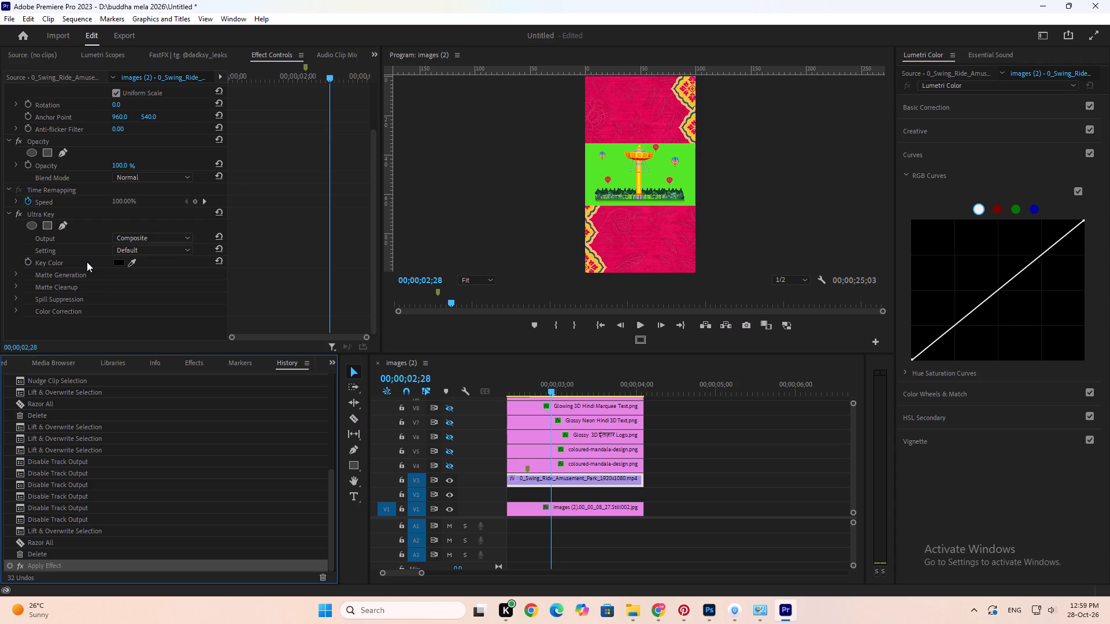
{"action": "scroll", "coordinate": [87, 262], "scroll_direction": "up", "scroll_amount": 3}
{"action": "left_click", "coordinate": [131, 297]}
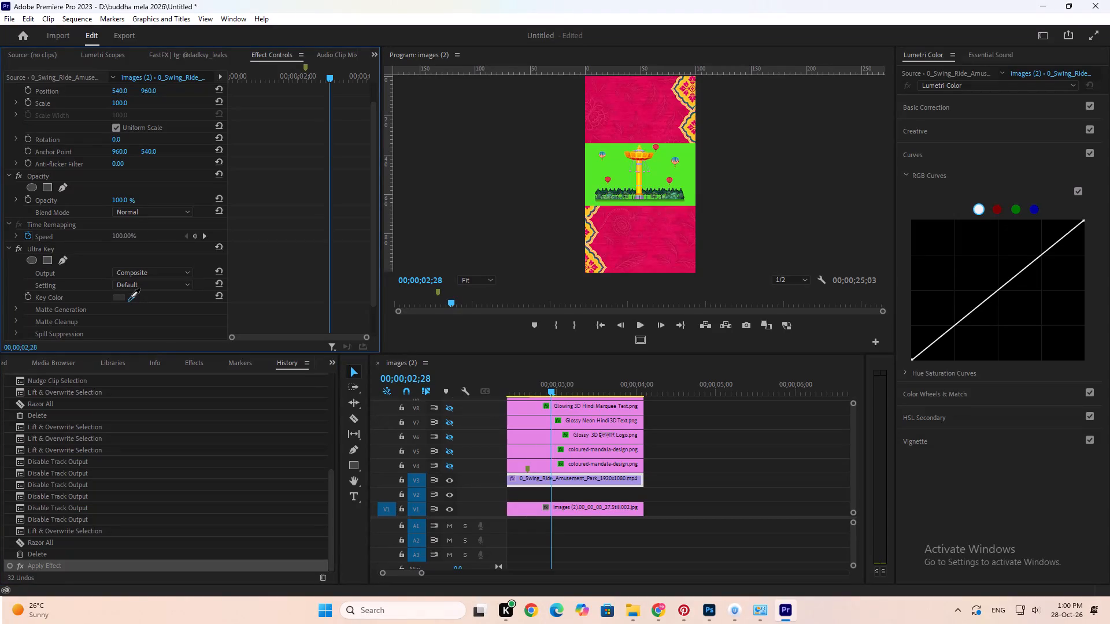
{"action": "left_click", "coordinate": [657, 178]}
{"action": "left_click", "coordinate": [159, 290]}
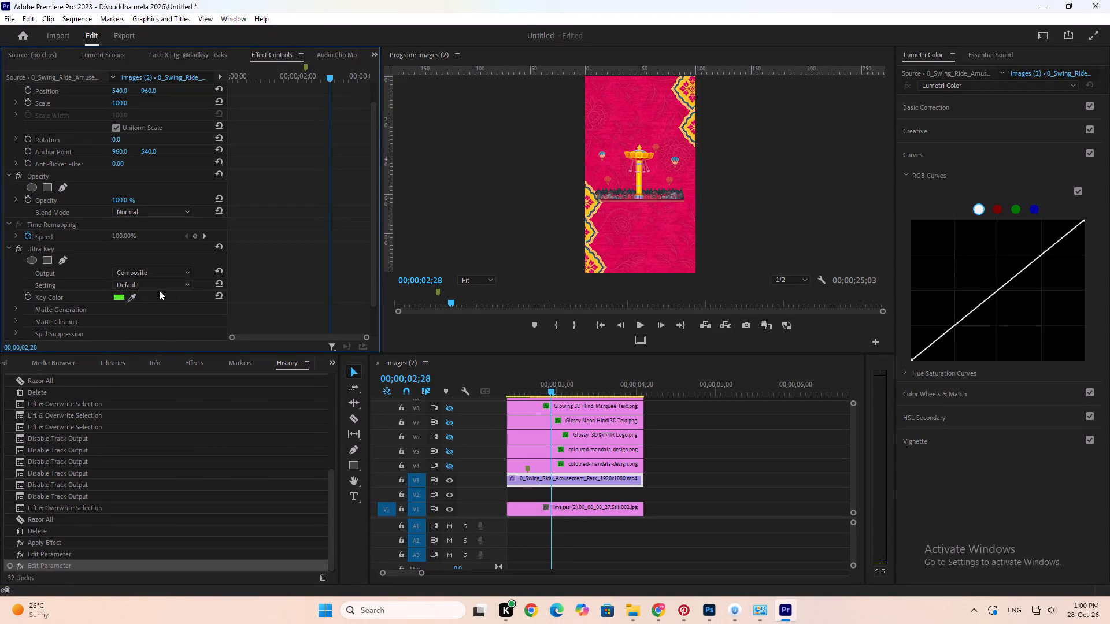
{"action": "left_click", "coordinate": [156, 283]}
{"action": "left_click", "coordinate": [160, 318]}
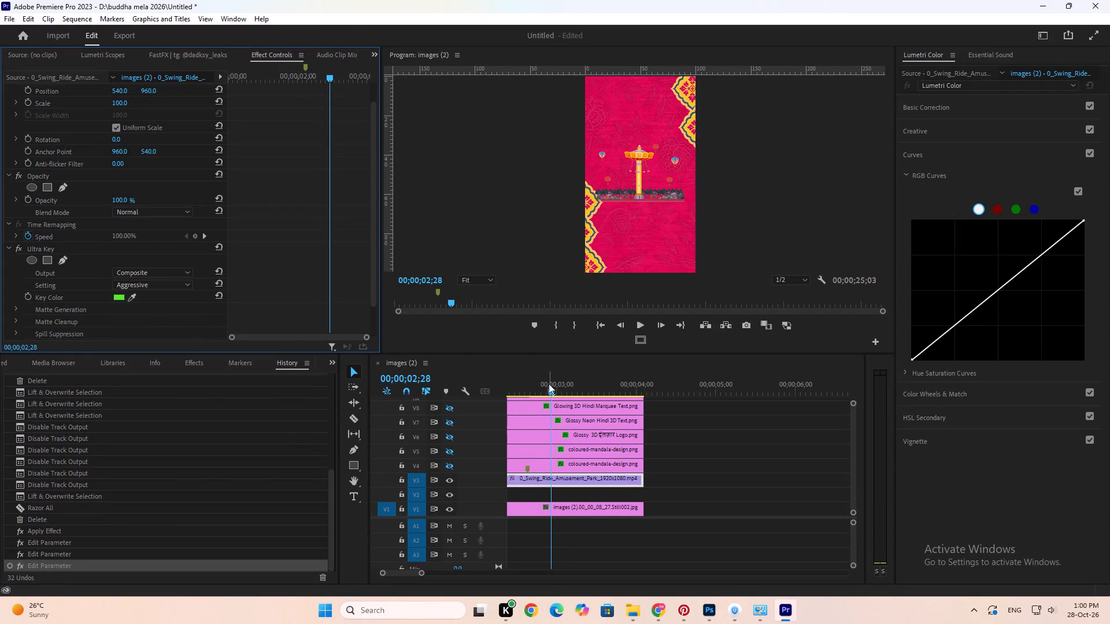
Play the opening scene full screen to check how cleanly the swing ride is keyed.
{"action": "left_click_drag", "start_coordinate": [533, 387], "coordinate": [471, 384]}
{"action": "left_click", "coordinate": [525, 255]}
{"action": "key", "text": "grave"}
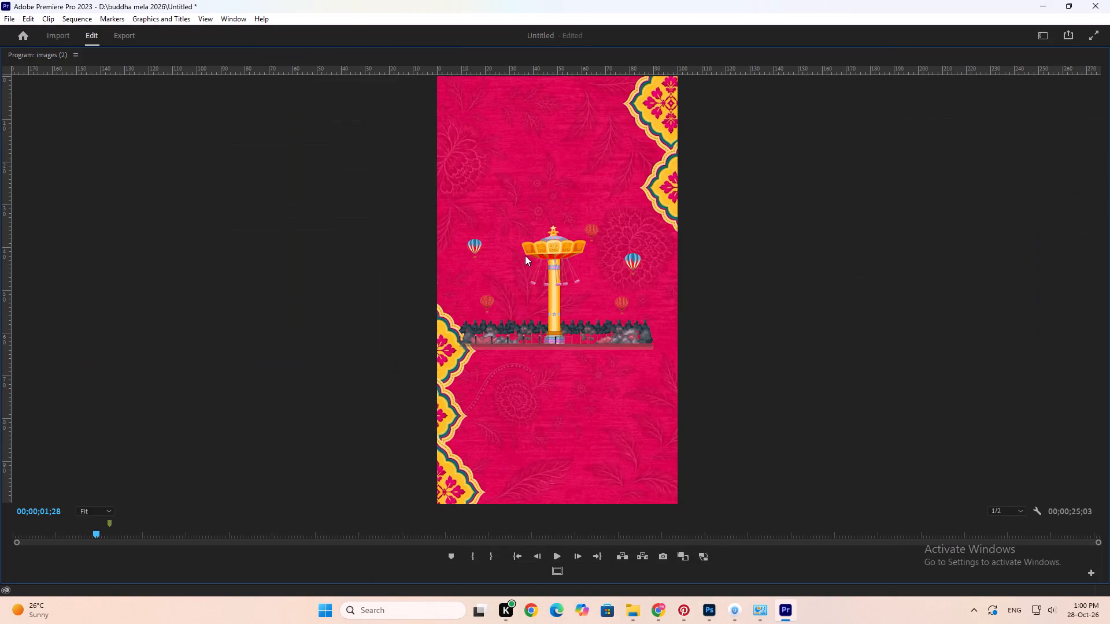
{"action": "key", "text": "ctrl+grave"}
{"action": "key", "text": "space"}
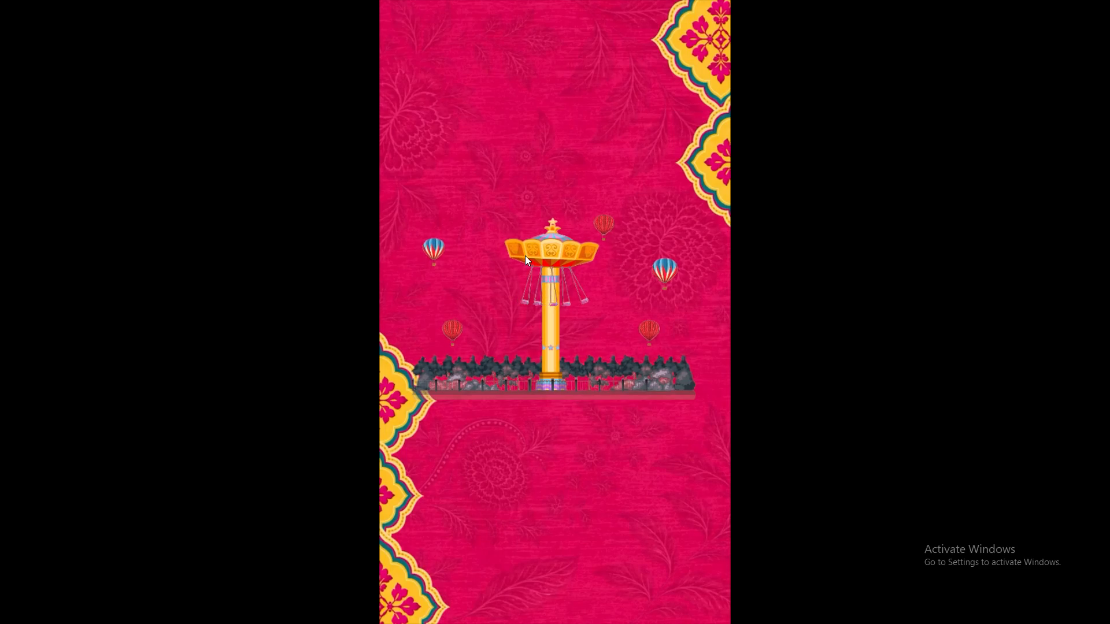
{"action": "key", "text": "ctrl+grave"}
{"action": "key", "text": "grave"}
{"action": "key", "text": "space"}
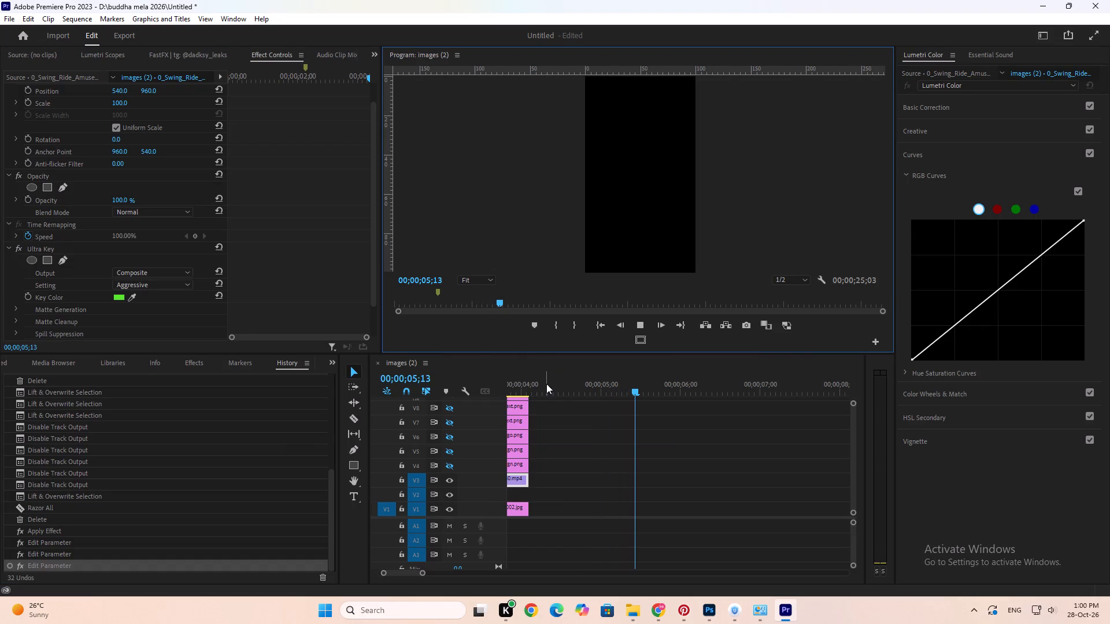
{"action": "left_click", "coordinate": [551, 388]}
{"action": "key", "text": "Home"}
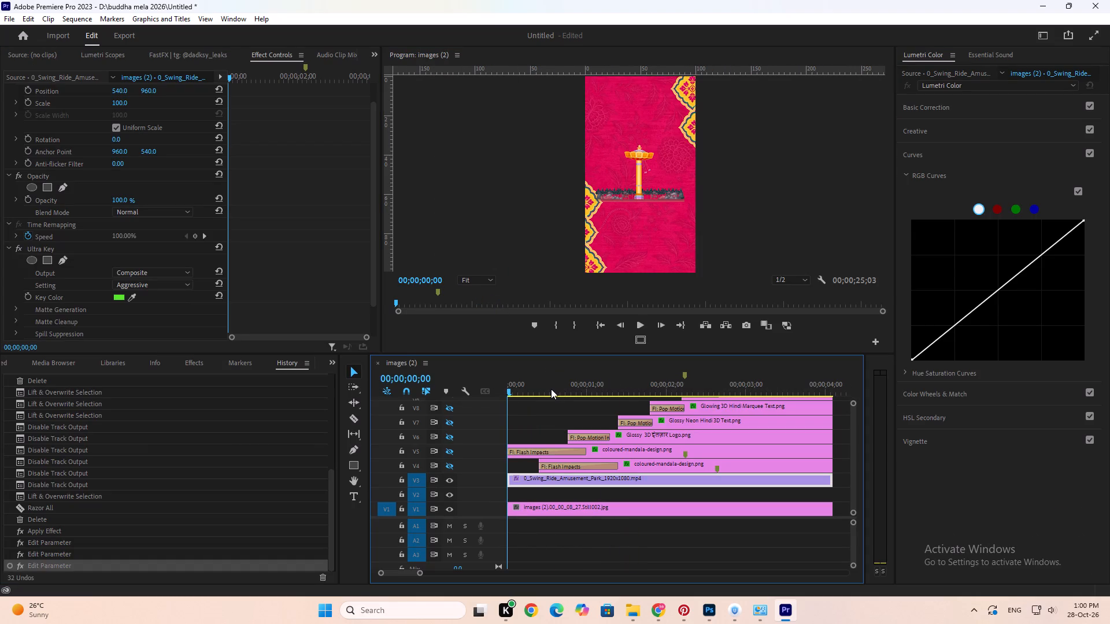
Change the swing ride's Ultra Key setting to Default and play the scene to check the key.
{"action": "scroll", "coordinate": [108, 296], "scroll_direction": "down", "scroll_amount": 1}
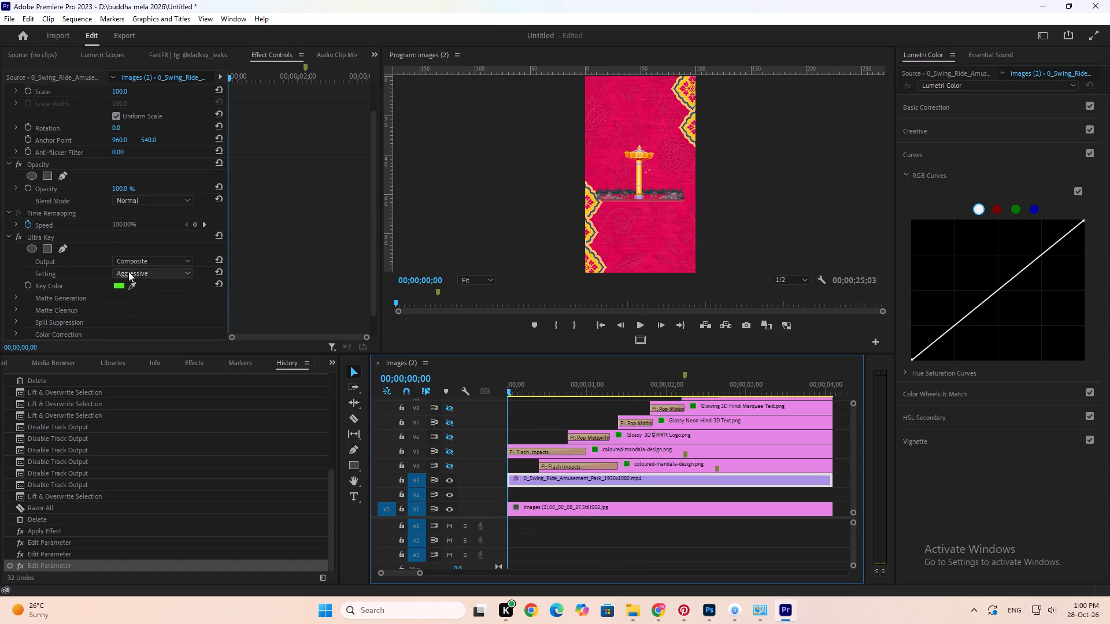
{"action": "left_click", "coordinate": [128, 272]}
{"action": "left_click", "coordinate": [129, 285]}
{"action": "scroll", "coordinate": [120, 296], "scroll_direction": "down", "scroll_amount": 1}
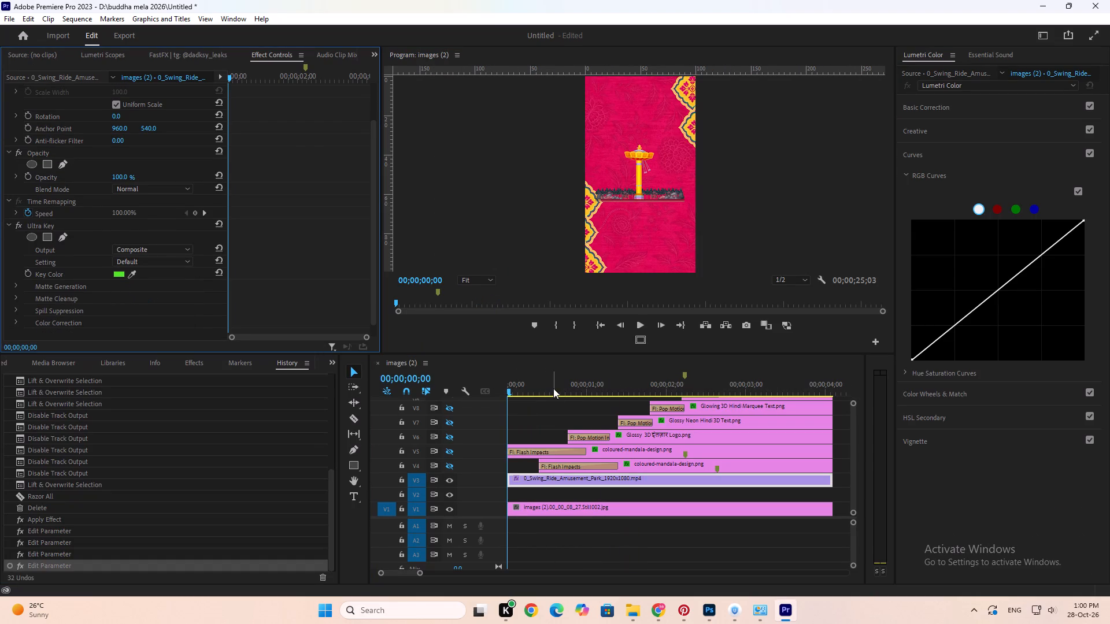
{"action": "left_click_drag", "start_coordinate": [565, 380], "coordinate": [695, 376]}
{"action": "scroll", "coordinate": [641, 380], "scroll_direction": "down", "scroll_amount": 6, "text": "alt"}
{"action": "left_click_drag", "start_coordinate": [611, 385], "coordinate": [628, 385]}
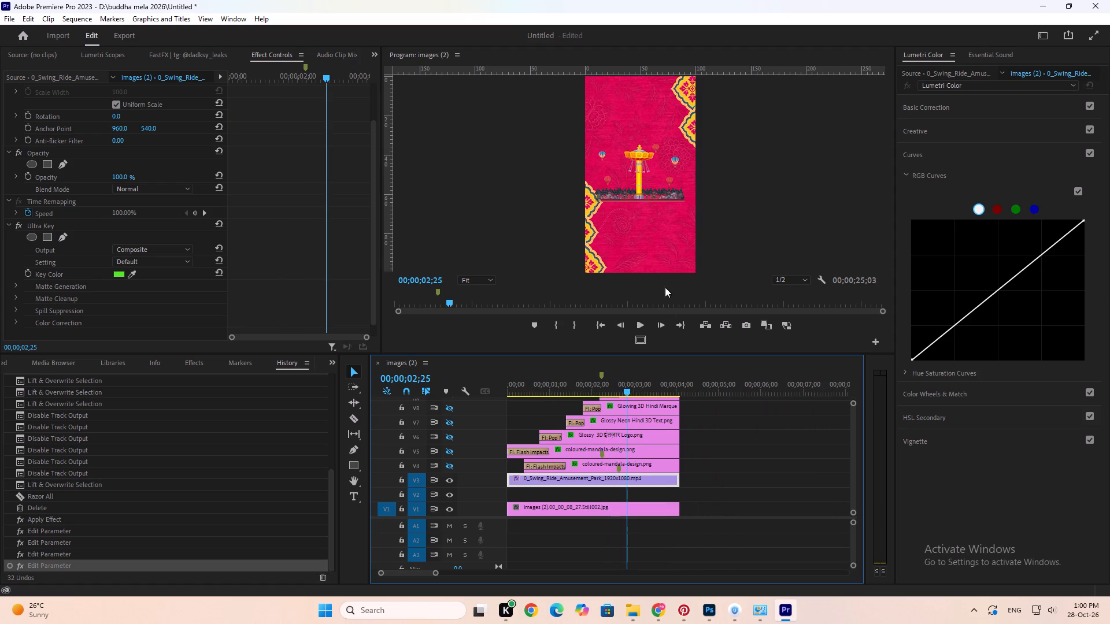
{"action": "left_click", "coordinate": [645, 221]}
{"action": "key", "text": "grave"}
{"action": "key", "text": "space"}
{"action": "key", "text": "space"}
{"action": "scroll", "coordinate": [543, 438], "scroll_direction": "up", "scroll_amount": 1}
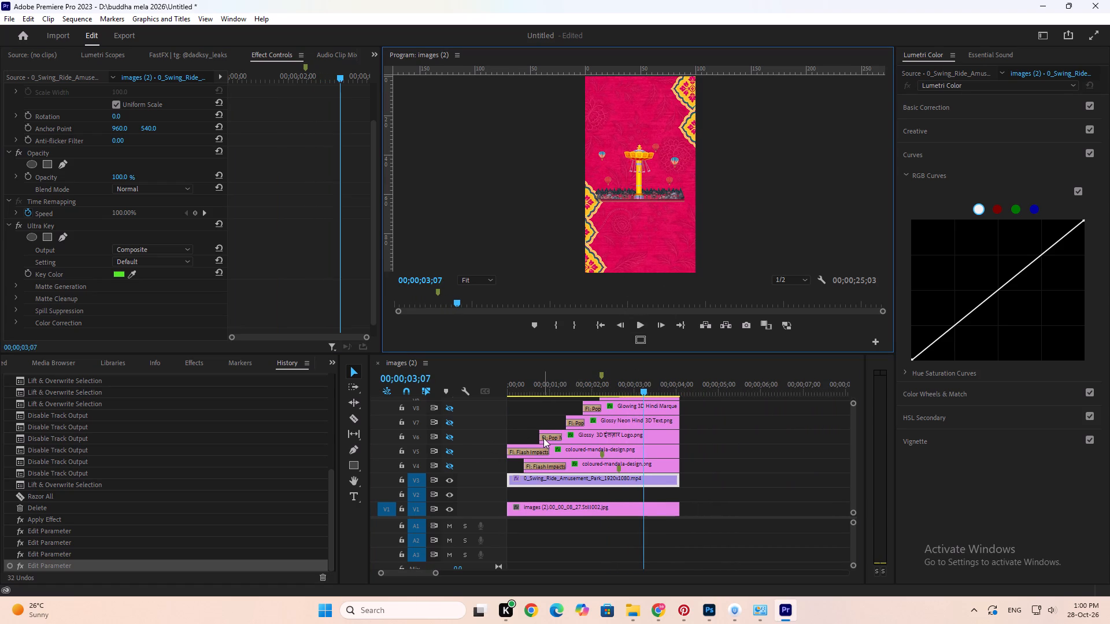
Place the swing ride at the bottom of the frame with vertical position 1864 and scale 178, and preview it.
{"action": "scroll", "coordinate": [543, 438], "scroll_direction": "up", "scroll_amount": 2}
{"action": "scroll", "coordinate": [141, 159], "scroll_direction": "up", "scroll_amount": 12}
{"action": "left_click", "coordinate": [149, 113]}
{"action": "left_click_drag", "start_coordinate": [149, 116], "coordinate": [670, 90]}
{"action": "left_click_drag", "start_coordinate": [120, 129], "coordinate": [124, 129]}
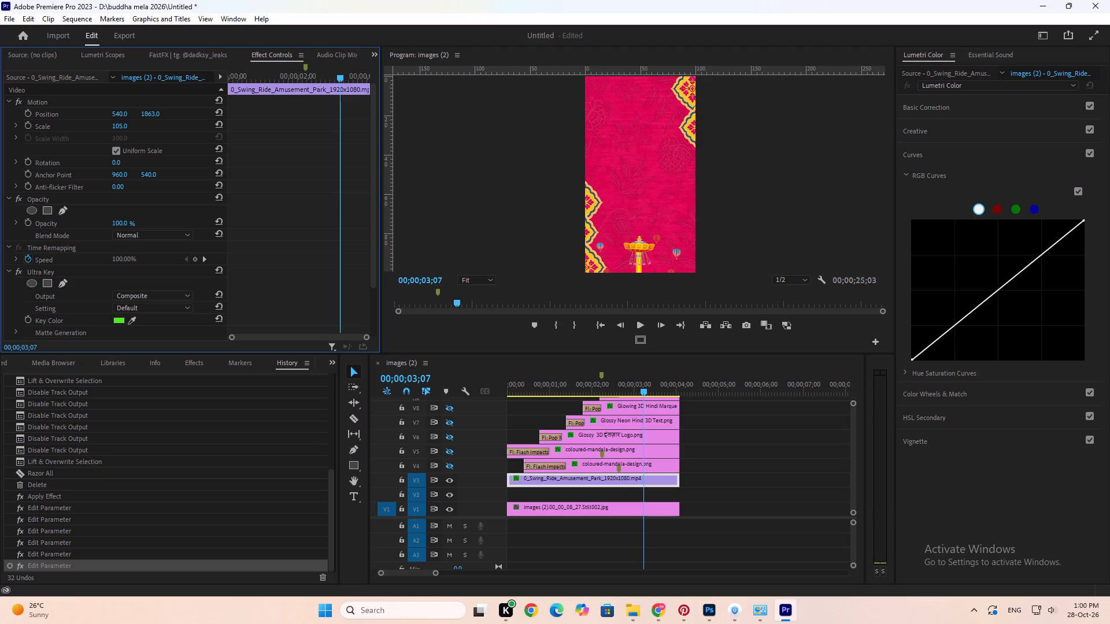
{"action": "left_click_drag", "start_coordinate": [124, 129], "coordinate": [166, 127]}
{"action": "left_click_drag", "start_coordinate": [157, 117], "coordinate": [165, 120]}
{"action": "left_click_drag", "start_coordinate": [582, 387], "coordinate": [466, 368]}
{"action": "key", "text": "space"}
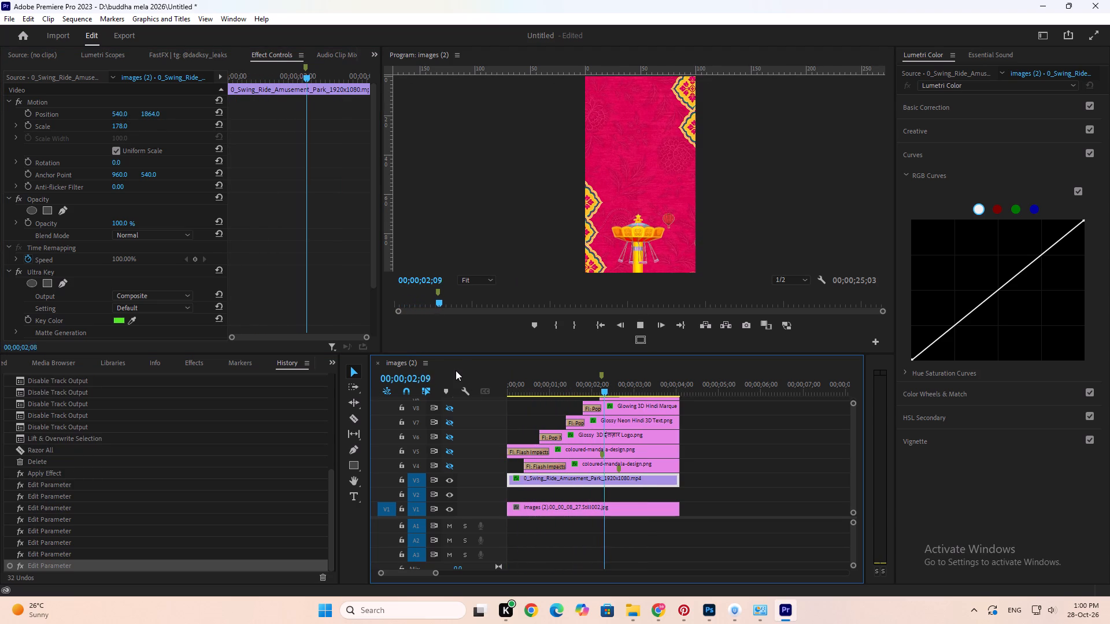
{"action": "key", "text": "space"}
{"action": "key", "text": "ctrl+grave"}
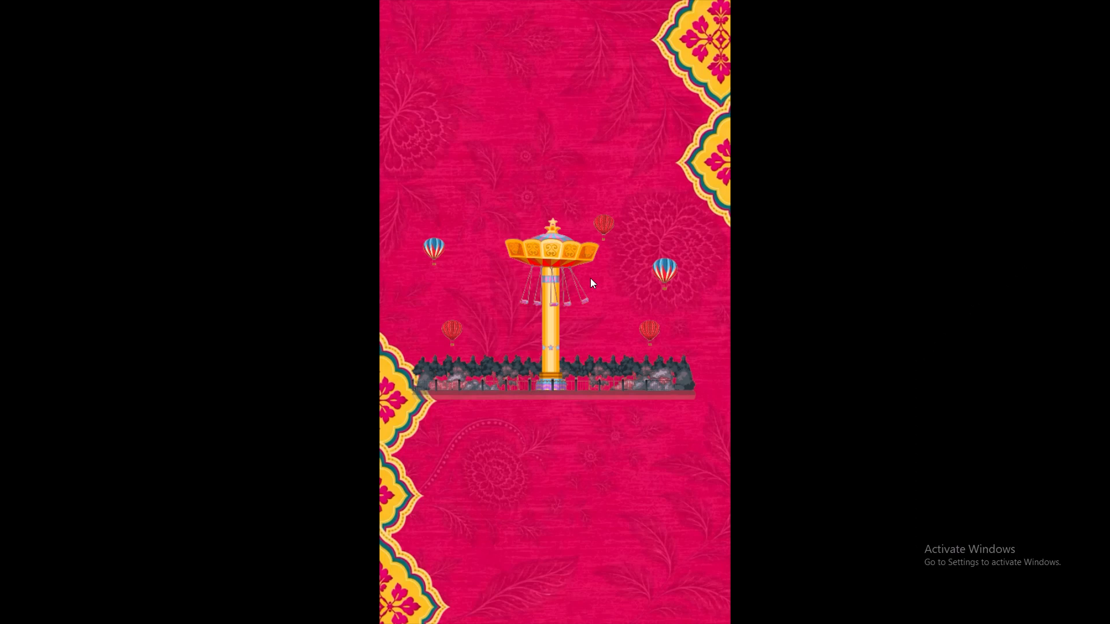
{"action": "key", "text": "ctrl+grave"}
Turn the output of tracks V5 through V9 back on and play the opening scene with its Hindi text.
{"action": "key", "text": "grave"}
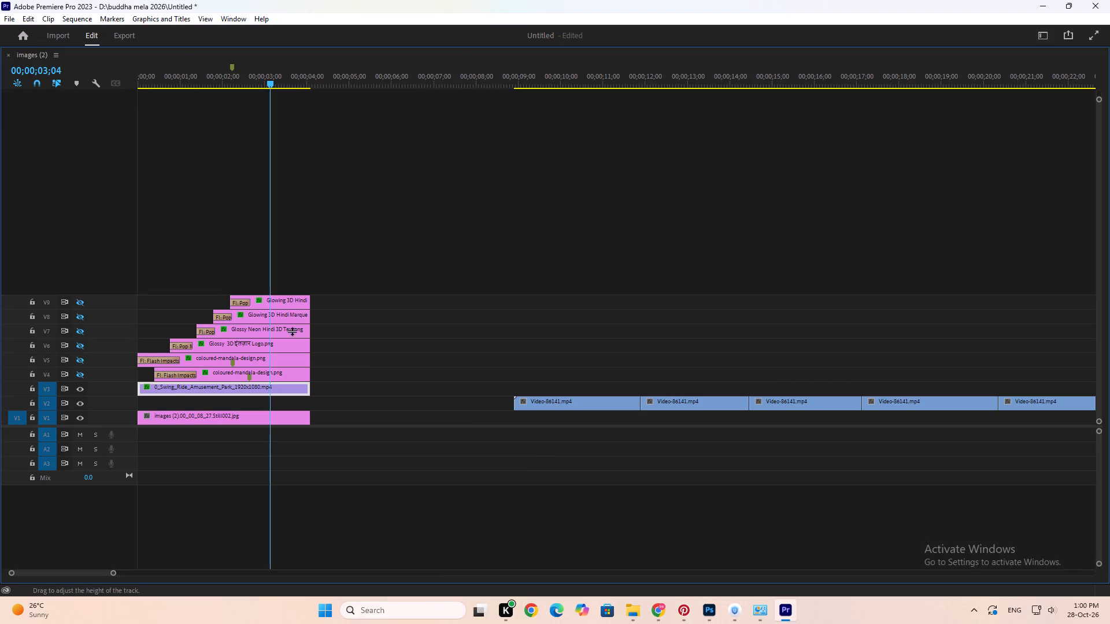
{"action": "left_click", "coordinate": [79, 302]}
{"action": "left_click", "coordinate": [78, 320]}
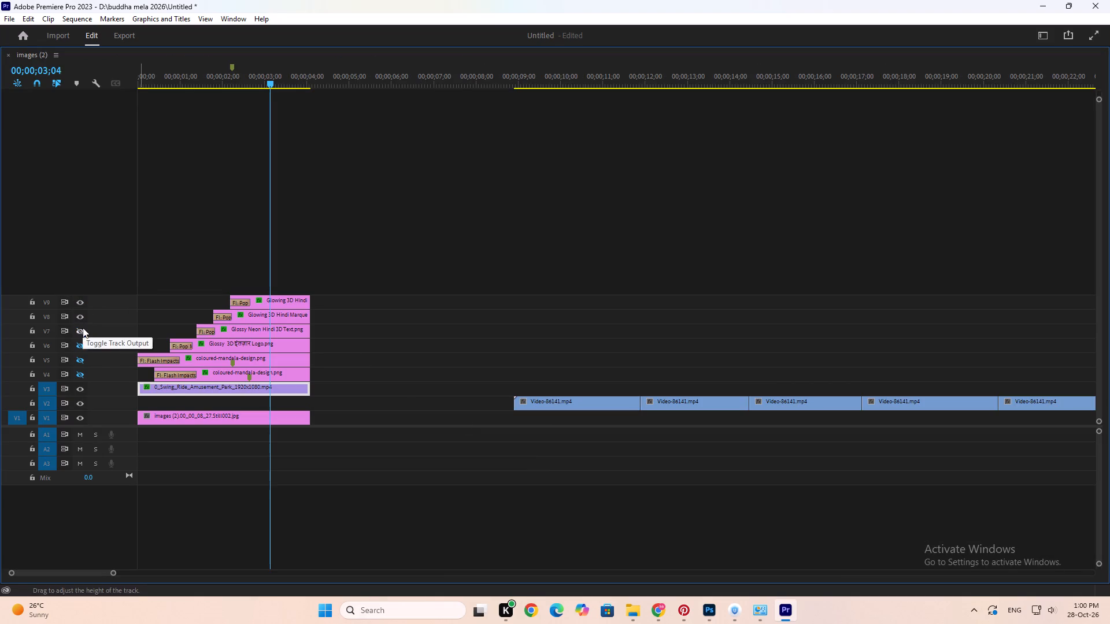
{"action": "left_click", "coordinate": [83, 333]}
{"action": "left_click", "coordinate": [84, 345]}
{"action": "left_click", "coordinate": [86, 362]}
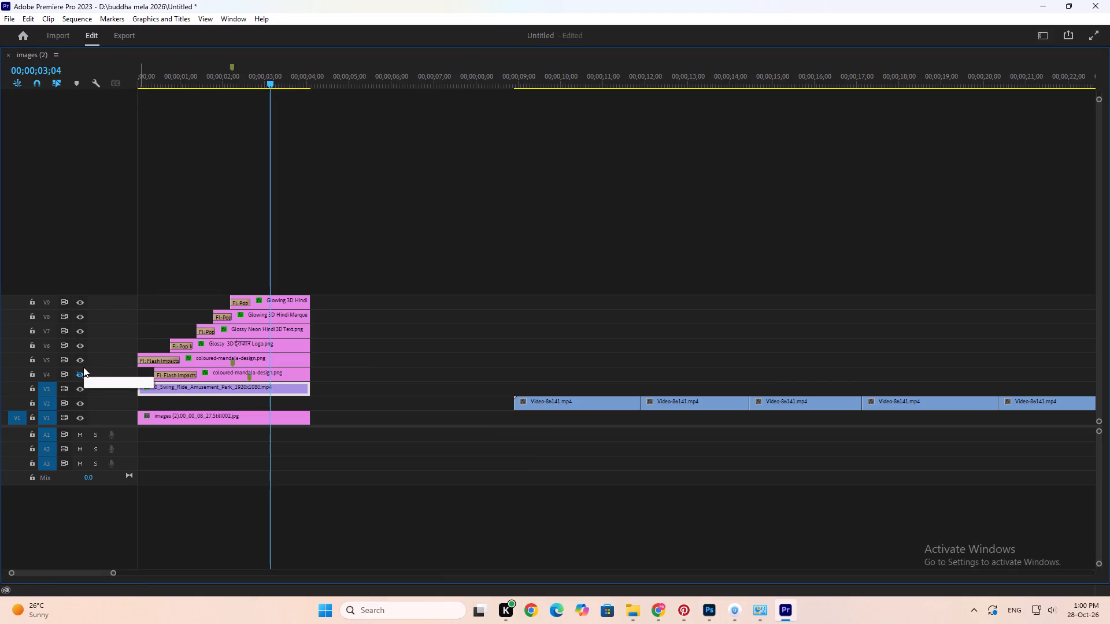
{"action": "left_click", "coordinate": [79, 370]}
{"action": "left_click_drag", "start_coordinate": [230, 76], "coordinate": [8, 94]}
{"action": "key", "text": "grave"}
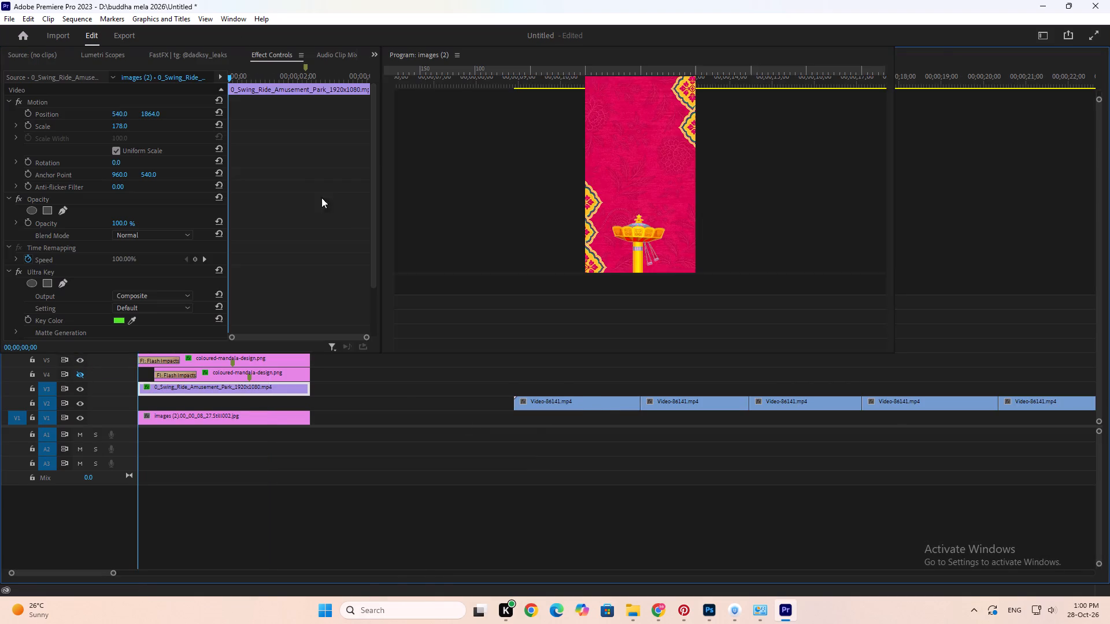
{"action": "key", "text": "space"}
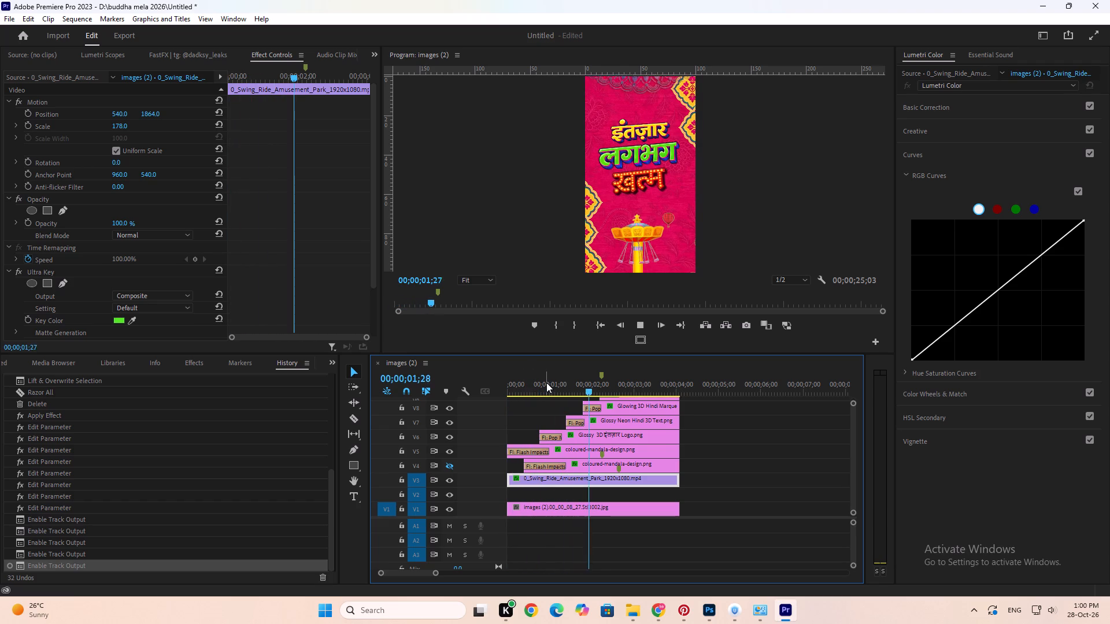
{"action": "key", "text": "space"}
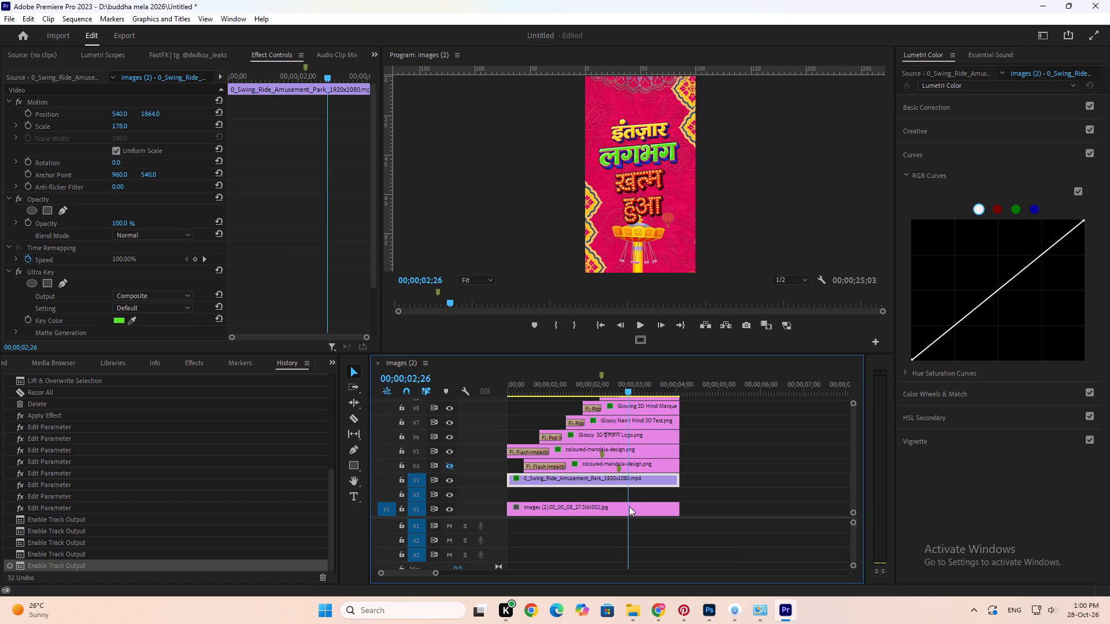
Set the swing ride's horizontal position to 841, towards the frame's right edge, and preview the scene.
{"action": "left_click", "coordinate": [645, 463]}
{"action": "left_click_drag", "start_coordinate": [120, 112], "coordinate": [293, 113]}
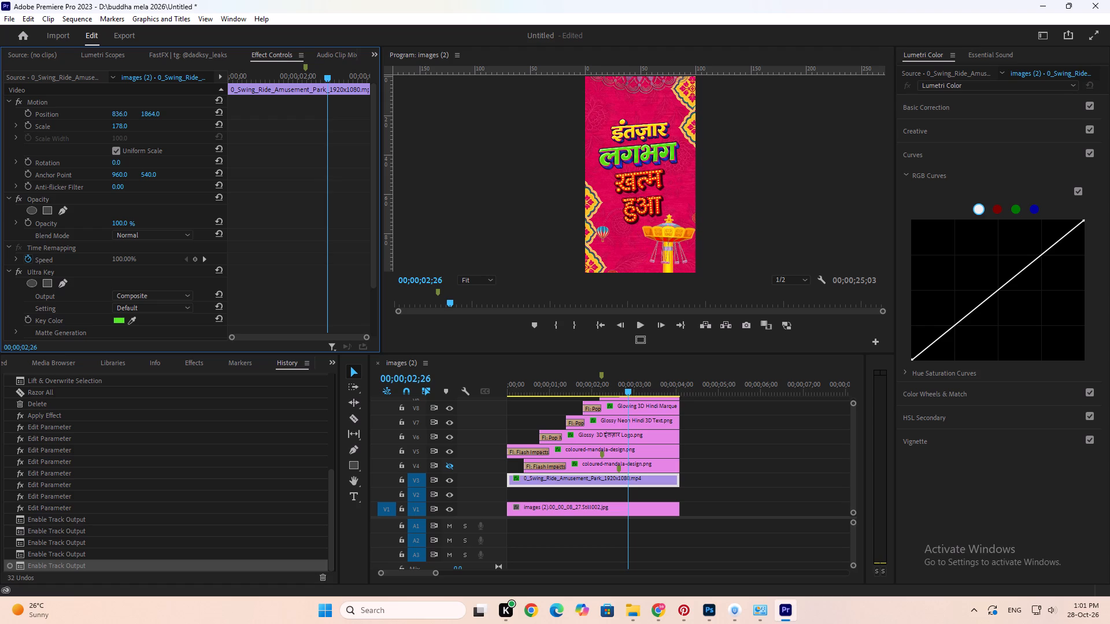
{"action": "left_click_drag", "start_coordinate": [293, 113], "coordinate": [298, 116]}
{"action": "left_click_drag", "start_coordinate": [517, 387], "coordinate": [501, 384]}
{"action": "key", "text": "space"}
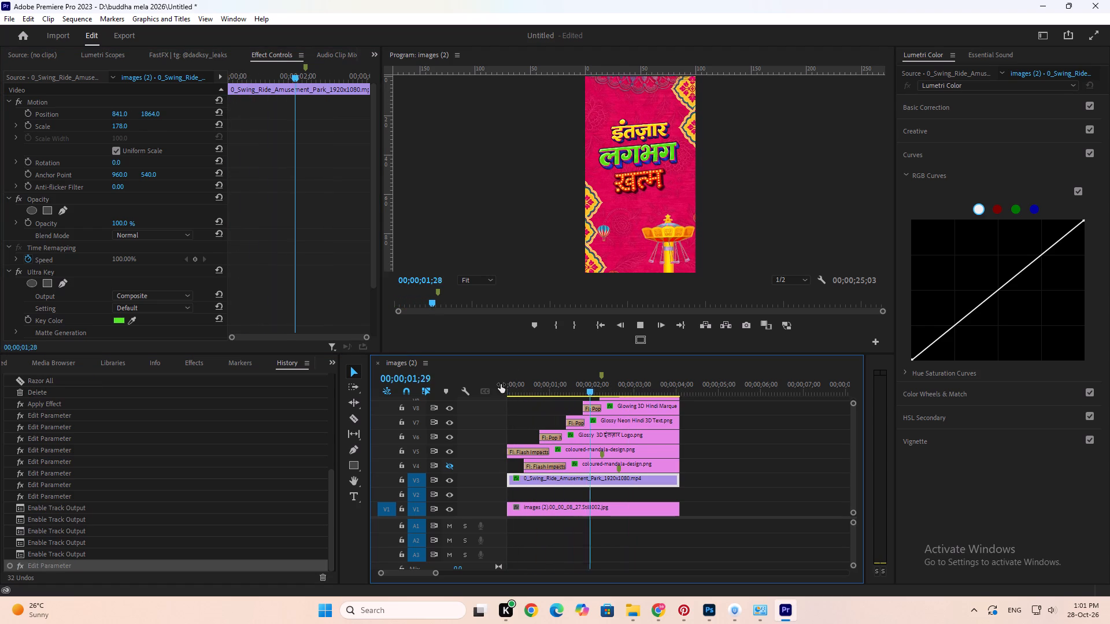
{"action": "key", "text": "space"}
{"action": "left_click_drag", "start_coordinate": [511, 382], "coordinate": [488, 377]}
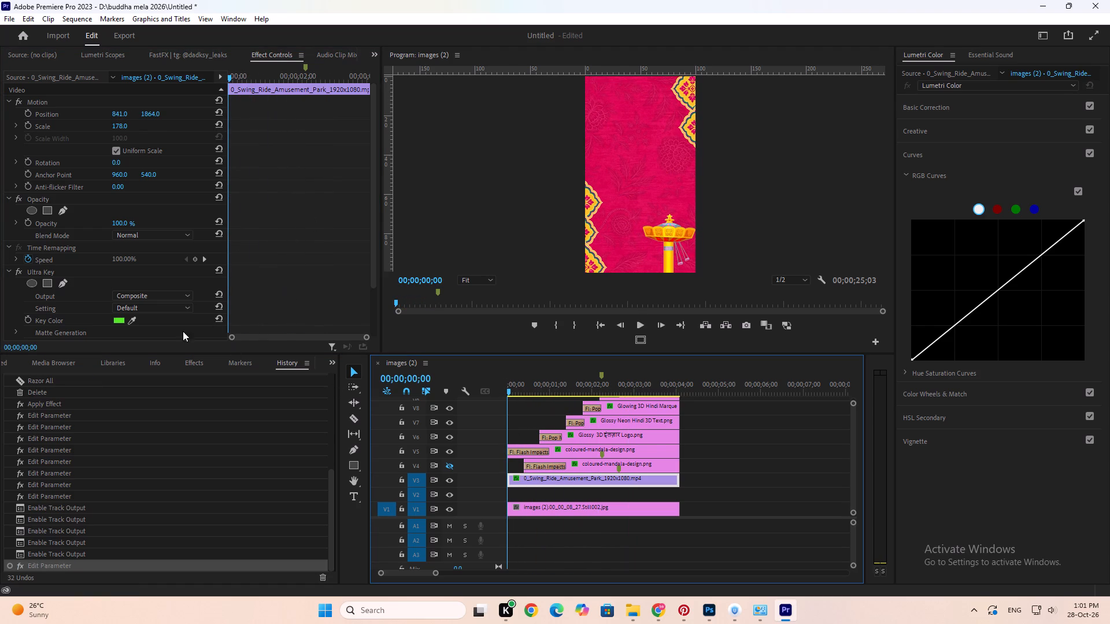
Save the project.
{"action": "scroll", "coordinate": [247, 418], "scroll_direction": "up", "scroll_amount": 4}
{"action": "left_click", "coordinate": [236, 21]}
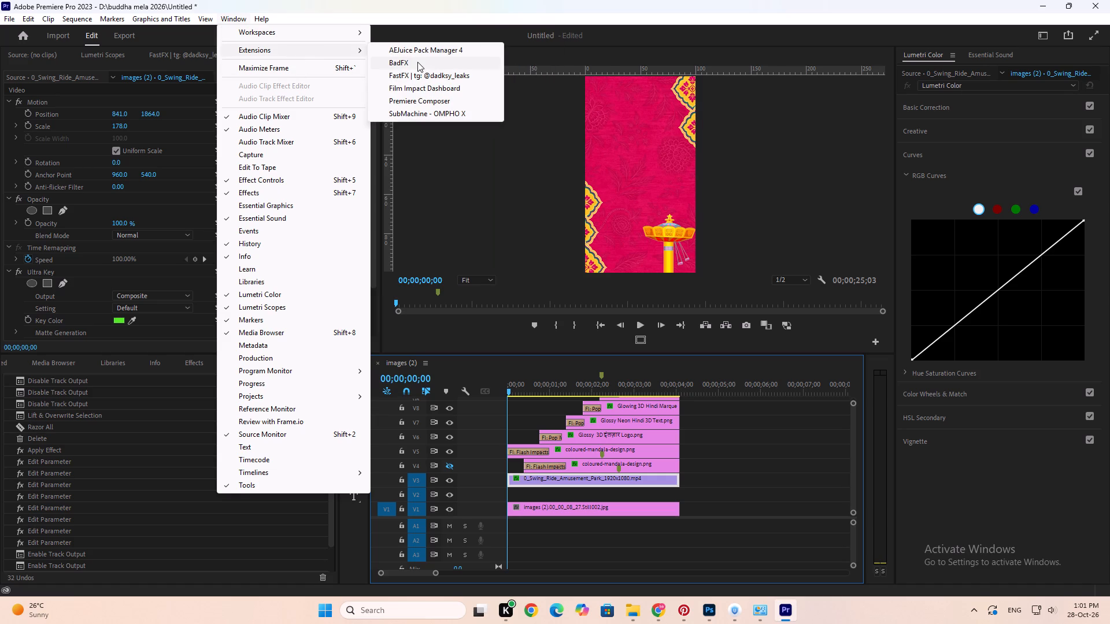
{"action": "left_click", "coordinate": [728, 484]}
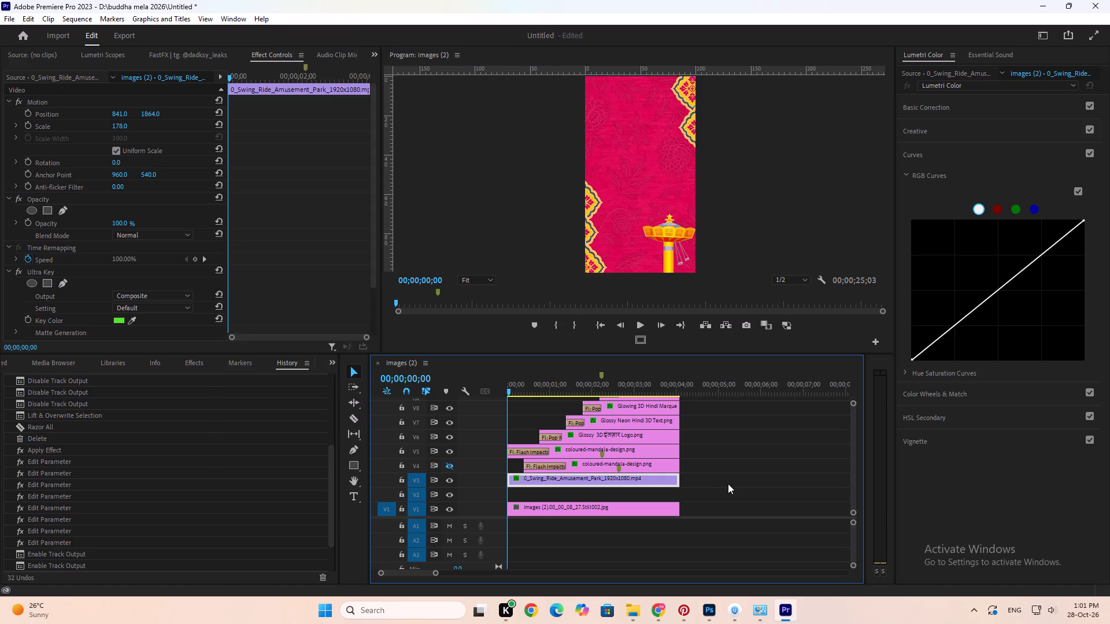
{"action": "key", "text": "ctrl+s"}
Open the Film Impact Dashboard's Animation transitions and try to apply Travel Motion.
{"action": "left_click", "coordinate": [241, 24]}
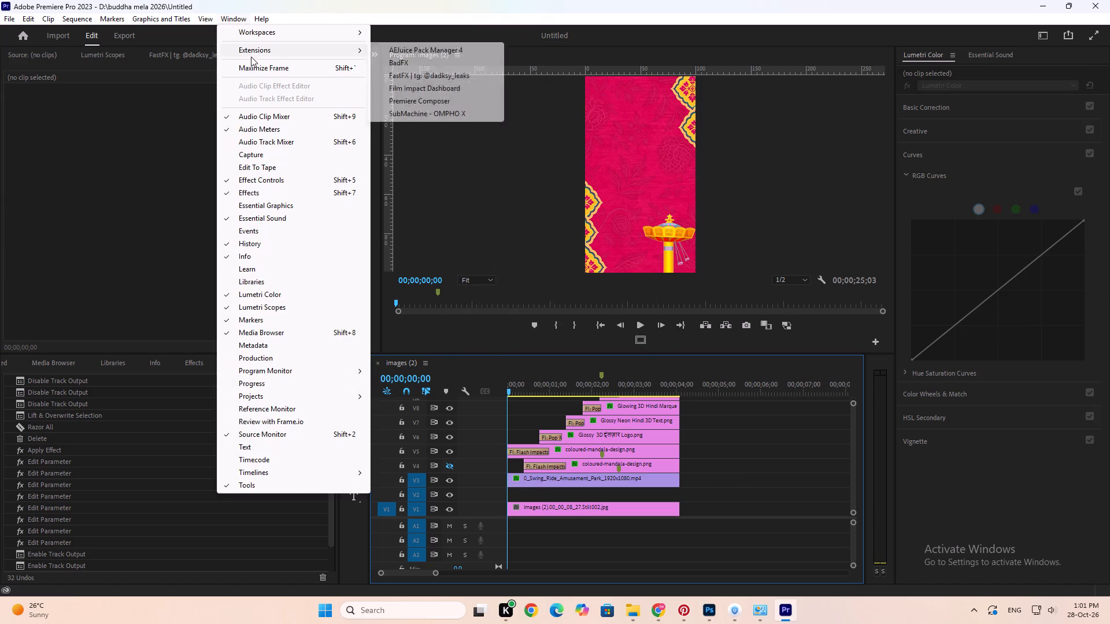
{"action": "left_click", "coordinate": [421, 88]}
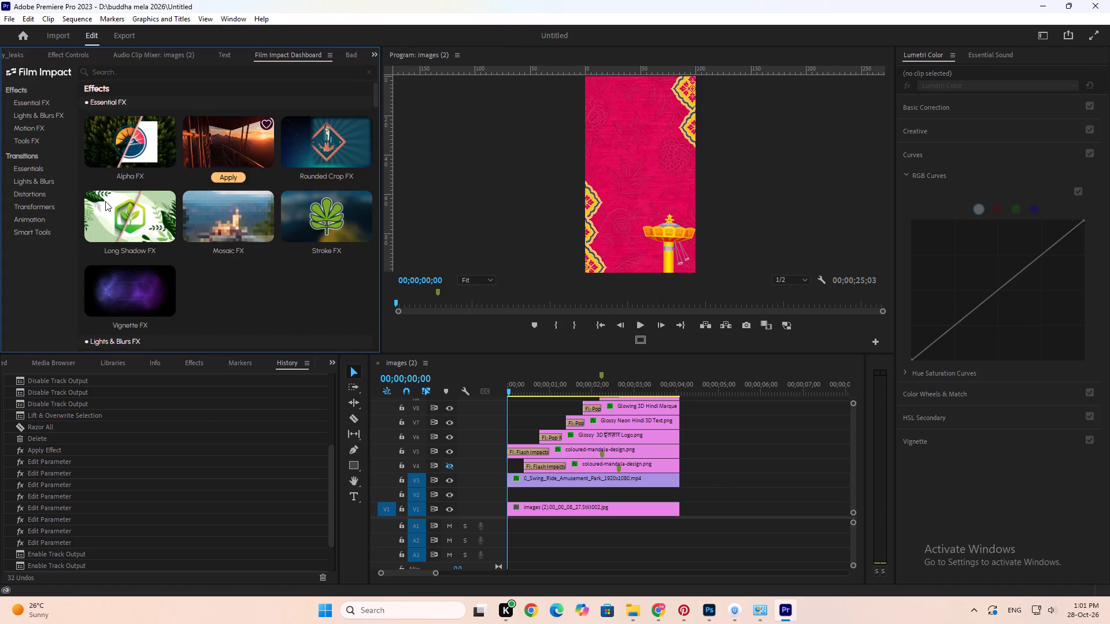
{"action": "left_click", "coordinate": [54, 229]}
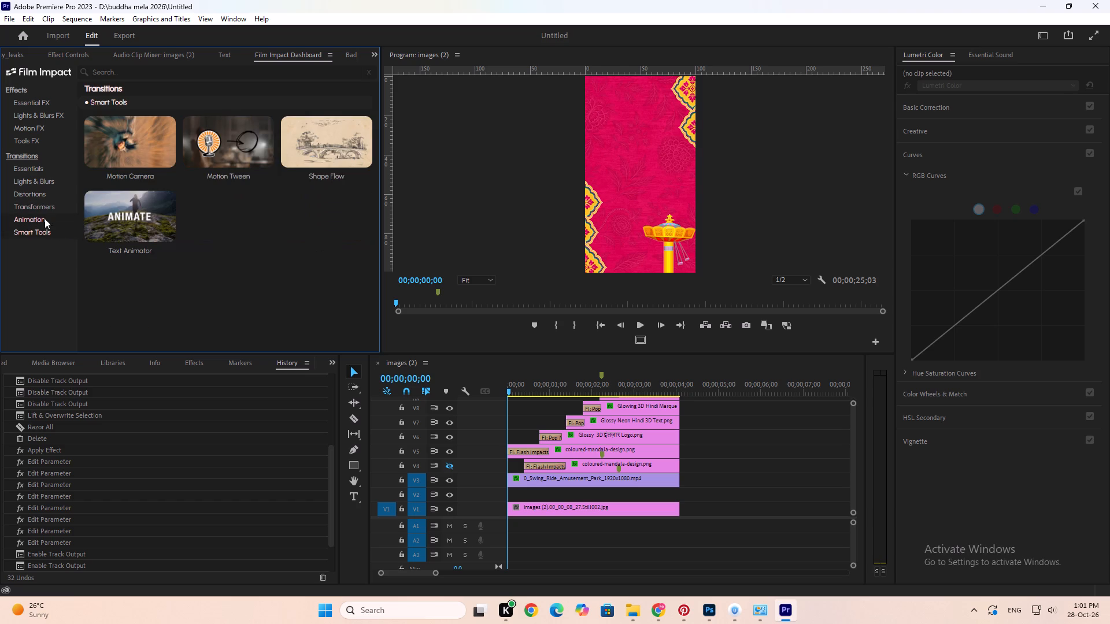
{"action": "left_click", "coordinate": [45, 218]}
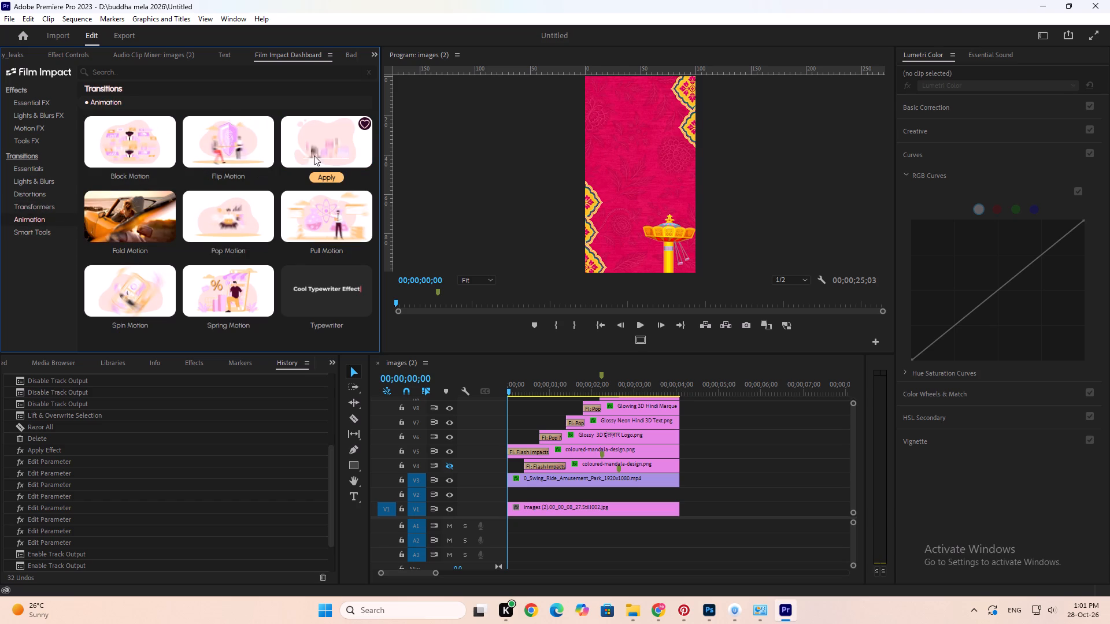
{"action": "left_click", "coordinate": [325, 174]}
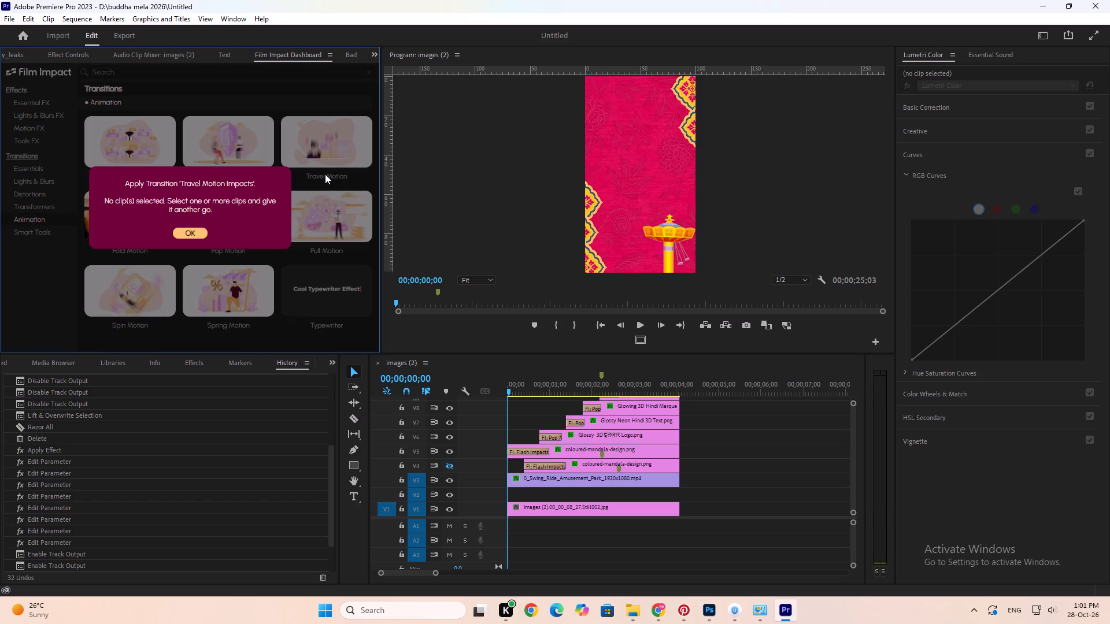
{"action": "left_click", "coordinate": [180, 236]}
Turn the output of track V4, which holds a mandala clip, back on.
{"action": "left_click", "coordinate": [522, 483]}
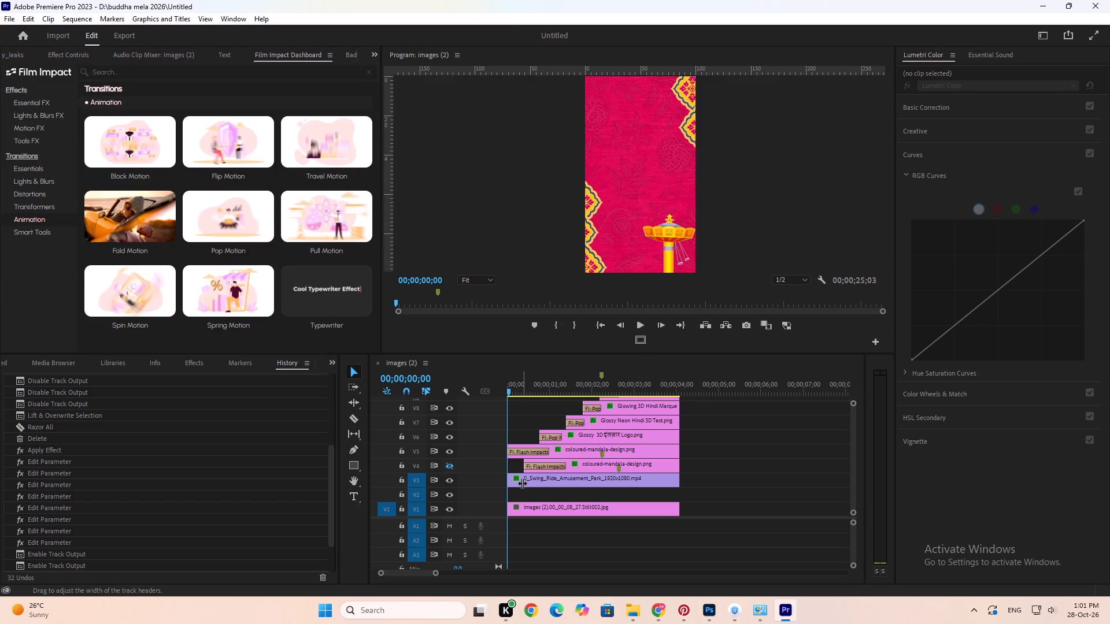
{"action": "left_click", "coordinate": [452, 469]}
Apply the Travel Motion transition to the swing ride clip on V3 and delete the one at its end.
{"action": "left_click", "coordinate": [524, 484]}
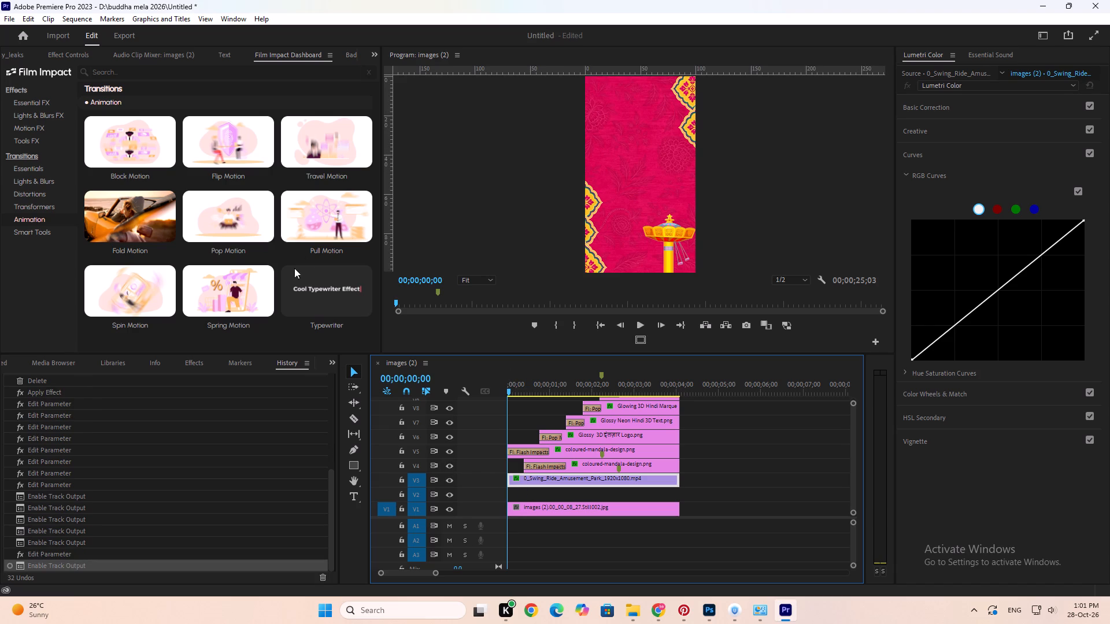
{"action": "left_click", "coordinate": [328, 179]}
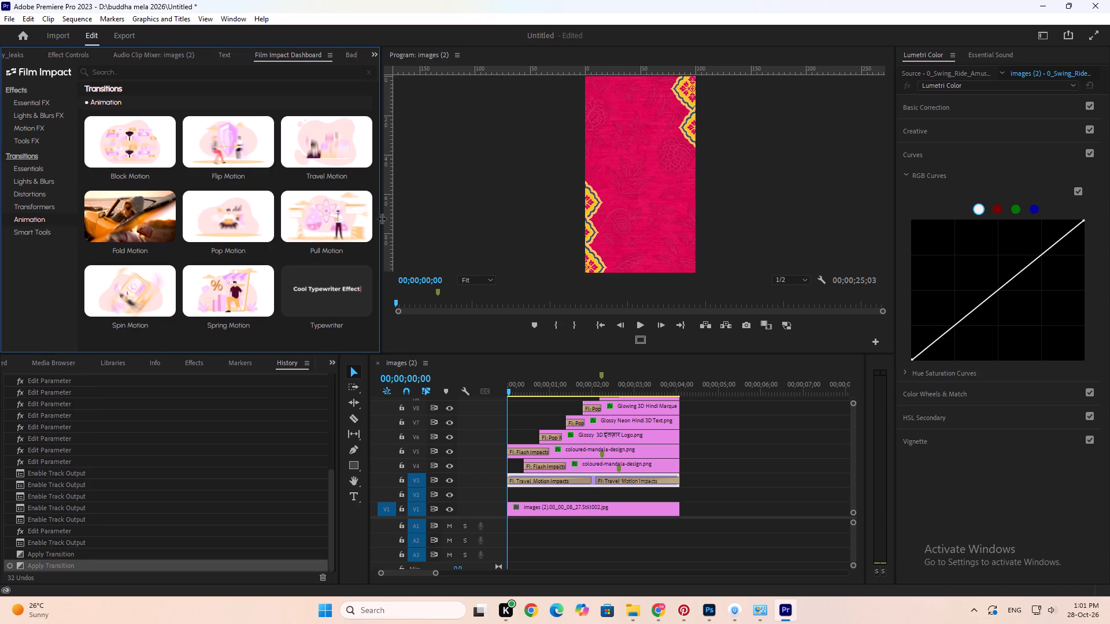
{"action": "left_click", "coordinate": [642, 482]}
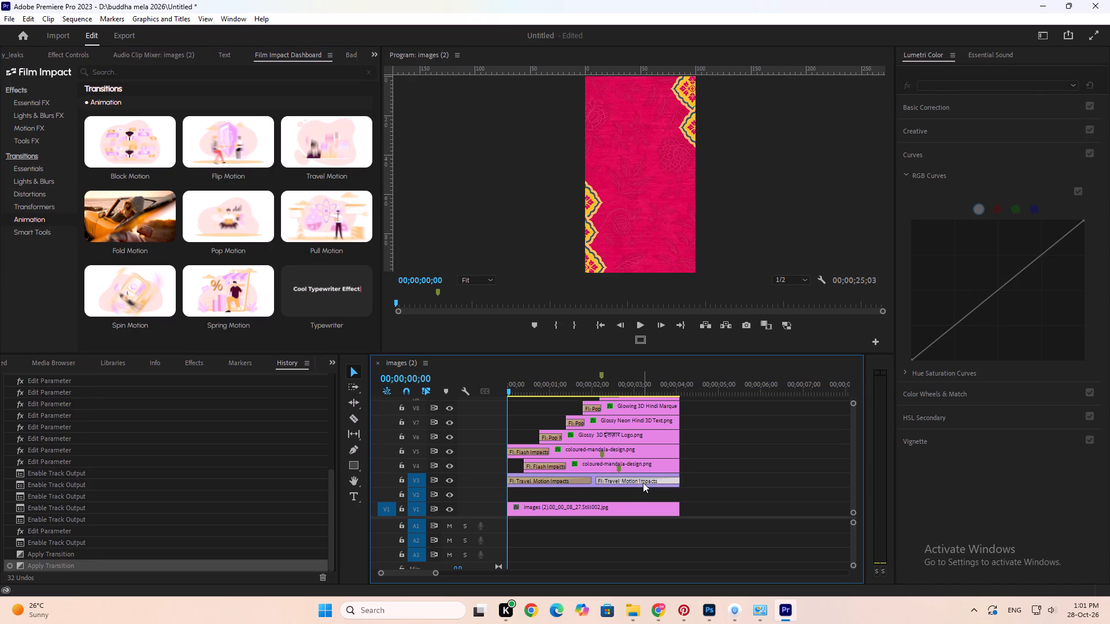
{"action": "key", "text": "Delete"}
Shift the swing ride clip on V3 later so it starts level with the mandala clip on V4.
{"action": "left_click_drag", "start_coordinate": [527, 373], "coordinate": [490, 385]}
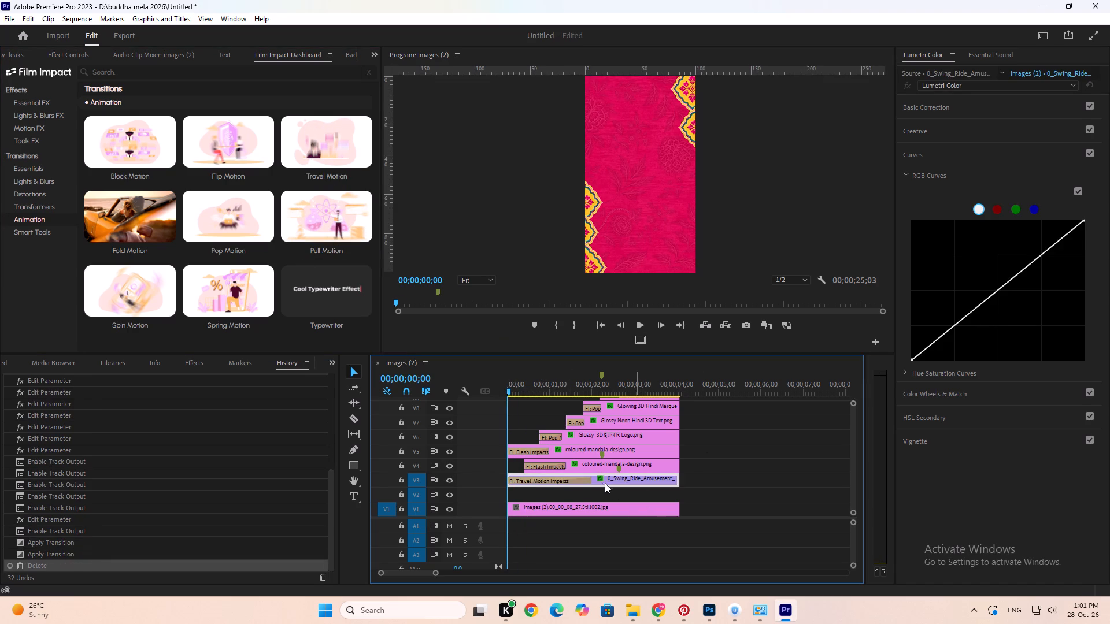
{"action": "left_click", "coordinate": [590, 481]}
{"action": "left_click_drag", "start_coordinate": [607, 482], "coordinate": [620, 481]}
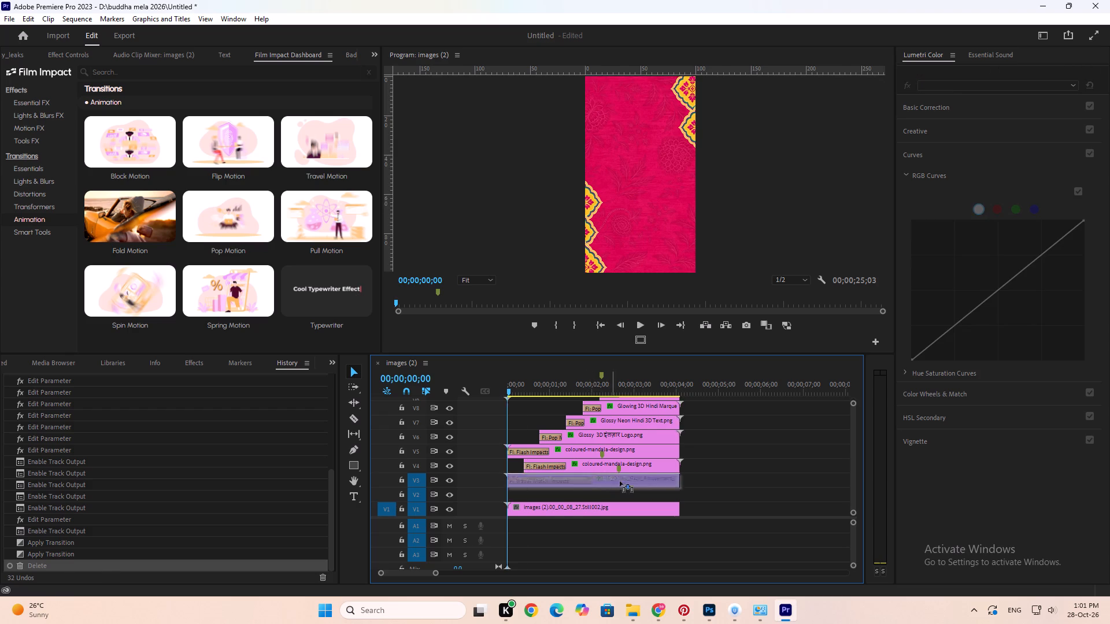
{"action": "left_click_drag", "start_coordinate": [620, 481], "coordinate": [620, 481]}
Shorten the swing ride clip's Travel Motion transition to a duration of 00;00;01;12 and play the scene.
{"action": "left_click_drag", "start_coordinate": [607, 481], "coordinate": [582, 482]}
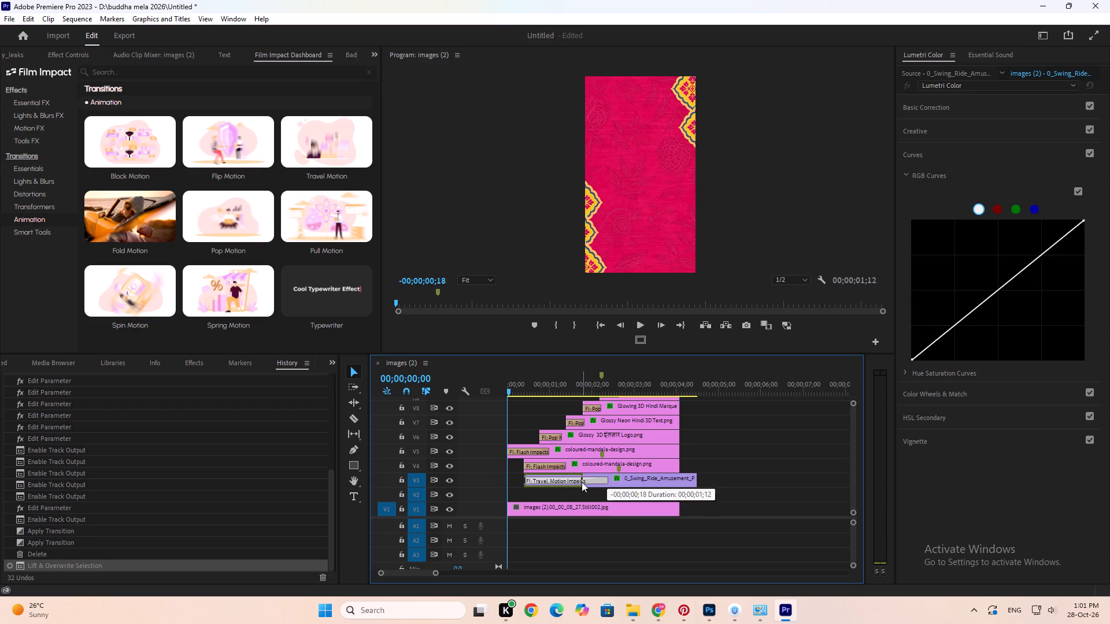
{"action": "key", "text": "space"}
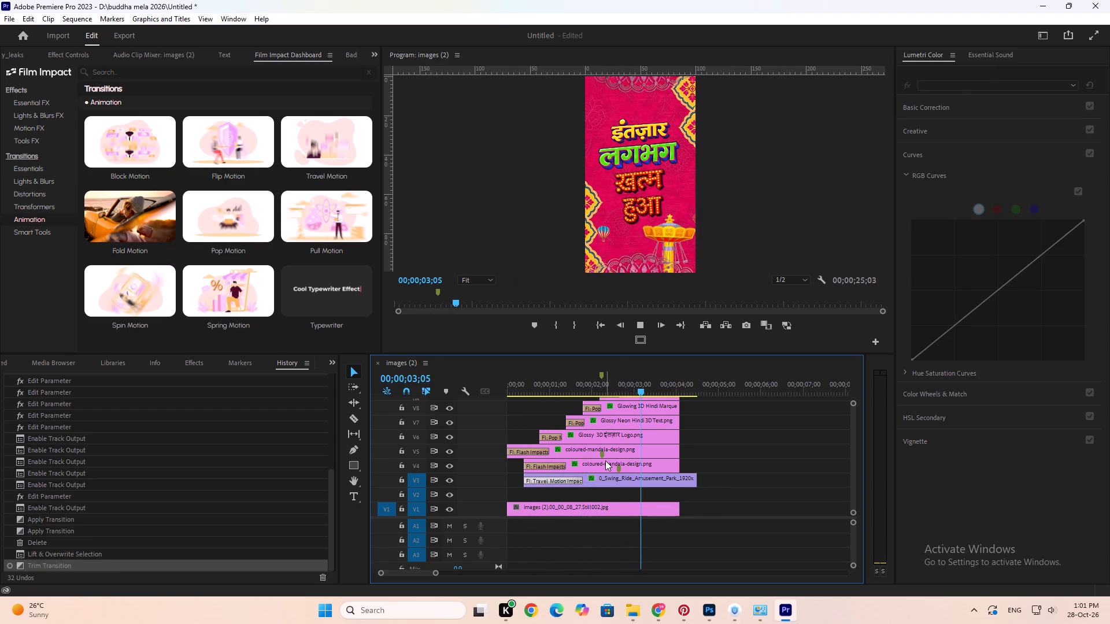
{"action": "key", "text": "space"}
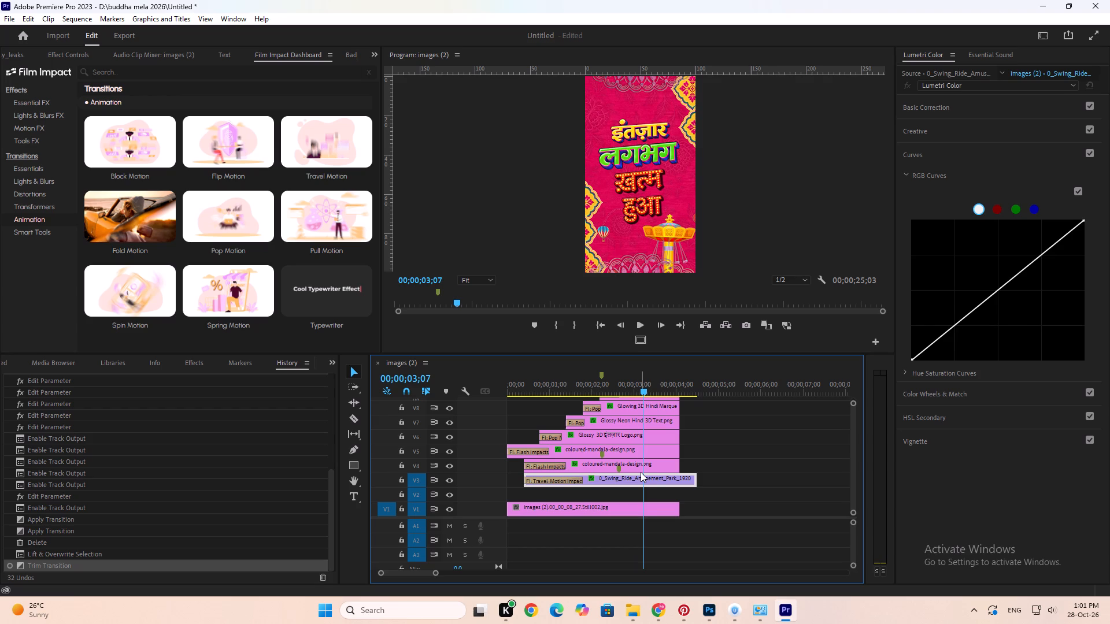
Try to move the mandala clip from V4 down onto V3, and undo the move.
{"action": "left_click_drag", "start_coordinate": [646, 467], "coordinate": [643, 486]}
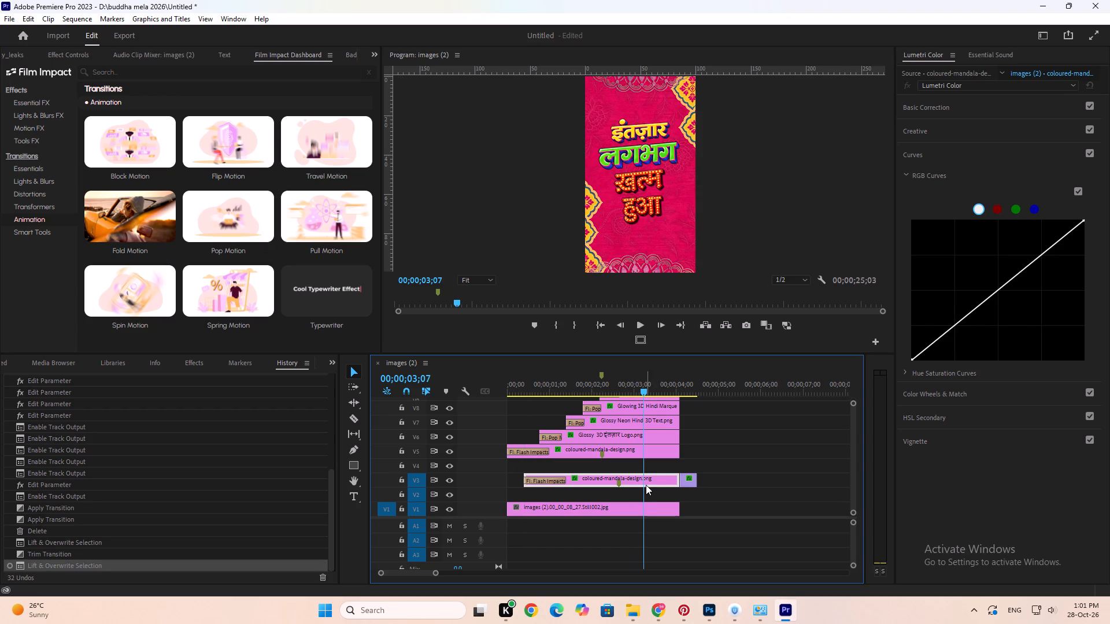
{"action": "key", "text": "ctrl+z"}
Play the opening scene from the start and delete the mandala clip on V4.
{"action": "left_click_drag", "start_coordinate": [546, 382], "coordinate": [499, 393]}
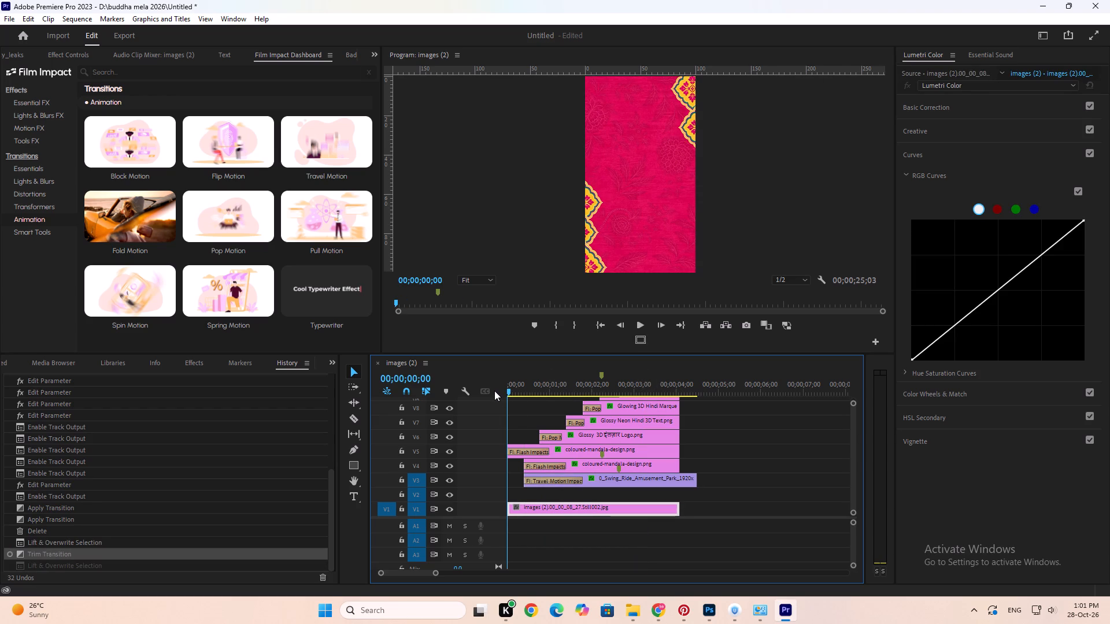
{"action": "key", "text": "space"}
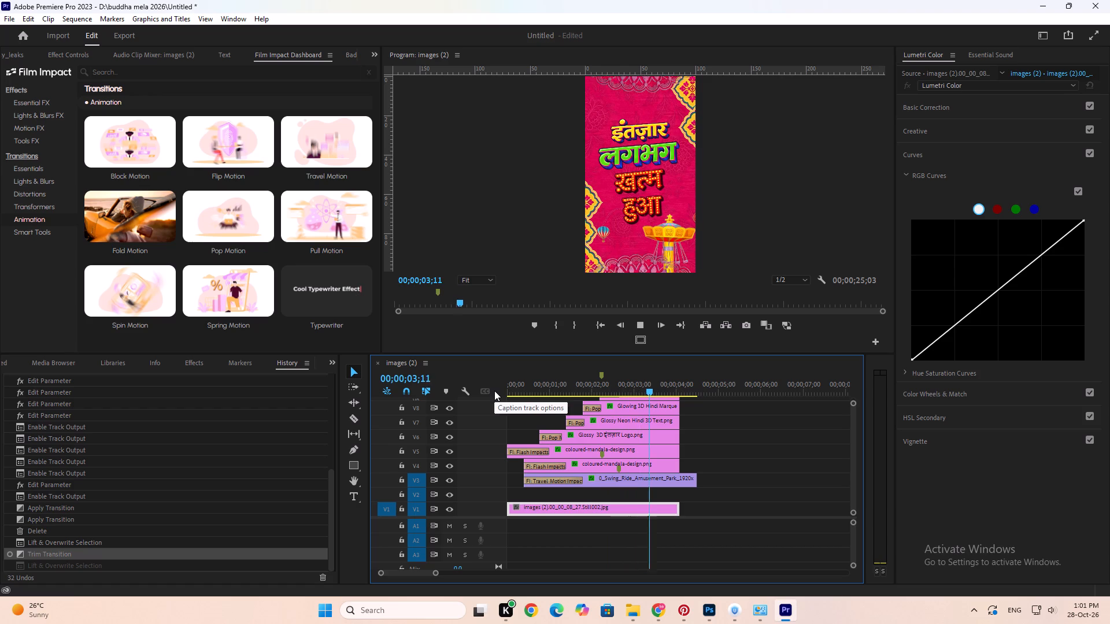
{"action": "key", "text": "space"}
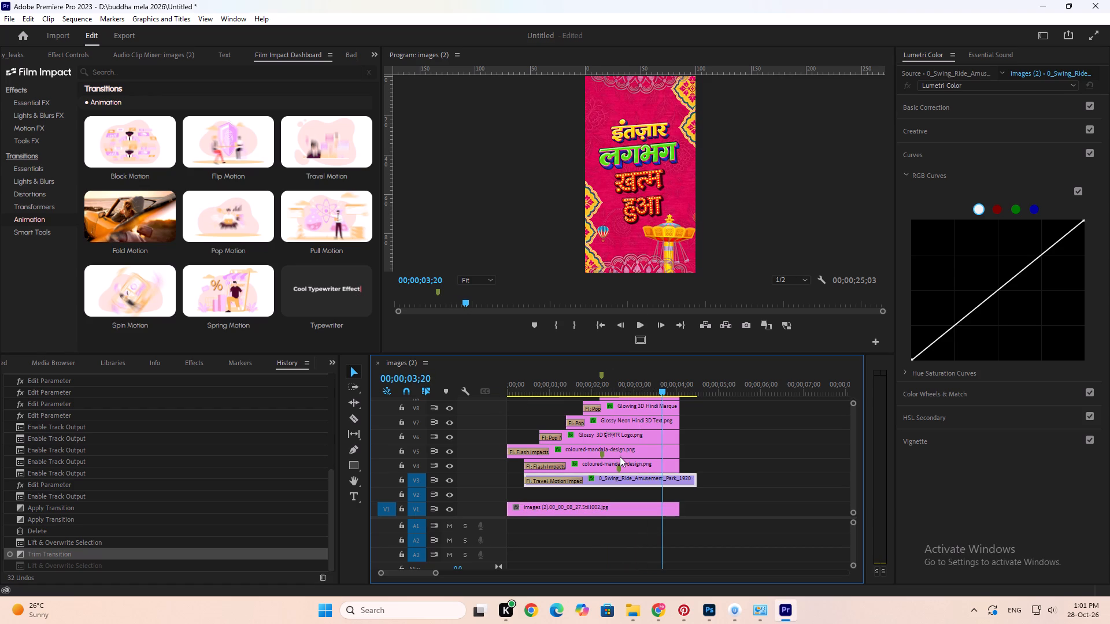
{"action": "double_click", "coordinate": [627, 259]}
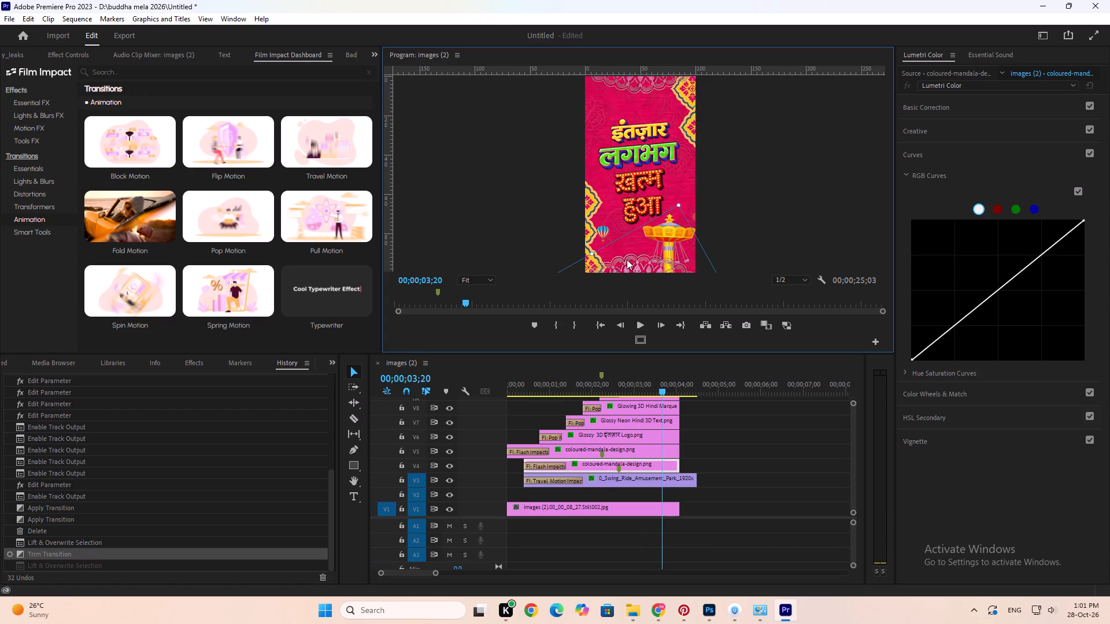
{"action": "key", "text": "Delete"}
{"action": "key", "text": "Delete"}
{"action": "left_click", "coordinate": [634, 465]}
{"action": "key", "text": "Delete"}
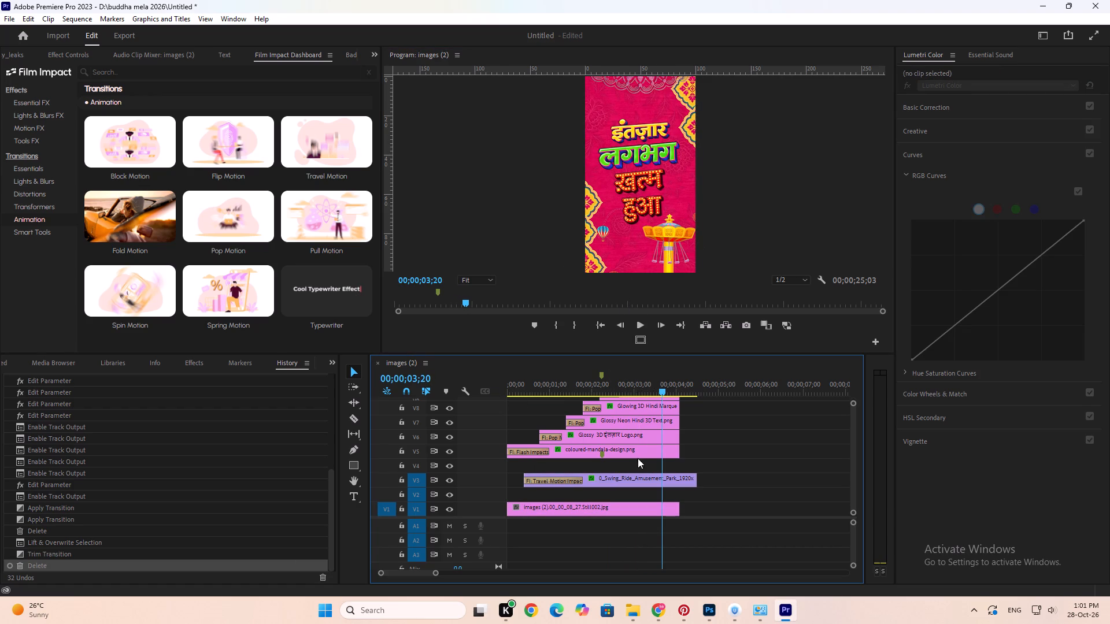
Move the swing ride clip on V3 to the sequence start at 00;00;00;00 and play its entrance.
{"action": "left_click_drag", "start_coordinate": [536, 377], "coordinate": [495, 392]}
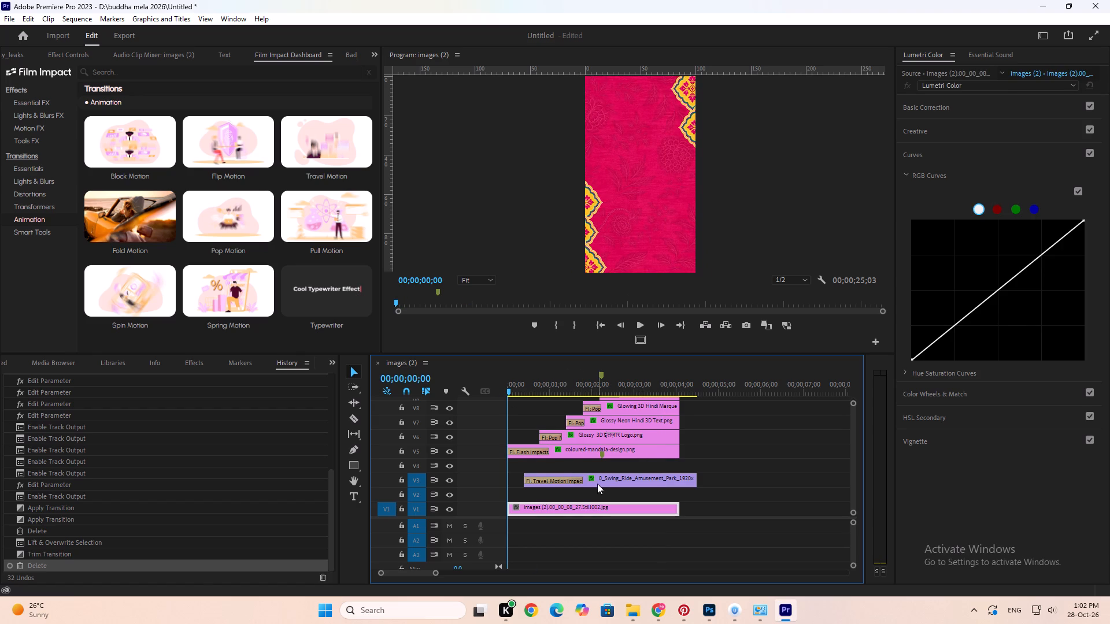
{"action": "left_click_drag", "start_coordinate": [597, 484], "coordinate": [576, 487]}
{"action": "key", "text": "space"}
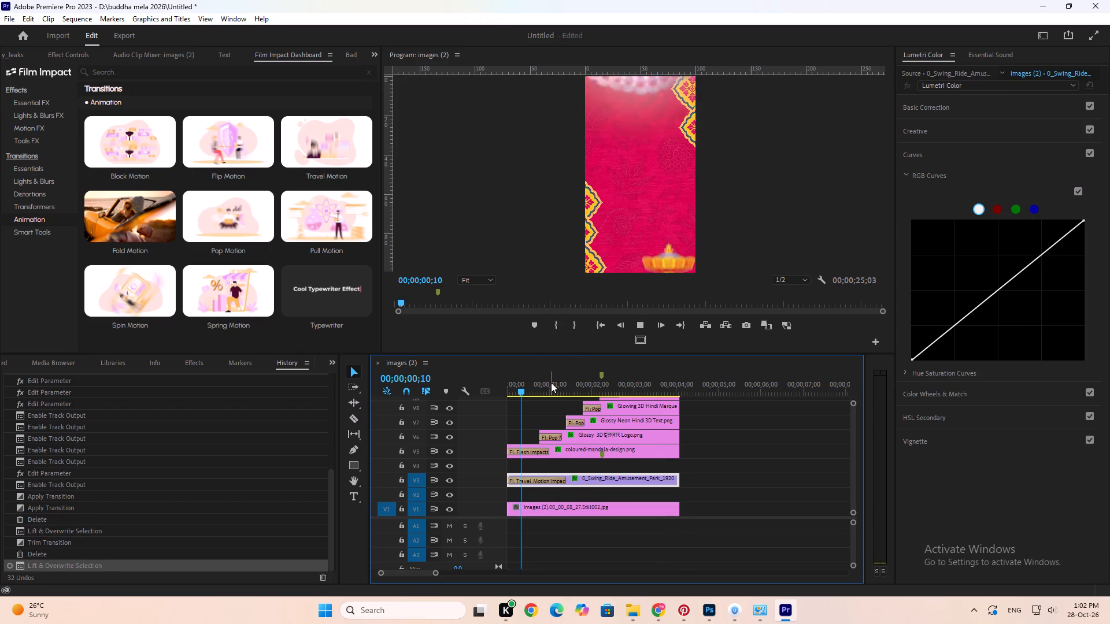
{"action": "key", "text": "space"}
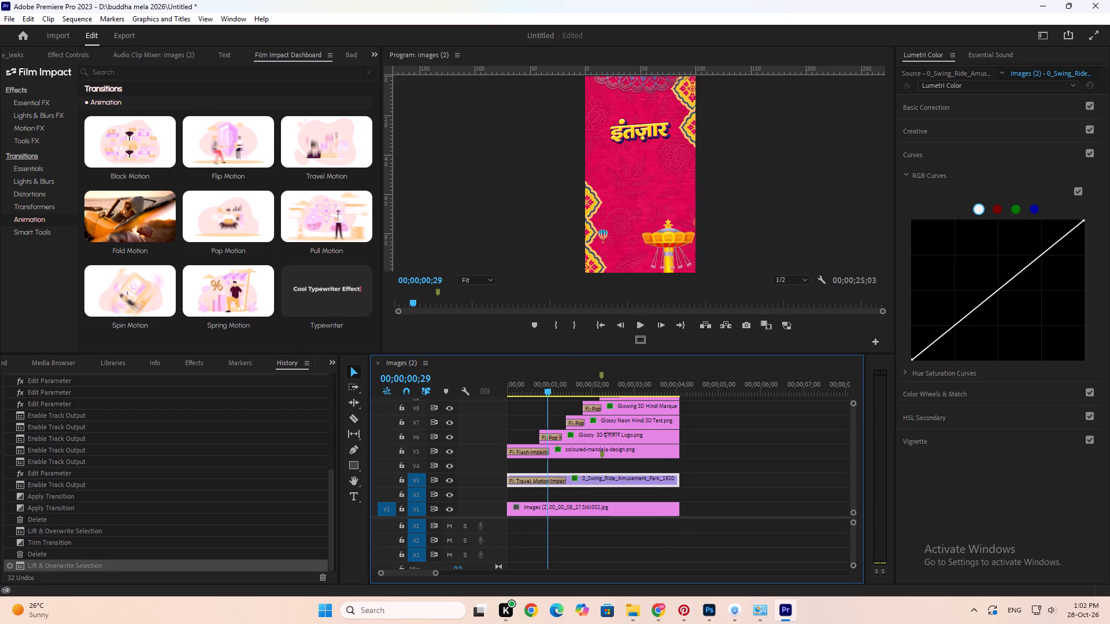
Reposition the swing ride under the Hindi text by setting its Position to 559, 1830.
{"action": "left_click", "coordinate": [66, 57]}
{"action": "left_click_drag", "start_coordinate": [117, 116], "coordinate": [108, 114]}
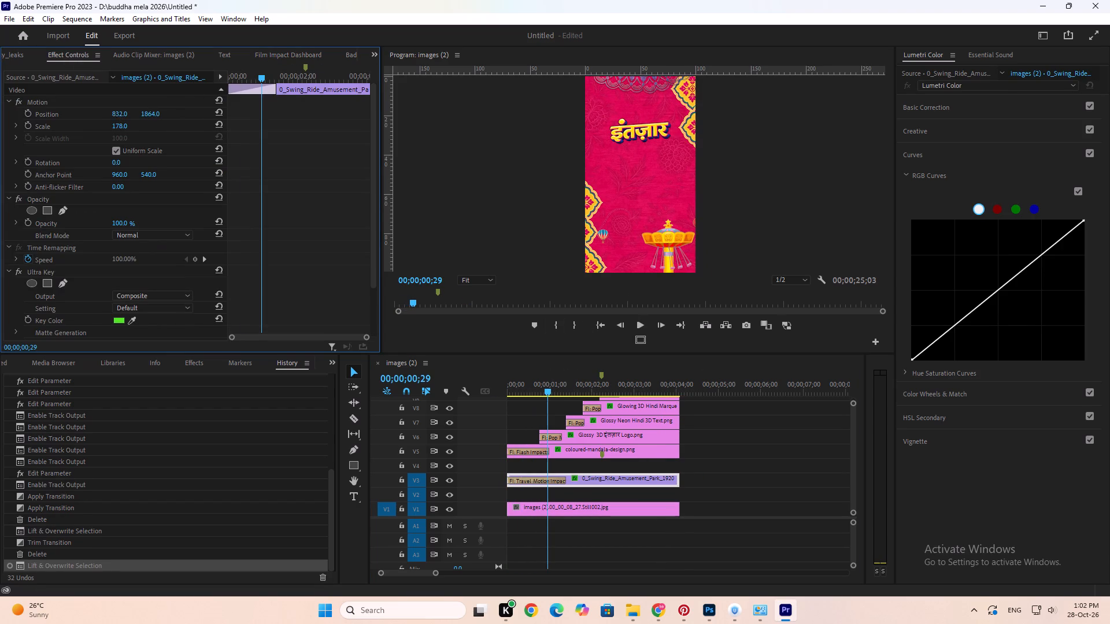
{"action": "left_click_drag", "start_coordinate": [108, 114], "coordinate": [69, 121]}
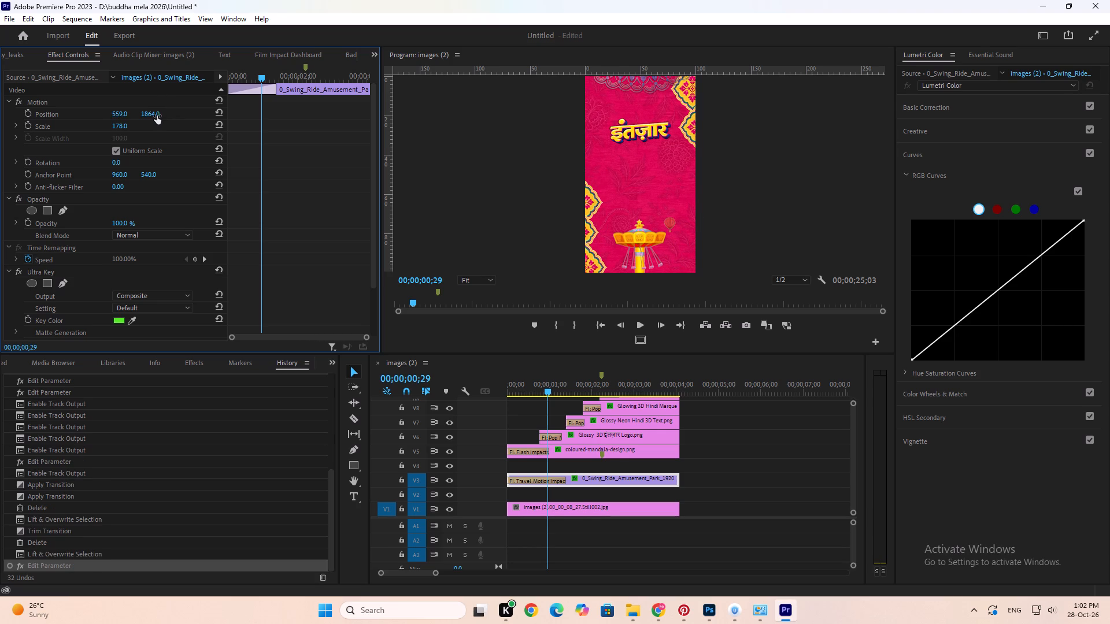
{"action": "left_click_drag", "start_coordinate": [156, 116], "coordinate": [136, 124]}
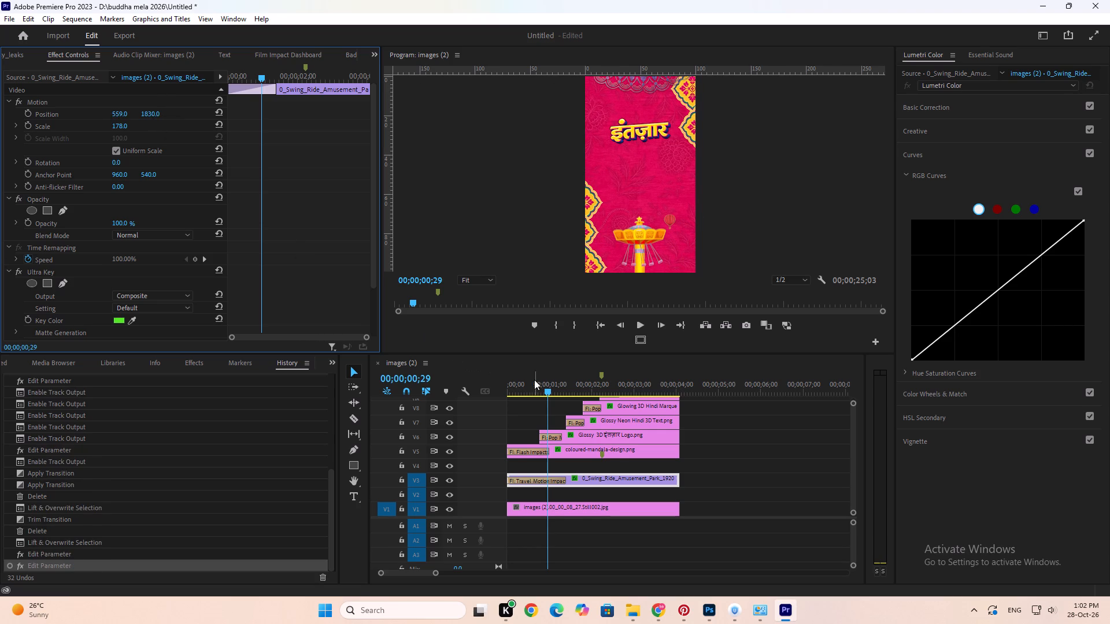
Return the playhead to the sequence start and save the project.
{"action": "left_click_drag", "start_coordinate": [534, 380], "coordinate": [489, 387]}
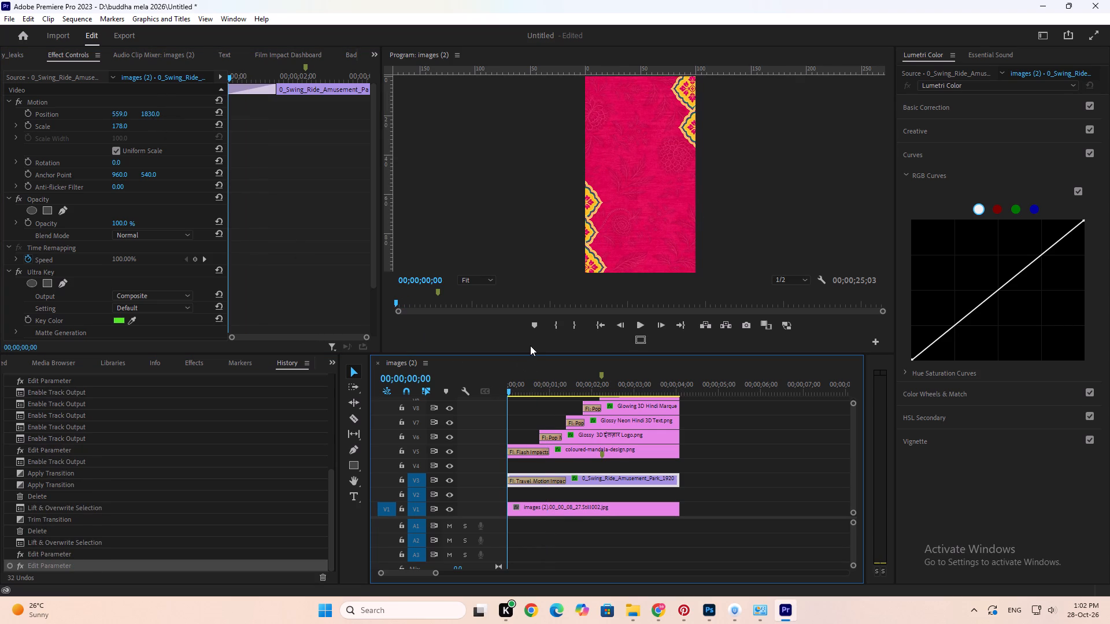
{"action": "key", "text": "ctrl+s"}
{"action": "key", "text": "ctrl+s"}
{"action": "key", "text": "ctrl+s"}
{"action": "key", "text": "ctrl+s"}
Play the opening scene in the maximized program monitor to check the swing ride against the text, and restore the layout.
{"action": "type", "text": "`"}
{"action": "key", "text": "space"}
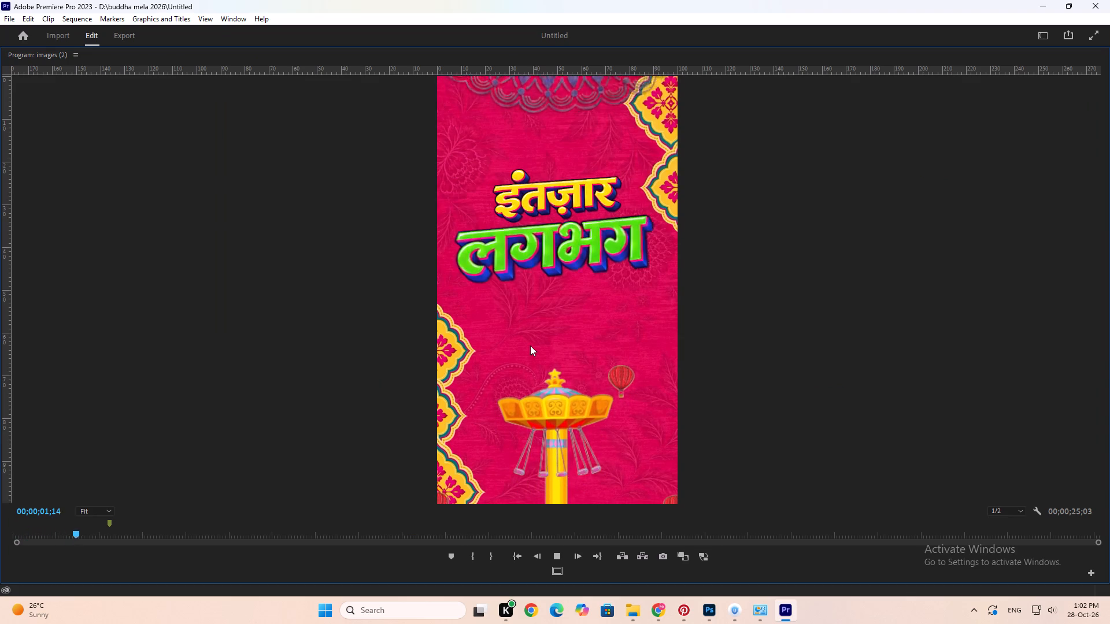
{"action": "key", "text": "space"}
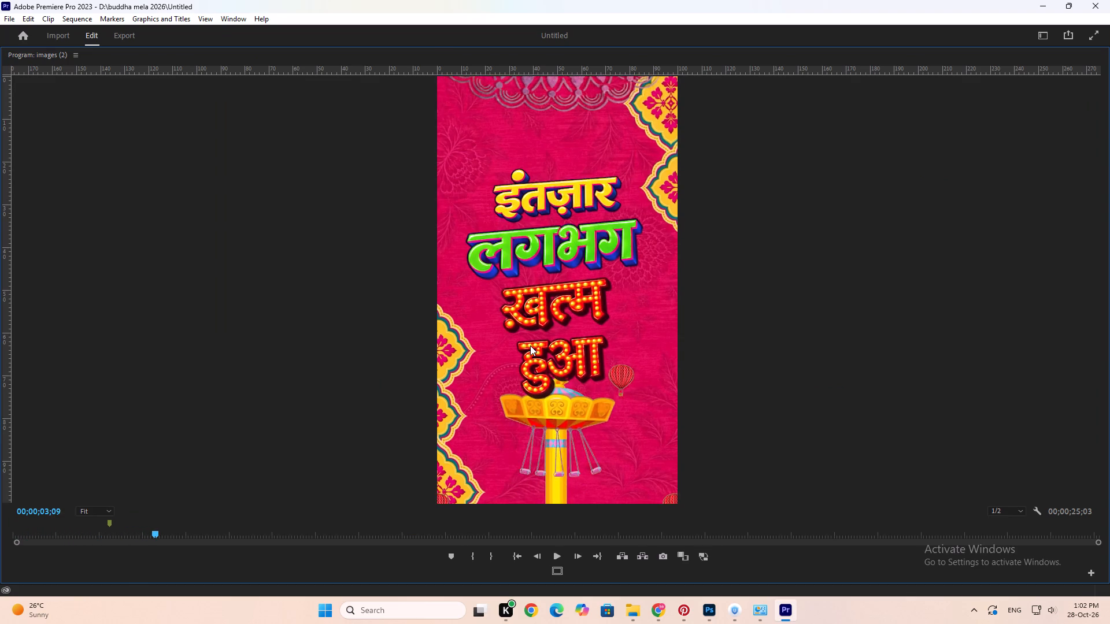
{"action": "type", "text": "`"}
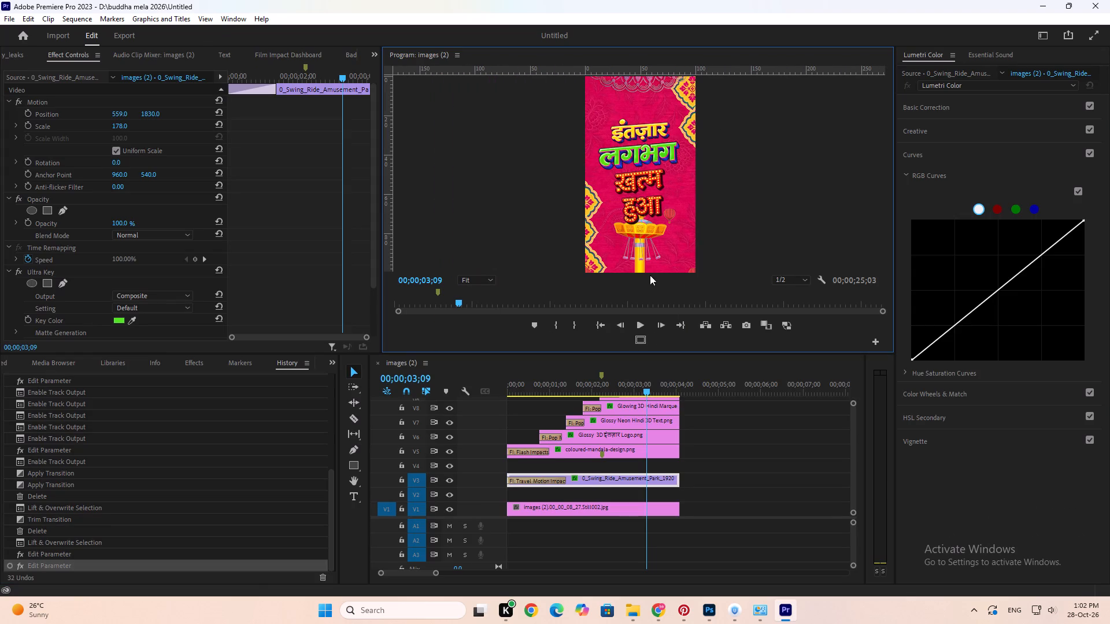
Lower the swing ride by setting its vertical Position to 1919, and play the scene from the start.
{"action": "left_click_drag", "start_coordinate": [152, 112], "coordinate": [204, 112]}
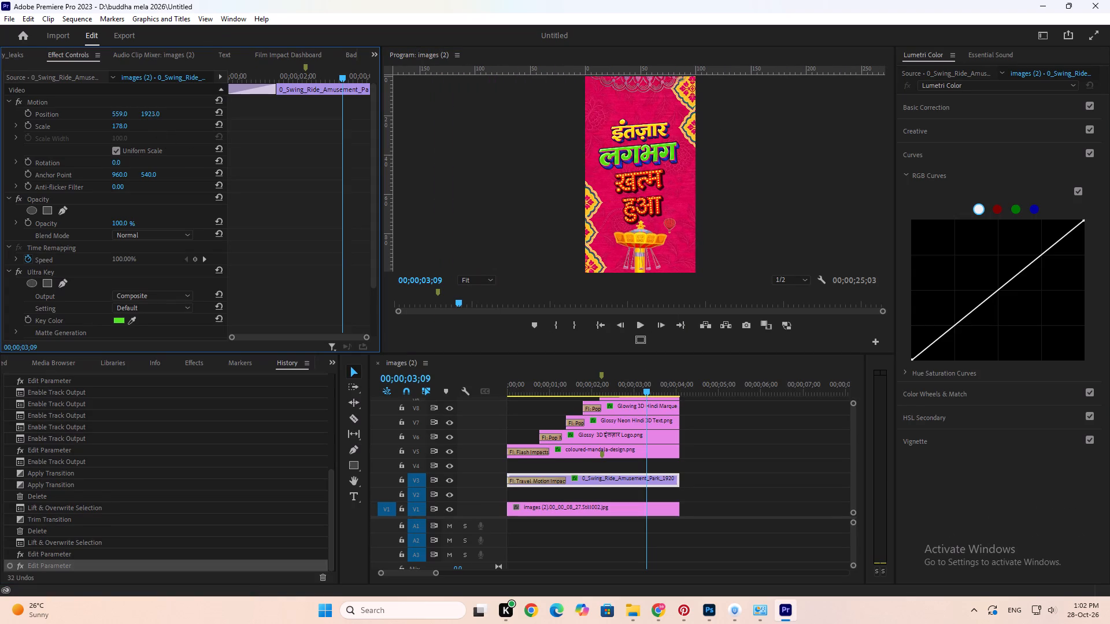
{"action": "left_click_drag", "start_coordinate": [204, 112], "coordinate": [202, 112]}
{"action": "left_click_drag", "start_coordinate": [530, 366], "coordinate": [483, 378]}
{"action": "left_click_drag", "start_coordinate": [513, 388], "coordinate": [502, 389]}
{"action": "key", "text": "space"}
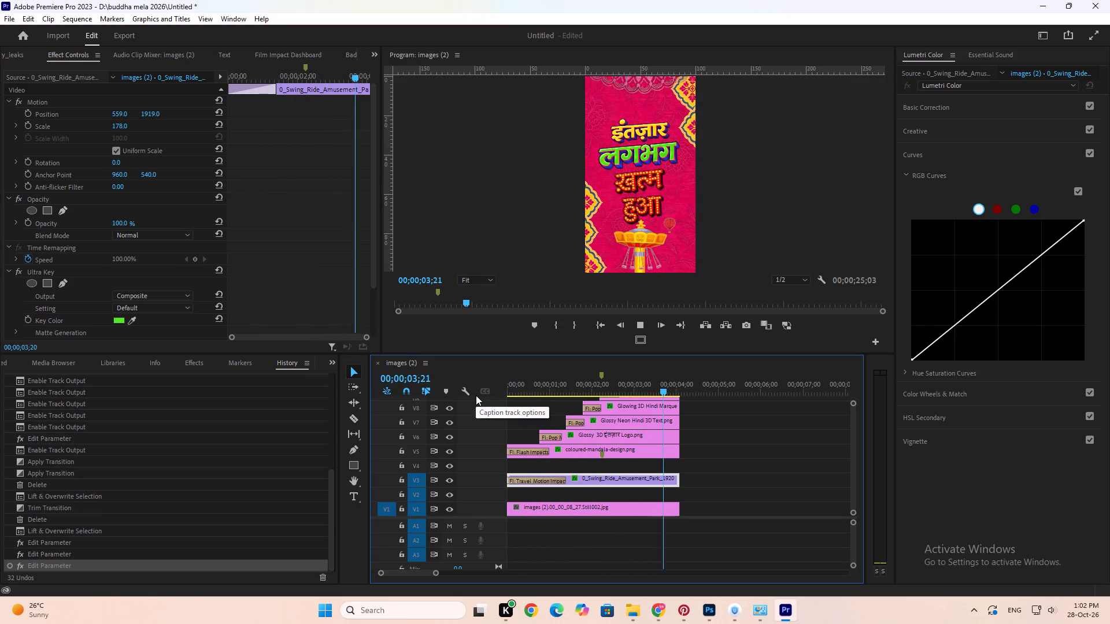
{"action": "key", "text": "space"}
Save the project.
{"action": "key", "text": "ctrl+s"}
{"action": "key", "text": "ctrl+s"}
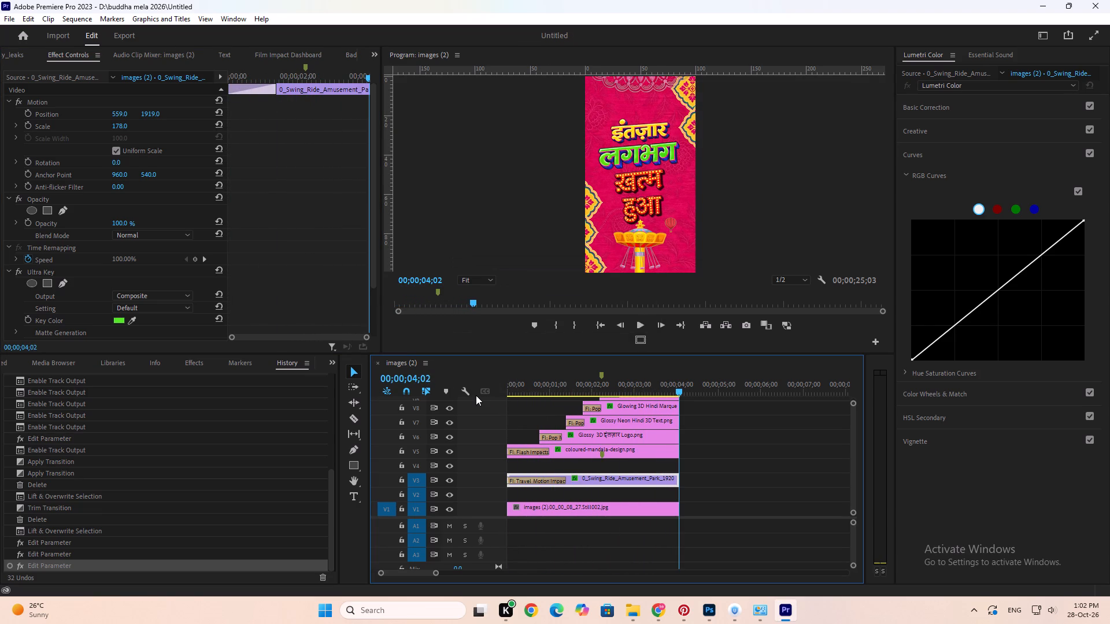
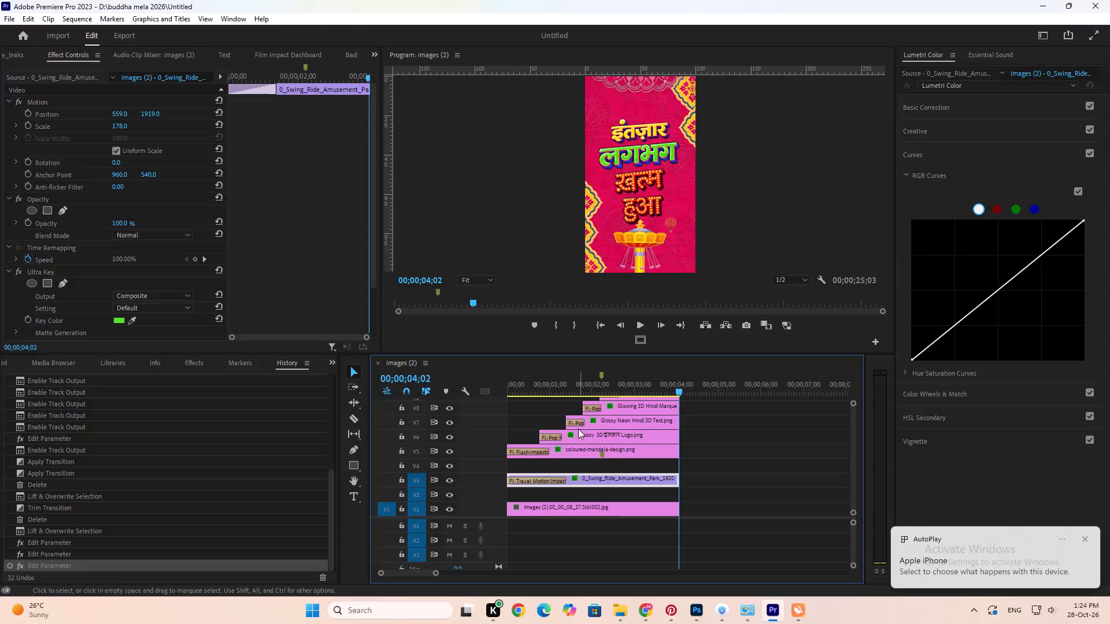
Play the opening scene from the sequence start, also full screen, to check the spacing between the text and the swing ride.
{"action": "left_click_drag", "start_coordinate": [541, 382], "coordinate": [484, 389]}
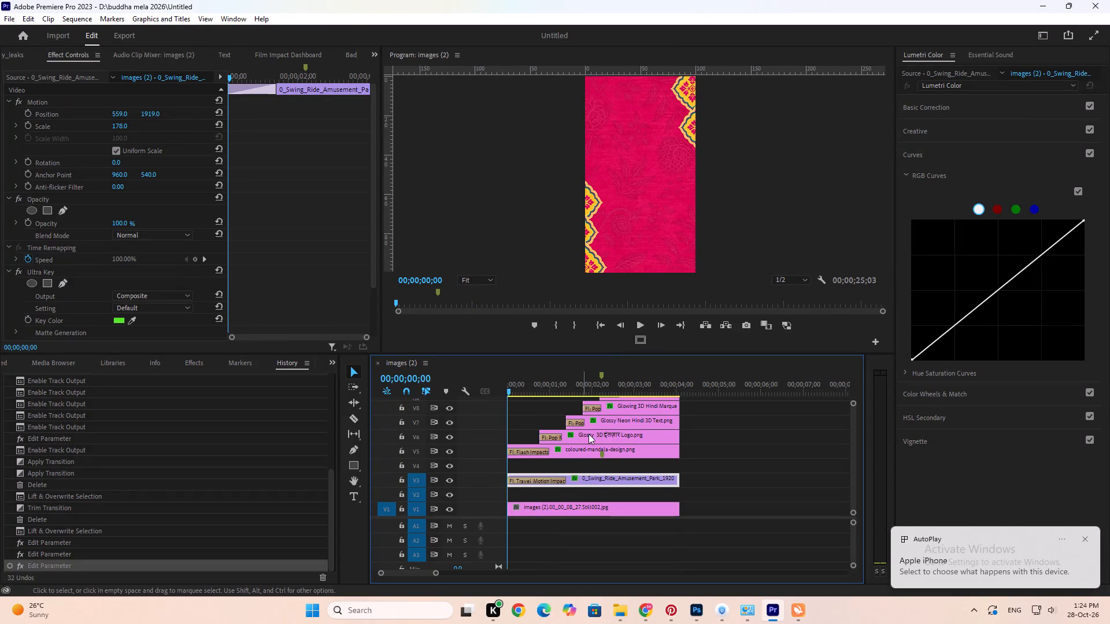
{"action": "key", "text": "space"}
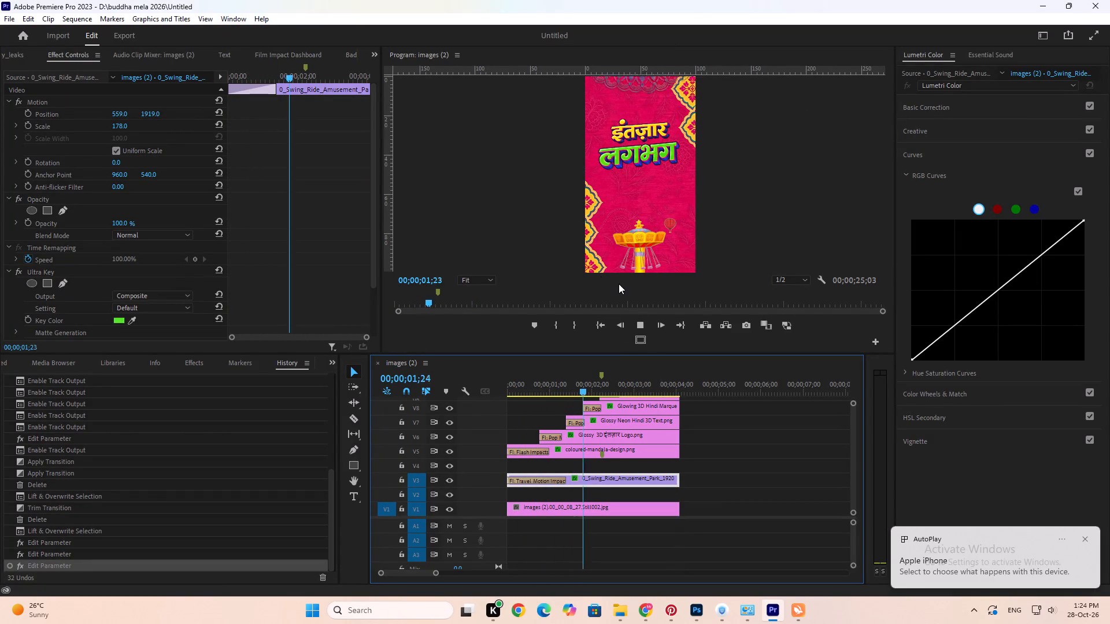
{"action": "key", "text": "space"}
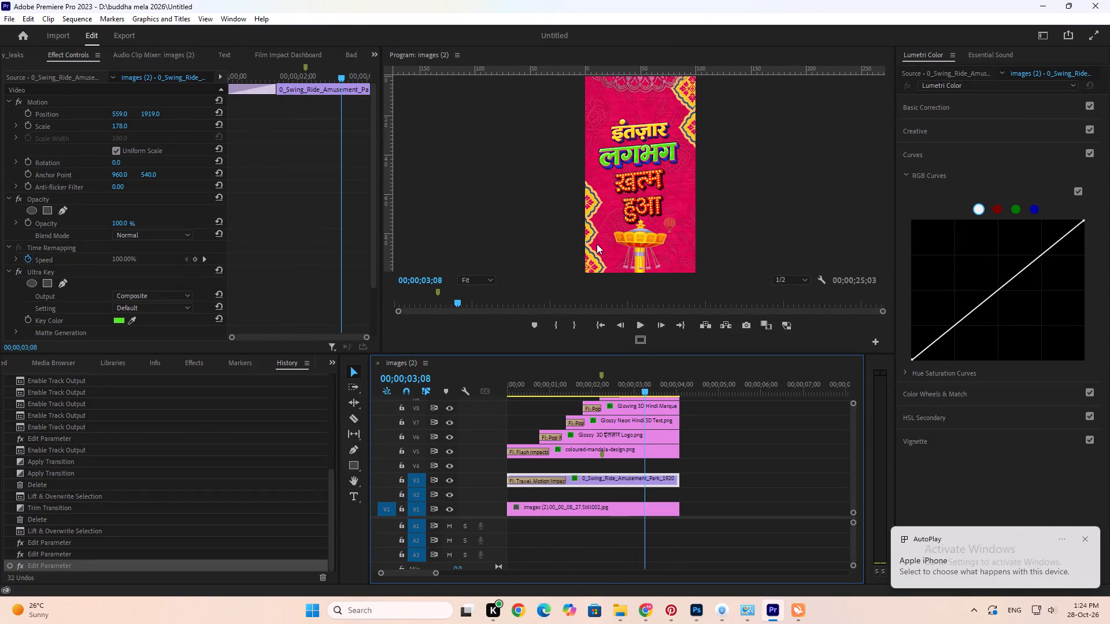
{"action": "key", "text": "ctrl+grave"}
{"action": "key", "text": "space"}
{"action": "key", "text": "space"}
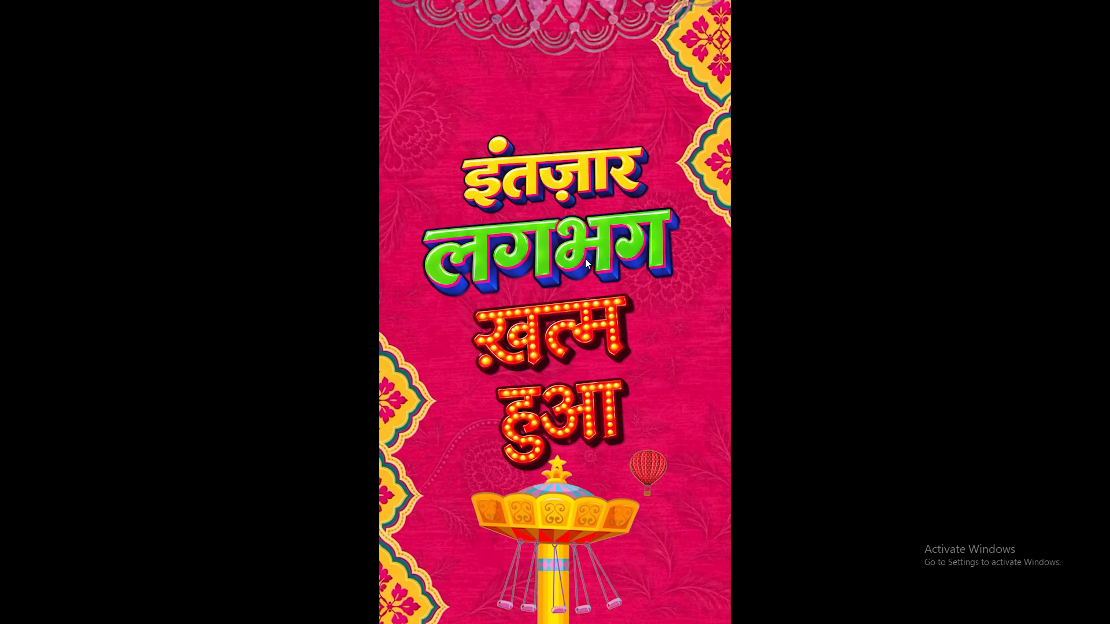
{"action": "key", "text": "Home"}
{"action": "key", "text": "space"}
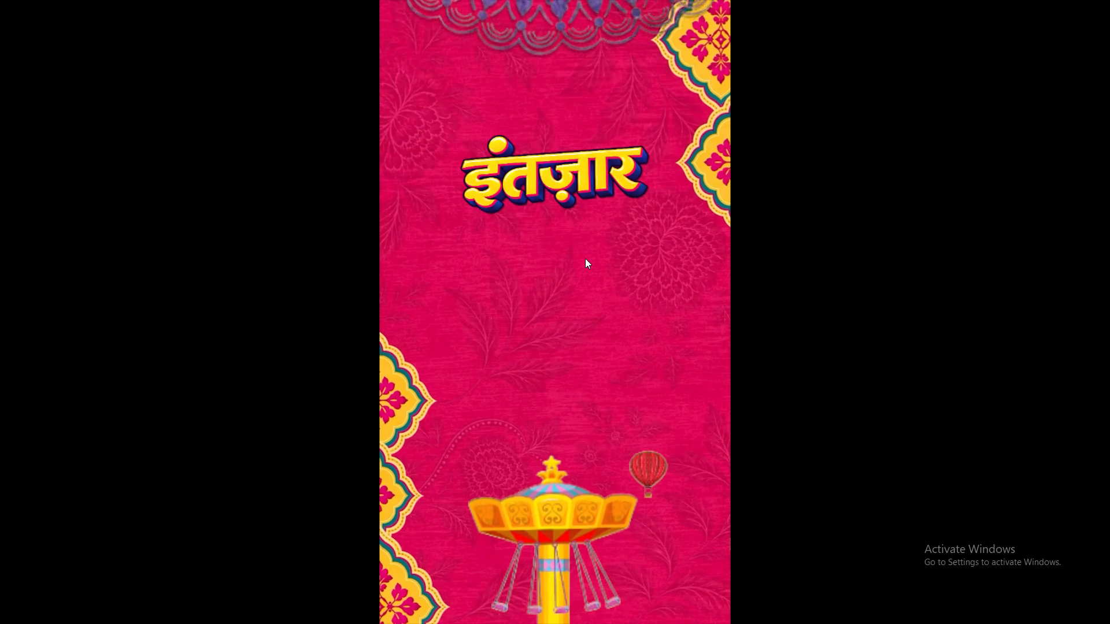
{"action": "key", "text": "space"}
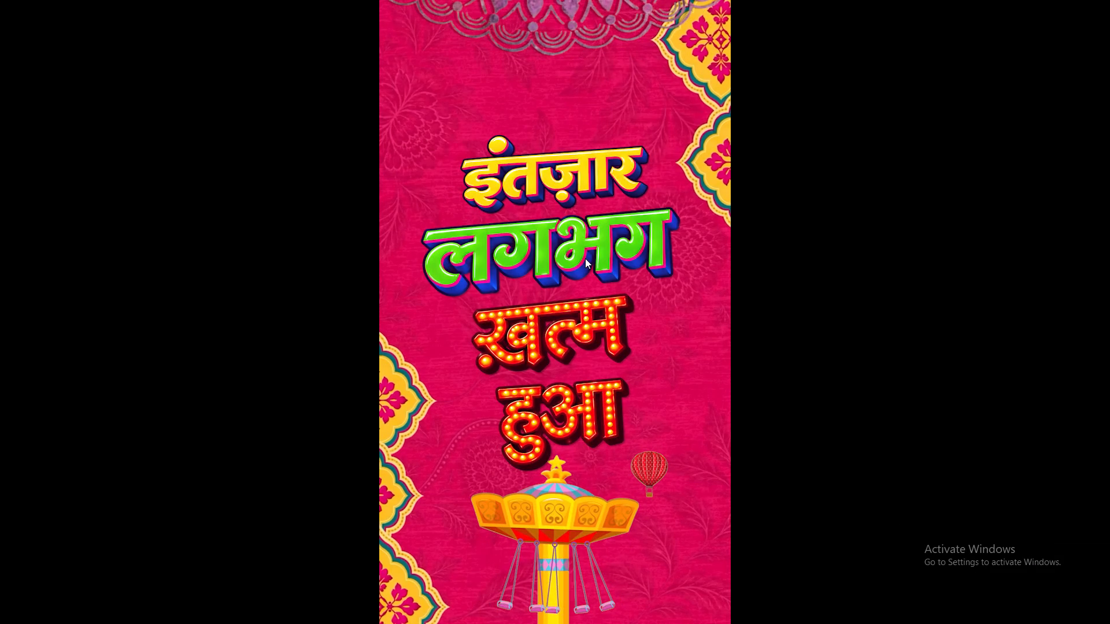
{"action": "double_click", "coordinate": [543, 181]}
{"action": "double_click", "coordinate": [561, 185]}
{"action": "key", "text": "grave"}
{"action": "key", "text": "ctrl+grave"}
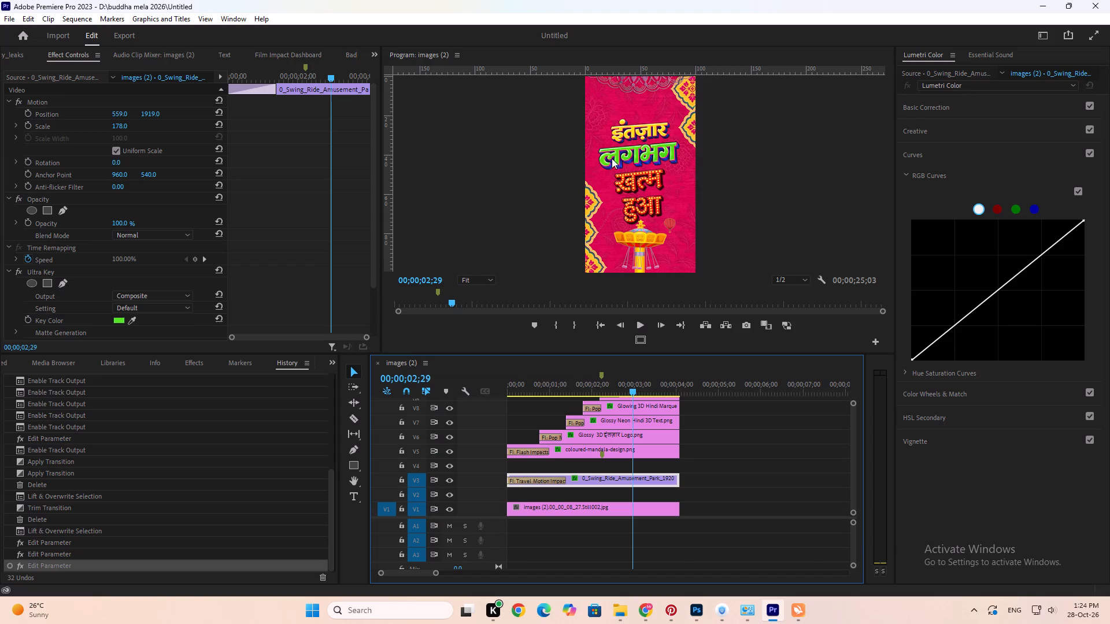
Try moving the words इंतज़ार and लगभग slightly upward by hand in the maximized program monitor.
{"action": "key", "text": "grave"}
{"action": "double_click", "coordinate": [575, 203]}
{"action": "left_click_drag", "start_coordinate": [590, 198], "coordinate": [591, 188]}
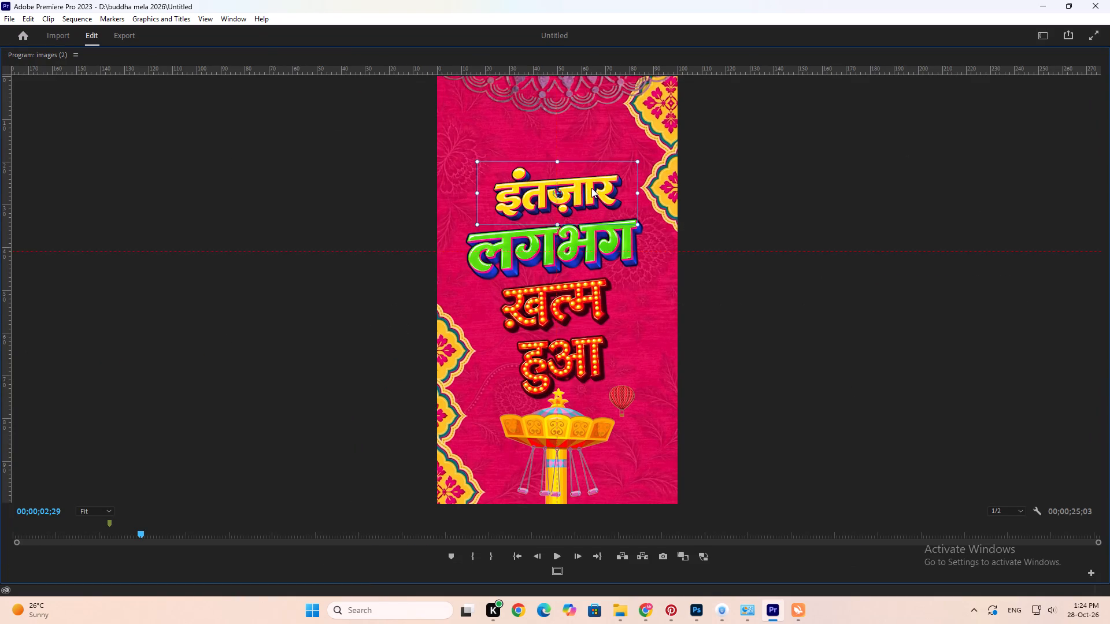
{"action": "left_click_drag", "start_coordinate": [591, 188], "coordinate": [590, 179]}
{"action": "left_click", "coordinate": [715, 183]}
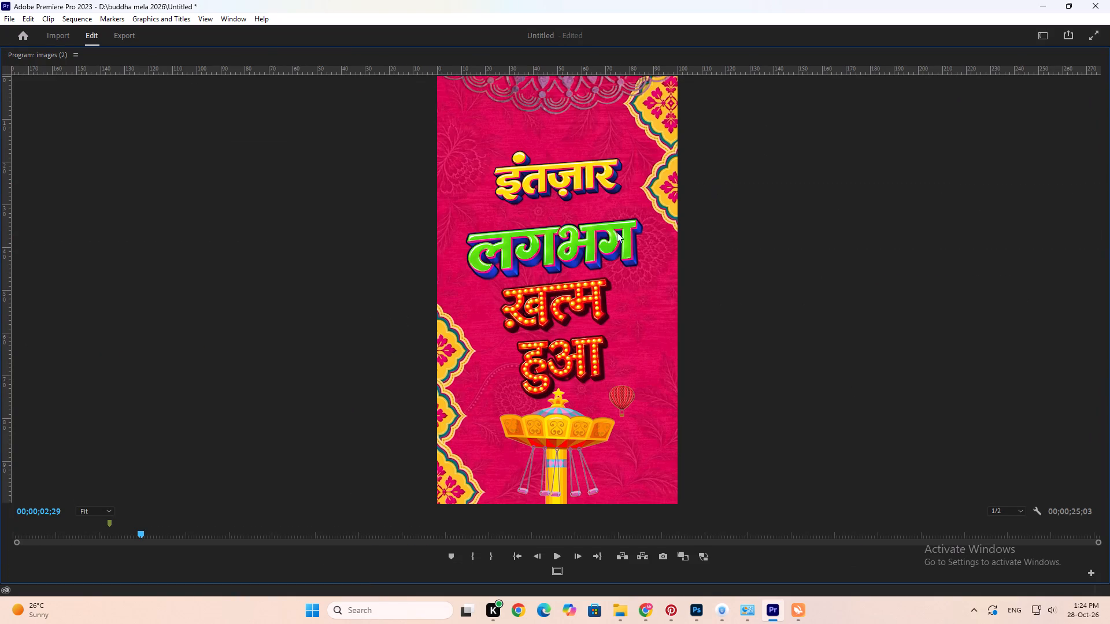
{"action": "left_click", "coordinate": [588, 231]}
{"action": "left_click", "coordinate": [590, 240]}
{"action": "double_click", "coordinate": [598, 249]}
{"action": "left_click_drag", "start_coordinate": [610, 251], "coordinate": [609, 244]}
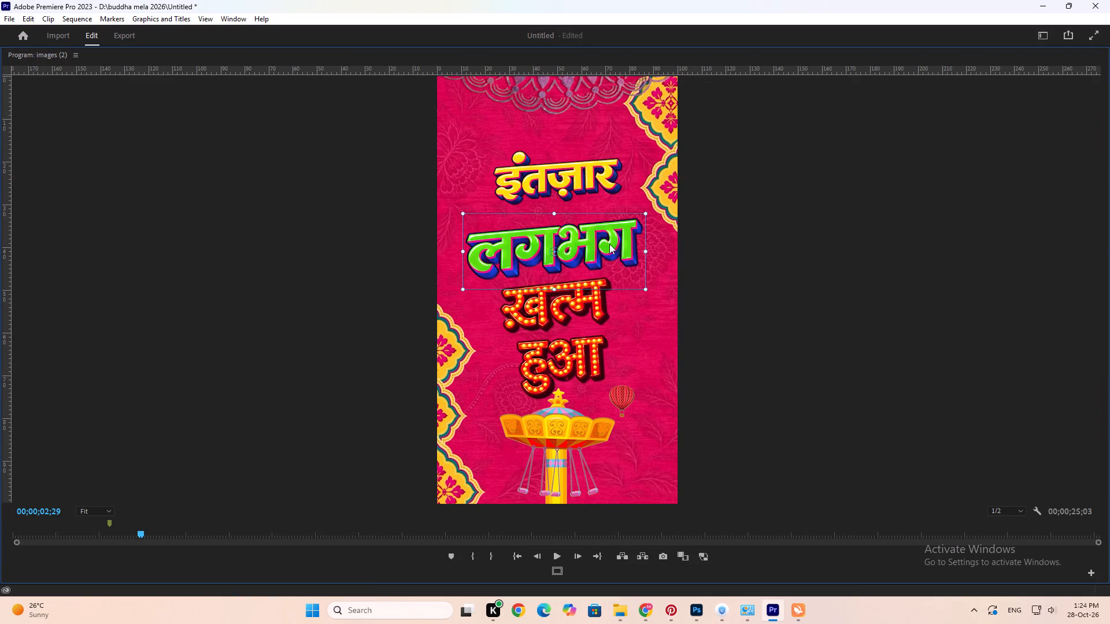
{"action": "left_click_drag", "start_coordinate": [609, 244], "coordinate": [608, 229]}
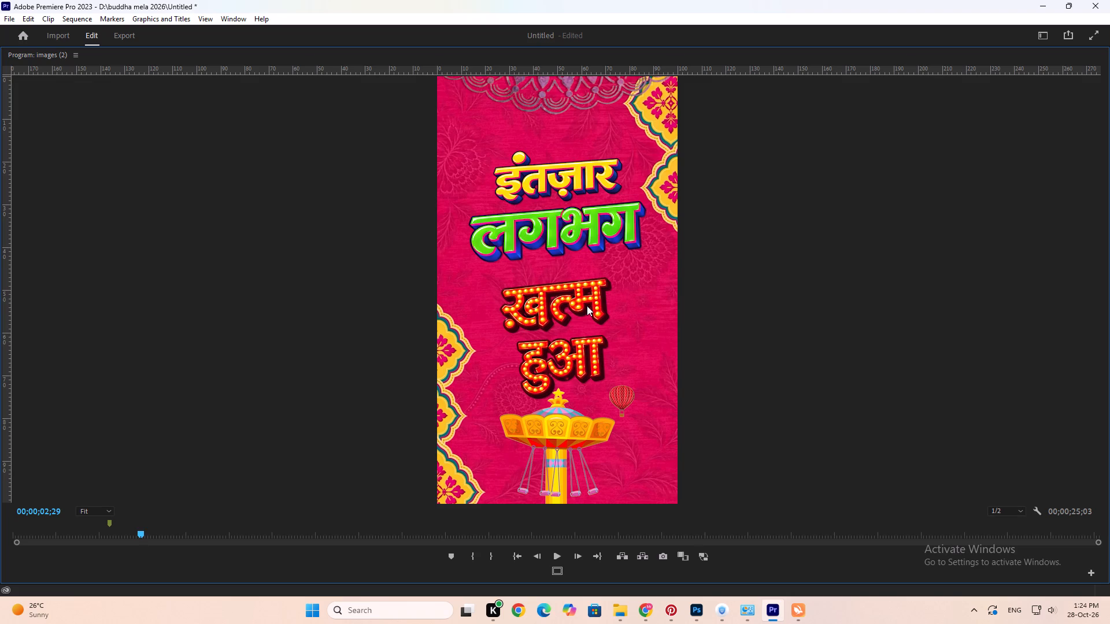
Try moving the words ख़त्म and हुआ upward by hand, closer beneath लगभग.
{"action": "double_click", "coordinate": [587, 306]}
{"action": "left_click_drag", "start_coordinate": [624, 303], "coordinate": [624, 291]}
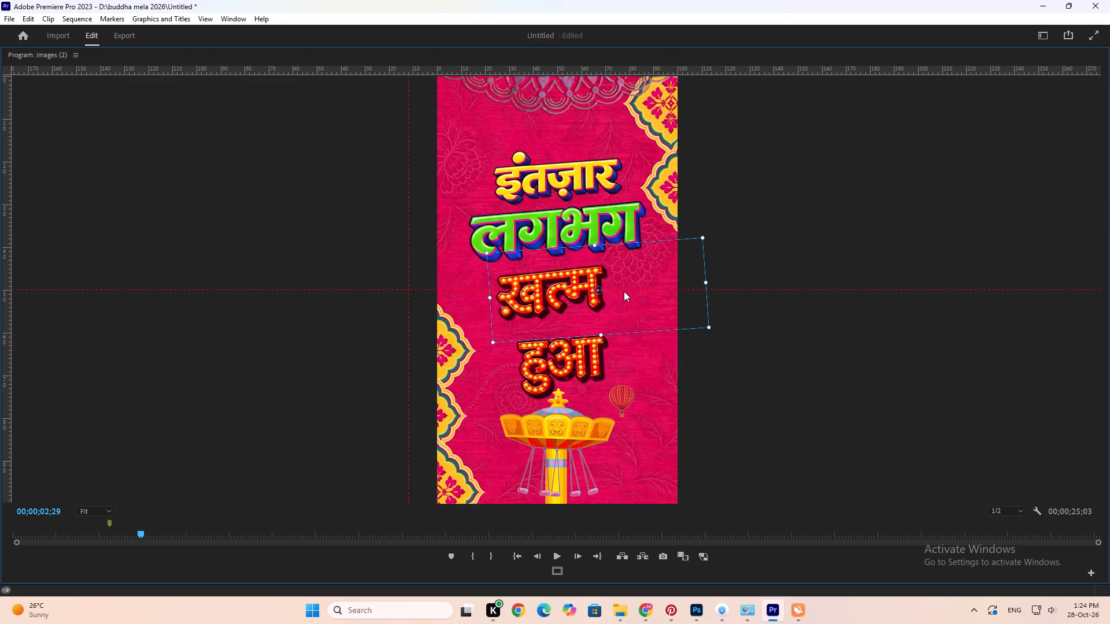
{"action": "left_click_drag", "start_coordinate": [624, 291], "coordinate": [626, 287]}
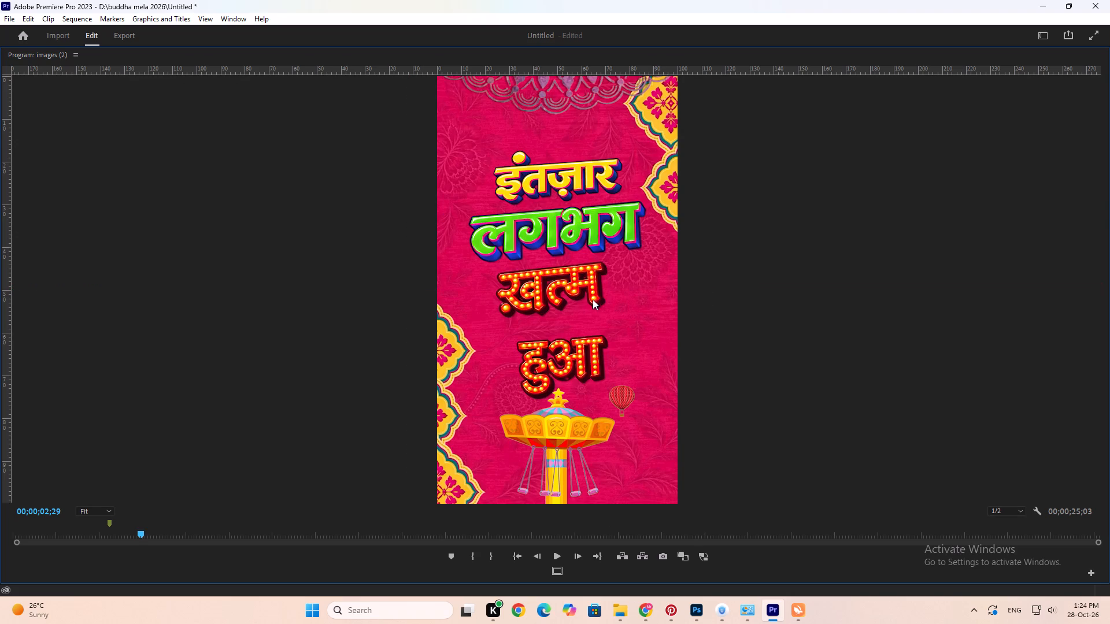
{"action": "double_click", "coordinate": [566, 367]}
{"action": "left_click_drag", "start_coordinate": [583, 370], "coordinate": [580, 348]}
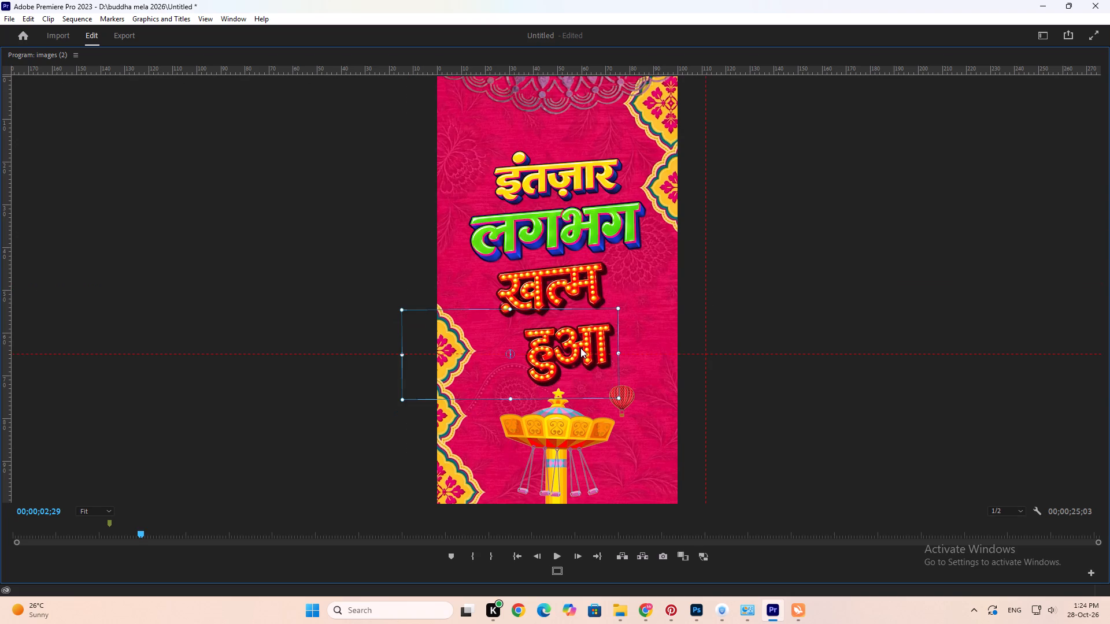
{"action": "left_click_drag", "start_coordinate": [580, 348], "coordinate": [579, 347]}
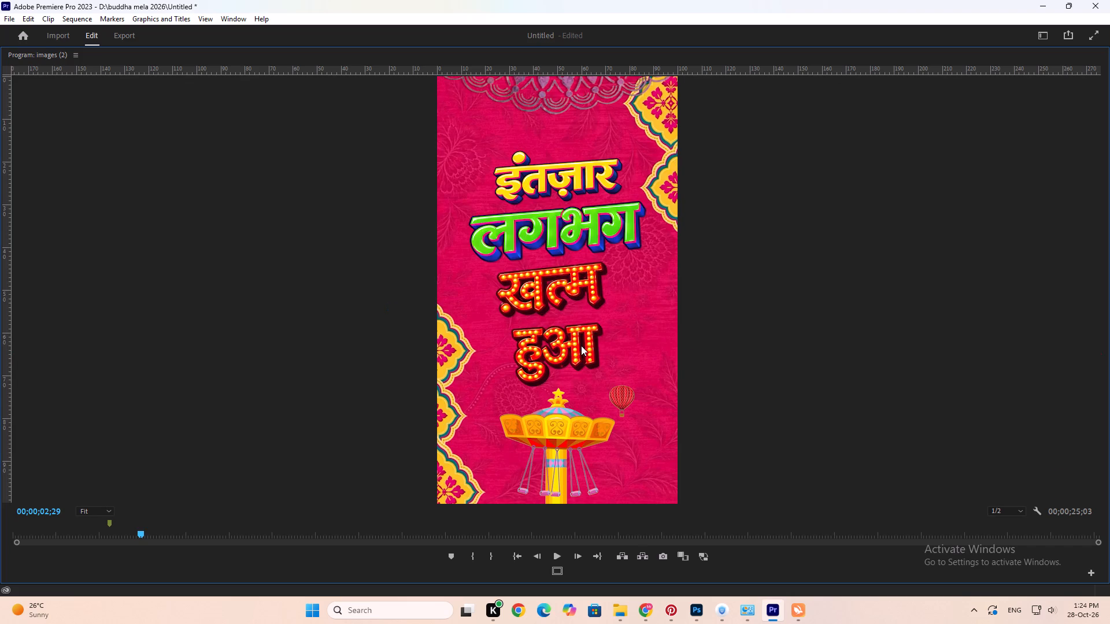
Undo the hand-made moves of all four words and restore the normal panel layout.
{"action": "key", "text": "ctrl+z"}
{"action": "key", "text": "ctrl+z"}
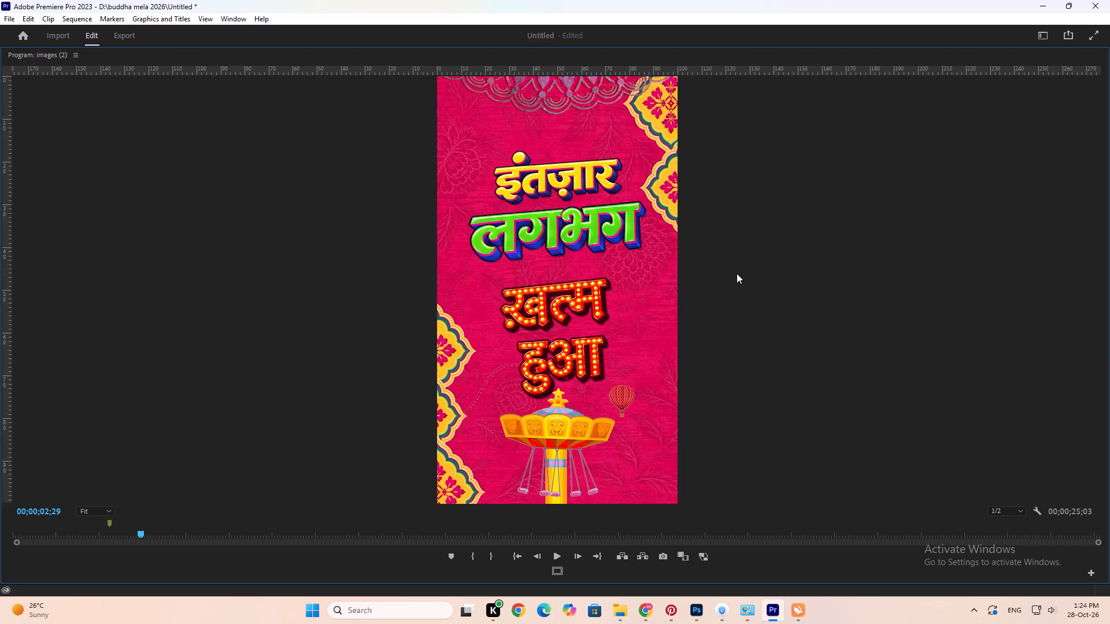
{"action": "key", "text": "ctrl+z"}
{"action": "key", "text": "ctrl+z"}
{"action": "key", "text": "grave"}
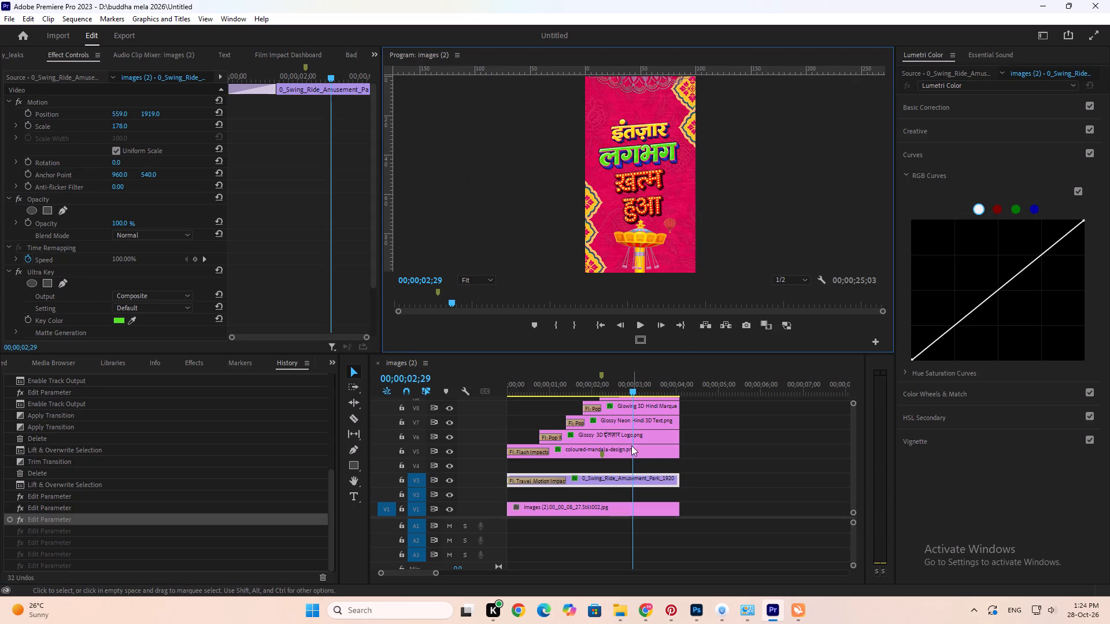
Raise the इंतज़ार text clip by setting its vertical Position to 433.
{"action": "left_click", "coordinate": [634, 431]}
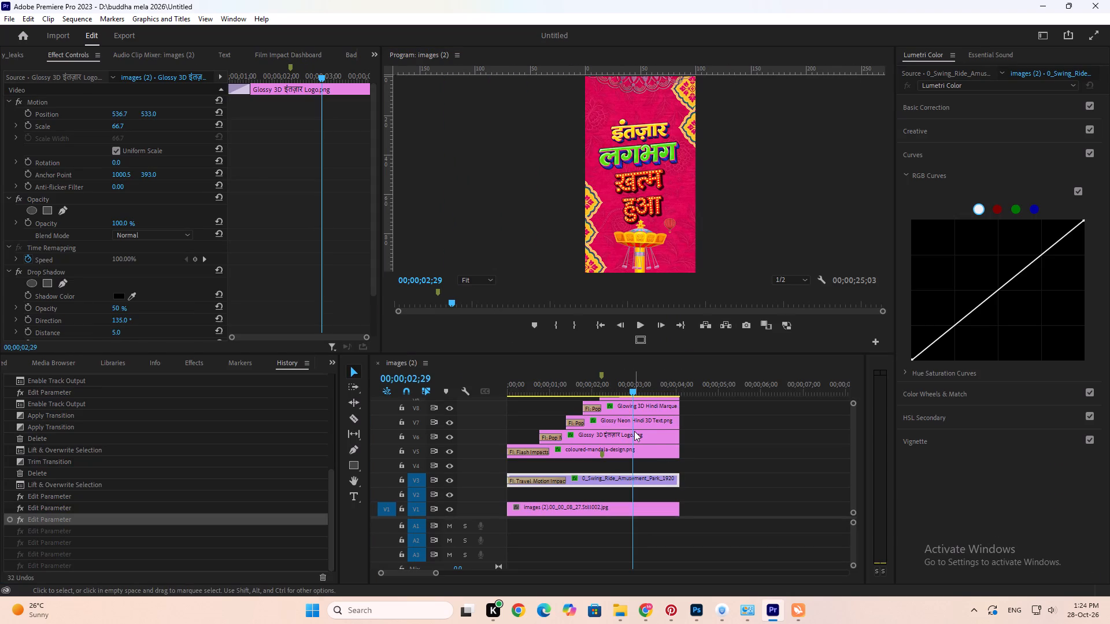
{"action": "left_click_drag", "start_coordinate": [151, 115], "coordinate": [120, 122]}
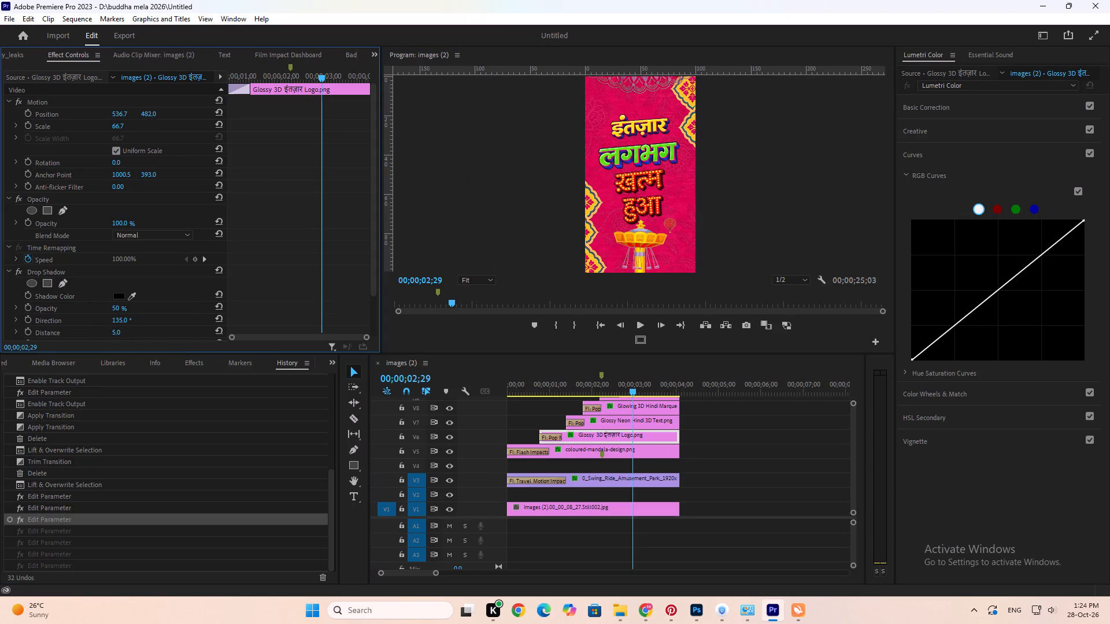
{"action": "left_click_drag", "start_coordinate": [120, 122], "coordinate": [95, 129]}
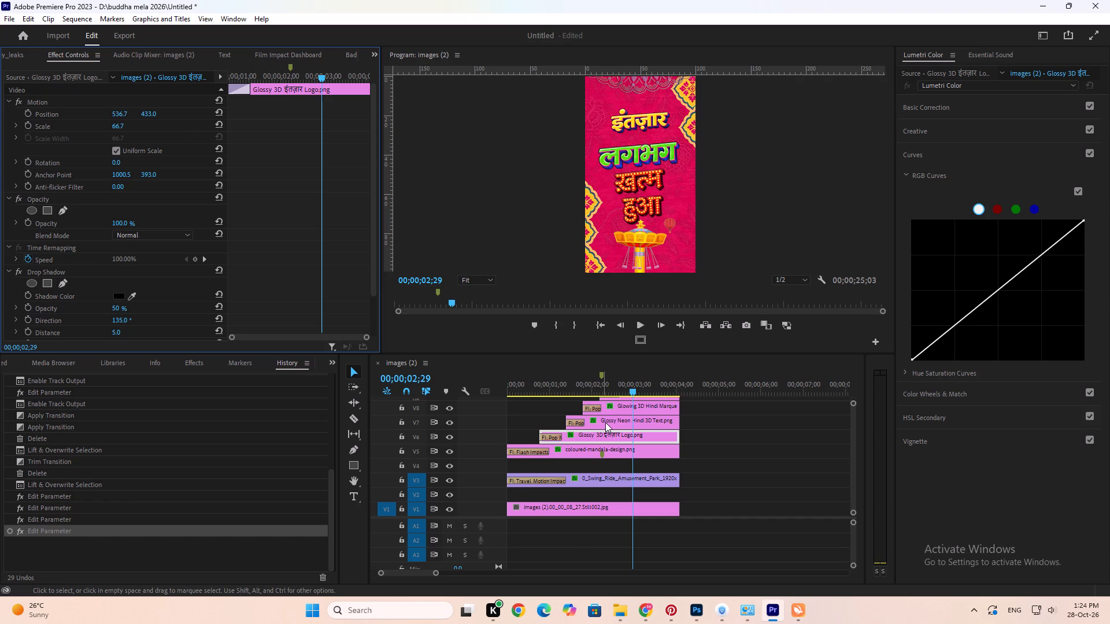
Raise the लगभग text clip by setting its vertical Position to 708.5.
{"action": "left_click", "coordinate": [605, 422]}
{"action": "left_click_drag", "start_coordinate": [153, 116], "coordinate": [122, 112]}
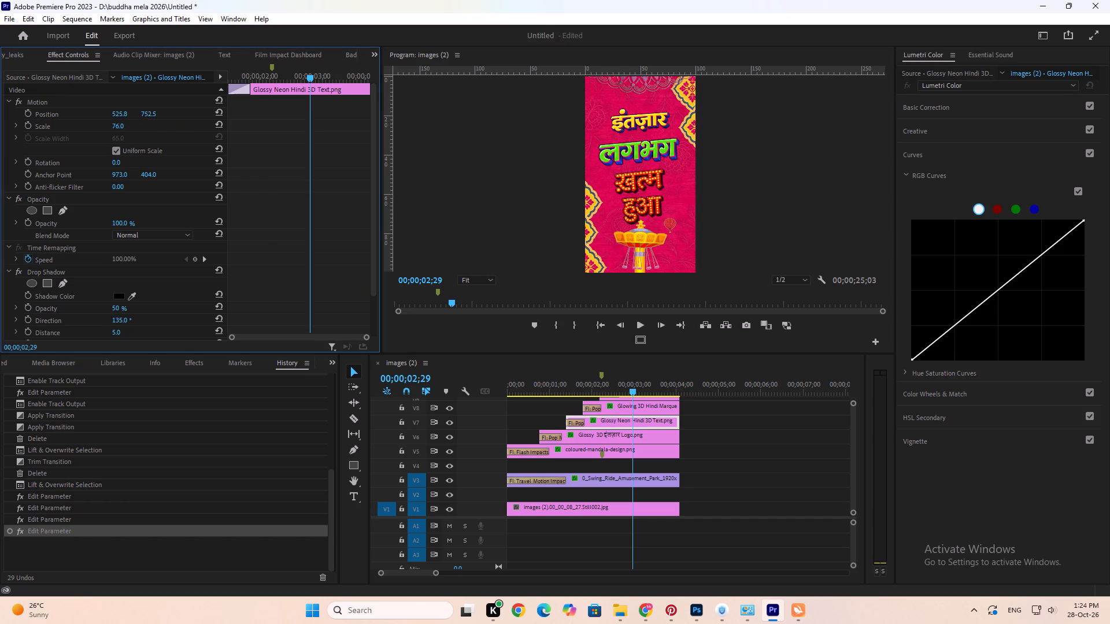
{"action": "left_click_drag", "start_coordinate": [122, 112], "coordinate": [90, 109]}
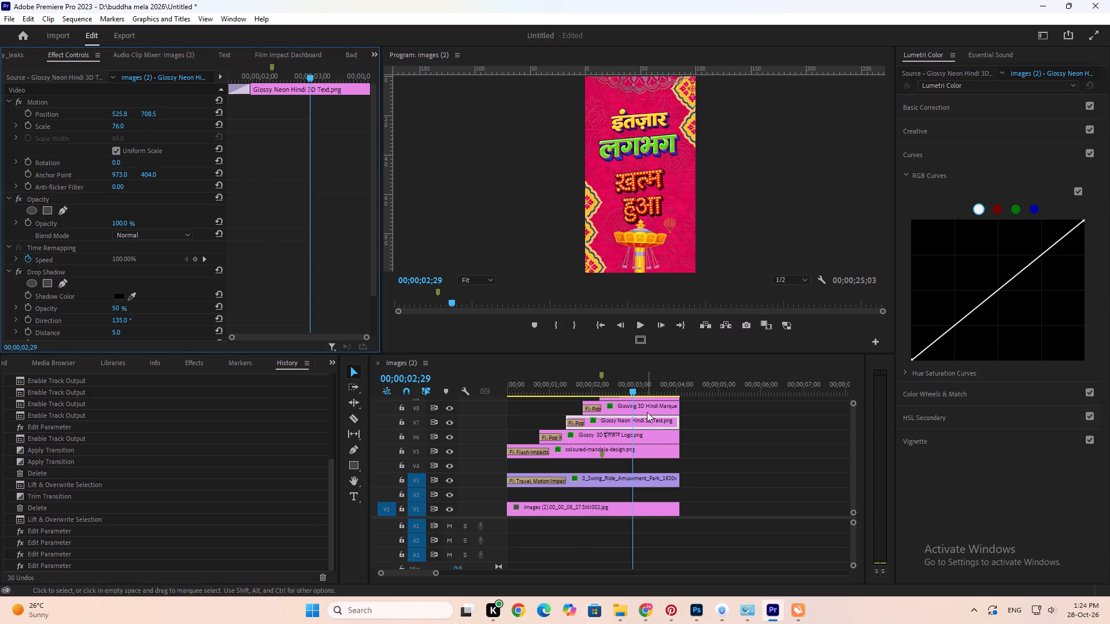
Raise the ख़त्म marquee text clip by setting its vertical Position to 957.1.
{"action": "left_click", "coordinate": [641, 399]}
{"action": "left_click", "coordinate": [644, 405]}
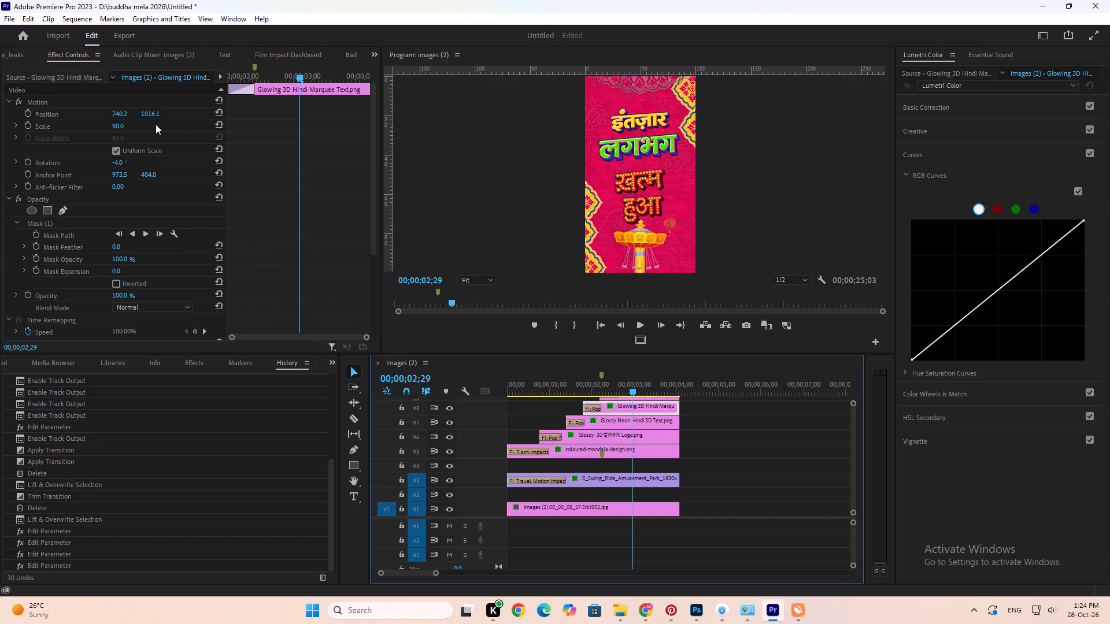
{"action": "left_click_drag", "start_coordinate": [154, 115], "coordinate": [111, 114]}
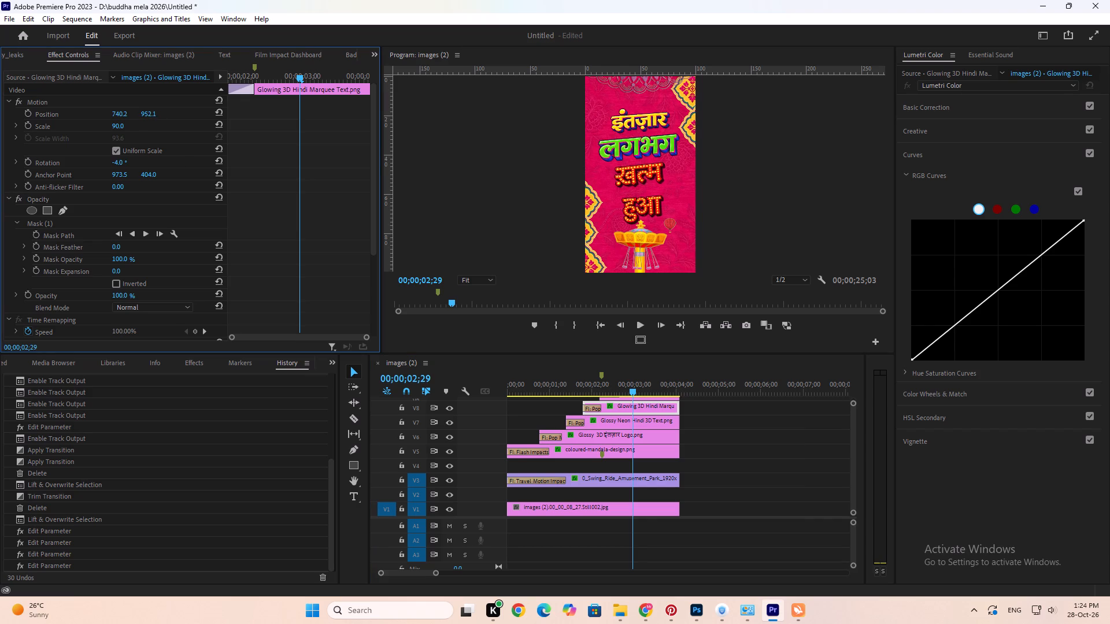
{"action": "left_click_drag", "start_coordinate": [111, 114], "coordinate": [113, 114]}
Raise the हुआ marquee text clip on track V9 through its vertical Position, moving it closer beneath ख़त्म.
{"action": "left_click", "coordinate": [650, 395]}
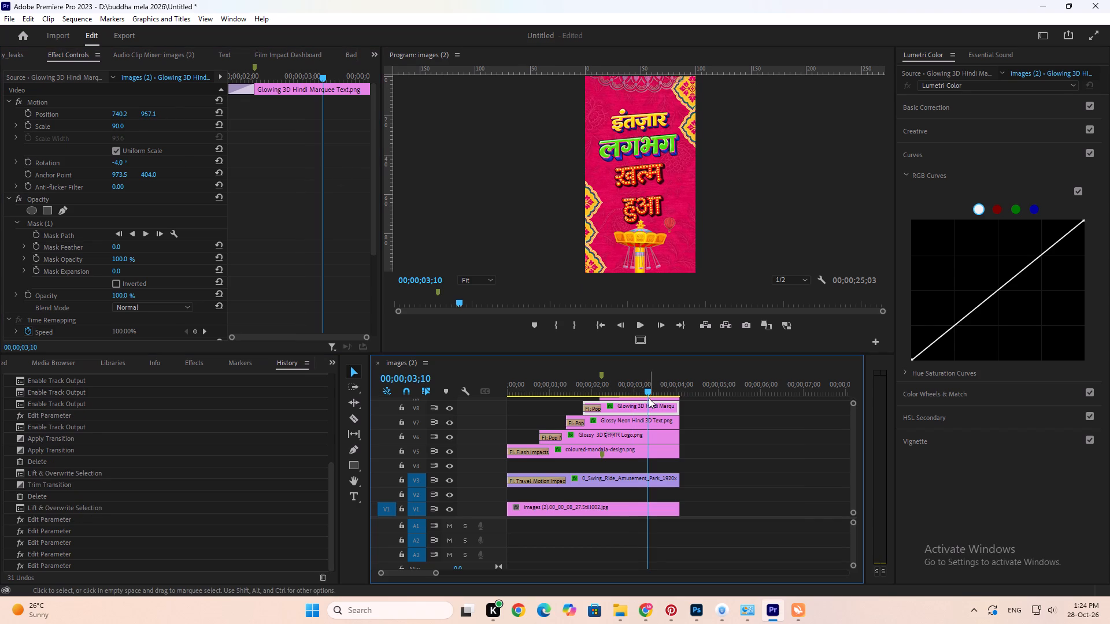
{"action": "left_click", "coordinate": [652, 396]}
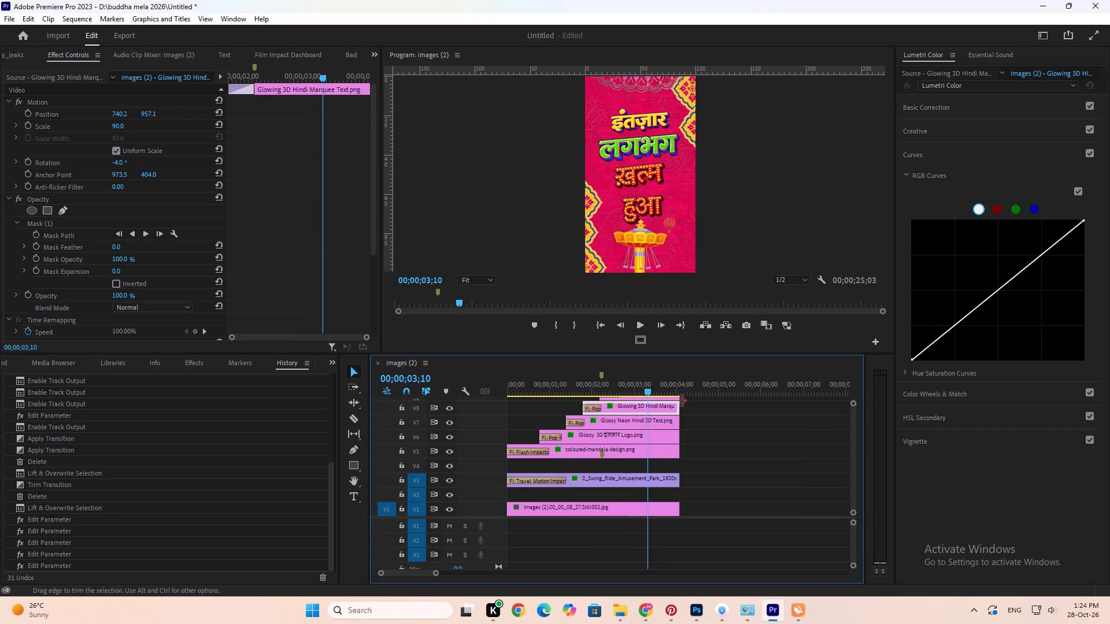
{"action": "left_click", "coordinate": [726, 441]}
{"action": "key", "text": "grave"}
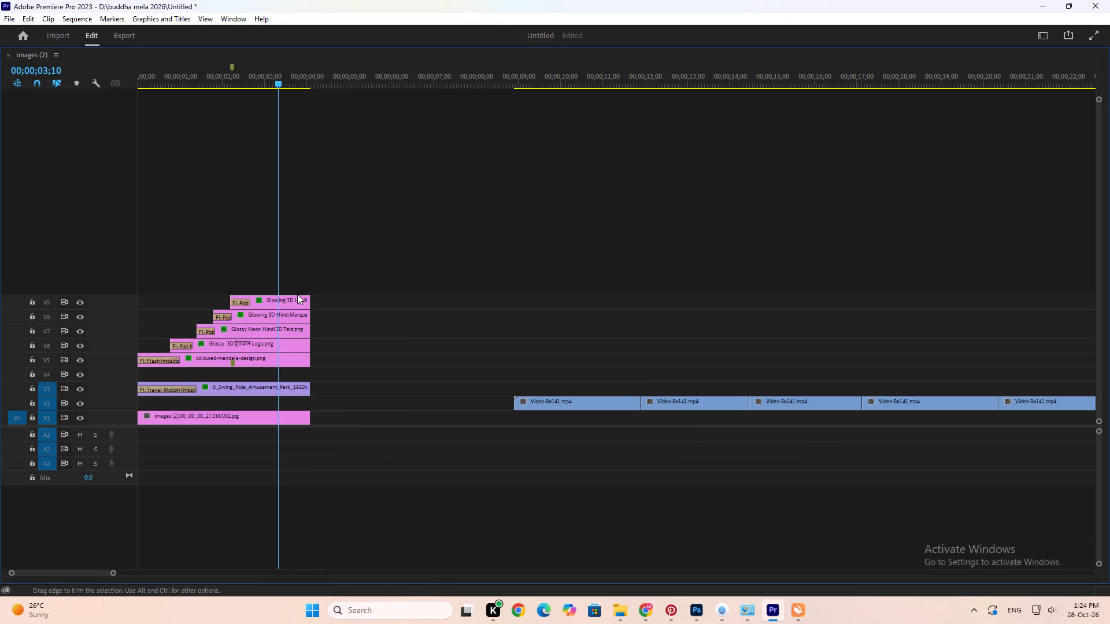
{"action": "left_click", "coordinate": [298, 303]}
{"action": "key", "text": "grave"}
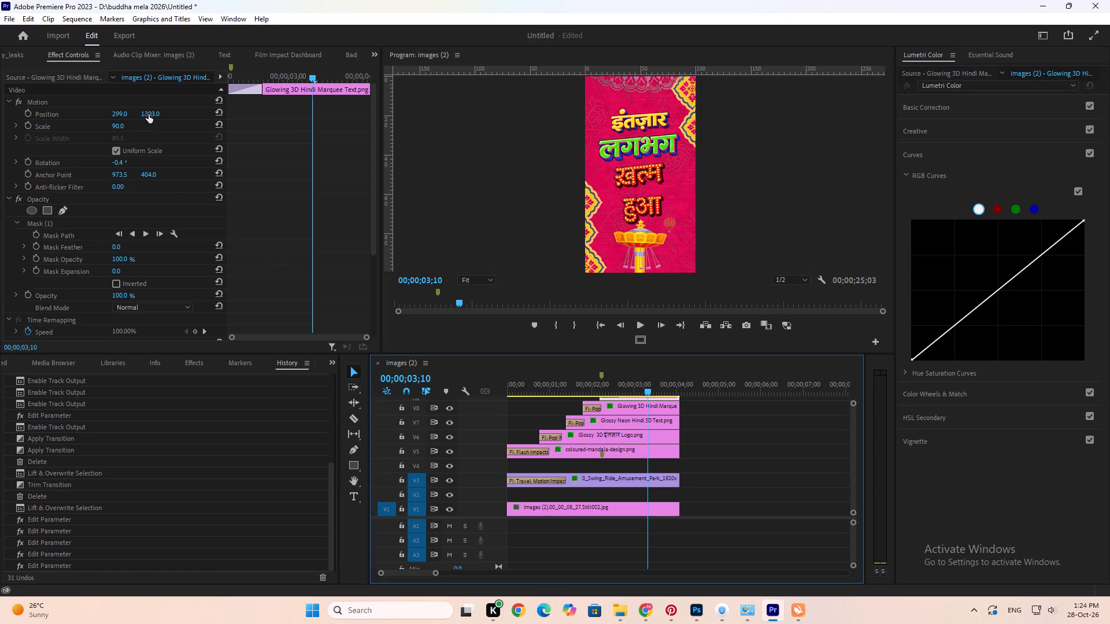
{"action": "left_click_drag", "start_coordinate": [149, 114], "coordinate": [106, 109]}
Play the opening scene full screen from the start to check the raised text above the swing ride, and return to the start.
{"action": "left_click", "coordinate": [648, 139]}
{"action": "key", "text": "ctrl+grave"}
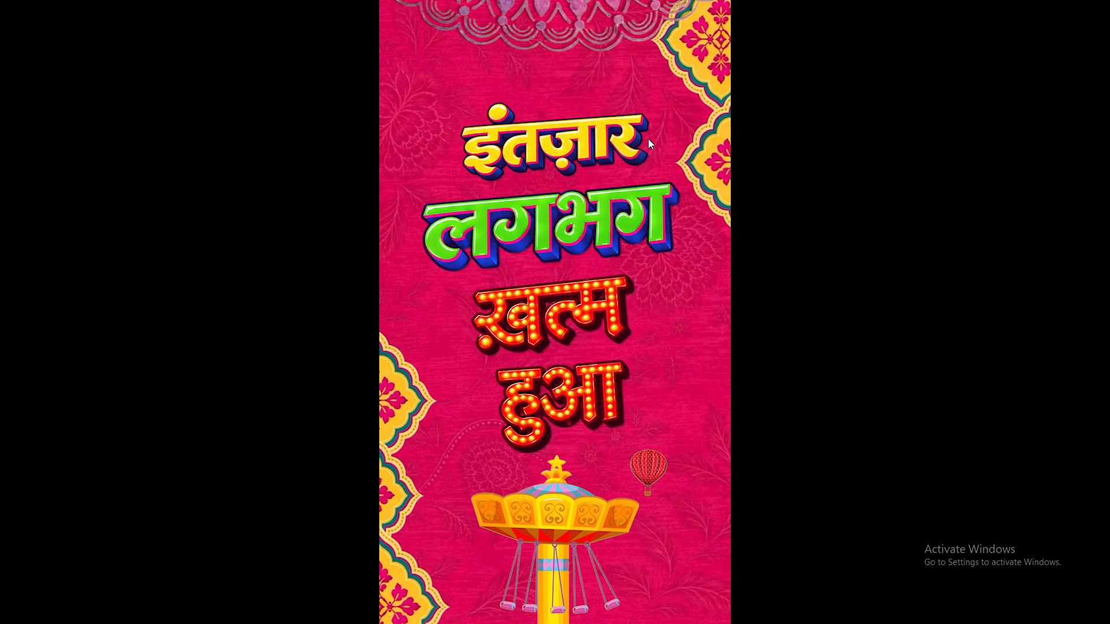
{"action": "key", "text": "Home"}
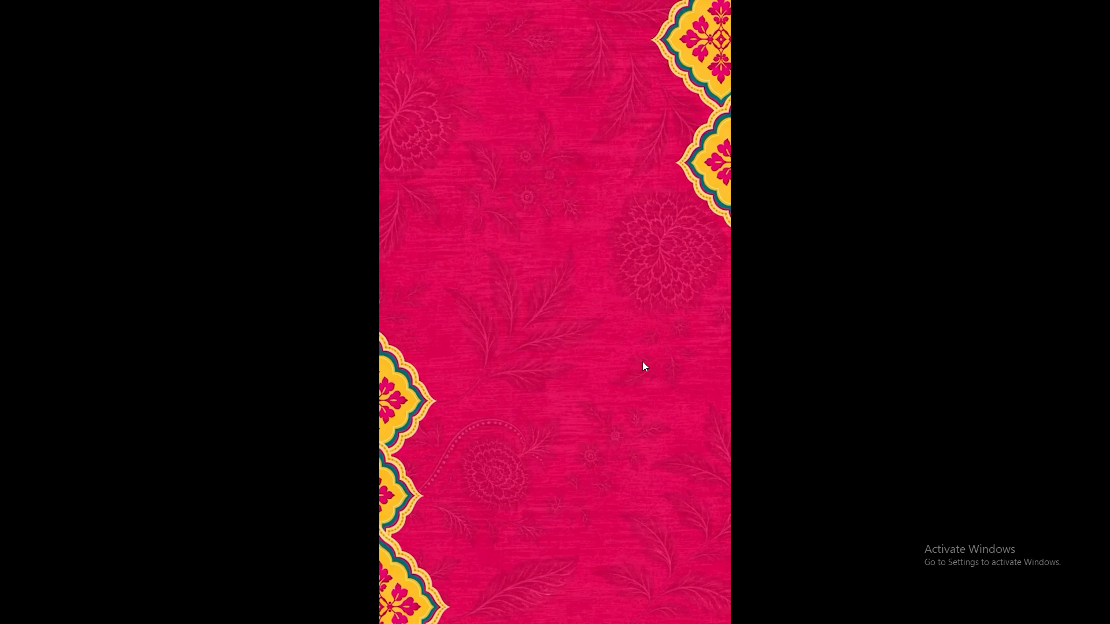
{"action": "key", "text": "space"}
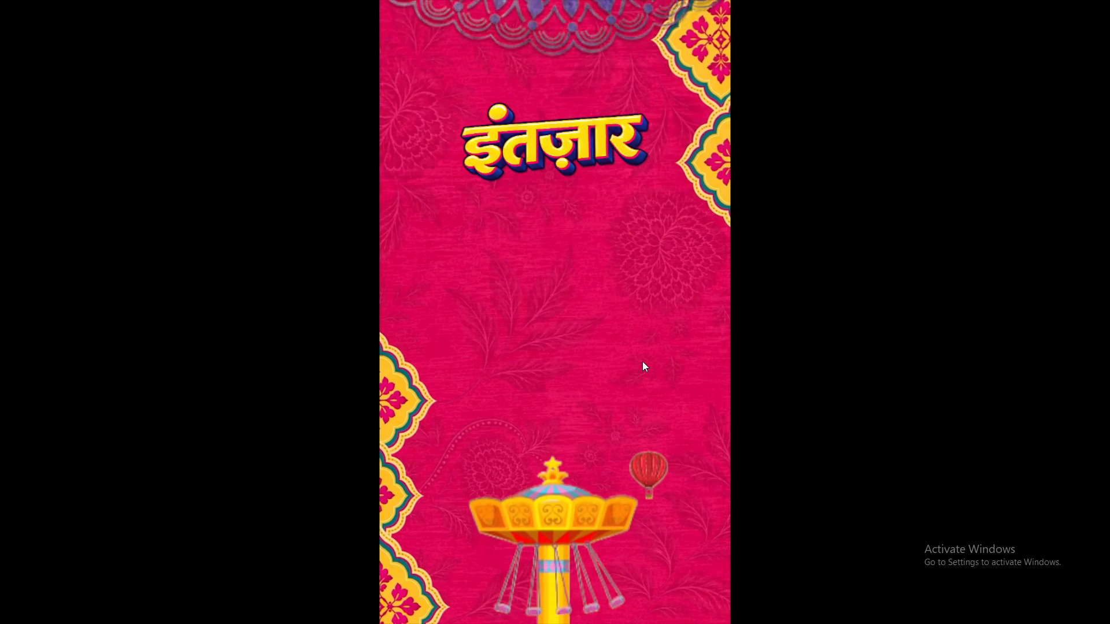
{"action": "key", "text": "space"}
{"action": "key", "text": "space"}
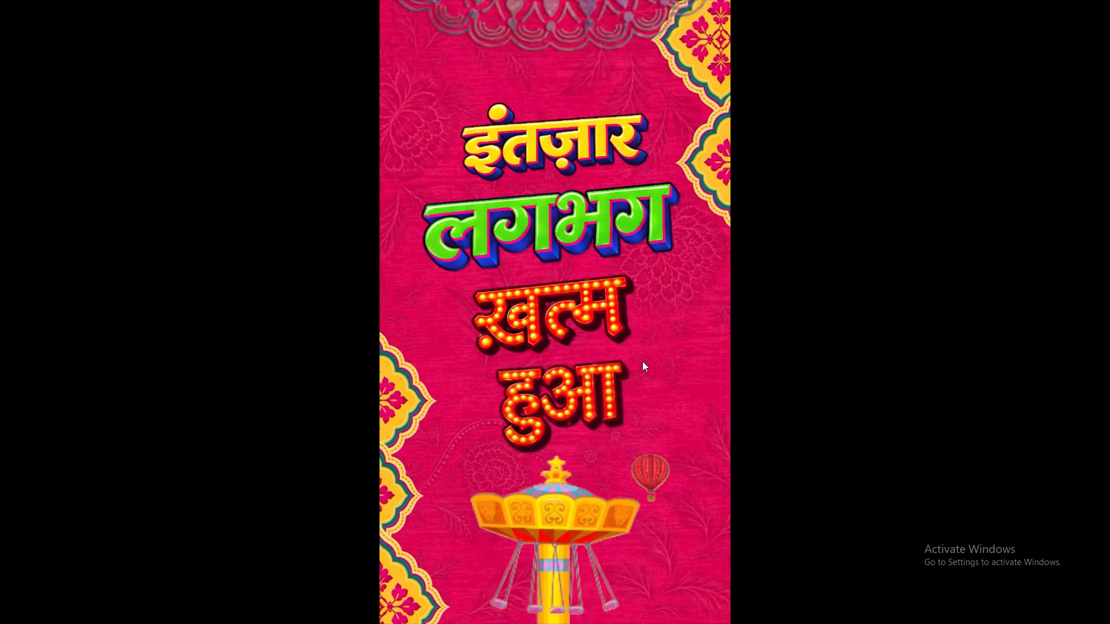
{"action": "key", "text": "space"}
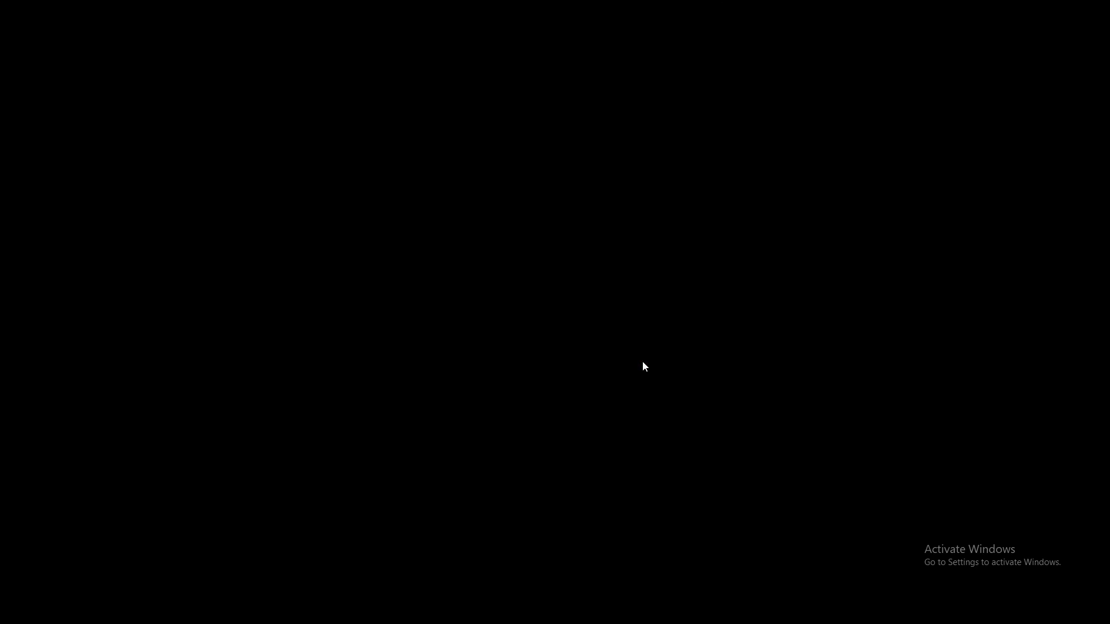
{"action": "type", "text": "`"}
{"action": "key", "text": "Home"}
{"action": "key", "text": "grave"}
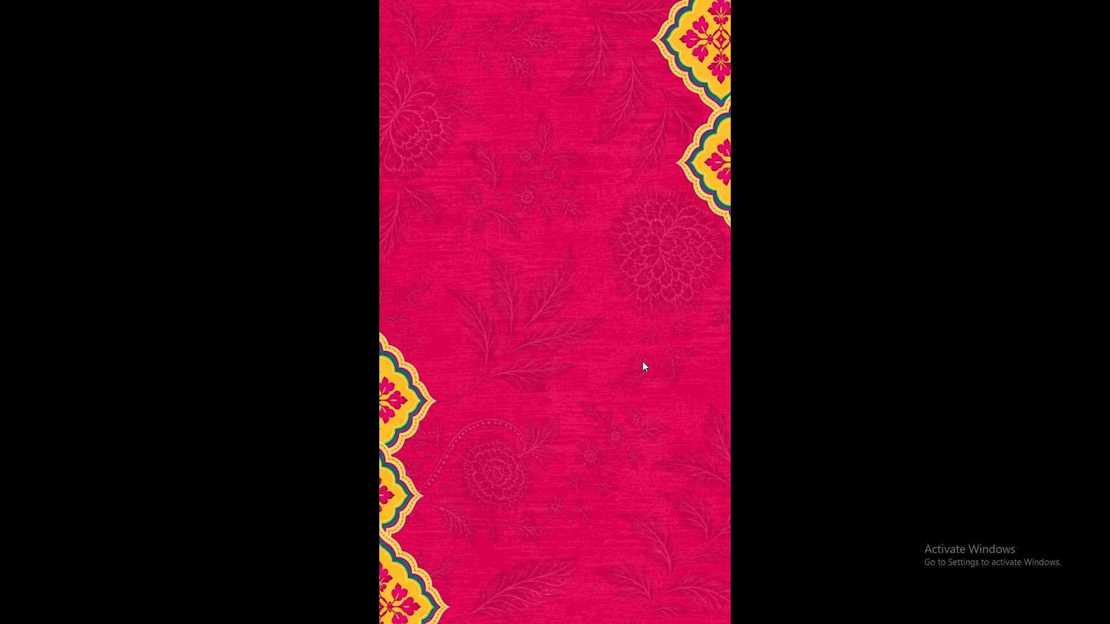
Play the opening scene full screen to check the Hindi text spacing above the swing ride, and return to the editing view.
{"action": "key", "text": "space"}
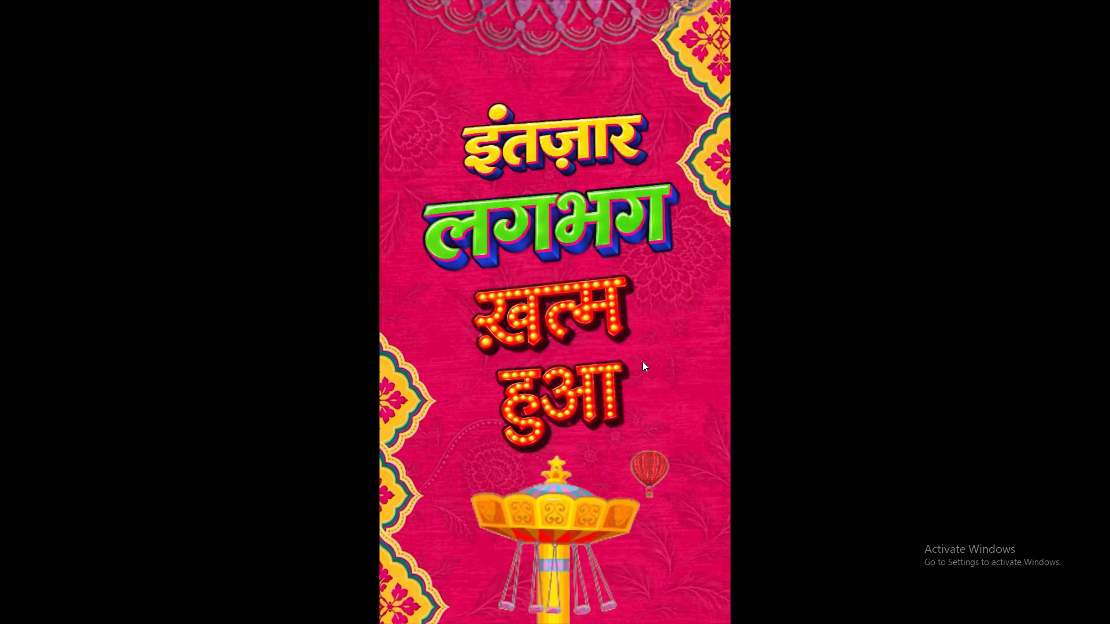
{"action": "key", "text": "space"}
{"action": "type", "text": "`"}
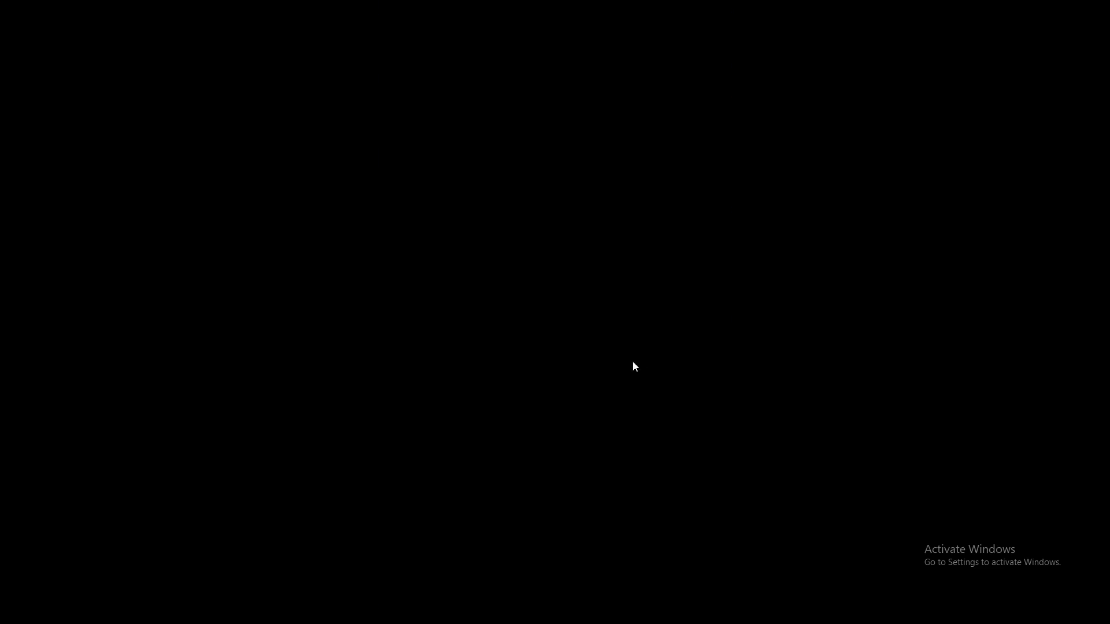
{"action": "left_click", "coordinate": [530, 320]}
{"action": "key", "text": "ctrl+grave"}
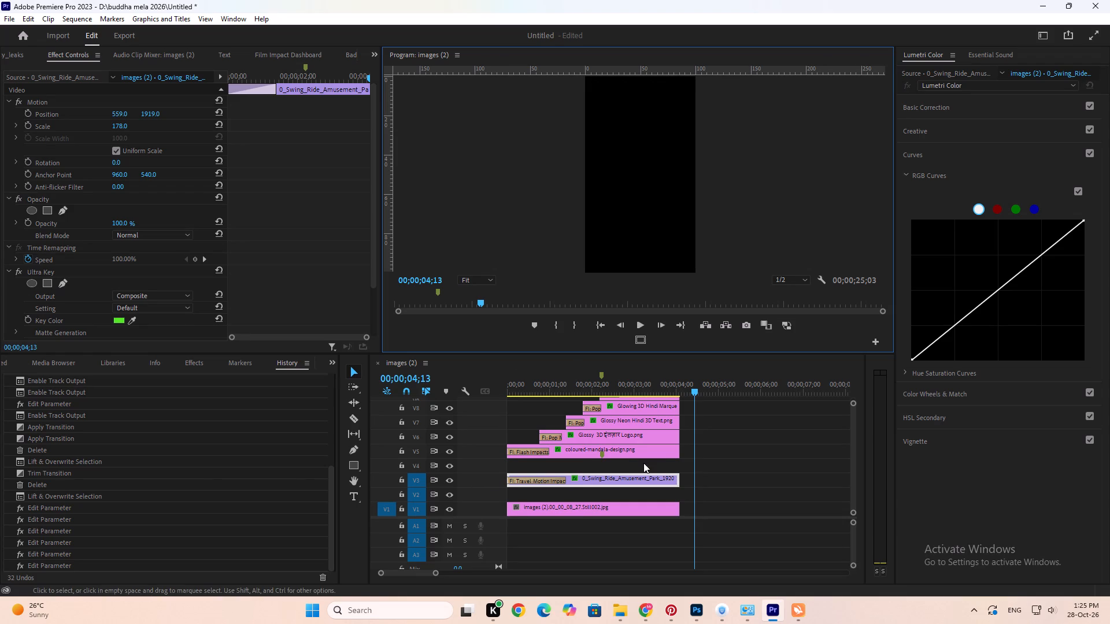
Move the mandala clip and the four Hindi text clips down one track so they sit directly above the swing ride.
{"action": "left_click", "coordinate": [688, 450]}
{"action": "key", "text": "grave"}
{"action": "left_click_drag", "start_coordinate": [352, 253], "coordinate": [277, 361]}
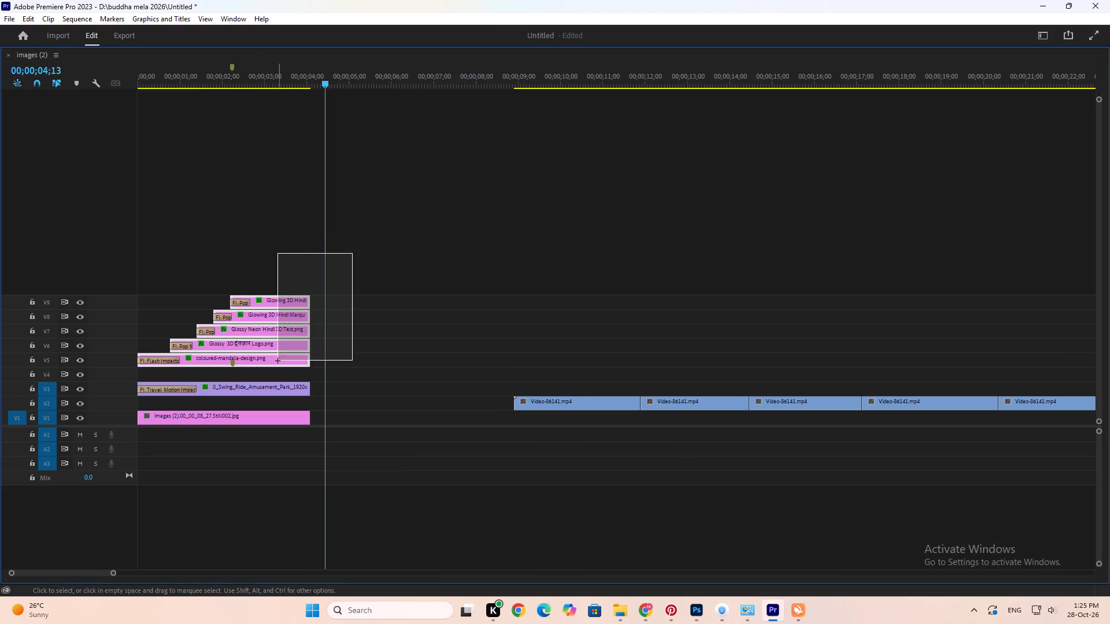
{"action": "left_click_drag", "start_coordinate": [277, 361], "coordinate": [276, 363]}
{"action": "key", "text": "alt+Down"}
{"action": "scroll", "coordinate": [277, 361], "scroll_direction": "up", "scroll_amount": 3}
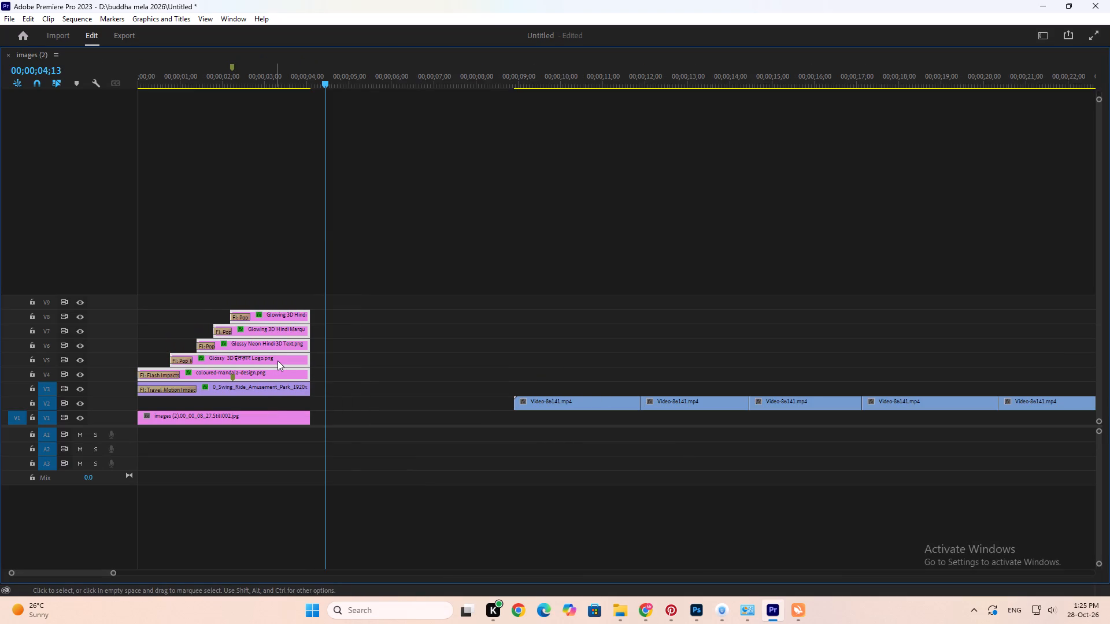
{"action": "scroll", "coordinate": [277, 361], "scroll_direction": "up", "scroll_amount": 1}
Move the swing ride, mandala and Hindi text clips together down one track, directly above the background image.
{"action": "left_click", "coordinate": [275, 413]}
{"action": "left_click_drag", "start_coordinate": [357, 271], "coordinate": [268, 396]}
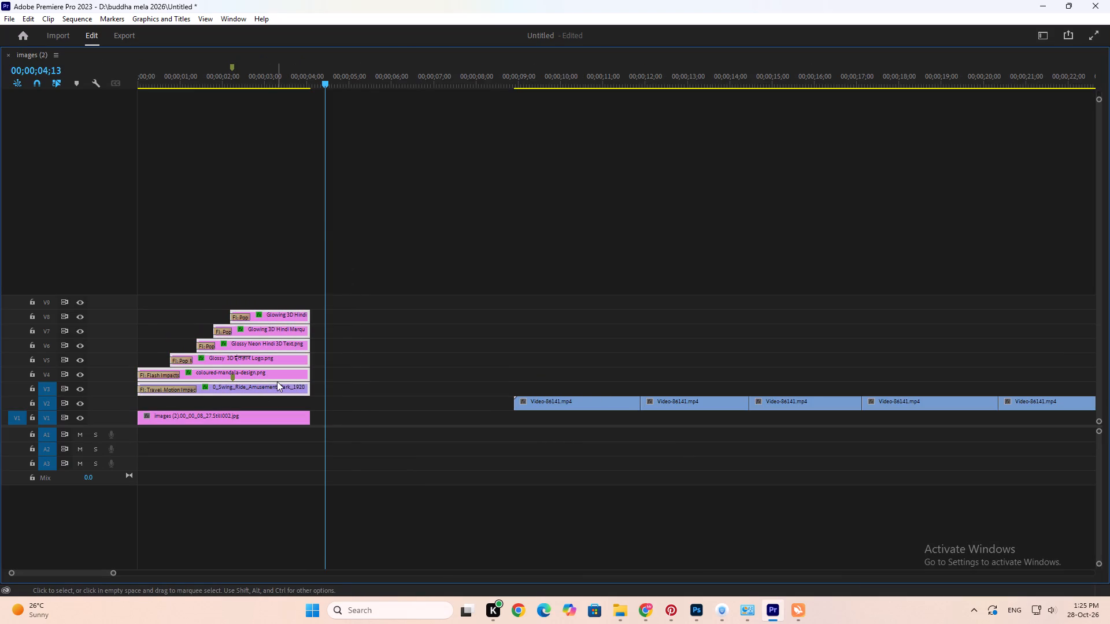
{"action": "key", "text": "alt+Down"}
Move the coloured mandala to the frame's upper-left corner at about Position -342.1, -363.8, judging it at 00;00;02;03.
{"action": "key", "text": "Home"}
{"action": "type", "text": "`"}
{"action": "key", "text": "space"}
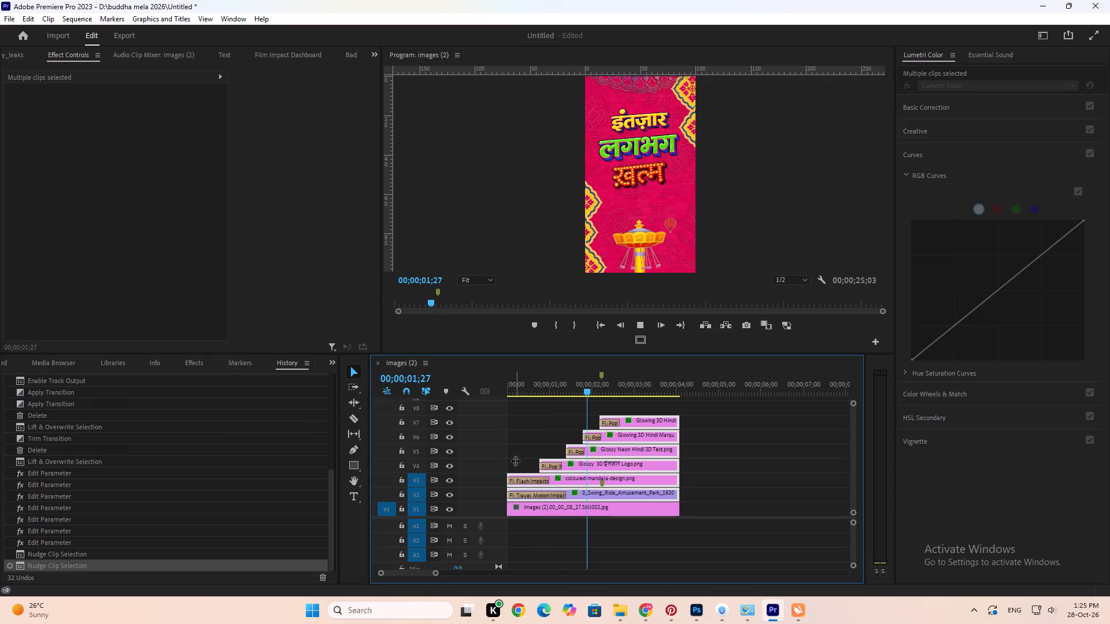
{"action": "key", "text": "space"}
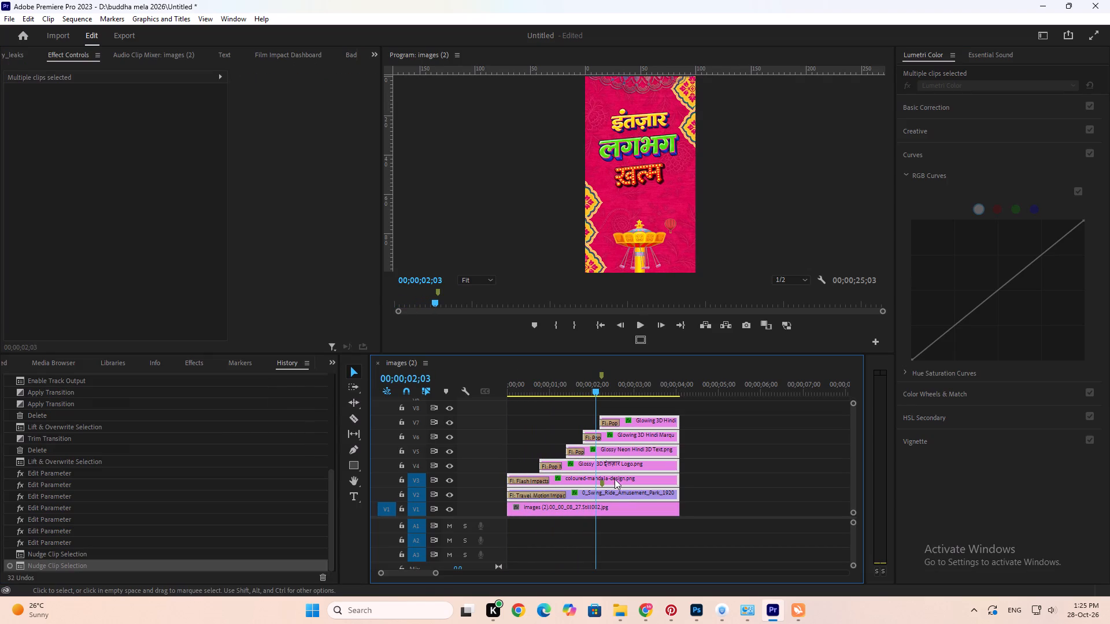
{"action": "double_click", "coordinate": [639, 83]}
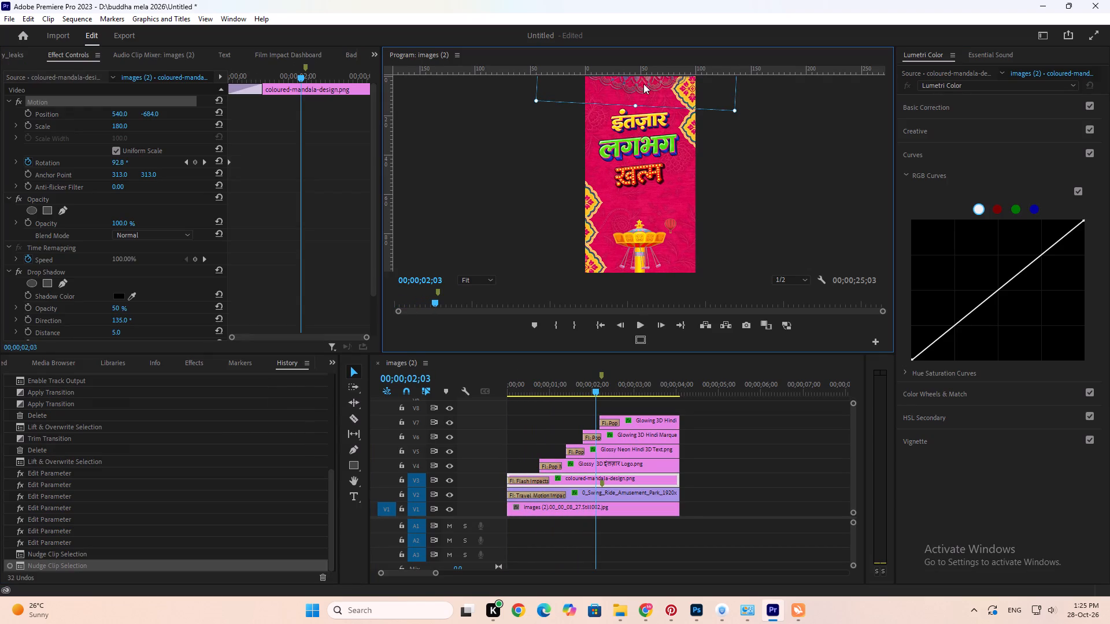
{"action": "left_click_drag", "start_coordinate": [680, 88], "coordinate": [589, 124]}
Play the opening scene from the start to check the rotating mandala in its new corner position.
{"action": "left_click_drag", "start_coordinate": [516, 387], "coordinate": [499, 389]}
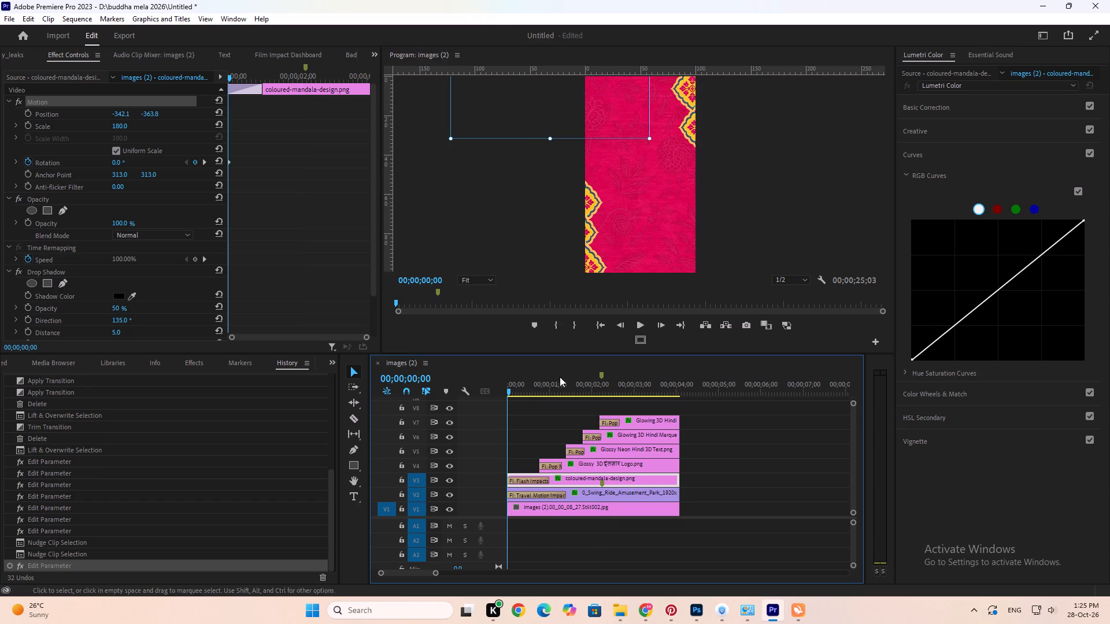
{"action": "left_click", "coordinate": [584, 200]}
{"action": "key", "text": "grave"}
{"action": "key", "text": "space"}
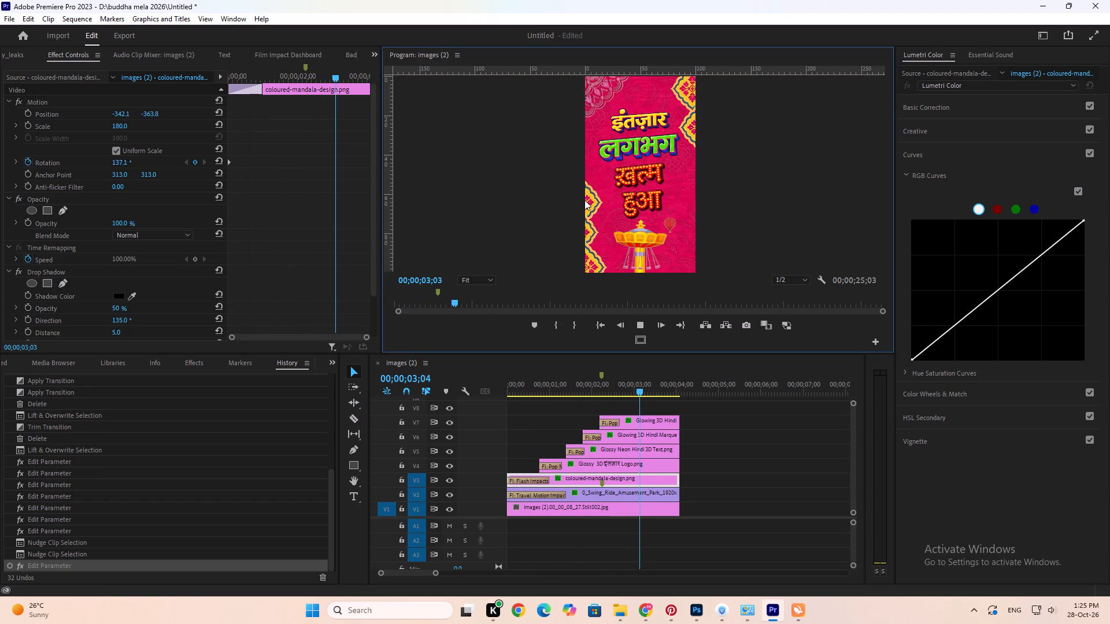
{"action": "key", "text": "space"}
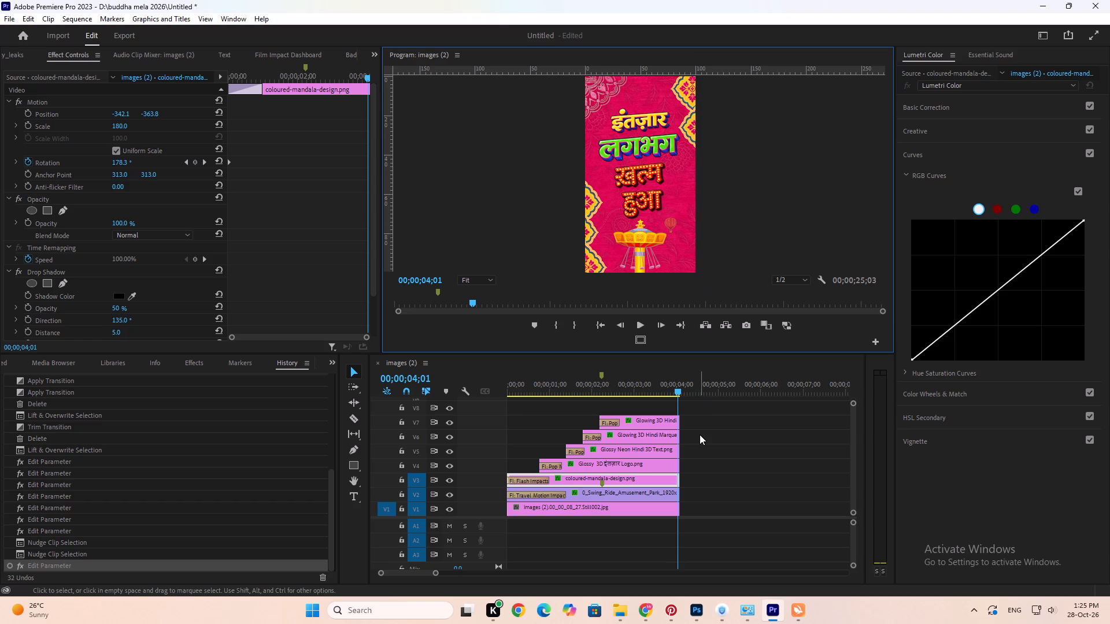
Save the project.
{"action": "key", "text": "ctrl+s"}
Play the first Video-86141.mp4 reference clip from 00;00;08;27 into the following purple scene to review both.
{"action": "scroll", "coordinate": [727, 439], "scroll_direction": "down", "scroll_amount": 7, "text": "alt"}
{"action": "scroll", "coordinate": [642, 476], "scroll_direction": "up", "scroll_amount": 3}
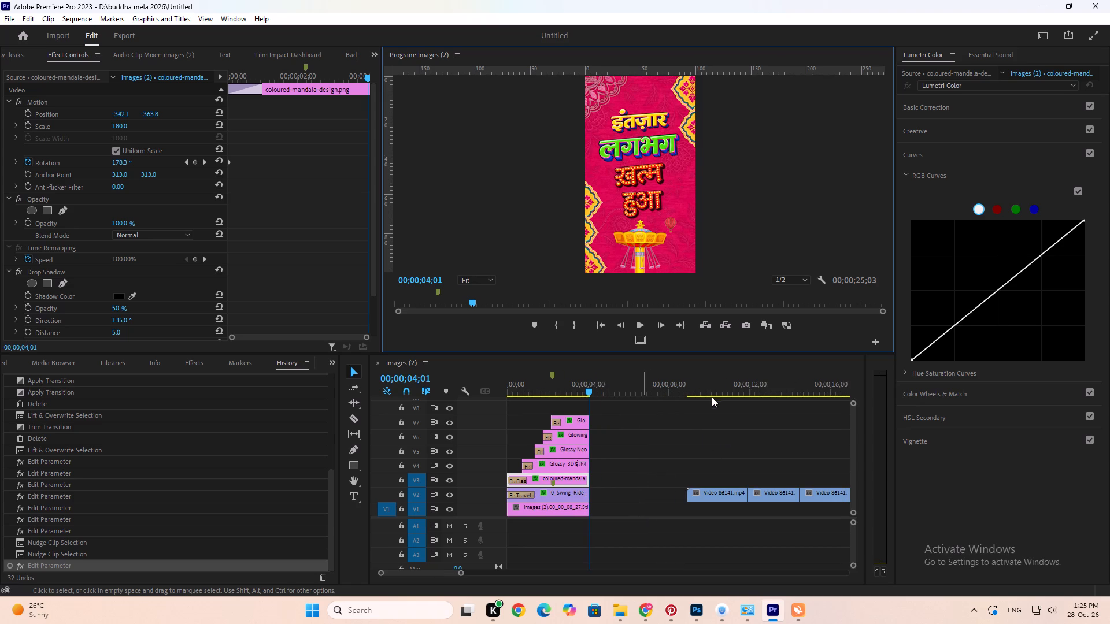
{"action": "left_click_drag", "start_coordinate": [680, 382], "coordinate": [697, 389]}
{"action": "key", "text": "Down"}
{"action": "key", "text": "Down"}
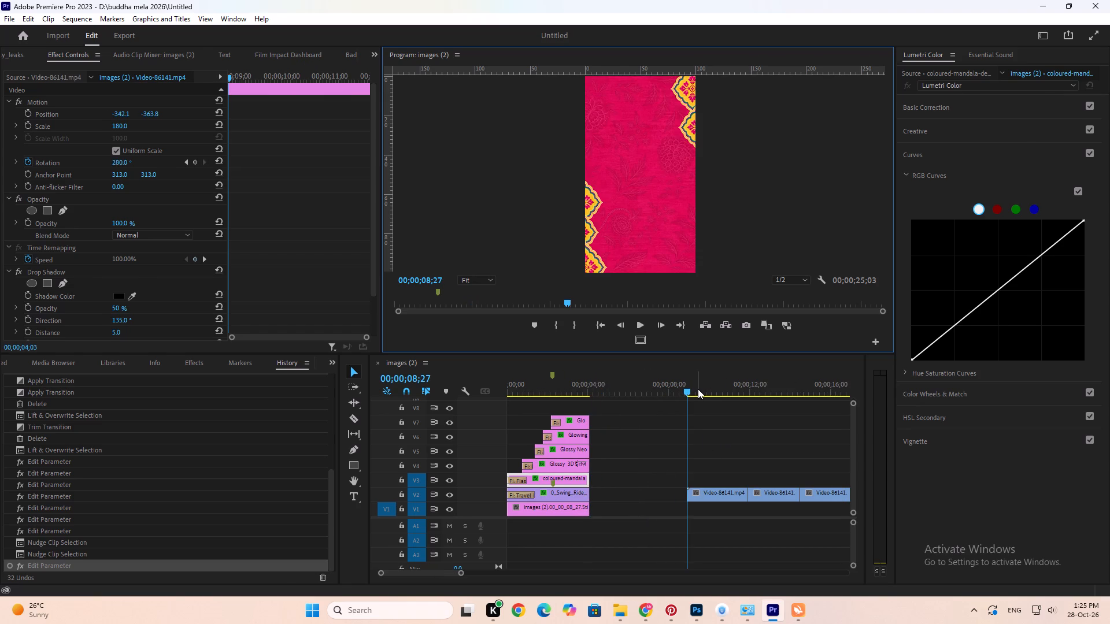
{"action": "key", "text": "space"}
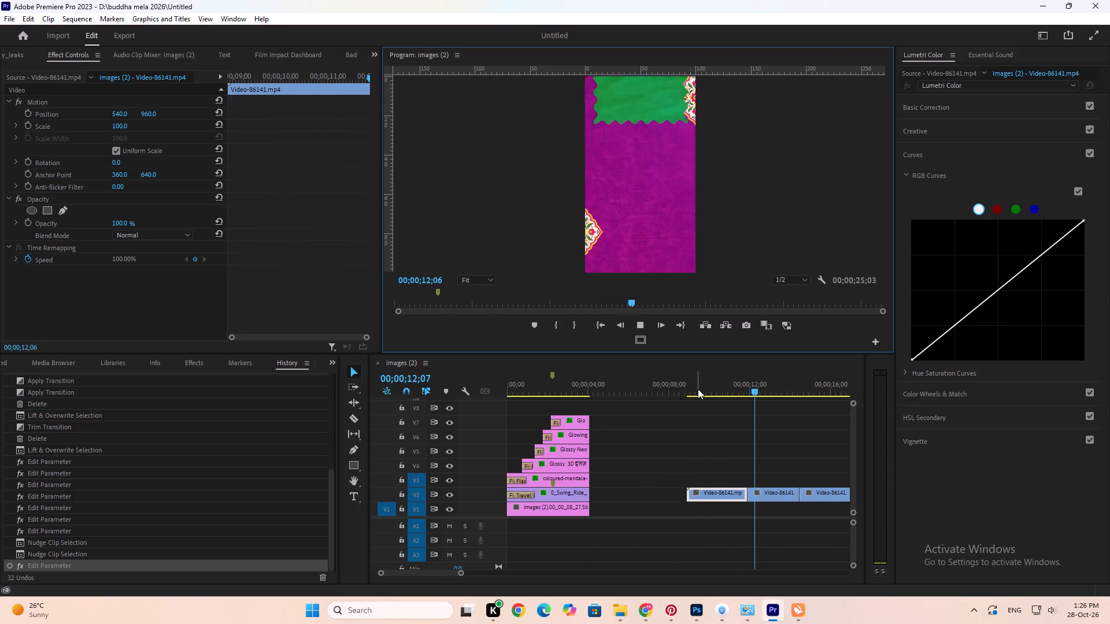
{"action": "key", "text": "space"}
{"action": "key", "text": "Up"}
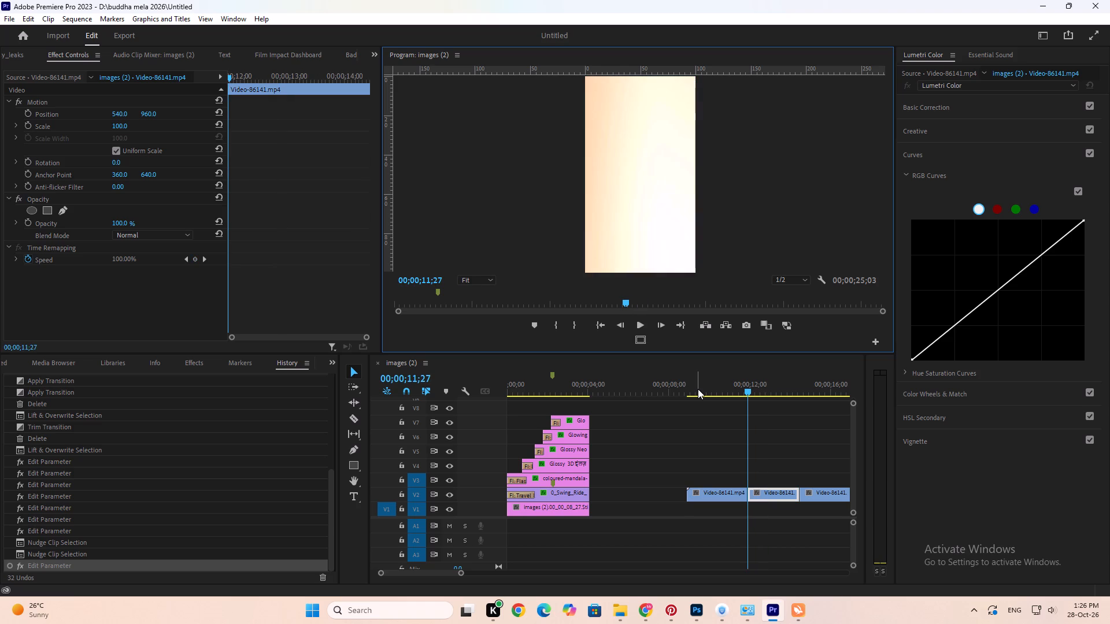
Delete the first Video-86141.mp4 reference clip and move the purple scene's clip earlier to start at 00;00;09;10.
{"action": "left_click_drag", "start_coordinate": [715, 480], "coordinate": [712, 502]}
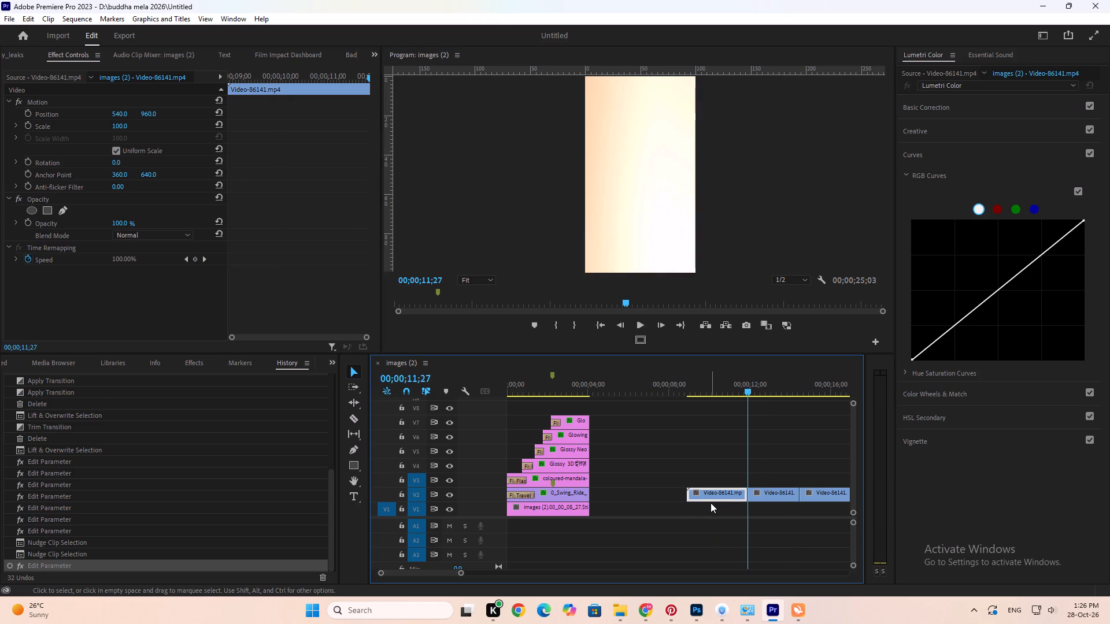
{"action": "key", "text": "Delete"}
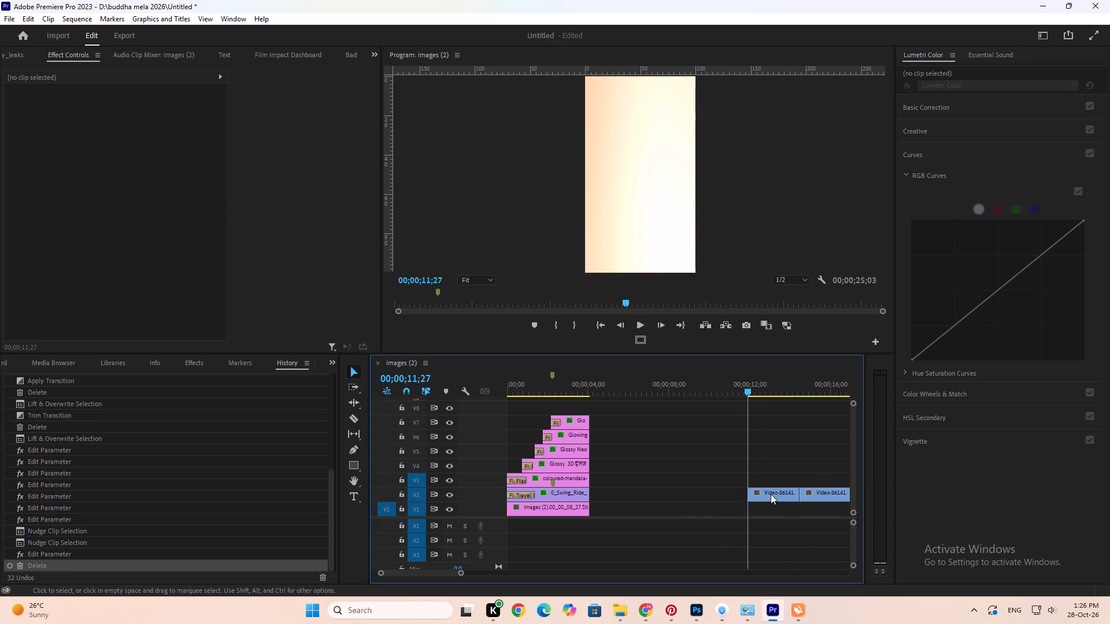
{"action": "left_click_drag", "start_coordinate": [771, 494], "coordinate": [718, 499]}
Replay the purple scene repeatedly from 00;00;09;10 to study the entrance of the green scalloped panel, mandala and दिल्ली's text.
{"action": "key", "text": "Up"}
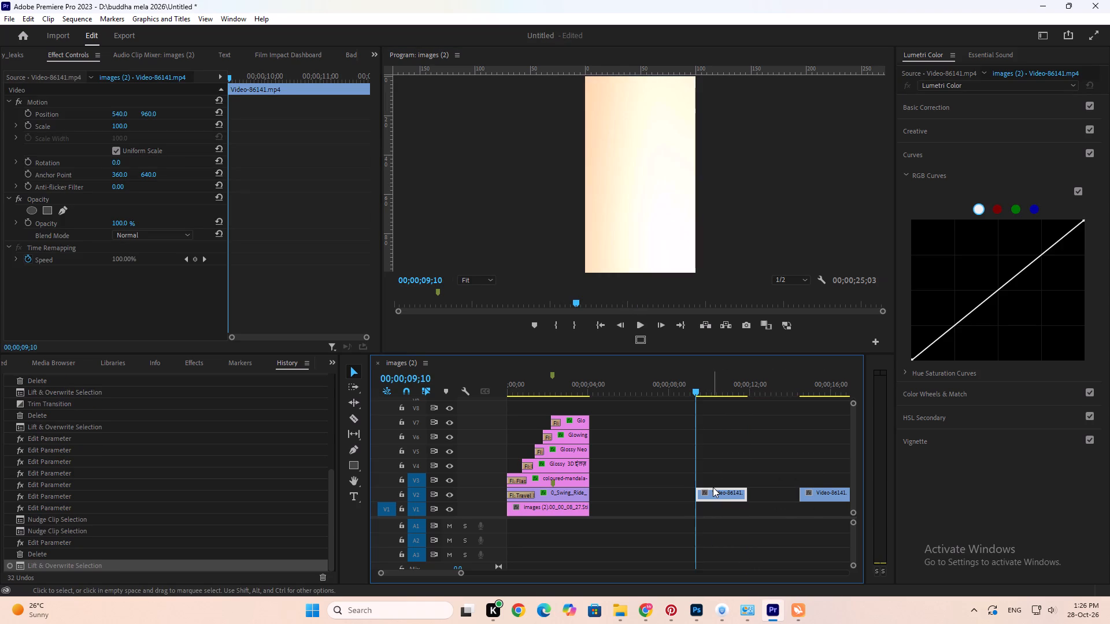
{"action": "key", "text": "space"}
{"action": "key", "text": "space"}
{"action": "key", "text": "Up"}
{"action": "key", "text": "space"}
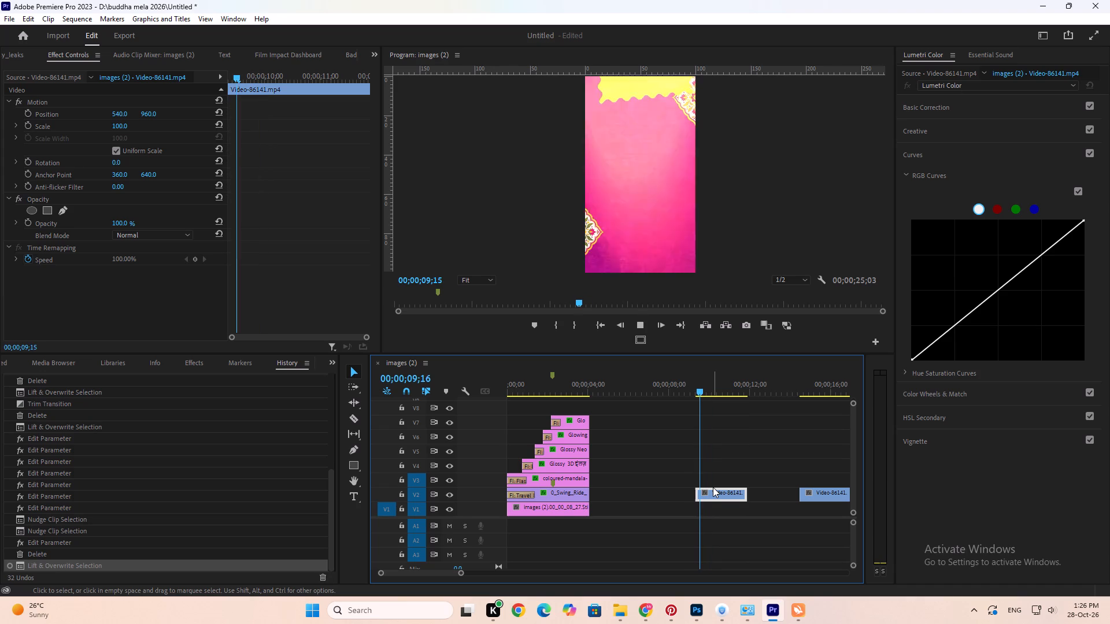
{"action": "key", "text": "space"}
{"action": "key", "text": "space"}
{"action": "key", "text": "space"}
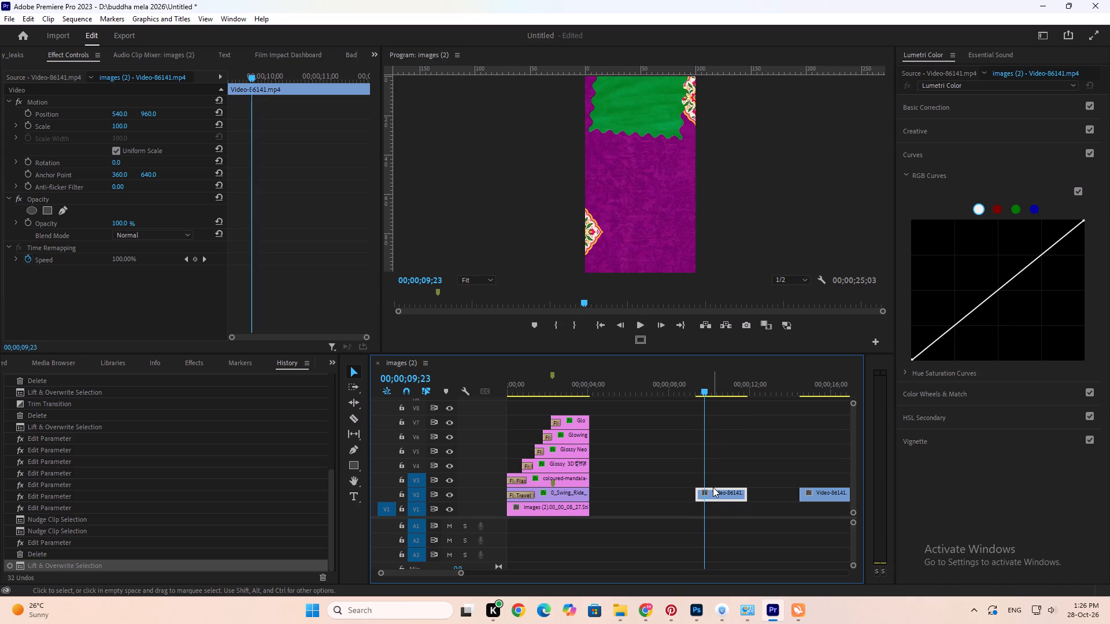
{"action": "key", "text": "Up"}
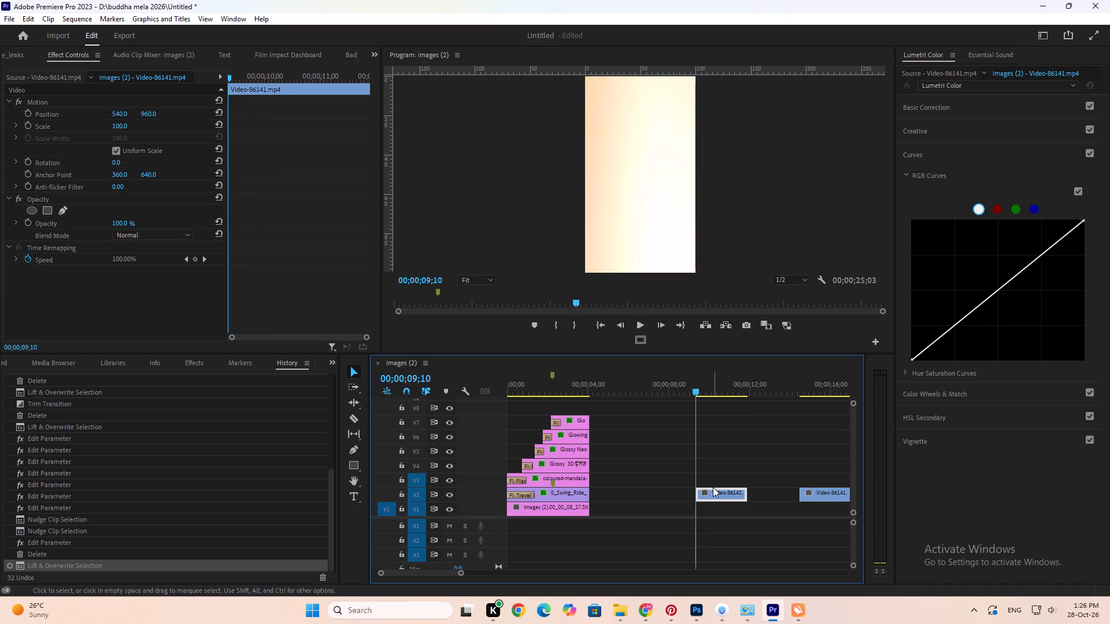
{"action": "key", "text": "space"}
{"action": "key", "text": "space"}
{"action": "key", "text": "space"}
{"action": "key", "text": "space"}
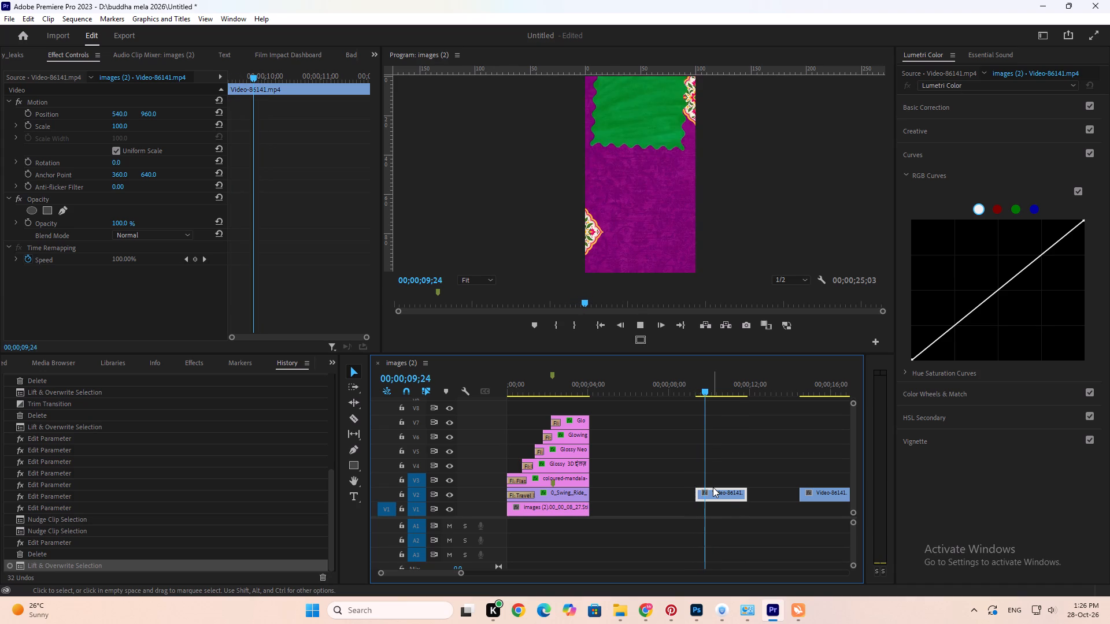
{"action": "key", "text": "space"}
{"action": "key", "text": "space"}
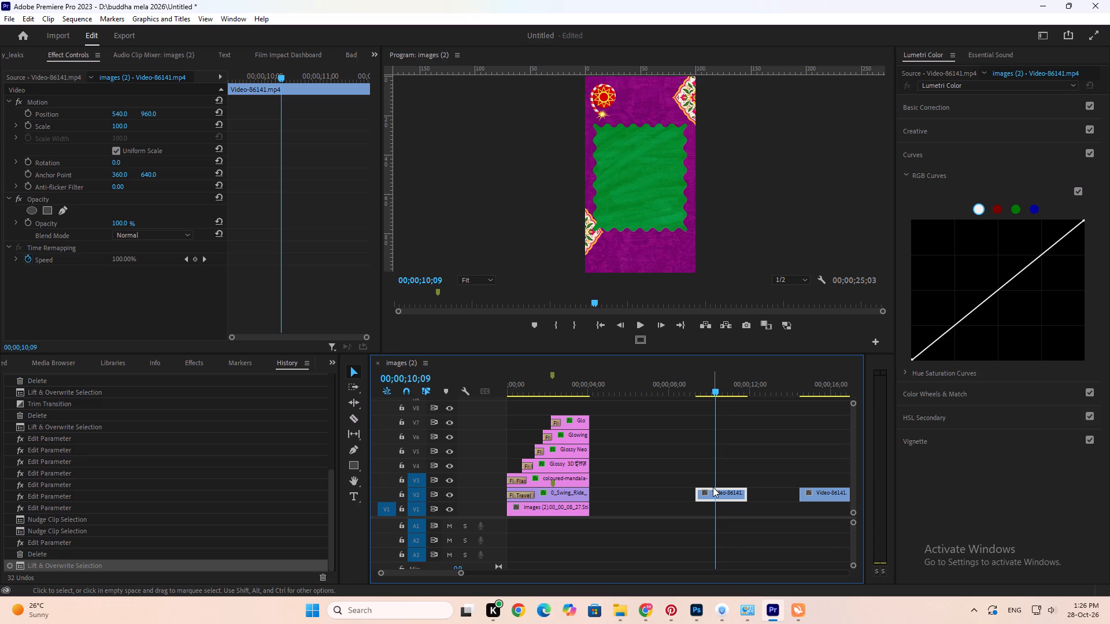
{"action": "key", "text": "Up"}
{"action": "key", "text": "space"}
{"action": "key", "text": "space"}
{"action": "key", "text": "Up"}
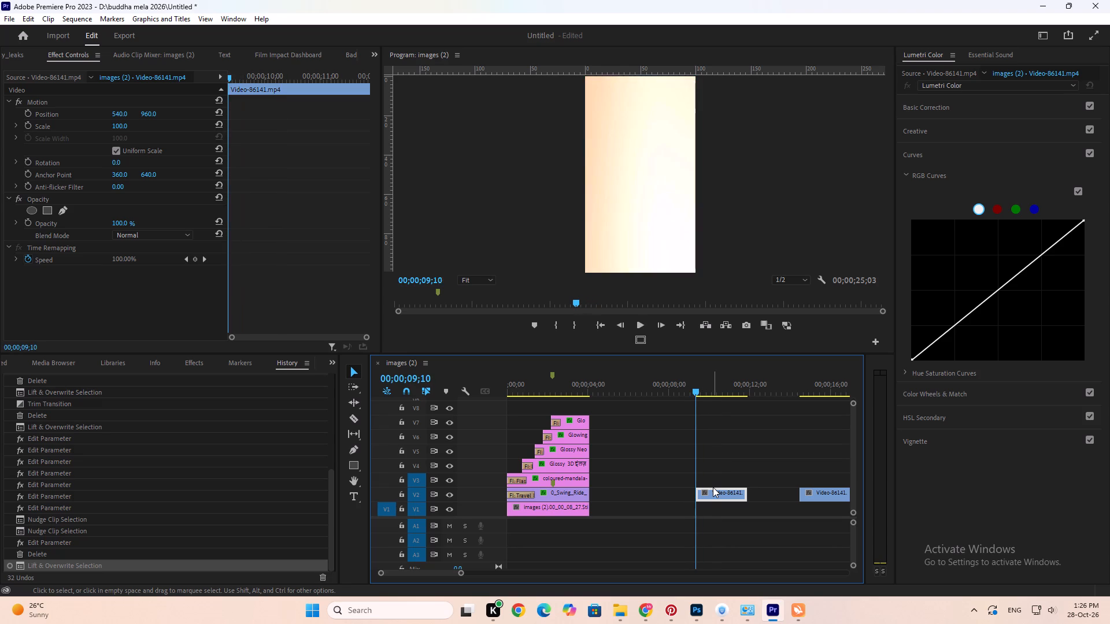
{"action": "key", "text": "space"}
{"action": "key", "text": "space"}
{"action": "key", "text": "space"}
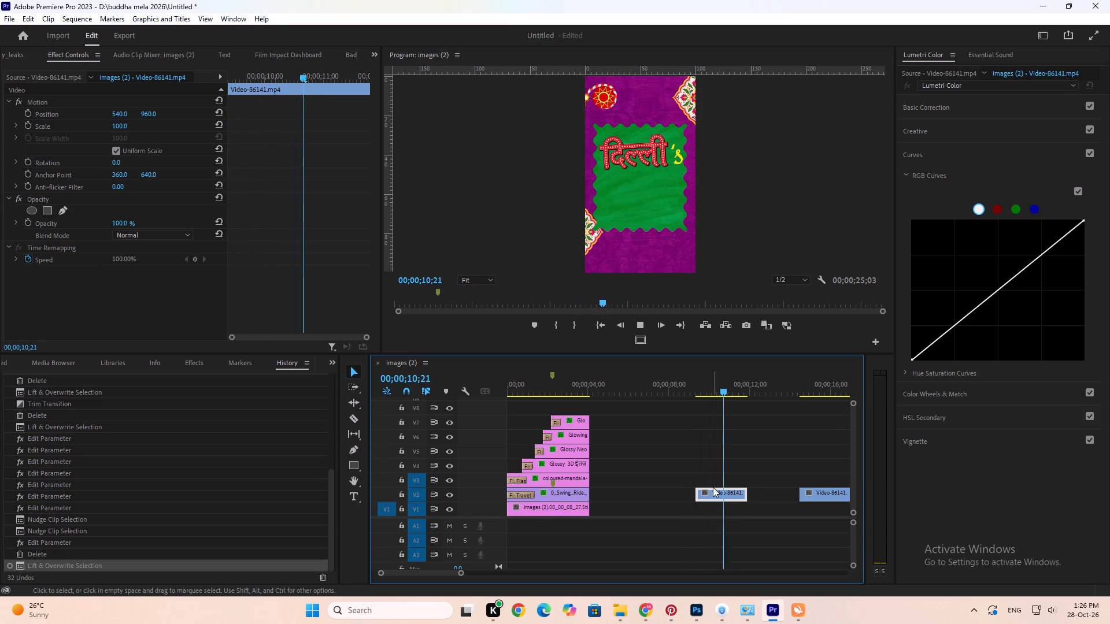
{"action": "key", "text": "Up"}
{"action": "key", "text": "space"}
{"action": "key", "text": "space"}
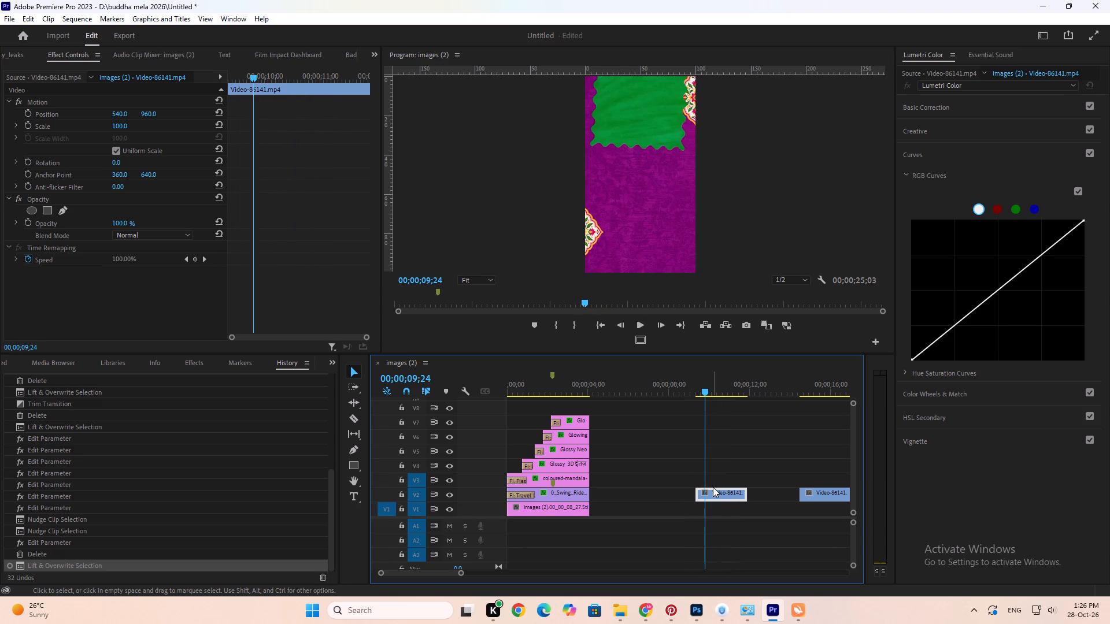
{"action": "key", "text": "Up"}
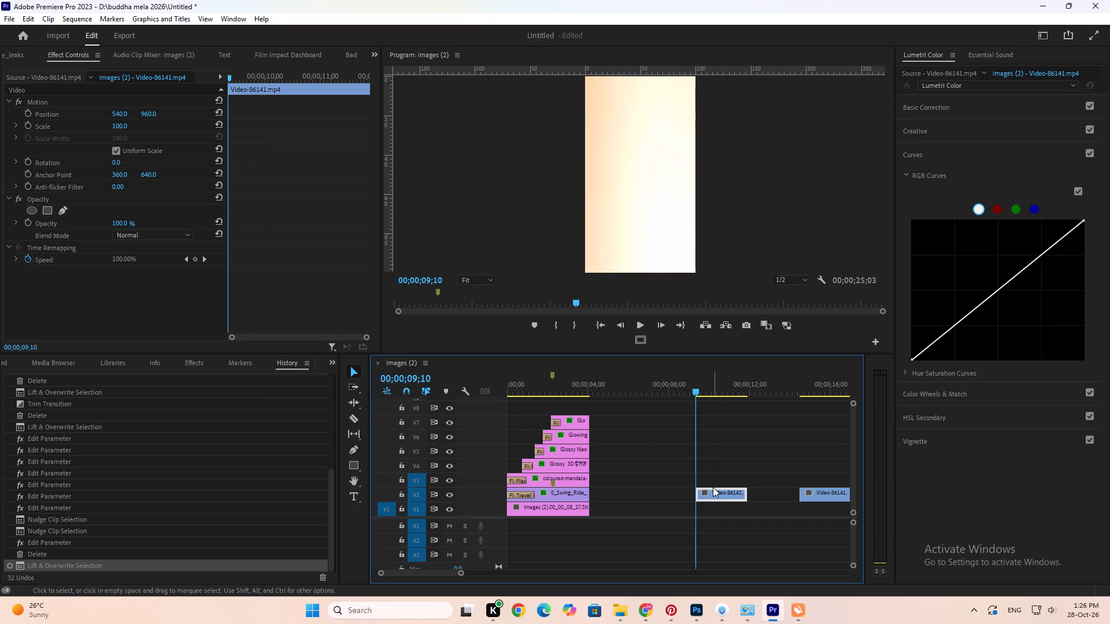
{"action": "key", "text": "space"}
{"action": "key", "text": "space"}
{"action": "key", "text": "Up"}
{"action": "key", "text": "space"}
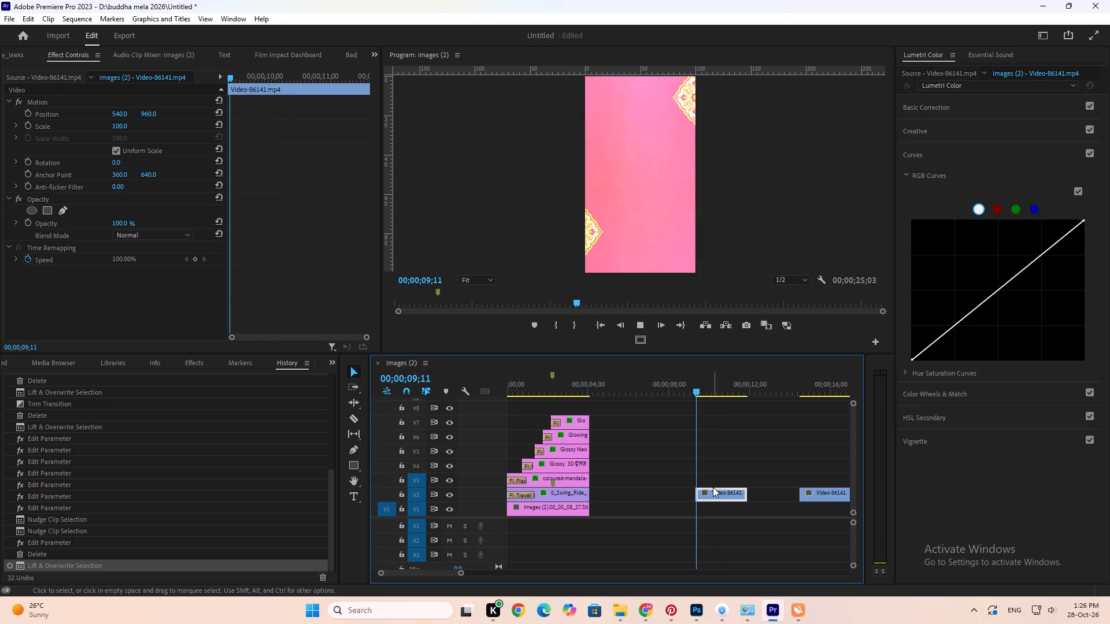
{"action": "key", "text": "space"}
{"action": "key", "text": "Up"}
{"action": "key", "text": "space"}
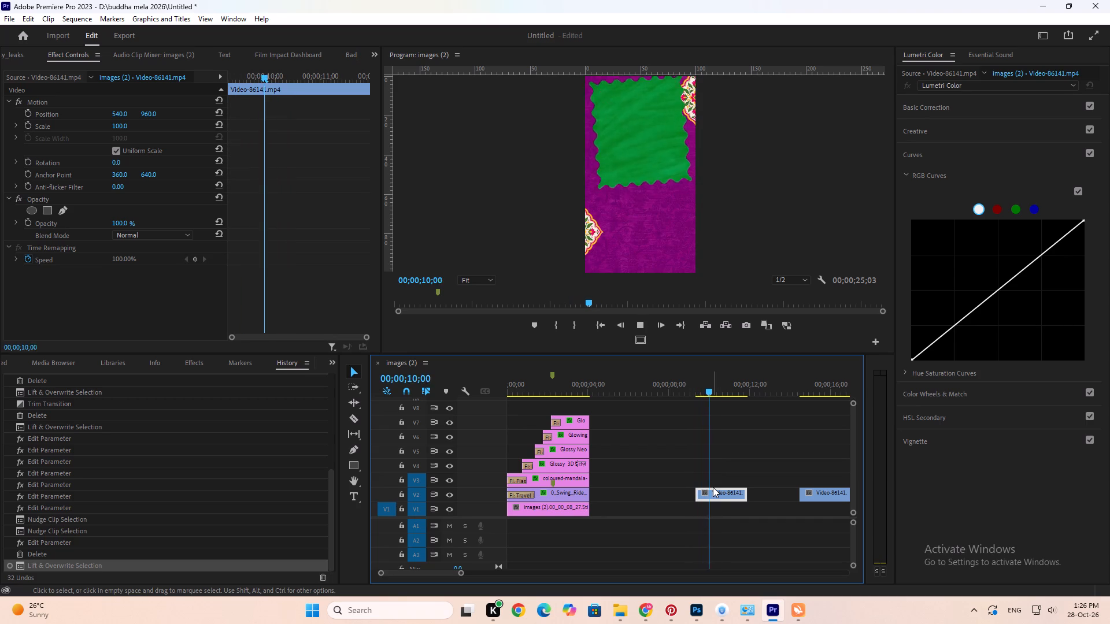
{"action": "key", "text": "space"}
{"action": "key", "text": "Up"}
{"action": "key", "text": "space"}
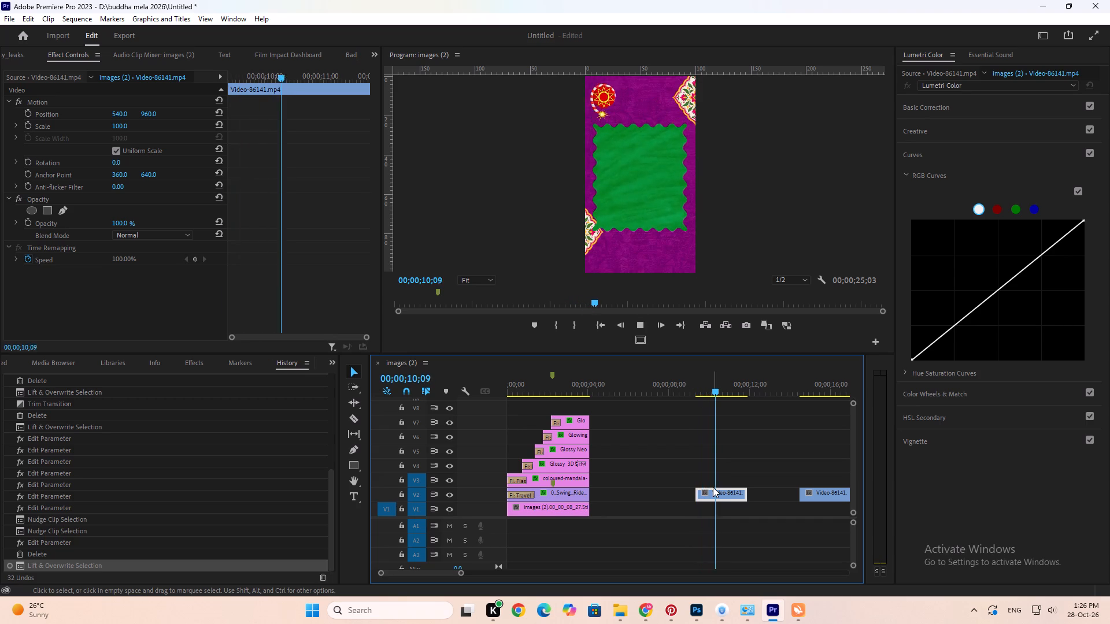
{"action": "key", "text": "Up"}
{"action": "key", "text": "space"}
{"action": "key", "text": "space"}
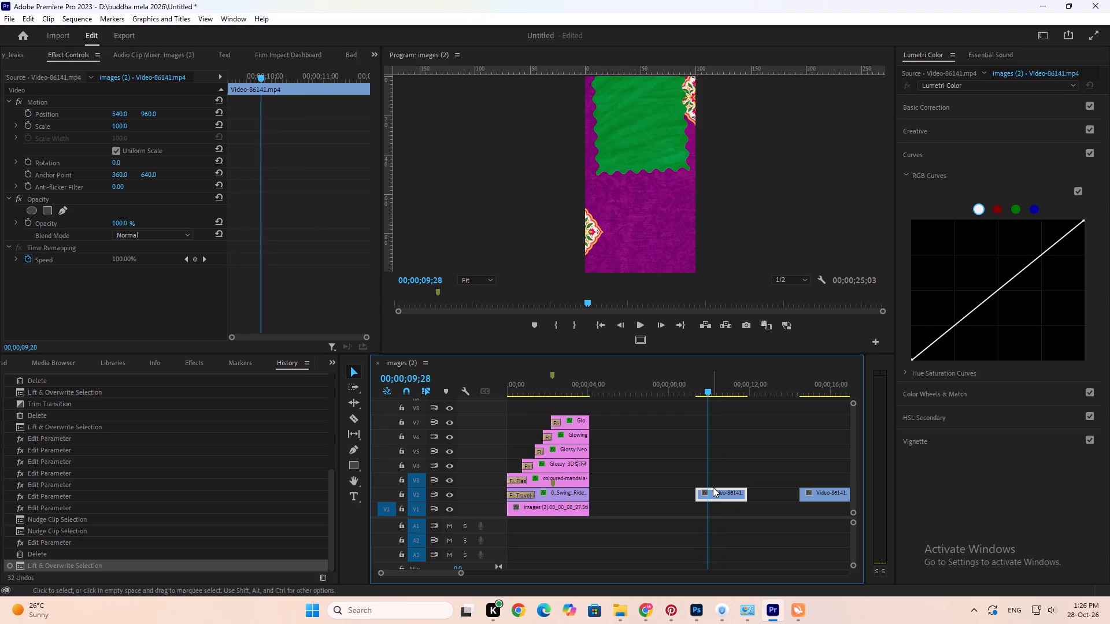
{"action": "key", "text": "Up"}
{"action": "key", "text": "space"}
{"action": "key", "text": "space"}
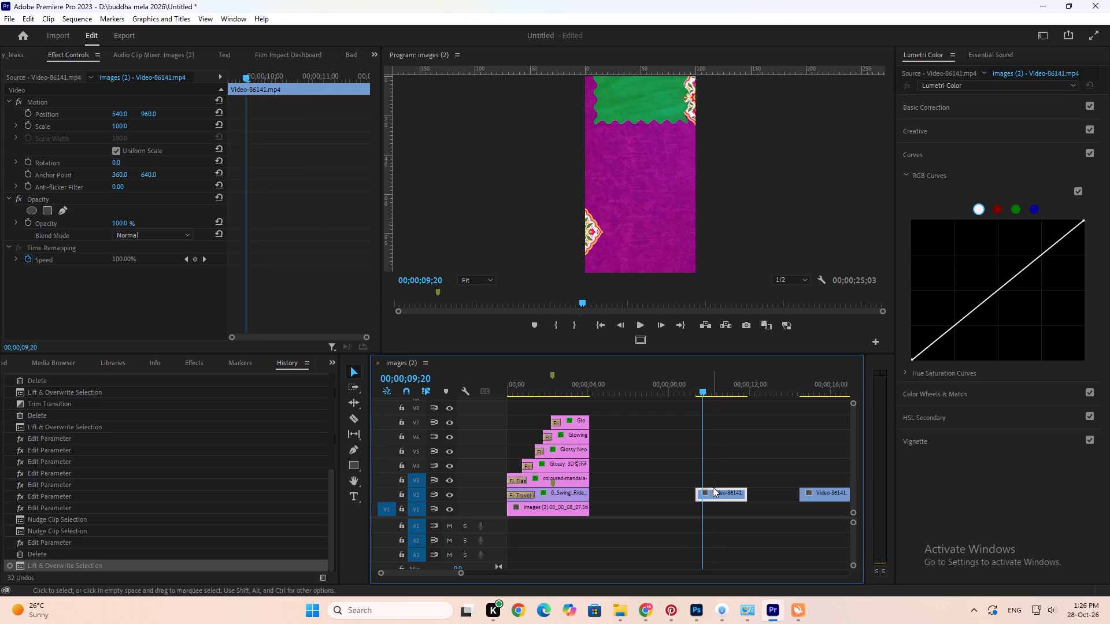
Show the purple scene's frame at 00;00;09;20 full screen and capture a screenshot of its textured purple background with the floral motif.
{"action": "left_click", "coordinate": [617, 192]}
{"action": "key", "text": "ctrl+grave"}
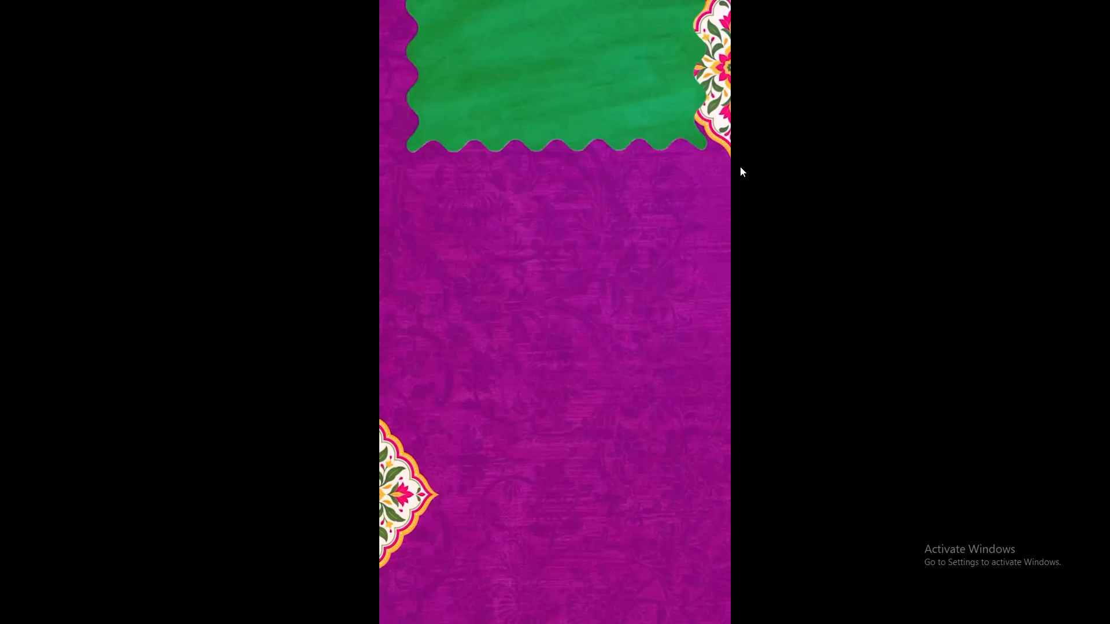
{"action": "key", "text": "Print"}
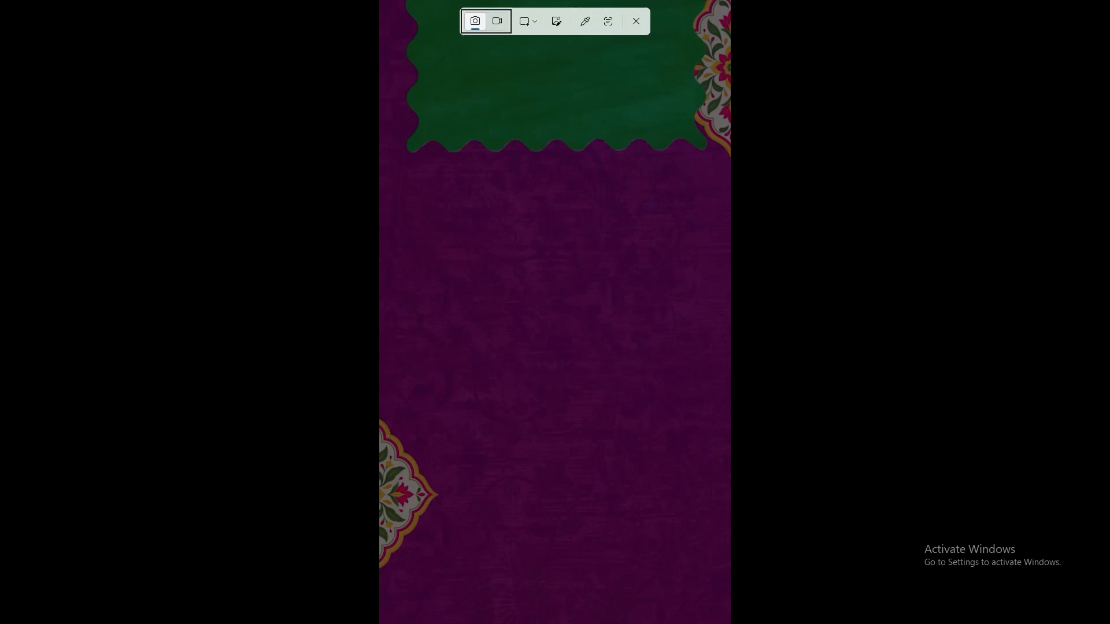
{"action": "left_click_drag", "start_coordinate": [728, 166], "coordinate": [47, 623]}
{"action": "key", "text": "Escape"}
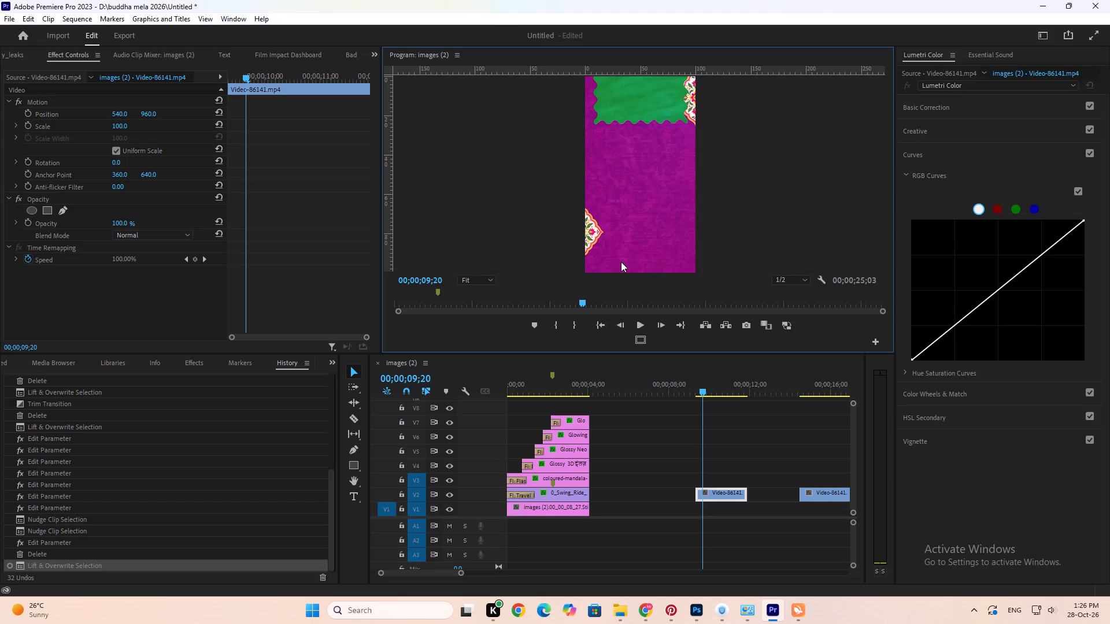
{"action": "left_click", "coordinate": [645, 606]}
{"action": "left_click", "coordinate": [911, 9]}
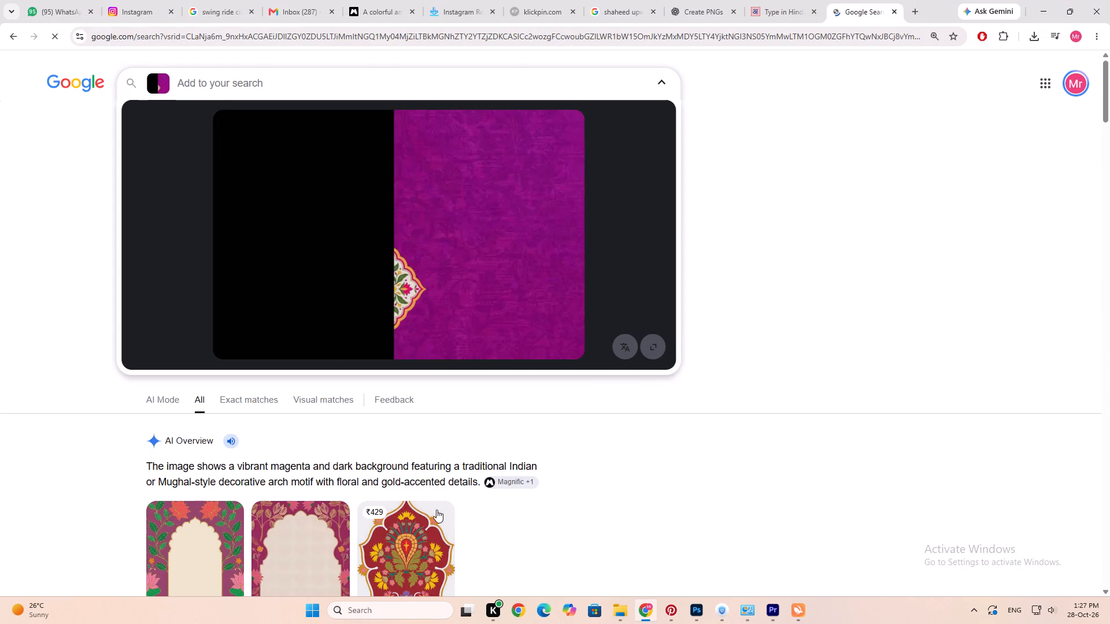
Browse the image search's visual matches for a background or motif resembling the reference's textured purple design.
{"action": "scroll", "coordinate": [432, 515], "scroll_direction": "down", "scroll_amount": 2}
{"action": "scroll", "coordinate": [335, 384], "scroll_direction": "down", "scroll_amount": 2}
{"action": "scroll", "coordinate": [335, 384], "scroll_direction": "up", "scroll_amount": 4}
{"action": "scroll", "coordinate": [335, 384], "scroll_direction": "down", "scroll_amount": 8}
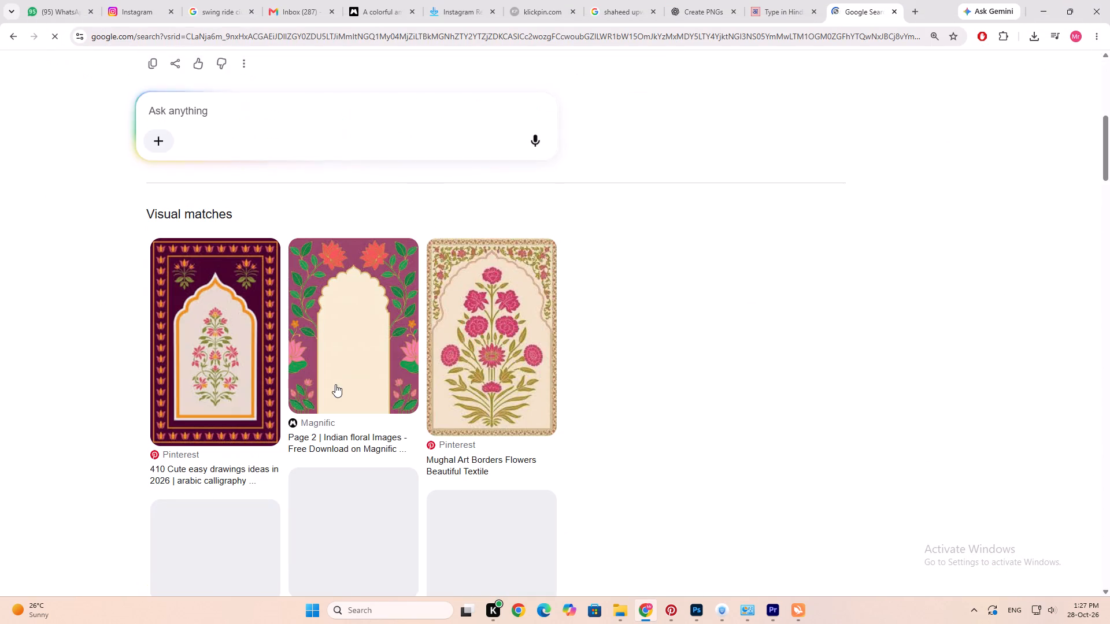
{"action": "scroll", "coordinate": [334, 400], "scroll_direction": "down", "scroll_amount": 11}
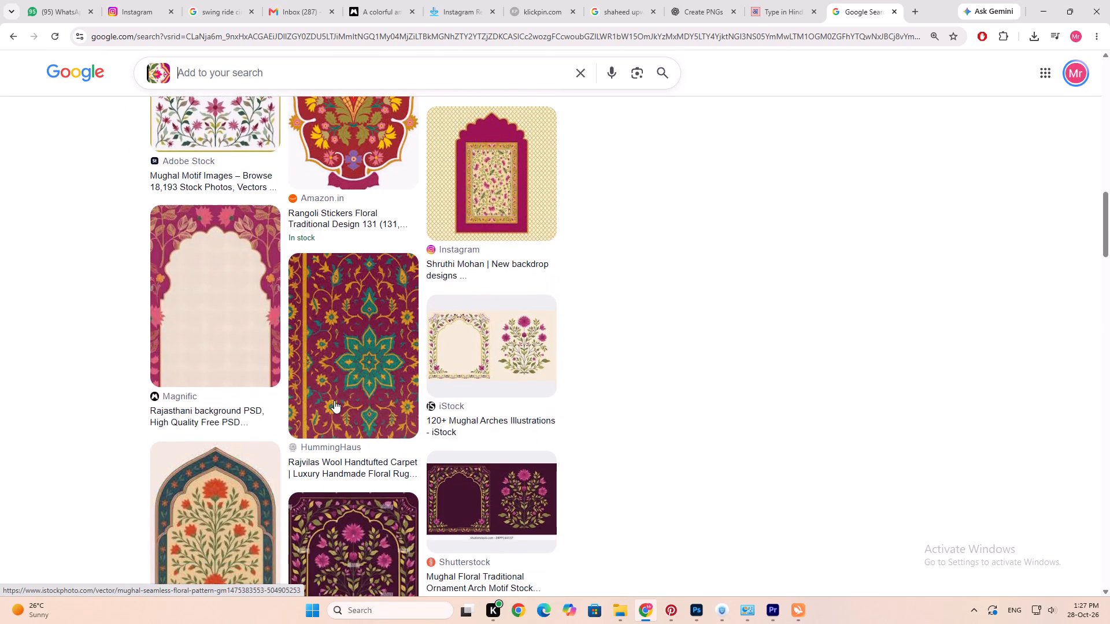
{"action": "scroll", "coordinate": [334, 400], "scroll_direction": "down", "scroll_amount": 15}
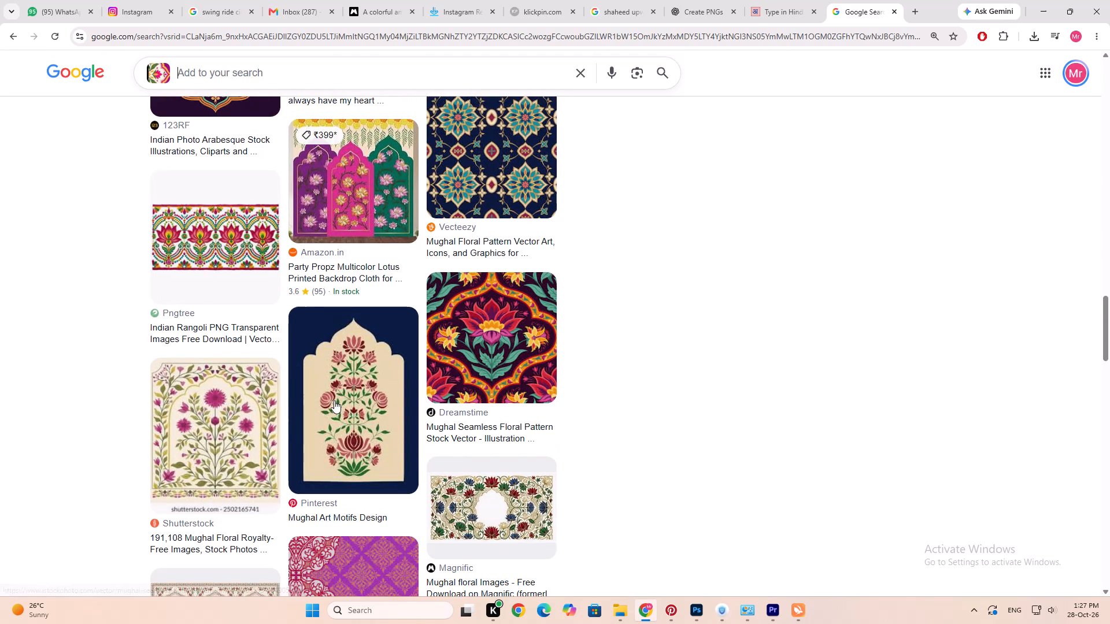
{"action": "scroll", "coordinate": [334, 400], "scroll_direction": "down", "scroll_amount": 7}
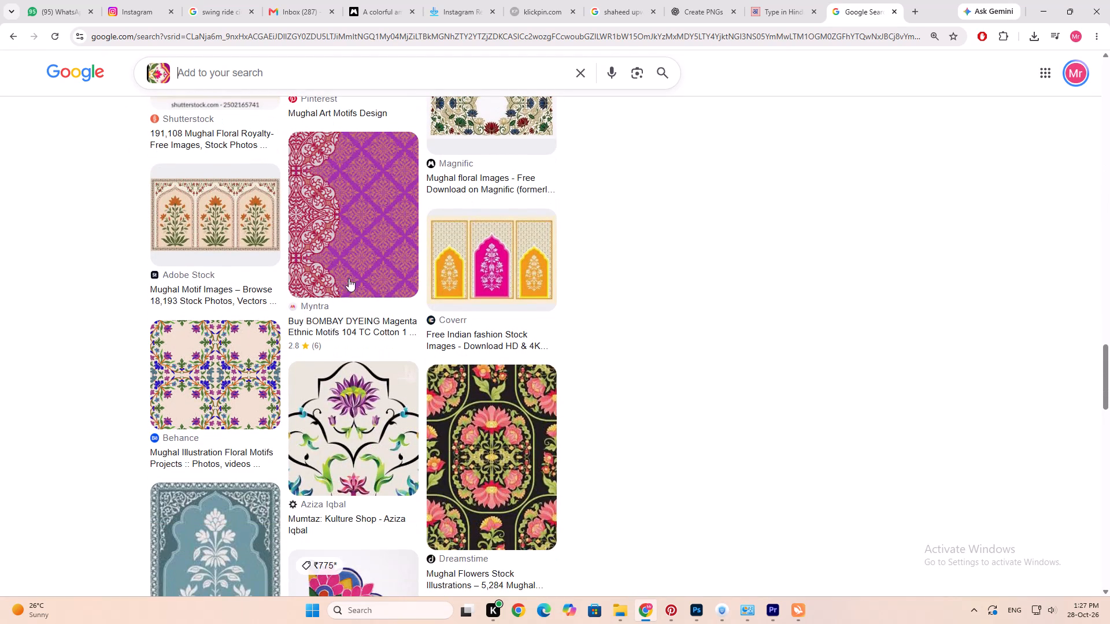
{"action": "scroll", "coordinate": [350, 263], "scroll_direction": "down", "scroll_amount": 15}
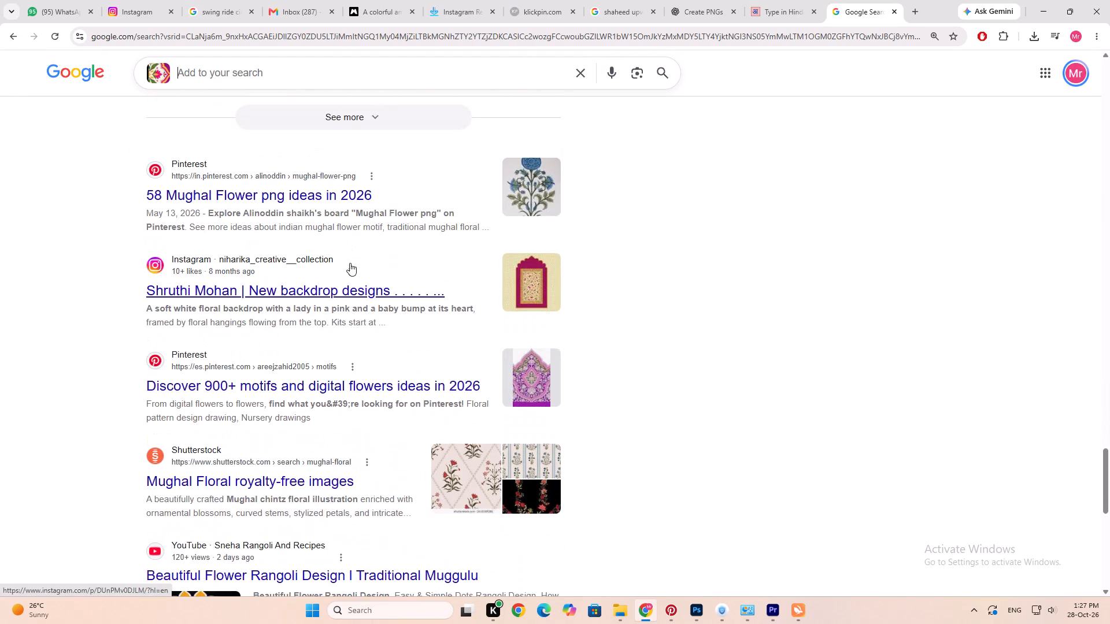
Open the Pinterest result "58 Mughal Flower png ideas in 2026" and look through its pins for a suitable pattern.
{"action": "left_click", "coordinate": [352, 198]}
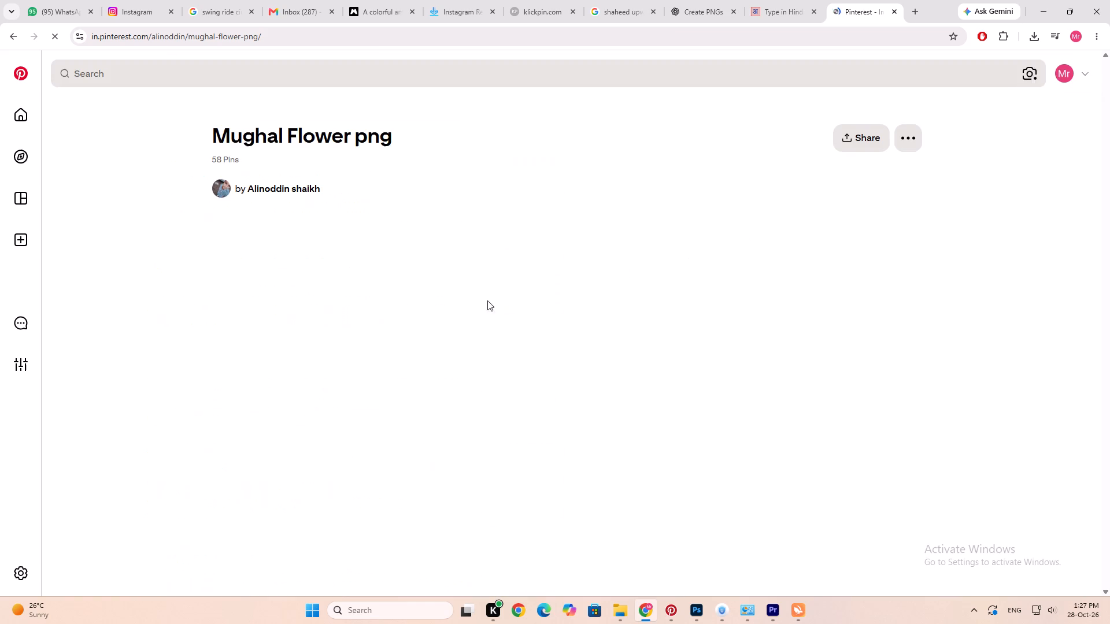
{"action": "scroll", "coordinate": [441, 367], "scroll_direction": "down", "scroll_amount": 5}
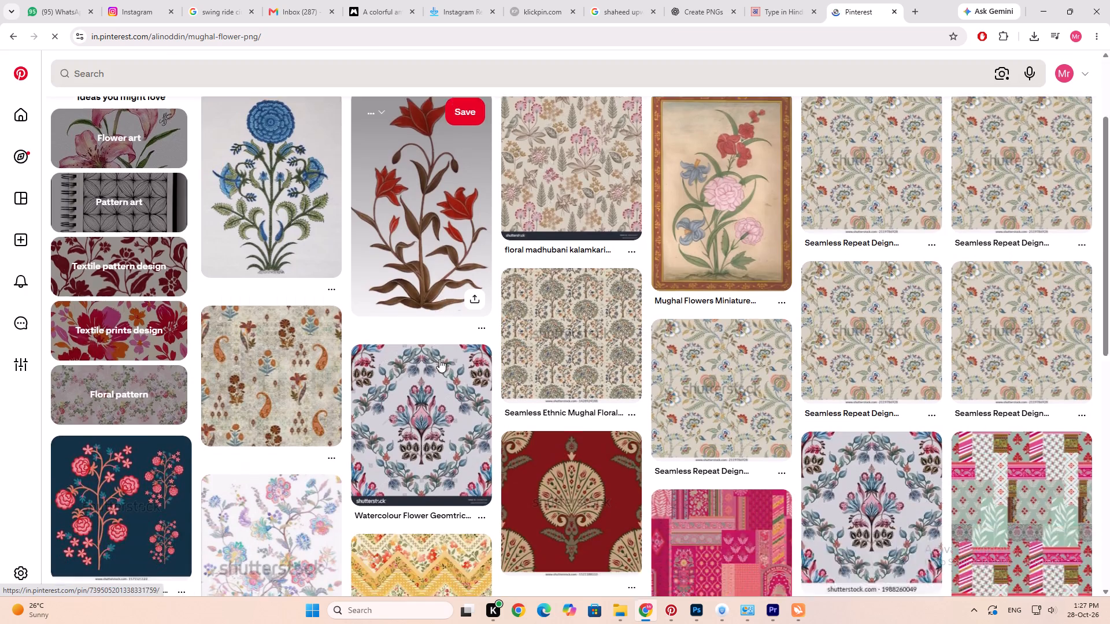
{"action": "scroll", "coordinate": [439, 359], "scroll_direction": "down", "scroll_amount": 20}
{"action": "scroll", "coordinate": [439, 359], "scroll_direction": "up", "scroll_amount": 20}
{"action": "scroll", "coordinate": [439, 359], "scroll_direction": "up", "scroll_amount": 1}
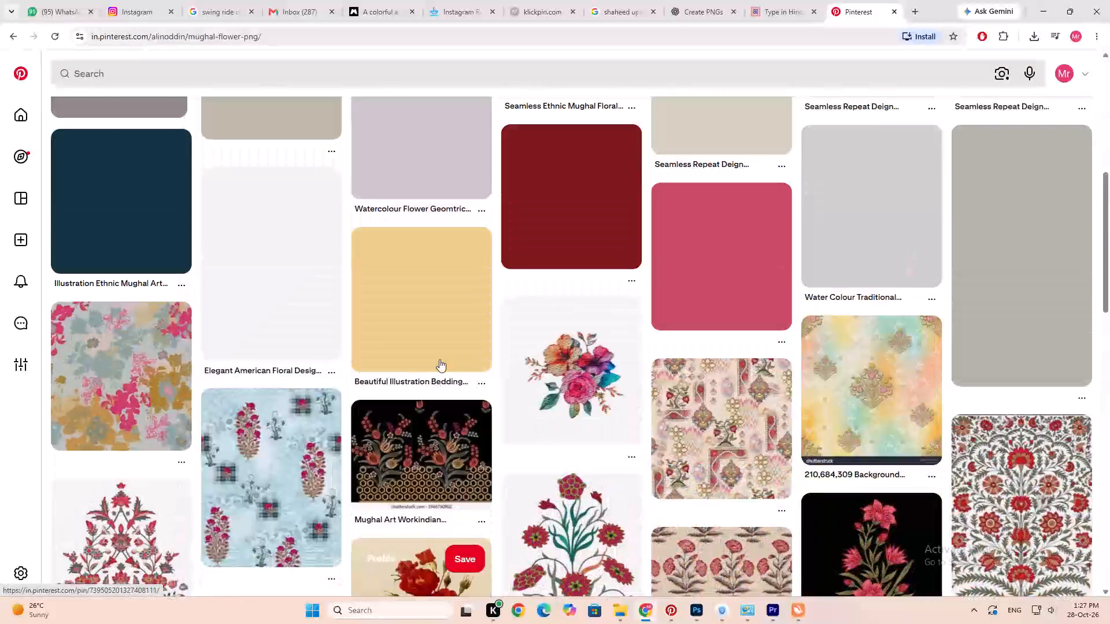
{"action": "scroll", "coordinate": [439, 359], "scroll_direction": "up", "scroll_amount": 7}
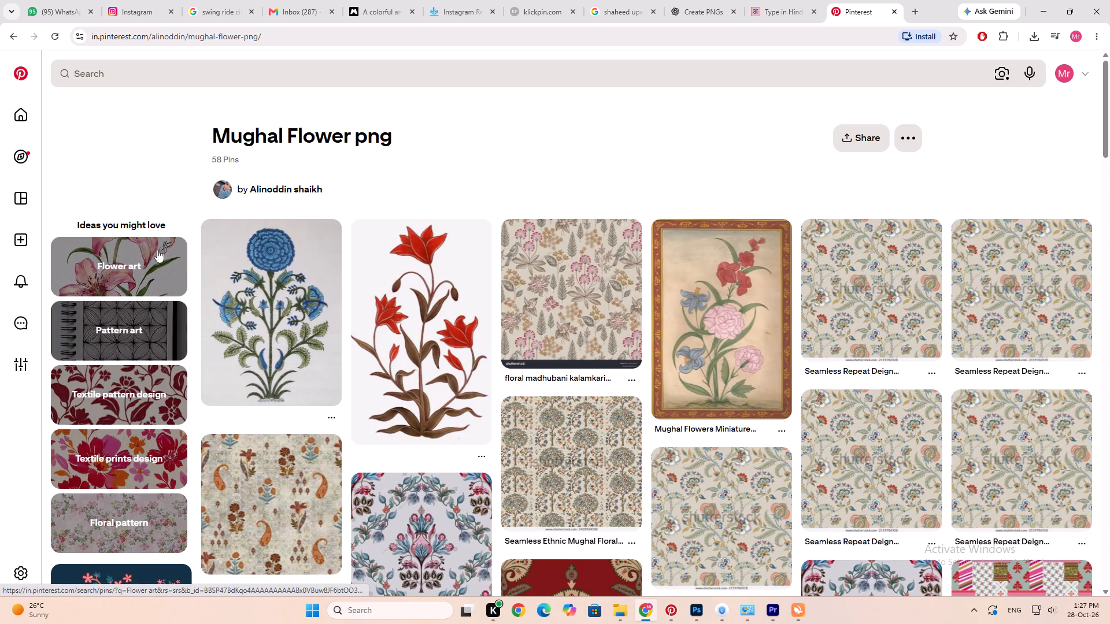
Search Pinterest for "background design for textile".
{"action": "left_click", "coordinate": [149, 70]}
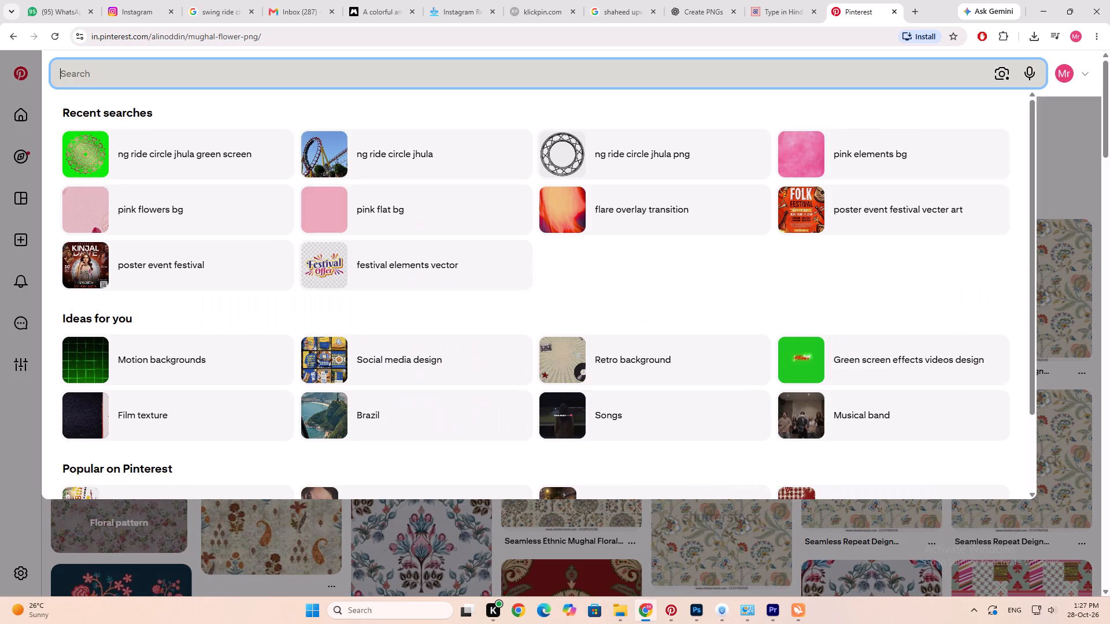
{"action": "type", "text": "text"}
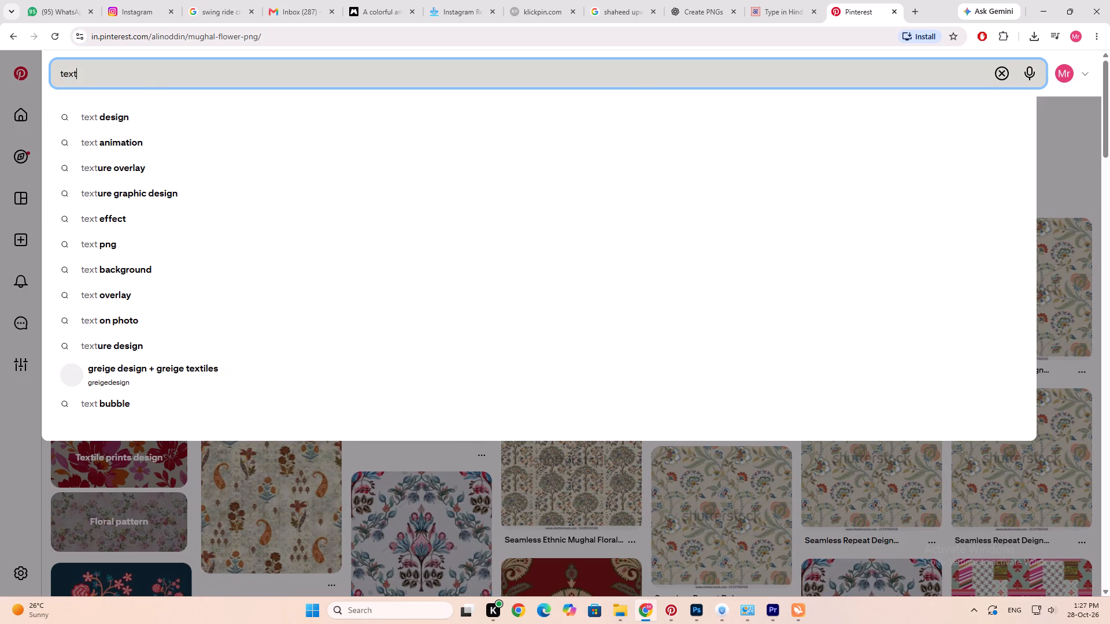
{"action": "type", "text": "tile"}
{"action": "key", "text": "space"}
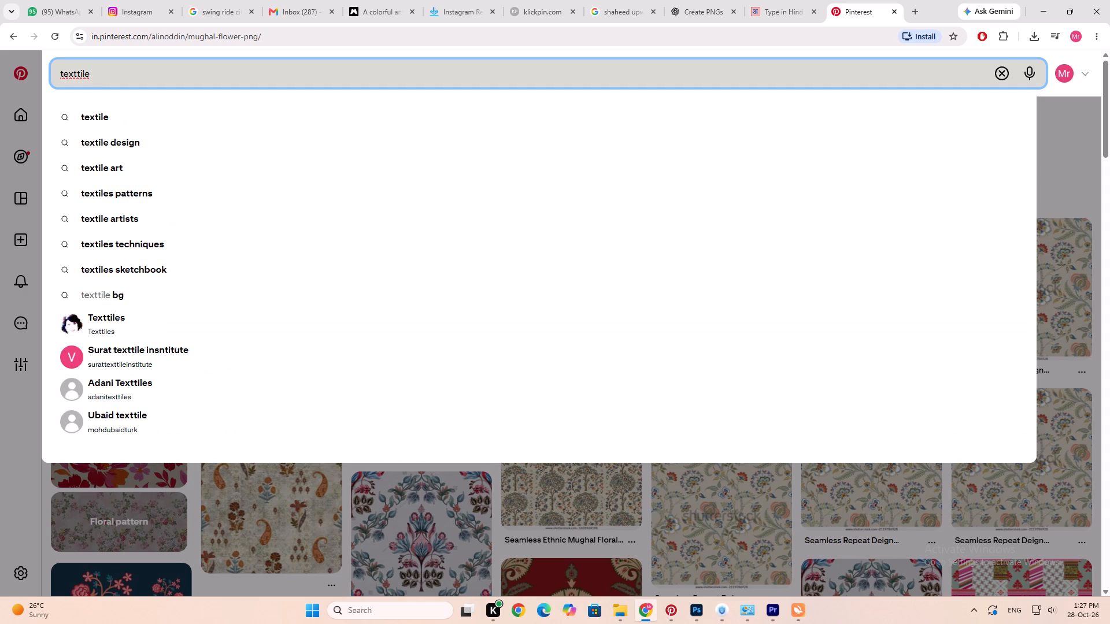
{"action": "key", "text": "Down"}
{"action": "key", "text": "Down"}
{"action": "key", "text": "space"}
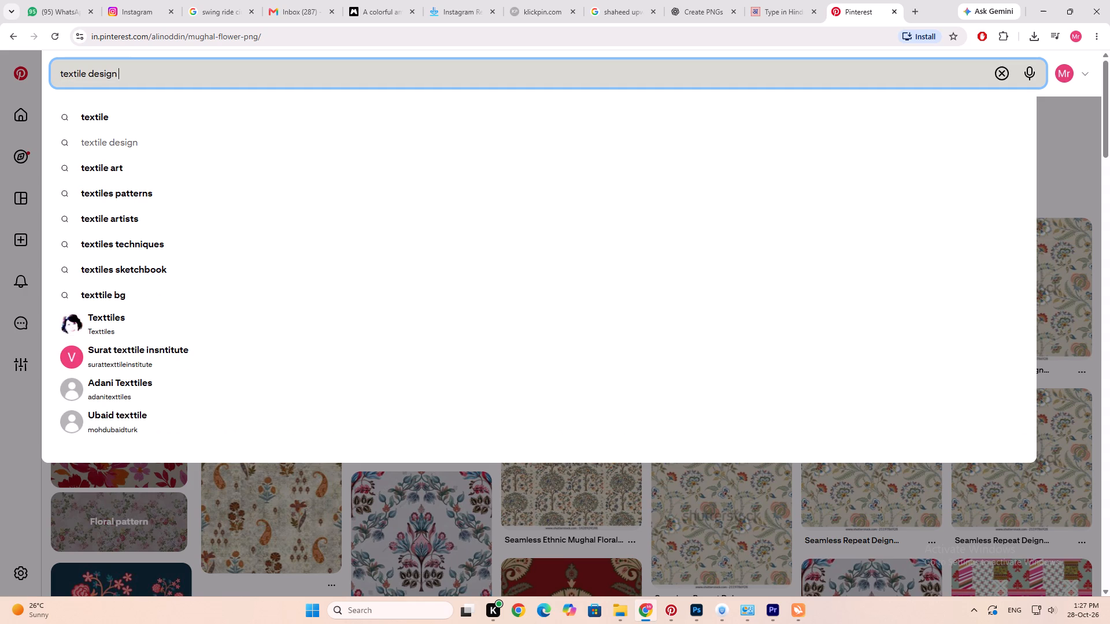
{"action": "type", "text": "back"}
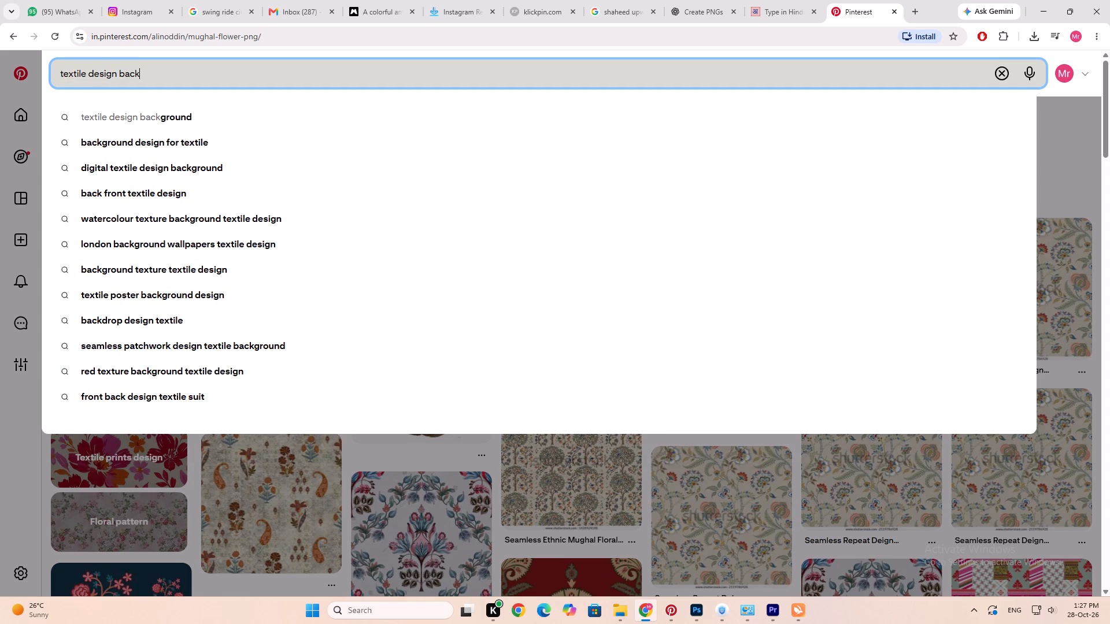
{"action": "key", "text": "Down"}
{"action": "key", "text": "Down"}
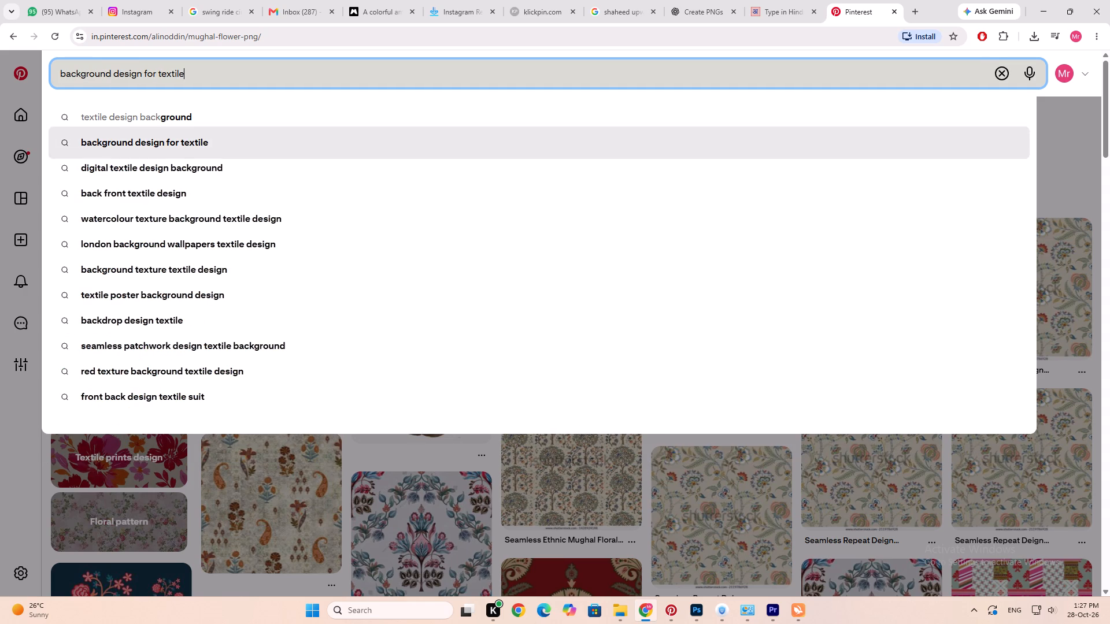
{"action": "key", "text": "Return"}
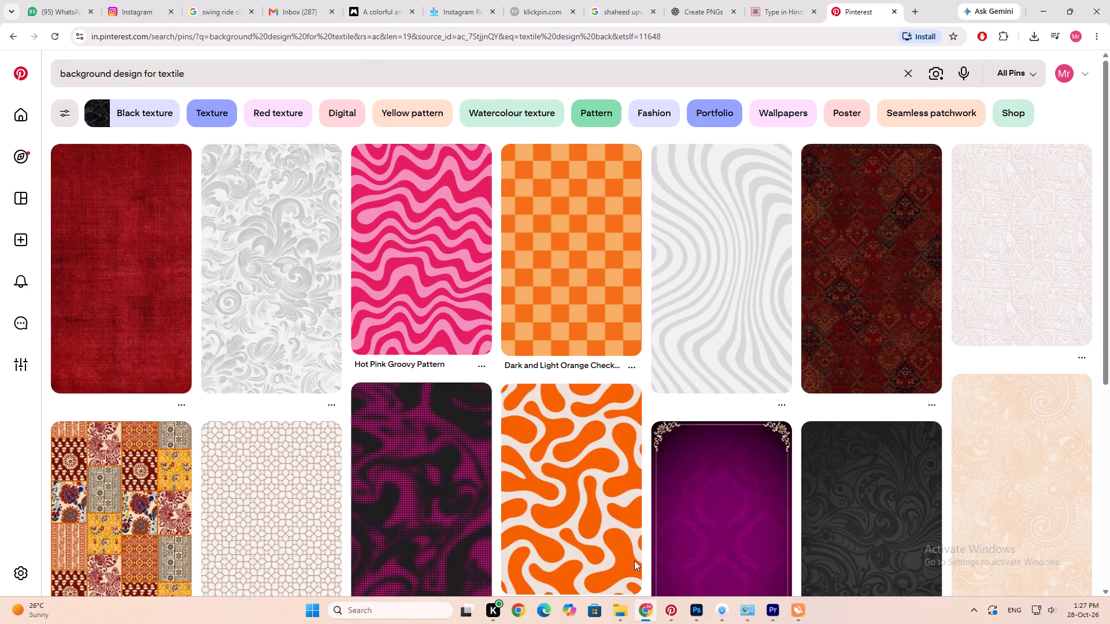
Open the light grey floral scroll pattern from the results and browse its related patterns for a background.
{"action": "scroll", "coordinate": [334, 352], "scroll_direction": "down", "scroll_amount": 5}
{"action": "scroll", "coordinate": [334, 352], "scroll_direction": "up", "scroll_amount": 5}
{"action": "left_click", "coordinate": [236, 250]}
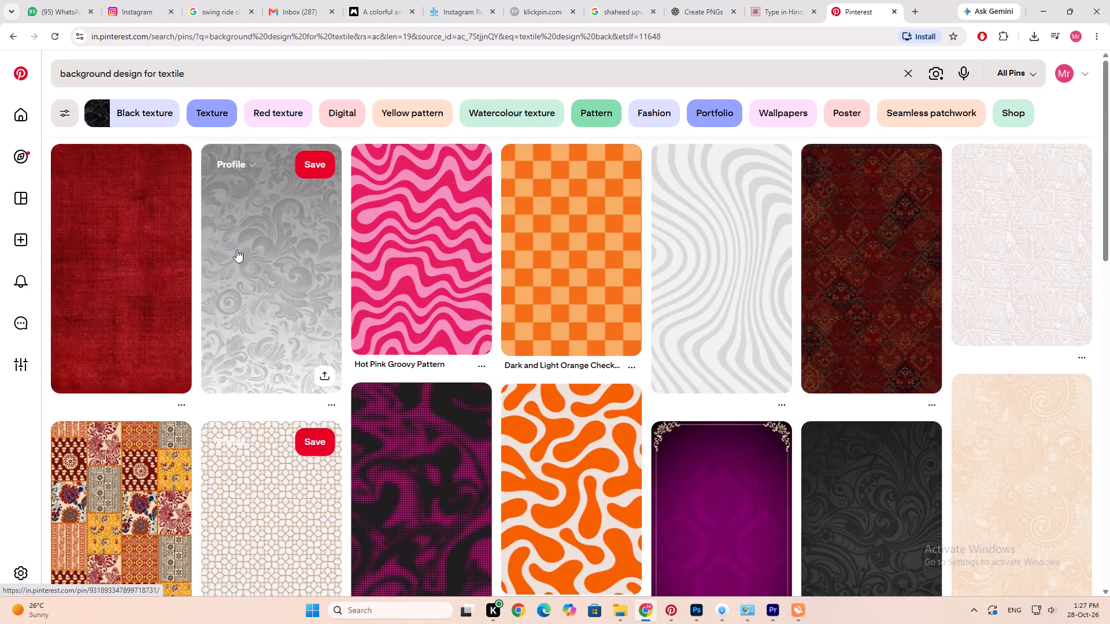
{"action": "scroll", "coordinate": [327, 403], "scroll_direction": "down", "scroll_amount": 6}
{"action": "scroll", "coordinate": [396, 329], "scroll_direction": "down", "scroll_amount": 6}
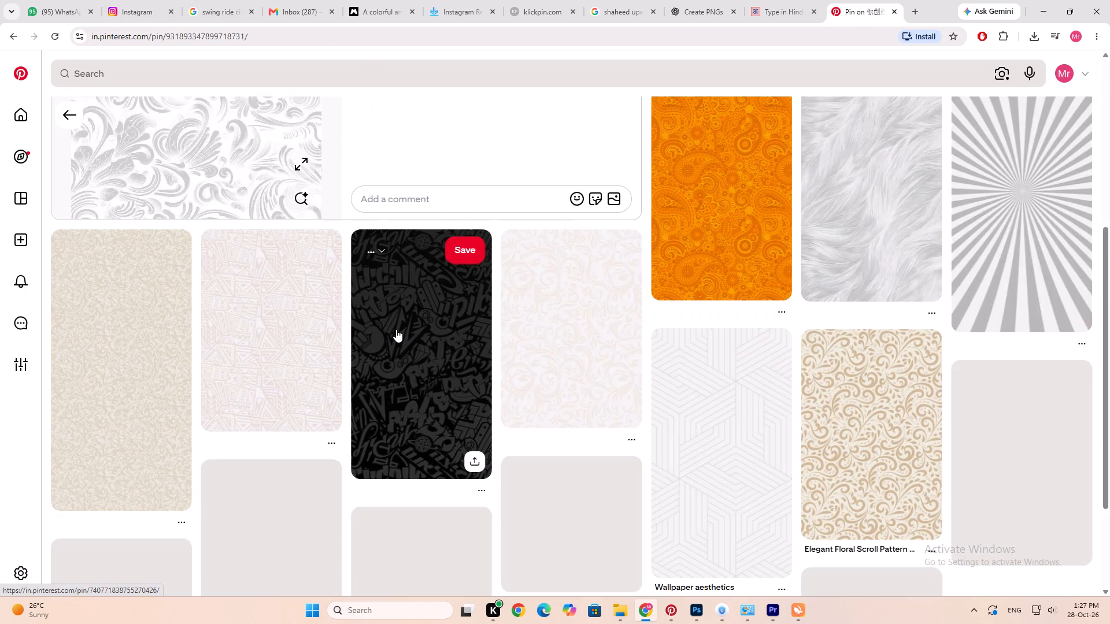
{"action": "scroll", "coordinate": [396, 329], "scroll_direction": "down", "scroll_amount": 10}
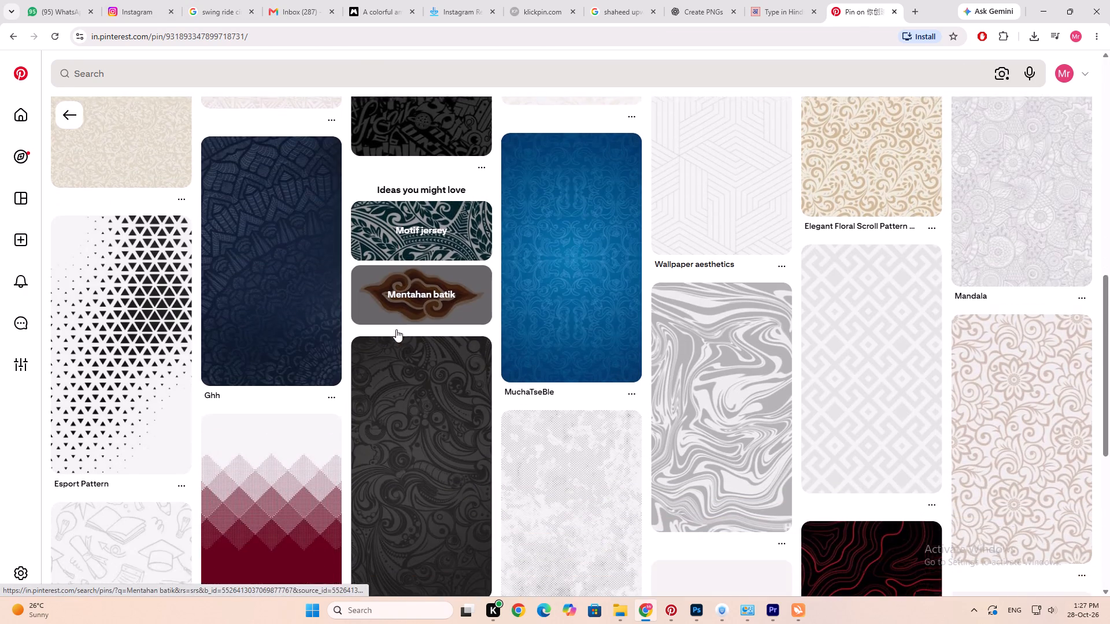
{"action": "scroll", "coordinate": [396, 329], "scroll_direction": "down", "scroll_amount": 2}
{"action": "scroll", "coordinate": [396, 329], "scroll_direction": "up", "scroll_amount": 2}
Open the blue ornamental MuchaTseBle pin and compare the related patterned backgrounds.
{"action": "left_click", "coordinate": [574, 258]}
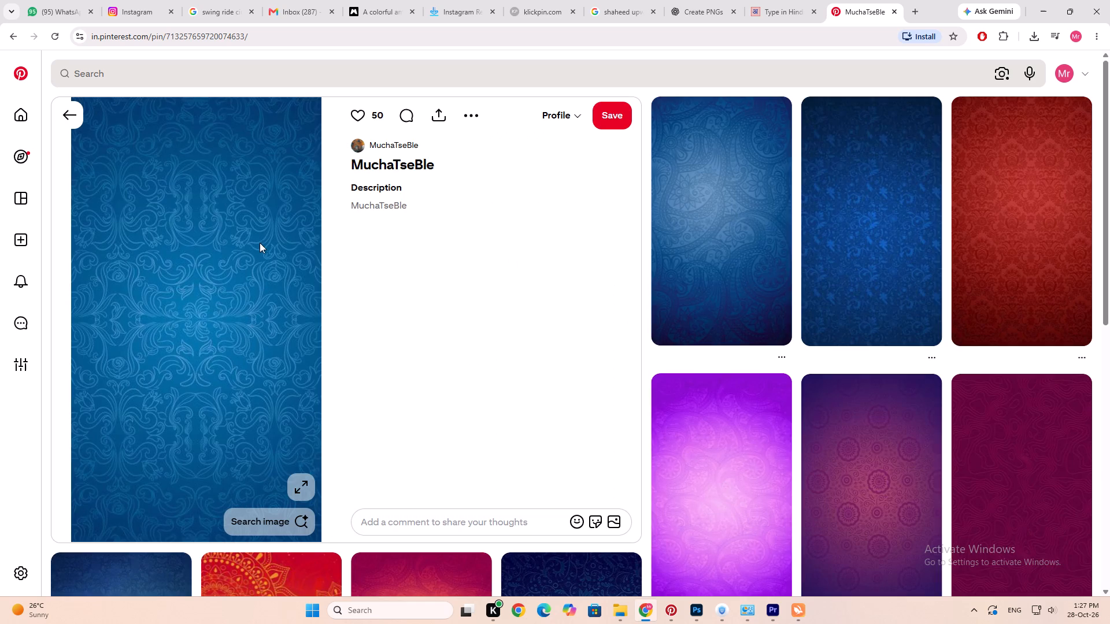
{"action": "scroll", "coordinate": [236, 258], "scroll_direction": "down", "scroll_amount": 9}
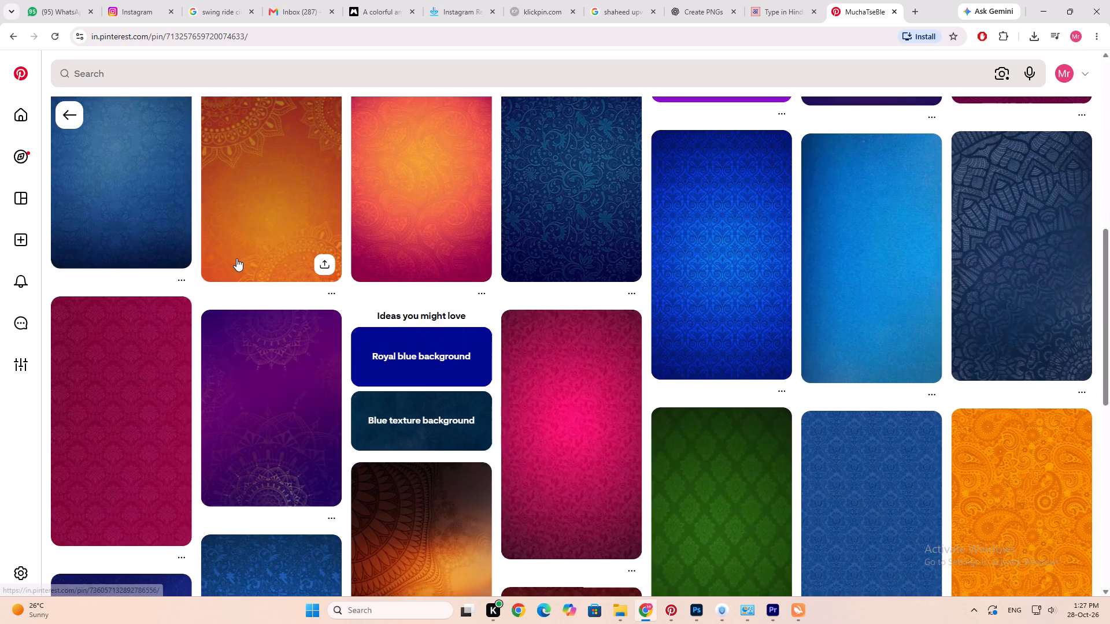
{"action": "scroll", "coordinate": [236, 258], "scroll_direction": "up", "scroll_amount": 2}
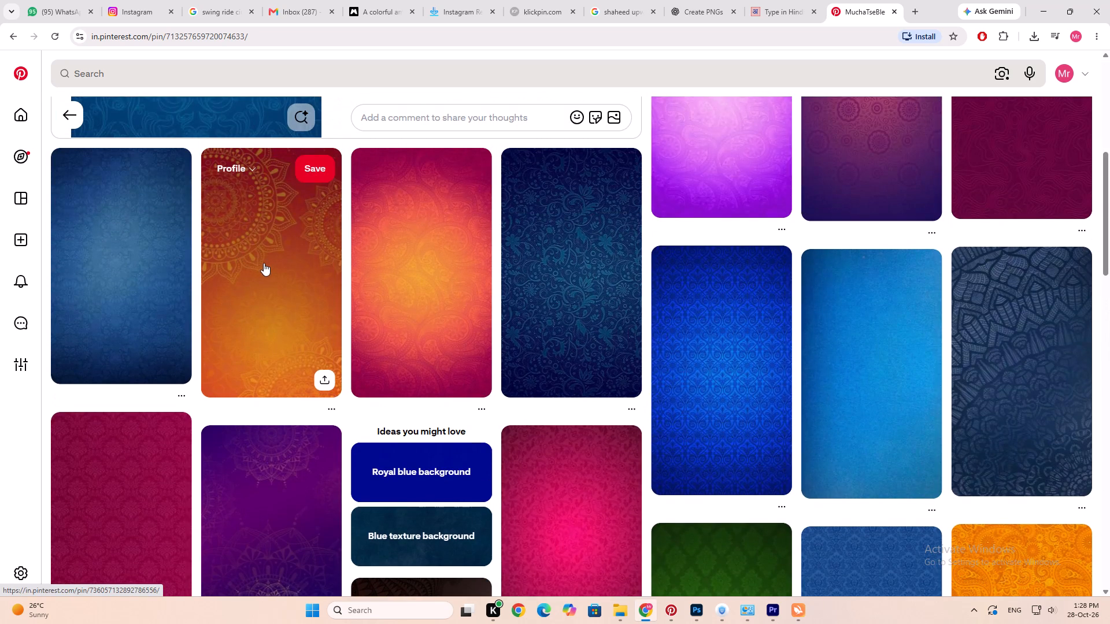
{"action": "scroll", "coordinate": [264, 263], "scroll_direction": "down", "scroll_amount": 5}
{"action": "scroll", "coordinate": [264, 263], "scroll_direction": "up", "scroll_amount": 5}
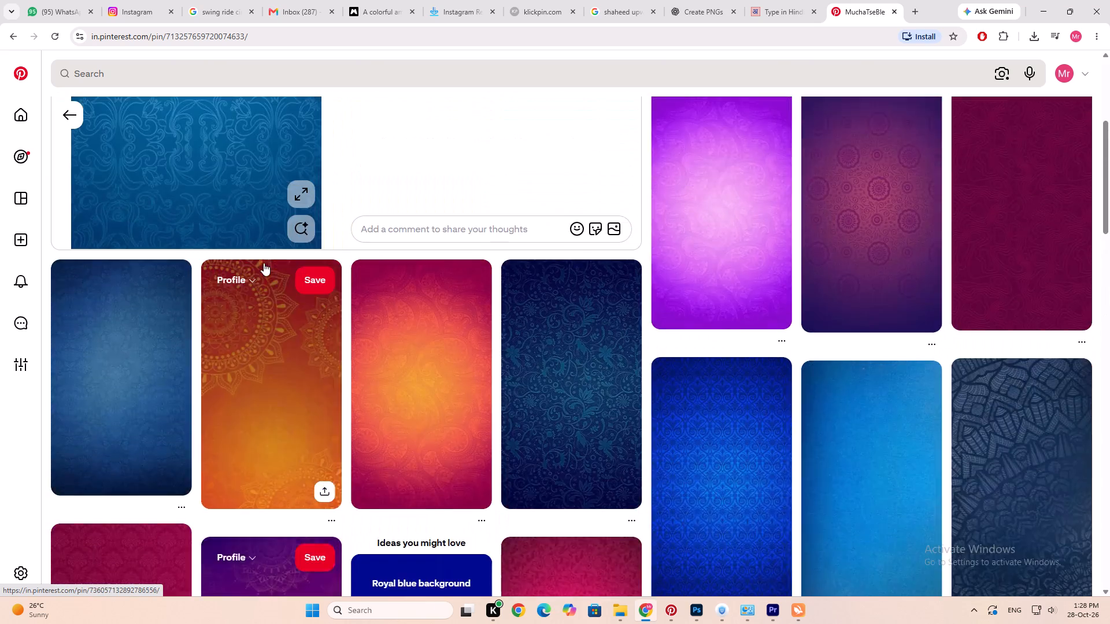
{"action": "scroll", "coordinate": [264, 263], "scroll_direction": "up", "scroll_amount": 5}
{"action": "scroll", "coordinate": [264, 263], "scroll_direction": "down", "scroll_amount": 7}
{"action": "scroll", "coordinate": [560, 408], "scroll_direction": "down", "scroll_amount": 4}
{"action": "scroll", "coordinate": [560, 408], "scroll_direction": "up", "scroll_amount": 12}
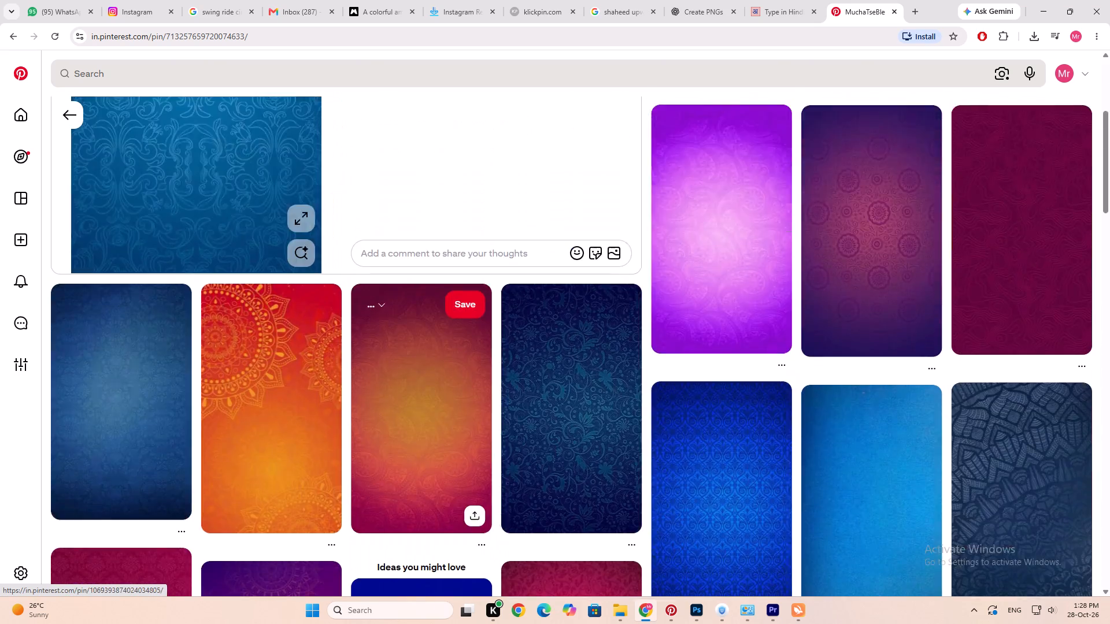
{"action": "scroll", "coordinate": [374, 330], "scroll_direction": "up", "scroll_amount": 1}
Download the image of the blue ornamental MuchaTseBle pin.
{"action": "left_click", "coordinate": [449, 120]}
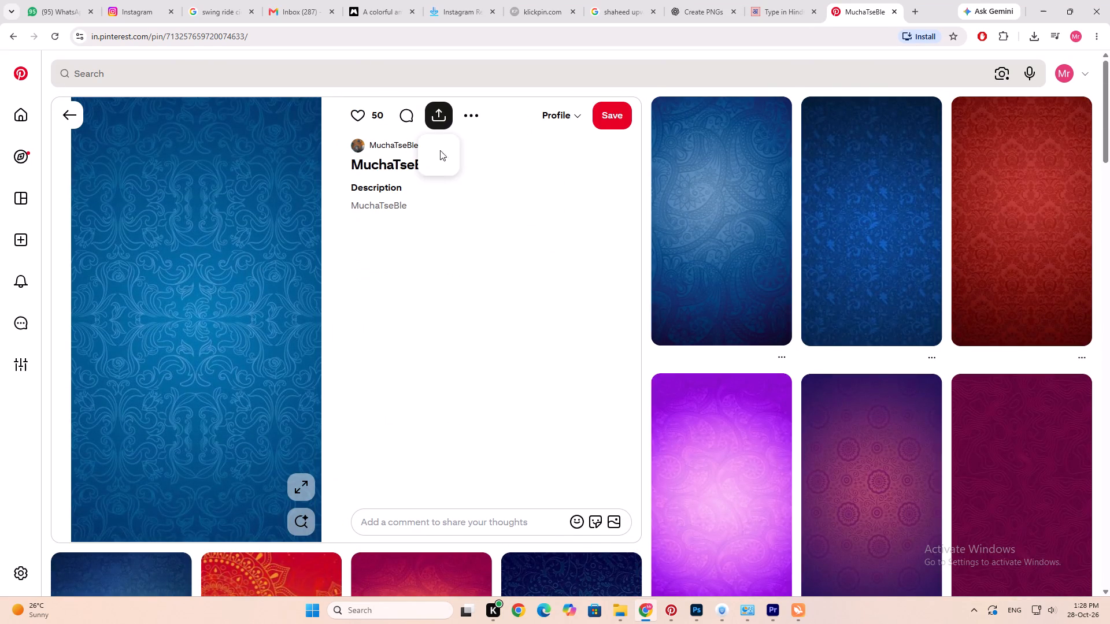
{"action": "left_click", "coordinate": [467, 117]}
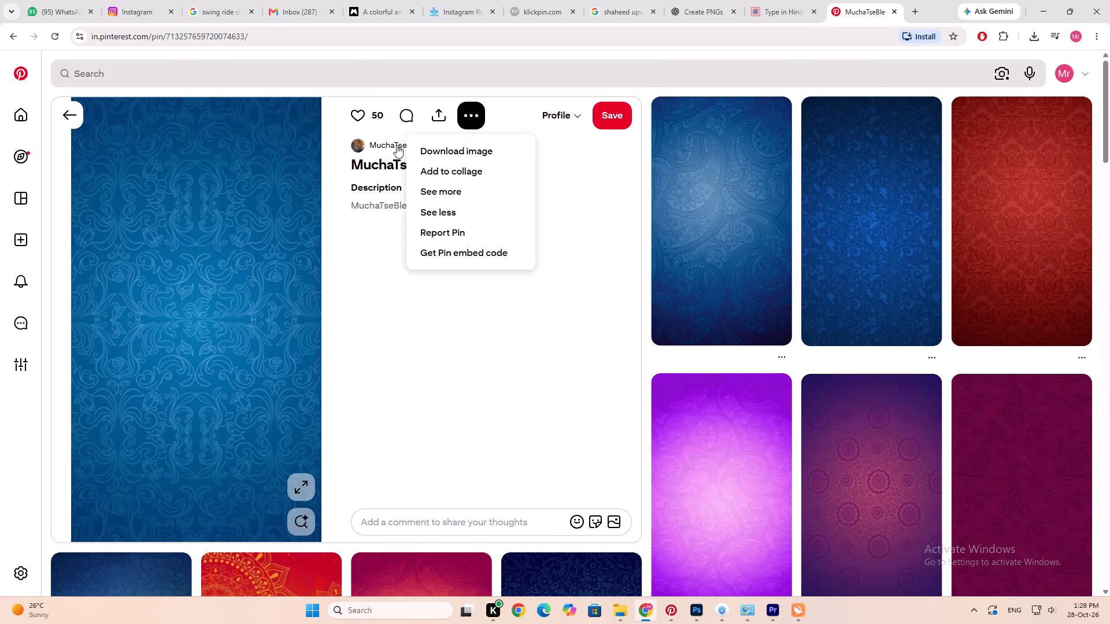
{"action": "left_click", "coordinate": [453, 156]}
Add the downloaded MuchaTseBle.jfif to the Premiere Pro timeline on V3, aligned with the start of the first Video-86141.mp4 clip.
{"action": "left_click_drag", "start_coordinate": [920, 69], "coordinate": [849, 145]}
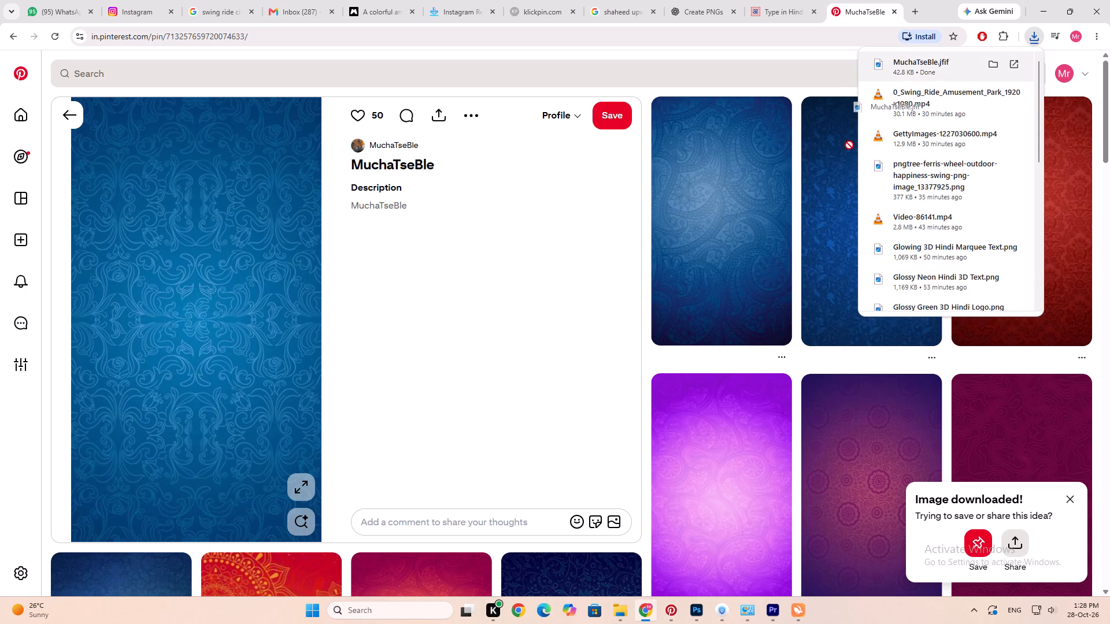
{"action": "left_click_drag", "start_coordinate": [849, 145], "coordinate": [683, 467]}
{"action": "key", "text": "alt+grave"}
{"action": "key", "text": "alt+Tab"}
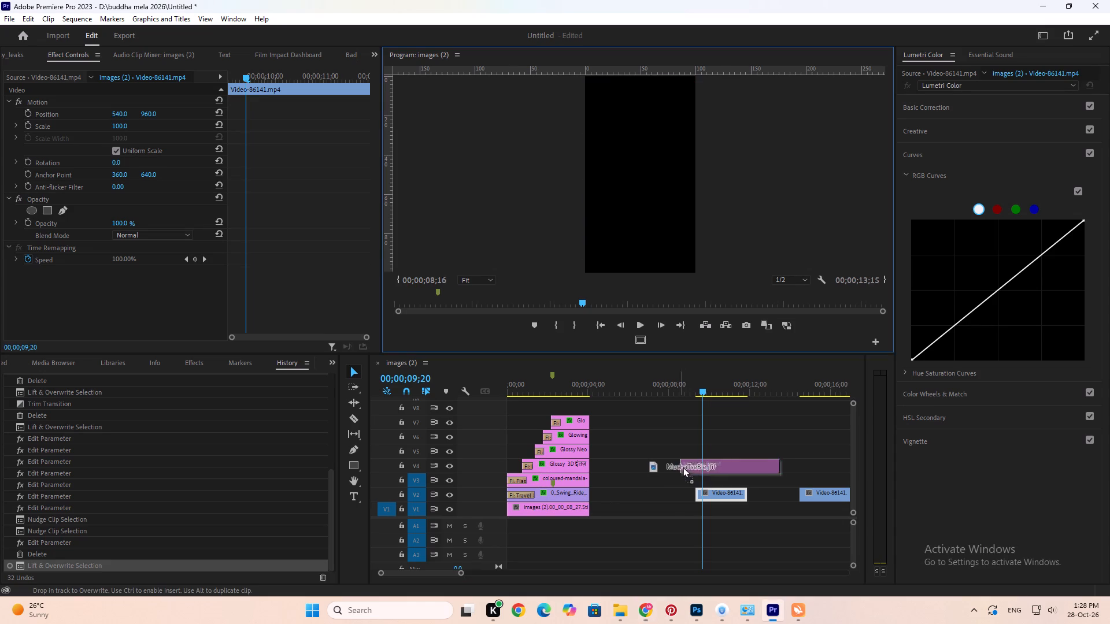
{"action": "left_click_drag", "start_coordinate": [683, 467], "coordinate": [698, 479]}
{"action": "left_click_drag", "start_coordinate": [713, 477], "coordinate": [706, 480]}
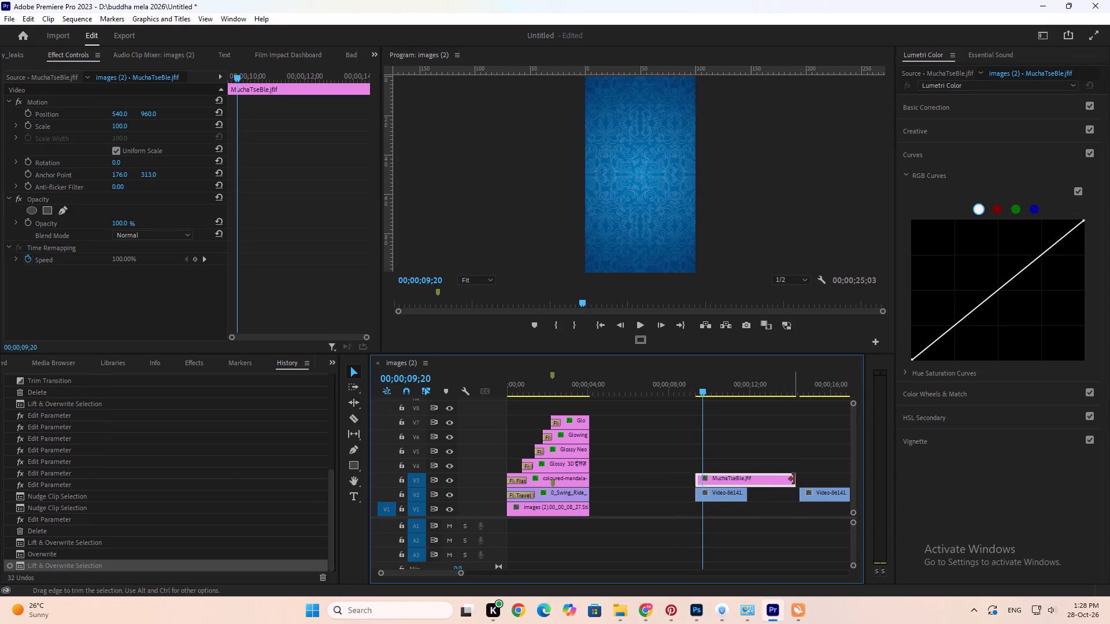
Trim the MuchaTseBle.jfif clip to the length of the Video-86141.mp4 clip and move it to V1 directly after the first scene.
{"action": "left_click_drag", "start_coordinate": [794, 479], "coordinate": [747, 479]}
{"action": "left_click_drag", "start_coordinate": [730, 481], "coordinate": [696, 475]}
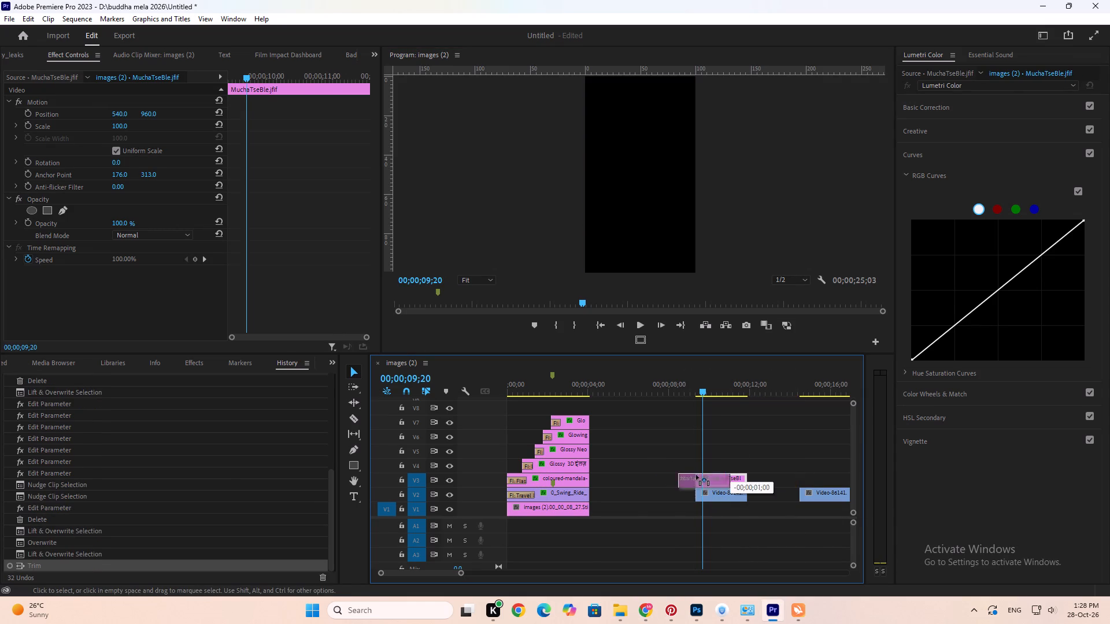
{"action": "left_click_drag", "start_coordinate": [696, 475], "coordinate": [627, 504]}
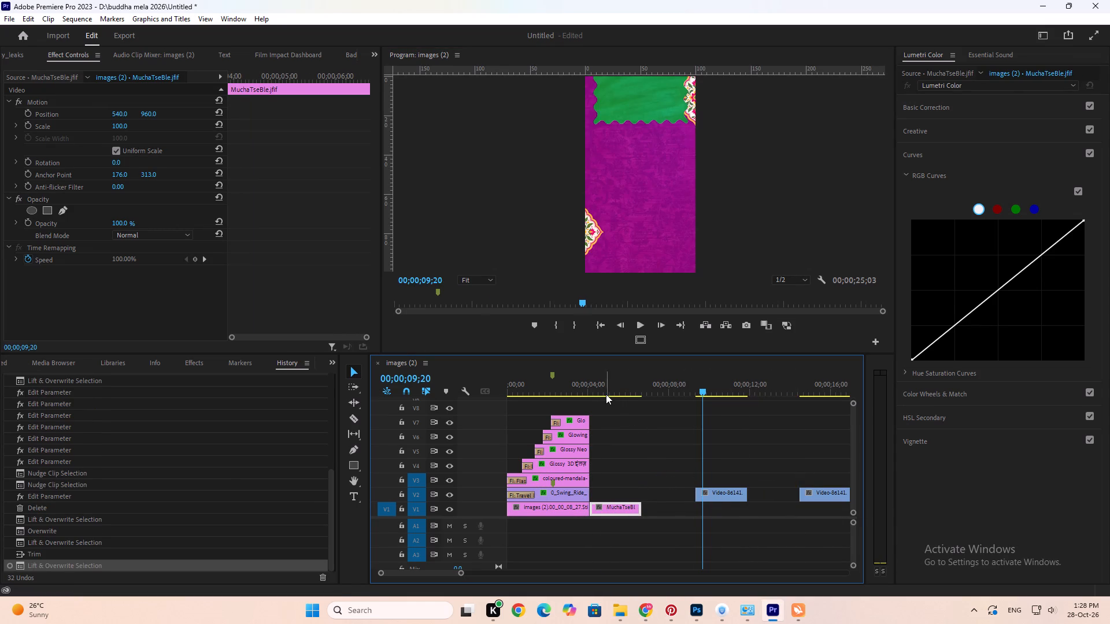
Preview the blue background clip in the sequence and check it against the related patterned backgrounds on Pinterest in Chrome.
{"action": "left_click", "coordinate": [604, 393]}
{"action": "key", "text": "alt+grave"}
{"action": "key", "text": "Tab"}
{"action": "key", "text": "alt+grave"}
{"action": "left_click", "coordinate": [606, 391]}
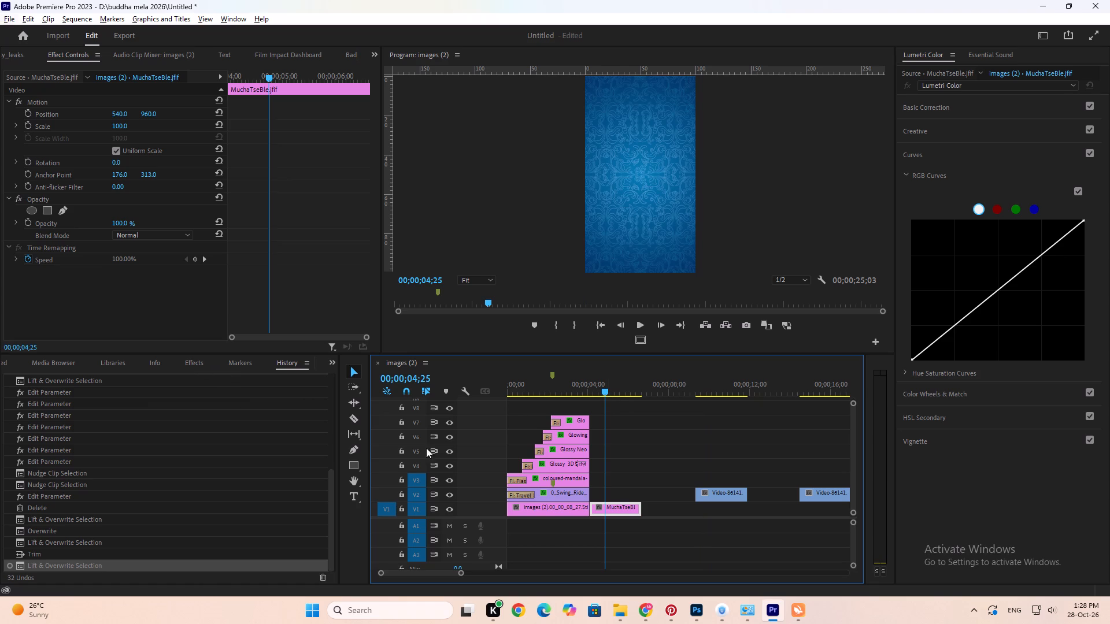
{"action": "key", "text": "alt+Tab"}
{"action": "scroll", "coordinate": [610, 440], "scroll_direction": "down", "scroll_amount": 4}
{"action": "scroll", "coordinate": [610, 440], "scroll_direction": "up", "scroll_amount": 1}
{"action": "scroll", "coordinate": [610, 440], "scroll_direction": "down", "scroll_amount": 6}
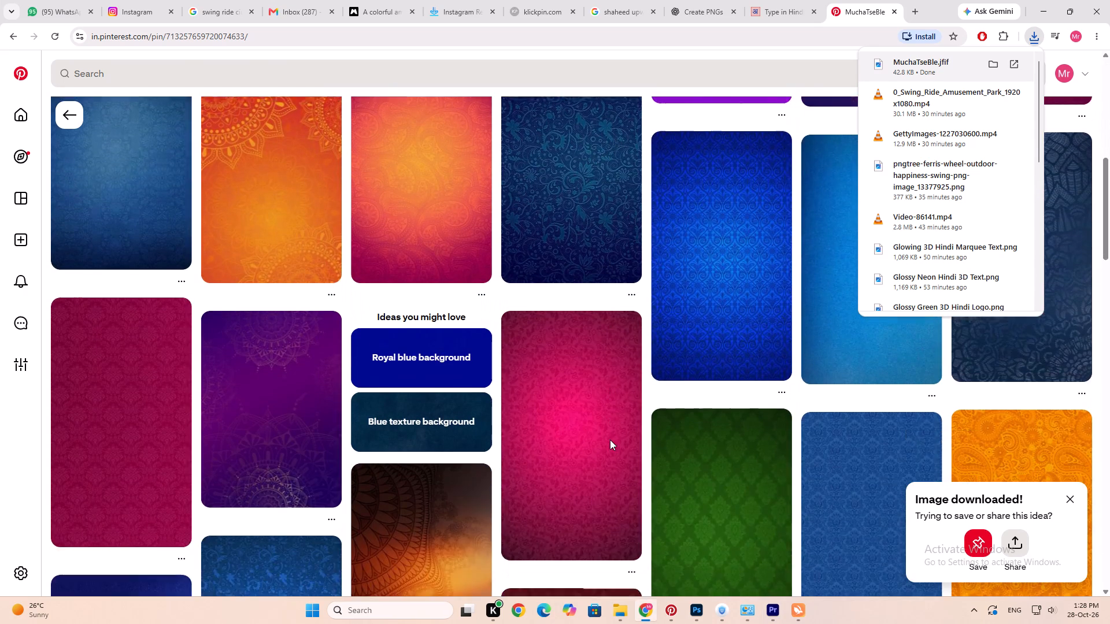
{"action": "scroll", "coordinate": [610, 440], "scroll_direction": "up", "scroll_amount": 1}
{"action": "key", "text": "alt+Tab"}
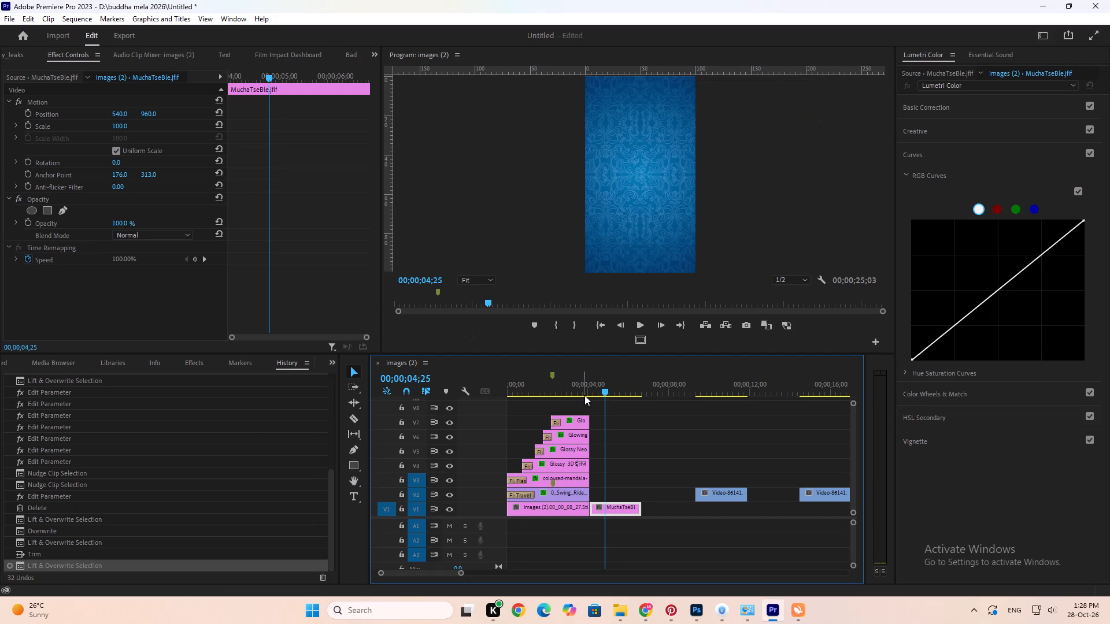
Play back the cut from the pink Hindi text scene into the blue background scene.
{"action": "left_click", "coordinate": [576, 384]}
{"action": "key", "text": "space"}
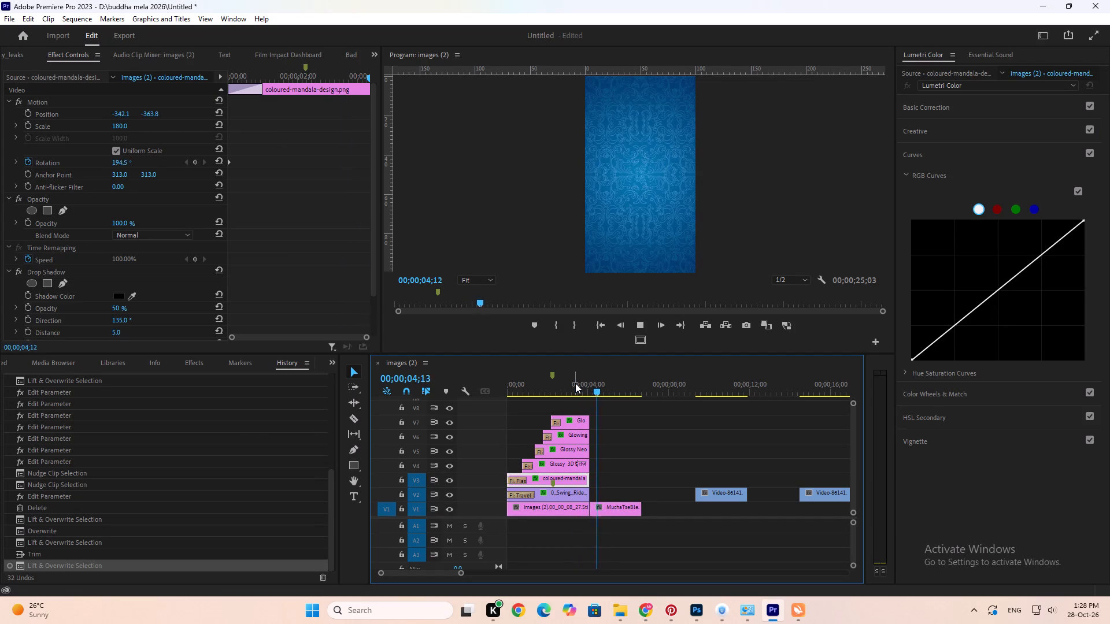
{"action": "key", "text": "space"}
{"action": "left_click", "coordinate": [575, 383]}
{"action": "key", "text": "space"}
{"action": "key", "text": "space"}
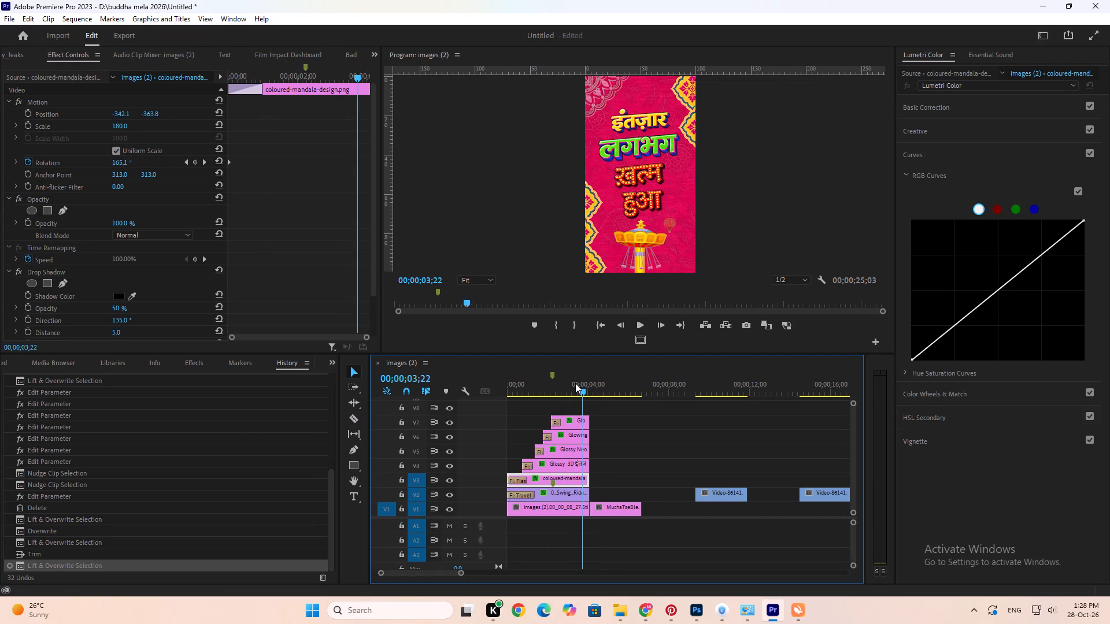
{"action": "scroll", "coordinate": [575, 382], "scroll_direction": "up", "scroll_amount": 16, "text": "alt"}
{"action": "left_click", "coordinate": [615, 387]}
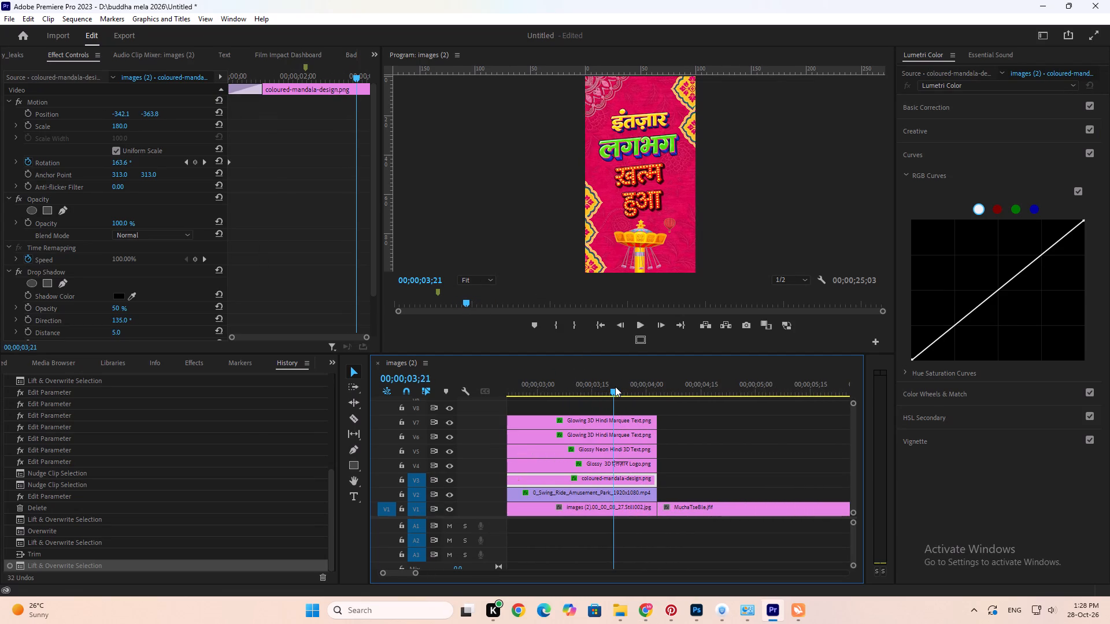
{"action": "key", "text": "space"}
{"action": "key", "text": "space"}
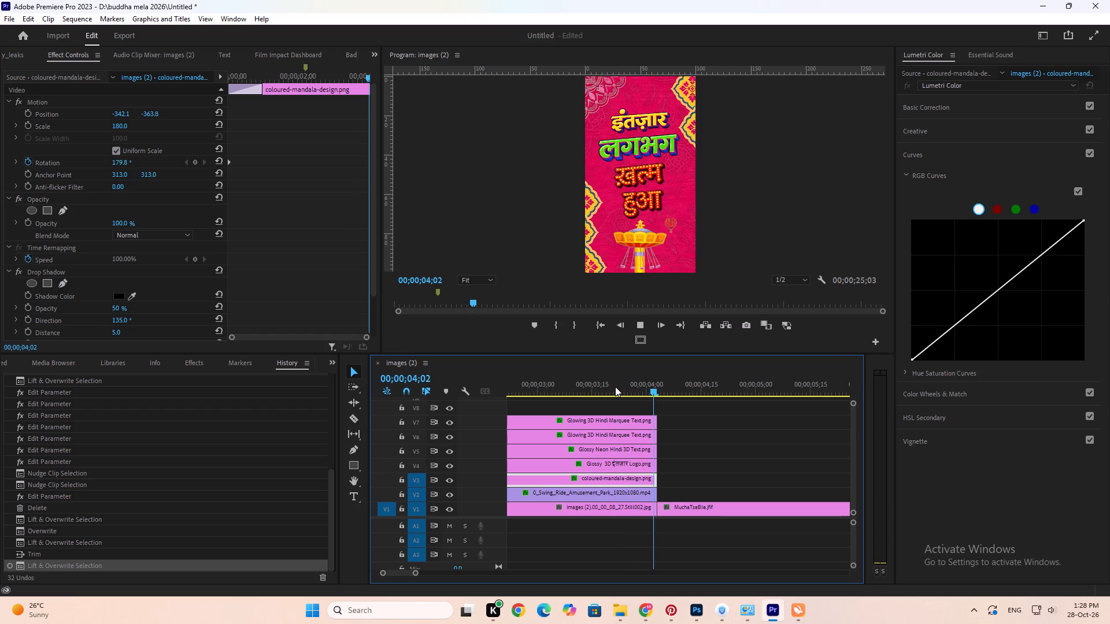
{"action": "left_click", "coordinate": [615, 387]}
{"action": "key", "text": "space"}
{"action": "key", "text": "space"}
{"action": "scroll", "coordinate": [646, 442], "scroll_direction": "down", "scroll_amount": 10, "text": "alt"}
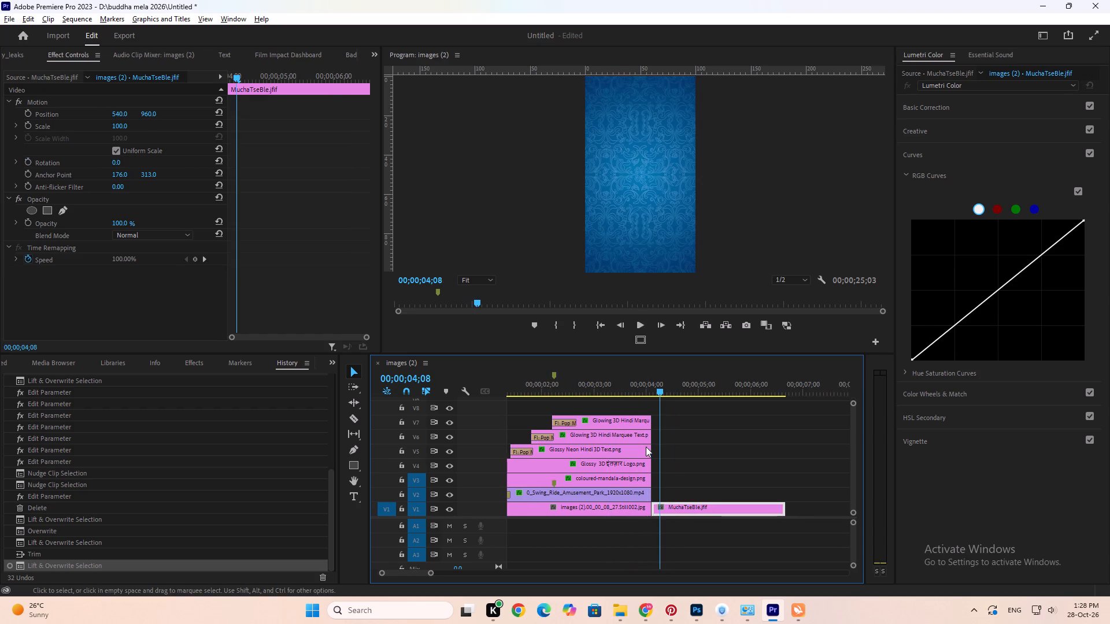
{"action": "scroll", "coordinate": [646, 447], "scroll_direction": "down", "scroll_amount": 4, "text": "alt"}
Play the opening of the Video-86141.mp4 reference clip and return the playhead to the start of the blue background.
{"action": "key", "text": "Down"}
{"action": "key", "text": "Down"}
{"action": "key", "text": "space"}
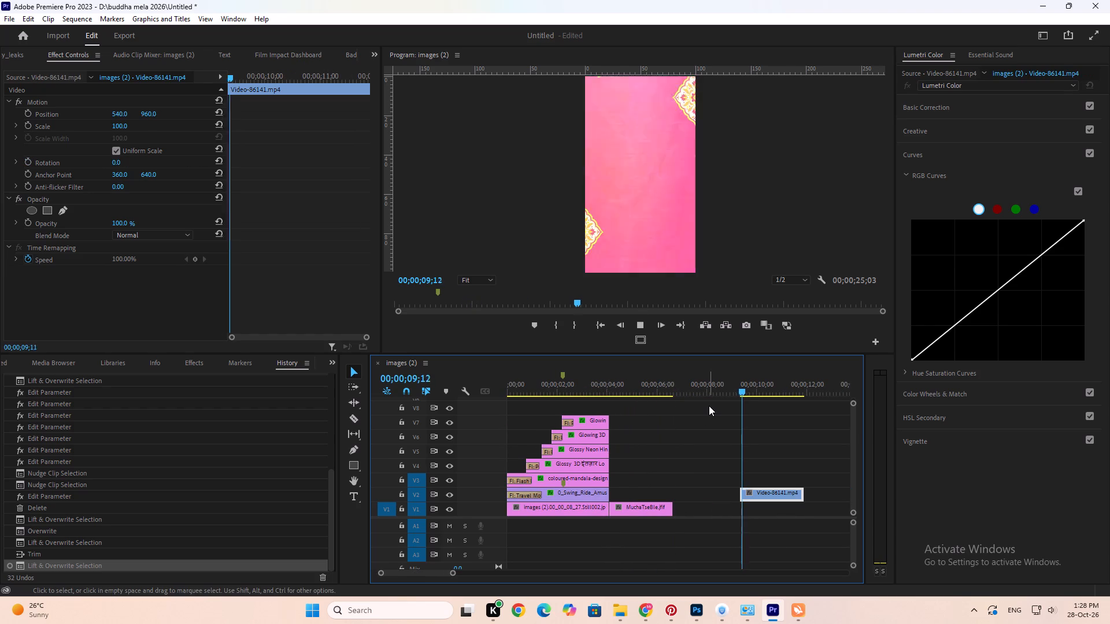
{"action": "key", "text": "space"}
{"action": "key", "text": "Up"}
{"action": "key", "text": "Up"}
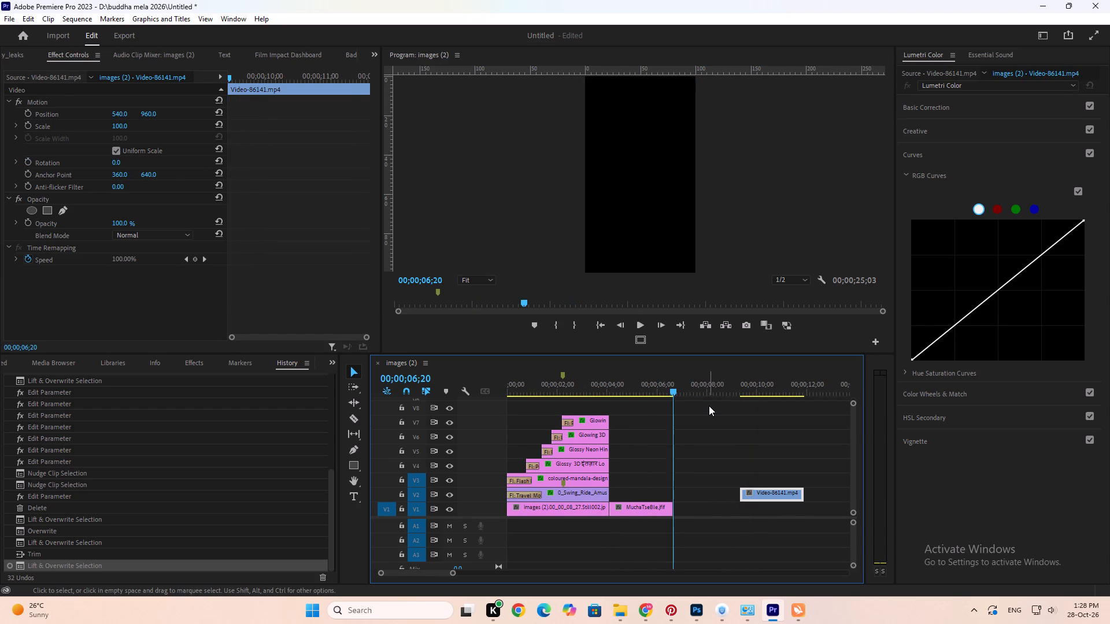
{"action": "key", "text": "Up"}
Import the green scalloped png image from the buddha mela 2026 folder into the project.
{"action": "left_click", "coordinate": [9, 362]}
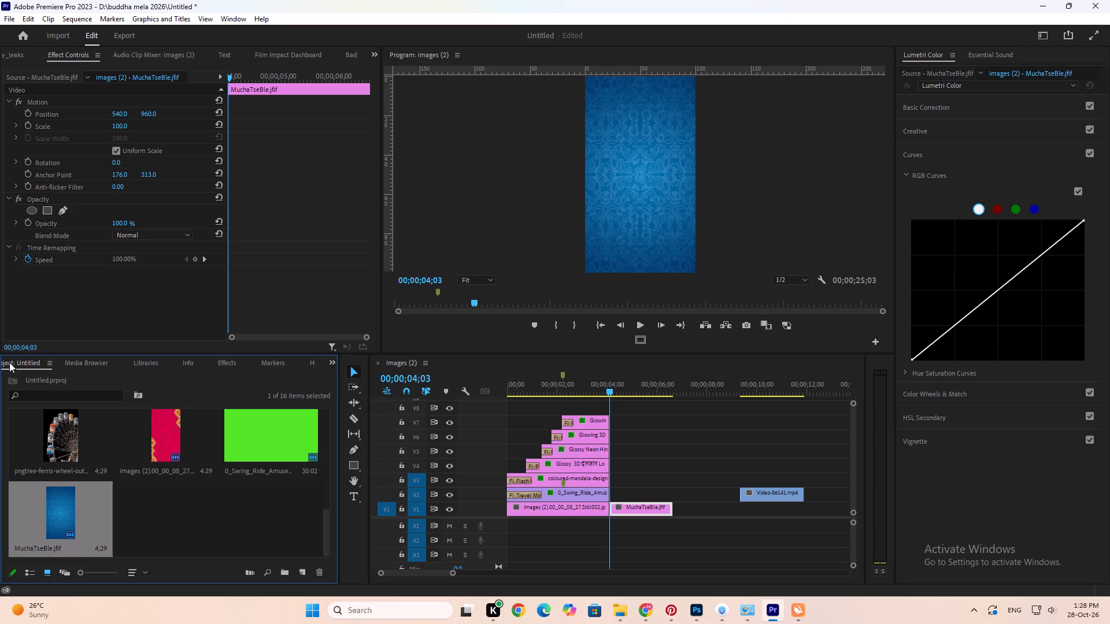
{"action": "double_click", "coordinate": [152, 502]}
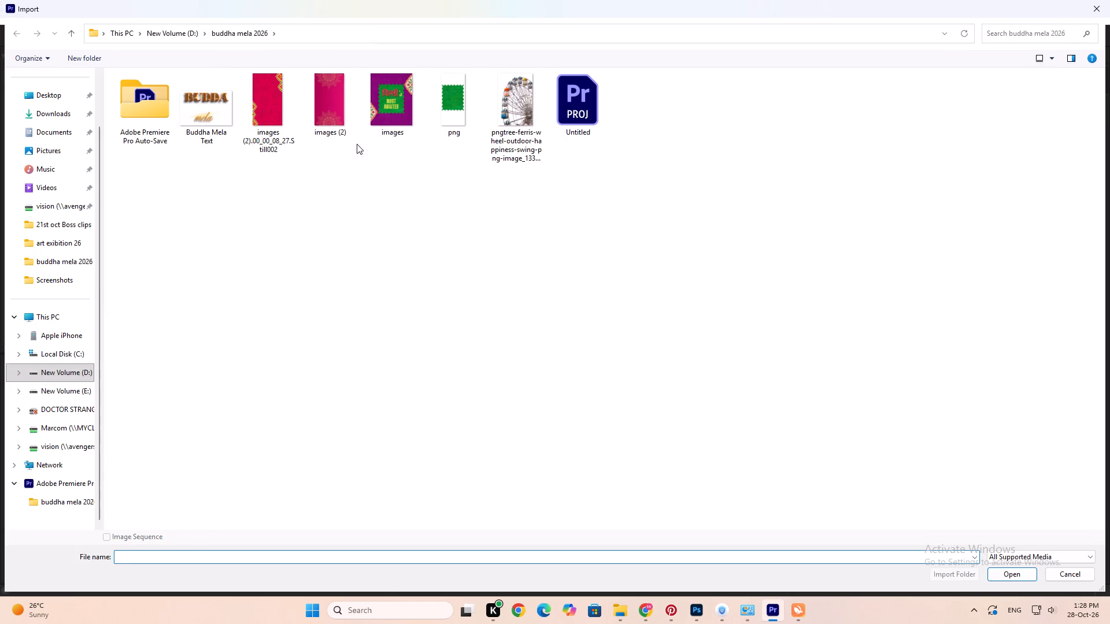
{"action": "double_click", "coordinate": [465, 122]}
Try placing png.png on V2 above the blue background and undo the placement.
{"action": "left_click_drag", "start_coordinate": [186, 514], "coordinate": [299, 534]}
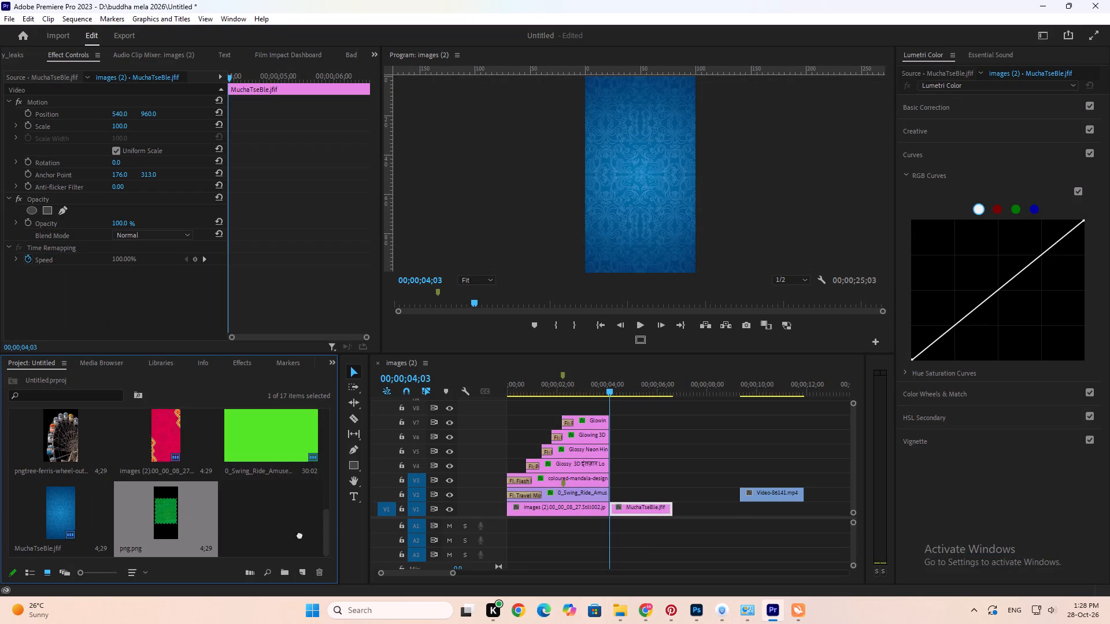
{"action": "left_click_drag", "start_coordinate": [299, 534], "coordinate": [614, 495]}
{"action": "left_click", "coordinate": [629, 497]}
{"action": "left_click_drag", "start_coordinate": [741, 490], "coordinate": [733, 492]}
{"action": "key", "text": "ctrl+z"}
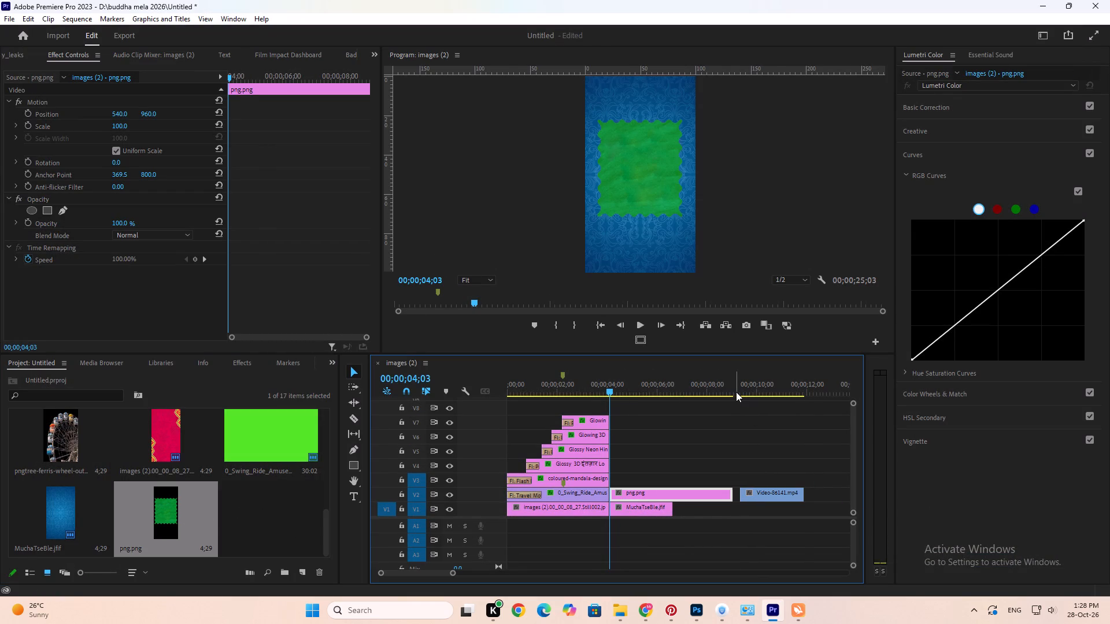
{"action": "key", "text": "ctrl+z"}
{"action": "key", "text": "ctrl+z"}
Place png.png on V2 above the MuchaTseBle.jfif background, starting at 00;00;04;03.
{"action": "left_click_drag", "start_coordinate": [177, 526], "coordinate": [379, 519]}
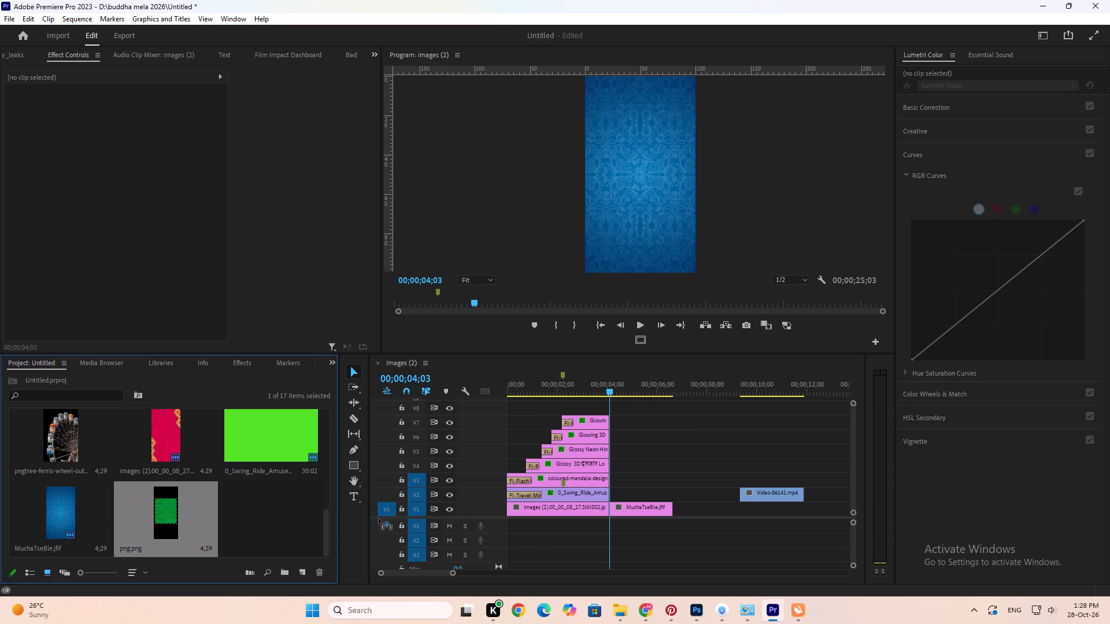
{"action": "left_click_drag", "start_coordinate": [379, 519], "coordinate": [612, 476]}
{"action": "left_click_drag", "start_coordinate": [624, 480], "coordinate": [624, 482]}
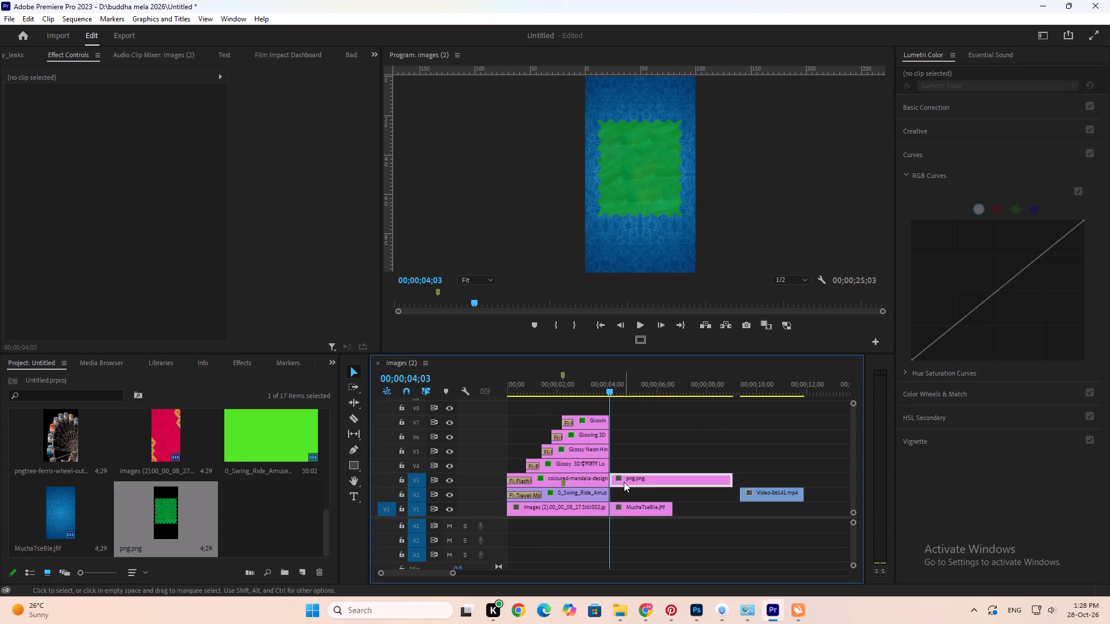
{"action": "left_click_drag", "start_coordinate": [624, 482], "coordinate": [621, 490]}
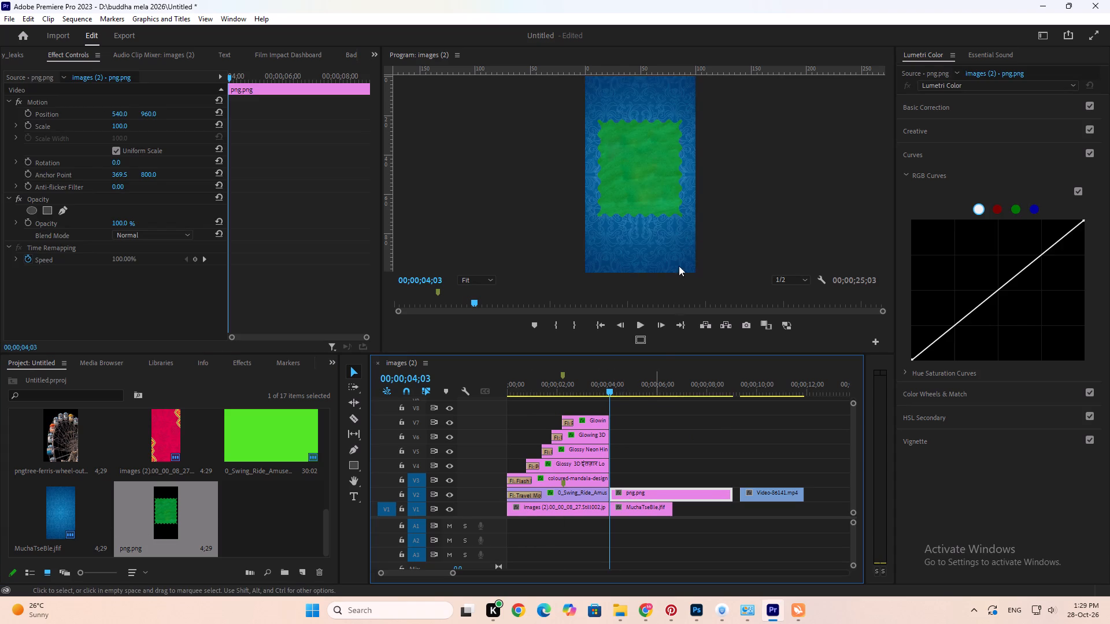
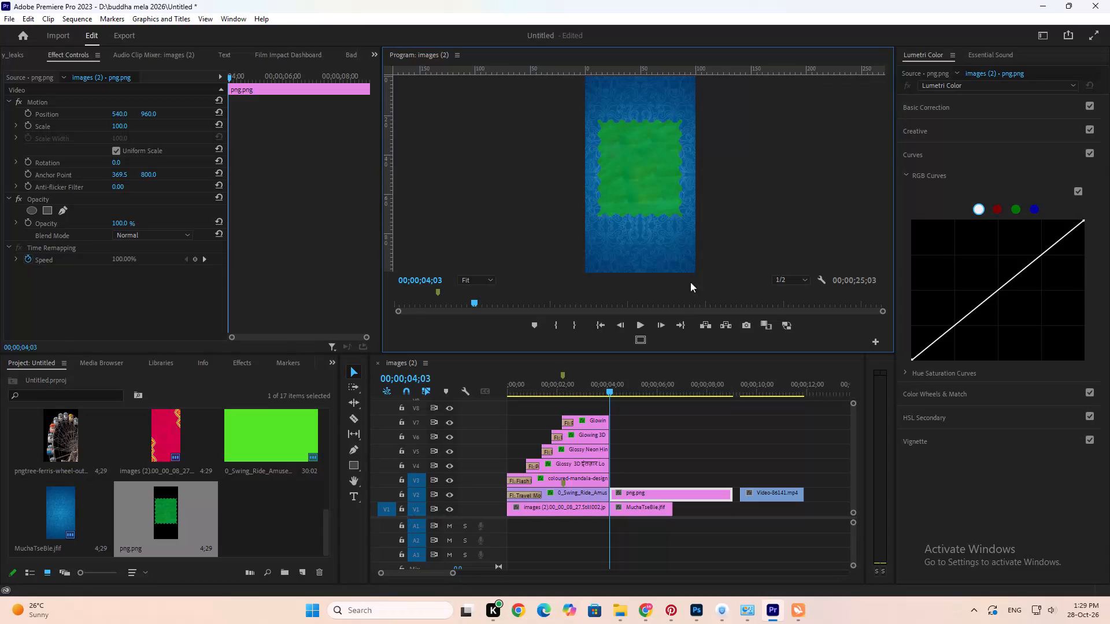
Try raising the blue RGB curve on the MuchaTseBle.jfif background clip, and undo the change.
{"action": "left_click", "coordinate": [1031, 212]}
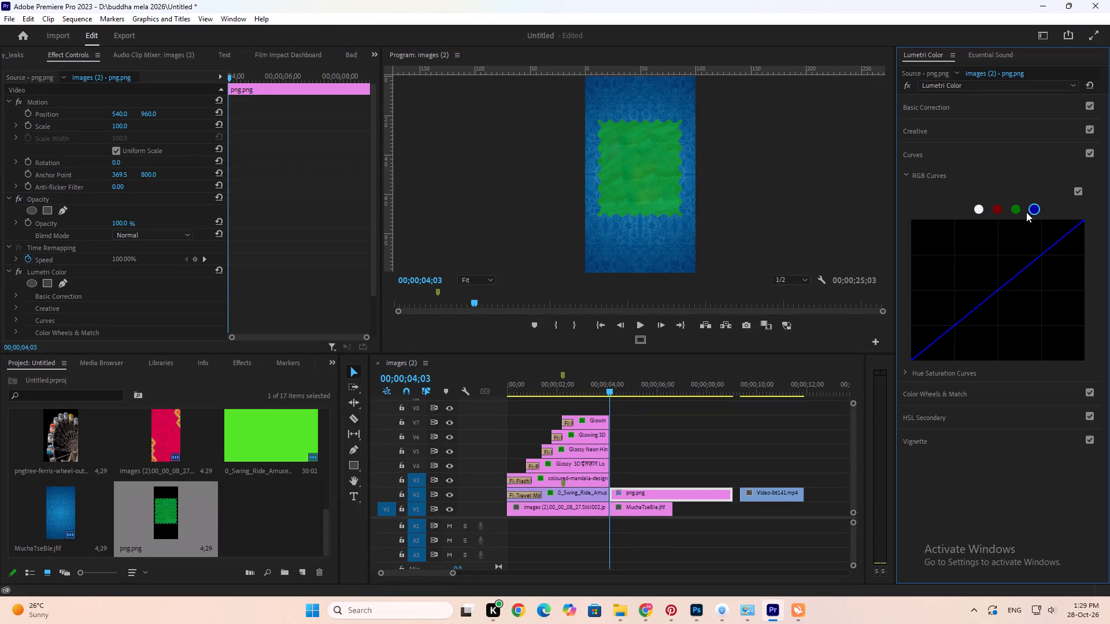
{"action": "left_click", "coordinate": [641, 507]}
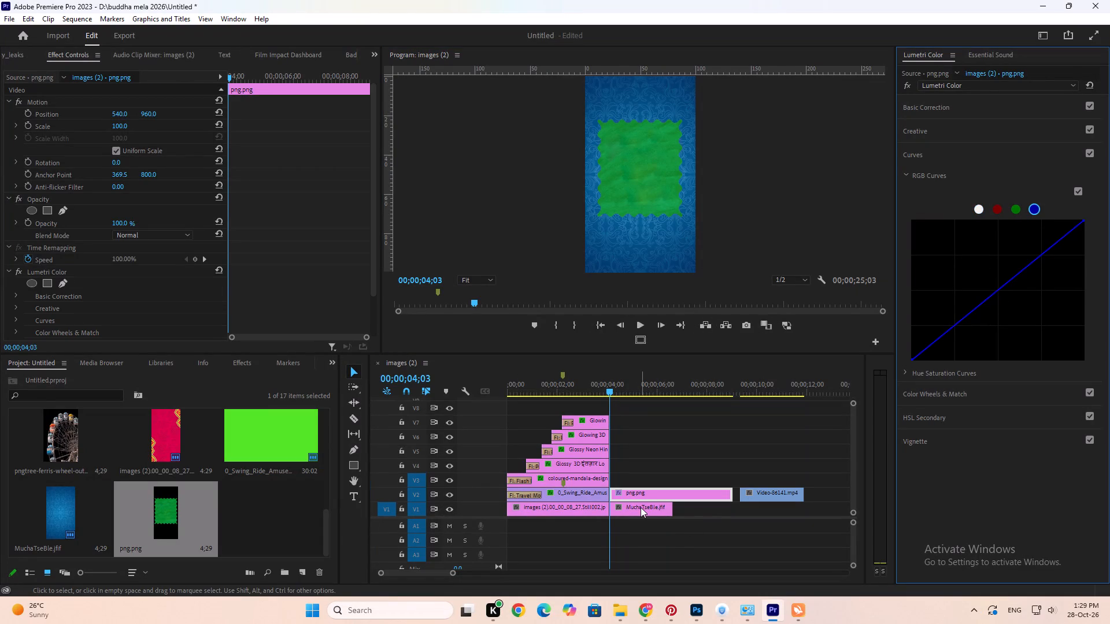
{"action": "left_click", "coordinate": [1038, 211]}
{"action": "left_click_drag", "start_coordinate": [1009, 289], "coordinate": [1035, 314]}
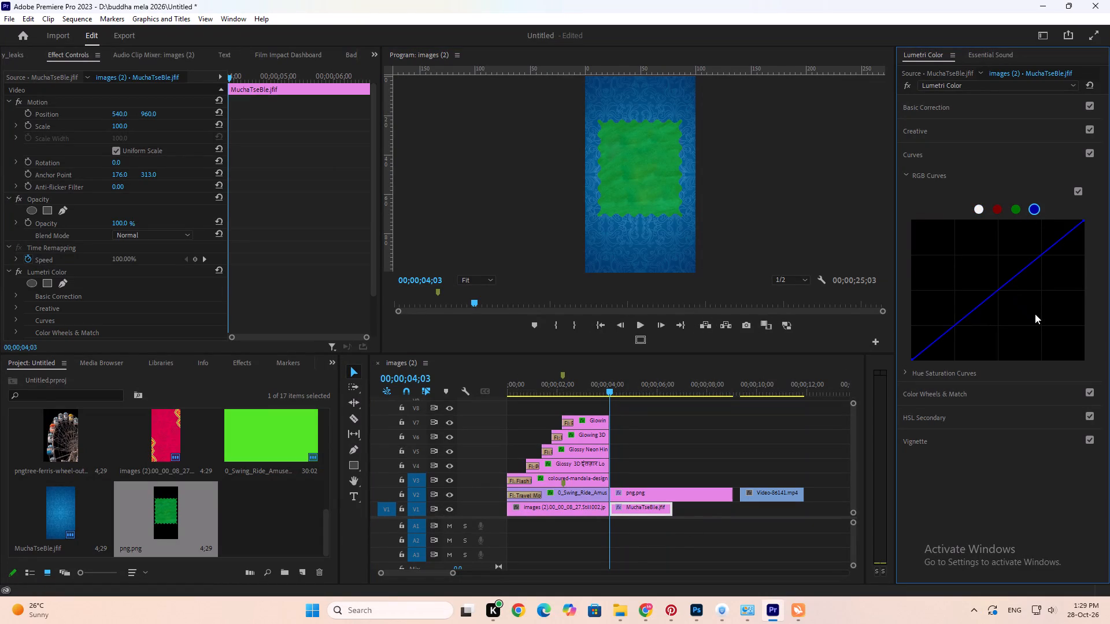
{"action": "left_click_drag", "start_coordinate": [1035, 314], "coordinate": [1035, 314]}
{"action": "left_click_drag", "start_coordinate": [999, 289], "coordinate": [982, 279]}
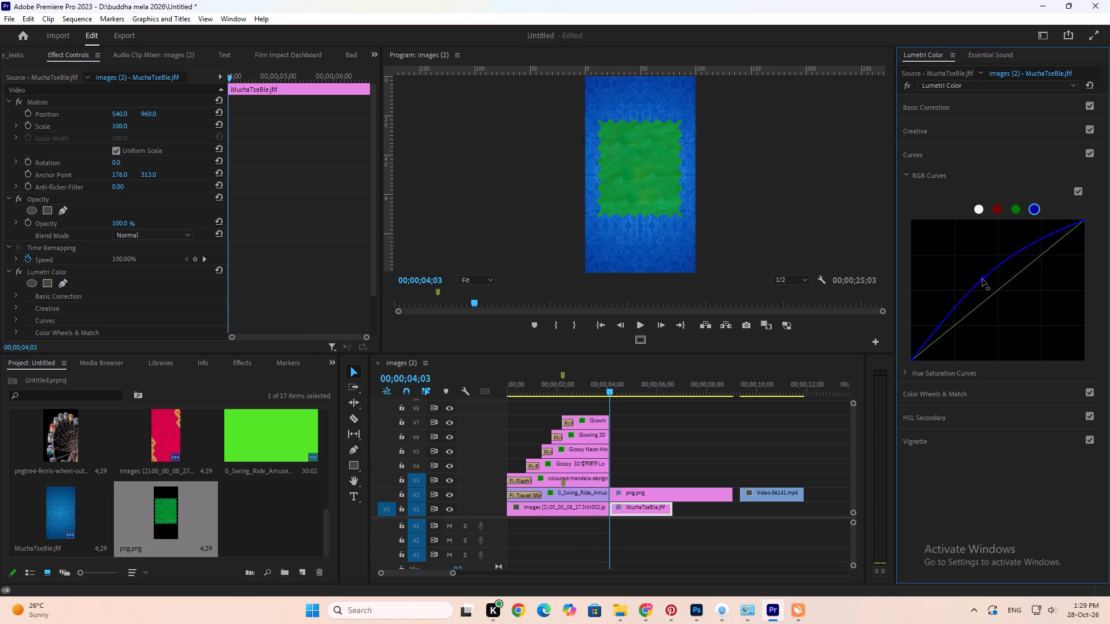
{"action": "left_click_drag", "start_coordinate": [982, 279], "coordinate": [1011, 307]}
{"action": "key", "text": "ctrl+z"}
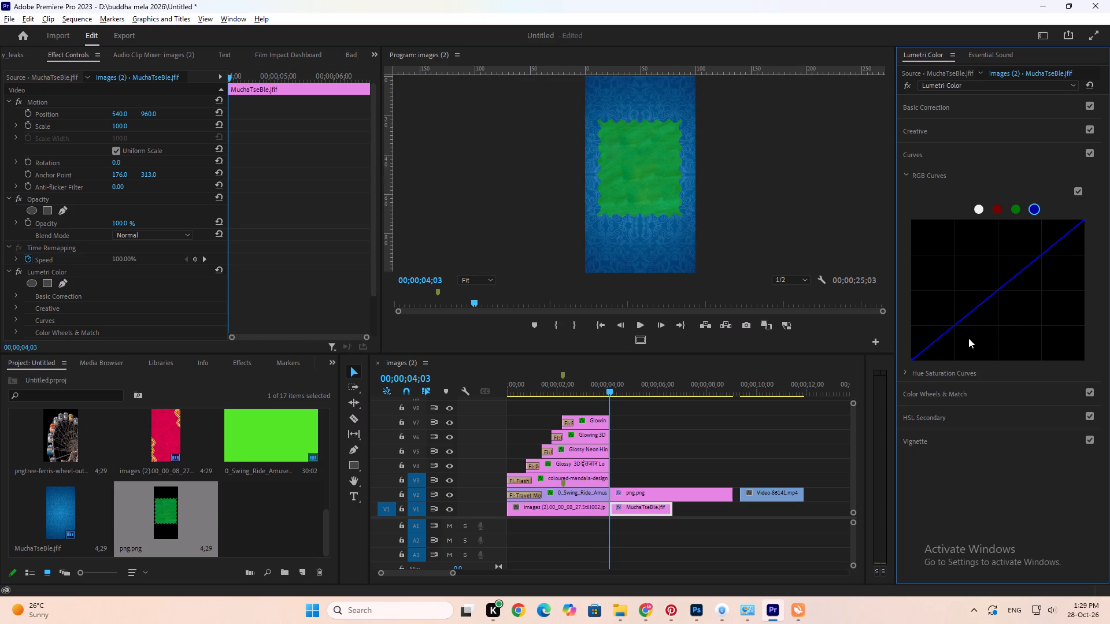
Switch to Pinterest in Chrome and search for "purple background design for textile".
{"action": "key", "text": "alt+grave"}
{"action": "key", "text": "alt+Tab"}
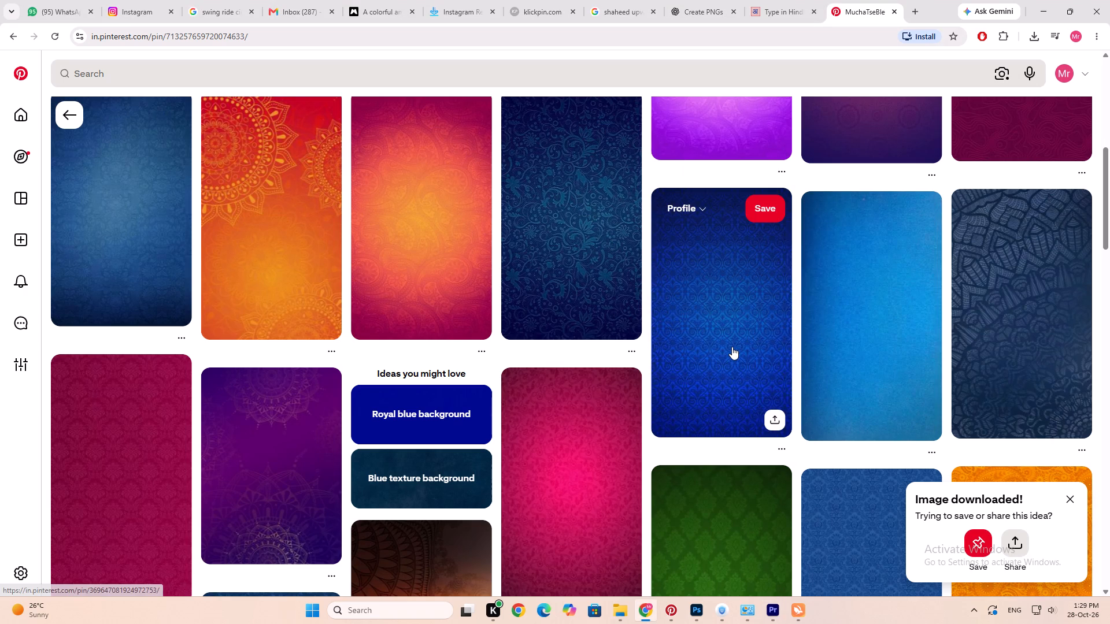
{"action": "scroll", "coordinate": [732, 347], "scroll_direction": "up", "scroll_amount": 5}
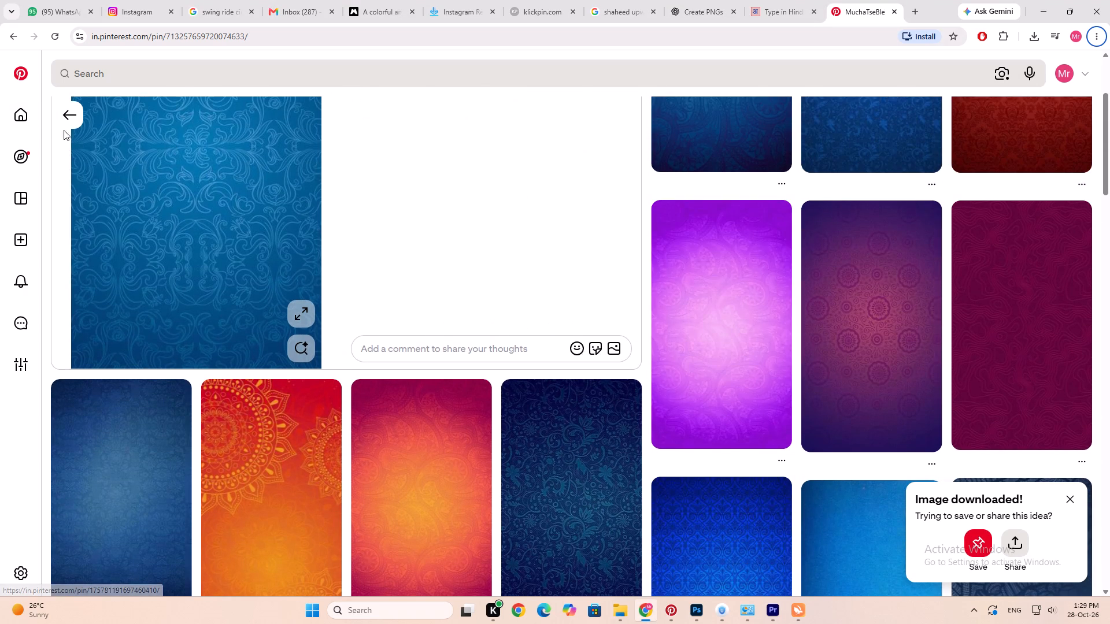
{"action": "left_click", "coordinate": [76, 123]}
{"action": "left_click", "coordinate": [76, 113]}
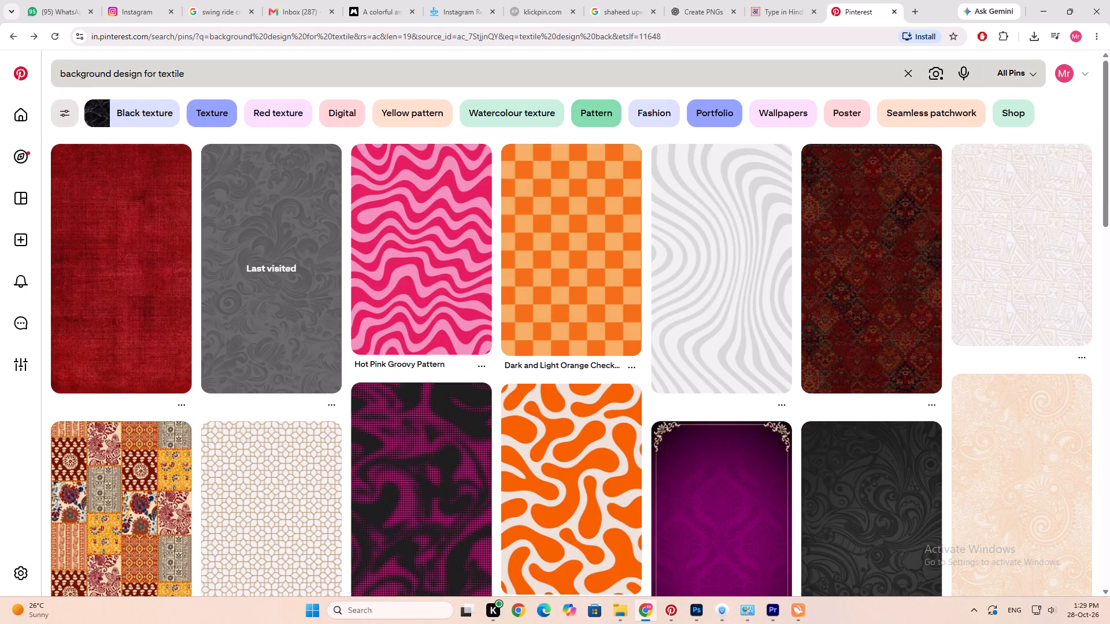
{"action": "left_click", "coordinate": [64, 72]}
{"action": "key", "text": "Left"}
{"action": "key", "text": "Left"}
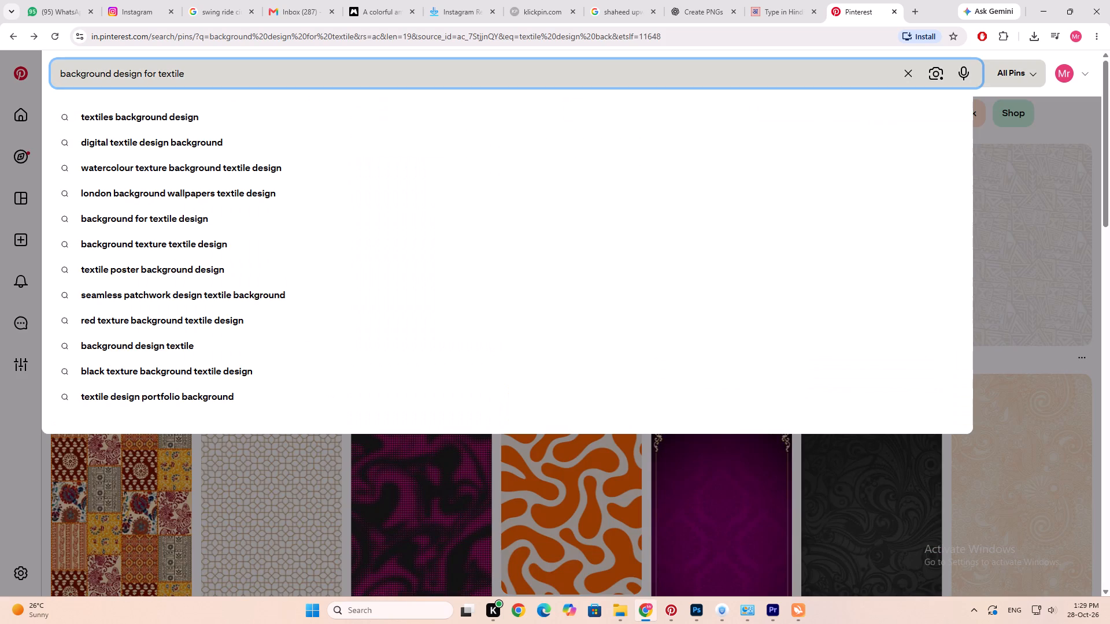
{"action": "type", "text": "purple"}
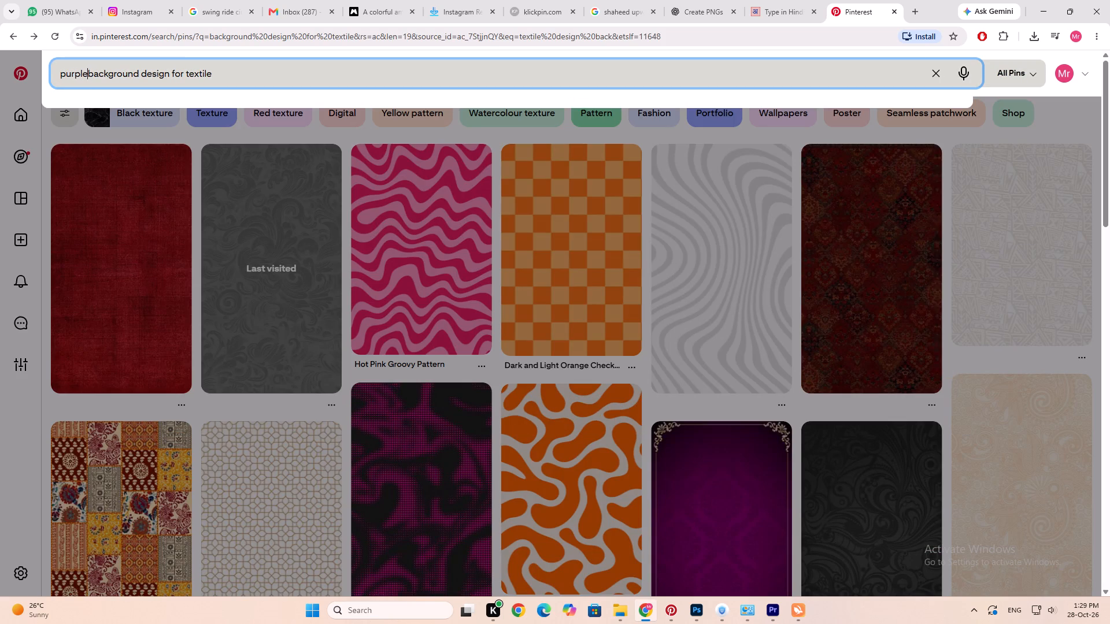
{"action": "key", "text": "space"}
{"action": "key", "text": "Return"}
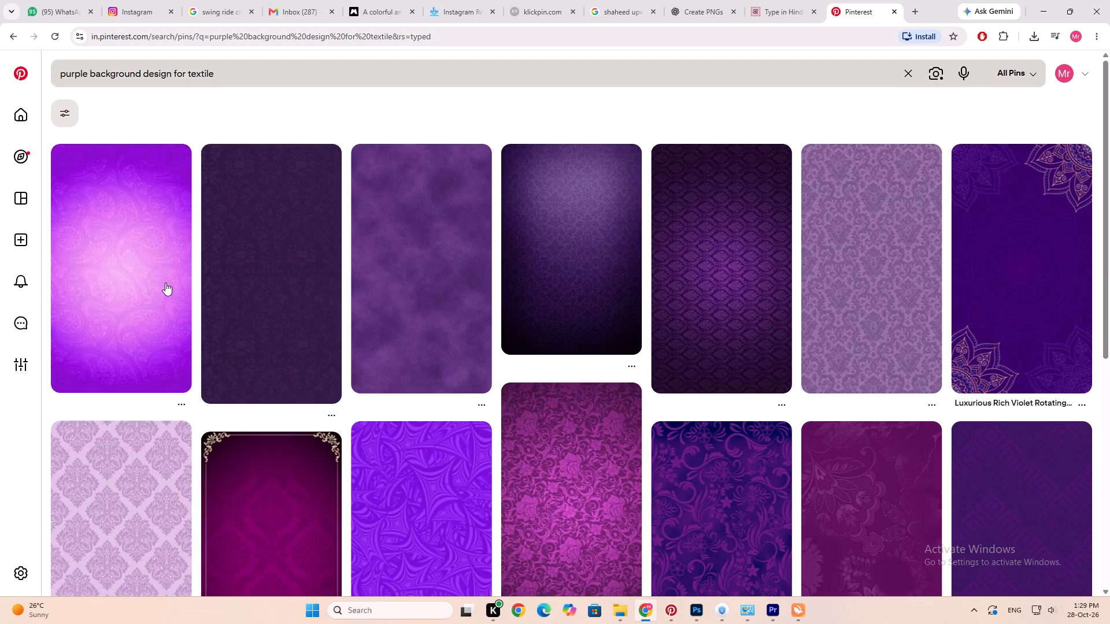
Browse the purple backgrounds and download the Luxurious Rich Violet Rotating Line Mandala image.
{"action": "scroll", "coordinate": [193, 304], "scroll_direction": "down", "scroll_amount": 4}
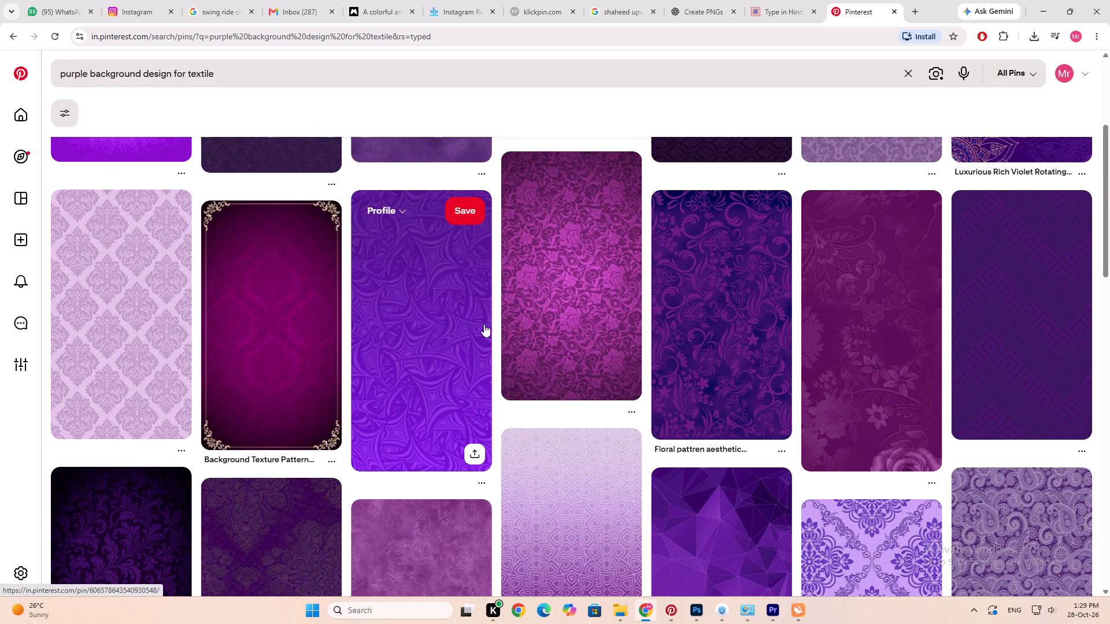
{"action": "left_click", "coordinate": [716, 301]}
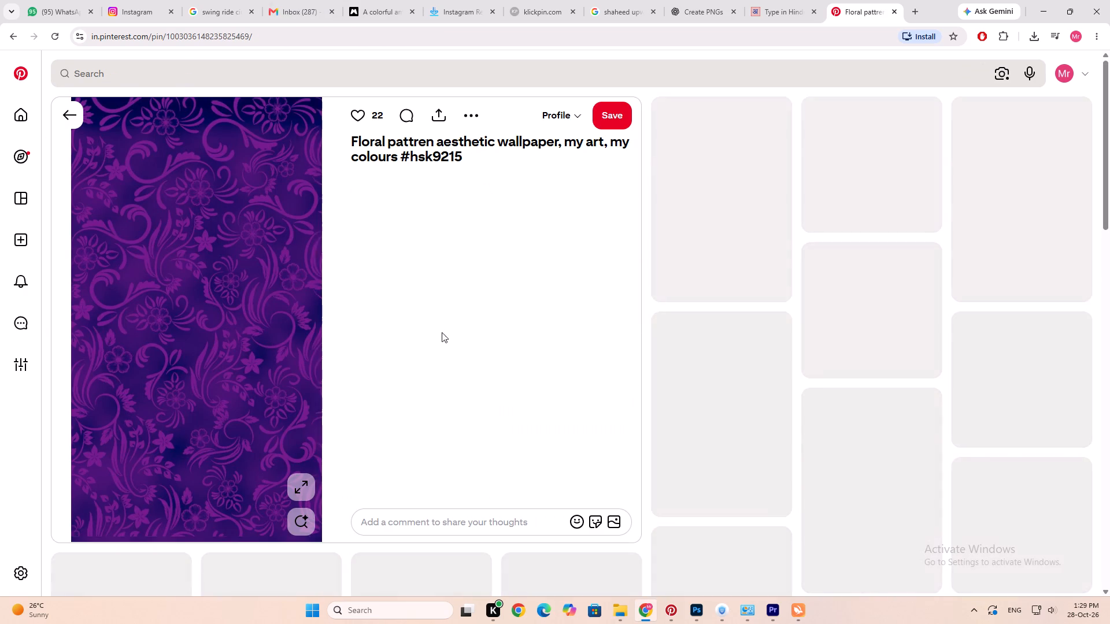
{"action": "scroll", "coordinate": [282, 332], "scroll_direction": "down", "scroll_amount": 5}
{"action": "scroll", "coordinate": [282, 332], "scroll_direction": "up", "scroll_amount": 2}
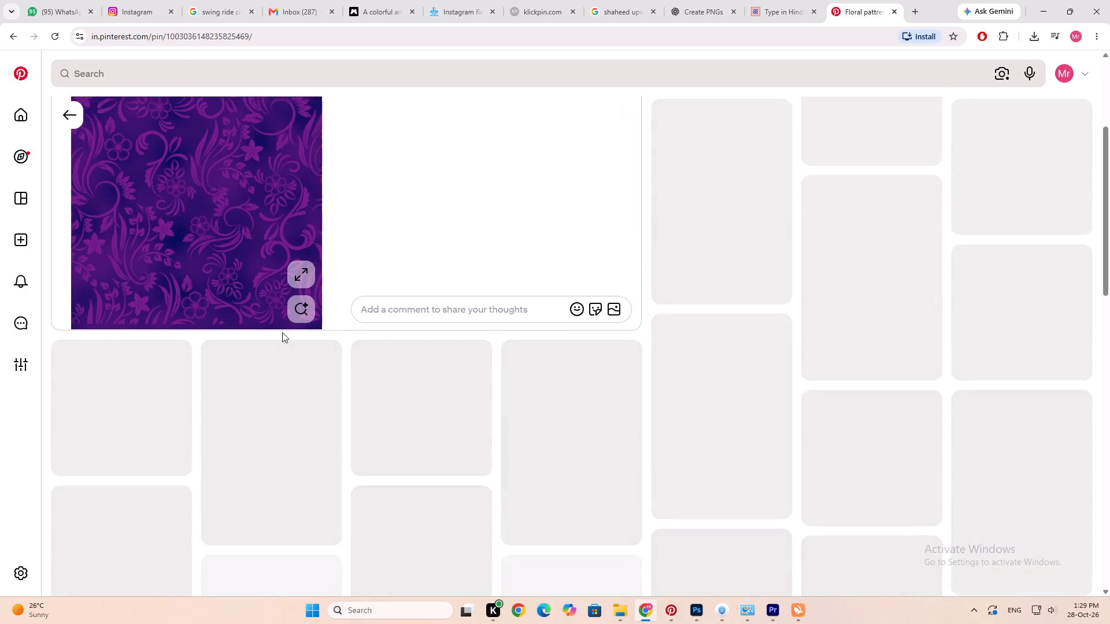
{"action": "scroll", "coordinate": [282, 332], "scroll_direction": "up", "scroll_amount": 4}
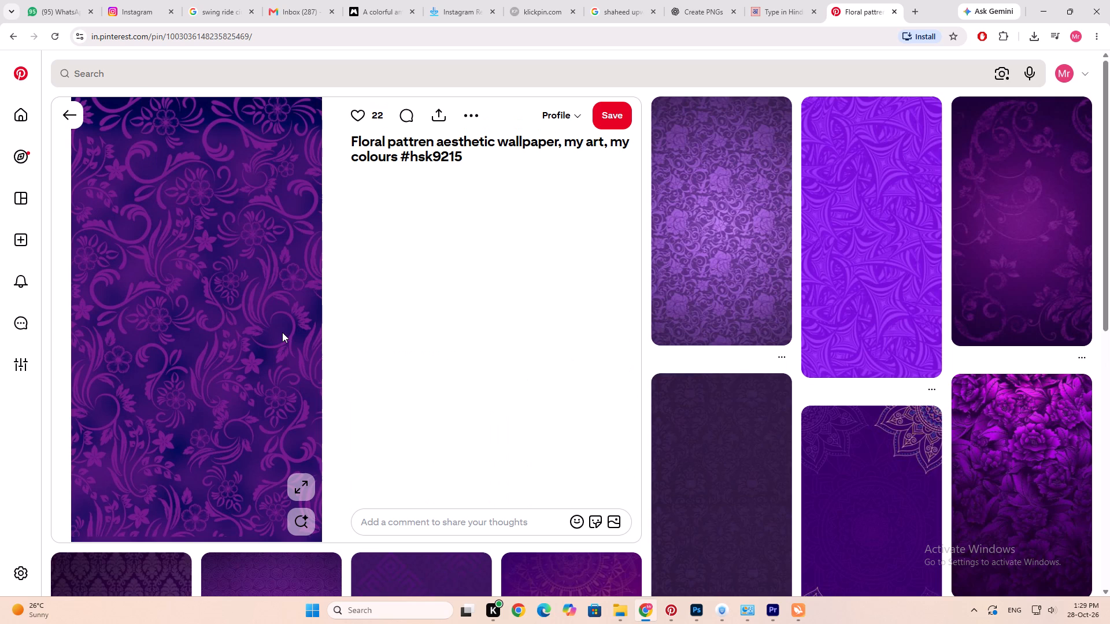
{"action": "scroll", "coordinate": [678, 347], "scroll_direction": "down", "scroll_amount": 4}
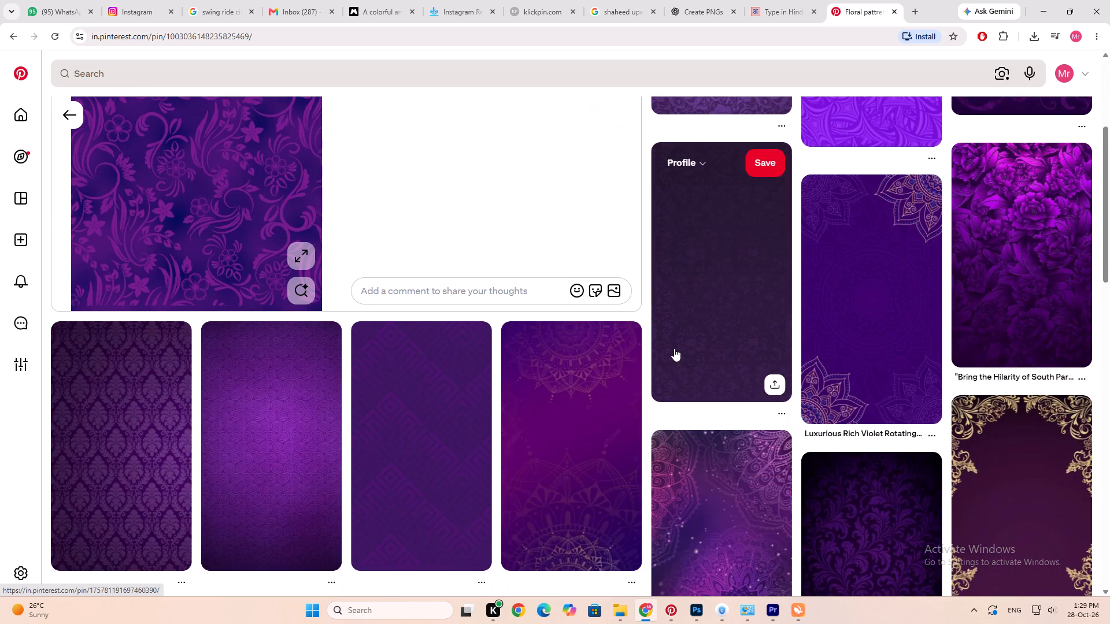
{"action": "left_click", "coordinate": [824, 322]}
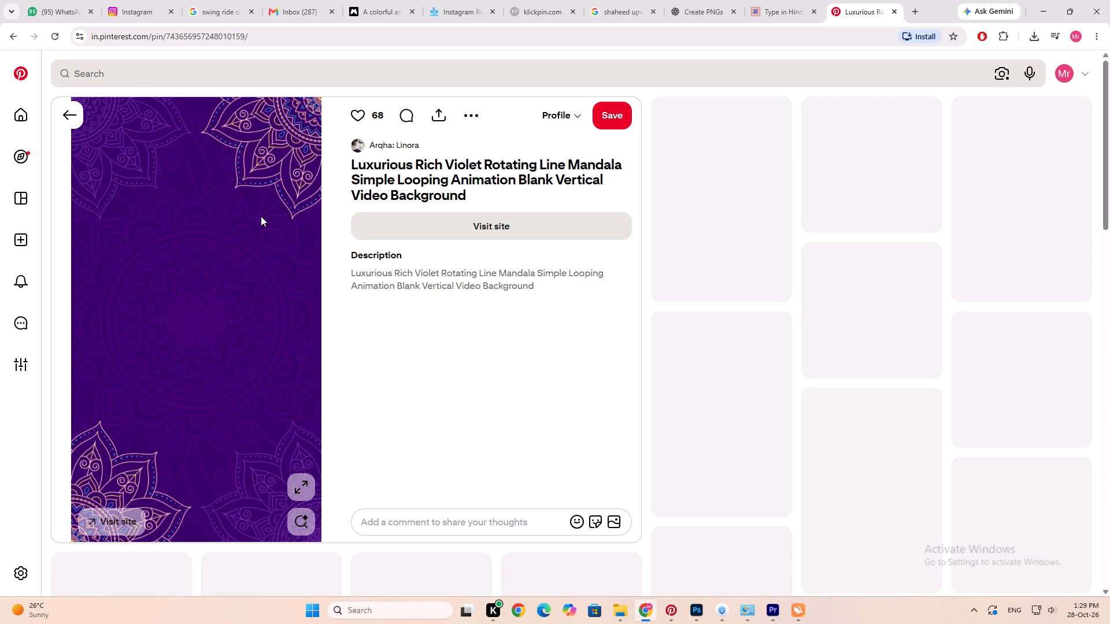
{"action": "left_click", "coordinate": [443, 113]}
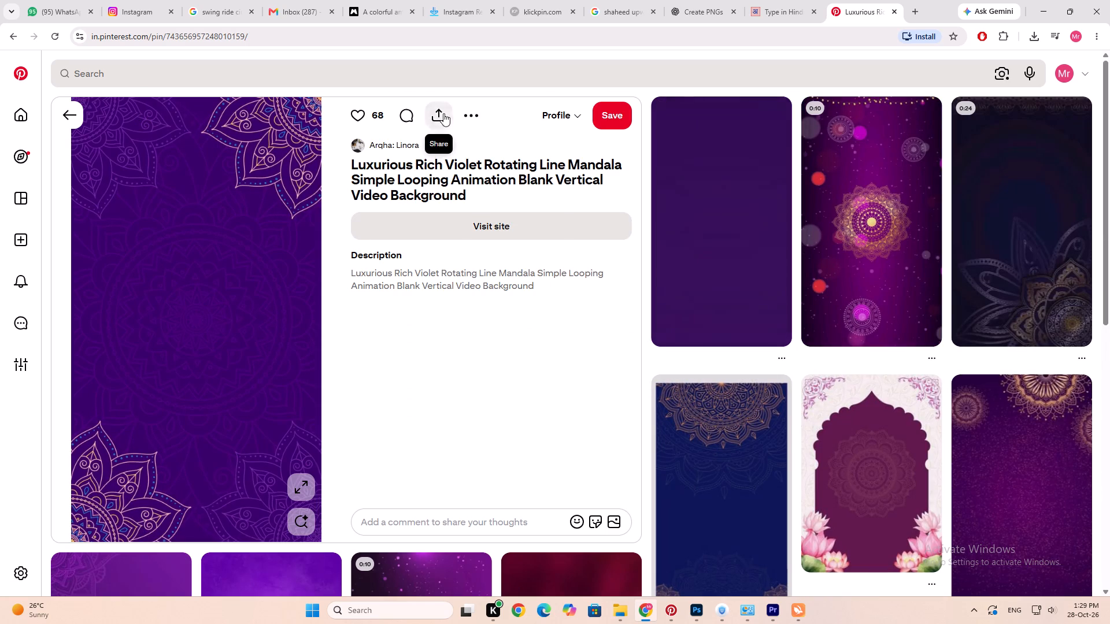
{"action": "left_click", "coordinate": [467, 118]}
{"action": "left_click", "coordinate": [452, 148]}
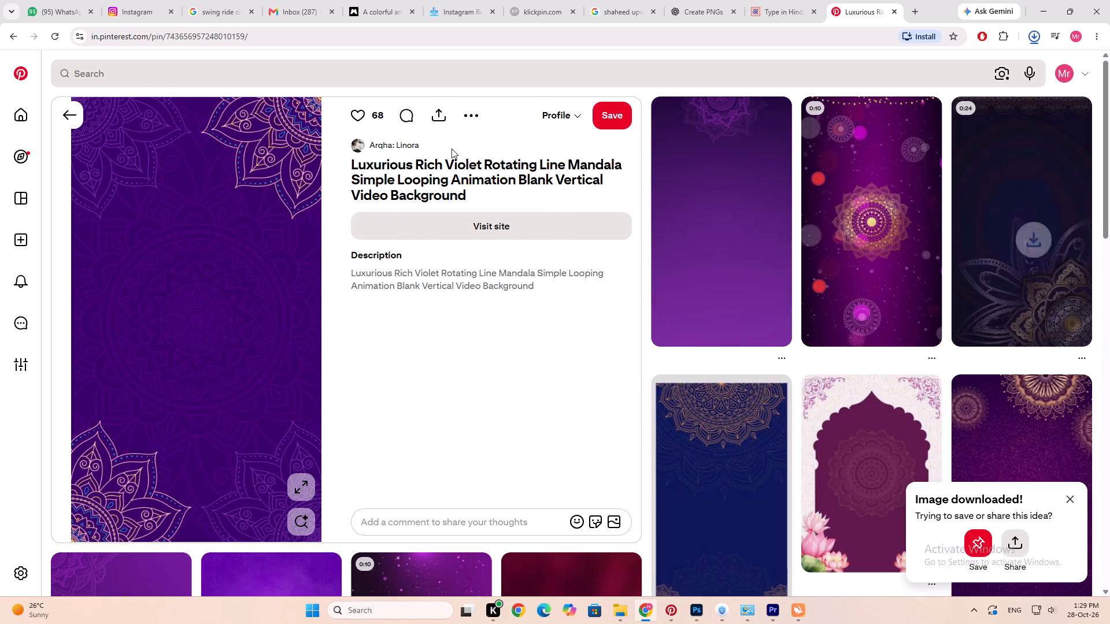
Replace the MuchaTseBle.jfif clip on V1 with the downloaded violet mandala image in Premiere Pro, keeping the clip's effects.
{"action": "left_click_drag", "start_coordinate": [914, 69], "coordinate": [623, 440]}
{"action": "key", "text": "alt+Tab"}
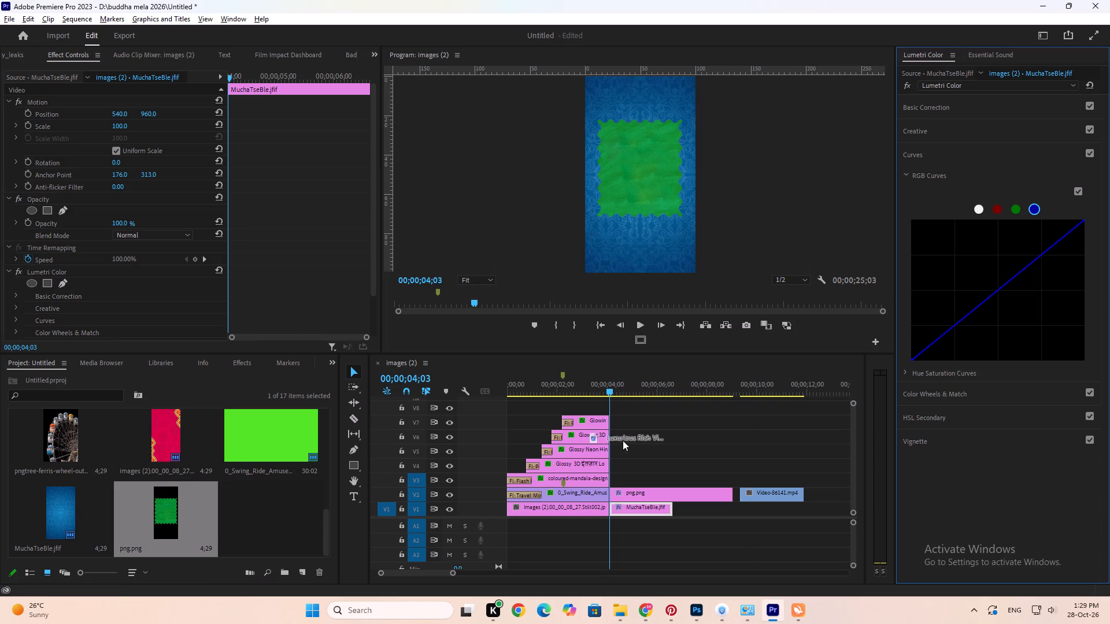
{"action": "left_click_drag", "start_coordinate": [623, 440], "coordinate": [626, 505]}
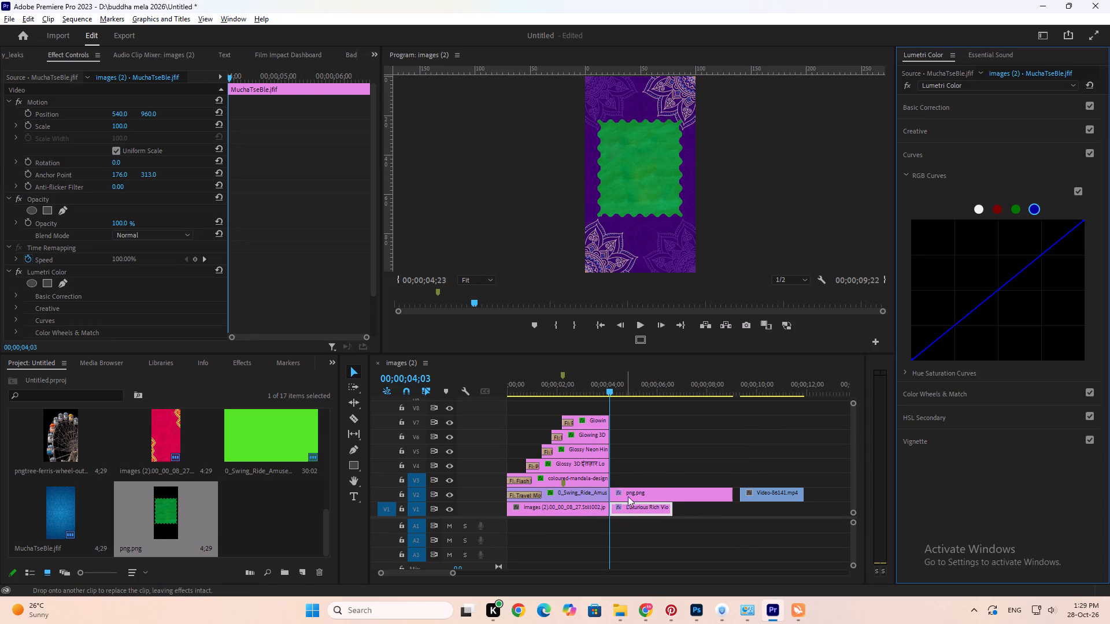
Cut the png.png clip on V2 at the background clip's end, 00;00;06;20, and delete the excess part.
{"action": "key", "text": "space"}
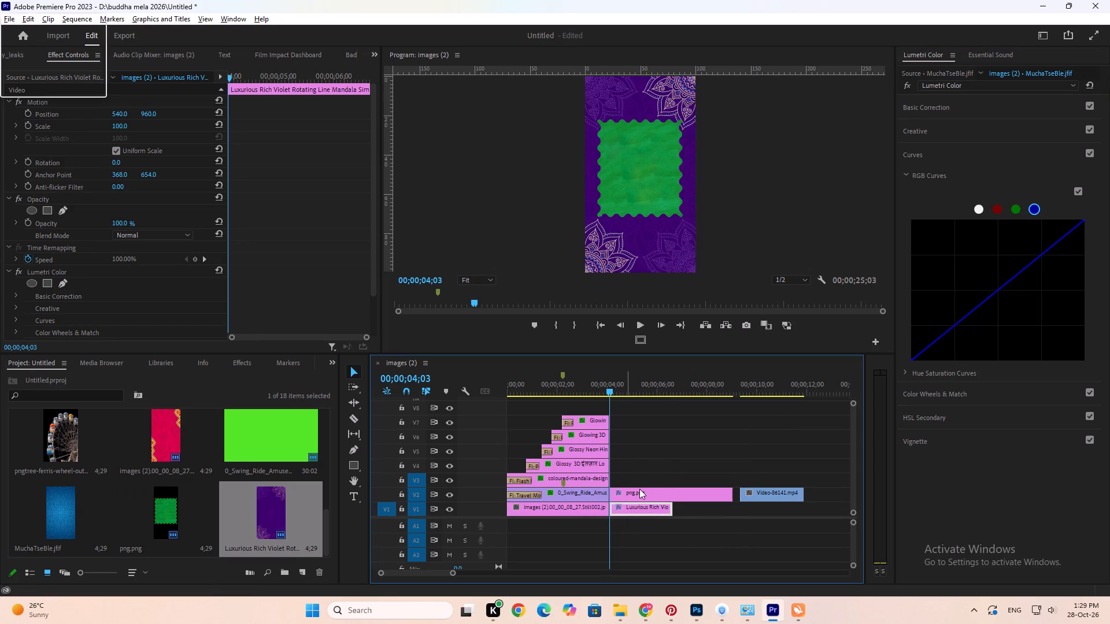
{"action": "left_click", "coordinate": [654, 491]}
{"action": "key", "text": "space"}
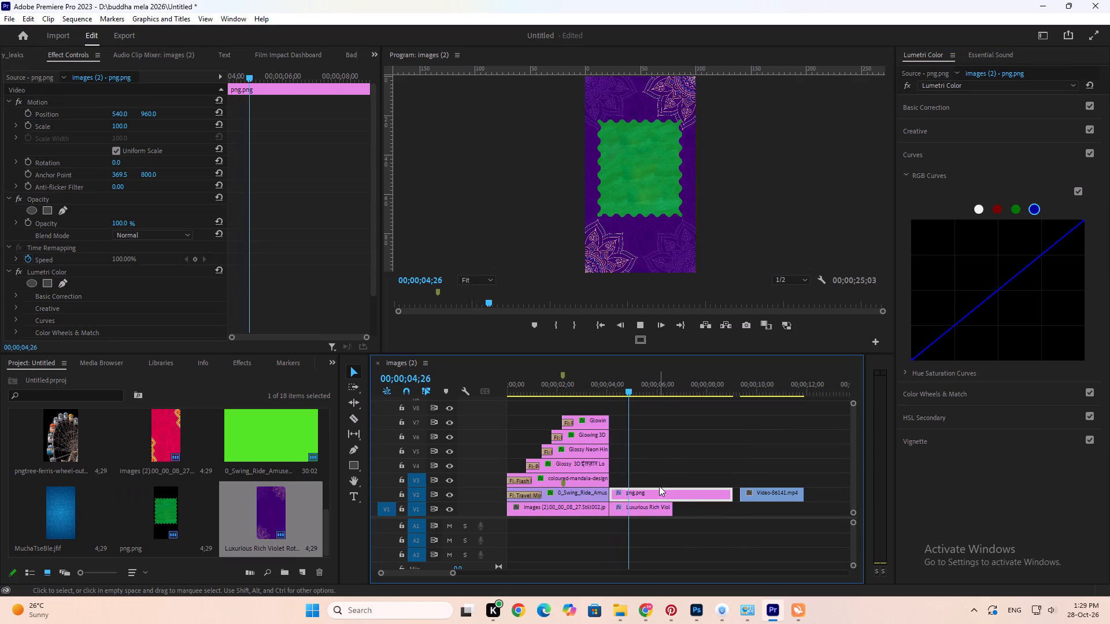
{"action": "key", "text": "space"}
{"action": "key", "text": "Down"}
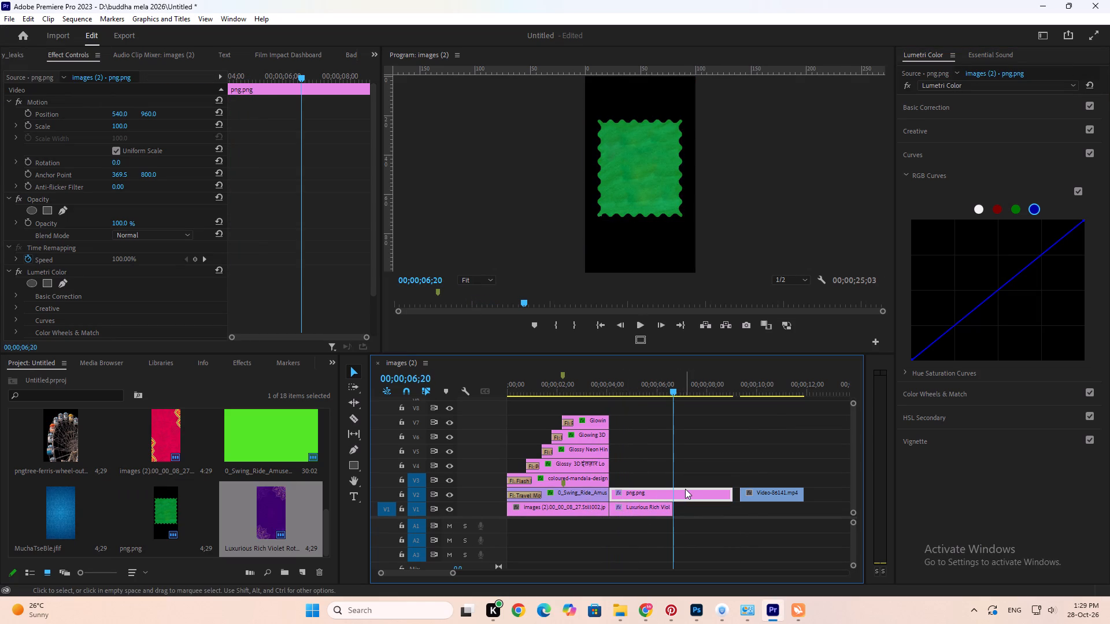
{"action": "key", "text": "c"}
{"action": "left_click_drag", "start_coordinate": [685, 489], "coordinate": [698, 514]}
{"action": "key", "text": "Delete"}
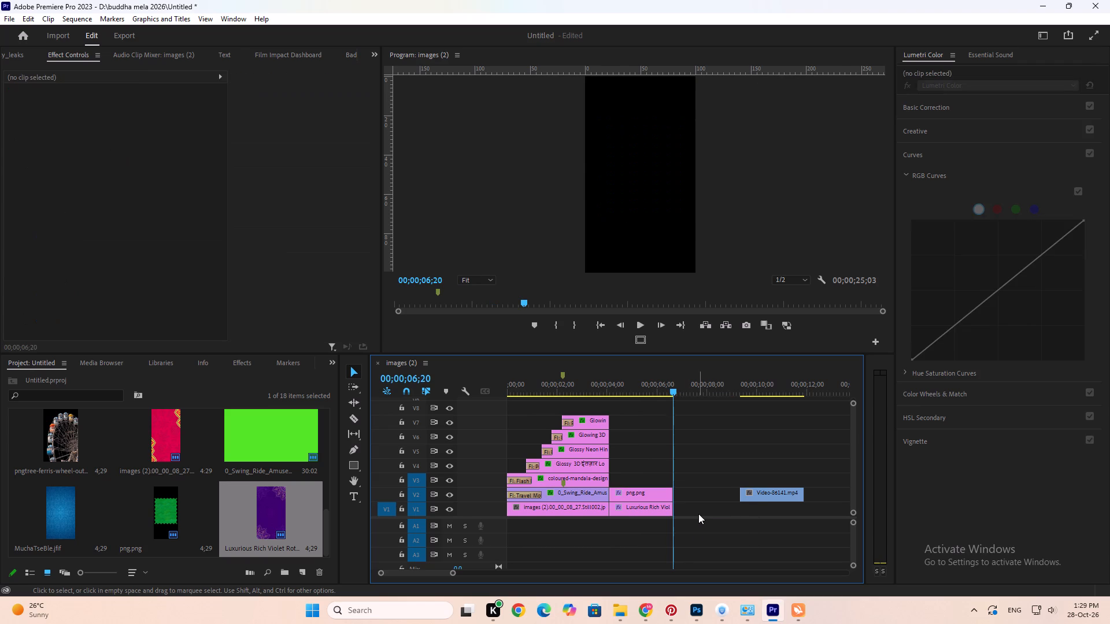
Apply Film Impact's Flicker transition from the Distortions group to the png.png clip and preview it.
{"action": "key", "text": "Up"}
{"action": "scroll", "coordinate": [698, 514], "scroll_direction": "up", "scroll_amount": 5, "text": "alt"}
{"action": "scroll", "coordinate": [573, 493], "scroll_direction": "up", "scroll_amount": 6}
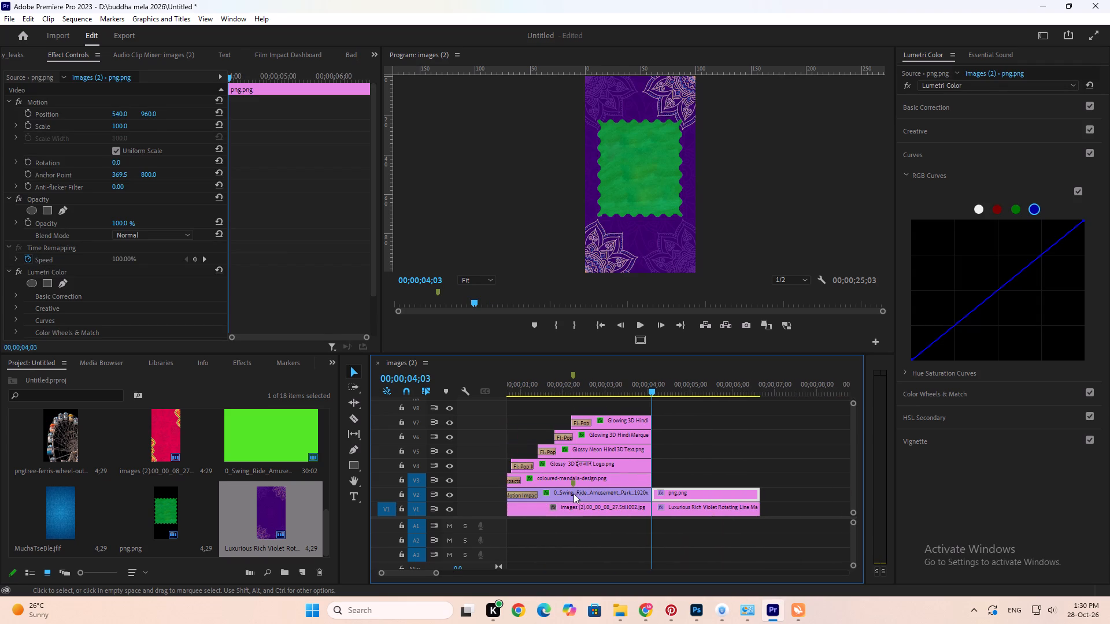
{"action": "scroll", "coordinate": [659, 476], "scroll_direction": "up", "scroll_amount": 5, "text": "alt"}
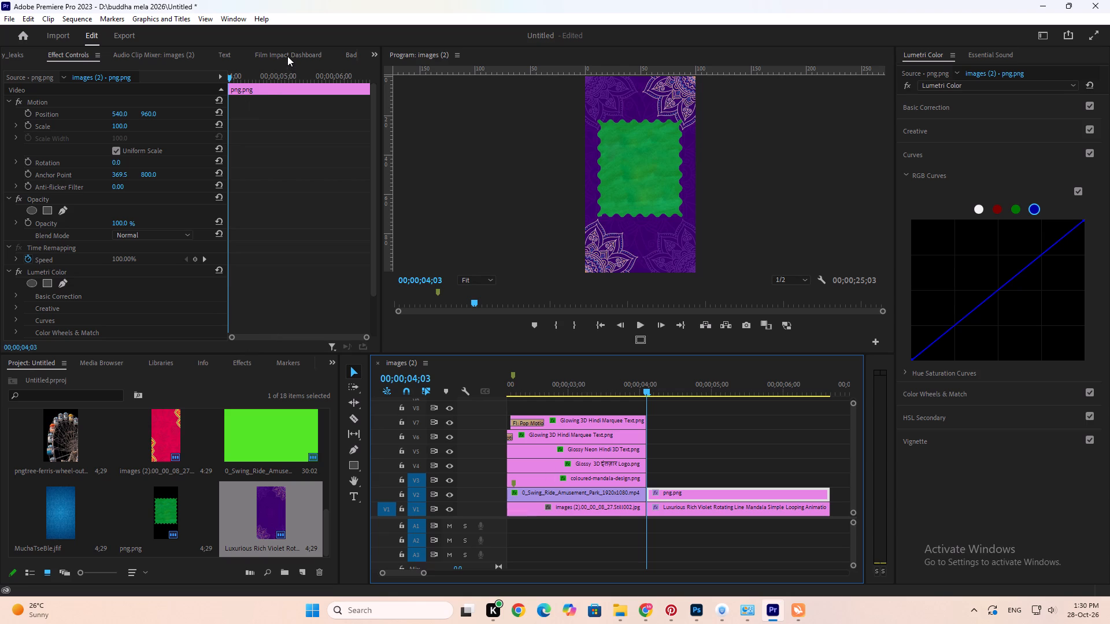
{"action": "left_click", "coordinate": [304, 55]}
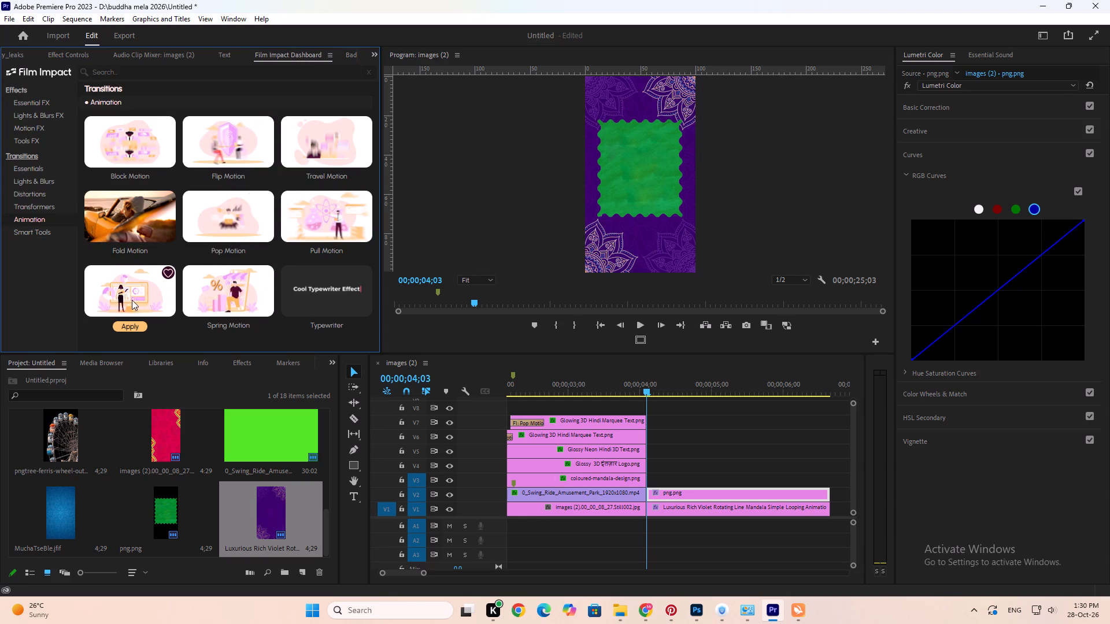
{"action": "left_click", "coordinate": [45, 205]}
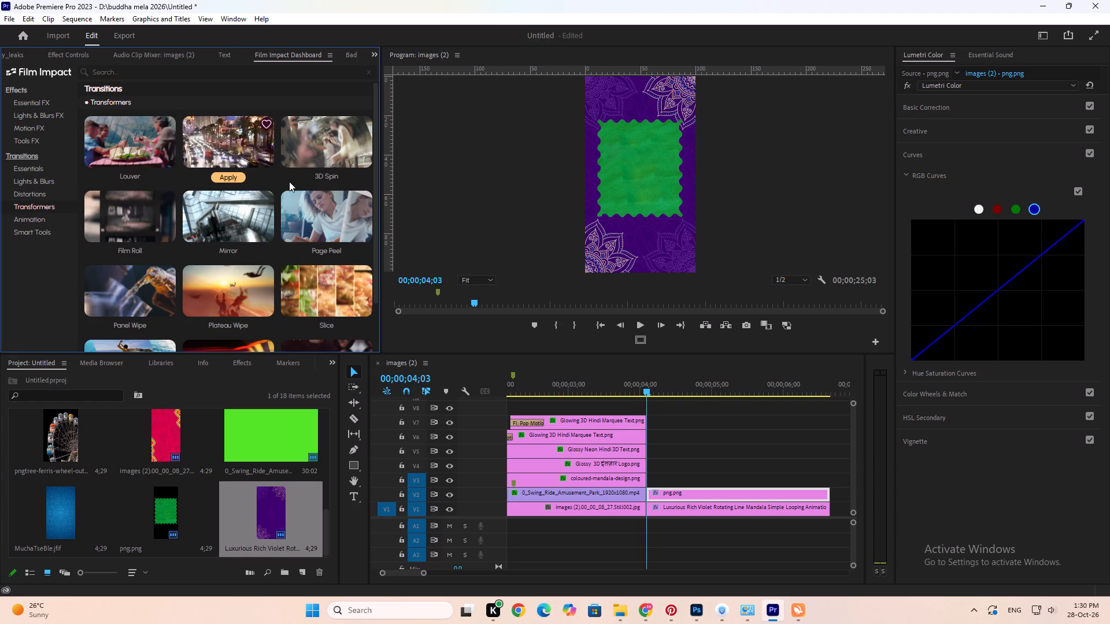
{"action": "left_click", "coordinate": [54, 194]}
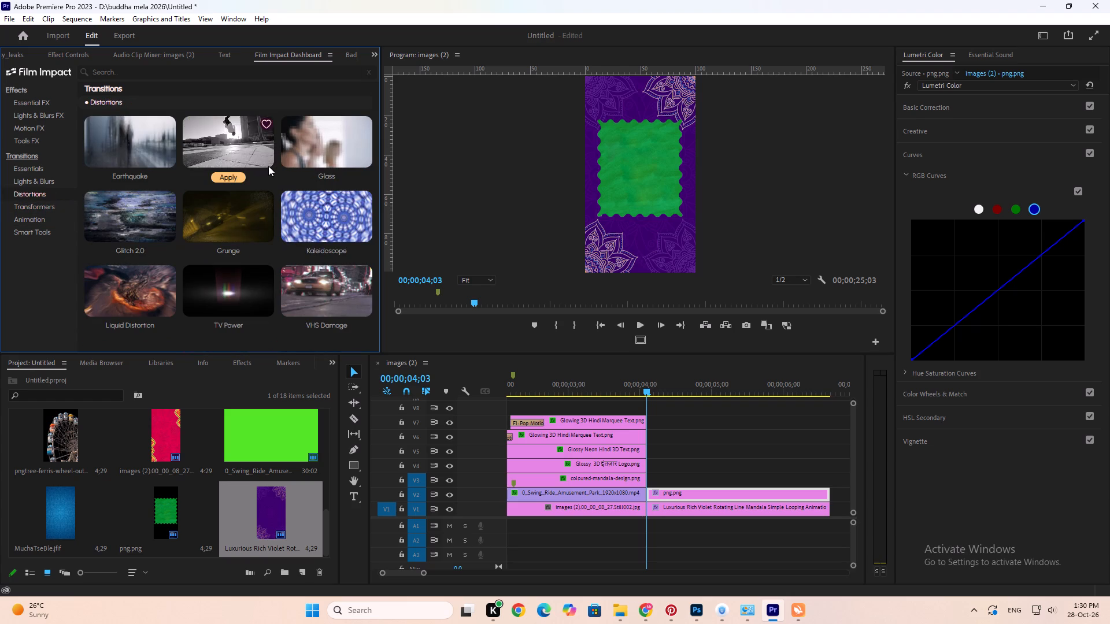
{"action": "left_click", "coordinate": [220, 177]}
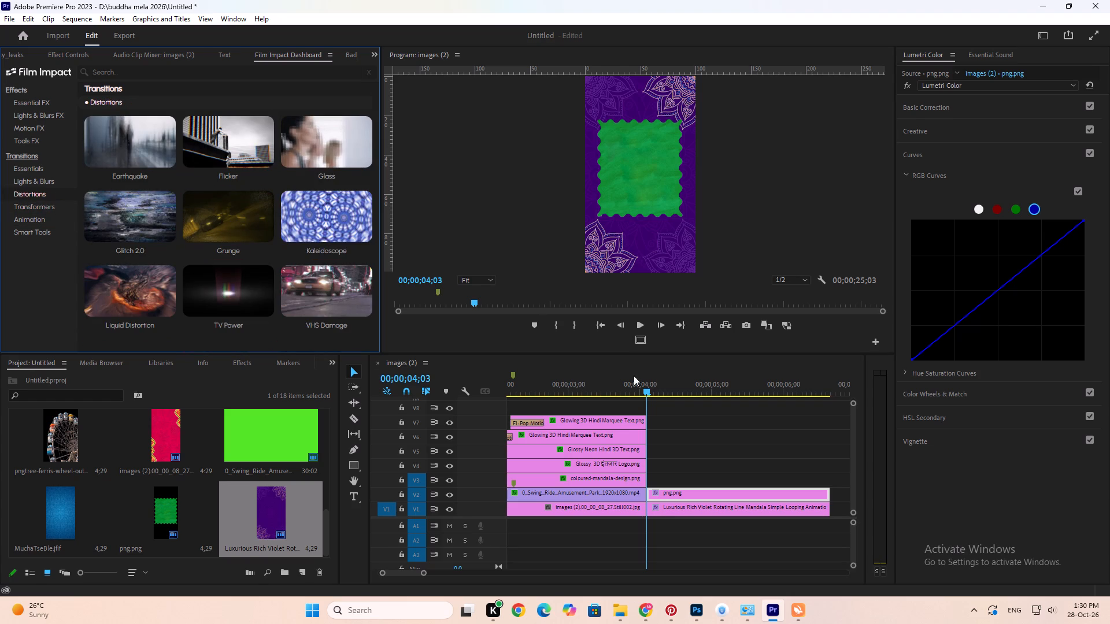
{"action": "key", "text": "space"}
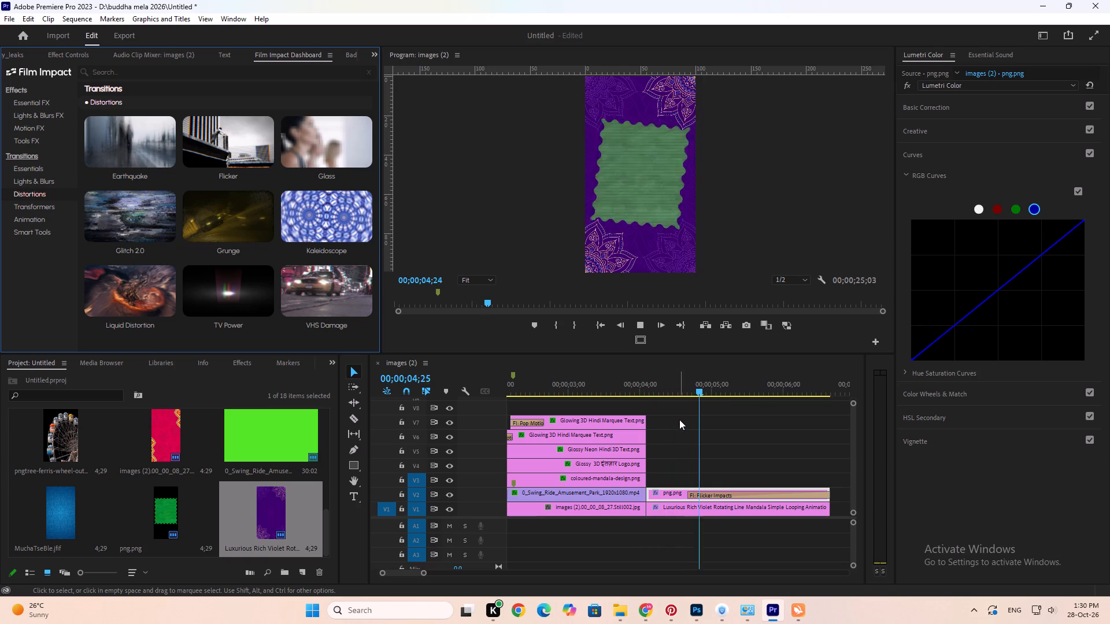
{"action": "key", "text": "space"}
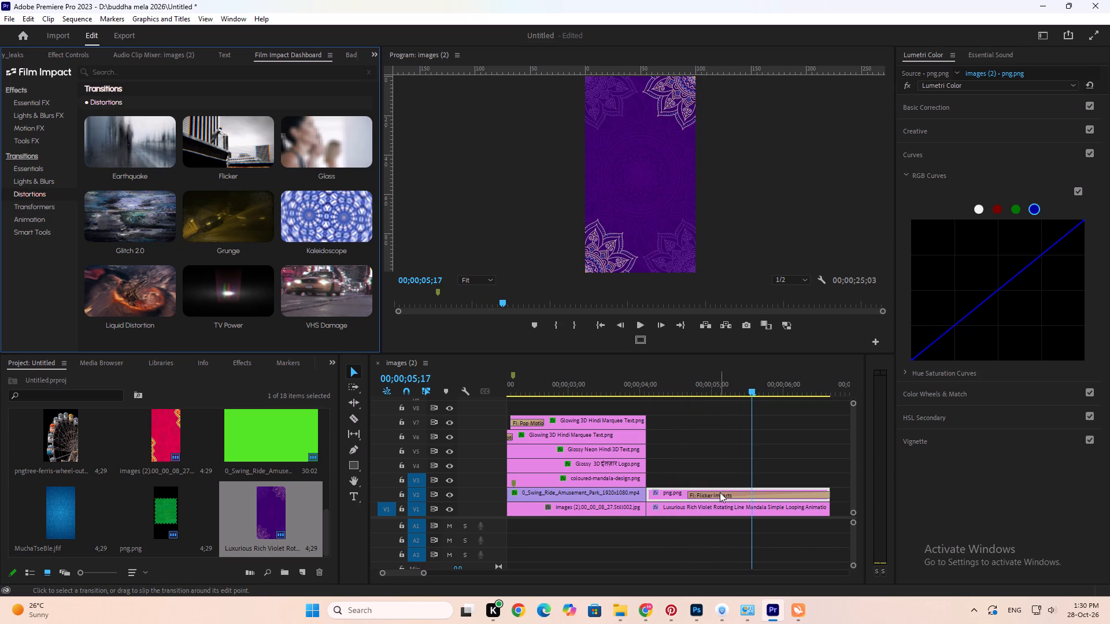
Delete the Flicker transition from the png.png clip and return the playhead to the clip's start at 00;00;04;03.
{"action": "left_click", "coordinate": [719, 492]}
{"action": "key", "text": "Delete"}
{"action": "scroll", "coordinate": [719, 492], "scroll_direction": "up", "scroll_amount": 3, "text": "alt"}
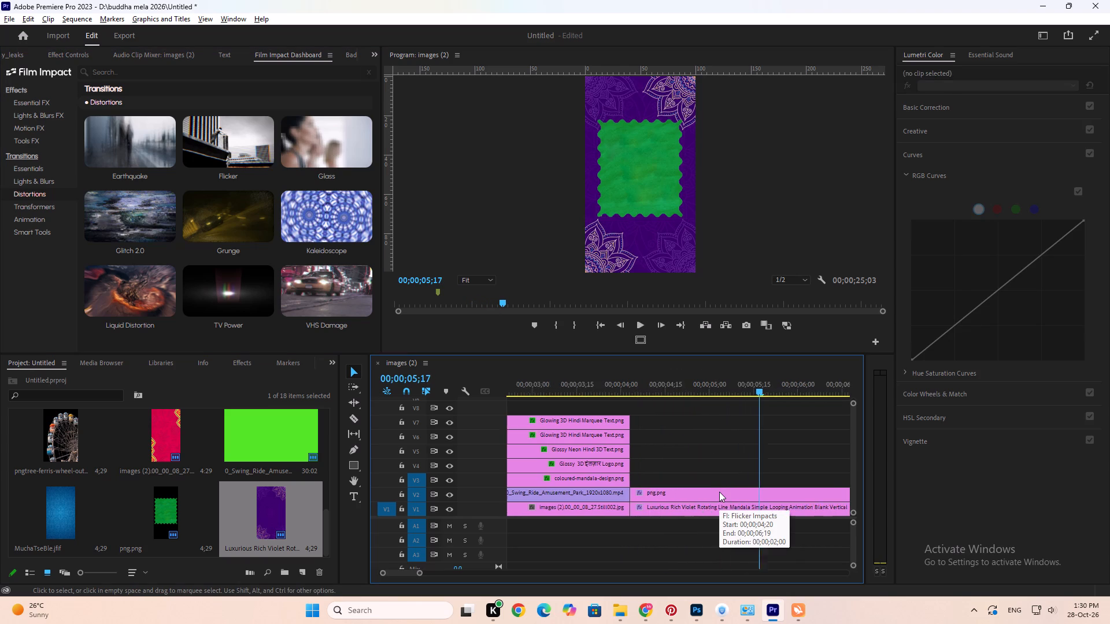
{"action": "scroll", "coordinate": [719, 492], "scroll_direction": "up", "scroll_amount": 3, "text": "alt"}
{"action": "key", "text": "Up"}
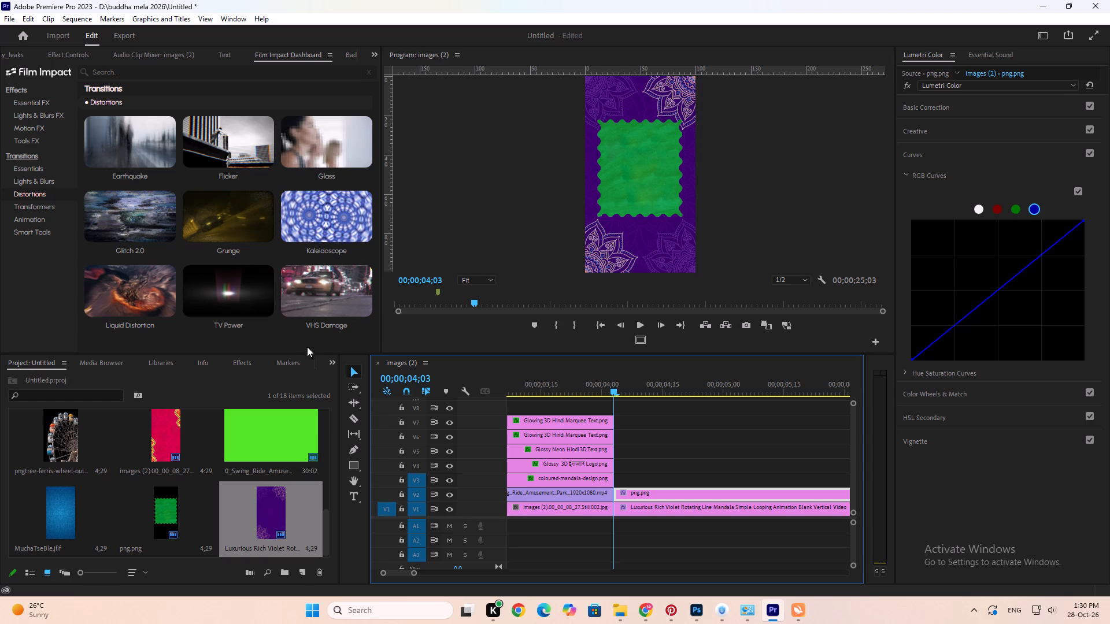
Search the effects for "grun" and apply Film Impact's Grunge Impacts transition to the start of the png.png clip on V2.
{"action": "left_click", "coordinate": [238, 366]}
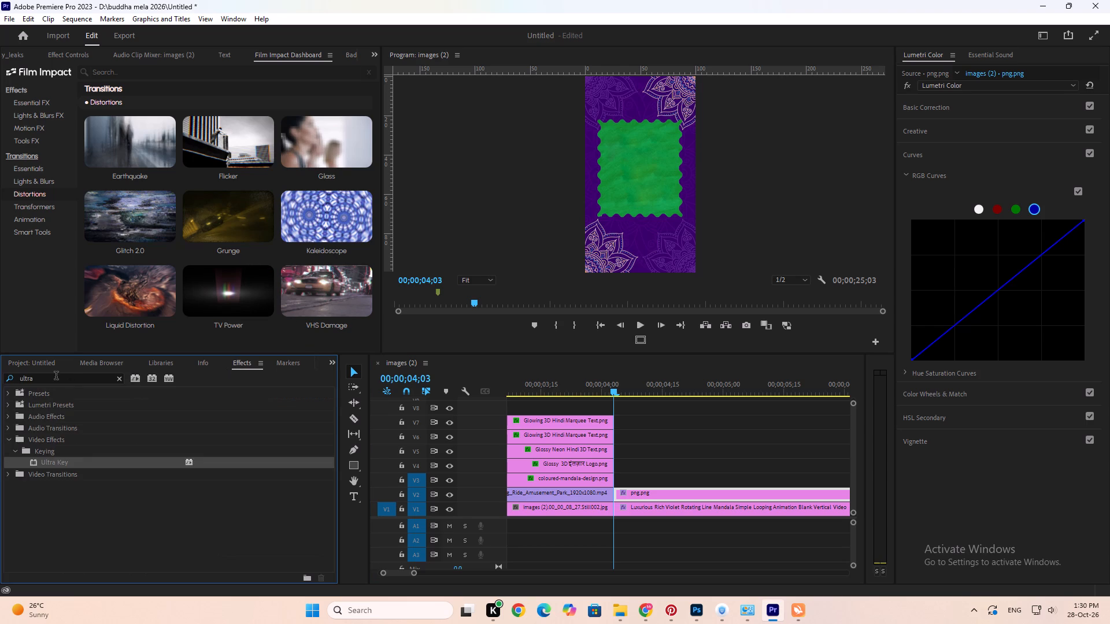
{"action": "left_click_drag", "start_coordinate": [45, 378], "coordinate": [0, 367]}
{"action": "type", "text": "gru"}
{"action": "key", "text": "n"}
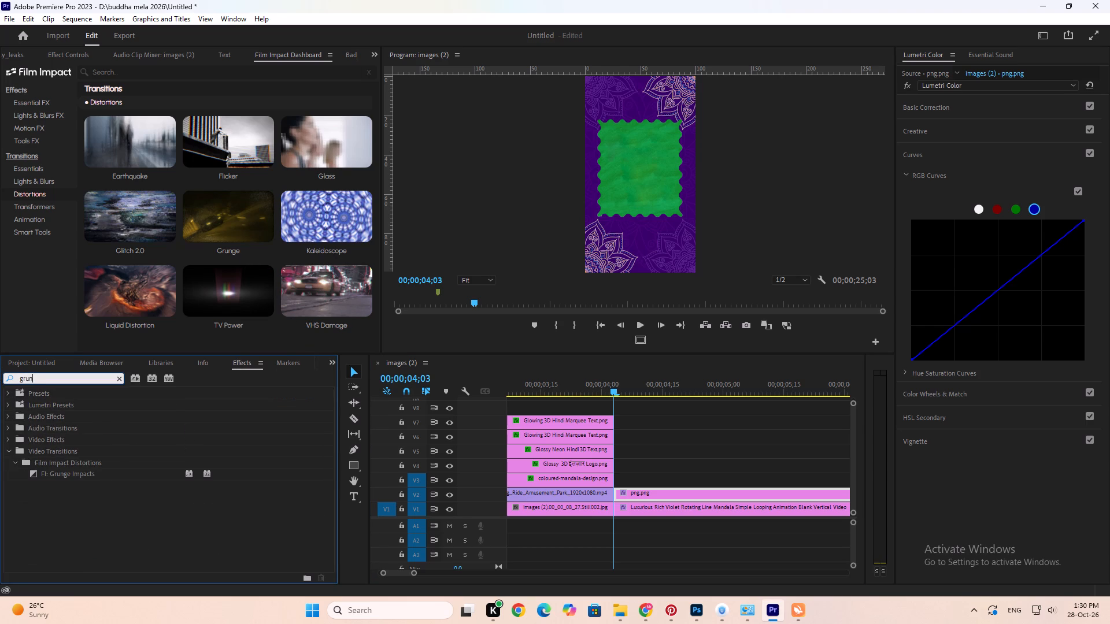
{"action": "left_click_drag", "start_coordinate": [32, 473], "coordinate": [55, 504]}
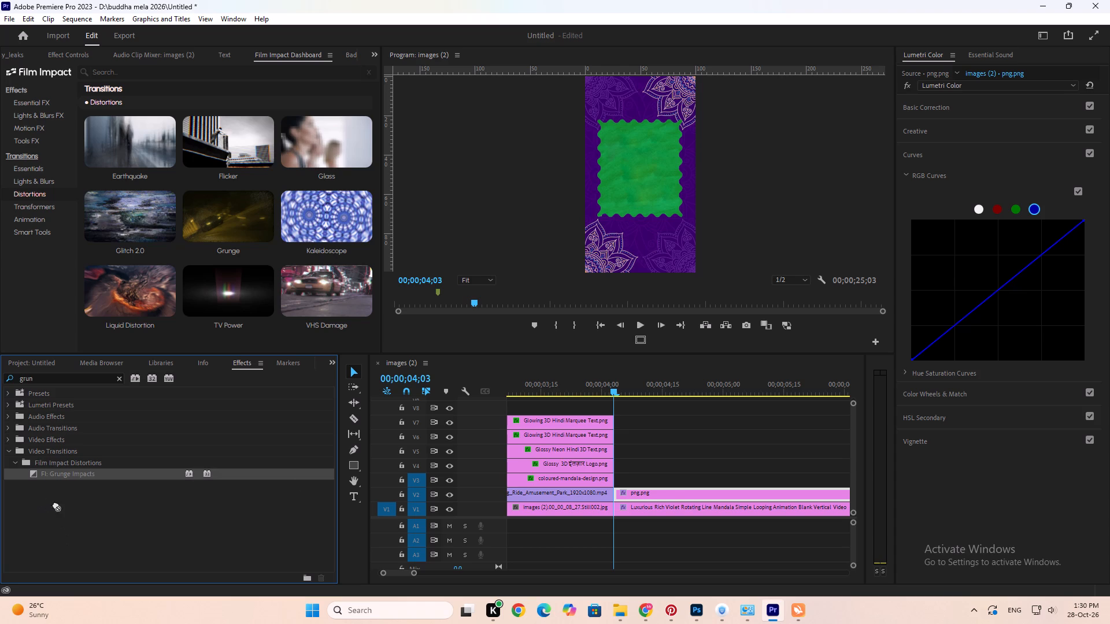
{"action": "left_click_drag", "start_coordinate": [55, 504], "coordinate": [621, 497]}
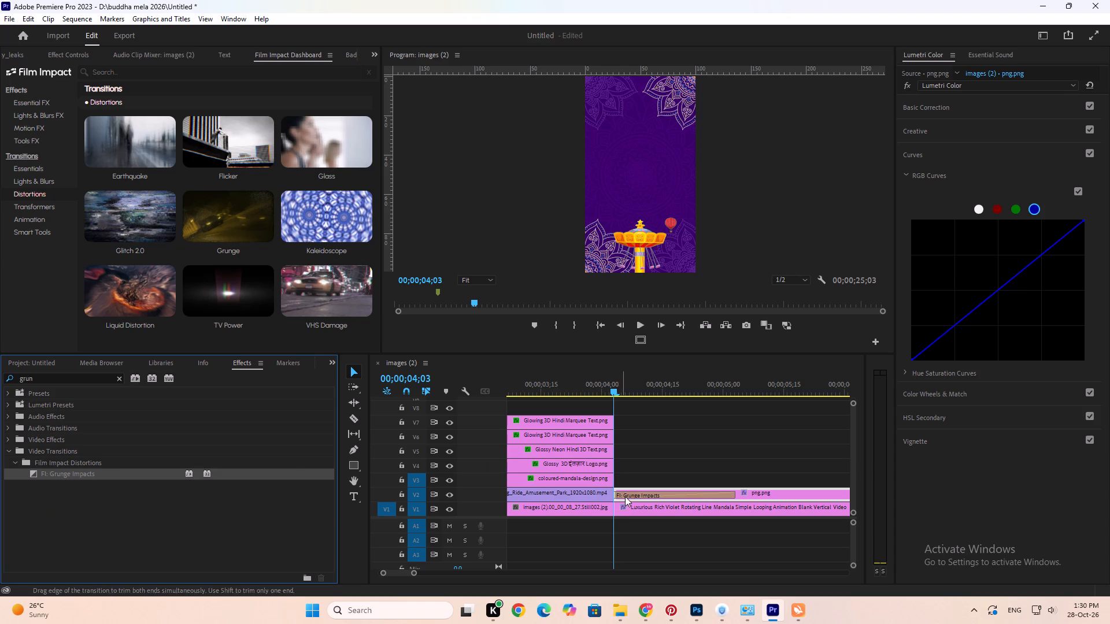
Preview the Grunge Impacts transition several times from just before the start of the png.png clip.
{"action": "key", "text": "space"}
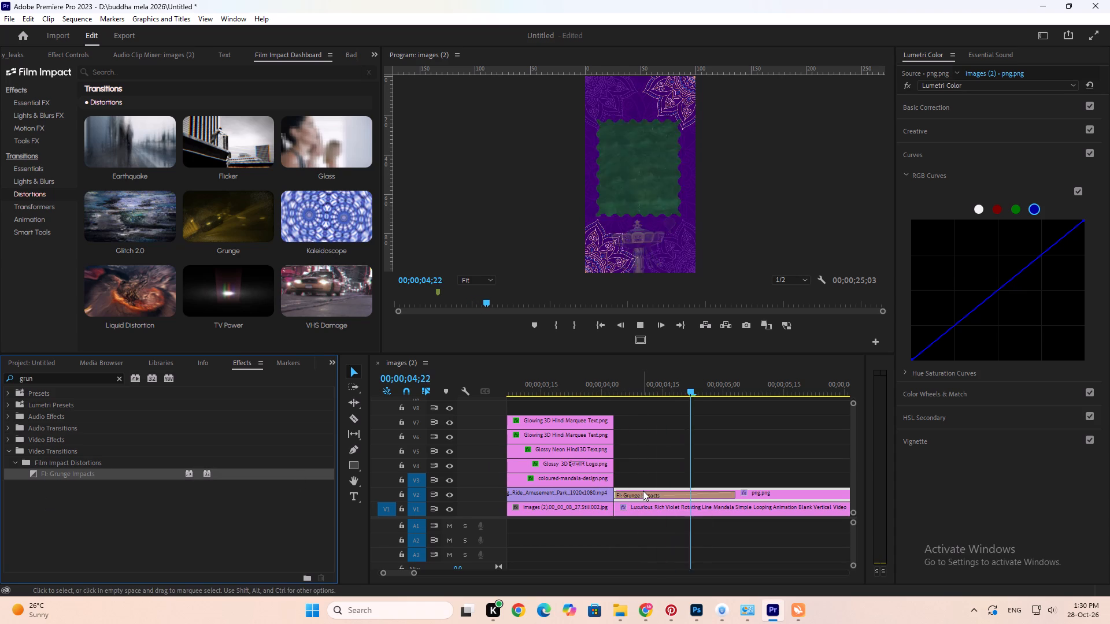
{"action": "key", "text": "space"}
{"action": "left_click_drag", "start_coordinate": [628, 395], "coordinate": [623, 395]}
{"action": "key", "text": "space"}
{"action": "key", "text": "space"}
{"action": "left_click_drag", "start_coordinate": [619, 386], "coordinate": [606, 392]}
{"action": "key", "text": "space"}
{"action": "left_click", "coordinate": [606, 392]}
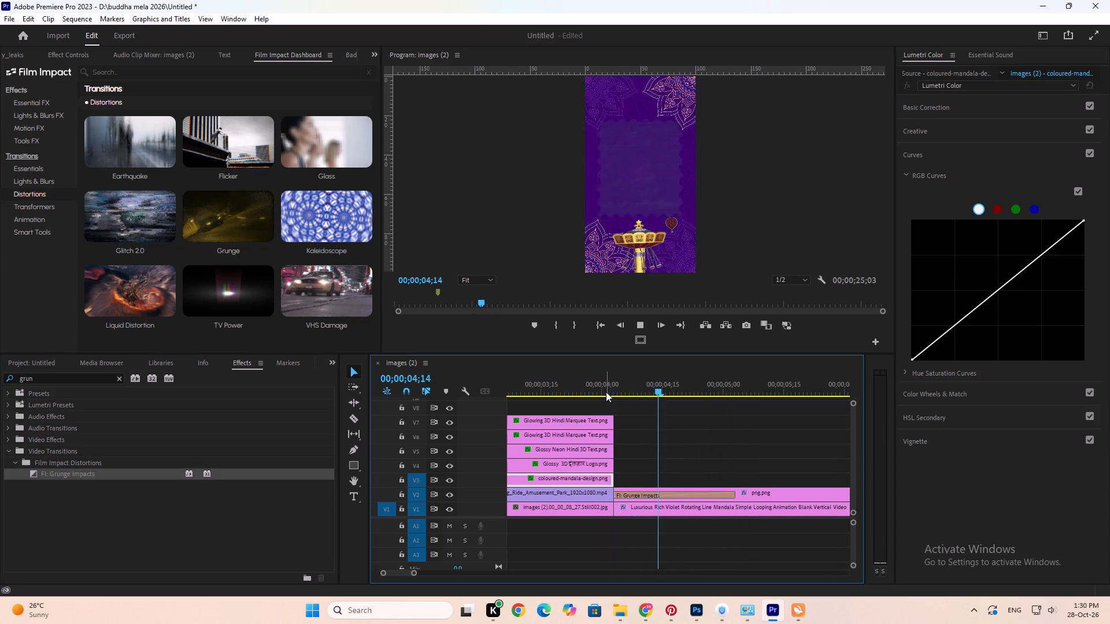
{"action": "key", "text": "space"}
{"action": "left_click", "coordinate": [606, 392]}
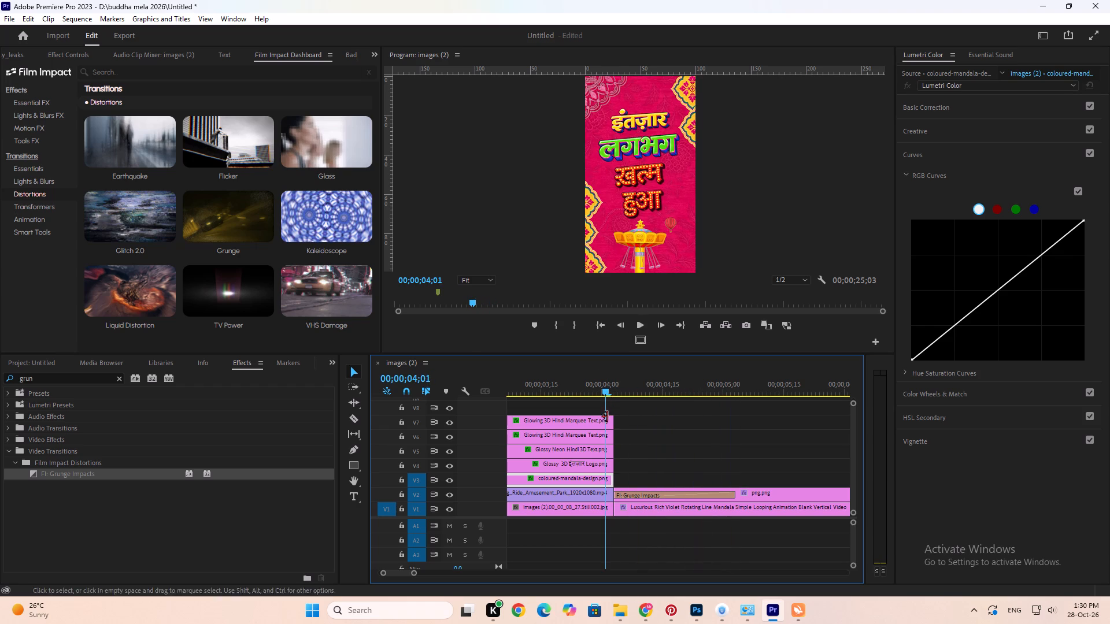
{"action": "scroll", "coordinate": [624, 477], "scroll_direction": "up", "scroll_amount": 12, "text": "alt"}
{"action": "scroll", "coordinate": [606, 484], "scroll_direction": "down", "scroll_amount": 6, "text": "alt"}
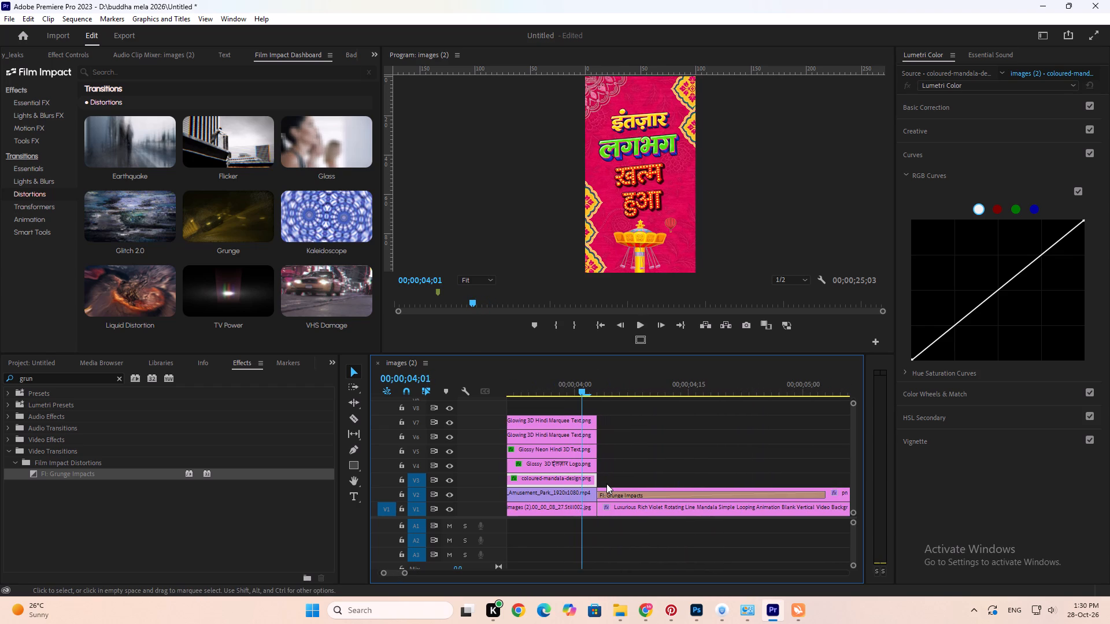
{"action": "key", "text": "space"}
{"action": "key", "text": "space"}
{"action": "left_click", "coordinate": [578, 385]}
{"action": "key", "text": "space"}
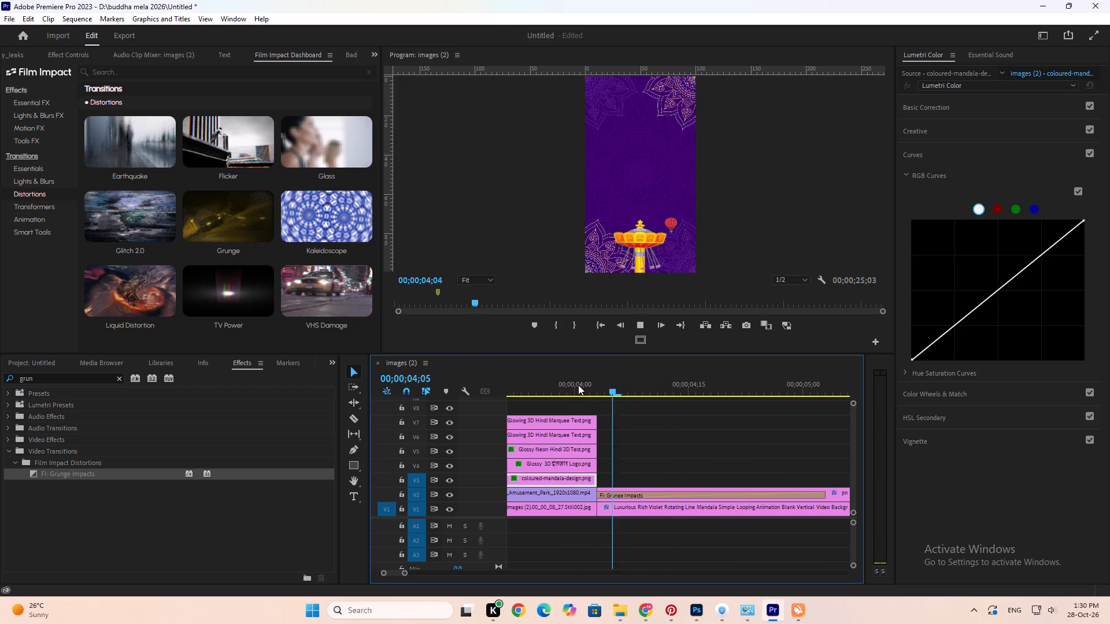
{"action": "key", "text": "space"}
{"action": "scroll", "coordinate": [624, 428], "scroll_direction": "down", "scroll_amount": 5, "text": "alt"}
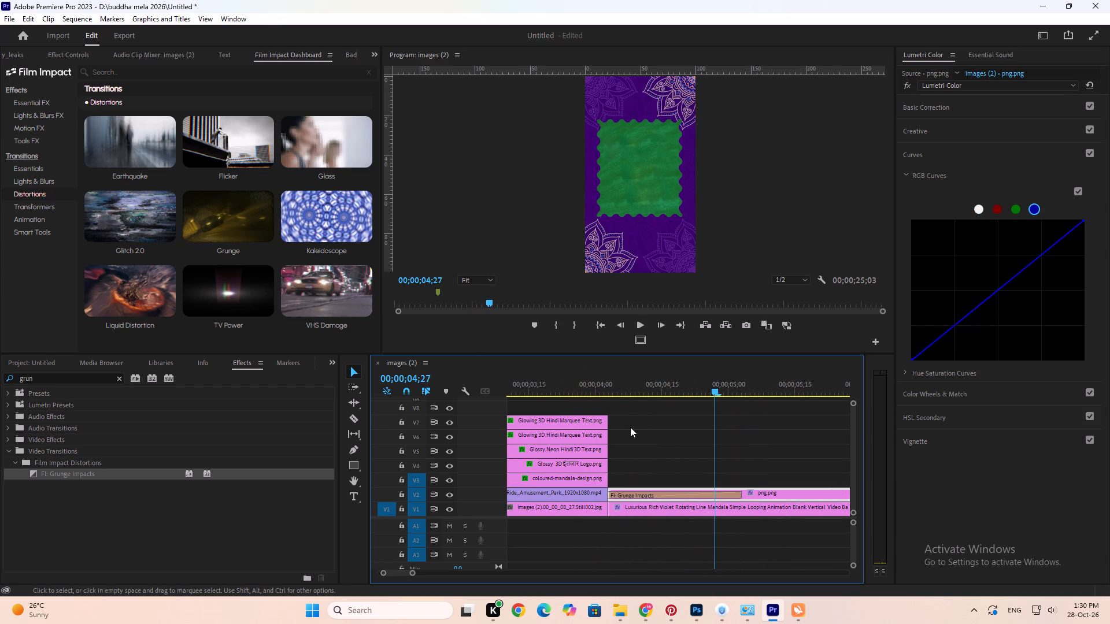
{"action": "key", "text": "space"}
{"action": "key", "text": "space"}
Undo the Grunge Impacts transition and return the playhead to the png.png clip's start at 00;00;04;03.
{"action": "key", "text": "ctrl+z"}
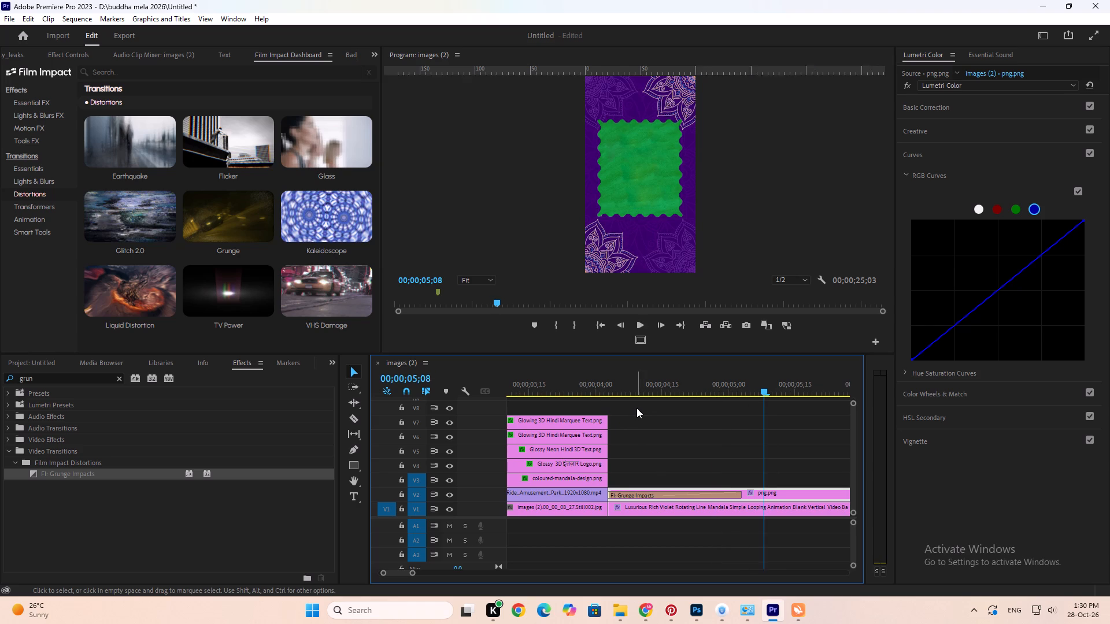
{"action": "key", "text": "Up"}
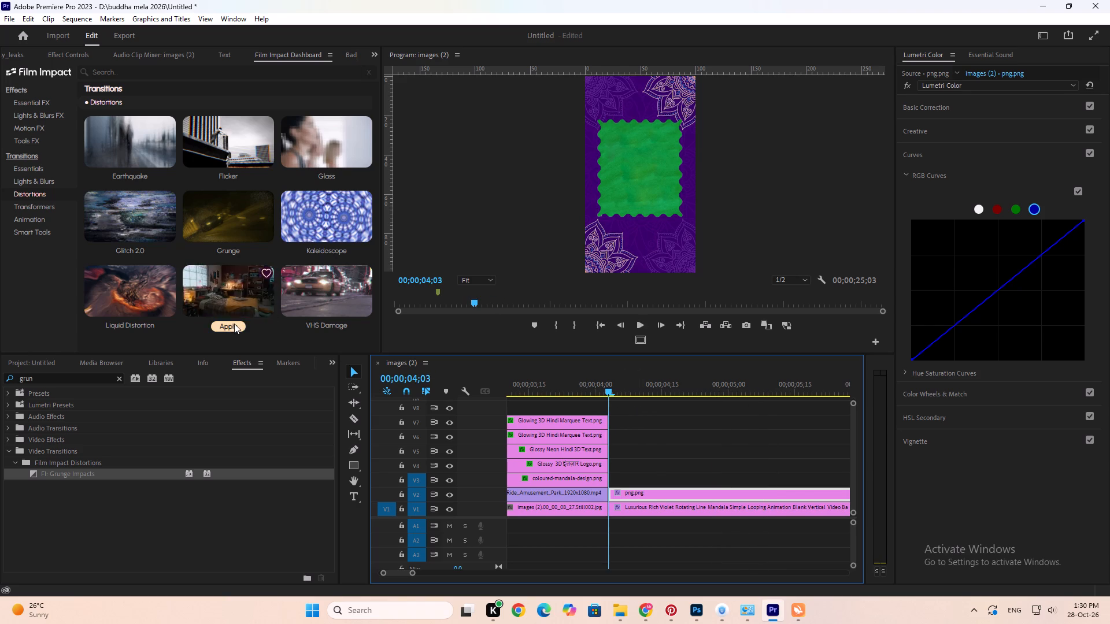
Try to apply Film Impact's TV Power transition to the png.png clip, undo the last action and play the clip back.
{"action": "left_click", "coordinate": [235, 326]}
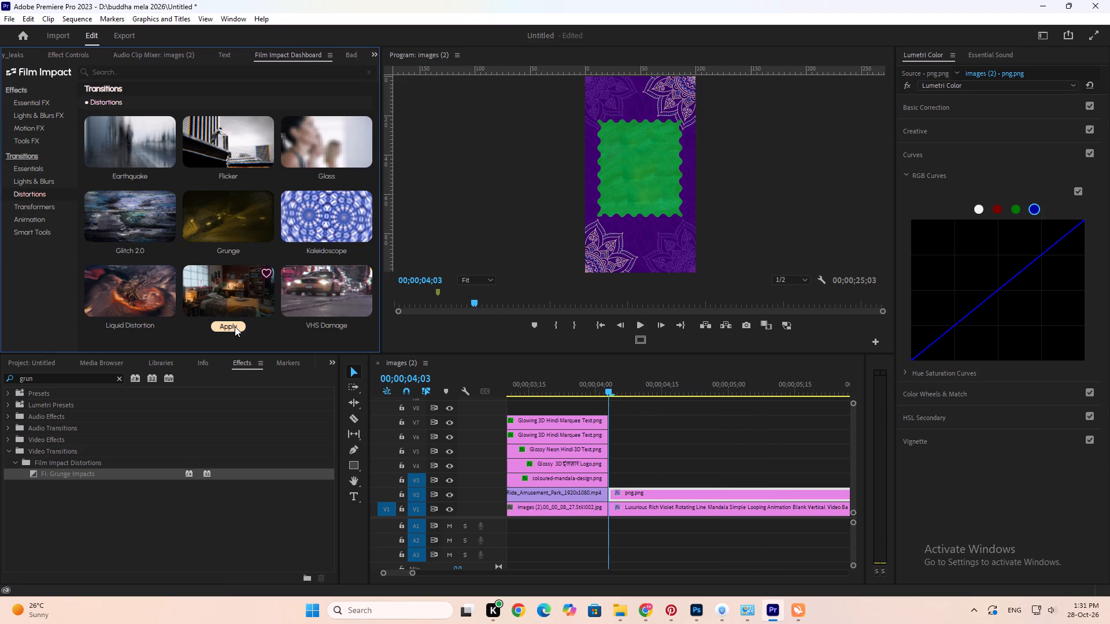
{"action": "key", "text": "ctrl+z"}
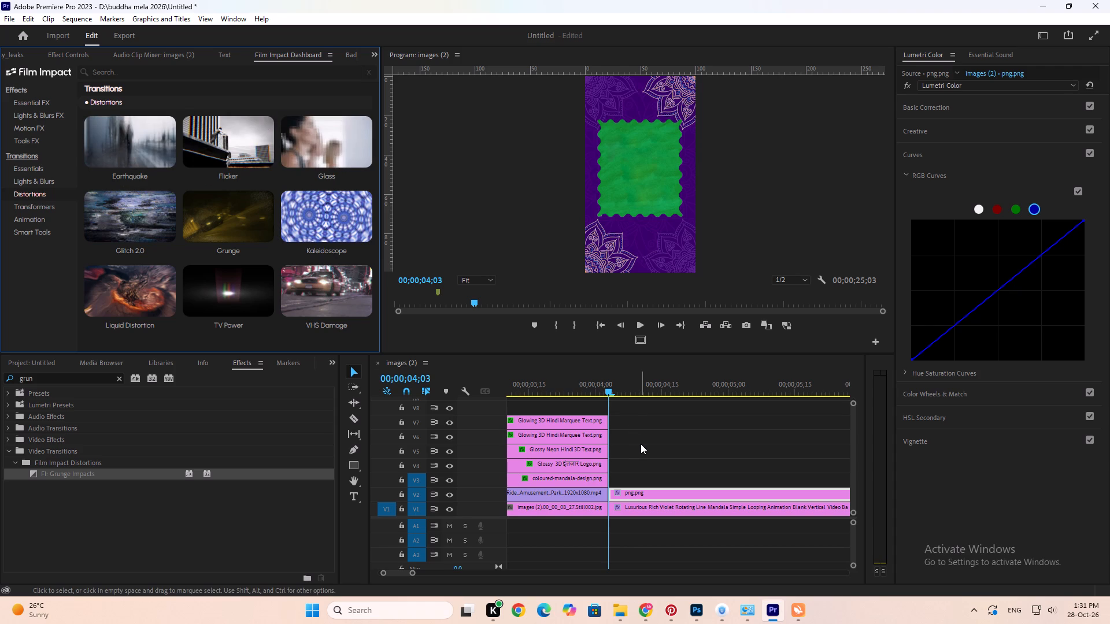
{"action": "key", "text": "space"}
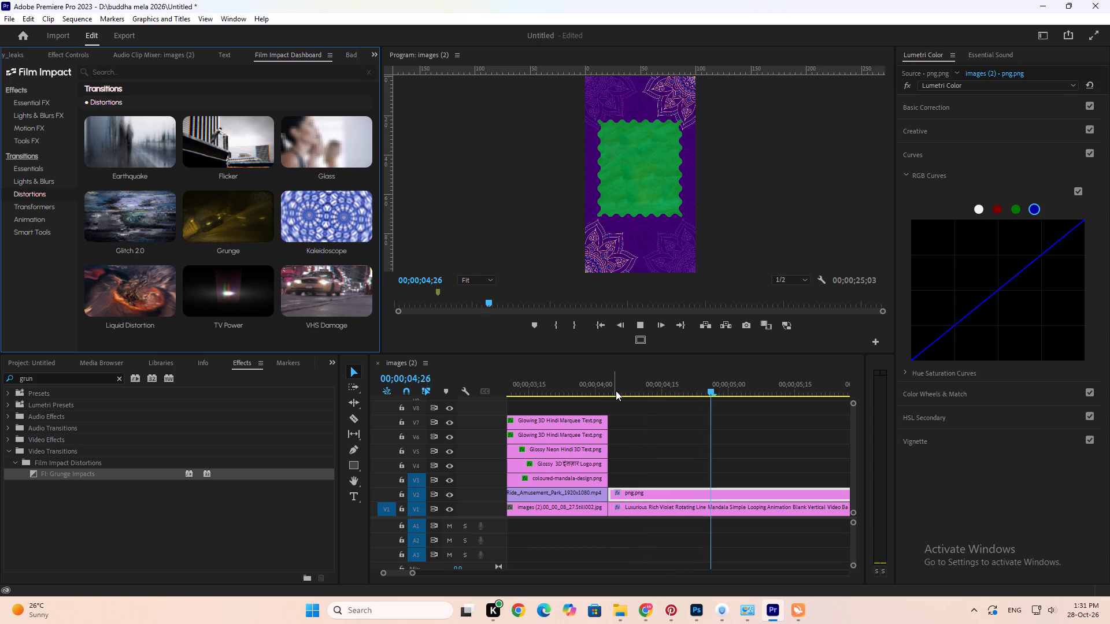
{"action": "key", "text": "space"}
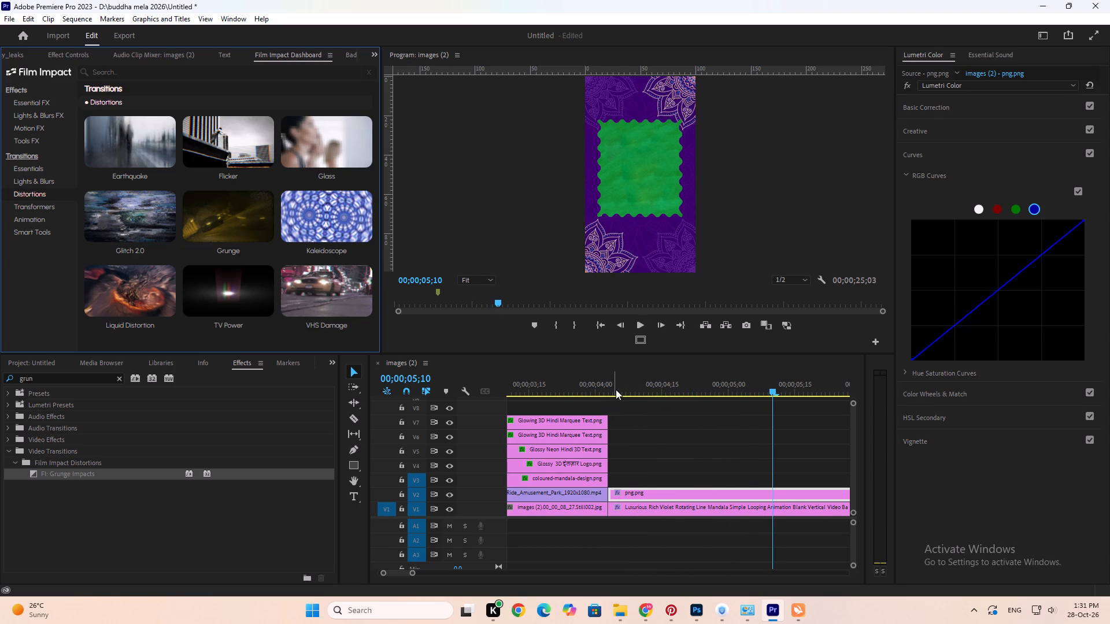
Open the AEJuice Pack Manager 4 extension, close its Auto Captions pack and enlarge the window.
{"action": "left_click", "coordinate": [234, 25]}
{"action": "left_click", "coordinate": [238, 22]}
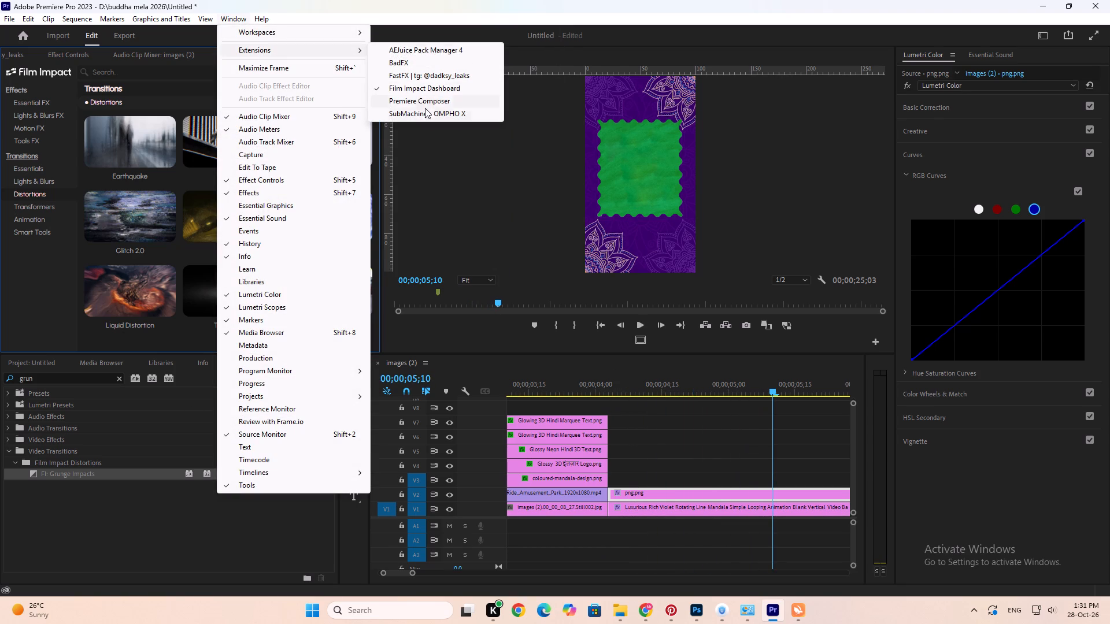
{"action": "left_click", "coordinate": [420, 53]}
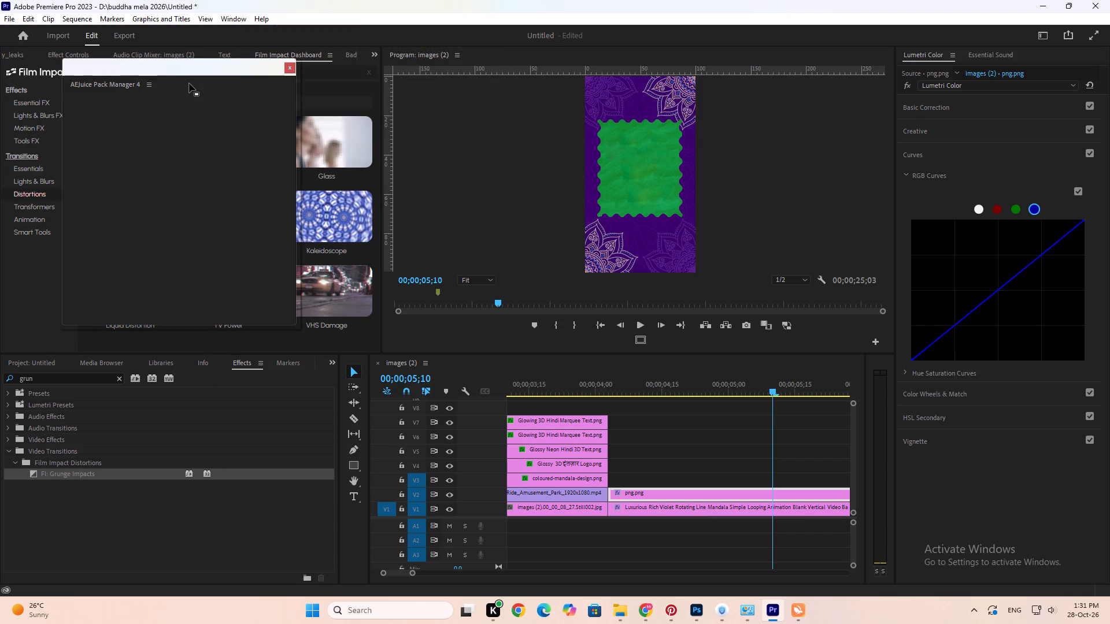
{"action": "left_click_drag", "start_coordinate": [298, 116], "coordinate": [552, 145]}
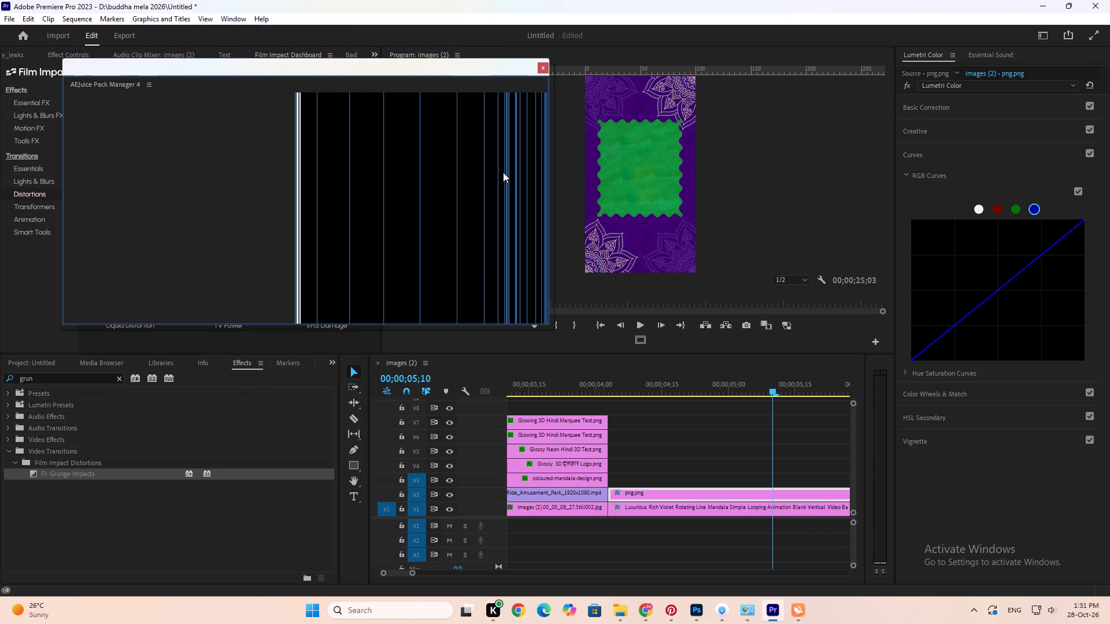
{"action": "left_click_drag", "start_coordinate": [321, 325], "coordinate": [323, 450]}
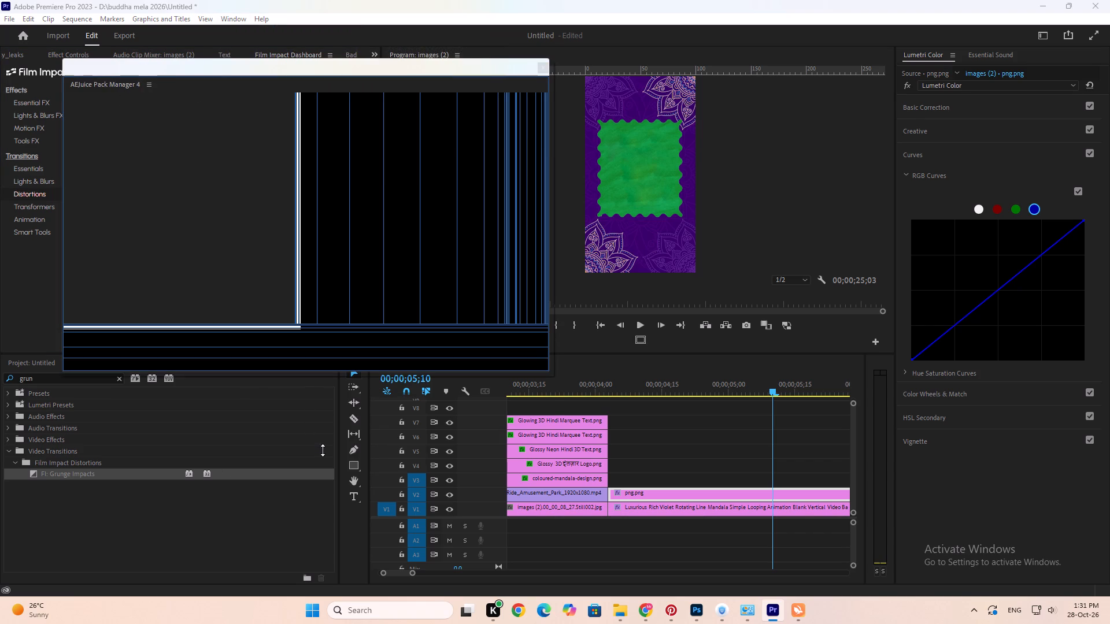
{"action": "left_click_drag", "start_coordinate": [323, 450], "coordinate": [302, 274]}
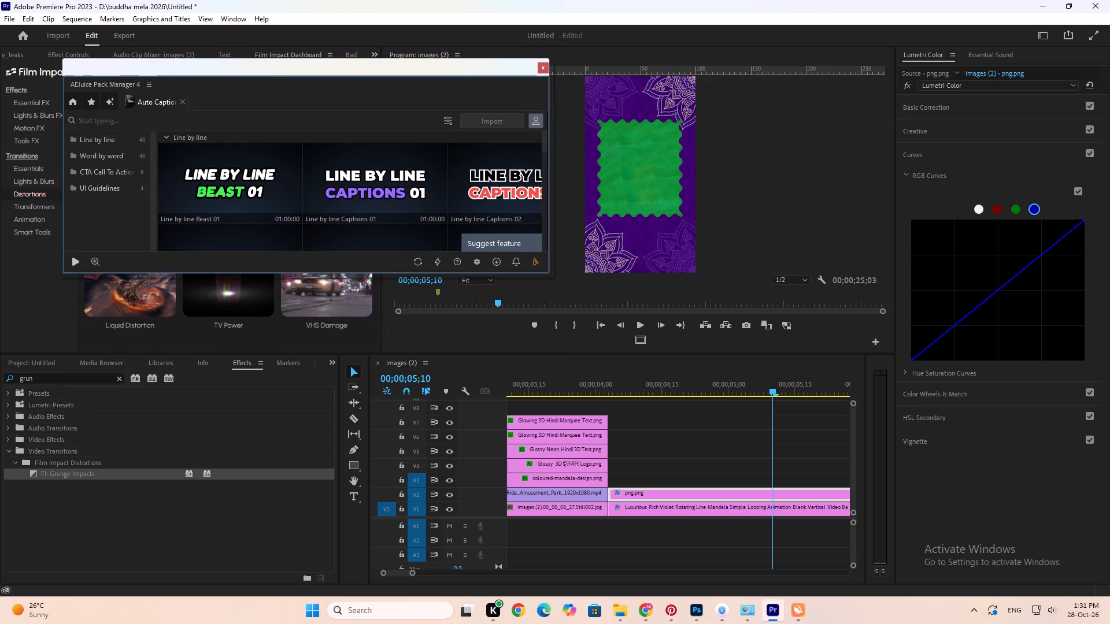
{"action": "left_click", "coordinate": [182, 102]}
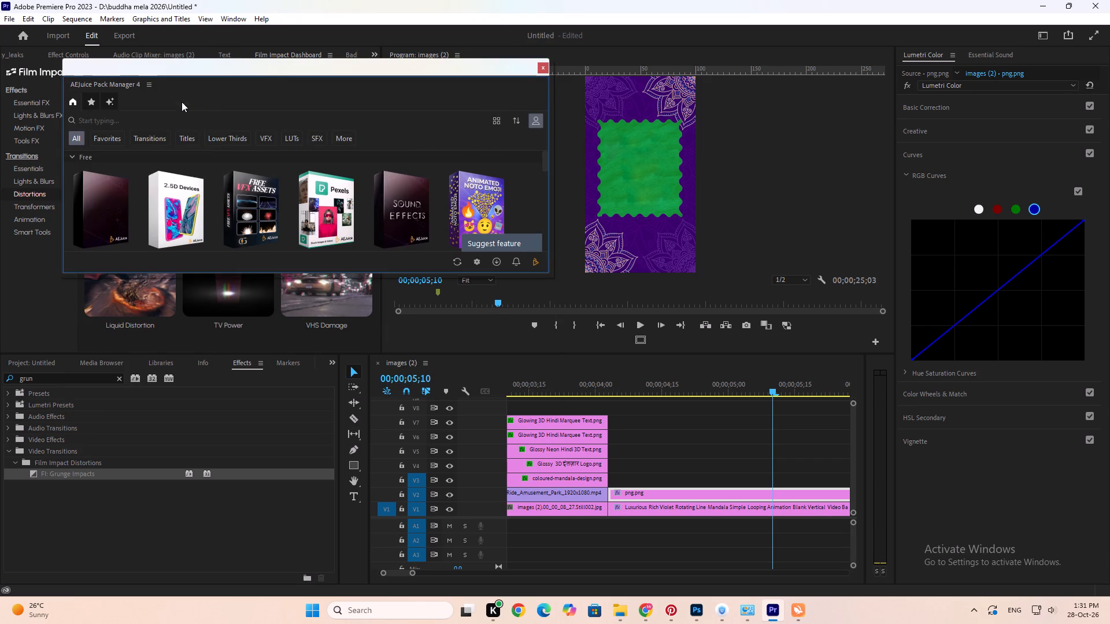
{"action": "scroll", "coordinate": [271, 238], "scroll_direction": "down", "scroll_amount": 1}
{"action": "left_click_drag", "start_coordinate": [274, 275], "coordinate": [262, 365]}
Browse AEJuice's transition packs and their previews for a transition that suits the stamp graphic.
{"action": "scroll", "coordinate": [291, 273], "scroll_direction": "down", "scroll_amount": 2}
{"action": "scroll", "coordinate": [217, 236], "scroll_direction": "up", "scroll_amount": 2}
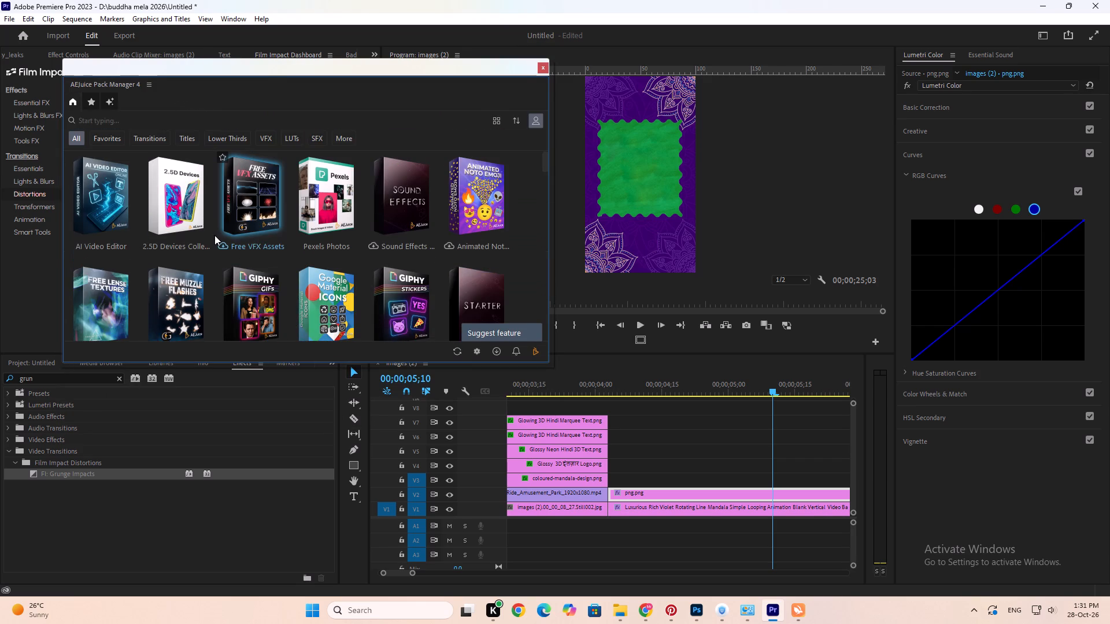
{"action": "left_click", "coordinate": [168, 141]}
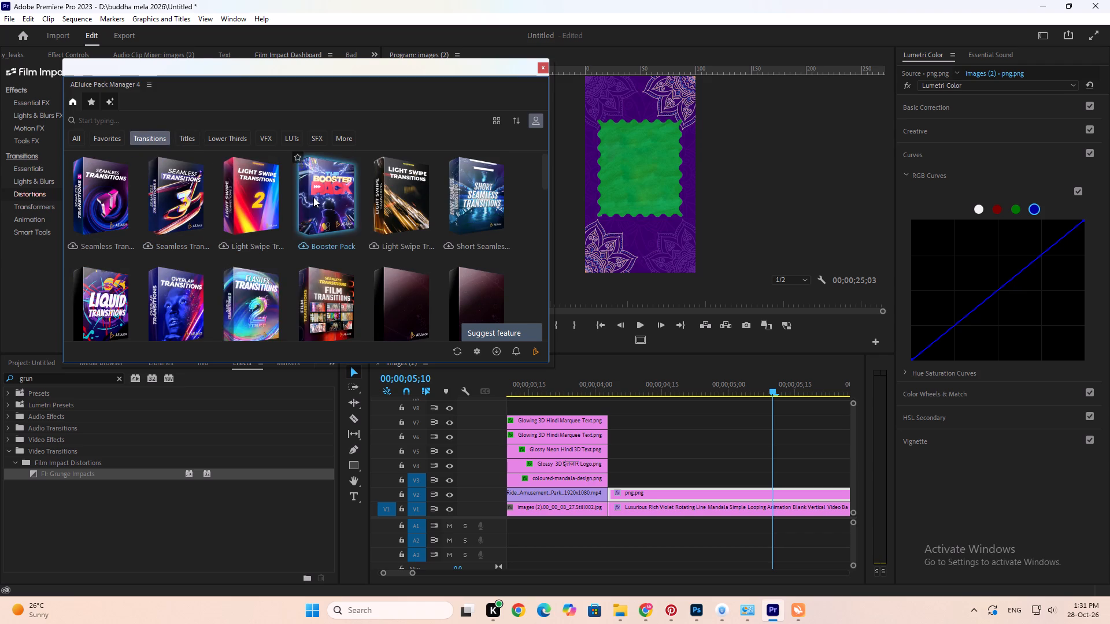
{"action": "scroll", "coordinate": [313, 197], "scroll_direction": "down", "scroll_amount": 1}
{"action": "scroll", "coordinate": [251, 273], "scroll_direction": "down", "scroll_amount": 2}
{"action": "scroll", "coordinate": [251, 273], "scroll_direction": "up", "scroll_amount": 4}
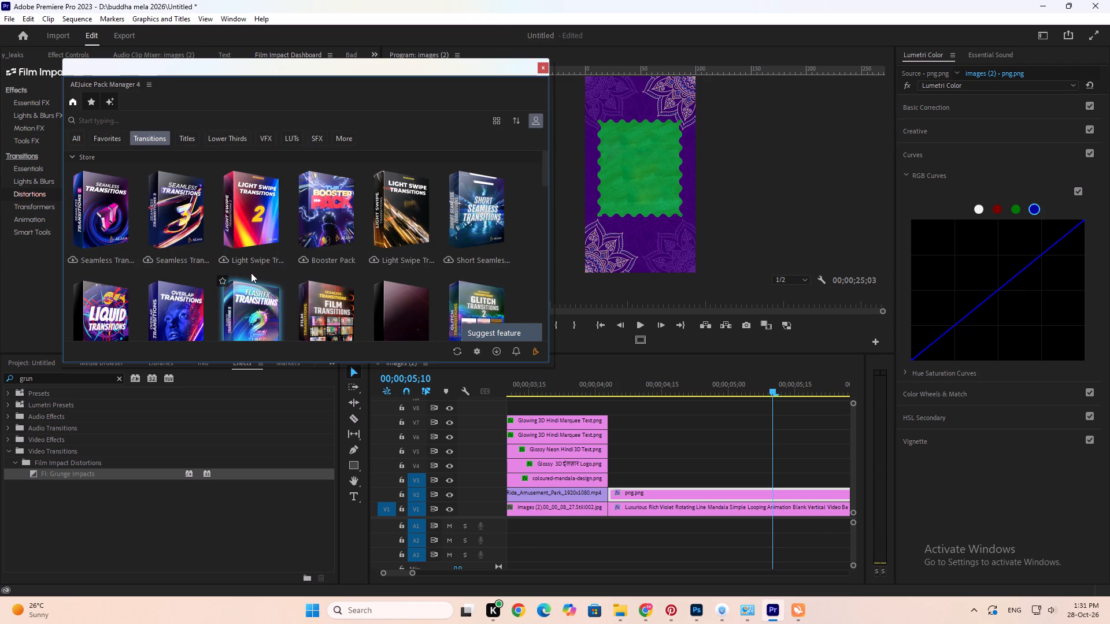
{"action": "scroll", "coordinate": [251, 273], "scroll_direction": "up", "scroll_amount": 3}
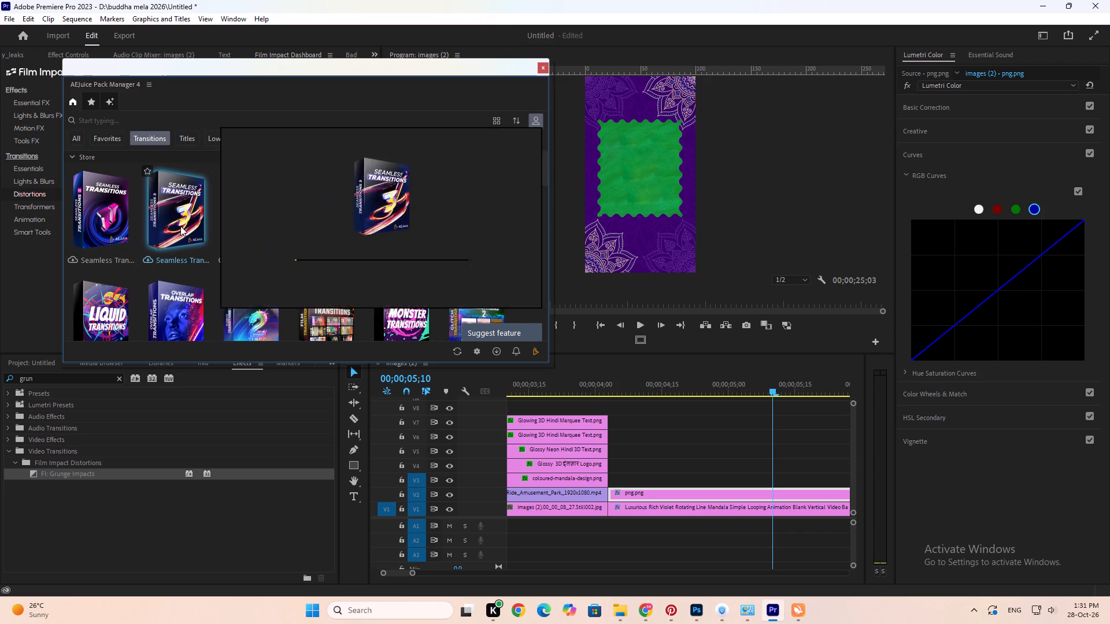
{"action": "left_click", "coordinate": [180, 226]}
{"action": "scroll", "coordinate": [180, 226], "scroll_direction": "down", "scroll_amount": 7}
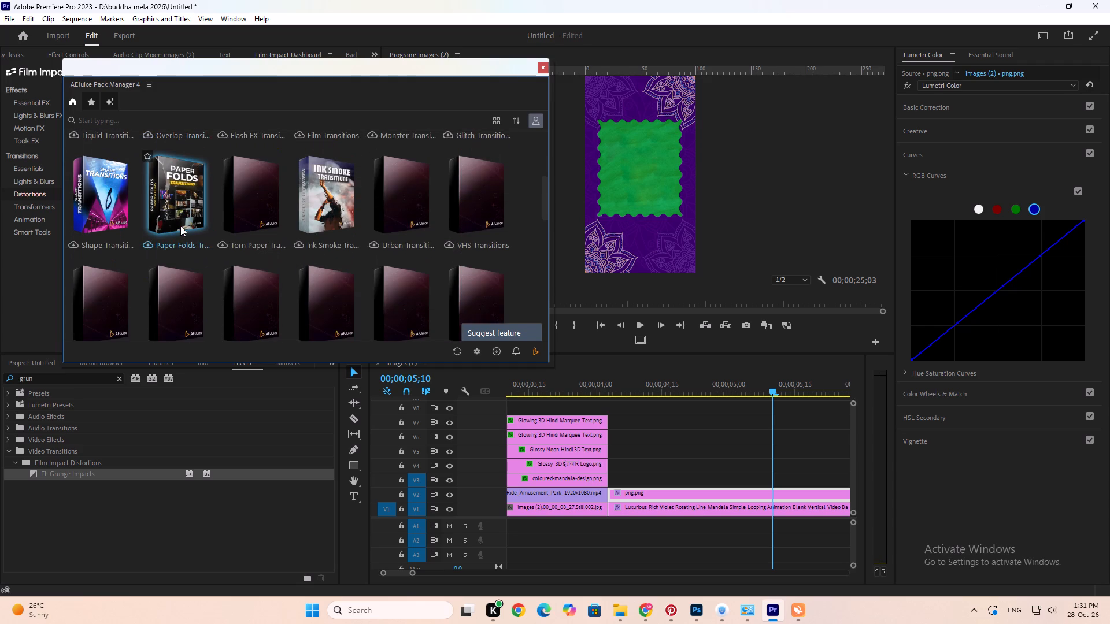
{"action": "scroll", "coordinate": [180, 226], "scroll_direction": "down", "scroll_amount": 2}
{"action": "scroll", "coordinate": [180, 226], "scroll_direction": "up", "scroll_amount": 2}
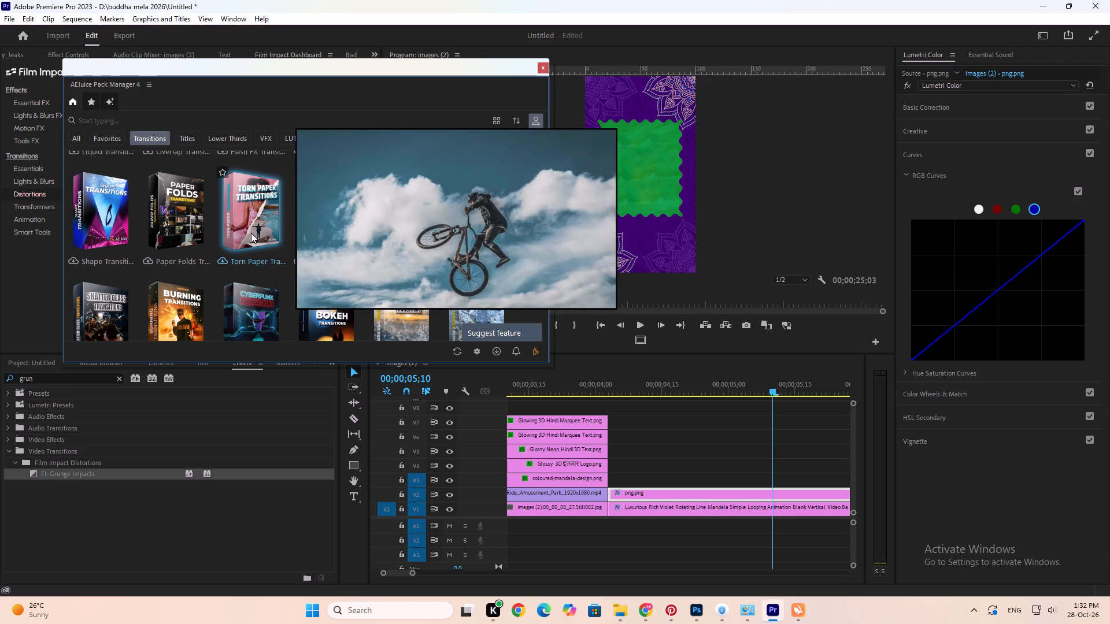
Download the Torn Paper Transitions pack and view its transitions.
{"action": "left_click", "coordinate": [260, 245]}
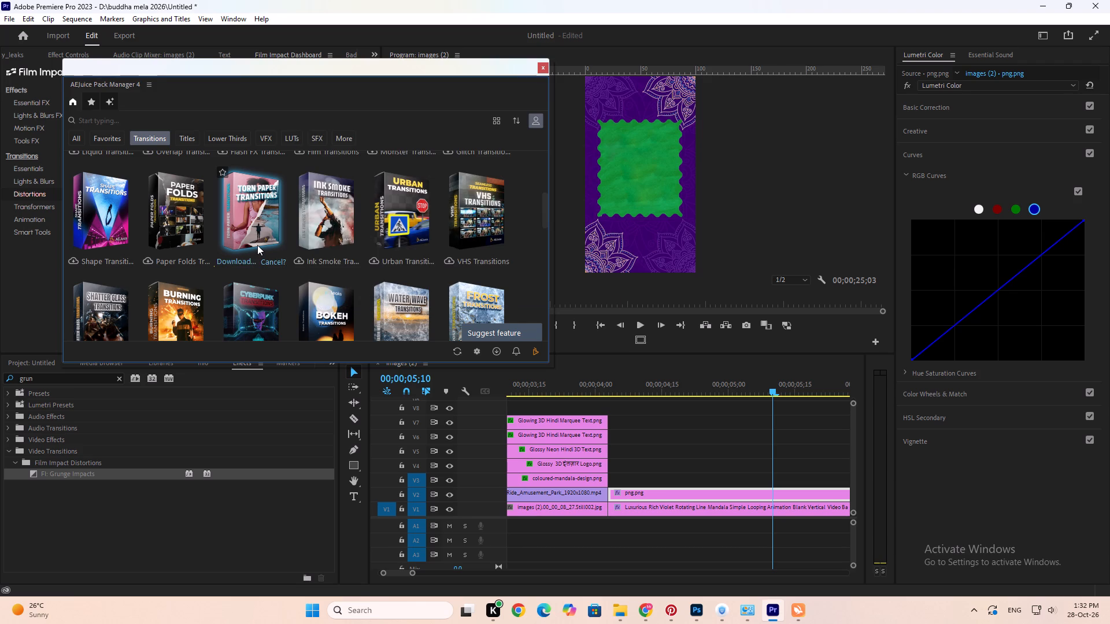
{"action": "scroll", "coordinate": [280, 304], "scroll_direction": "down", "scroll_amount": 1}
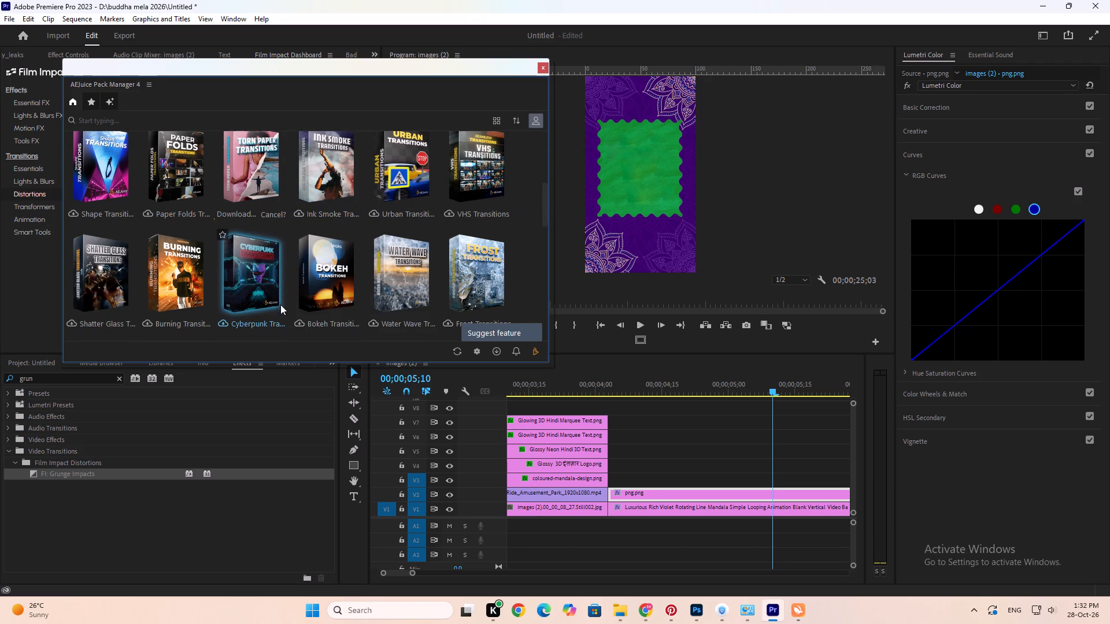
{"action": "scroll", "coordinate": [389, 262], "scroll_direction": "down", "scroll_amount": 3}
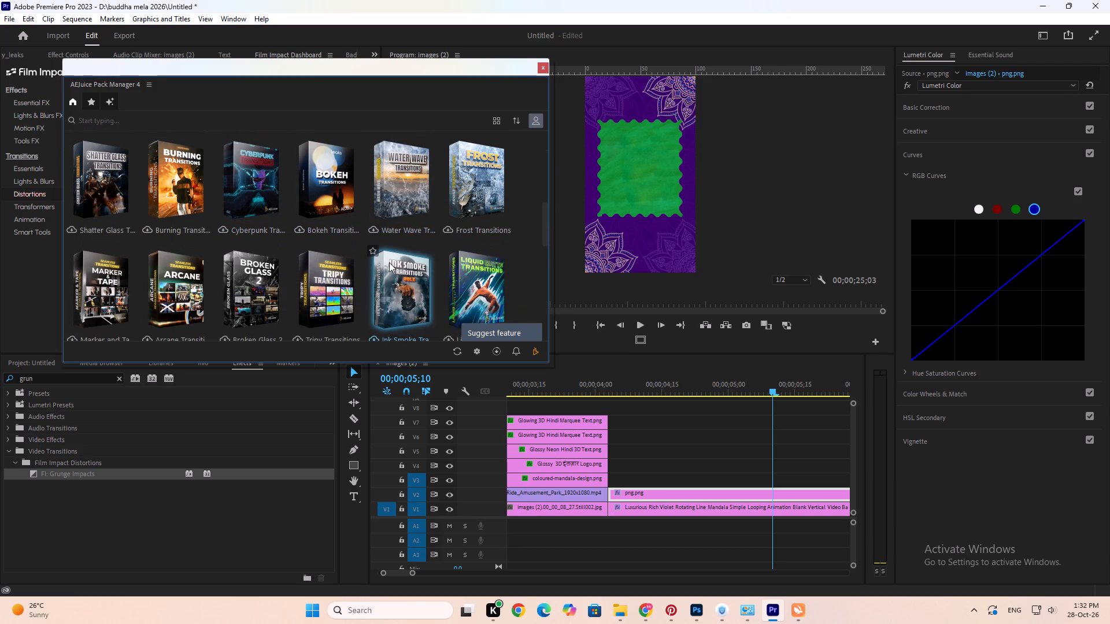
{"action": "scroll", "coordinate": [389, 262], "scroll_direction": "down", "scroll_amount": 2}
{"action": "scroll", "coordinate": [190, 232], "scroll_direction": "down", "scroll_amount": 4}
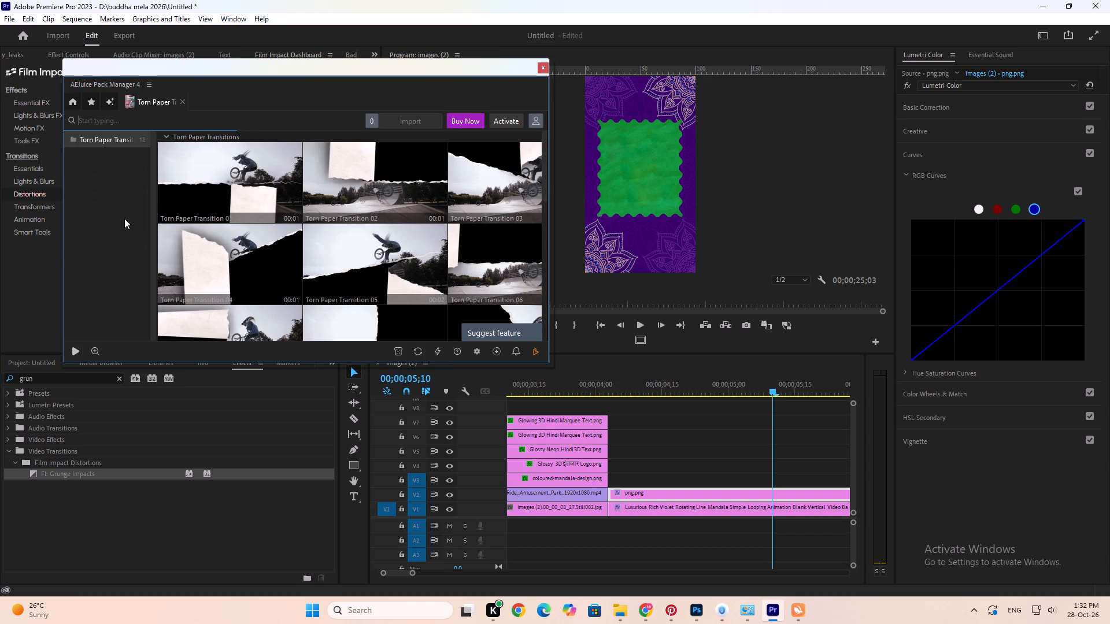
{"action": "scroll", "coordinate": [124, 218], "scroll_direction": "up", "scroll_amount": 2}
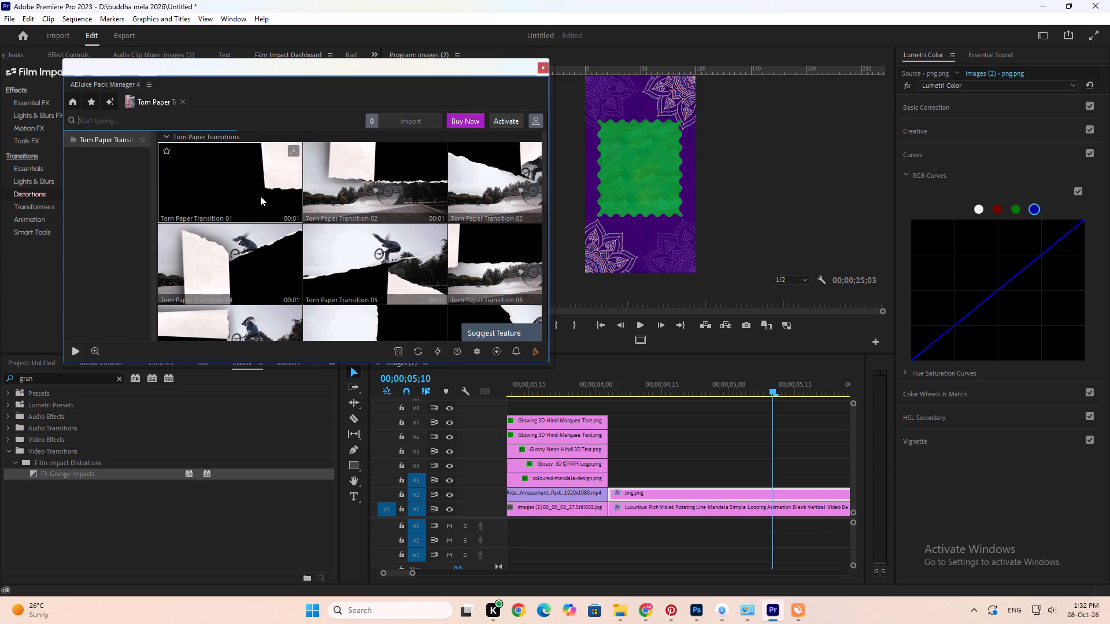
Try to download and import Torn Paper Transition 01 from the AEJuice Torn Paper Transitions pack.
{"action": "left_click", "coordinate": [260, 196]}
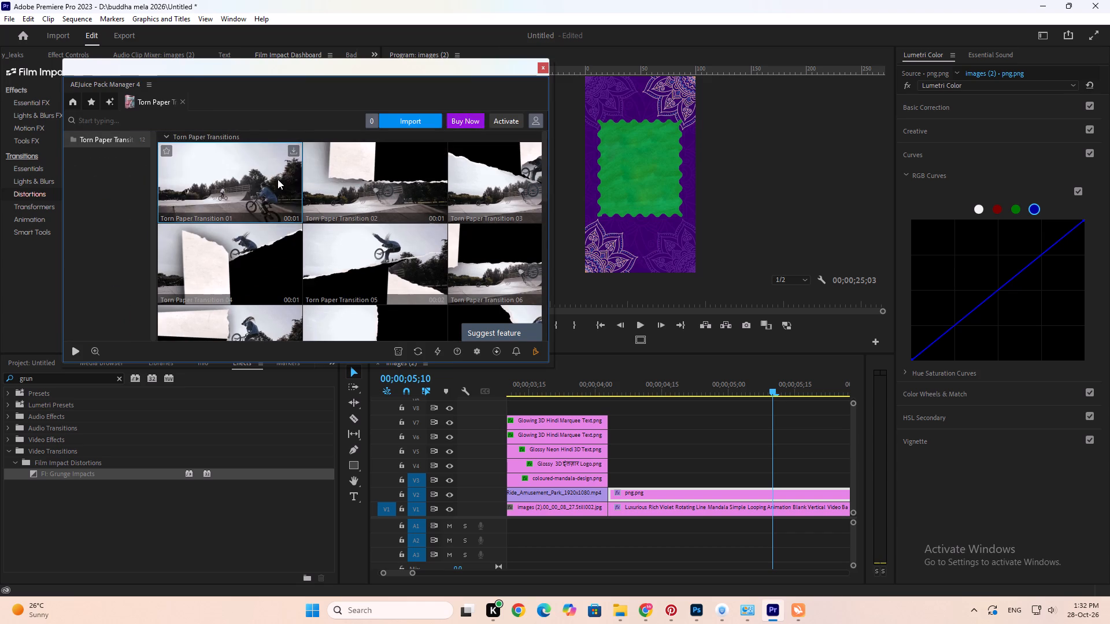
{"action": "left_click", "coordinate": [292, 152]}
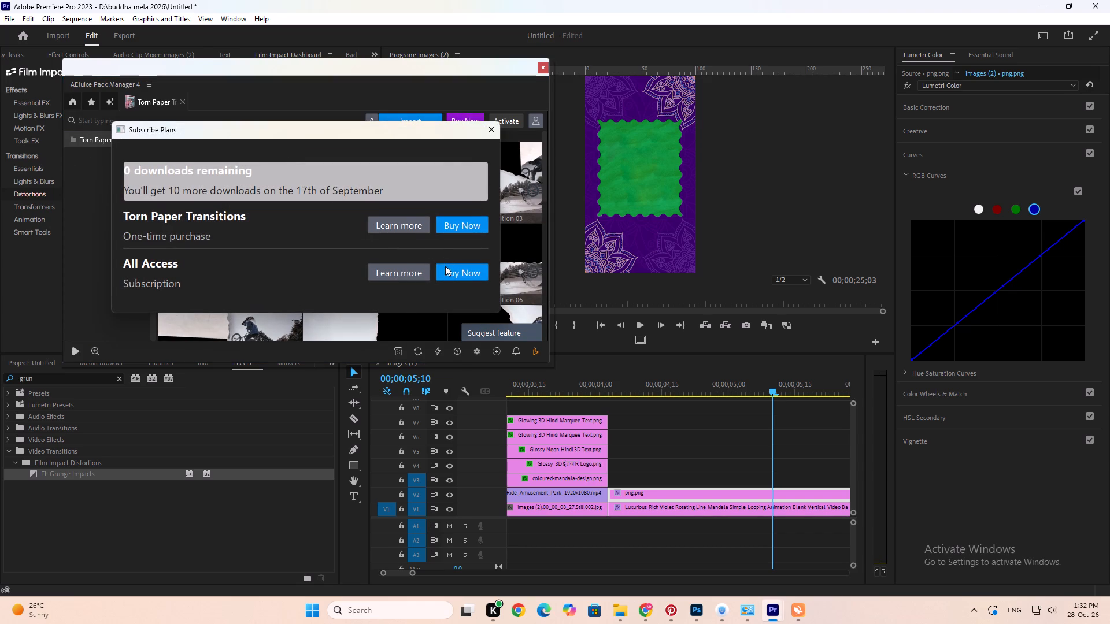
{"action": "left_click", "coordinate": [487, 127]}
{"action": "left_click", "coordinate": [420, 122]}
Open the Torn Paper Transitions one-time purchase page in the browser, review the cart and close the browser.
{"action": "left_click", "coordinate": [455, 226]}
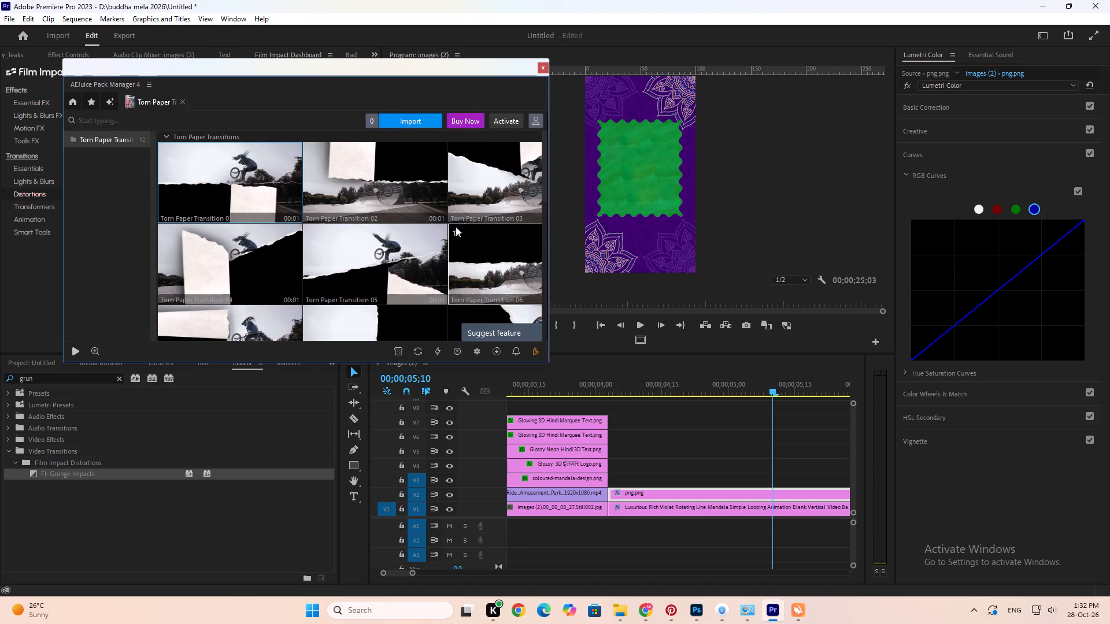
{"action": "left_click", "coordinate": [541, 615]}
{"action": "scroll", "coordinate": [515, 346], "scroll_direction": "up", "scroll_amount": 3}
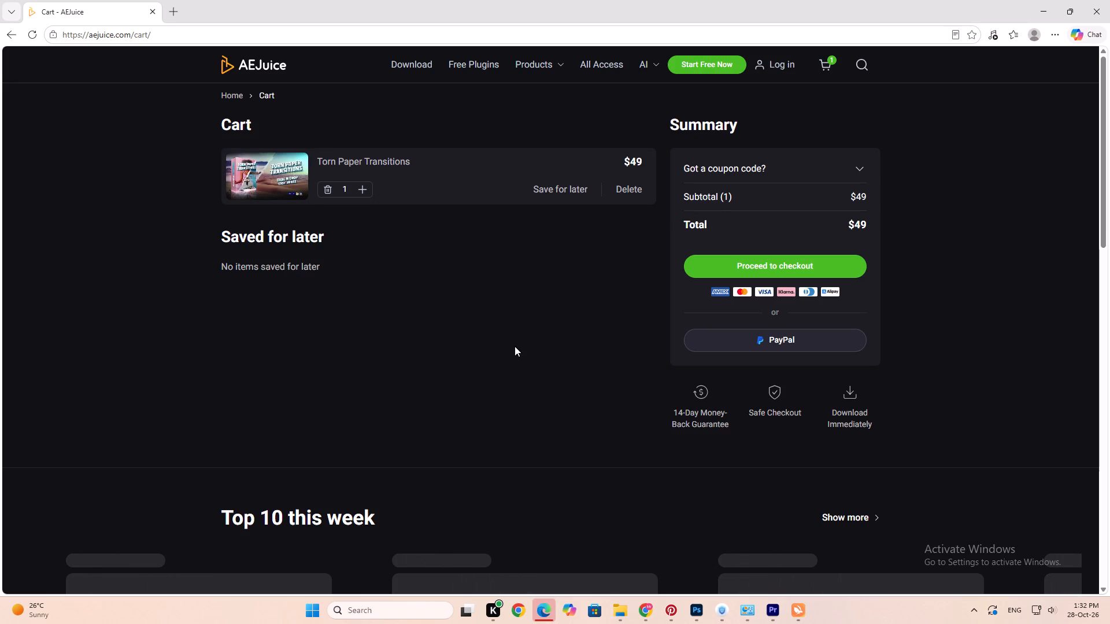
{"action": "left_click", "coordinate": [1086, 10]}
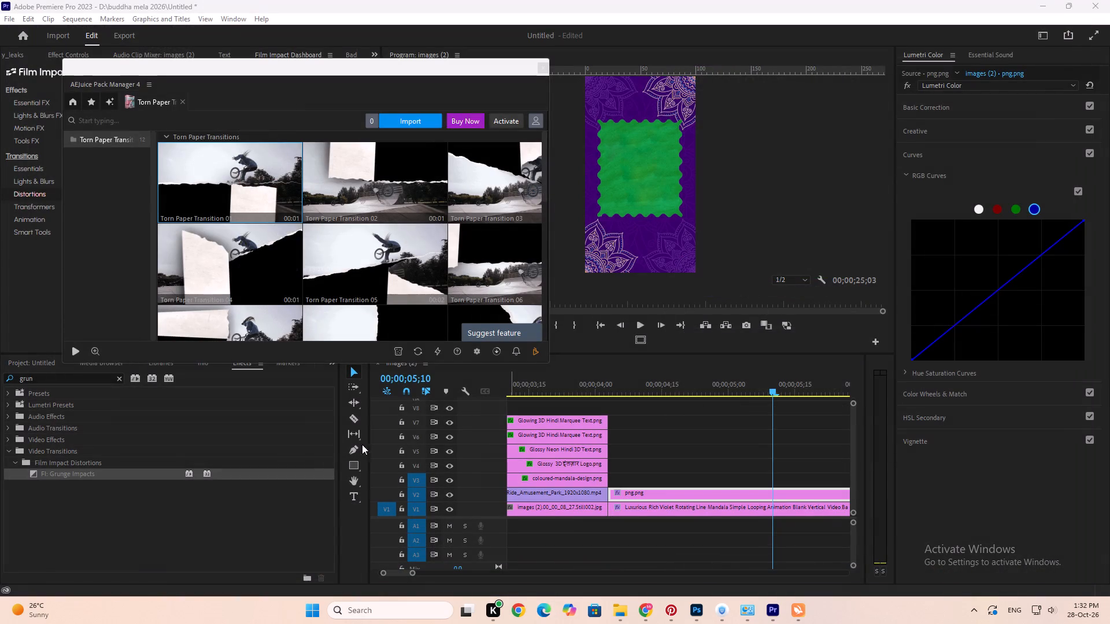
{"action": "scroll", "coordinate": [153, 199], "scroll_direction": "up", "scroll_amount": 3}
Close the Torn Paper Transitions pack and start downloading the Seamless Transitions 2 pack from the transitions category.
{"action": "left_click", "coordinate": [181, 100]}
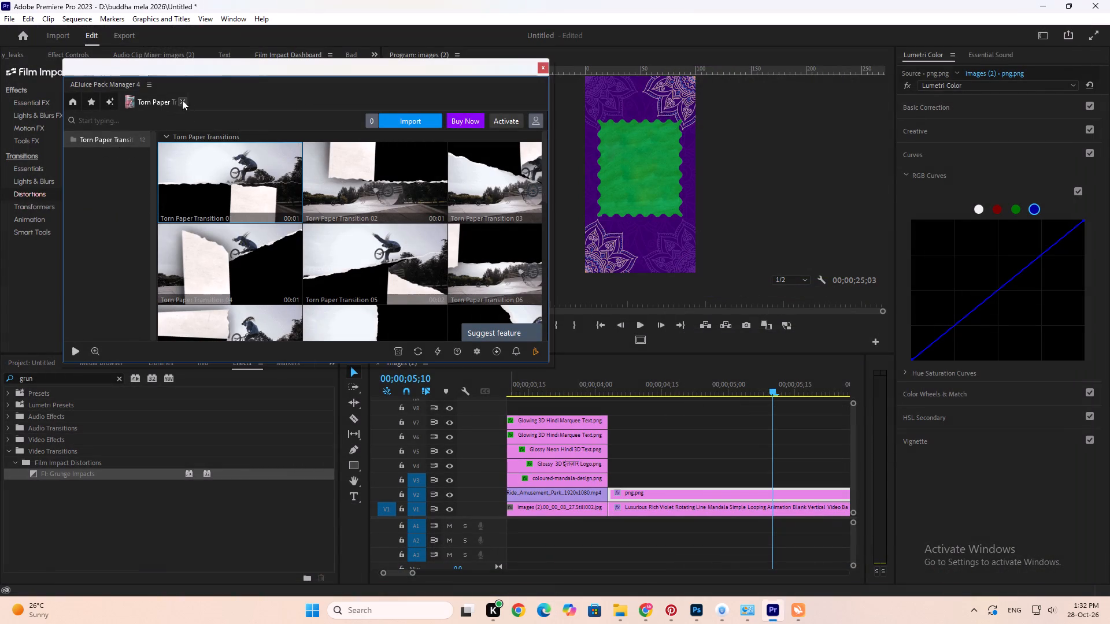
{"action": "scroll", "coordinate": [246, 229], "scroll_direction": "up", "scroll_amount": 19}
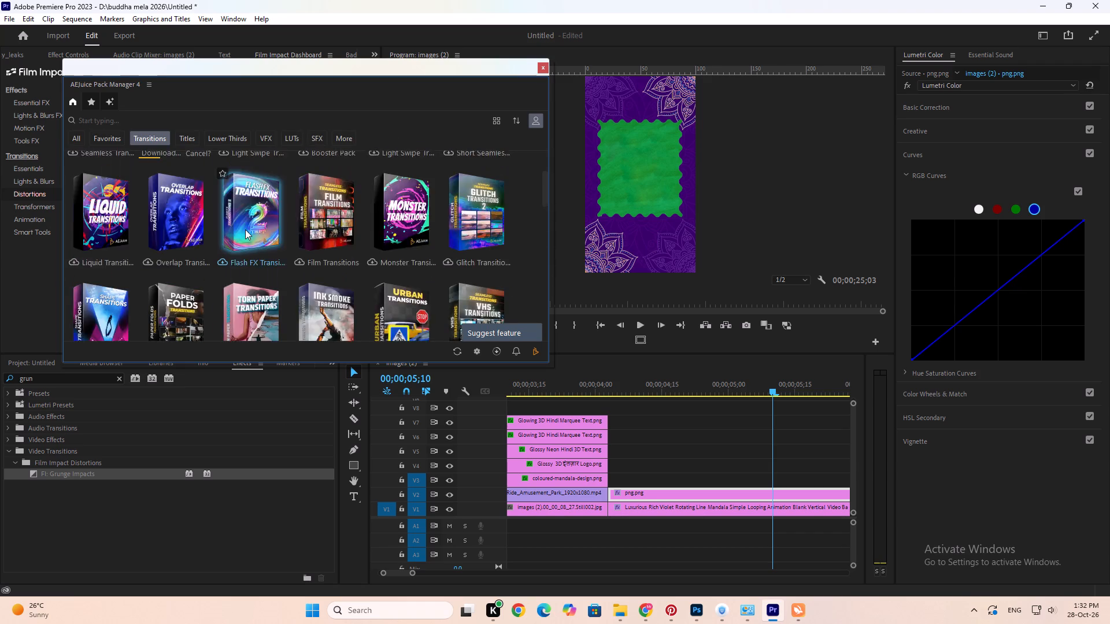
{"action": "scroll", "coordinate": [245, 229], "scroll_direction": "up", "scroll_amount": 12}
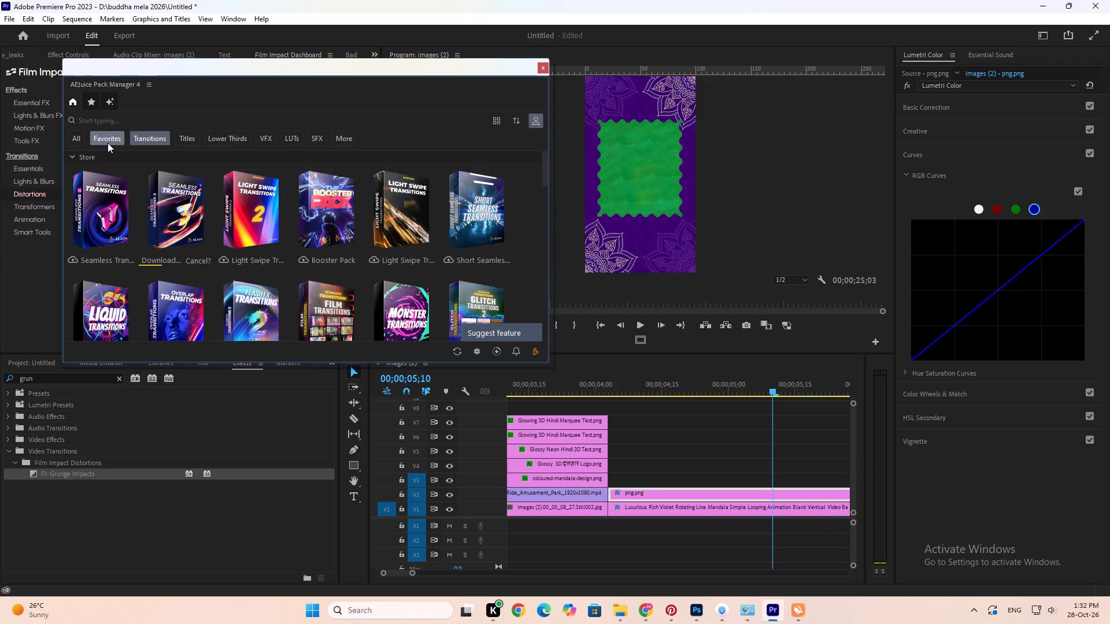
{"action": "left_click", "coordinate": [312, 141]}
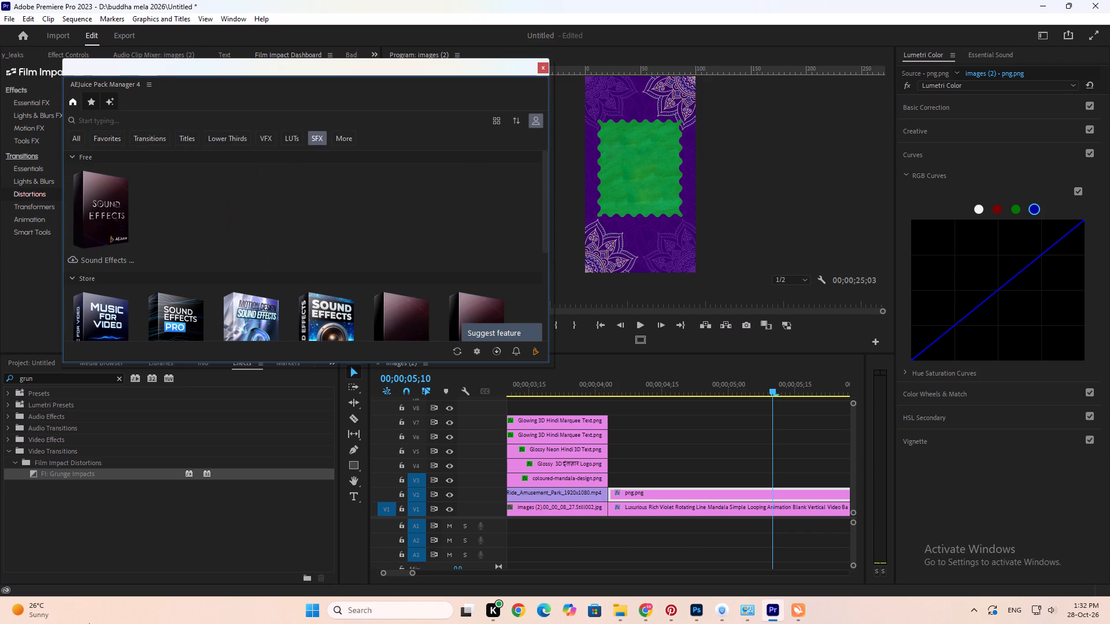
{"action": "left_click", "coordinate": [131, 140]}
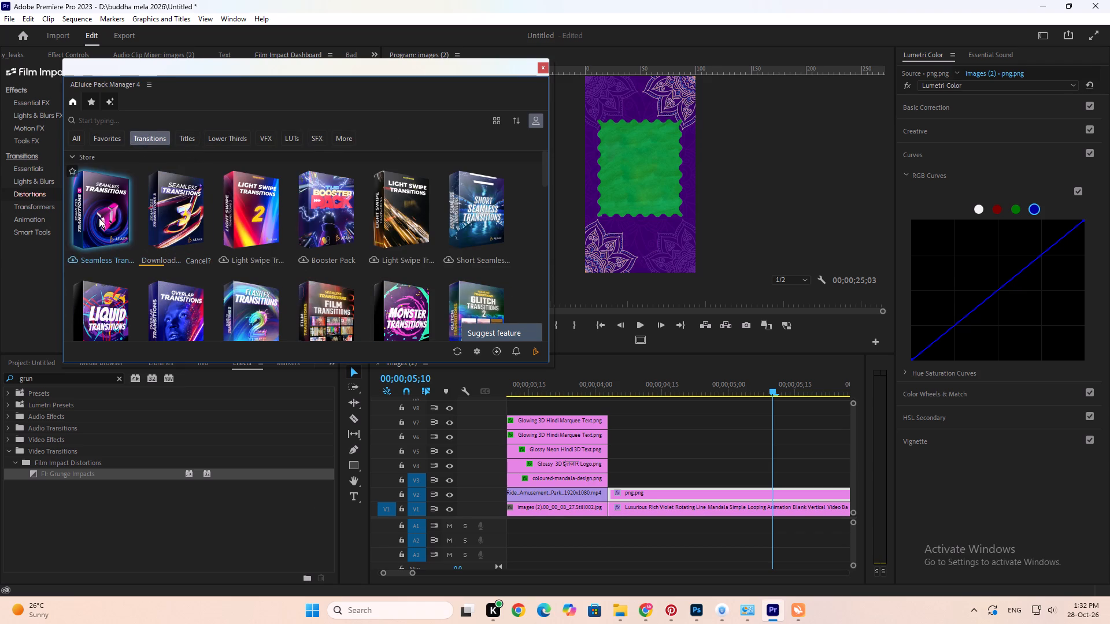
{"action": "left_click", "coordinate": [95, 221]}
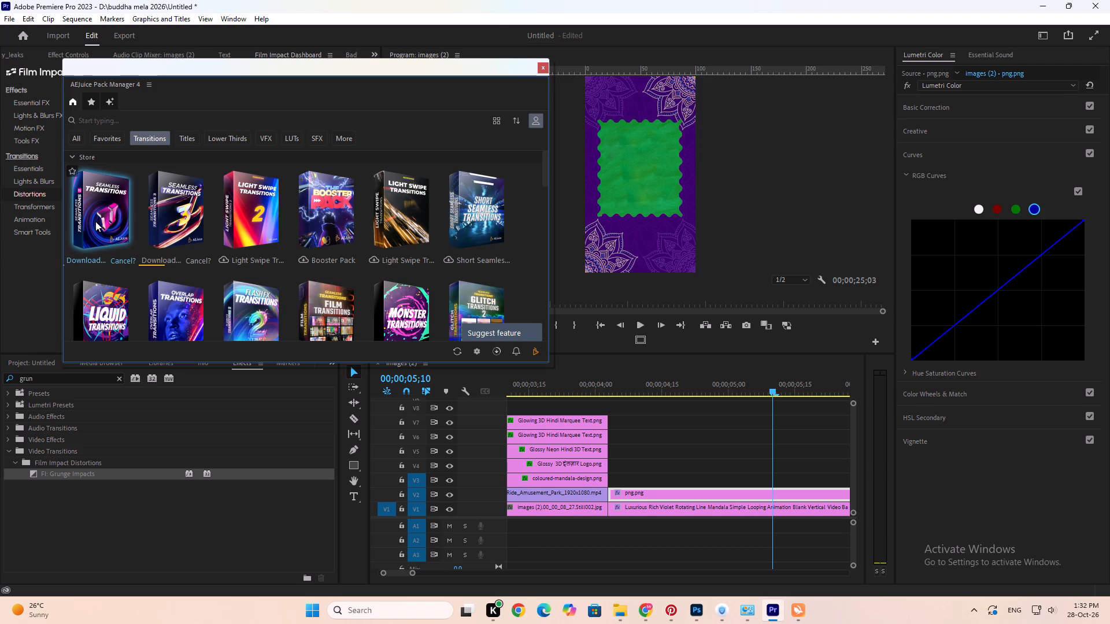
{"action": "left_click", "coordinate": [187, 240]}
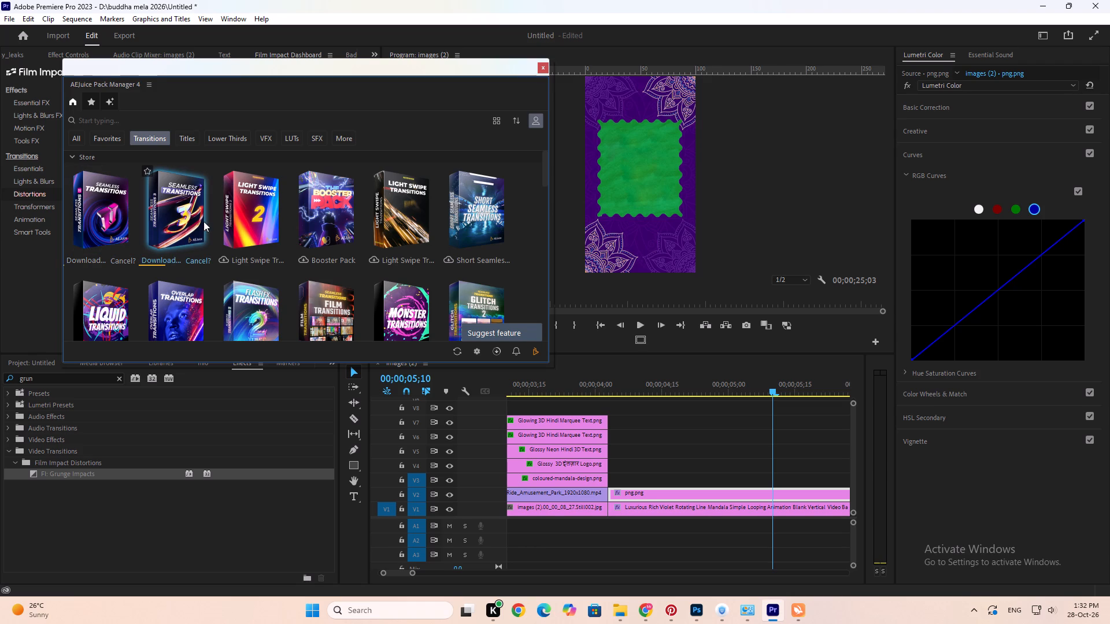
{"action": "scroll", "coordinate": [231, 217], "scroll_direction": "down", "scroll_amount": 6}
{"action": "scroll", "coordinate": [225, 219], "scroll_direction": "up", "scroll_amount": 8}
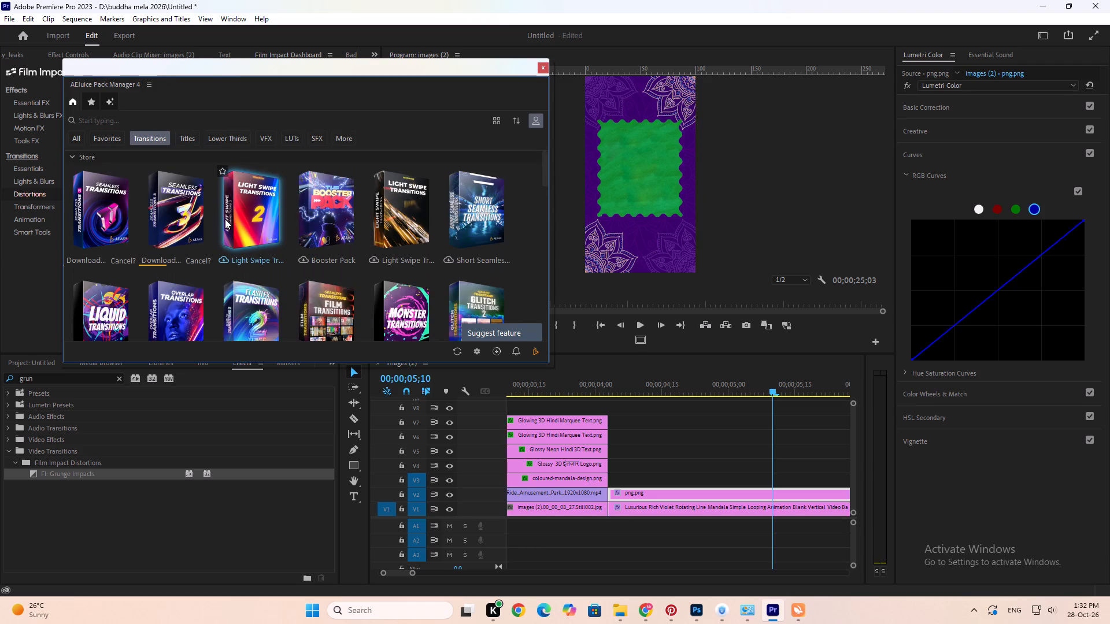
{"action": "scroll", "coordinate": [225, 219], "scroll_direction": "up", "scroll_amount": 2}
Check the progress of the pack downloads in AEJuice's recent downloads list.
{"action": "left_click", "coordinate": [497, 351]}
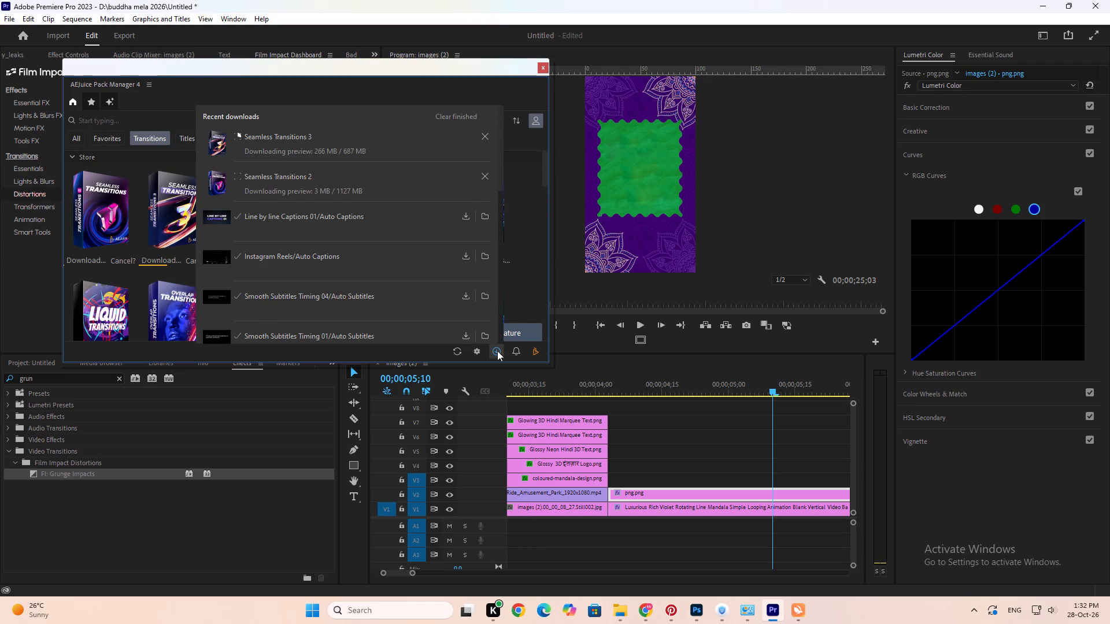
{"action": "scroll", "coordinate": [368, 242], "scroll_direction": "down", "scroll_amount": 3}
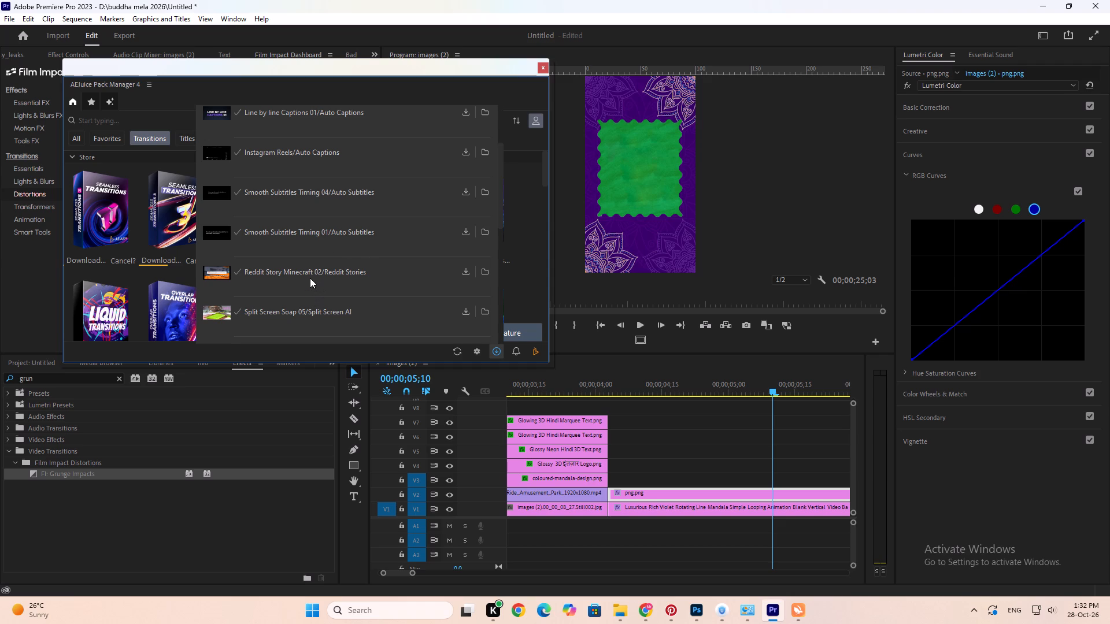
{"action": "scroll", "coordinate": [310, 284], "scroll_direction": "up", "scroll_amount": 6}
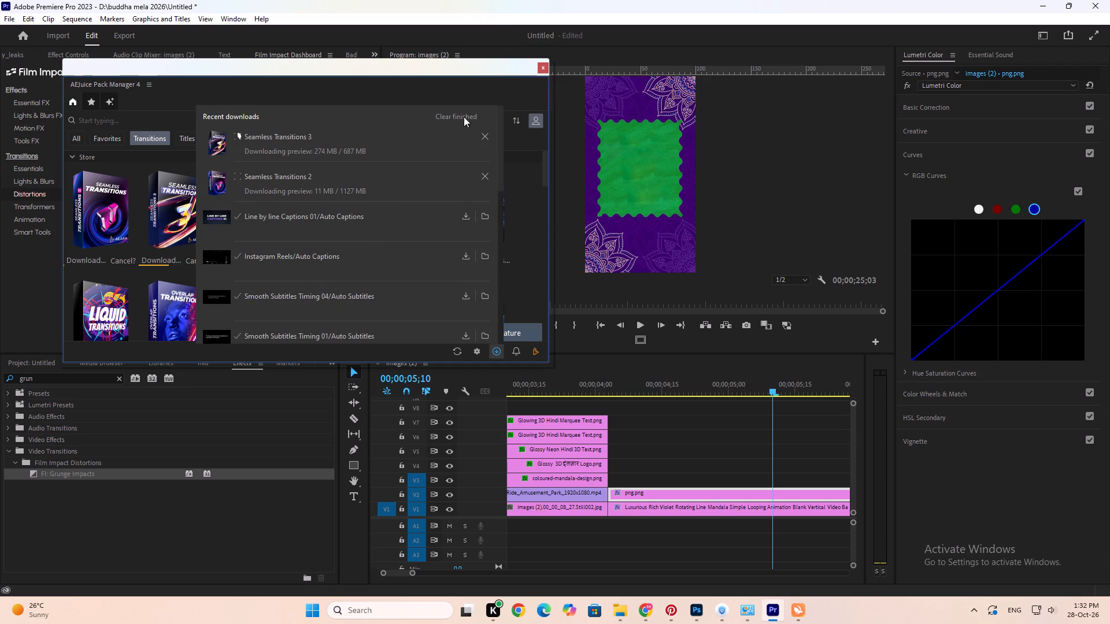
{"action": "left_click", "coordinate": [520, 156]}
{"action": "scroll", "coordinate": [199, 199], "scroll_direction": "up", "scroll_amount": 2}
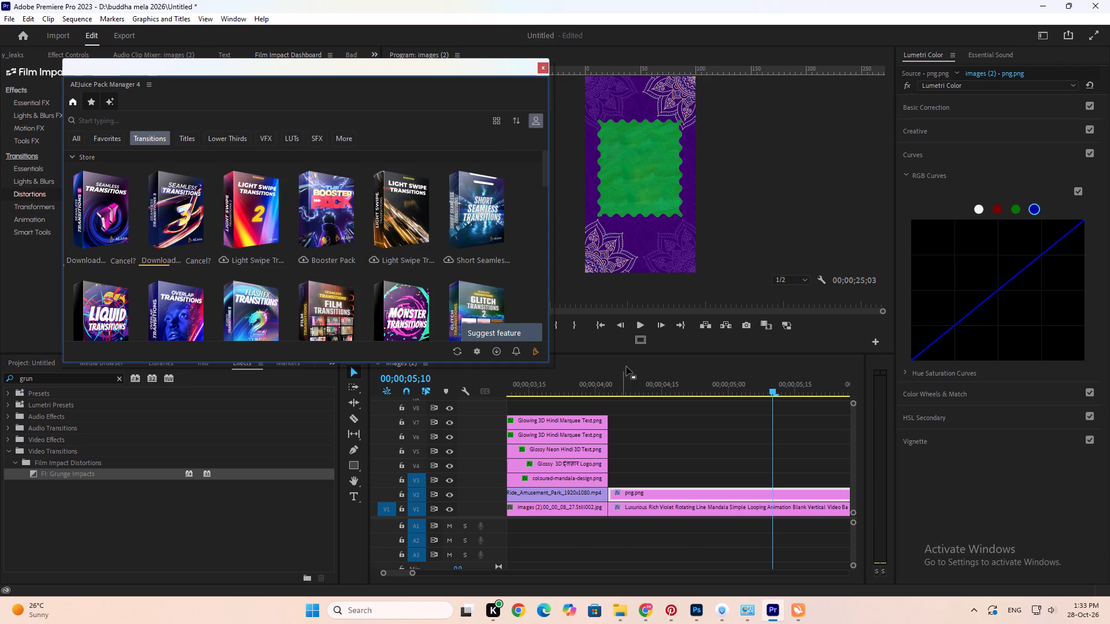
Move the playhead to 00;00;04;03 at the start of png.png and switch Film Impact to its Lights & Blurs transitions.
{"action": "left_click_drag", "start_coordinate": [616, 384], "coordinate": [610, 385]}
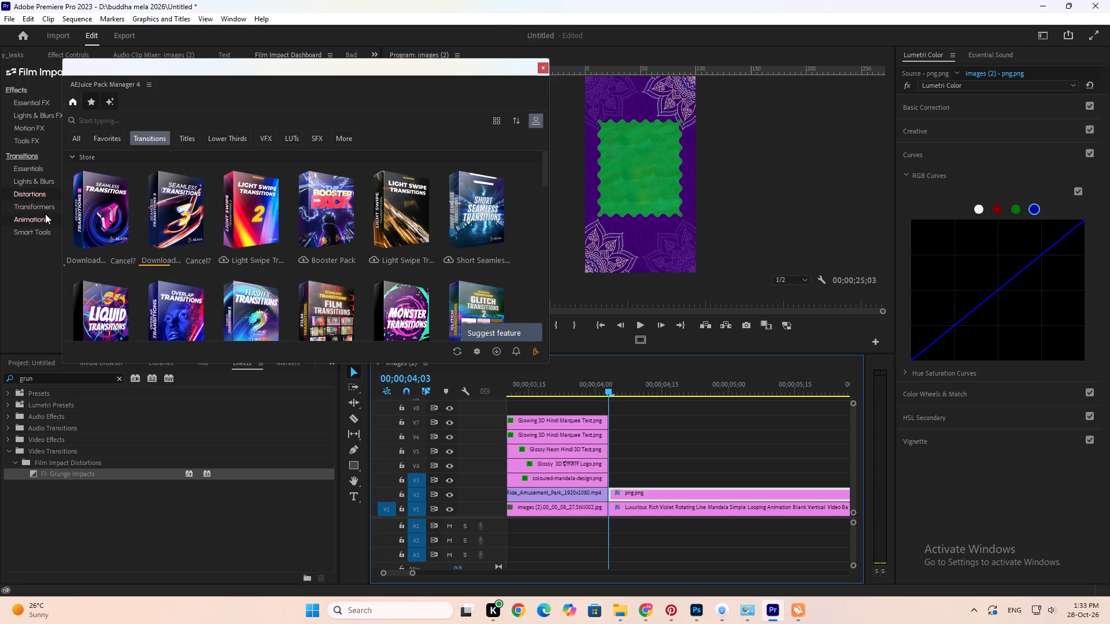
{"action": "left_click", "coordinate": [46, 211]}
{"action": "left_click", "coordinate": [42, 196]}
{"action": "left_click", "coordinate": [39, 181]}
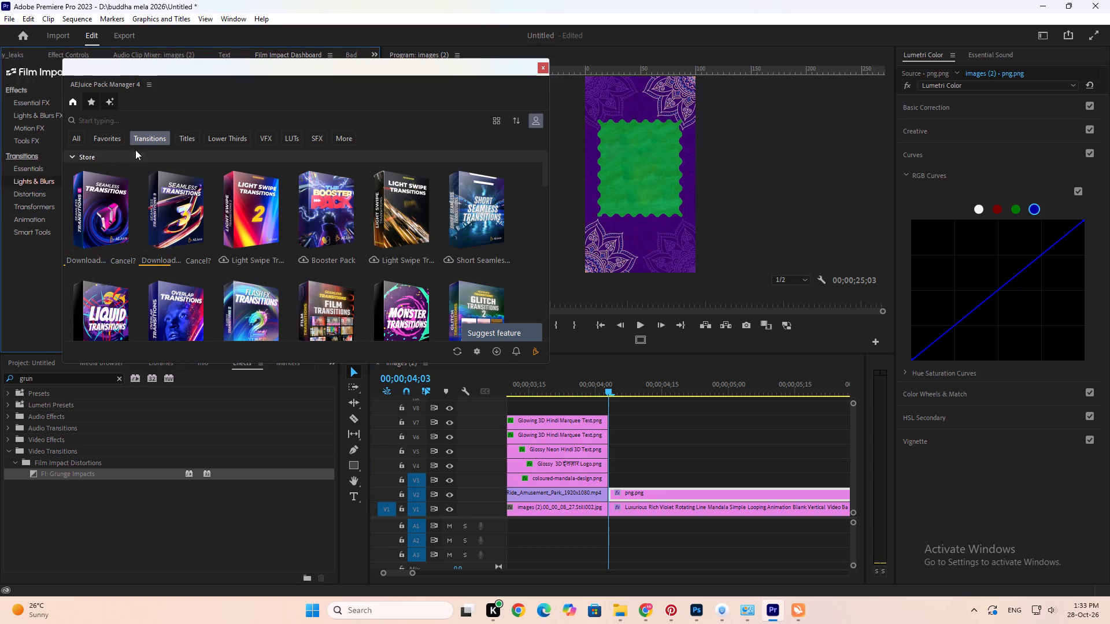
Start downloading the Booster Pack and the Short Seamless Transitions pack from AEJuice's transitions category.
{"action": "left_click", "coordinate": [95, 142]}
{"action": "left_click", "coordinate": [147, 140]}
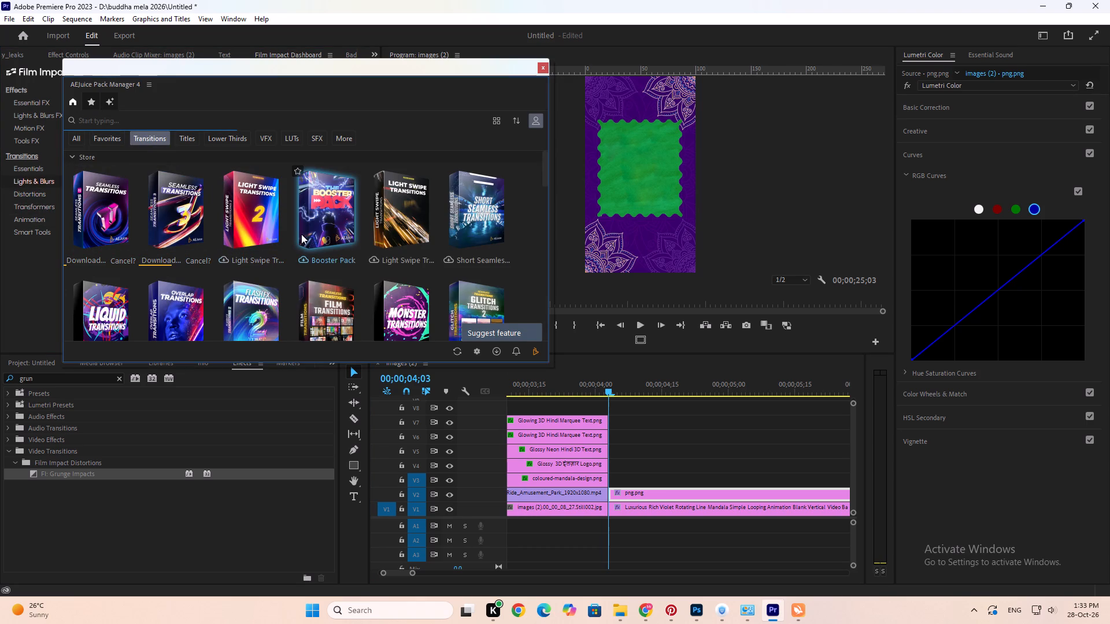
{"action": "left_click", "coordinate": [332, 227]}
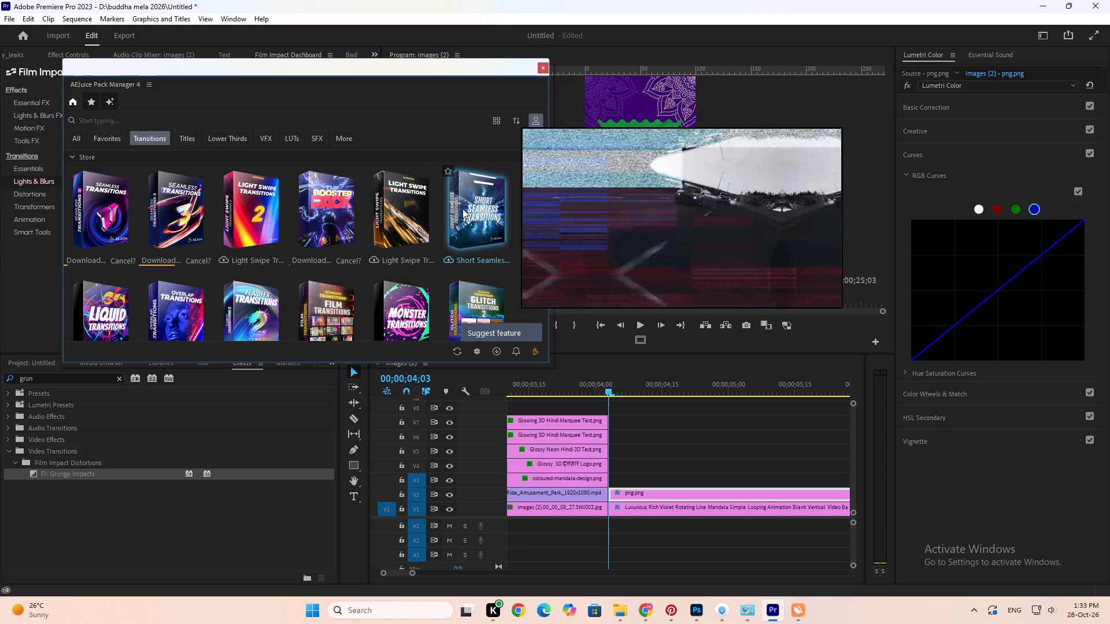
{"action": "left_click", "coordinate": [462, 209]}
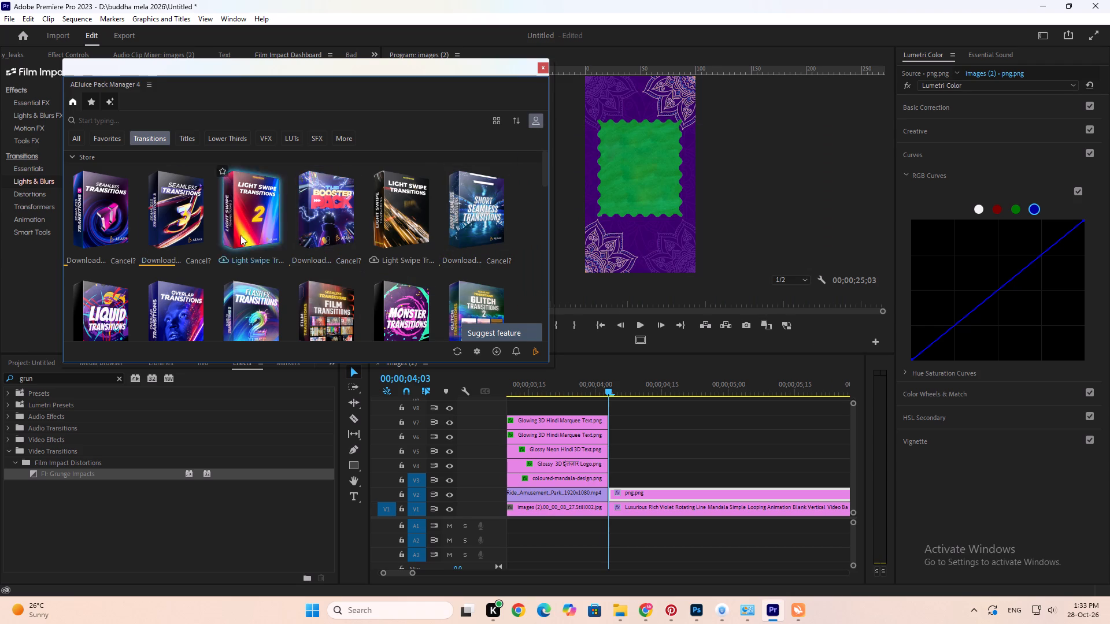
Reopen the Torn Paper Transitions pack and place Torn Paper Transition 01 on track V3 above the start of the png.png clip.
{"action": "scroll", "coordinate": [308, 313], "scroll_direction": "down", "scroll_amount": 2}
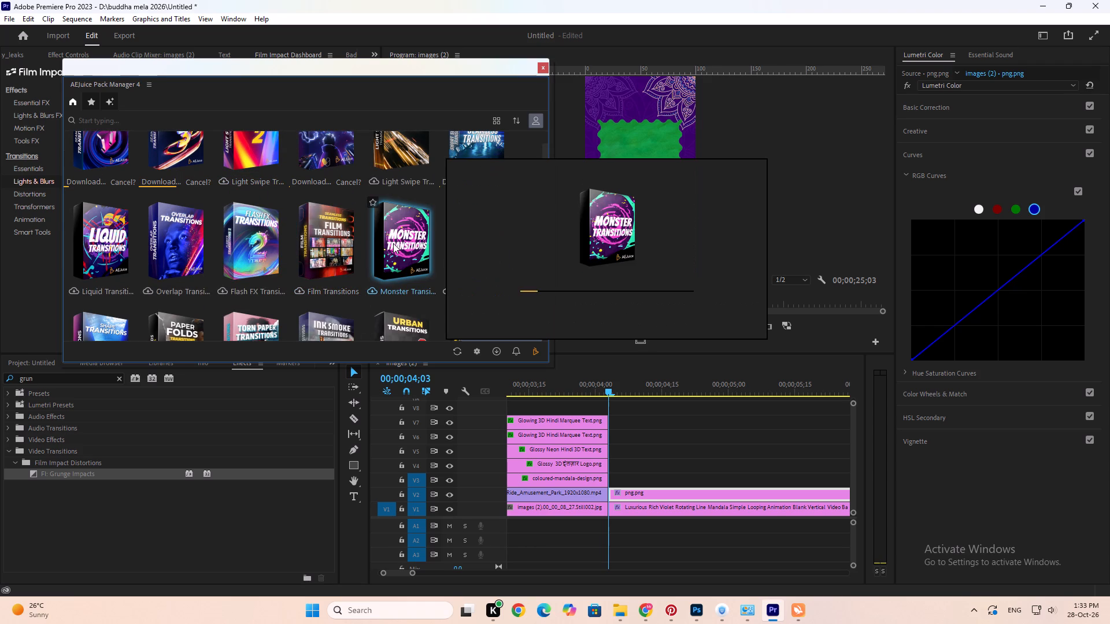
{"action": "scroll", "coordinate": [260, 309], "scroll_direction": "down", "scroll_amount": 2}
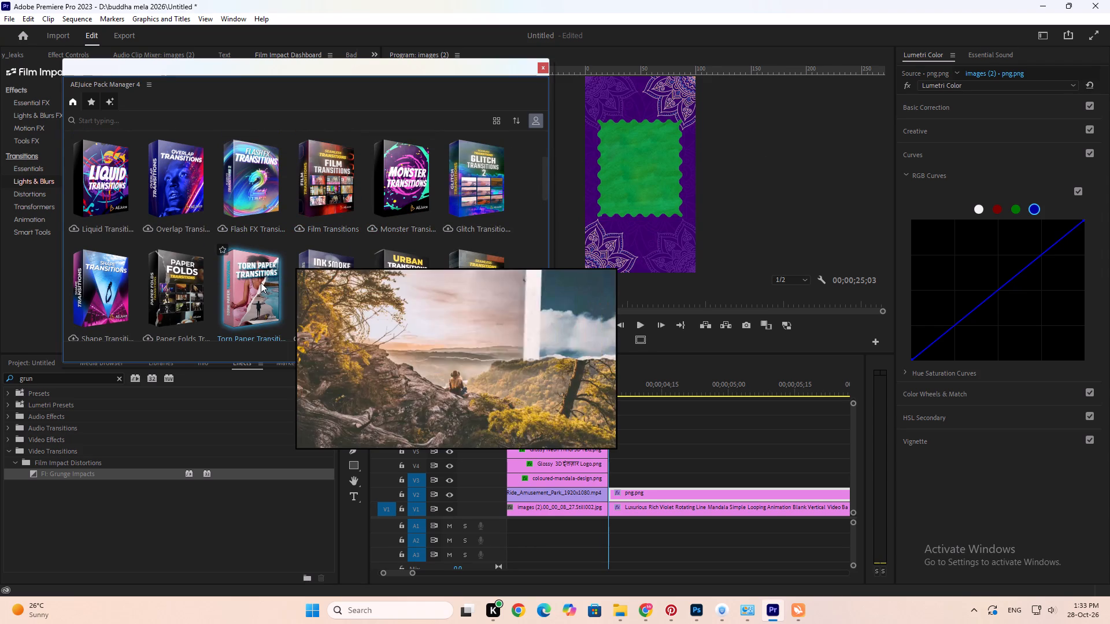
{"action": "left_click", "coordinate": [258, 279]}
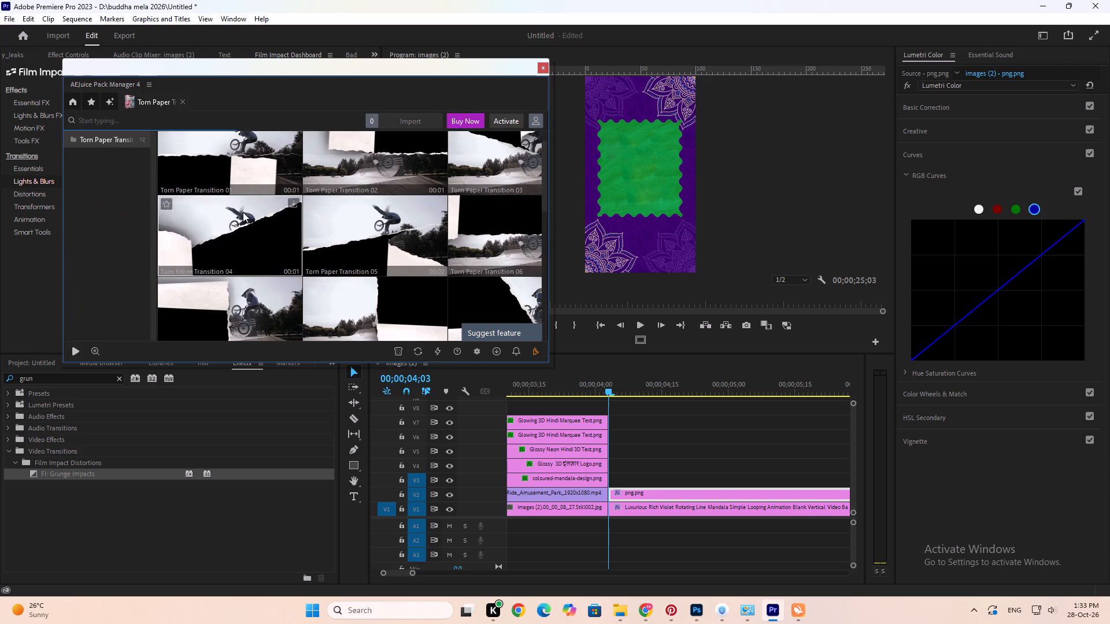
{"action": "scroll", "coordinate": [243, 212], "scroll_direction": "up", "scroll_amount": 7}
{"action": "scroll", "coordinate": [398, 152], "scroll_direction": "down", "scroll_amount": 6}
{"action": "scroll", "coordinate": [379, 225], "scroll_direction": "down", "scroll_amount": 10}
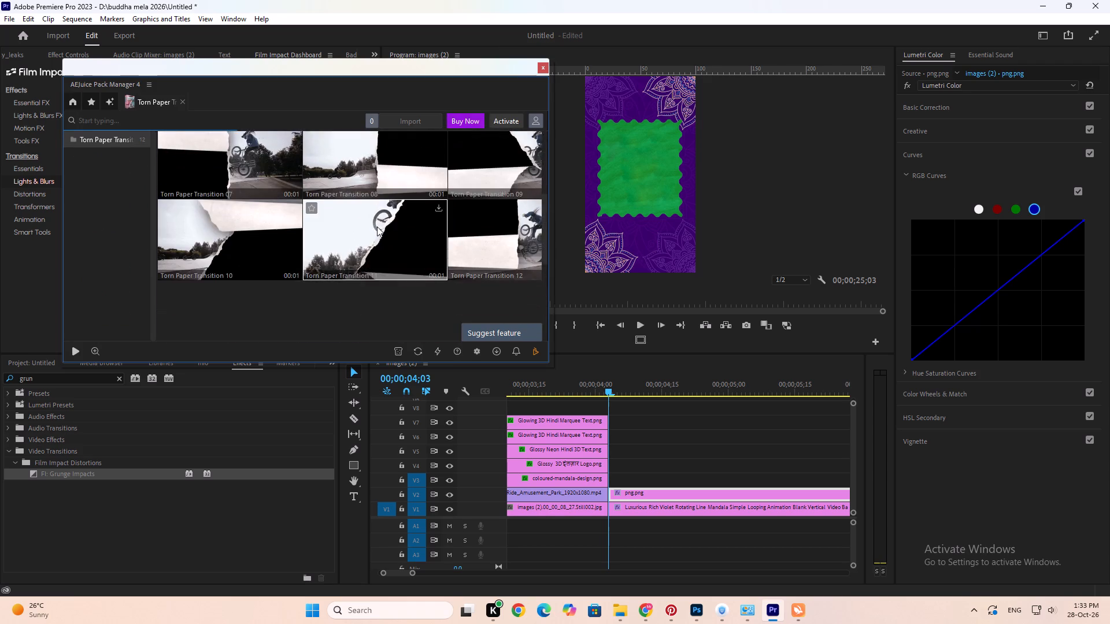
{"action": "scroll", "coordinate": [377, 226], "scroll_direction": "down", "scroll_amount": 2}
{"action": "scroll", "coordinate": [377, 226], "scroll_direction": "up", "scroll_amount": 20}
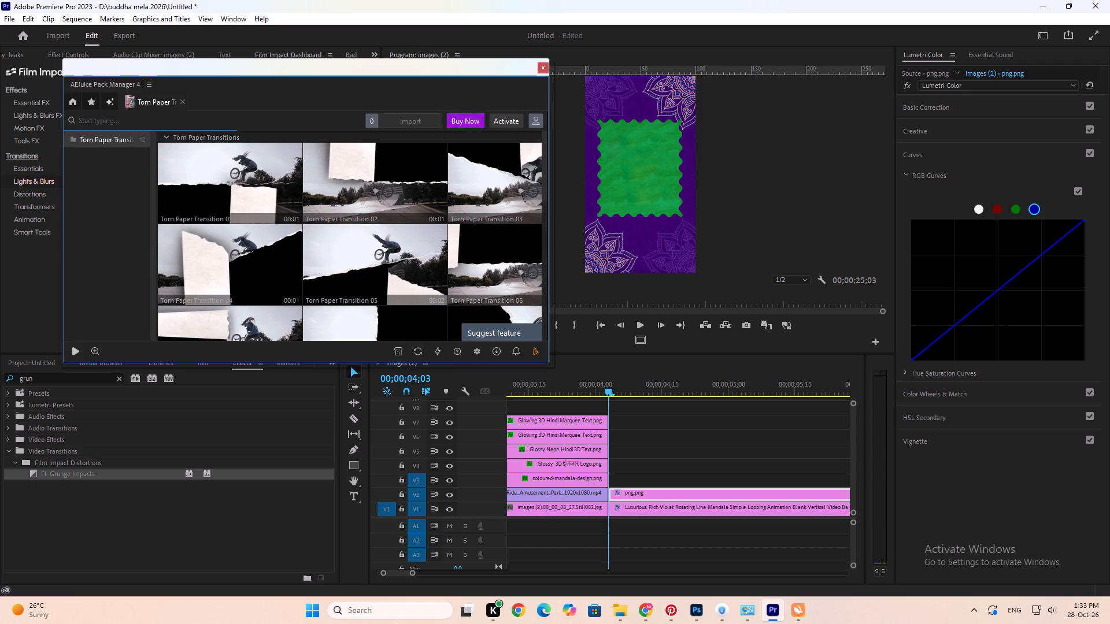
{"action": "left_click_drag", "start_coordinate": [224, 179], "coordinate": [609, 482]}
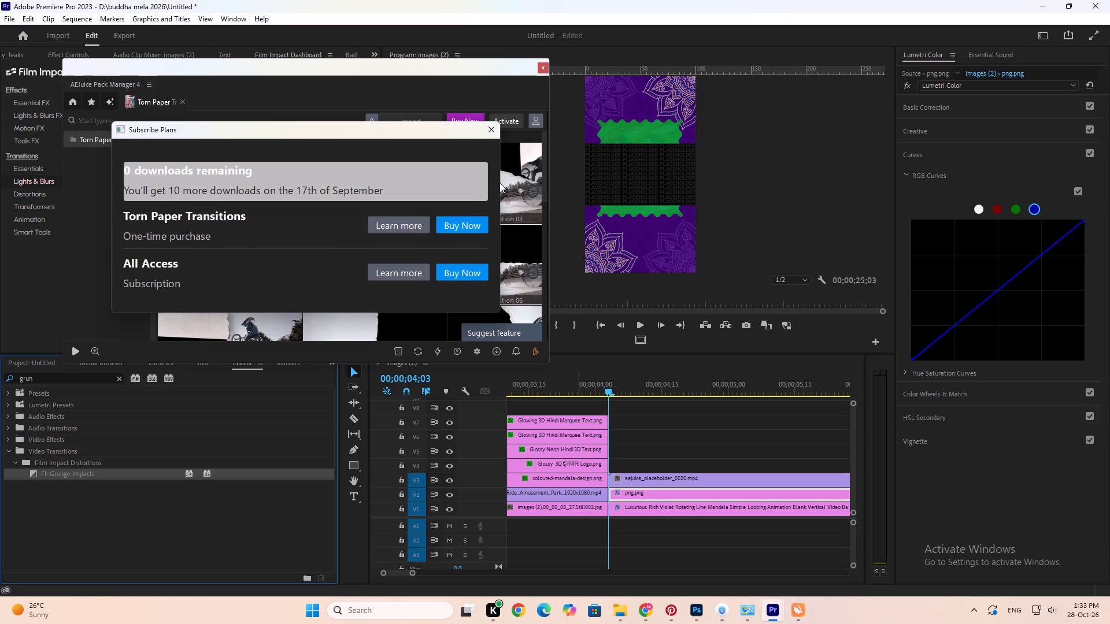
{"action": "left_click", "coordinate": [492, 132]}
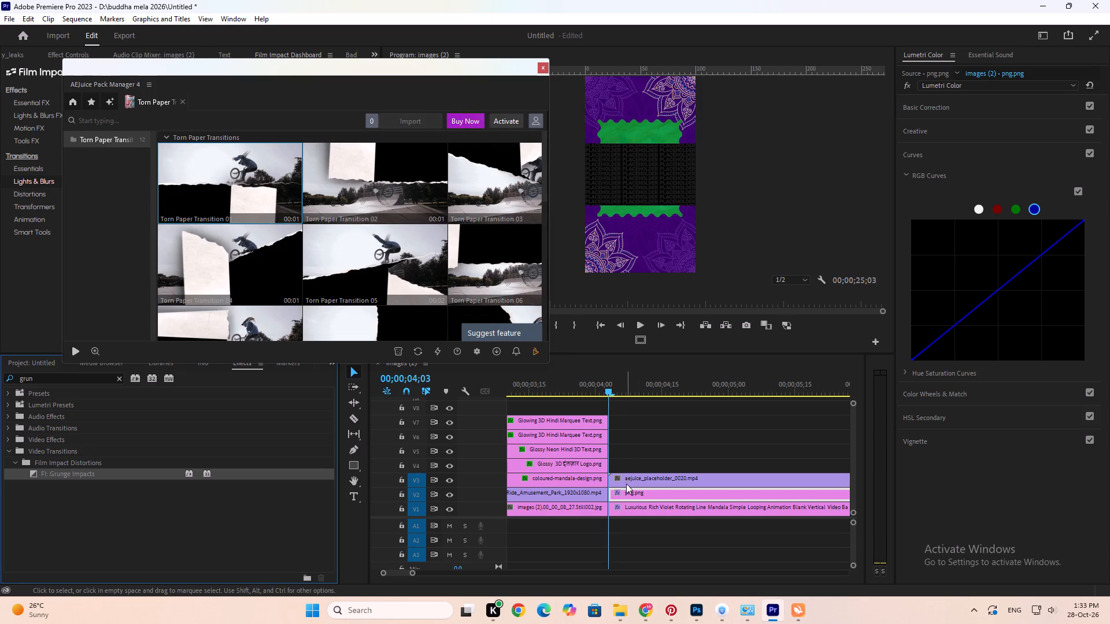
Play back the AEJuice placeholder clip on V3, open it in the Source monitor and move the Pack Manager window aside.
{"action": "left_click", "coordinate": [626, 482]}
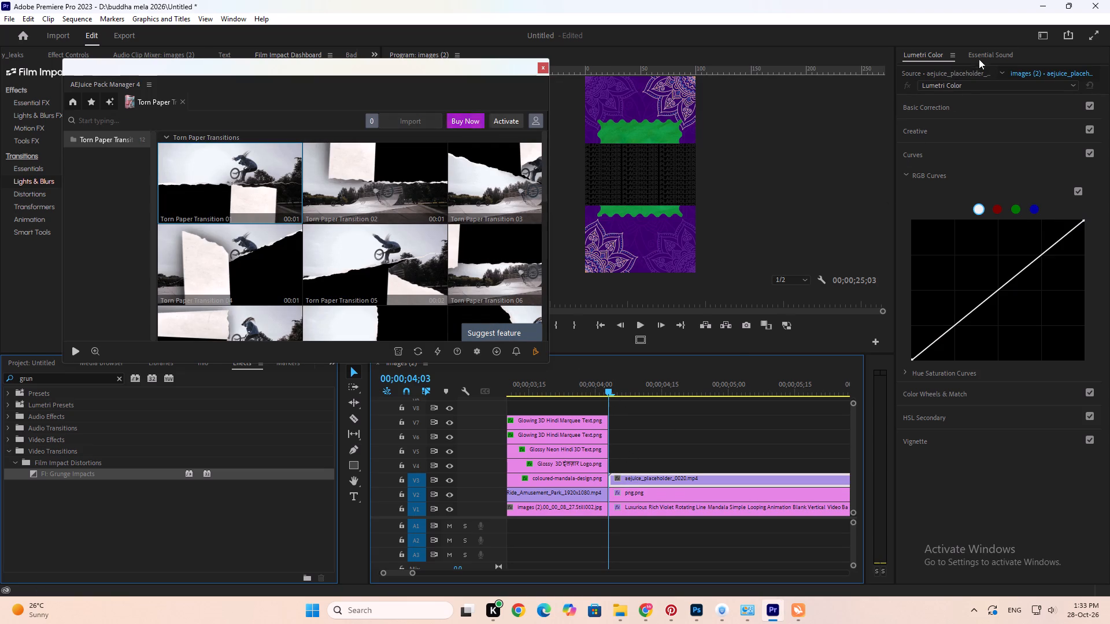
{"action": "left_click", "coordinate": [980, 57]}
{"action": "left_click", "coordinate": [937, 76]}
{"action": "key", "text": "space"}
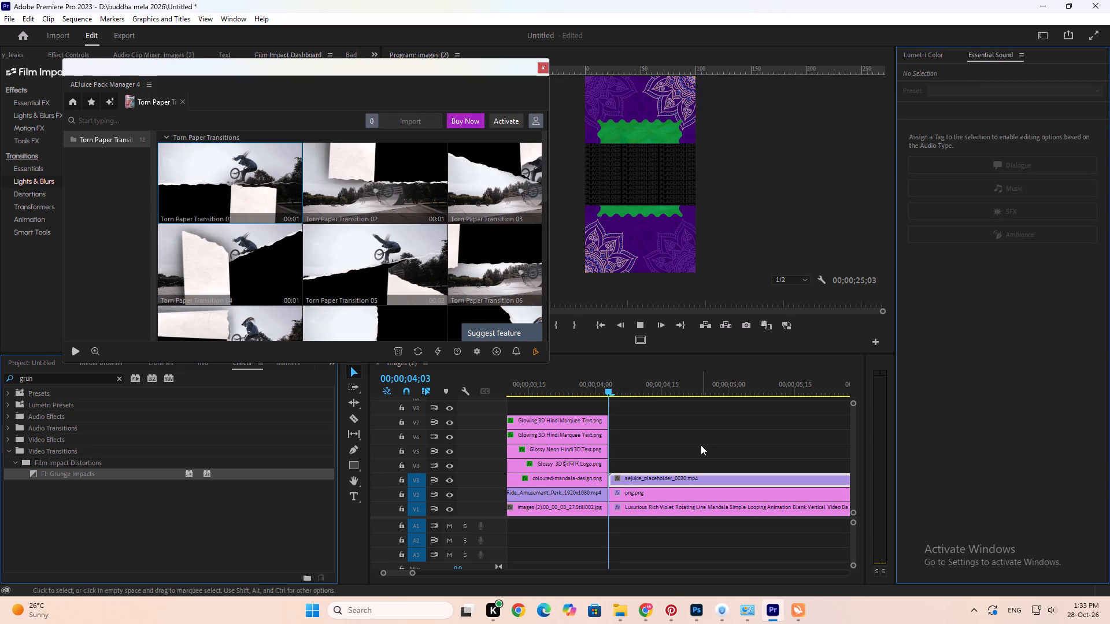
{"action": "key", "text": "space"}
{"action": "double_click", "coordinate": [658, 483]}
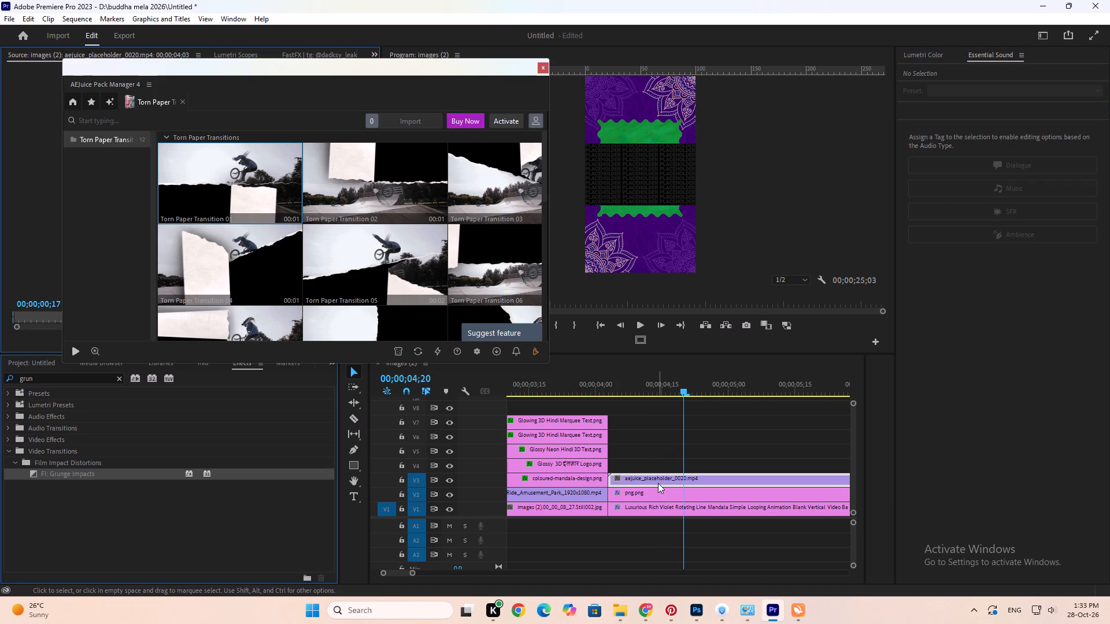
{"action": "left_click_drag", "start_coordinate": [497, 79], "coordinate": [229, 98]}
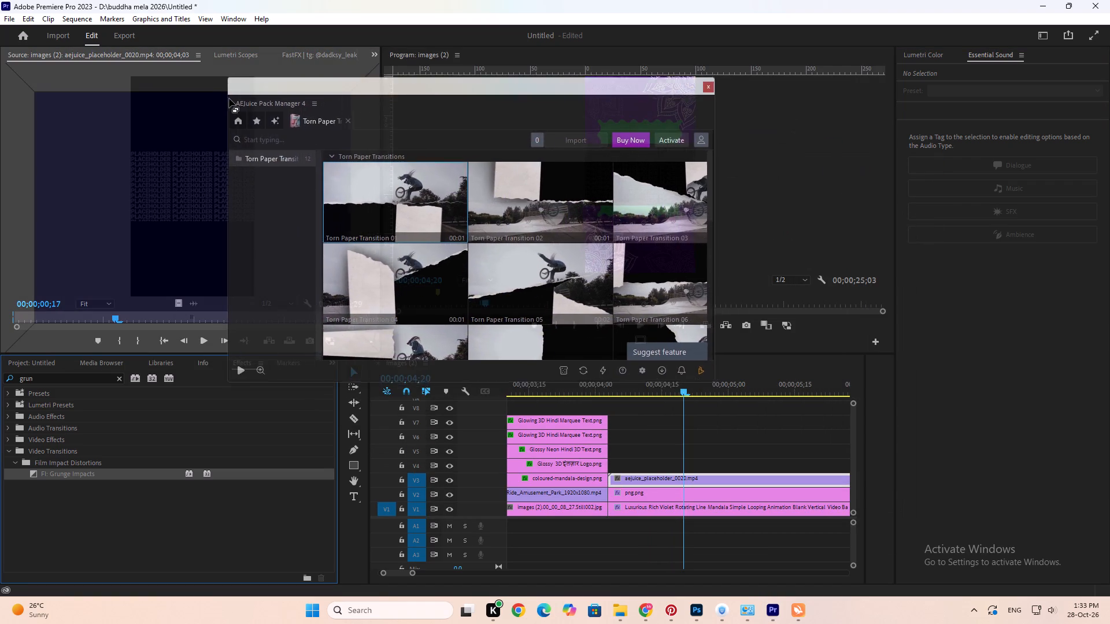
Dock the AEJuice Pack Manager window in the same group as Essential Sound.
{"action": "left_click_drag", "start_coordinate": [229, 98], "coordinate": [906, 62]}
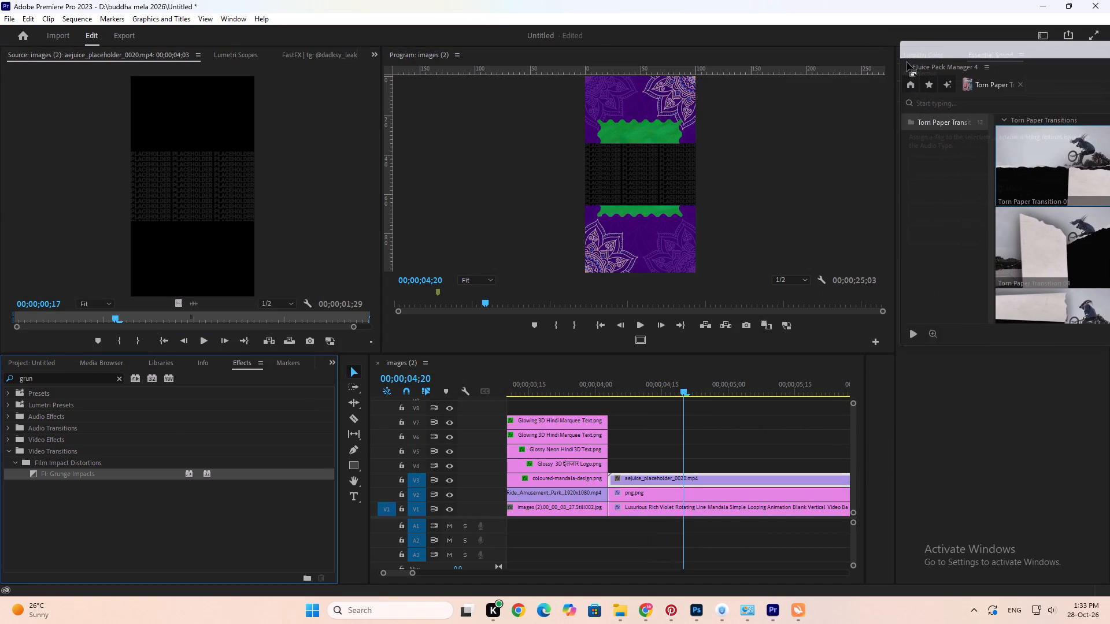
{"action": "left_click_drag", "start_coordinate": [906, 62], "coordinate": [928, 55]}
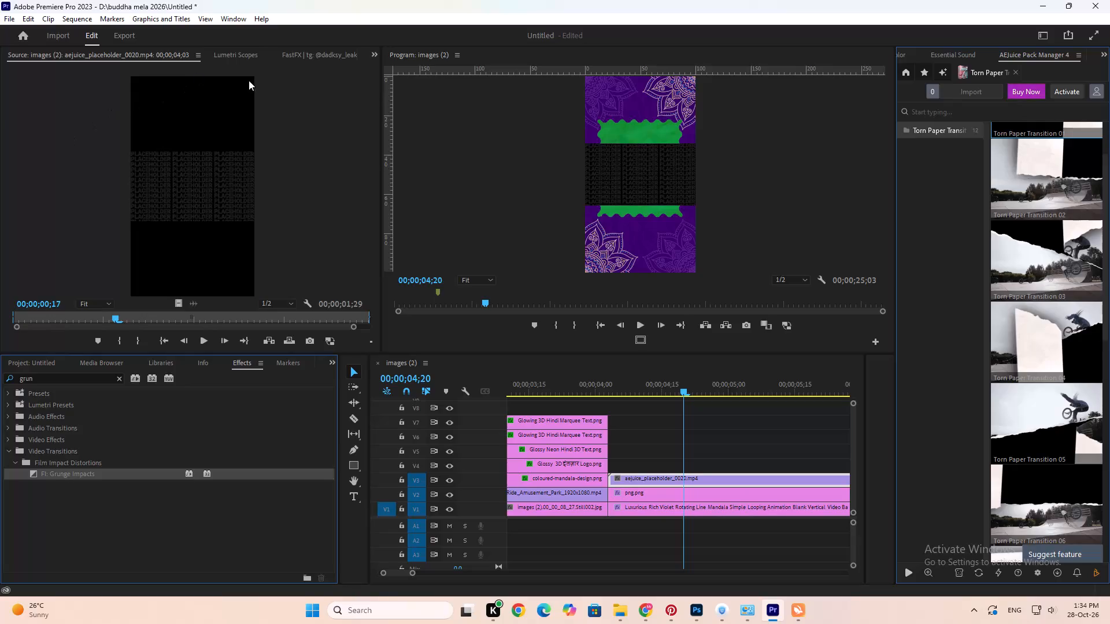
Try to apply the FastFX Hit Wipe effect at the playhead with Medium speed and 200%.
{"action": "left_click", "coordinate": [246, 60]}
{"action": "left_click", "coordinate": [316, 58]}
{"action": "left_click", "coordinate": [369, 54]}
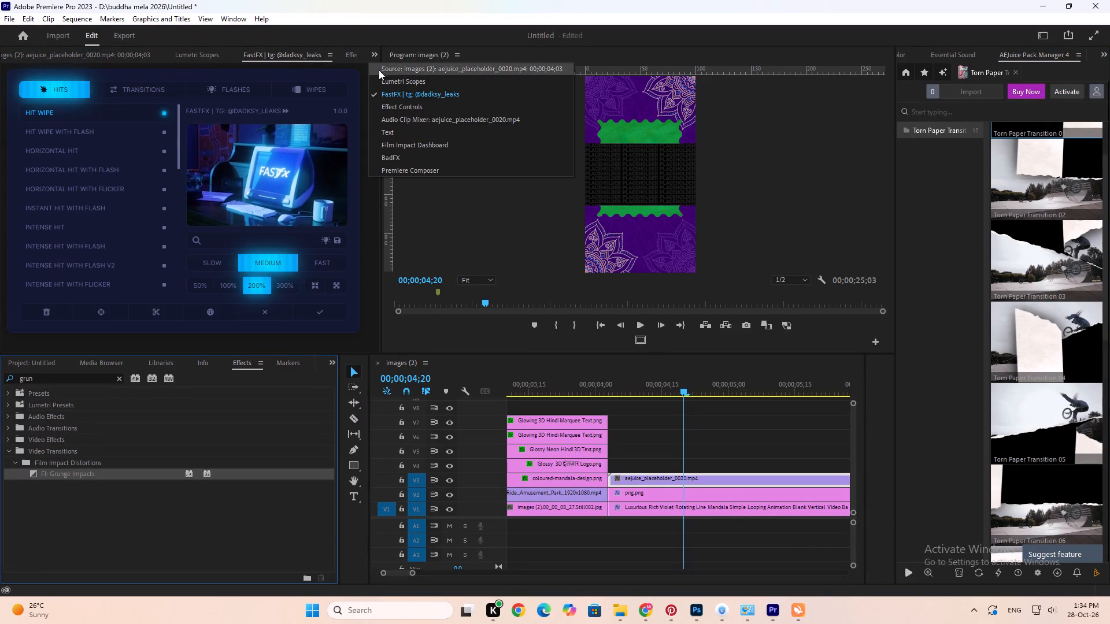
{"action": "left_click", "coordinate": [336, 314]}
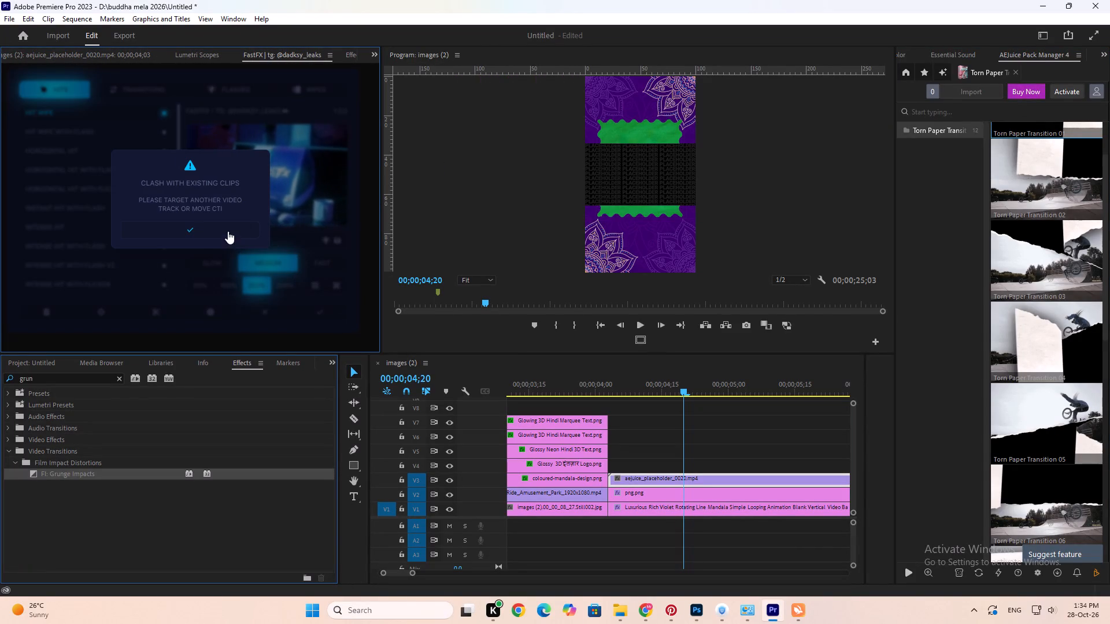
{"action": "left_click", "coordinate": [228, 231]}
Preview the aejuice_placeholder_0020.mp4 clip, delete it from V3 and return the playhead to 00;00;04;03.
{"action": "left_click", "coordinate": [357, 55]}
{"action": "left_click", "coordinate": [351, 55]}
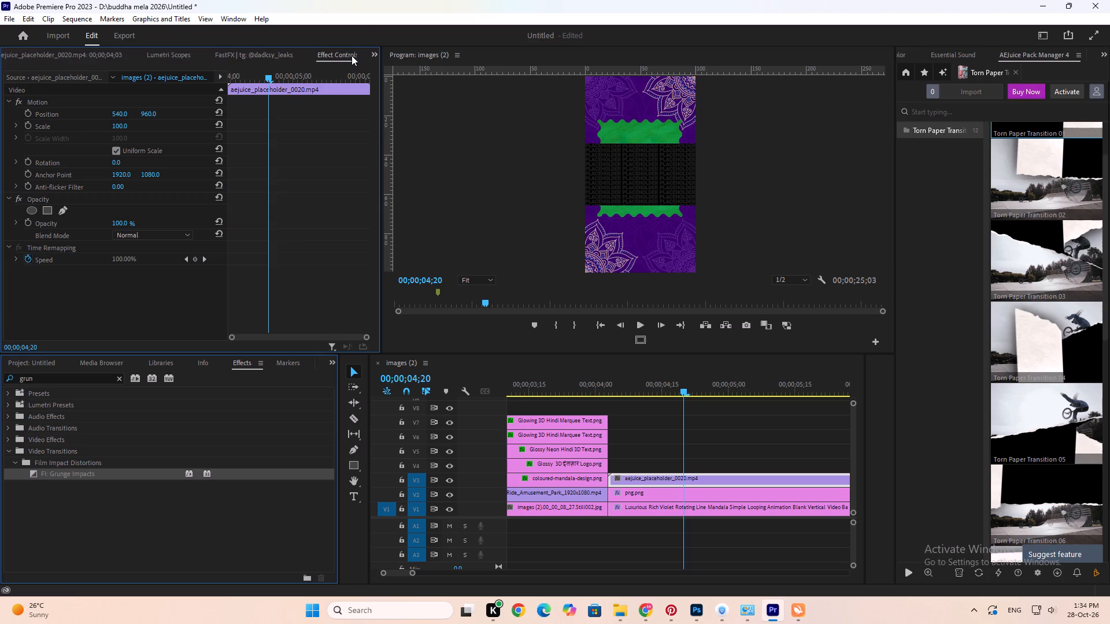
{"action": "left_click", "coordinate": [645, 480]}
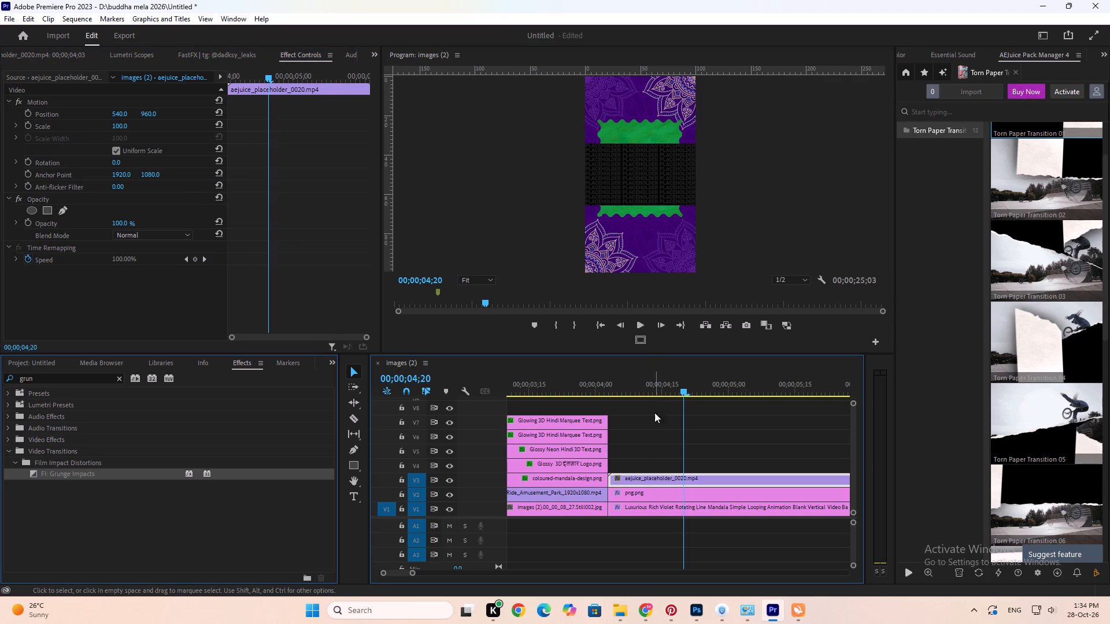
{"action": "left_click_drag", "start_coordinate": [650, 395], "coordinate": [613, 383]}
{"action": "key", "text": "space"}
{"action": "key", "text": "space"}
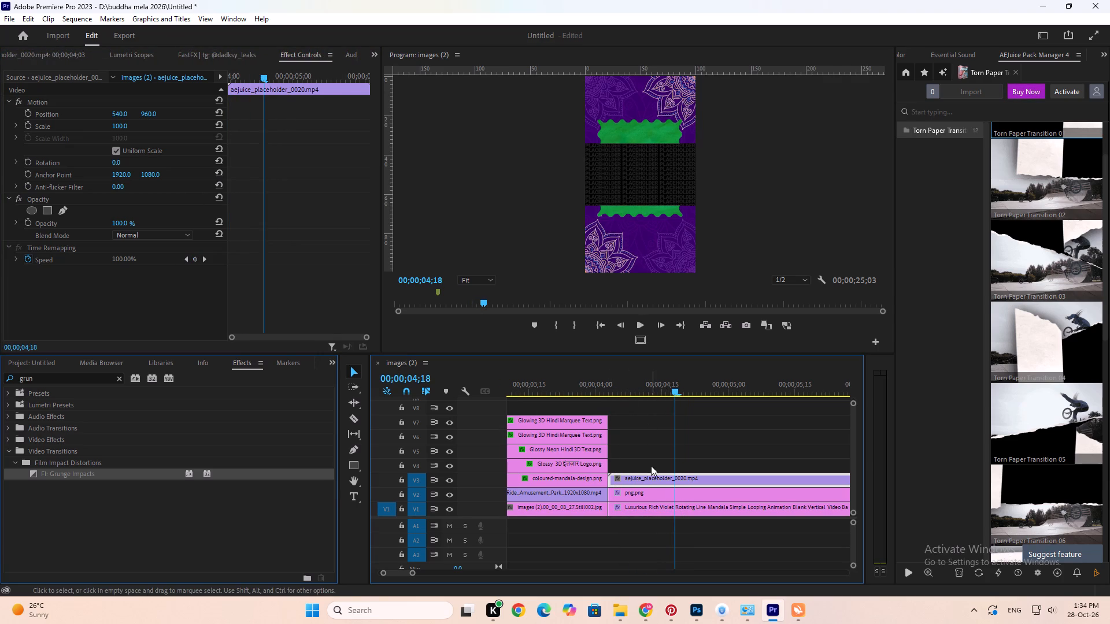
{"action": "left_click", "coordinate": [654, 478]}
{"action": "key", "text": "Delete"}
{"action": "key", "text": "Up"}
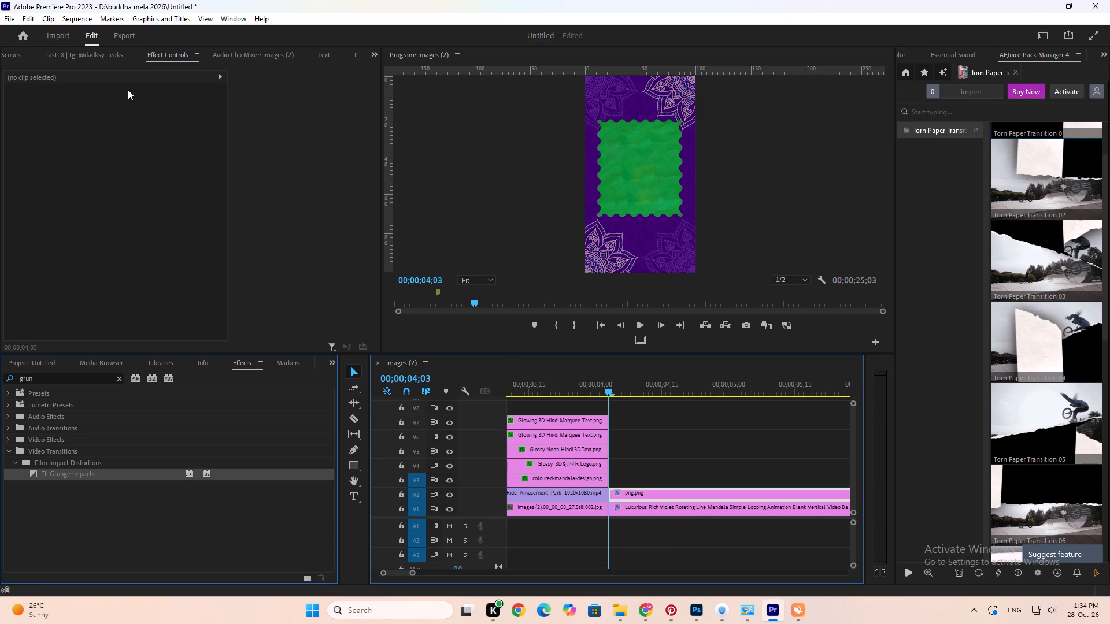
Set the scale of the green stamp clip png.png on V2 to 89.
{"action": "left_click", "coordinate": [627, 490]}
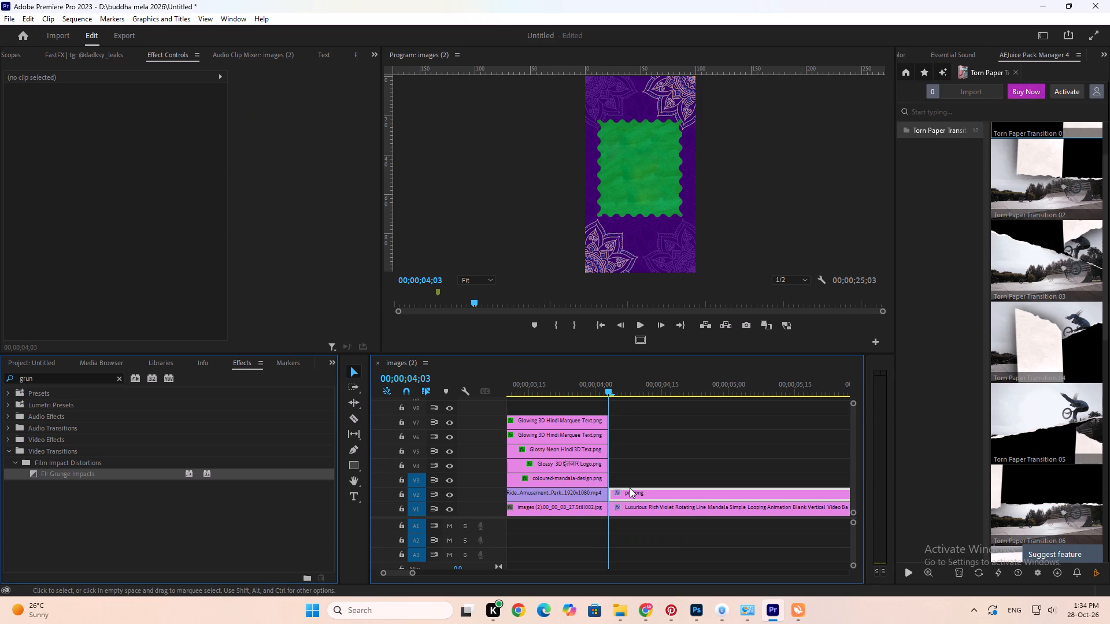
{"action": "left_click", "coordinate": [629, 493]}
{"action": "left_click", "coordinate": [645, 472]}
{"action": "left_click", "coordinate": [637, 486]}
{"action": "left_click", "coordinate": [635, 492]}
{"action": "left_click", "coordinate": [201, 104]}
{"action": "left_click", "coordinate": [235, 51]}
{"action": "left_click", "coordinate": [183, 55]}
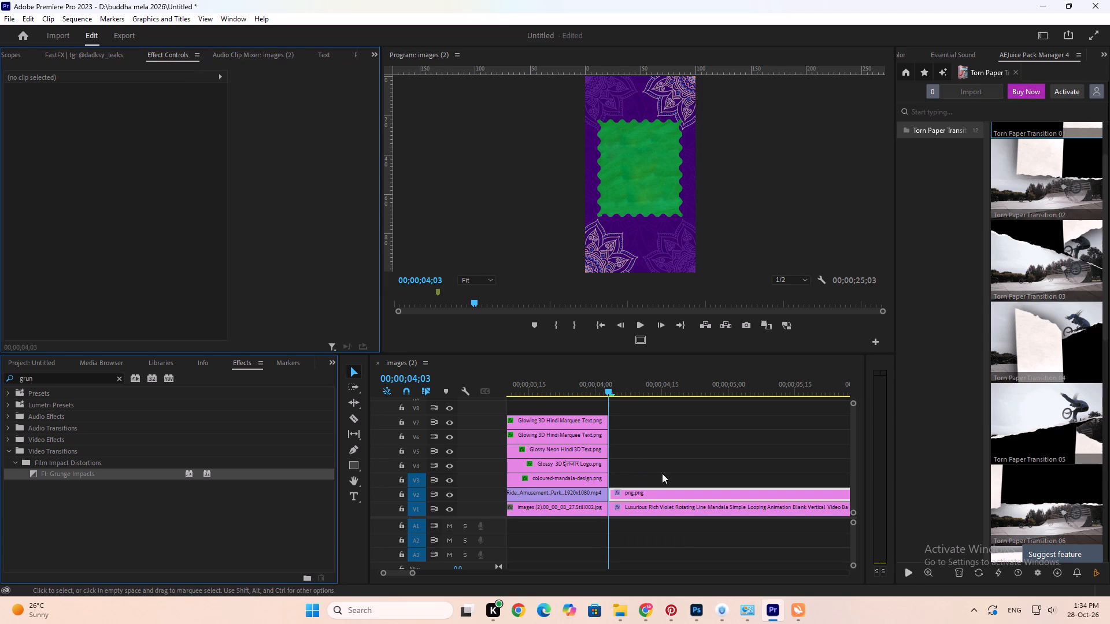
{"action": "left_click", "coordinate": [673, 445]}
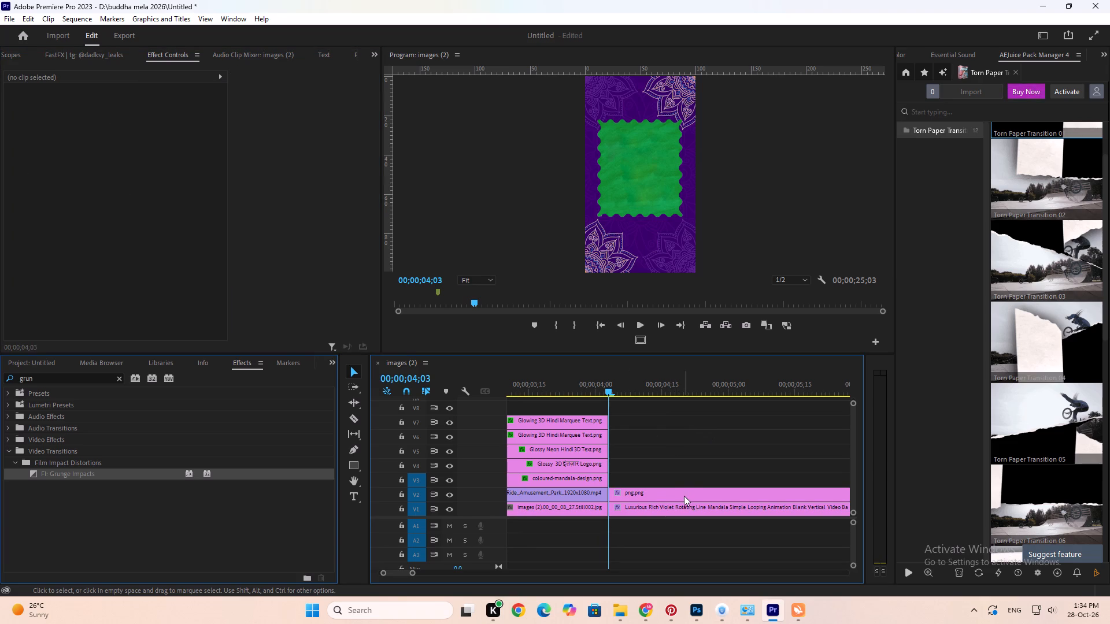
{"action": "left_click", "coordinate": [684, 496]}
{"action": "left_click_drag", "start_coordinate": [120, 127], "coordinate": [115, 128]}
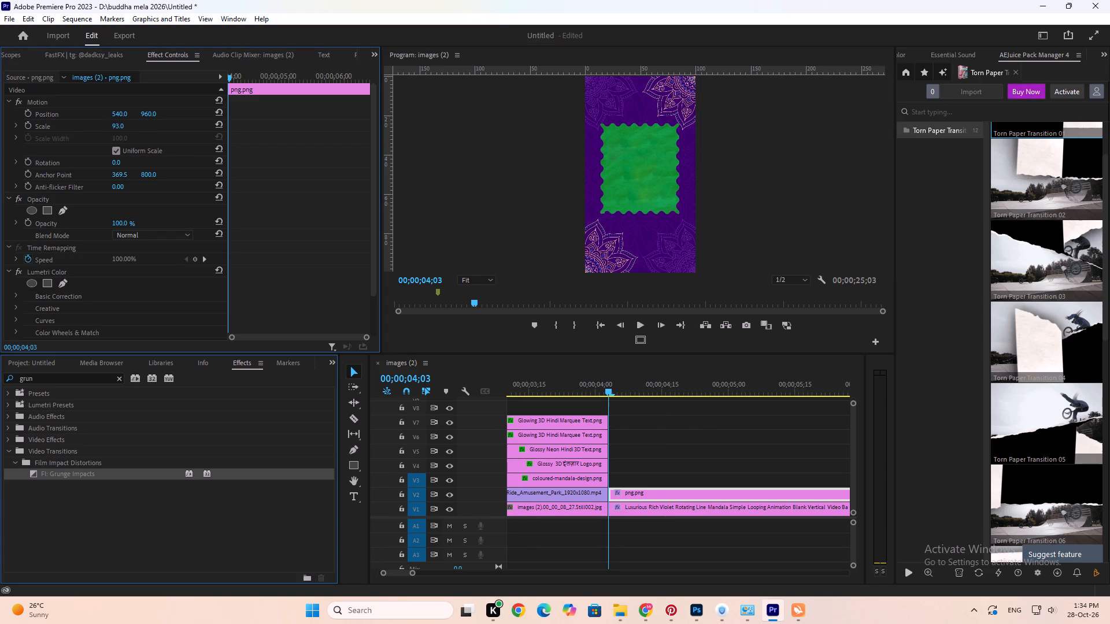
{"action": "left_click_drag", "start_coordinate": [115, 128], "coordinate": [113, 129]}
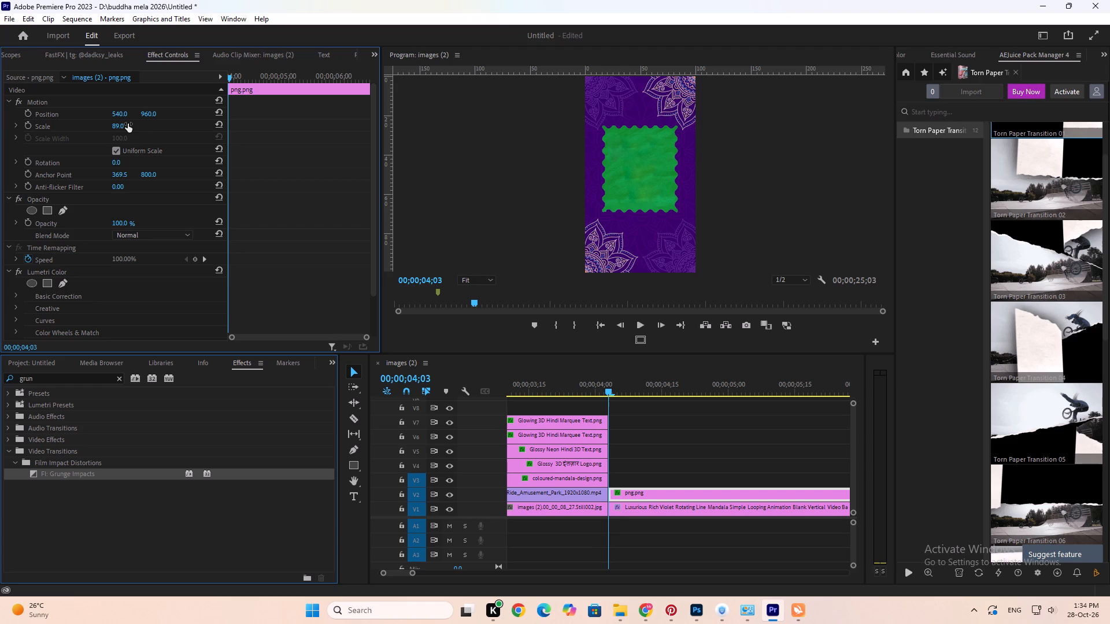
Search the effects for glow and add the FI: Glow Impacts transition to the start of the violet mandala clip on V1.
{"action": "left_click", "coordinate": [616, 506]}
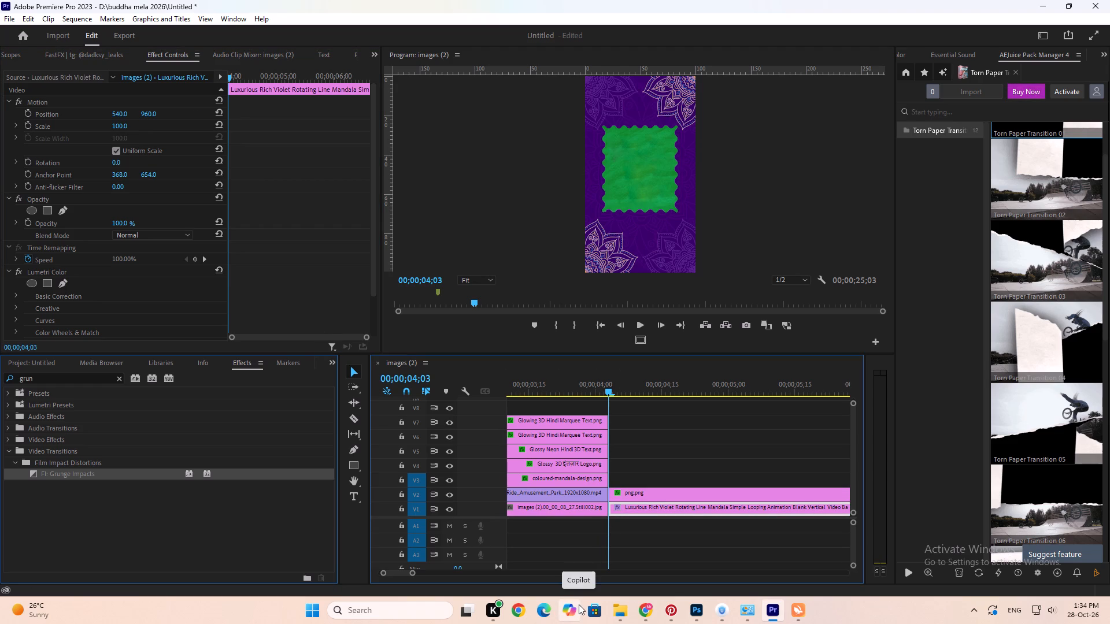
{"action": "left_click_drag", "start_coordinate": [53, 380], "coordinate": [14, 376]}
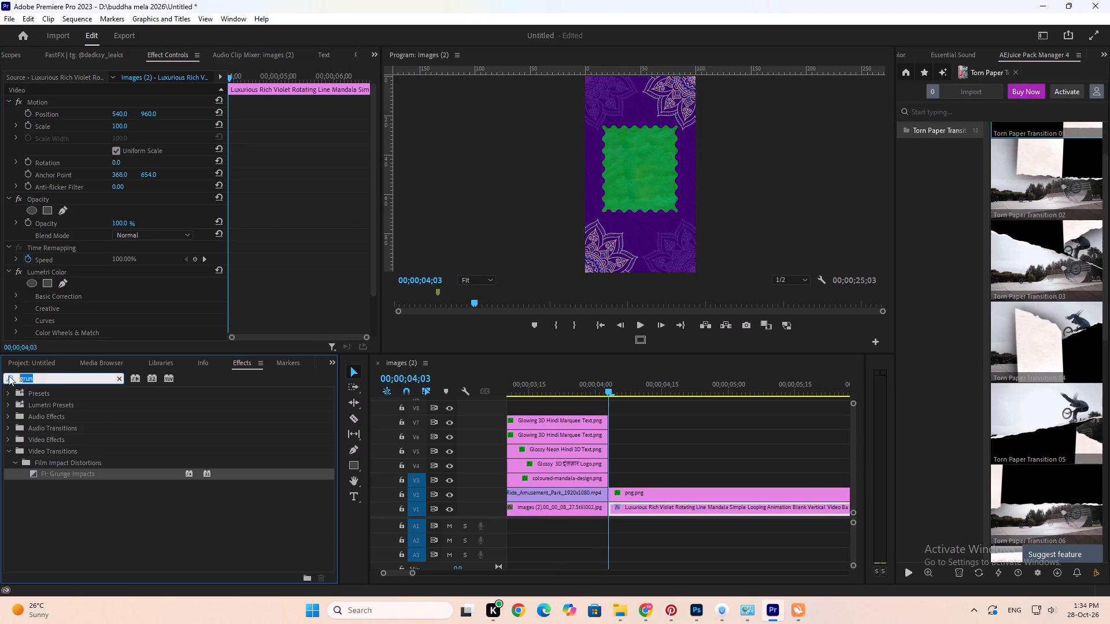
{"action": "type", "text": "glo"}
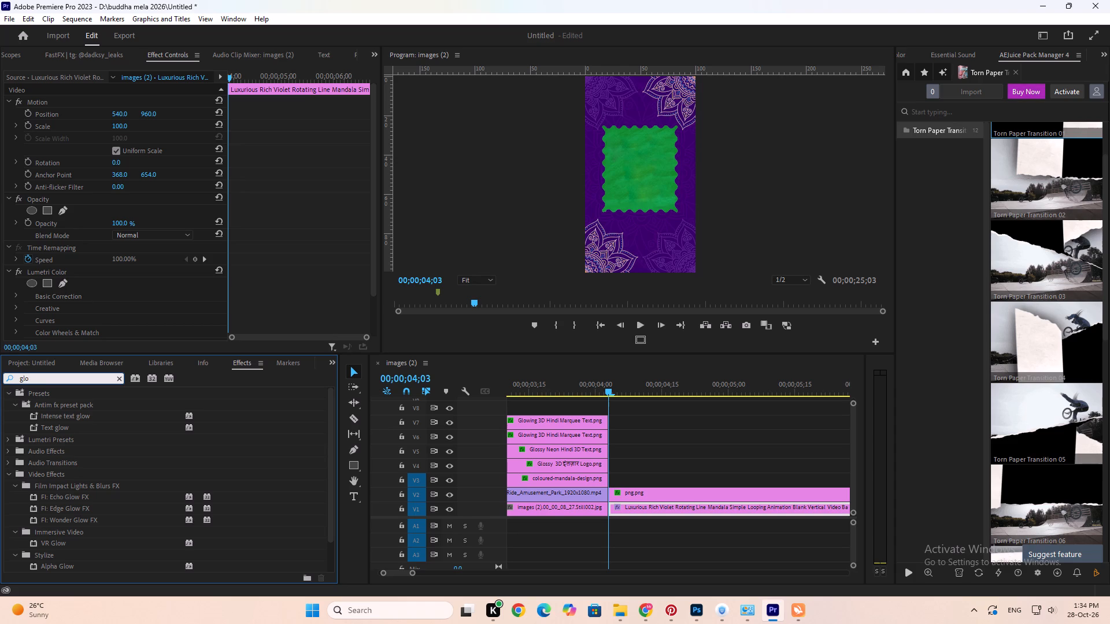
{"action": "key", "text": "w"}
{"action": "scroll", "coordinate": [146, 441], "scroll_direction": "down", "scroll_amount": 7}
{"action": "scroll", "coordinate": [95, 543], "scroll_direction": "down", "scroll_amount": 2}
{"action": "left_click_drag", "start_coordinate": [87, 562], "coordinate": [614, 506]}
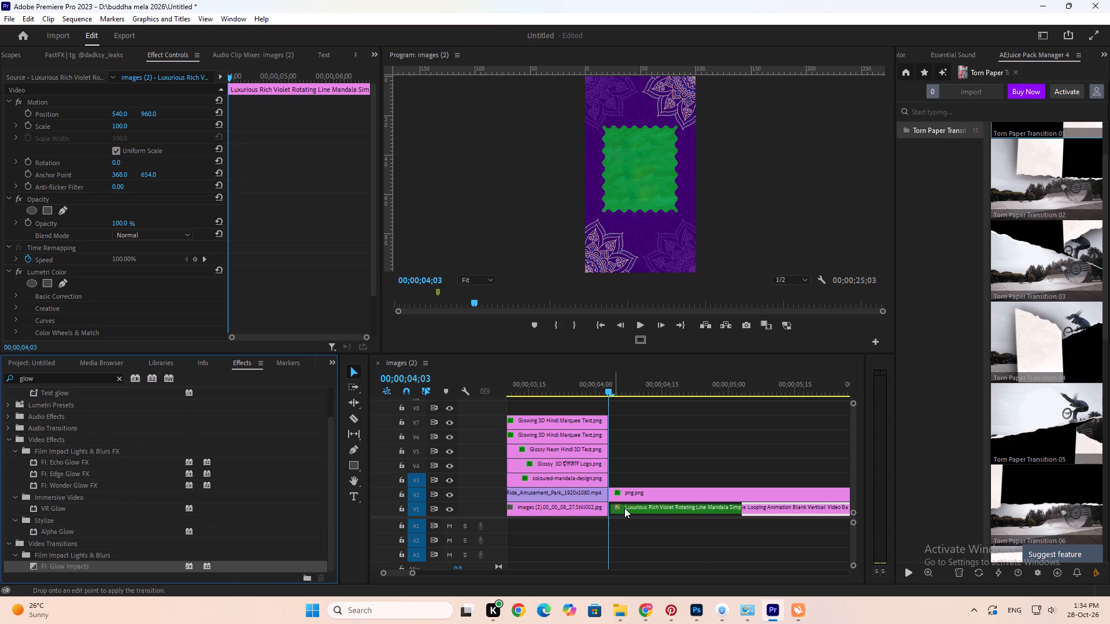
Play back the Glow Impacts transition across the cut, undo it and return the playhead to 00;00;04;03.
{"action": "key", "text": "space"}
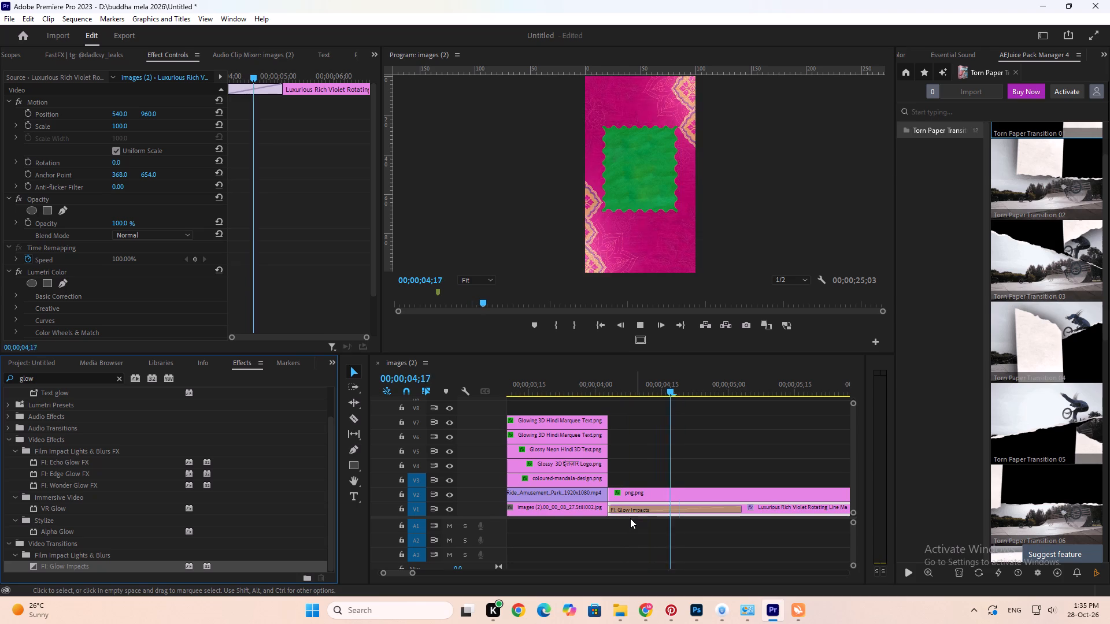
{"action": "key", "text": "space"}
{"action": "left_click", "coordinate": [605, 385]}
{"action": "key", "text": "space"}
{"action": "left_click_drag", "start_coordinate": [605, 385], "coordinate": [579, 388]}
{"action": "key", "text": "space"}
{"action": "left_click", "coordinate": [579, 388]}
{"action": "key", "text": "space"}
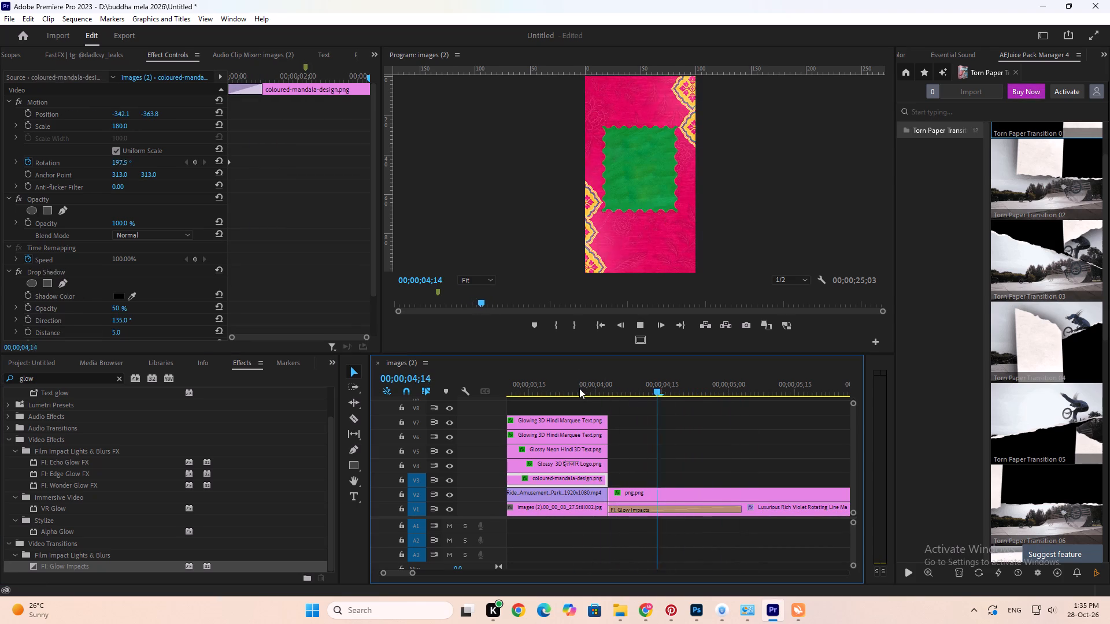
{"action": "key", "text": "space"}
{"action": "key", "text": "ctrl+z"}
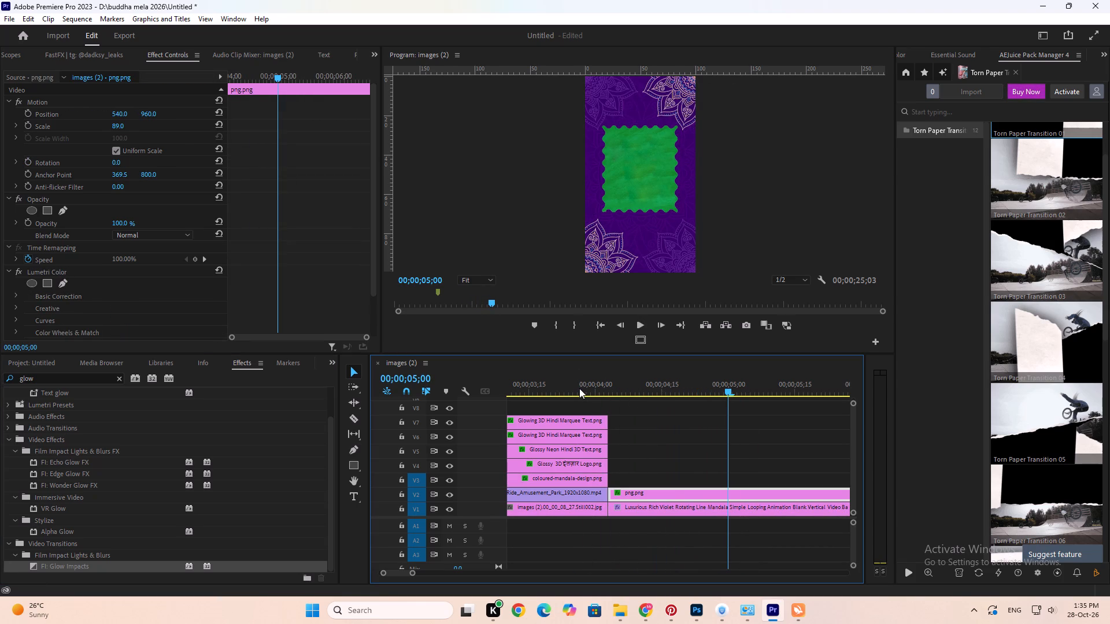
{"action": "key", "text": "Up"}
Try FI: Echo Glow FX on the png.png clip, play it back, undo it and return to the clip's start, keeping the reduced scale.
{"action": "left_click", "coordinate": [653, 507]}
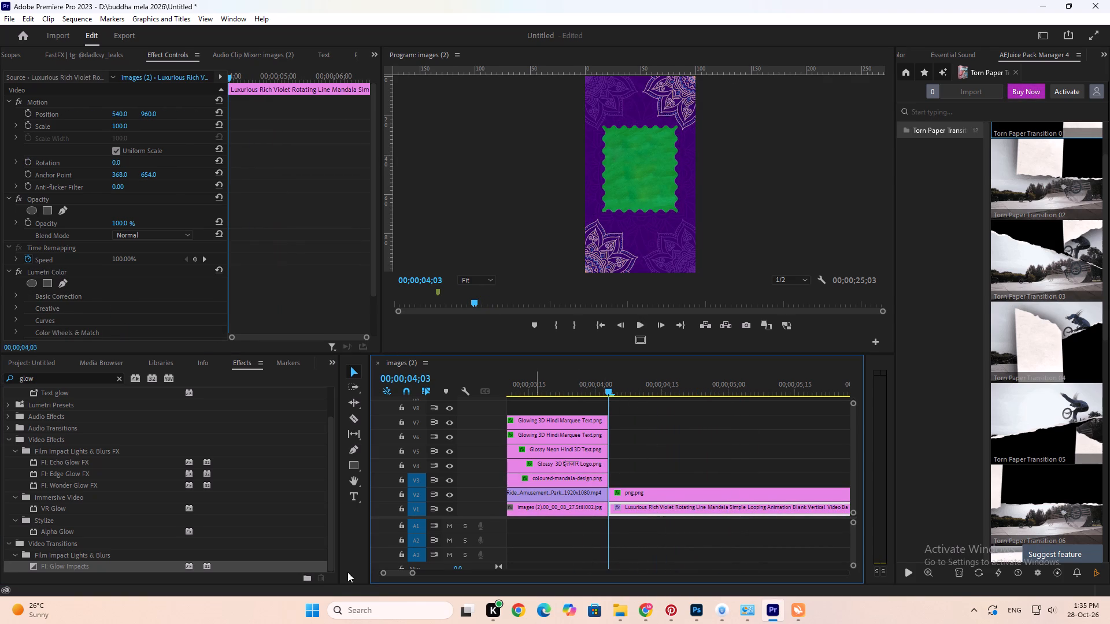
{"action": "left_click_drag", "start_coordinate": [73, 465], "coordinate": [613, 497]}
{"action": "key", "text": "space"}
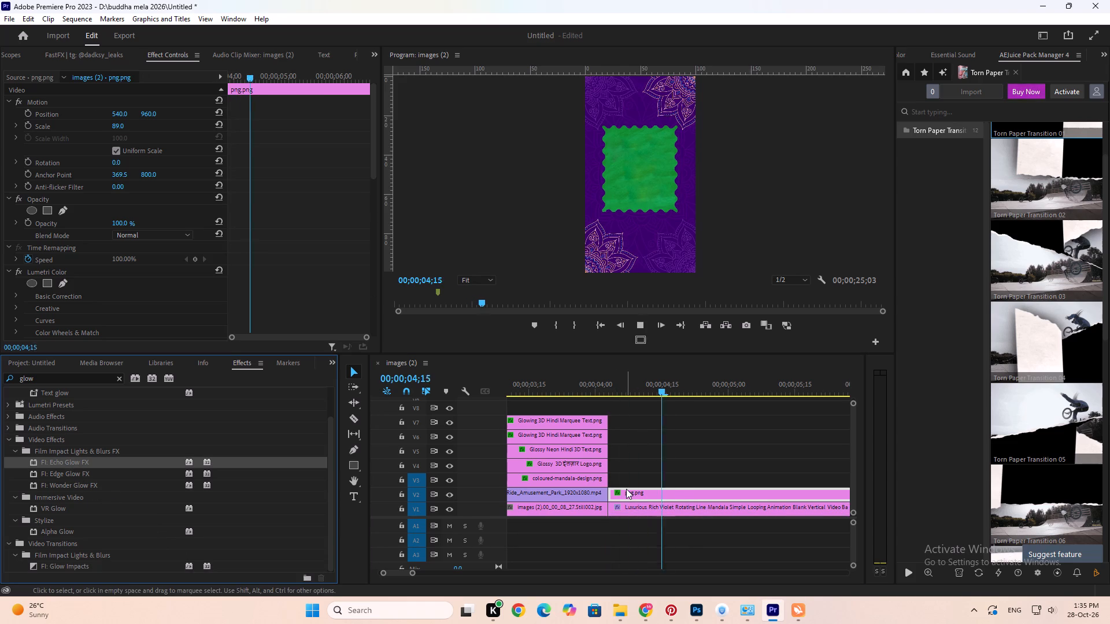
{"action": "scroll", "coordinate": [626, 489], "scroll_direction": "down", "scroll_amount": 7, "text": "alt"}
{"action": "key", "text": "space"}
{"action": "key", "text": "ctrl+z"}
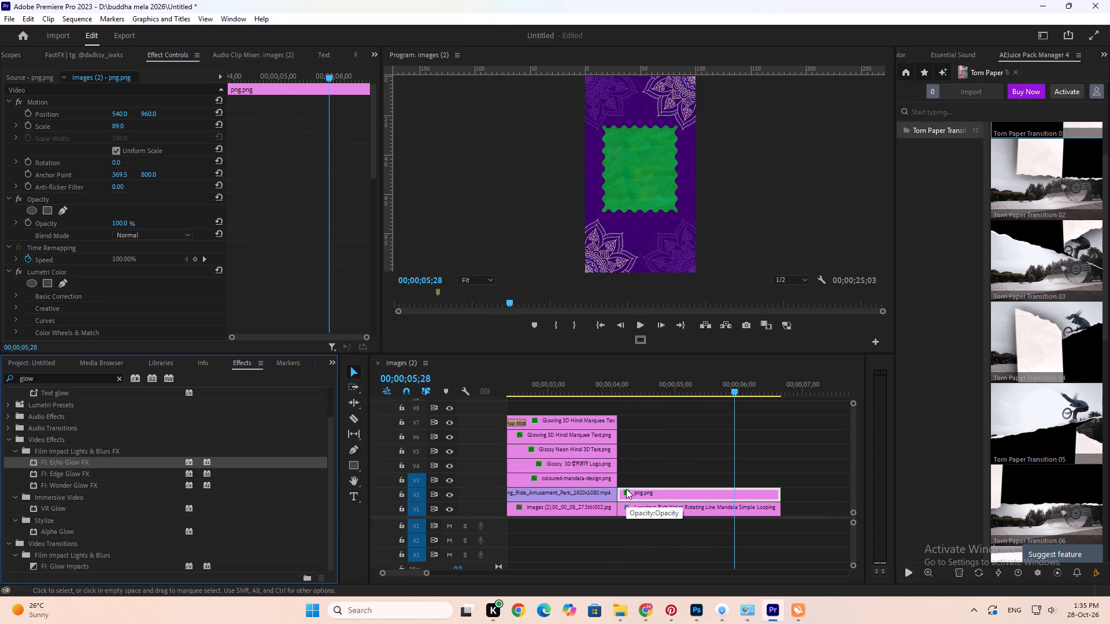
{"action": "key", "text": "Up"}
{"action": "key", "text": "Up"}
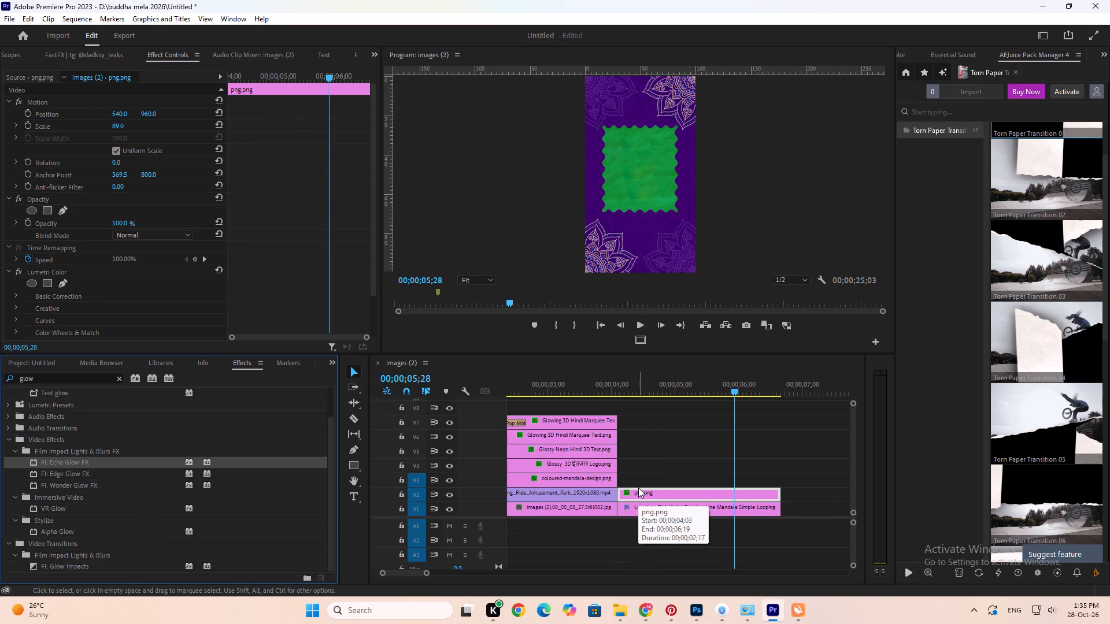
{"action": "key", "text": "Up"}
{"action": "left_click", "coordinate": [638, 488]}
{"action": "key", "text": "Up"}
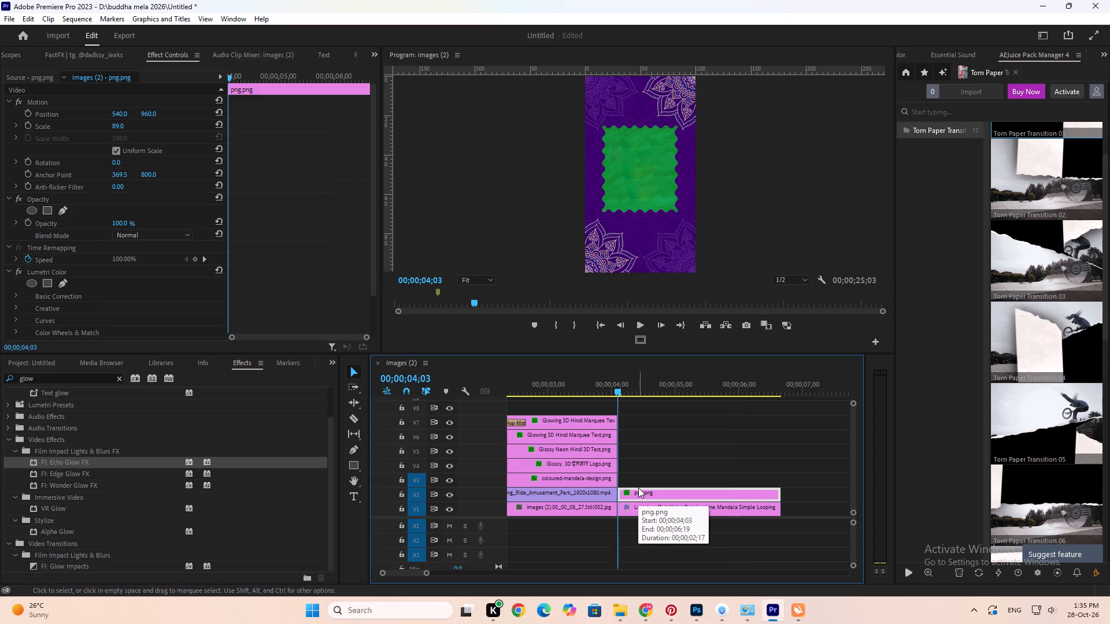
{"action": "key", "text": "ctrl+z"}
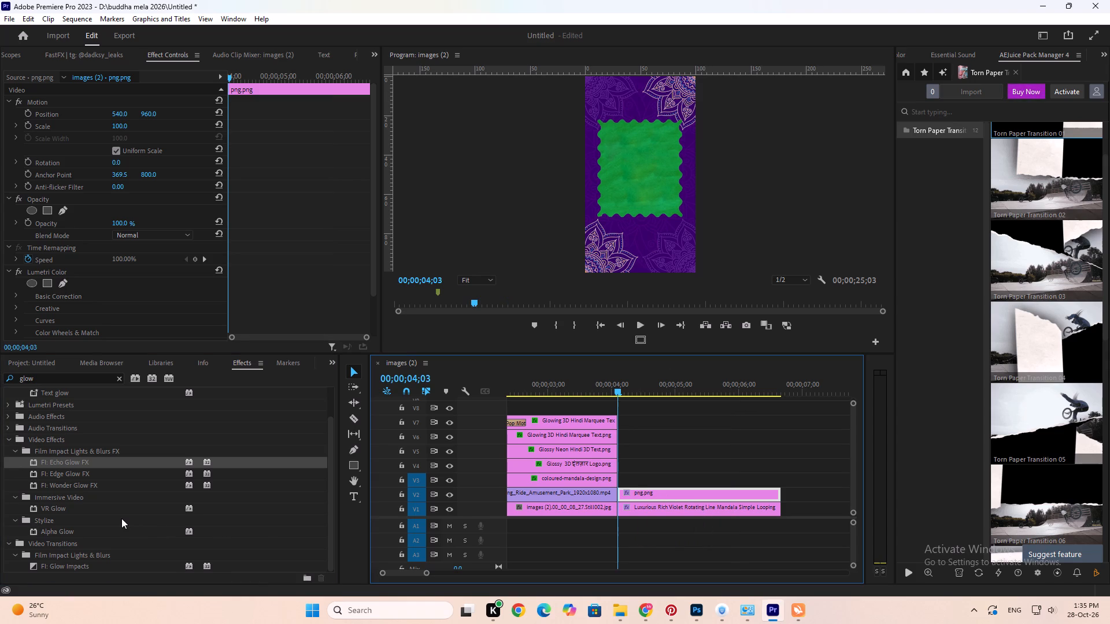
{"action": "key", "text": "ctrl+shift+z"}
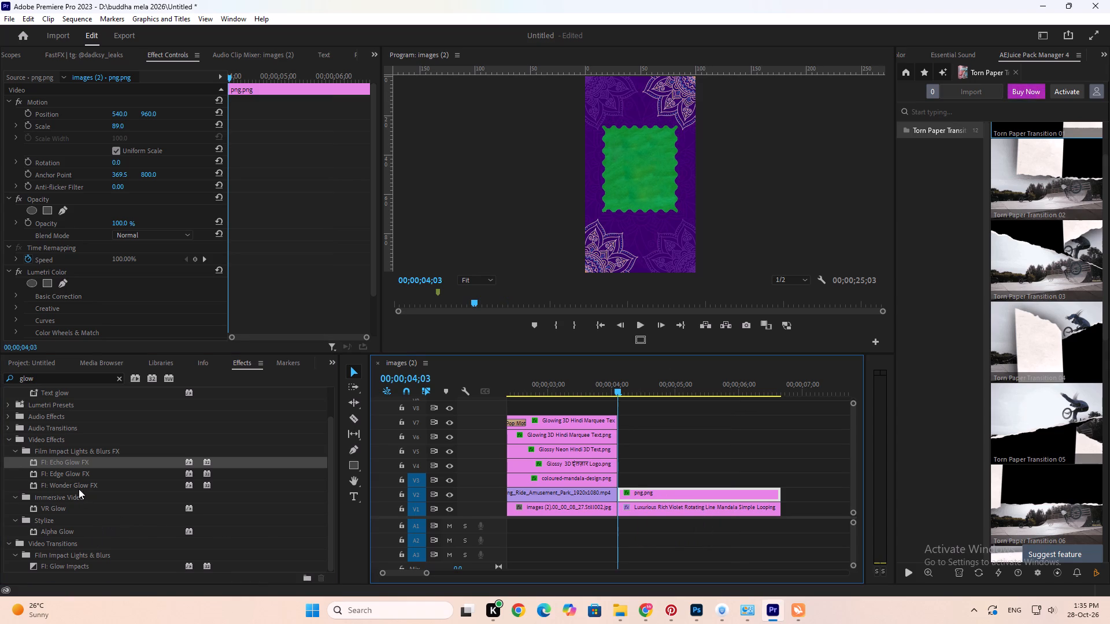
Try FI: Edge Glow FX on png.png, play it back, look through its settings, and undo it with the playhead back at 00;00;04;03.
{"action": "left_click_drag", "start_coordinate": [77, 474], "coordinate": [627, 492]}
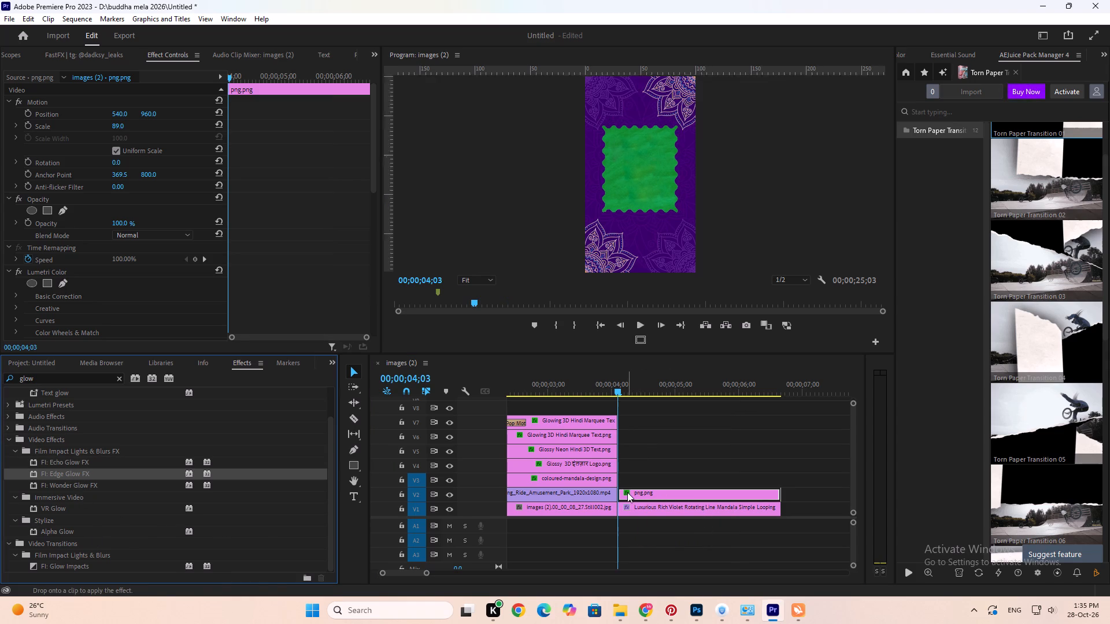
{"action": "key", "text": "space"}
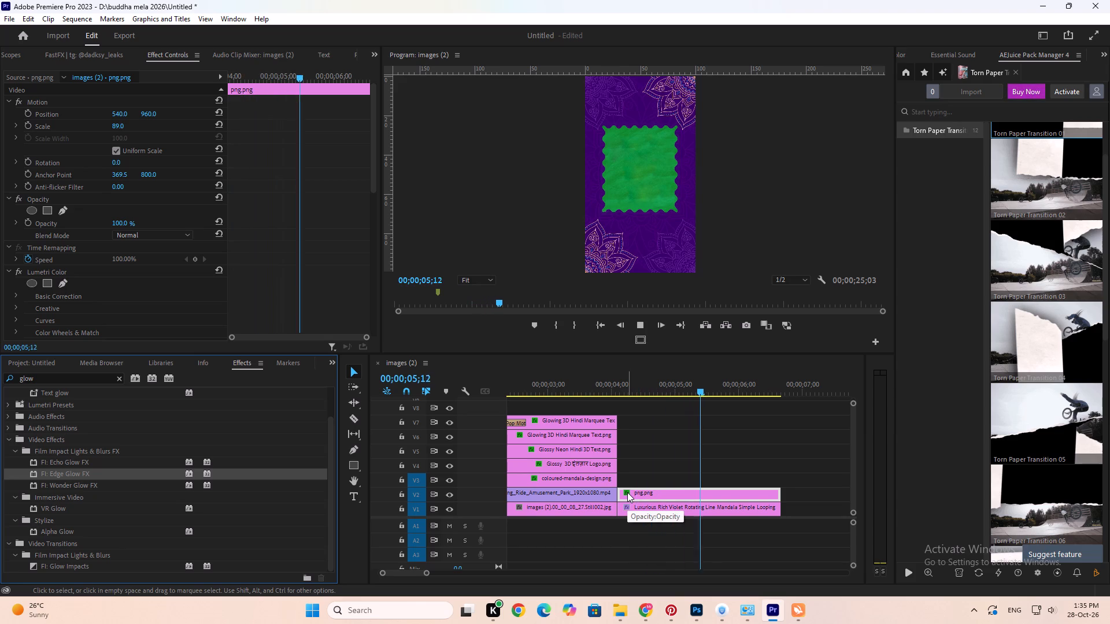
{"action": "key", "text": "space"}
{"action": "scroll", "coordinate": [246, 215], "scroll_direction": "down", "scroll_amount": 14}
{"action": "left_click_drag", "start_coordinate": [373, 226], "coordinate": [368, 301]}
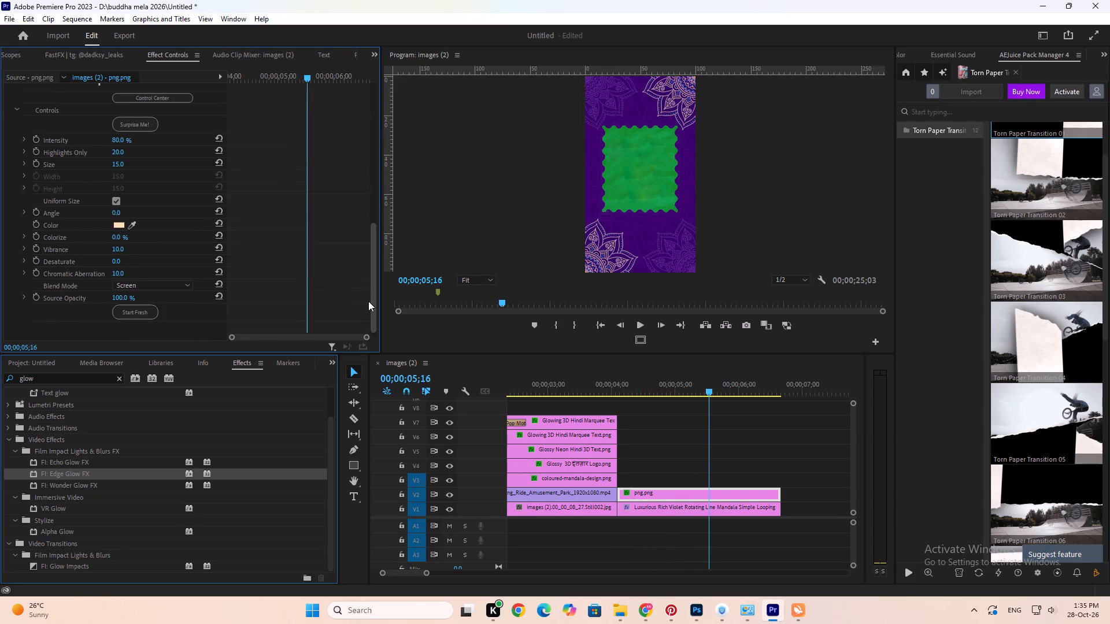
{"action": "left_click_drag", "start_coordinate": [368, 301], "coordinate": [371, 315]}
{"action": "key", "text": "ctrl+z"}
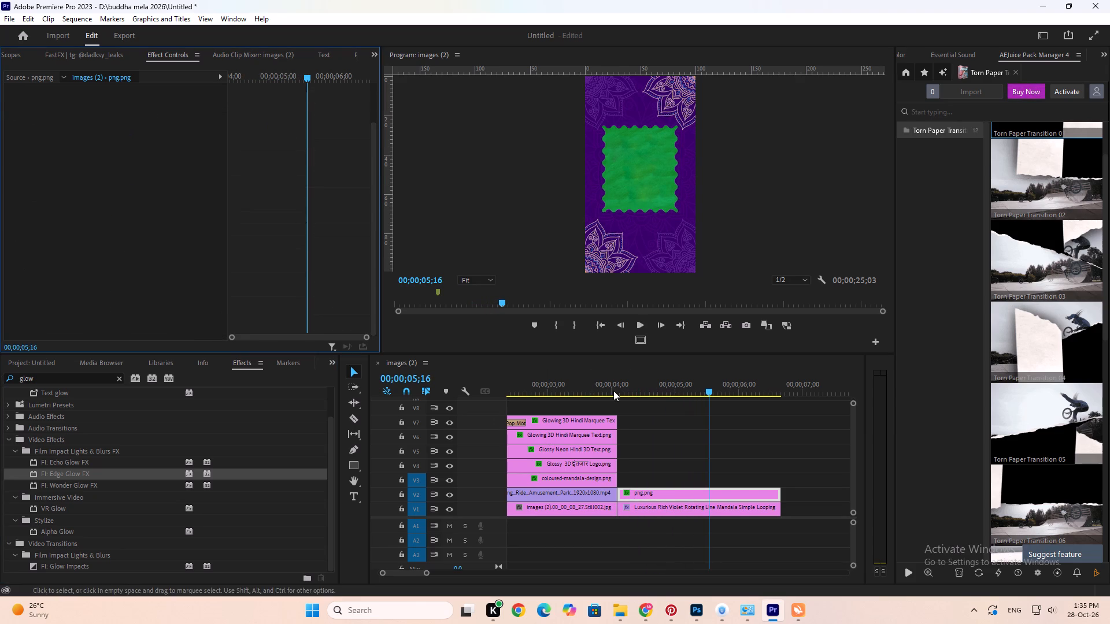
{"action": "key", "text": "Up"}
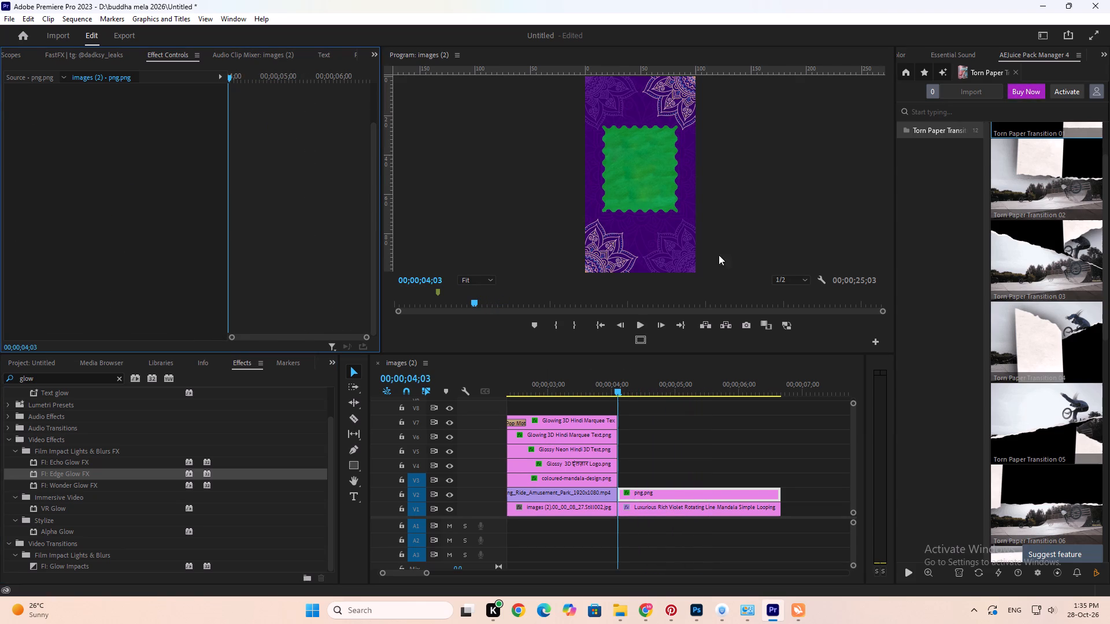
Save the project.
{"action": "left_click", "coordinate": [966, 50]}
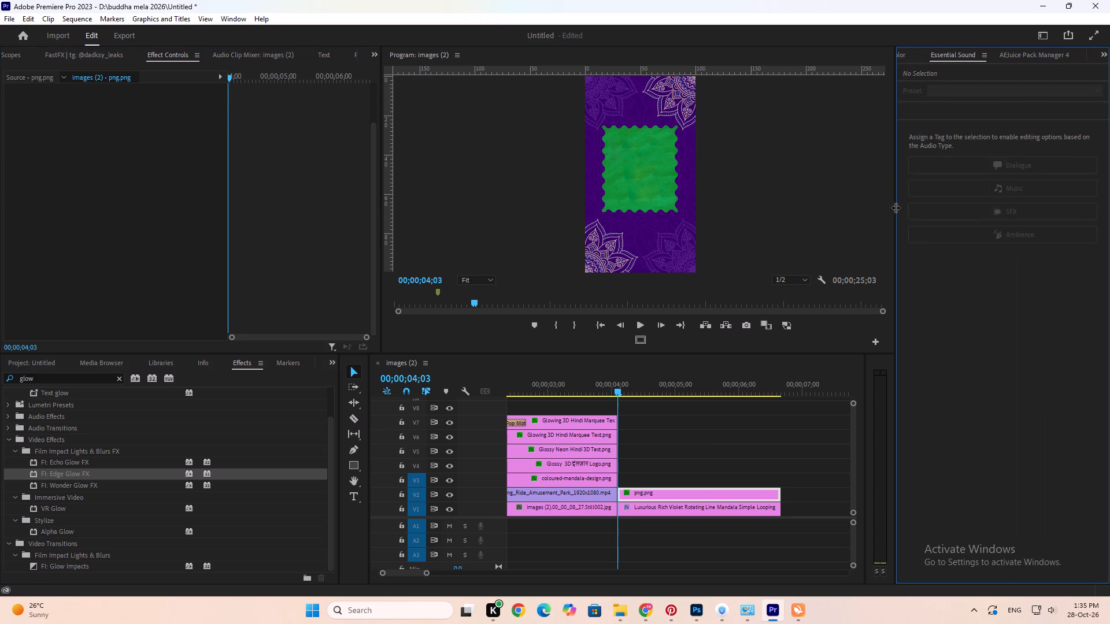
{"action": "left_click", "coordinate": [694, 441]}
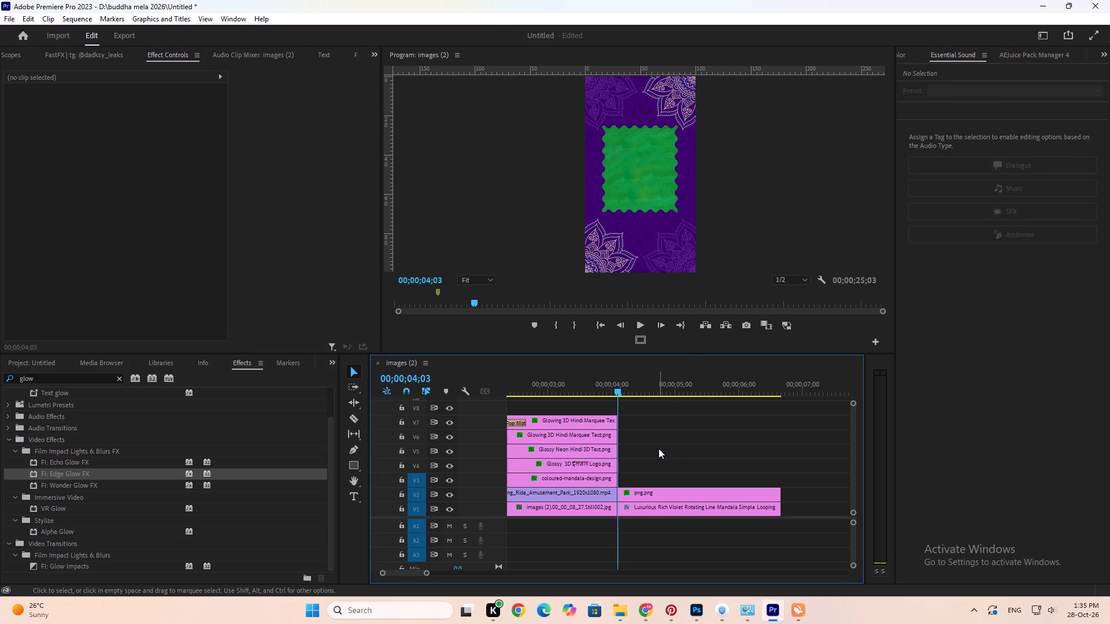
{"action": "scroll", "coordinate": [658, 448], "scroll_direction": "up", "scroll_amount": 9, "text": "alt"}
{"action": "scroll", "coordinate": [645, 445], "scroll_direction": "up", "scroll_amount": 5}
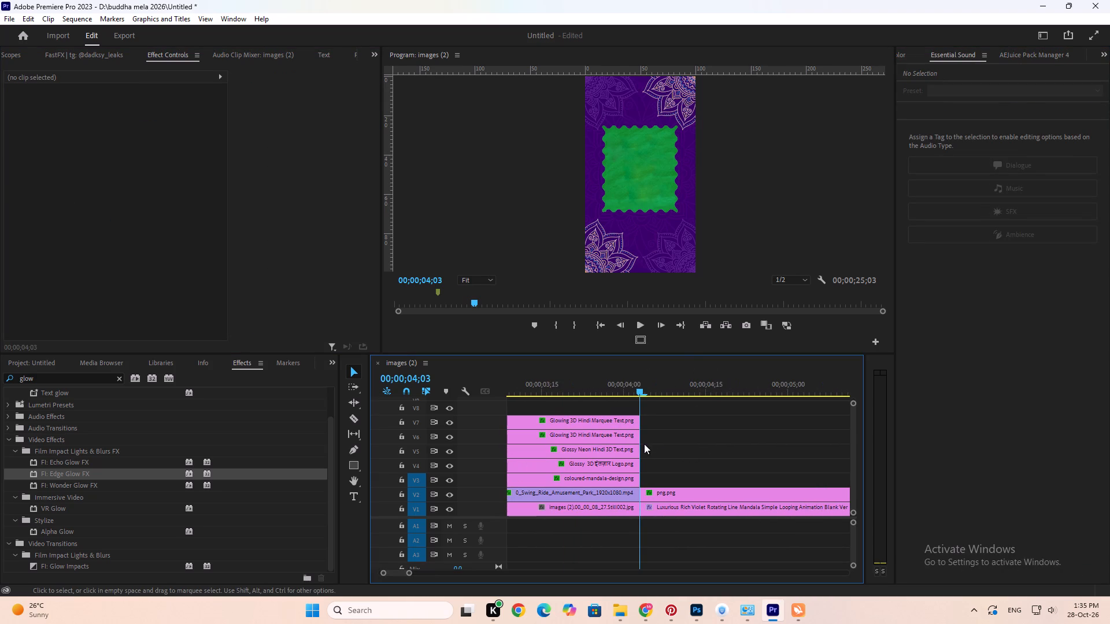
{"action": "scroll", "coordinate": [644, 444], "scroll_direction": "down", "scroll_amount": 3}
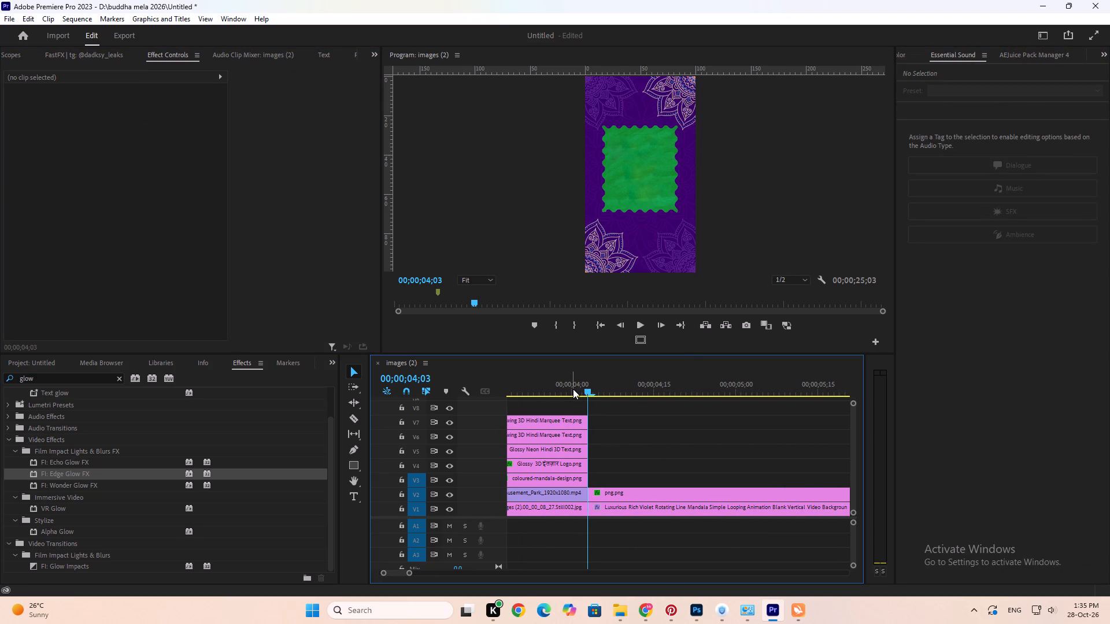
{"action": "key", "text": "ctrl+s"}
Play back the cut from the pink Hindi text scene into the green stamp scene.
{"action": "left_click", "coordinate": [573, 385]}
{"action": "key", "text": "space"}
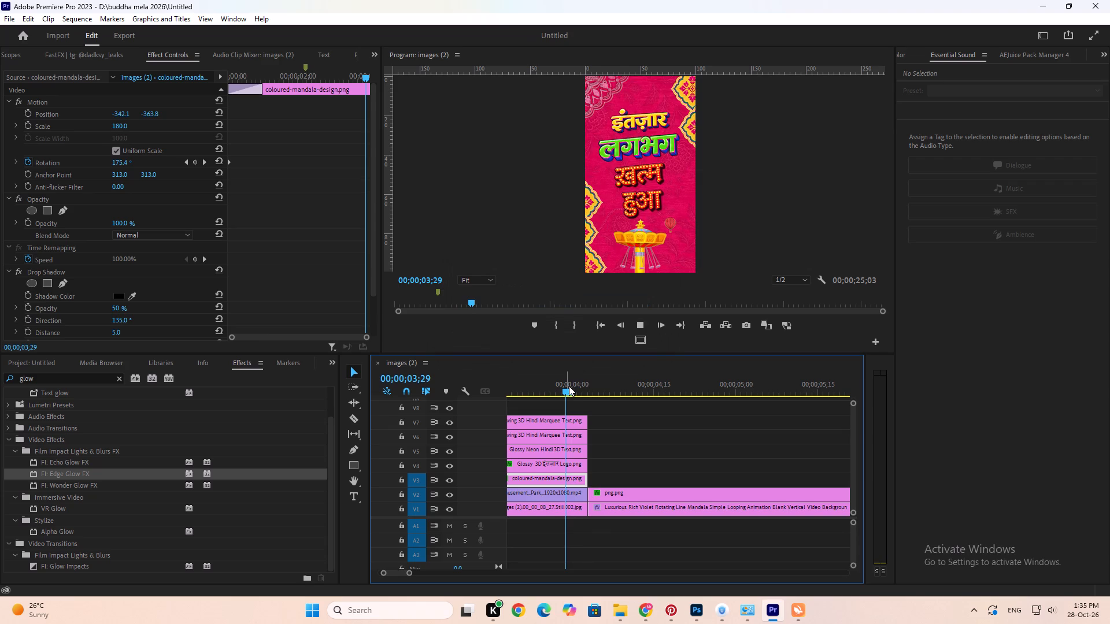
{"action": "key", "text": "space"}
{"action": "left_click", "coordinate": [569, 386]}
{"action": "scroll", "coordinate": [569, 386], "scroll_direction": "down", "scroll_amount": 12}
{"action": "key", "text": "space"}
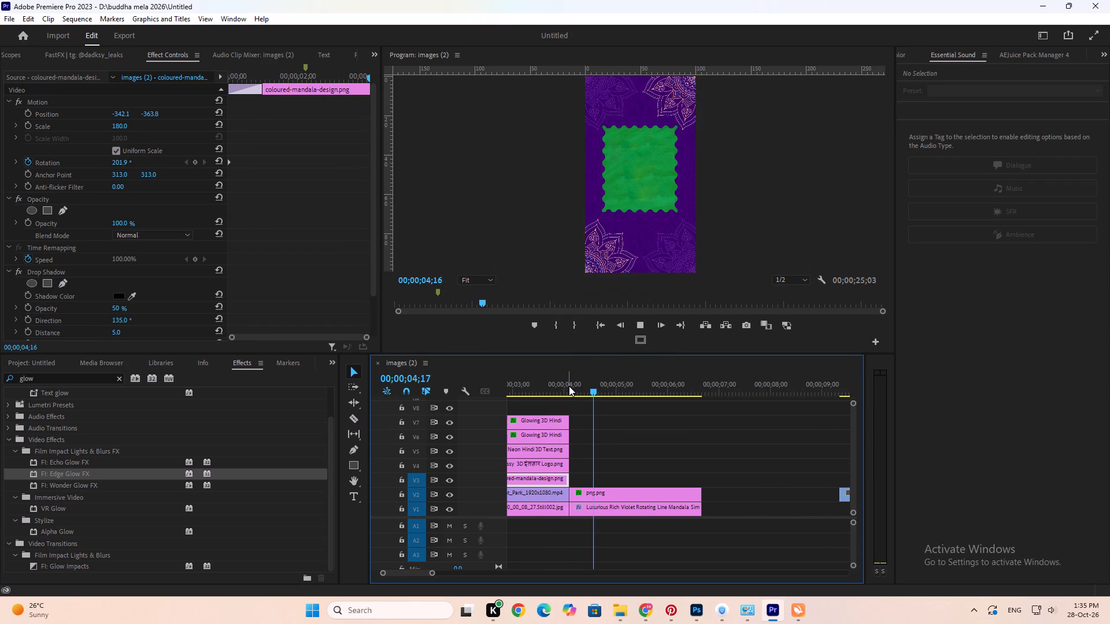
{"action": "key", "text": "space"}
Rotate the png.png stamp on V2 slightly counter-clockwise, to -1.0°.
{"action": "key", "text": "Up"}
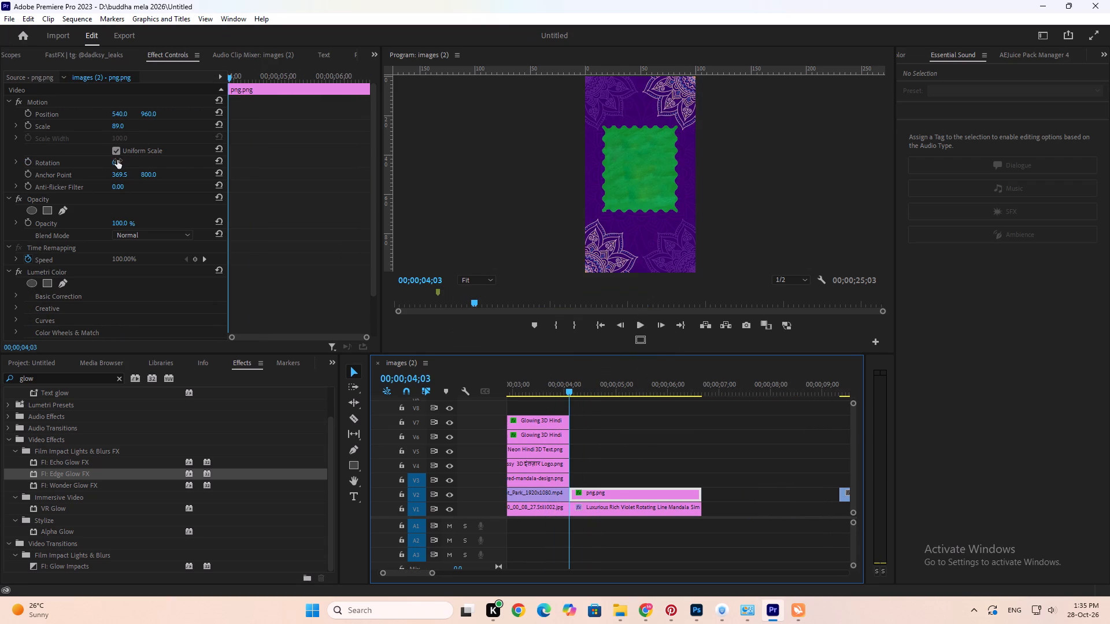
{"action": "left_click_drag", "start_coordinate": [117, 160], "coordinate": [110, 164]}
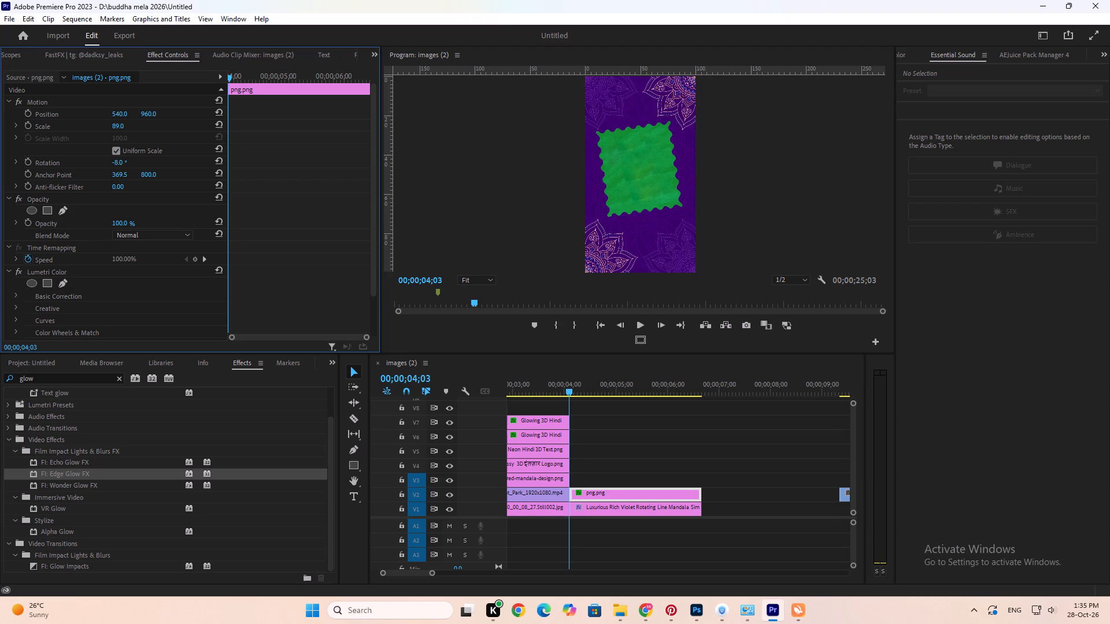
{"action": "left_click_drag", "start_coordinate": [110, 164], "coordinate": [116, 172]}
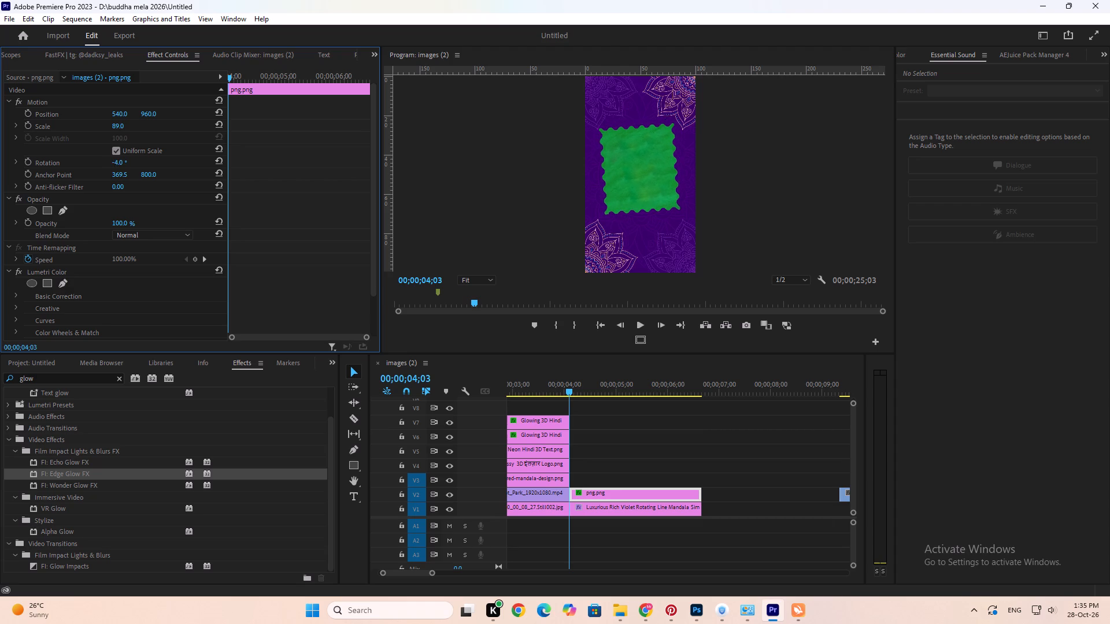
{"action": "left_click_drag", "start_coordinate": [116, 172], "coordinate": [118, 170]}
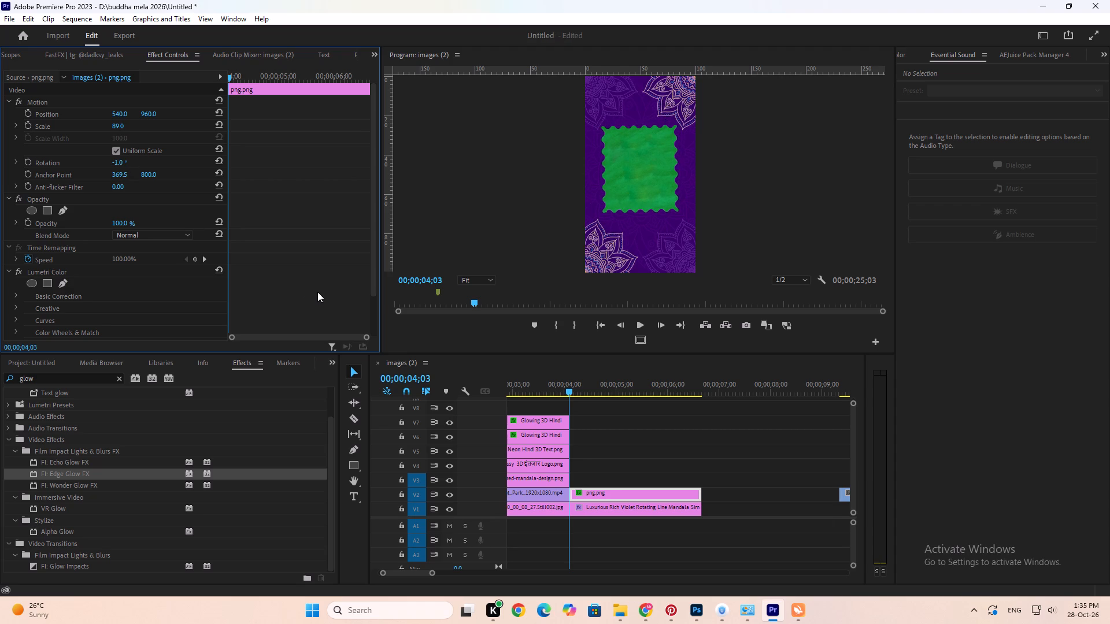
{"action": "left_click", "coordinate": [739, 447]}
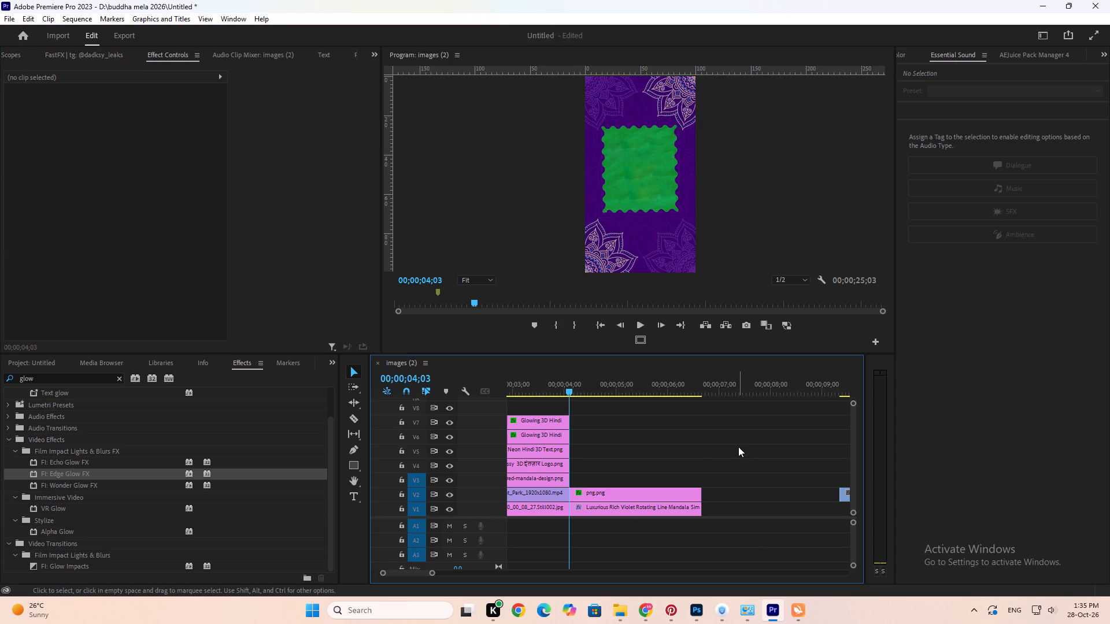
Play the reference clip Video-86141.mp4 and step back through its frames to examine how the green stamp settles before the text appears.
{"action": "key", "text": "Down"}
{"action": "key", "text": "Down"}
{"action": "key", "text": "space"}
{"action": "scroll", "coordinate": [738, 447], "scroll_direction": "down", "scroll_amount": 4}
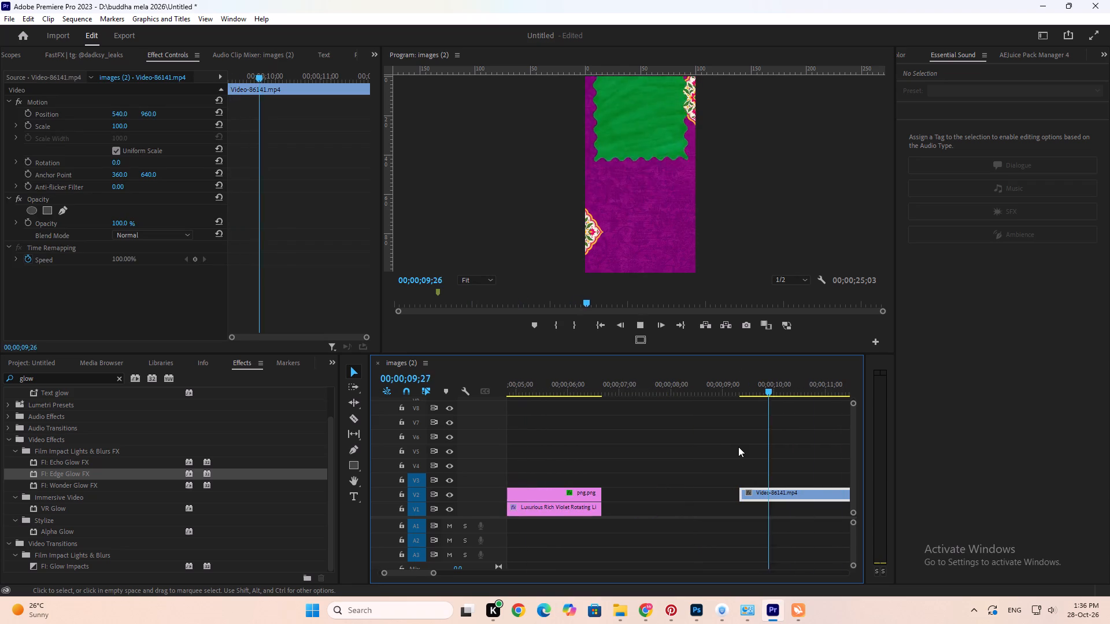
{"action": "key", "text": "space"}
{"action": "scroll", "coordinate": [738, 447], "scroll_direction": "down", "scroll_amount": 4}
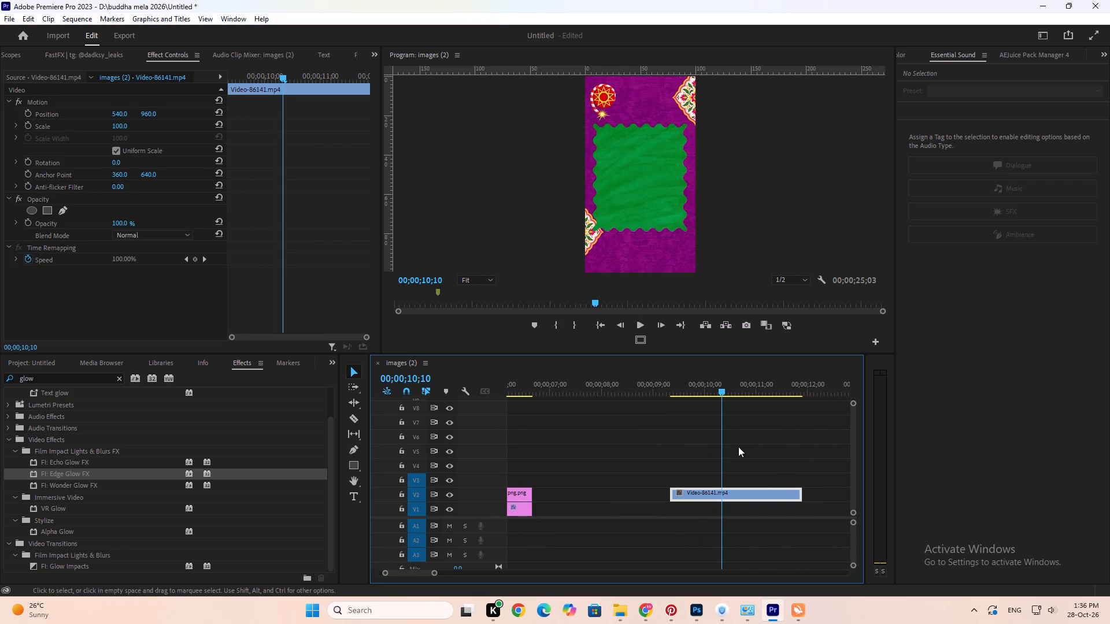
{"action": "key", "text": "space"}
{"action": "key", "text": "space"}
{"action": "key", "text": "Left"}
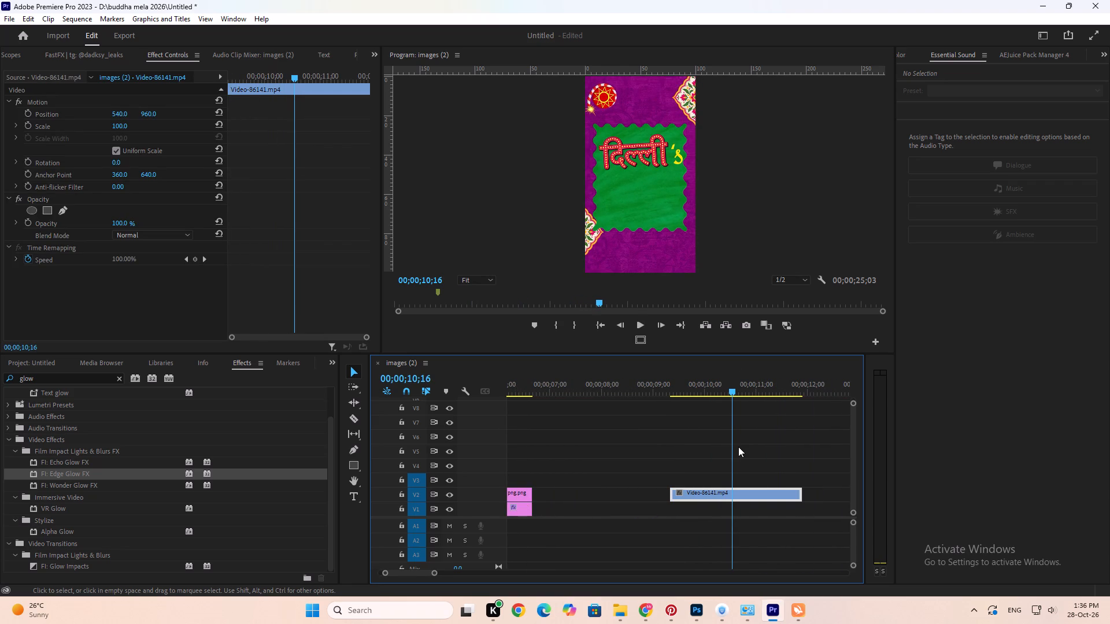
{"action": "key", "text": "Left"}
{"action": "key", "text": "Left"}
{"action": "key", "text": "Left"}
{"action": "key", "text": "Left"}
{"action": "key", "text": "Left"}
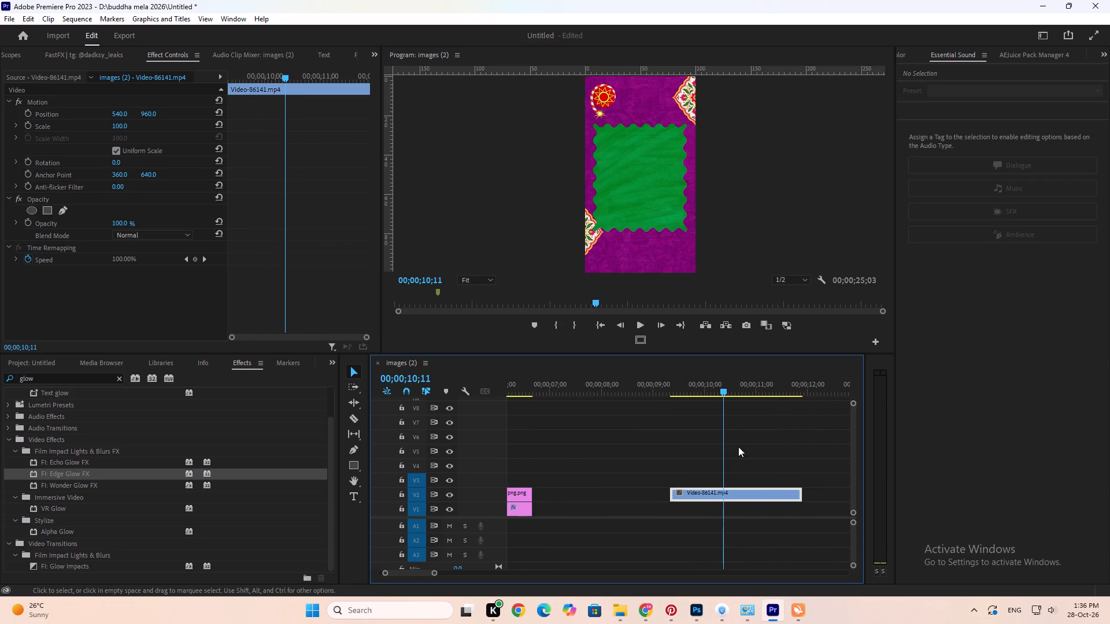
{"action": "key", "text": "Left"}
{"action": "key", "text": "Left"}
{"action": "key", "text": "Left"}
{"action": "key", "text": "Left"}
{"action": "key", "text": "Left"}
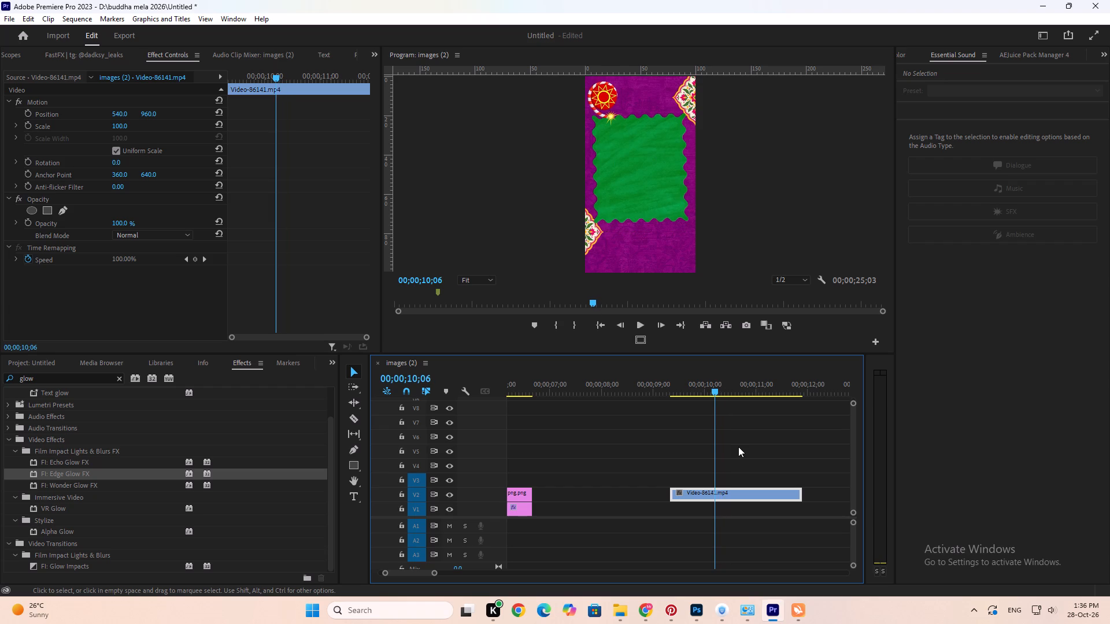
{"action": "key", "text": "Left"}
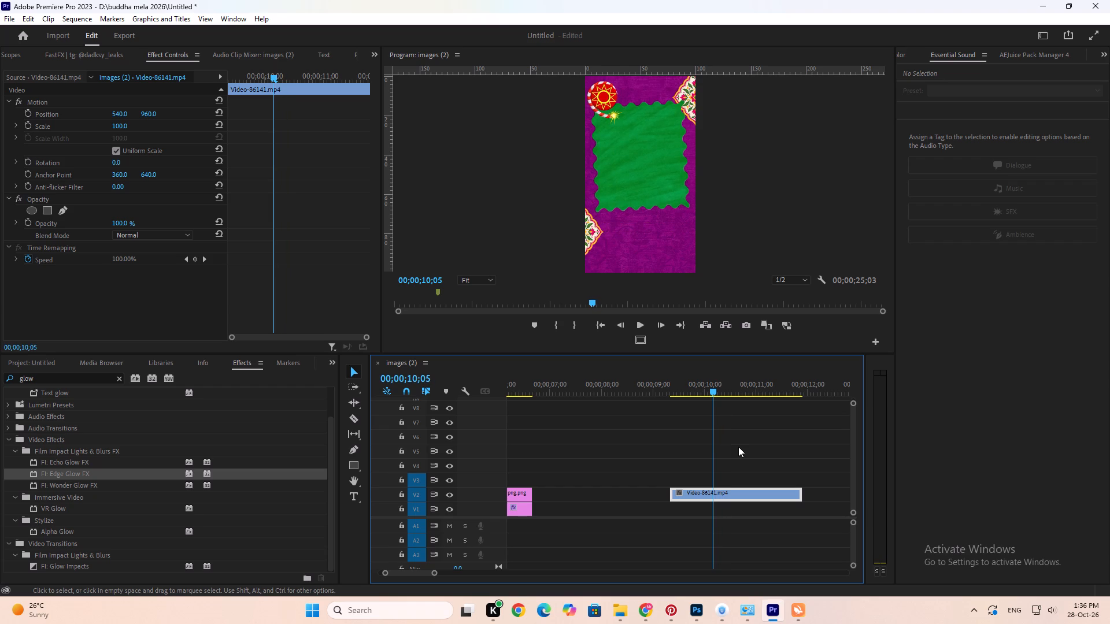
{"action": "key", "text": "Left"}
{"action": "key", "text": "Right"}
{"action": "key", "text": "Right"}
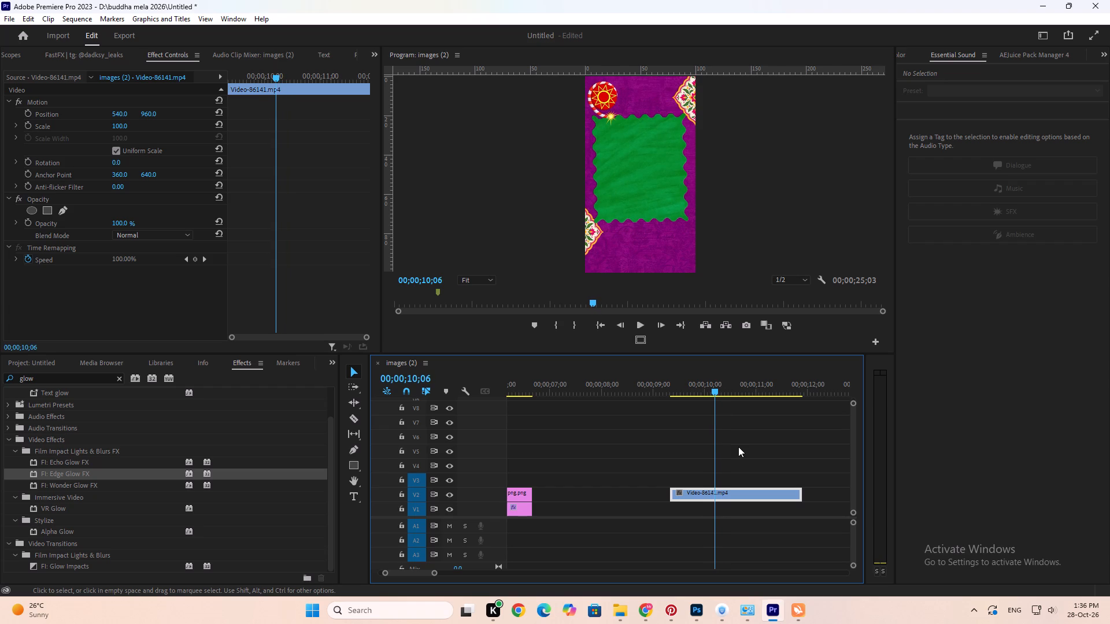
{"action": "key", "text": "Right"}
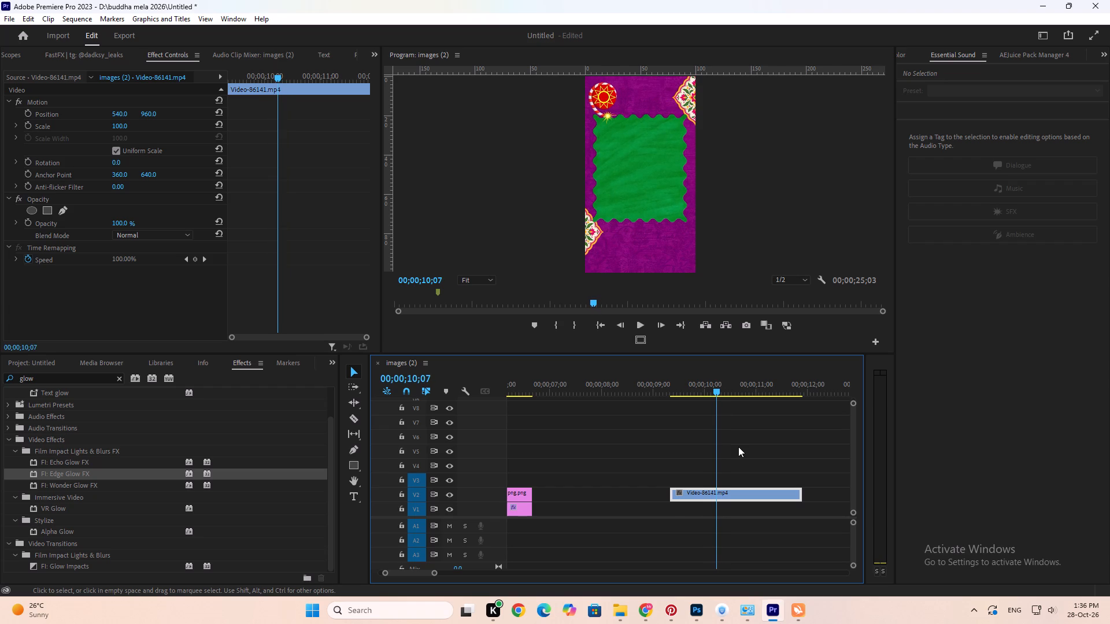
Step frame by frame from the start of Video-86141.mp4 to 00;00;10;05 to examine the timing of the stamp's drop-in.
{"action": "key", "text": "Up"}
{"action": "key", "text": "Right"}
{"action": "key", "text": "Right"}
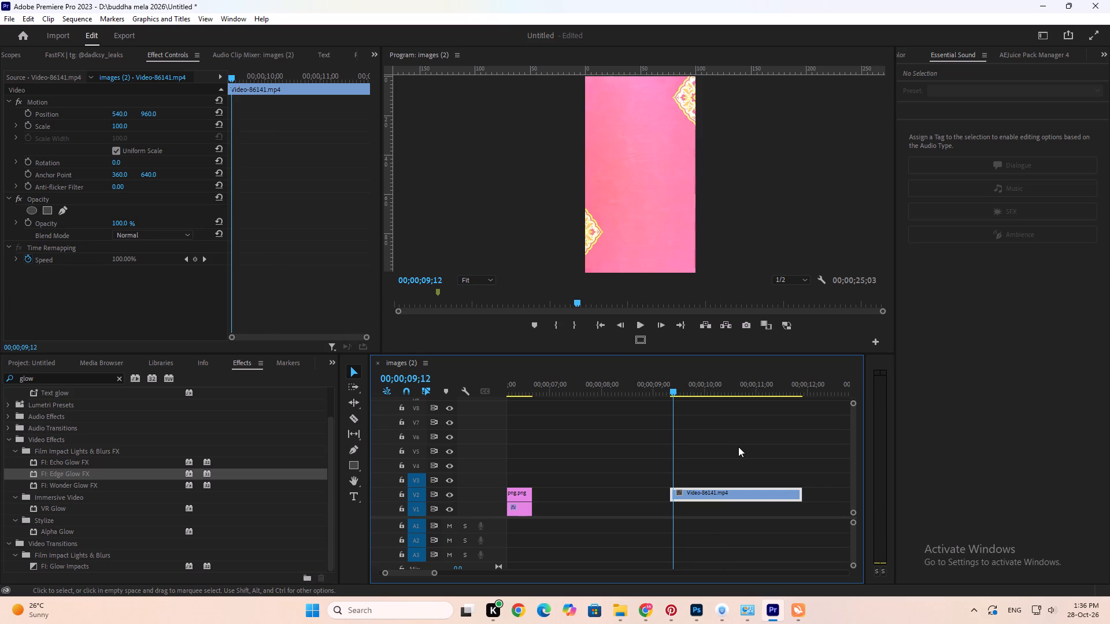
{"action": "key", "text": "Right"}
{"action": "key", "text": "Right"}
{"action": "key", "text": "Right"}
{"action": "key", "text": "Right"}
{"action": "key", "text": "Right"}
{"action": "key", "text": "Right"}
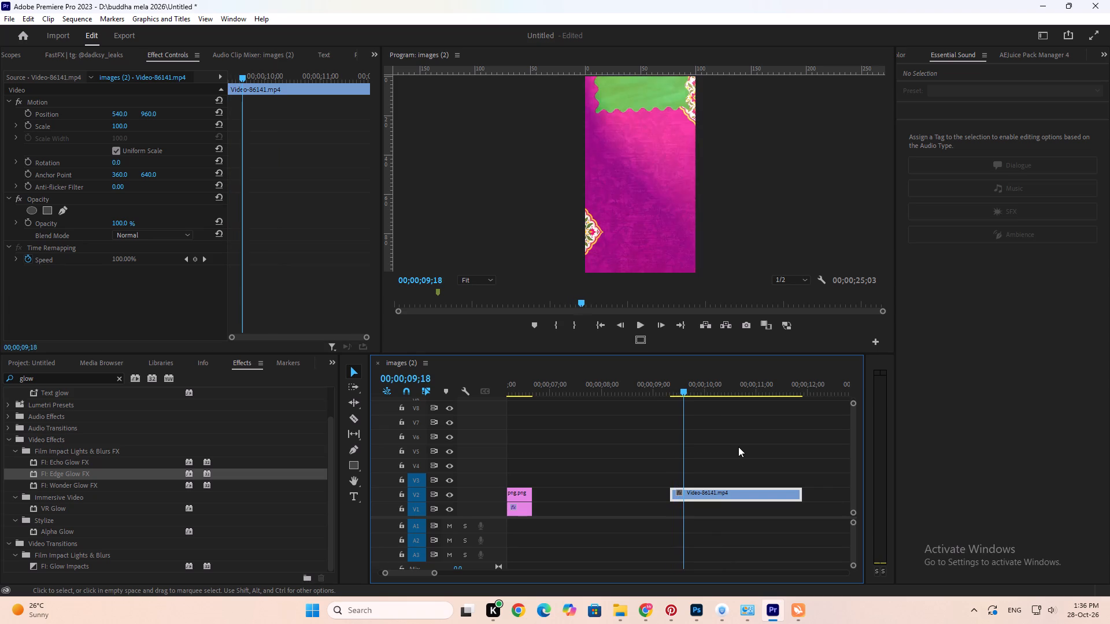
{"action": "key", "text": "Right"}
{"action": "key", "text": "Right"}
{"action": "key", "text": "Right"}
{"action": "key", "text": "Right"}
{"action": "key", "text": "Right"}
{"action": "key", "text": "Right"}
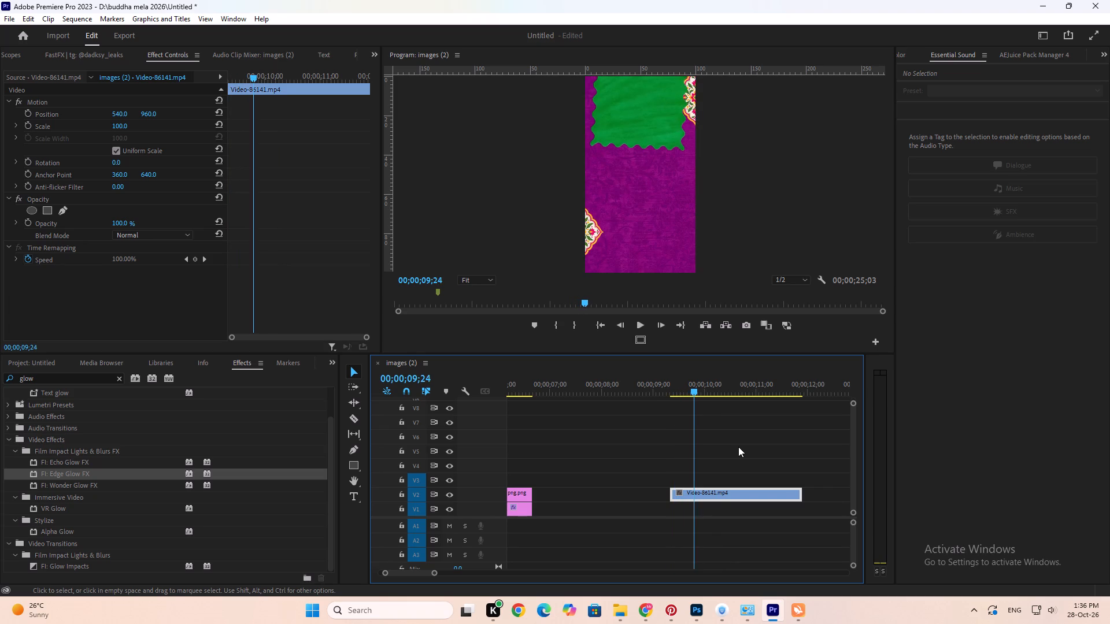
{"action": "key", "text": "Right"}
{"action": "key", "text": "Right"}
{"action": "key", "text": "Right"}
{"action": "key", "text": "Right"}
{"action": "key", "text": "Right"}
{"action": "key", "text": "Right"}
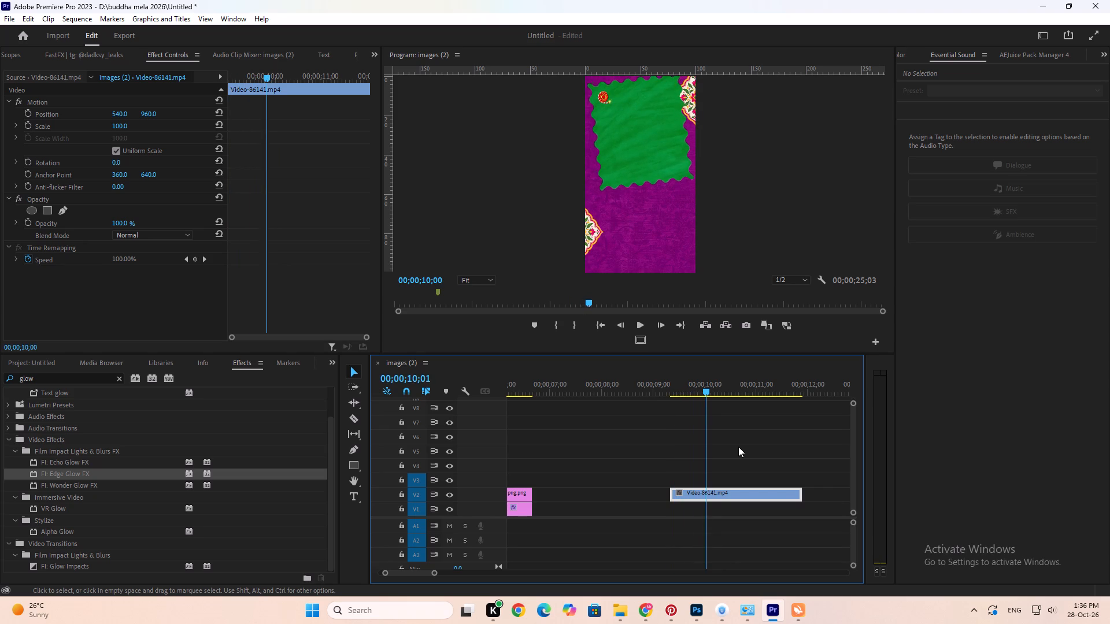
{"action": "key", "text": "Right"}
{"action": "key", "text": "Right"}
{"action": "key", "text": "Right"}
{"action": "key", "text": "Right"}
{"action": "key", "text": "Right"}
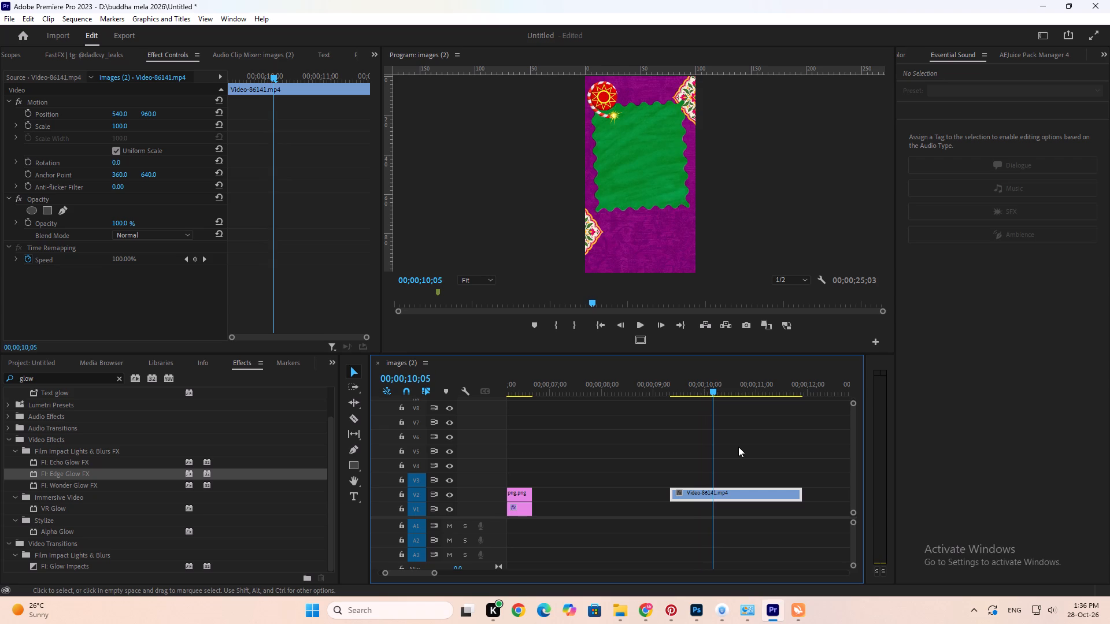
Add a marker on the png.png clip at 00;00;04;25, 22 frames after its start.
{"action": "scroll", "coordinate": [738, 447], "scroll_direction": "up", "scroll_amount": 8}
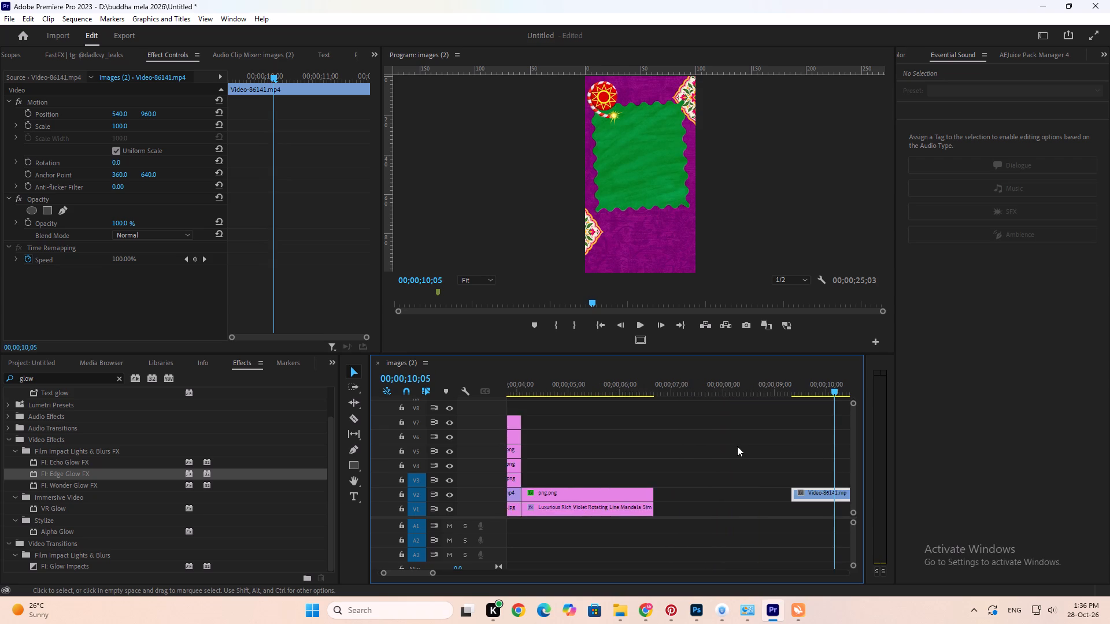
{"action": "scroll", "coordinate": [737, 446], "scroll_direction": "up", "scroll_amount": 5}
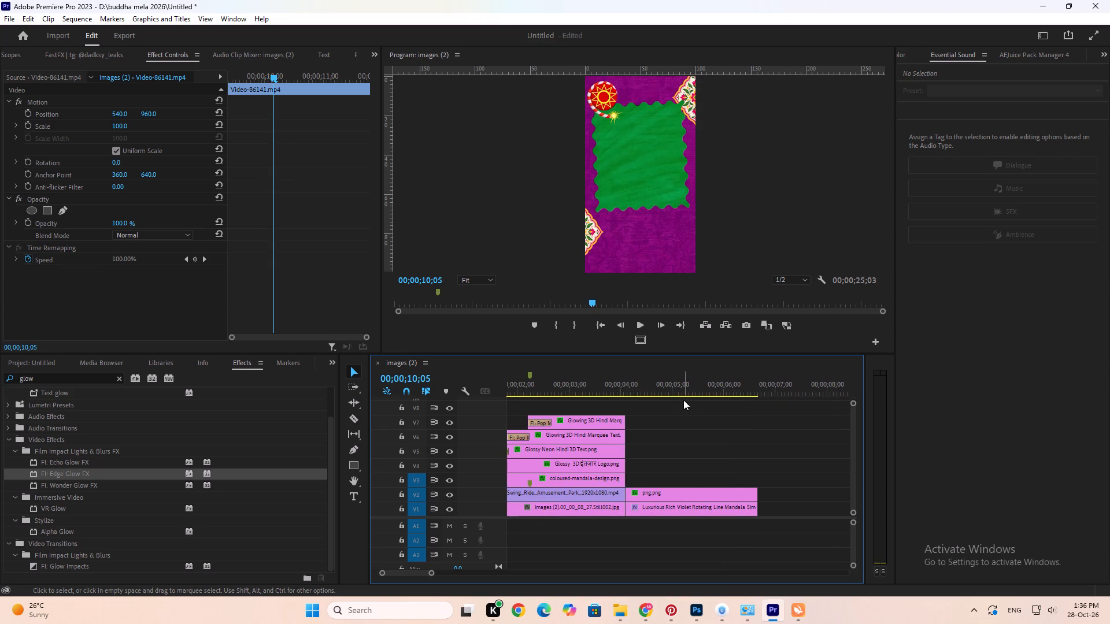
{"action": "left_click", "coordinate": [683, 400]}
{"action": "key", "text": "Up"}
{"action": "key", "text": "Up"}
{"action": "key", "text": "Up"}
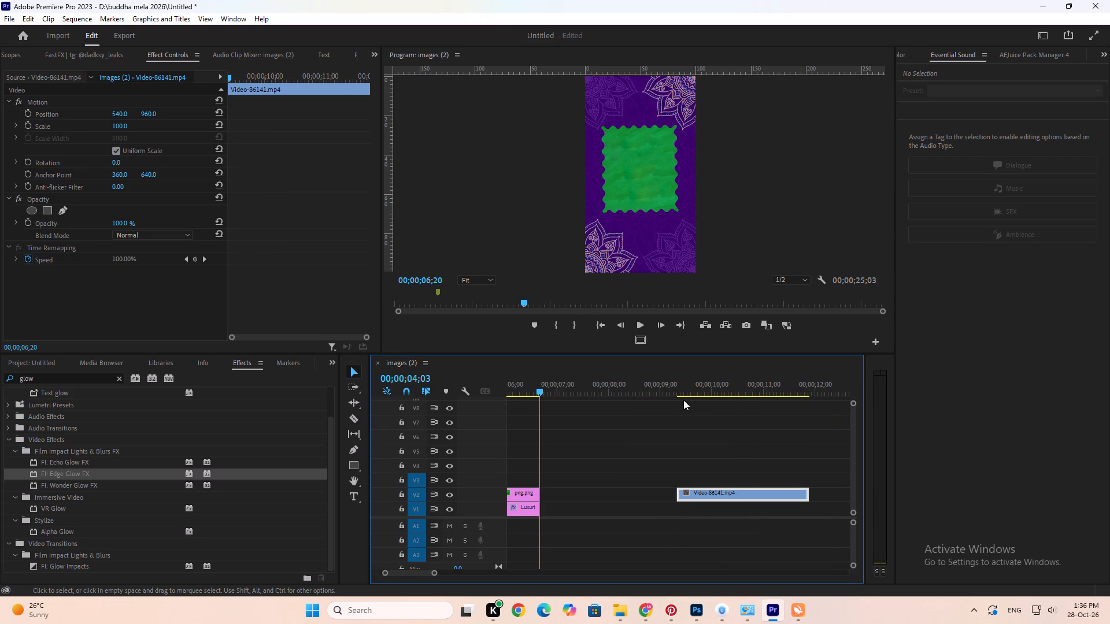
{"action": "key", "text": "Right"}
{"action": "key", "text": "Right"}
{"action": "key", "text": "Right"}
{"action": "key", "text": "Right"}
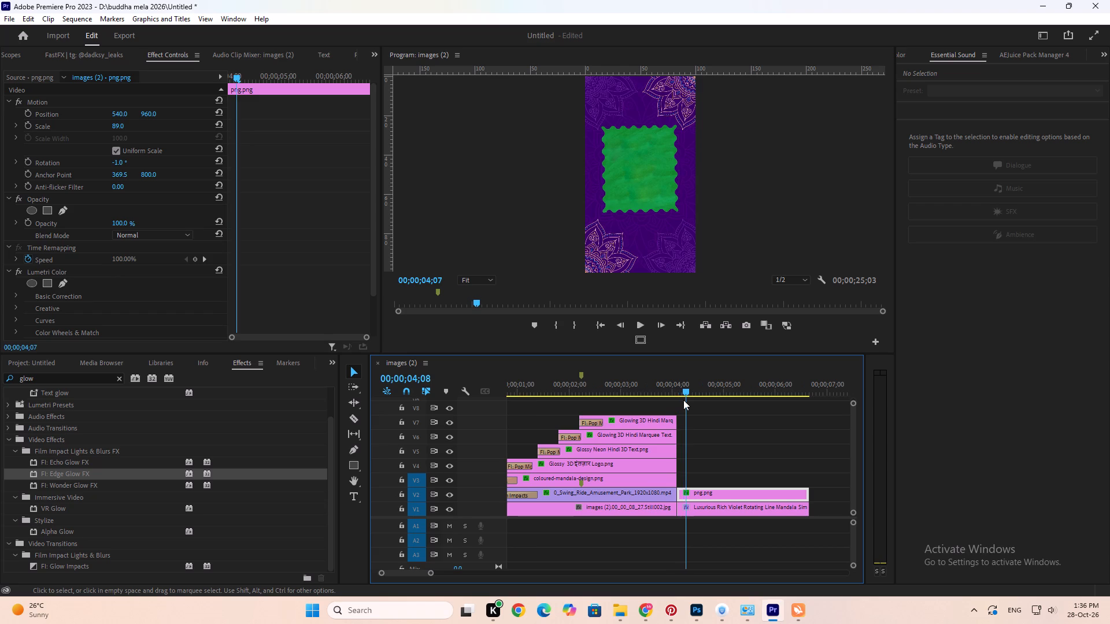
{"action": "key", "text": "Right"}
{"action": "key", "text": "Right"}
{"action": "key", "text": "Right"}
{"action": "key", "text": "Right"}
{"action": "key", "text": "Right"}
{"action": "key", "text": "Right"}
{"action": "key", "text": "Right"}
{"action": "key", "text": "Right"}
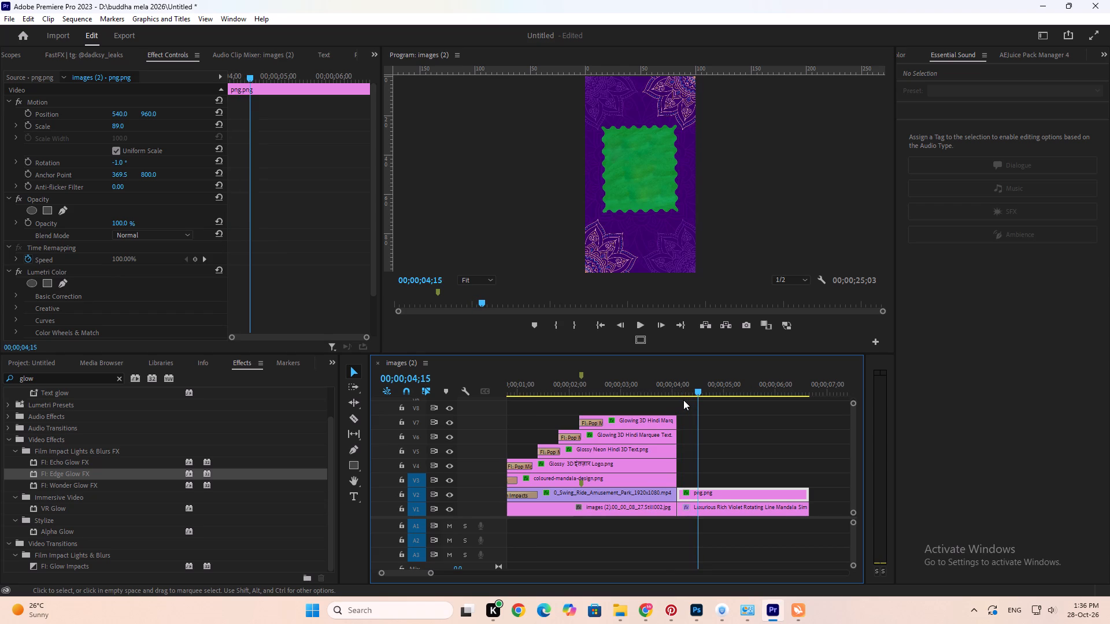
{"action": "key", "text": "Right"}
{"action": "key", "text": "Right"}
{"action": "key", "text": "Right"}
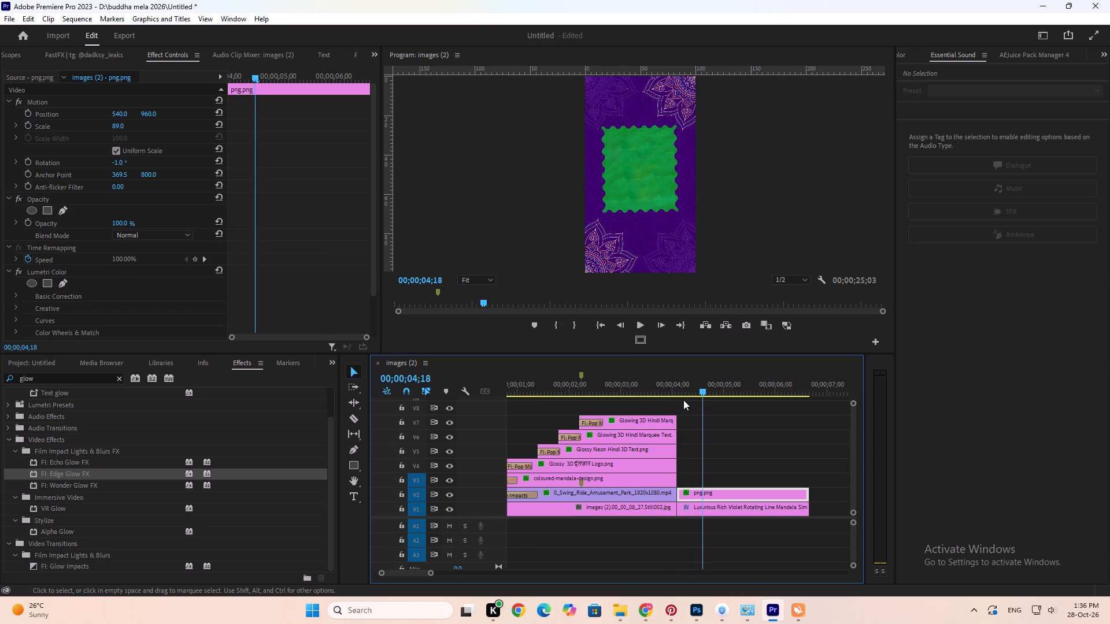
{"action": "key", "text": "Right"}
{"action": "key", "text": "Right"}
{"action": "key", "text": "Right"}
{"action": "key", "text": "Right"}
{"action": "key", "text": "Right"}
{"action": "key", "text": "Right"}
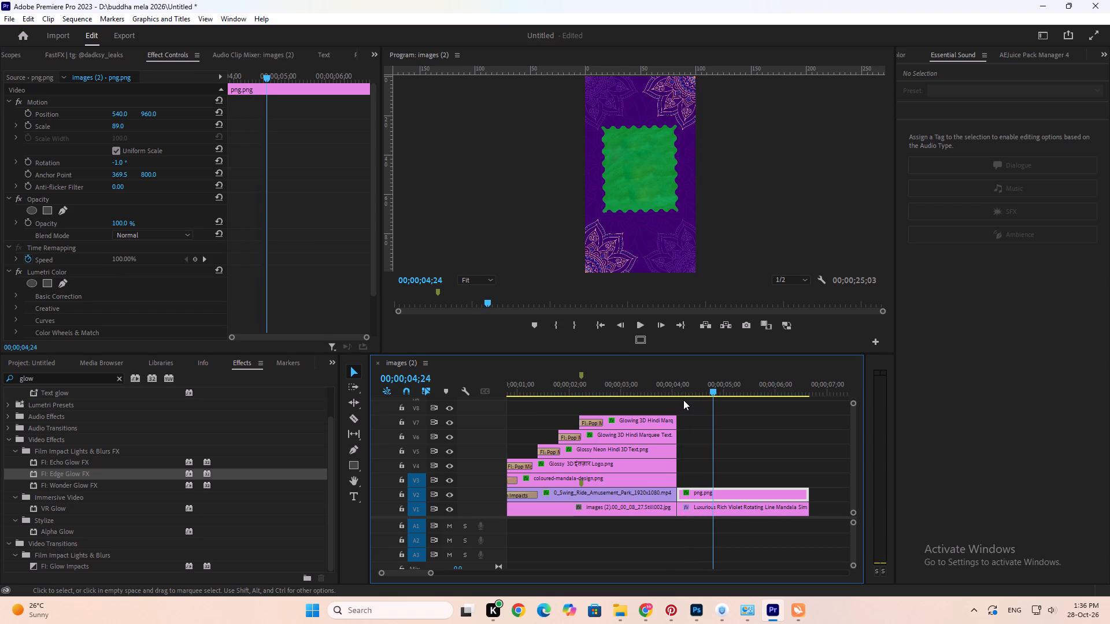
{"action": "key", "text": "Right"}
{"action": "key", "text": "m"}
{"action": "left_click", "coordinate": [804, 477]}
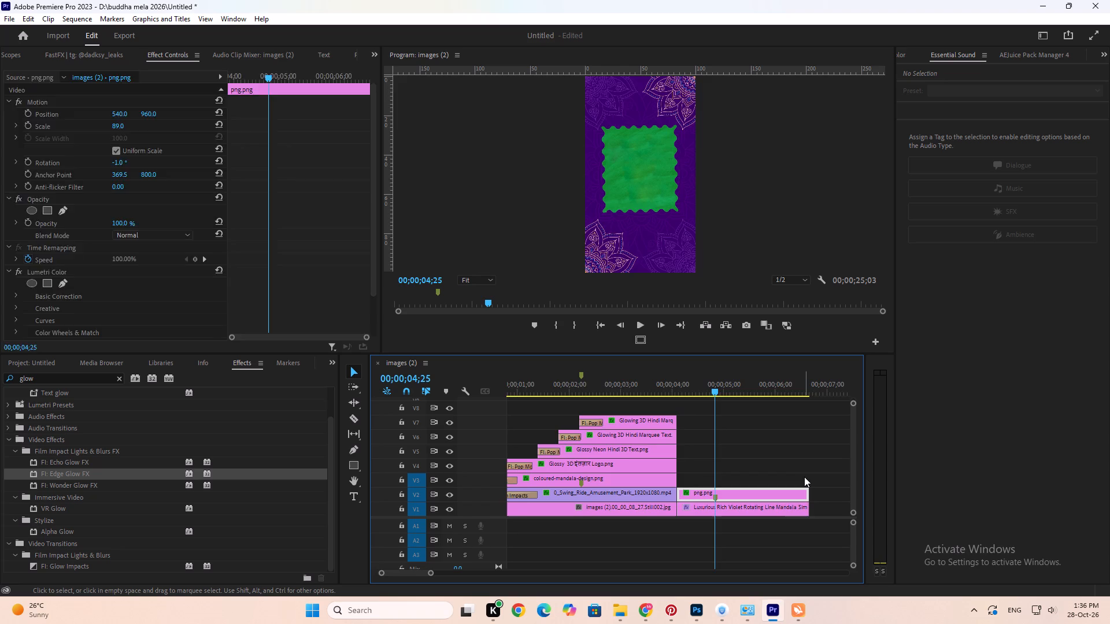
Step frame by frame from the start of Video-86141.mp4 to 00;00;10;05 to examine the green stamp's drop and tilt.
{"action": "scroll", "coordinate": [804, 477], "scroll_direction": "down", "scroll_amount": 8}
{"action": "key", "text": "Down"}
{"action": "key", "text": "Down"}
{"action": "scroll", "coordinate": [804, 477], "scroll_direction": "down", "scroll_amount": 13}
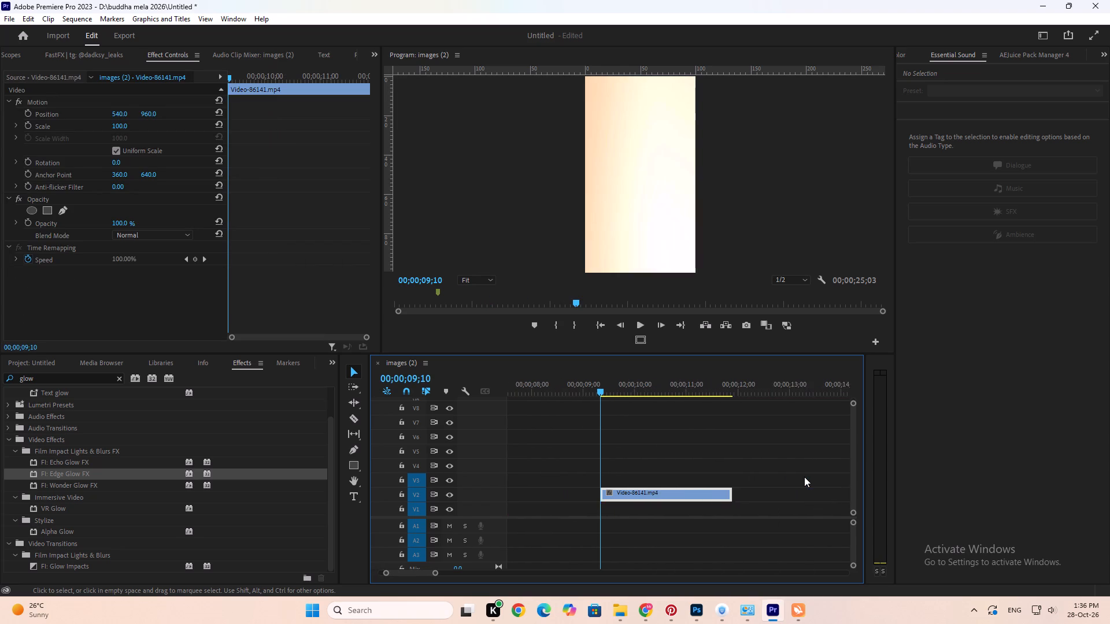
{"action": "key", "text": "Right"}
{"action": "key", "text": "Right"}
{"action": "key", "text": "Right"}
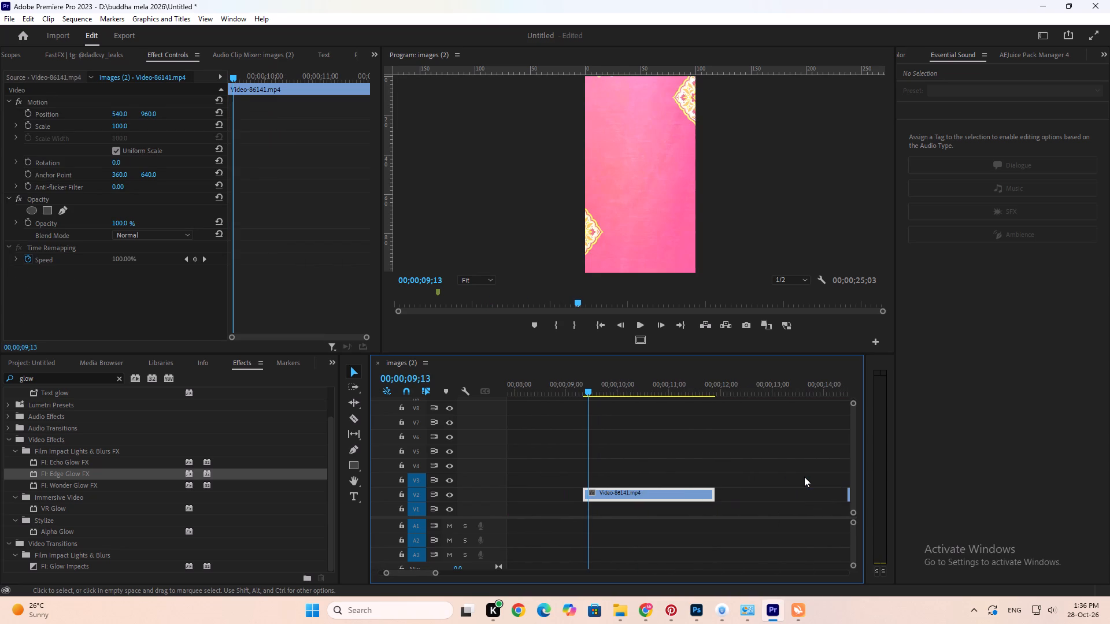
{"action": "key", "text": "Right"}
{"action": "key", "text": "Right"}
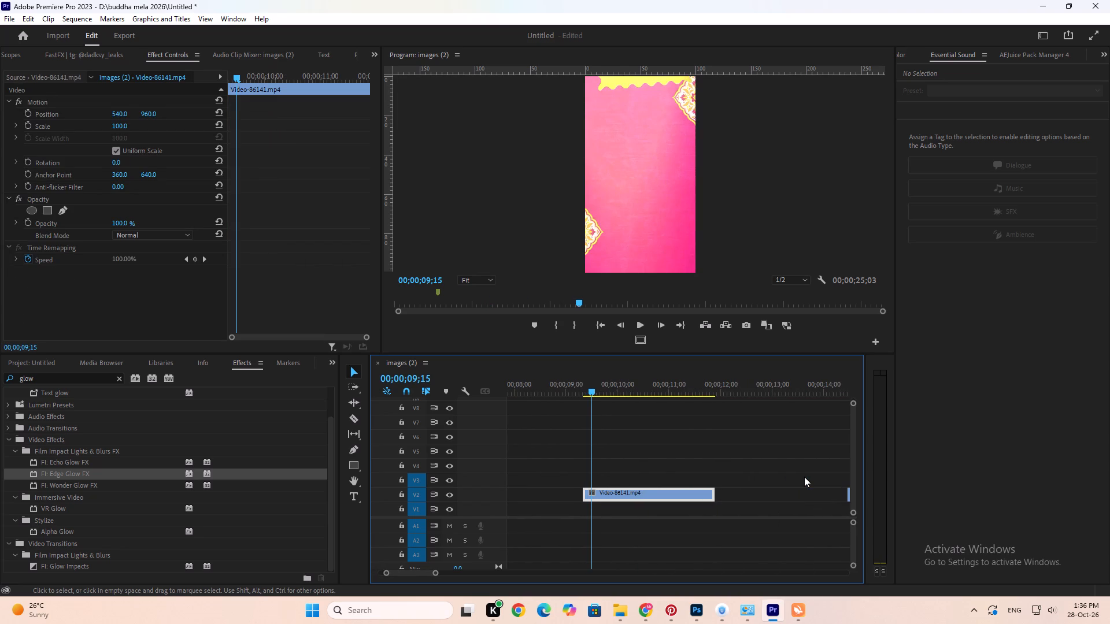
{"action": "key", "text": "Right"}
{"action": "key", "text": "Right"}
{"action": "key", "text": "Right"}
{"action": "key", "text": "Right"}
{"action": "key", "text": "Right"}
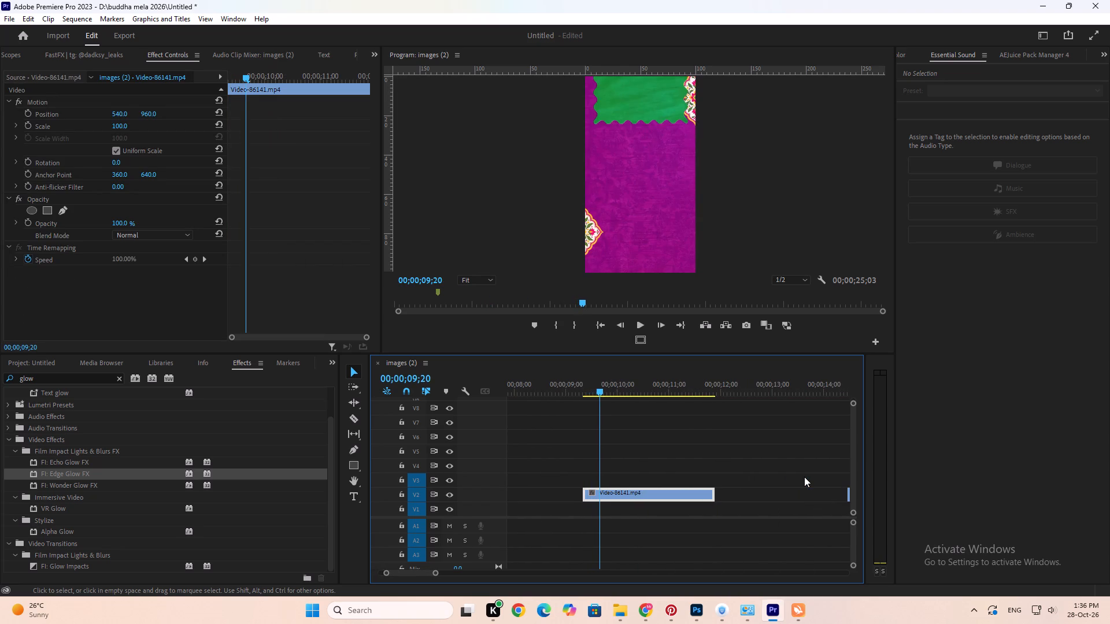
{"action": "key", "text": "Right"}
{"action": "key", "text": "Right"}
{"action": "key", "text": "Right"}
{"action": "key", "text": "Right"}
{"action": "key", "text": "Right"}
{"action": "key", "text": "Right"}
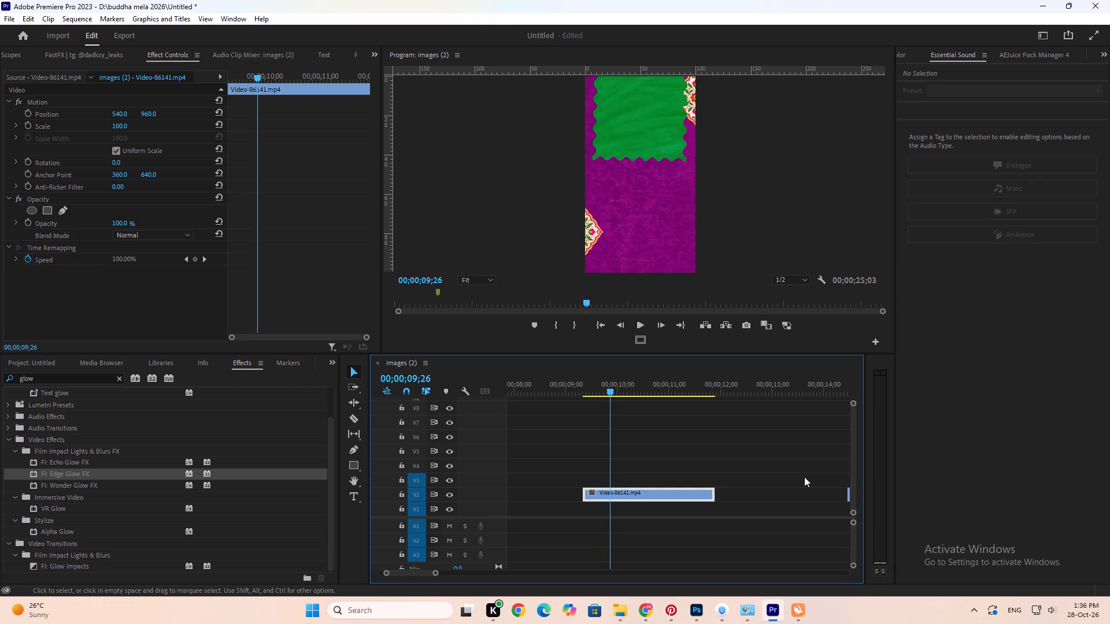
{"action": "key", "text": "Right"}
{"action": "key", "text": "Right"}
{"action": "key", "text": "Right"}
{"action": "key", "text": "Right"}
{"action": "key", "text": "Right"}
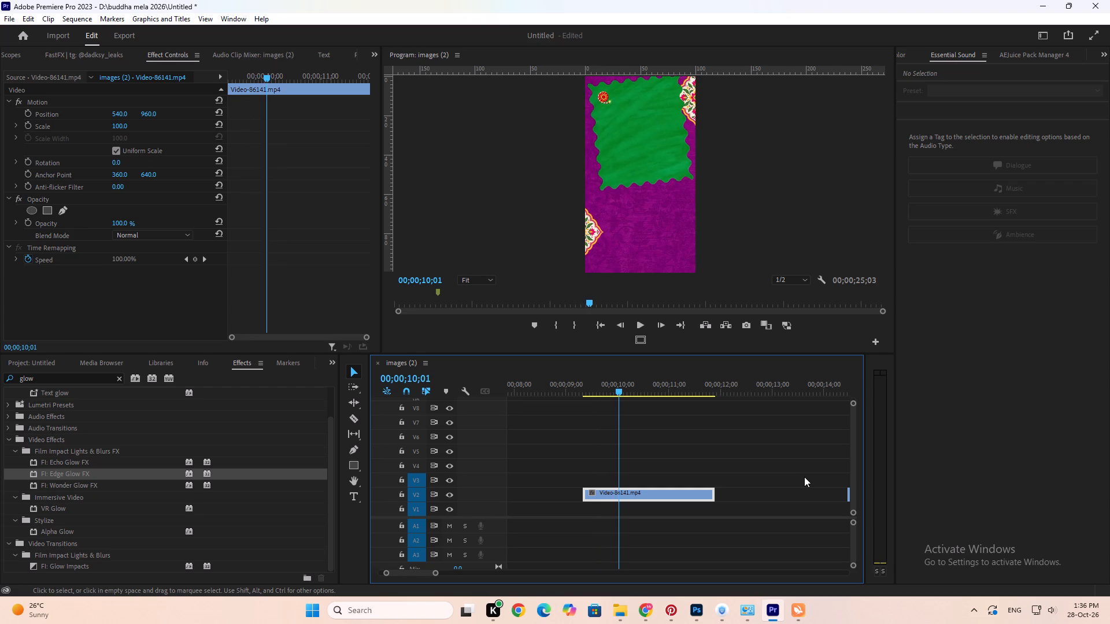
{"action": "key", "text": "Right"}
{"action": "key", "text": "Right"}
{"action": "key", "text": "Right"}
{"action": "key", "text": "Right"}
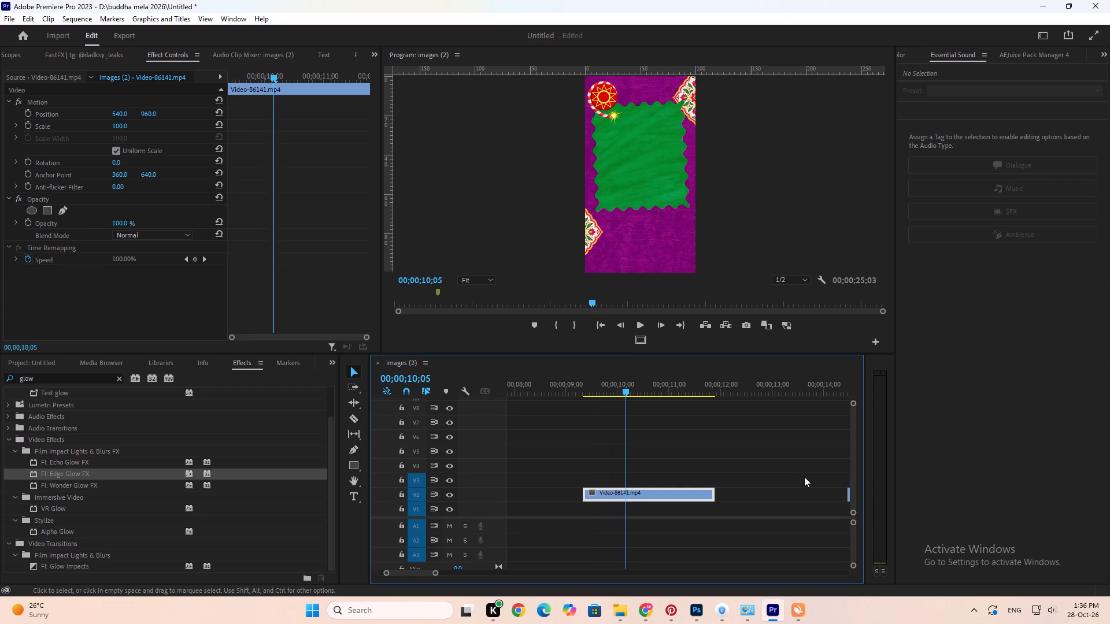
Find the Transform video effect and apply it to the png.png stamp on V2.
{"action": "key", "text": "Up"}
{"action": "key", "text": "Up"}
{"action": "key", "text": "Up"}
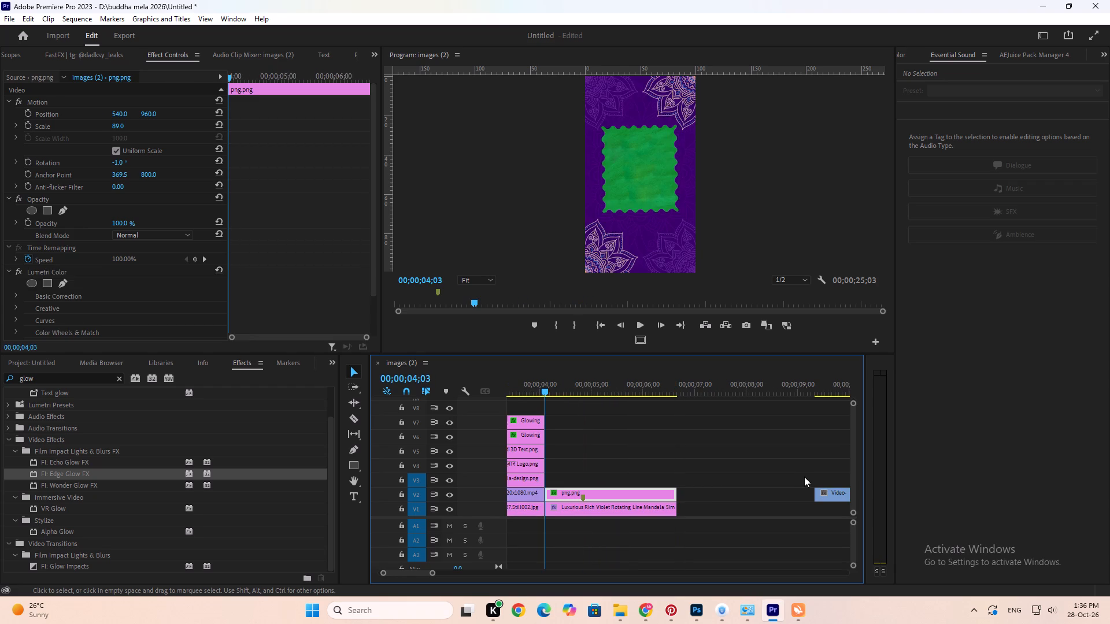
{"action": "scroll", "coordinate": [707, 489], "scroll_direction": "up", "scroll_amount": 9}
{"action": "scroll", "coordinate": [677, 487], "scroll_direction": "up", "scroll_amount": 12}
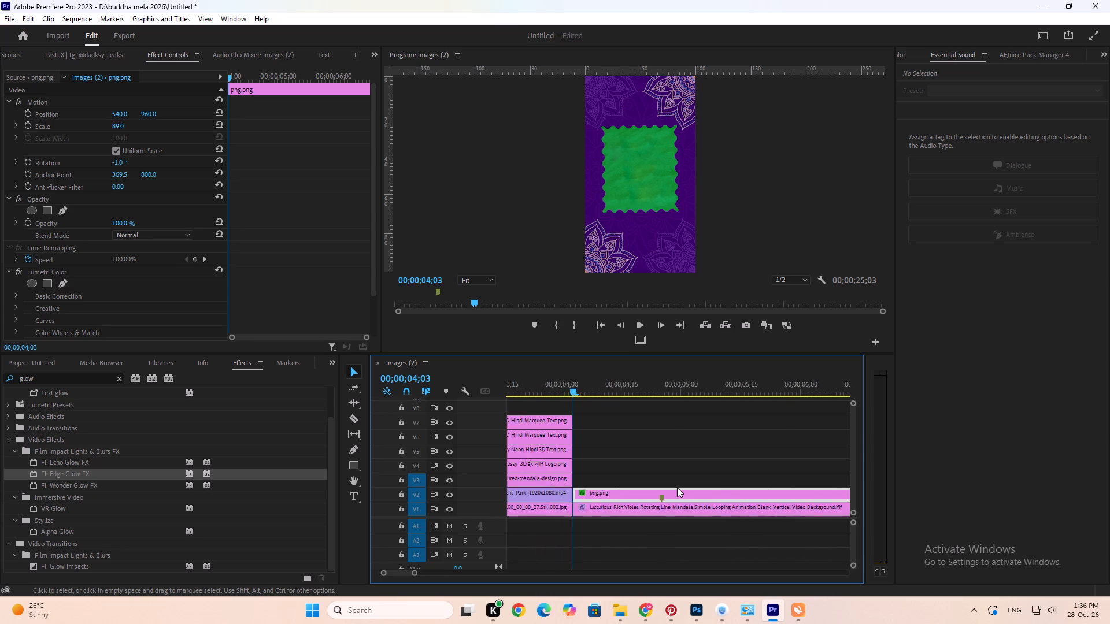
{"action": "scroll", "coordinate": [677, 487], "scroll_direction": "up", "scroll_amount": 7}
{"action": "scroll", "coordinate": [717, 517], "scroll_direction": "down", "scroll_amount": 6}
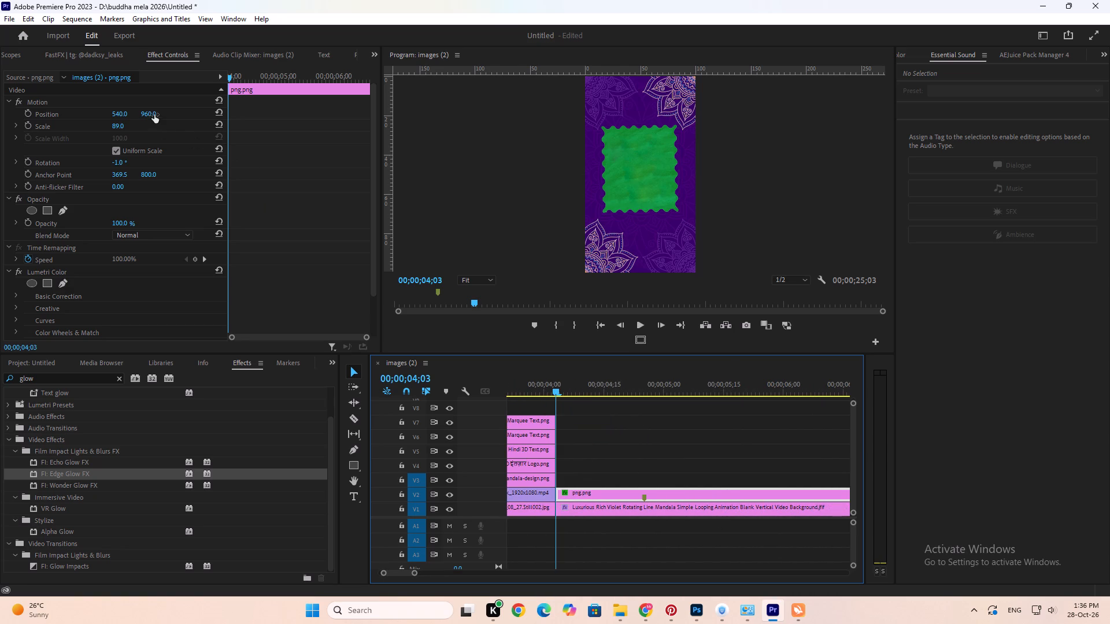
{"action": "left_click_drag", "start_coordinate": [40, 378], "coordinate": [2, 377]}
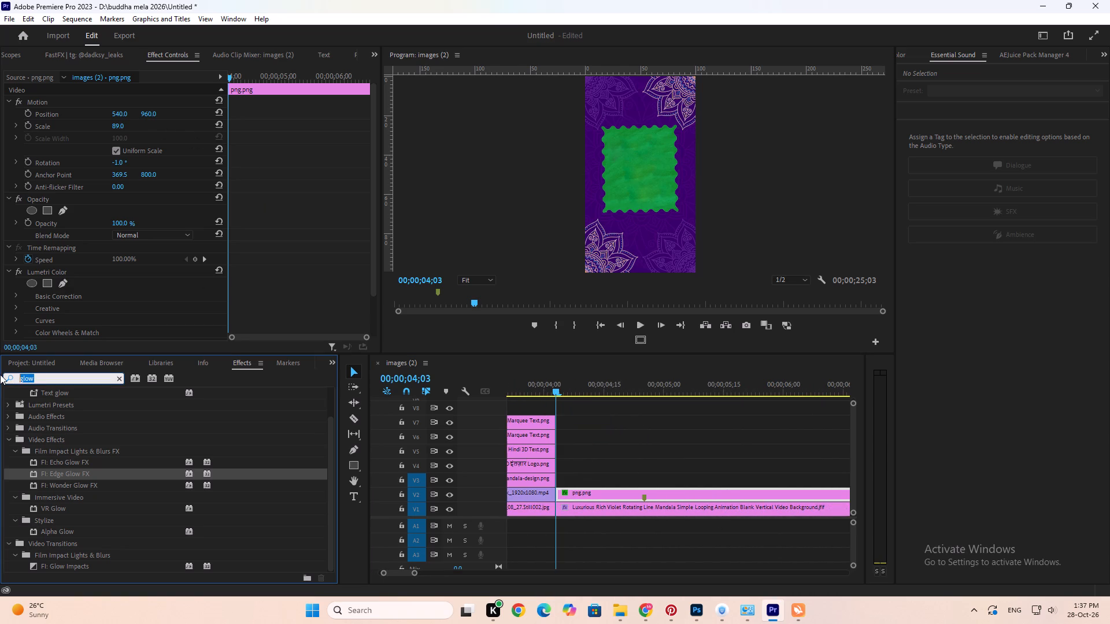
{"action": "type", "text": "tran"}
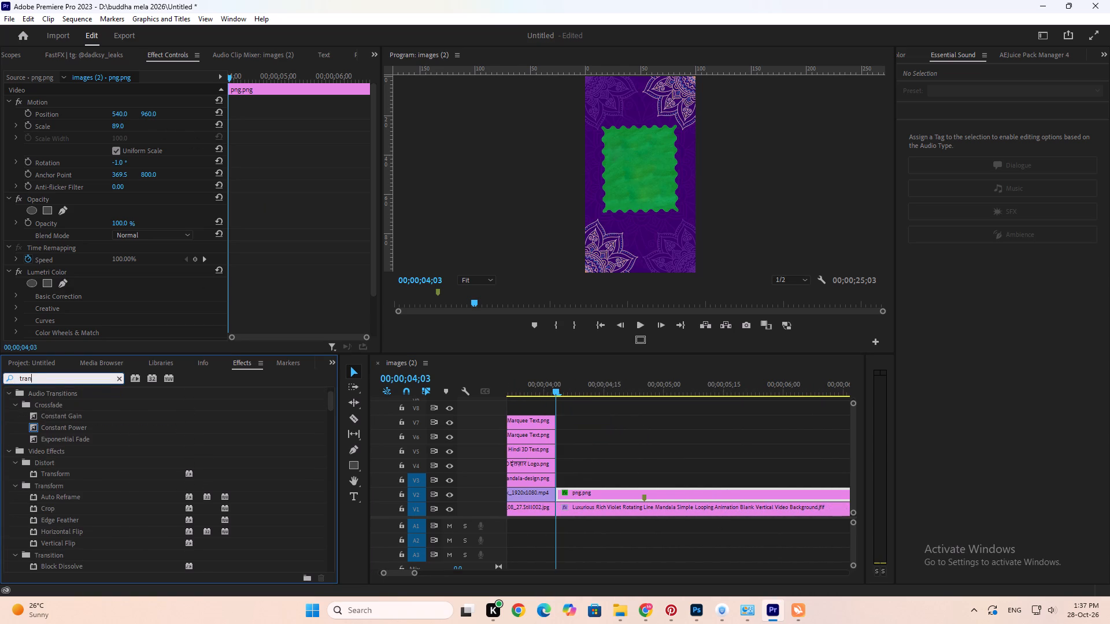
{"action": "key", "text": "s"}
{"action": "type", "text": "form"}
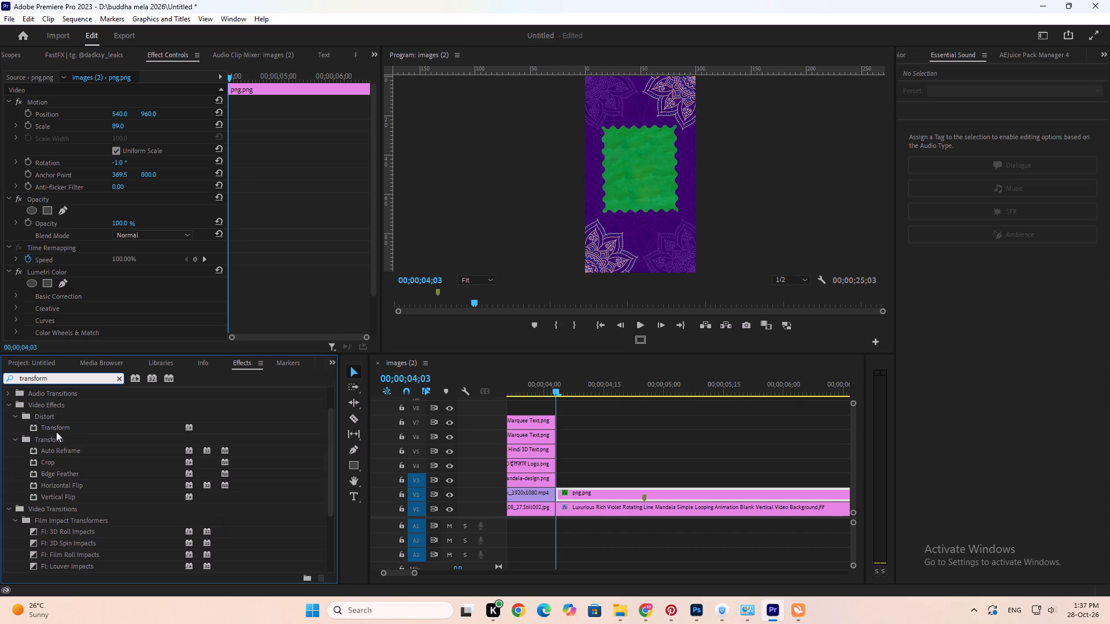
{"action": "double_click", "coordinate": [56, 432]}
Move the stamp above the frame with Transform Position Y at -446 and keyframe Position at the clip's start, 00;00;04;03.
{"action": "scroll", "coordinate": [60, 206], "scroll_direction": "down", "scroll_amount": 20}
{"action": "scroll", "coordinate": [60, 206], "scroll_direction": "down", "scroll_amount": 1}
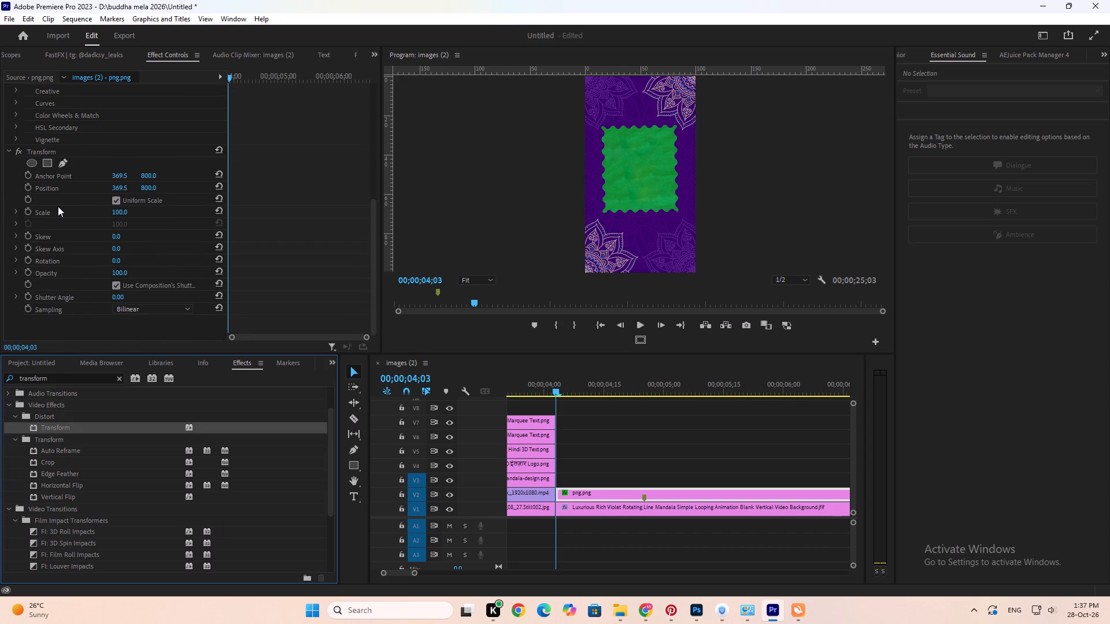
{"action": "scroll", "coordinate": [58, 206], "scroll_direction": "down", "scroll_amount": 1}
{"action": "left_click_drag", "start_coordinate": [148, 189], "coordinate": [37, 183]}
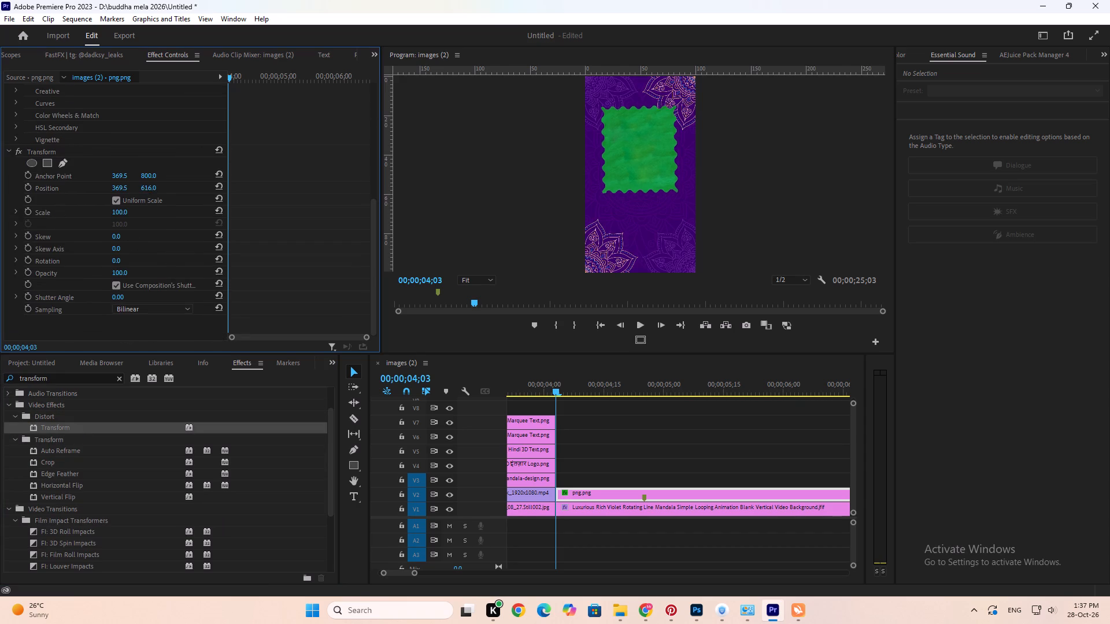
{"action": "left_click_drag", "start_coordinate": [37, 183], "coordinate": [31, 191]}
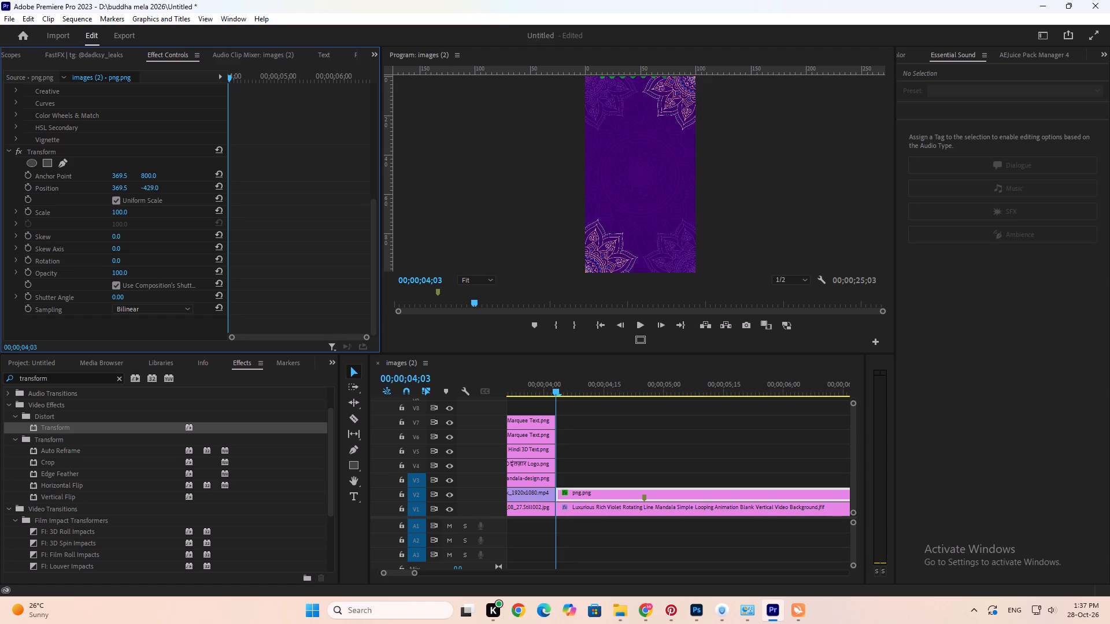
{"action": "left_click_drag", "start_coordinate": [31, 191], "coordinate": [24, 195]}
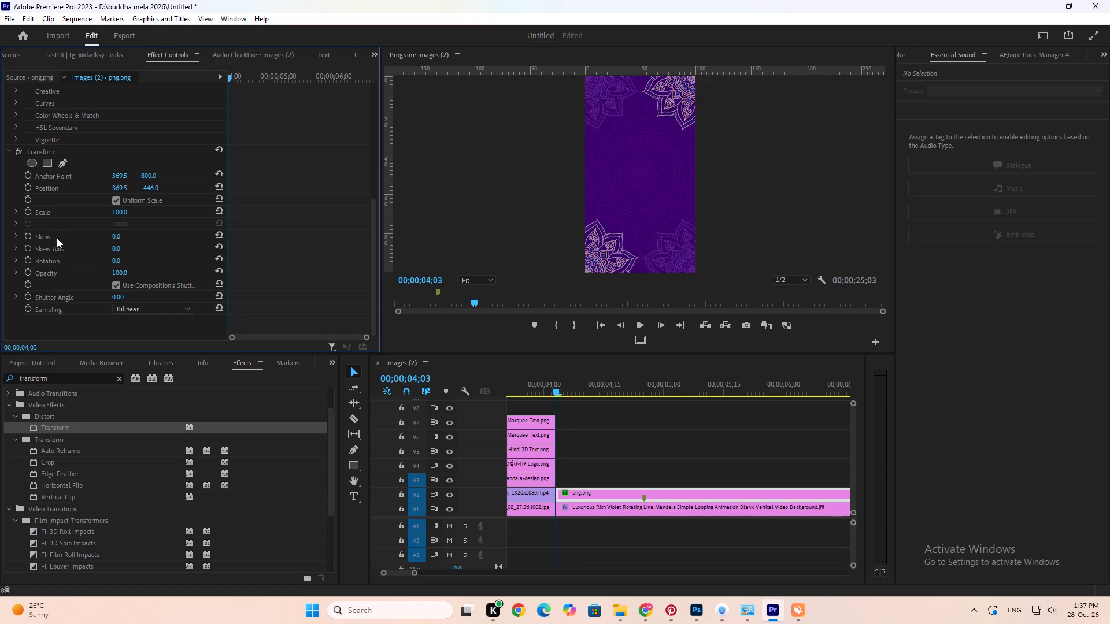
{"action": "left_click", "coordinate": [30, 188]}
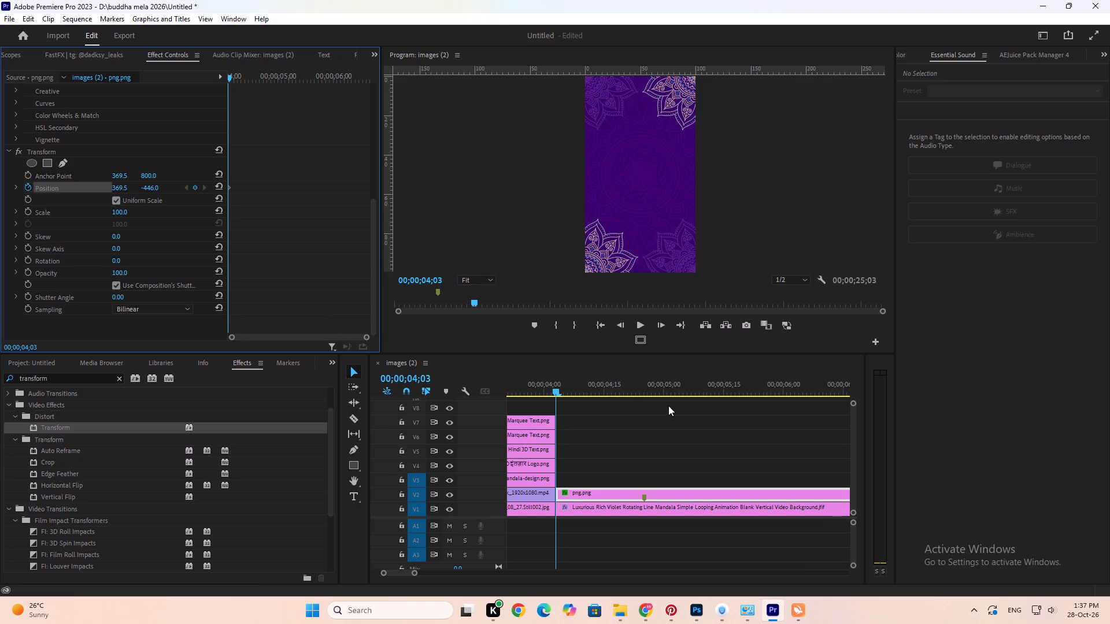
At the png.png clip marker, 00;00;04;25, keyframe the Transform Position Y at 854 to bring the stamp into frame.
{"action": "left_click", "coordinate": [645, 389]}
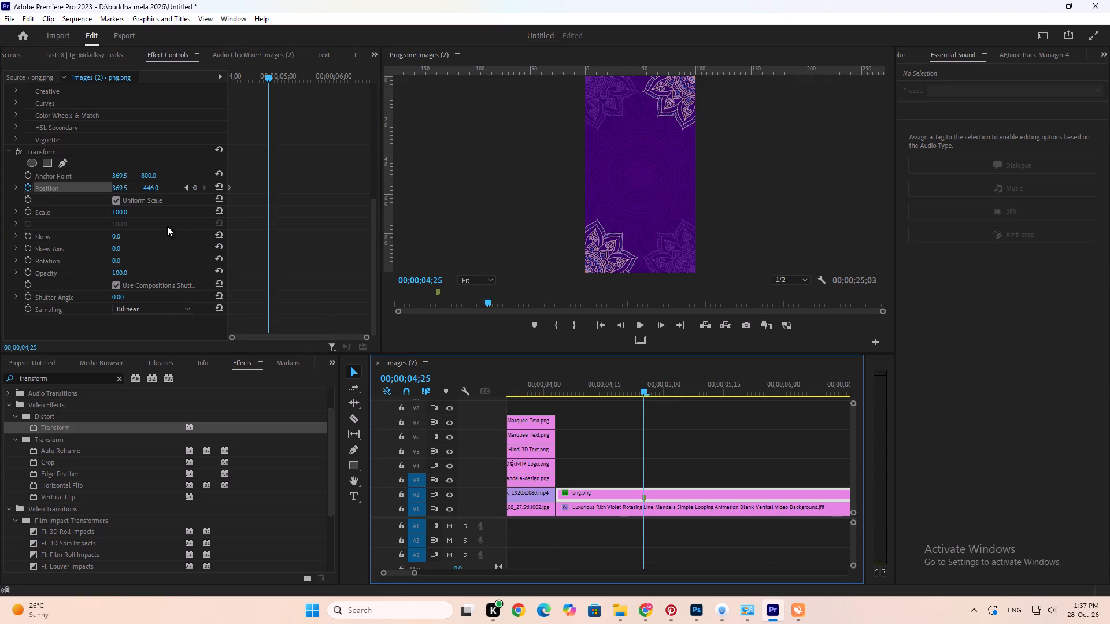
{"action": "left_click_drag", "start_coordinate": [152, 189], "coordinate": [856, 209]}
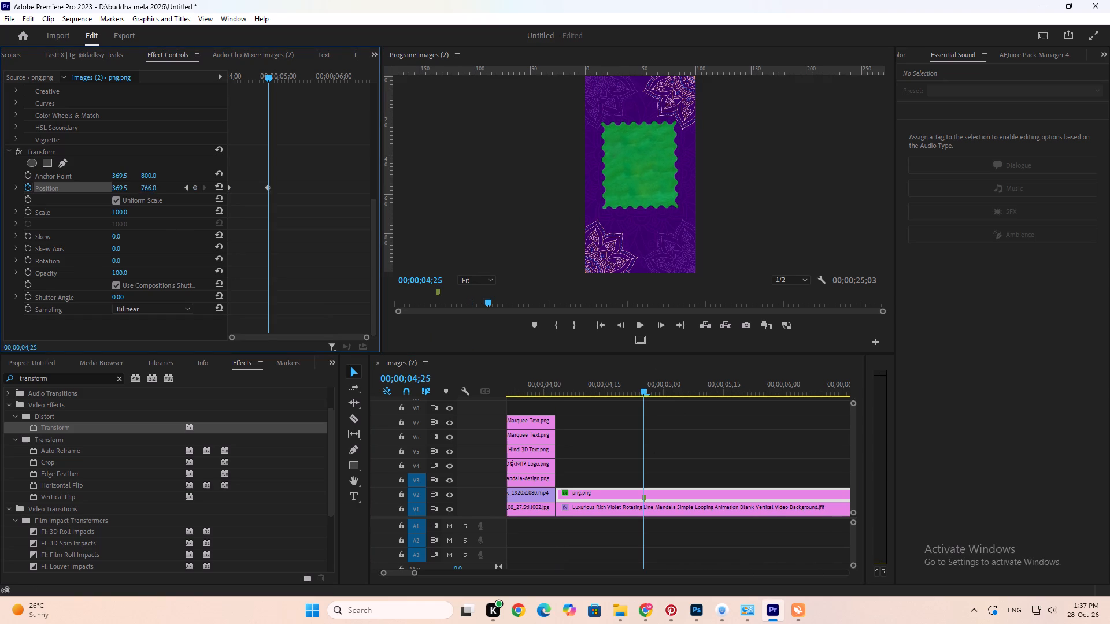
{"action": "left_click_drag", "start_coordinate": [856, 209], "coordinate": [906, 207]}
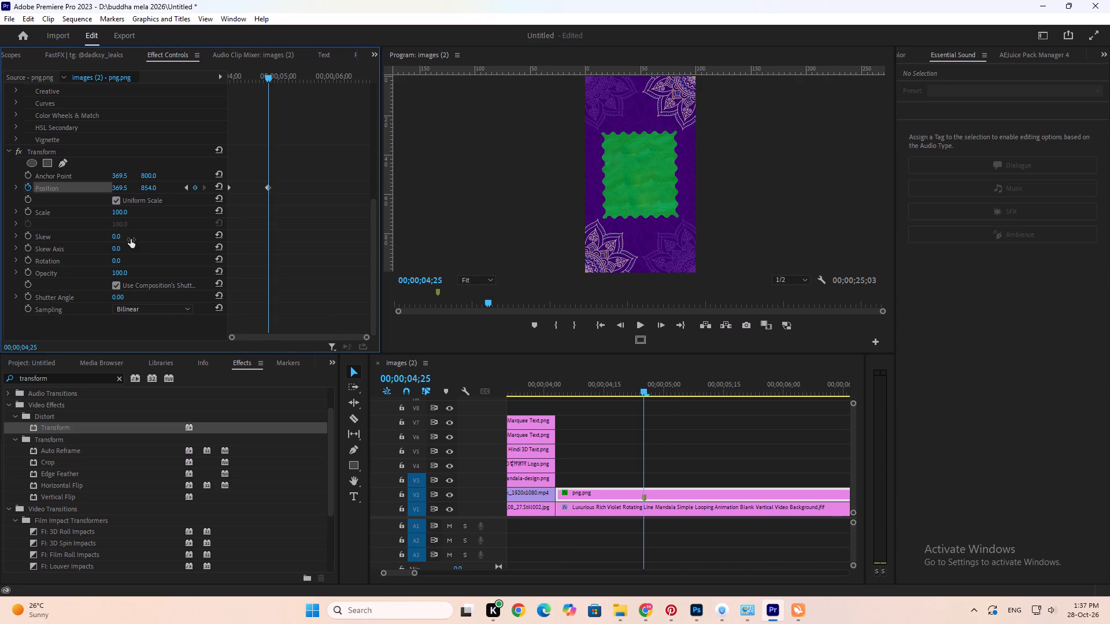
Enlarge the stamp by setting its Transform Scale to 107.
{"action": "left_click_drag", "start_coordinate": [116, 215], "coordinate": [127, 213]}
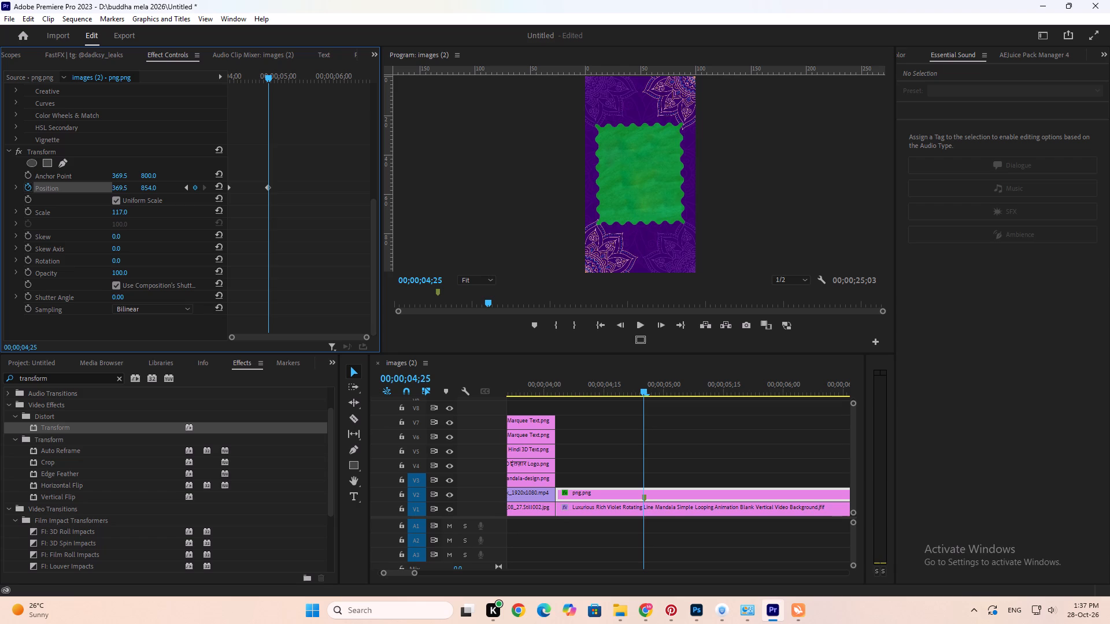
{"action": "left_click_drag", "start_coordinate": [127, 213], "coordinate": [119, 212]}
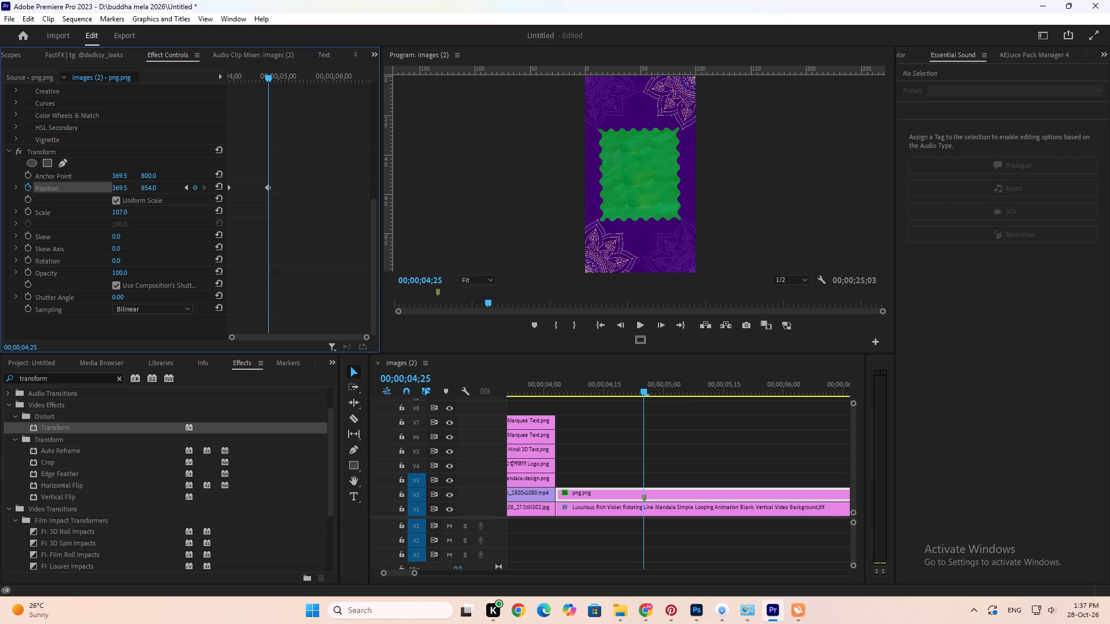
{"action": "left_click_drag", "start_coordinate": [119, 212], "coordinate": [119, 213]}
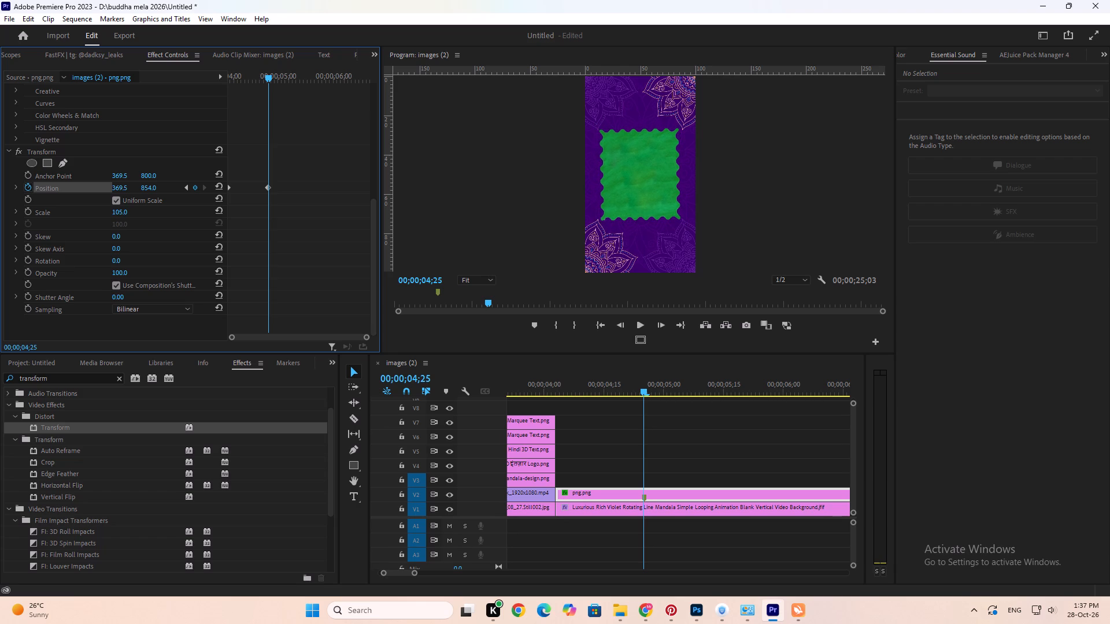
{"action": "left_click_drag", "start_coordinate": [119, 213], "coordinate": [121, 214]}
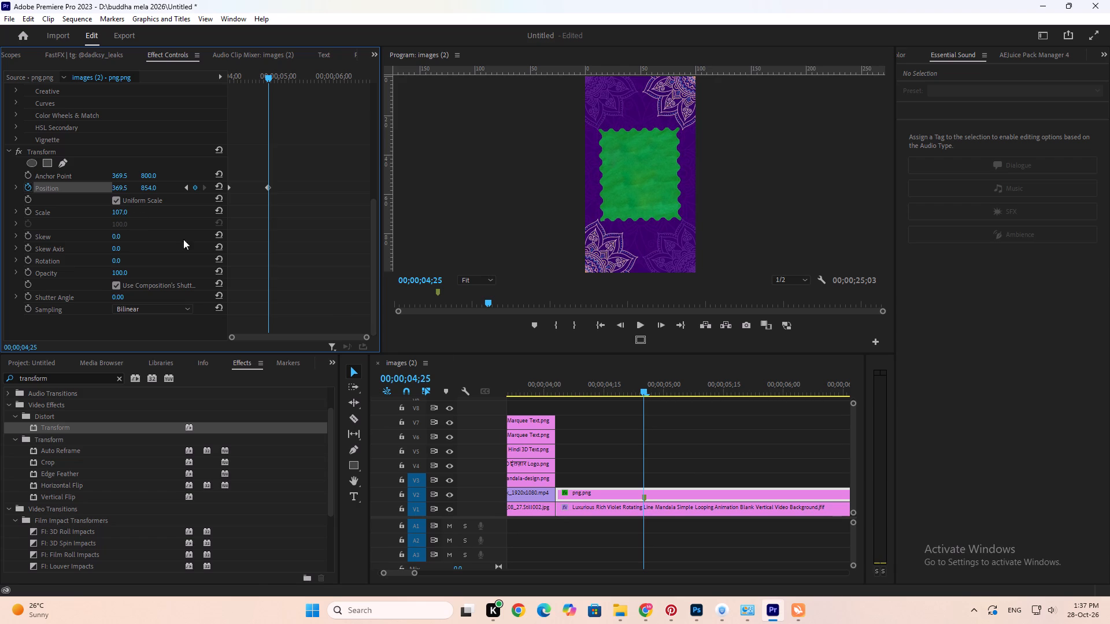
Play the stamp's drop-in from the start of the png.png clip to check the motion.
{"action": "key", "text": "Up"}
{"action": "key", "text": "space"}
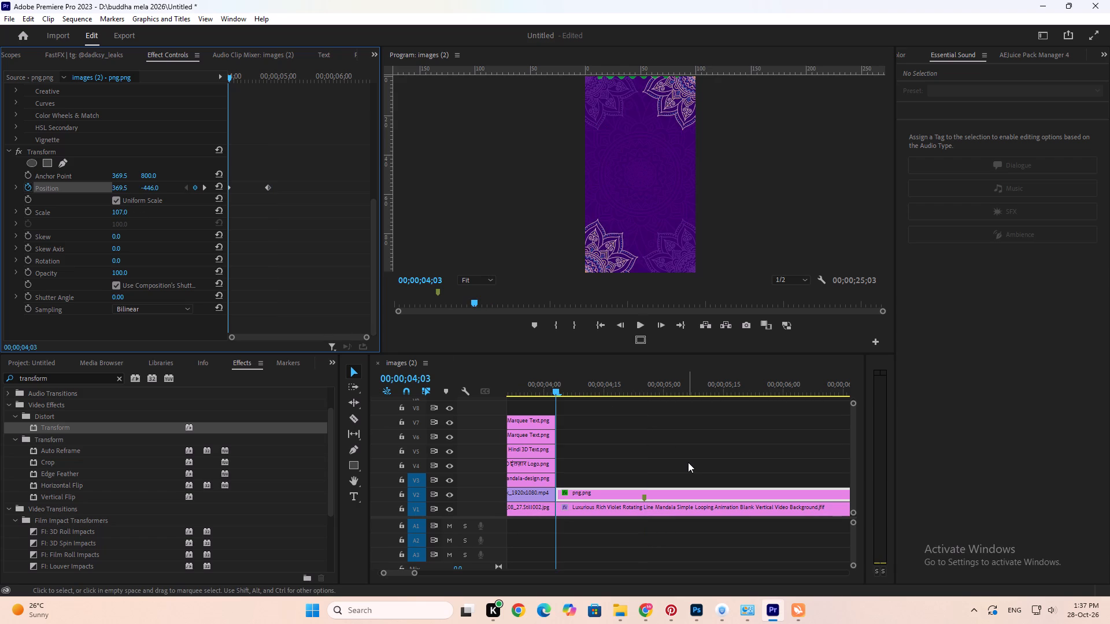
{"action": "key", "text": "space"}
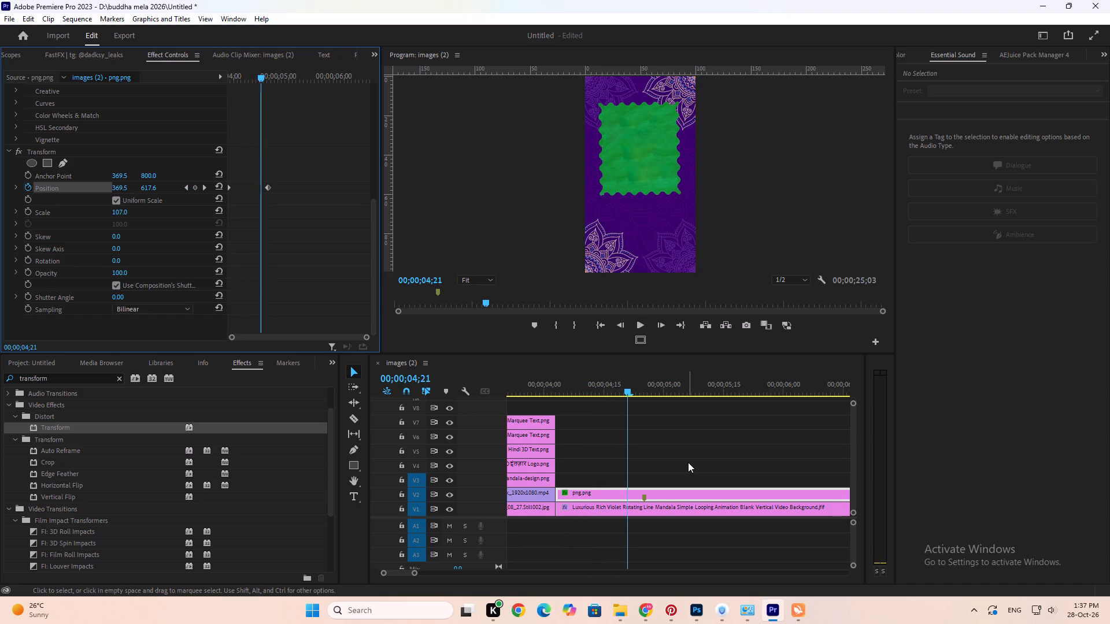
Add a Transform Rotation keyframe of 0.0 at the start of the png.png clip, 00;00;04;03.
{"action": "key", "text": "Up"}
{"action": "scroll", "coordinate": [28, 176], "scroll_direction": "up", "scroll_amount": 15}
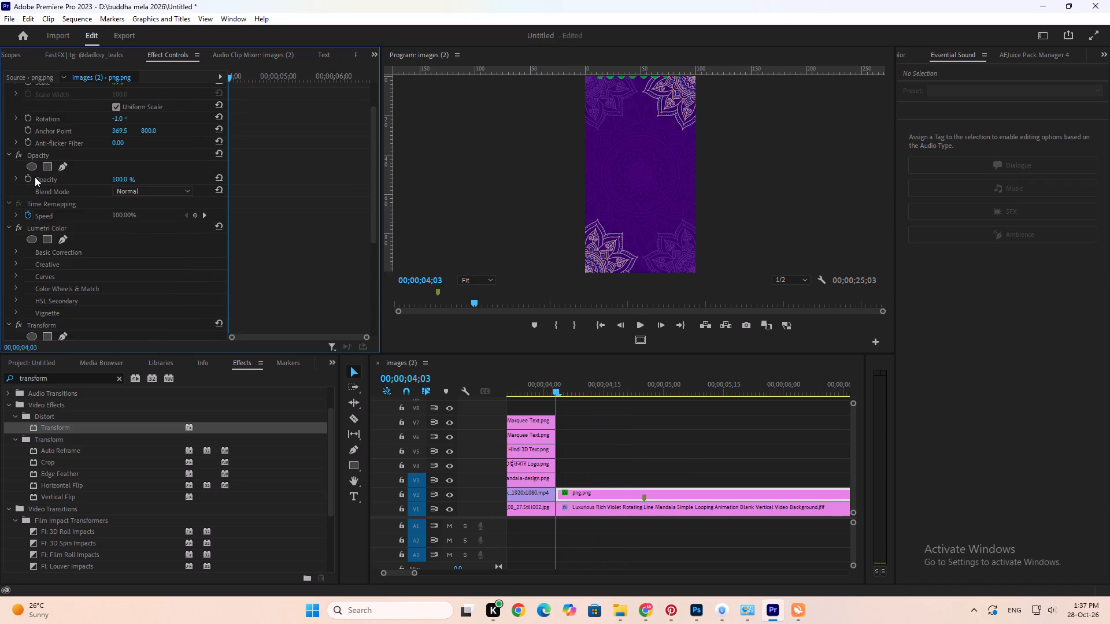
{"action": "scroll", "coordinate": [35, 177], "scroll_direction": "up", "scroll_amount": 12}
{"action": "scroll", "coordinate": [56, 193], "scroll_direction": "down", "scroll_amount": 20}
{"action": "scroll", "coordinate": [56, 193], "scroll_direction": "down", "scroll_amount": 2}
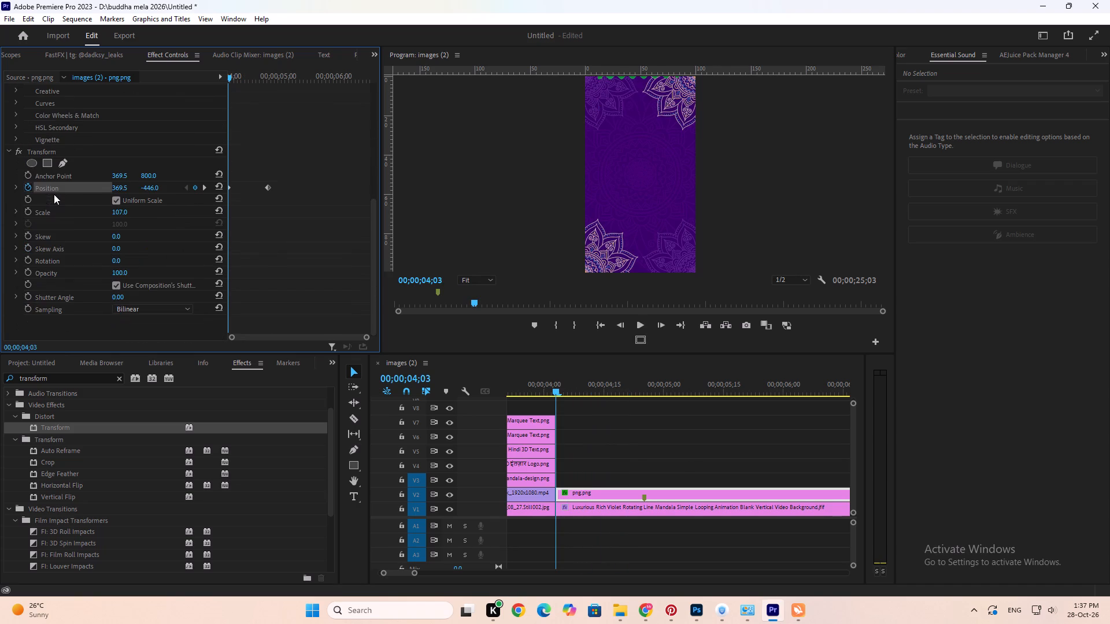
{"action": "scroll", "coordinate": [54, 194], "scroll_direction": "down", "scroll_amount": 7}
{"action": "left_click", "coordinate": [29, 257]}
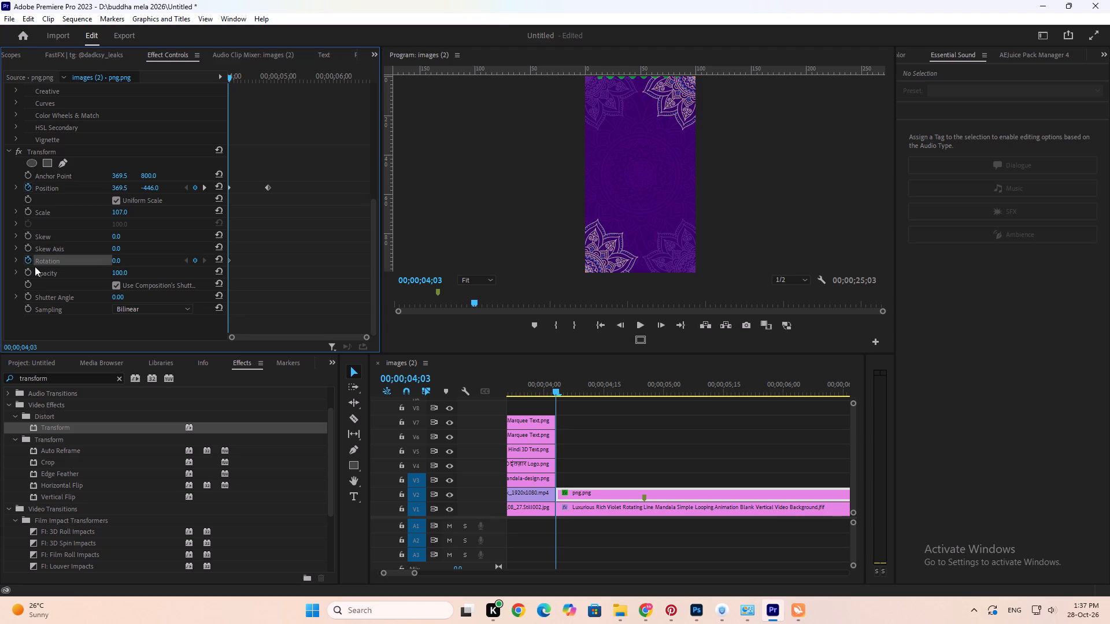
Keyframe the stamp's Transform Rotation at -5 on frame 00;00;04;04 and 0 on frame 00;00;04;05.
{"action": "key", "text": "Right"}
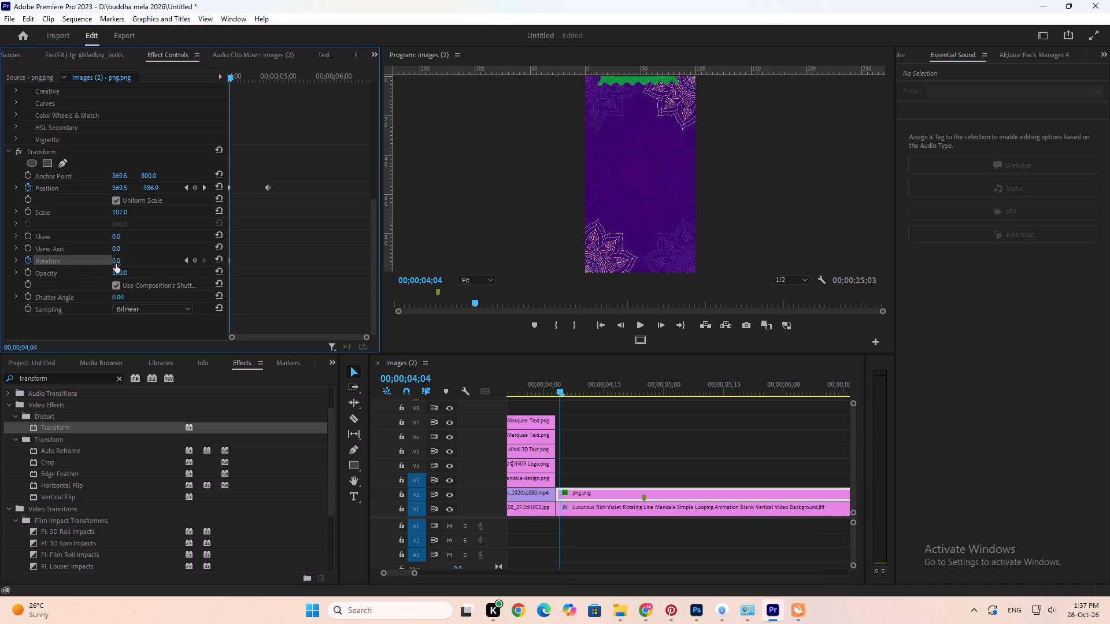
{"action": "left_click_drag", "start_coordinate": [118, 263], "coordinate": [125, 263]}
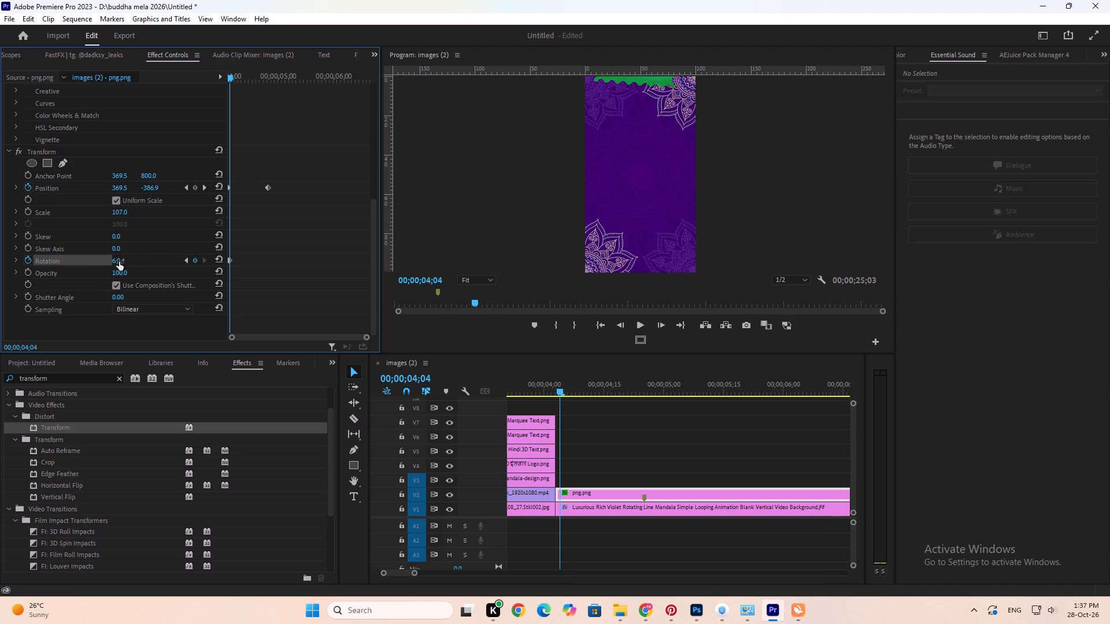
{"action": "left_click_drag", "start_coordinate": [119, 262], "coordinate": [109, 263]}
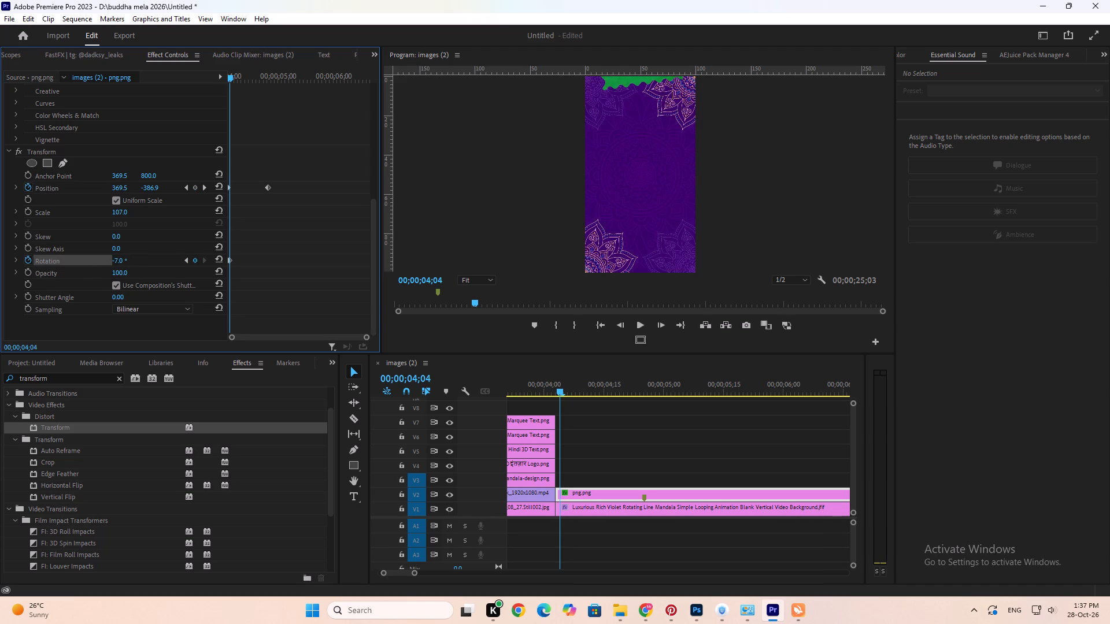
{"action": "left_click_drag", "start_coordinate": [109, 263], "coordinate": [109, 264]}
{"action": "left_click", "coordinate": [123, 259]}
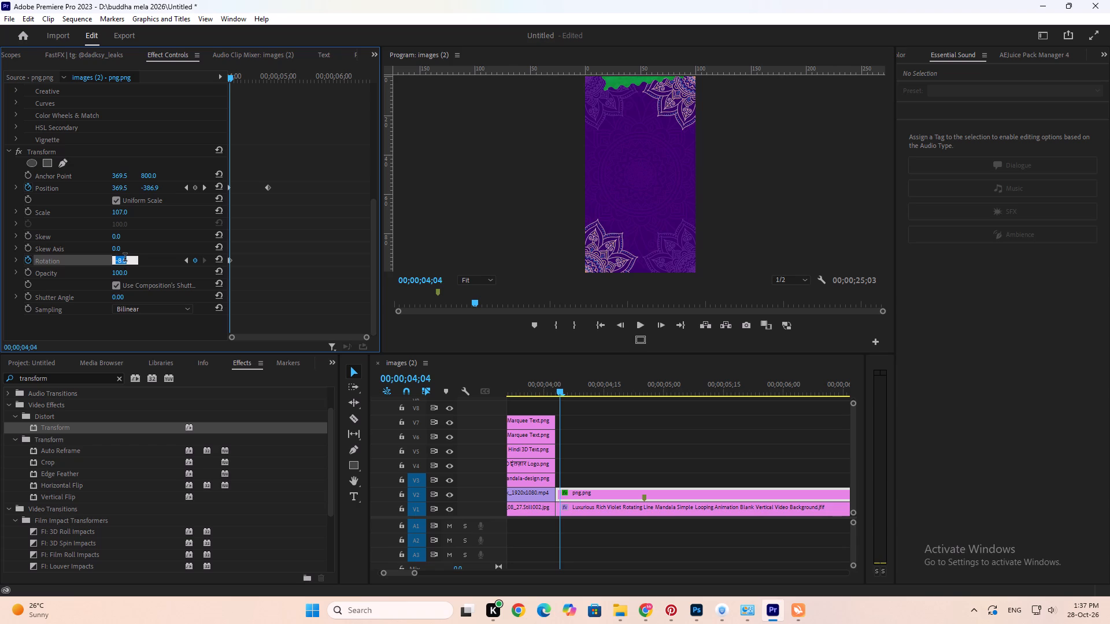
{"action": "key", "text": "minus"}
{"action": "key", "text": "5"}
{"action": "key", "text": "Return"}
{"action": "key", "text": "Right"}
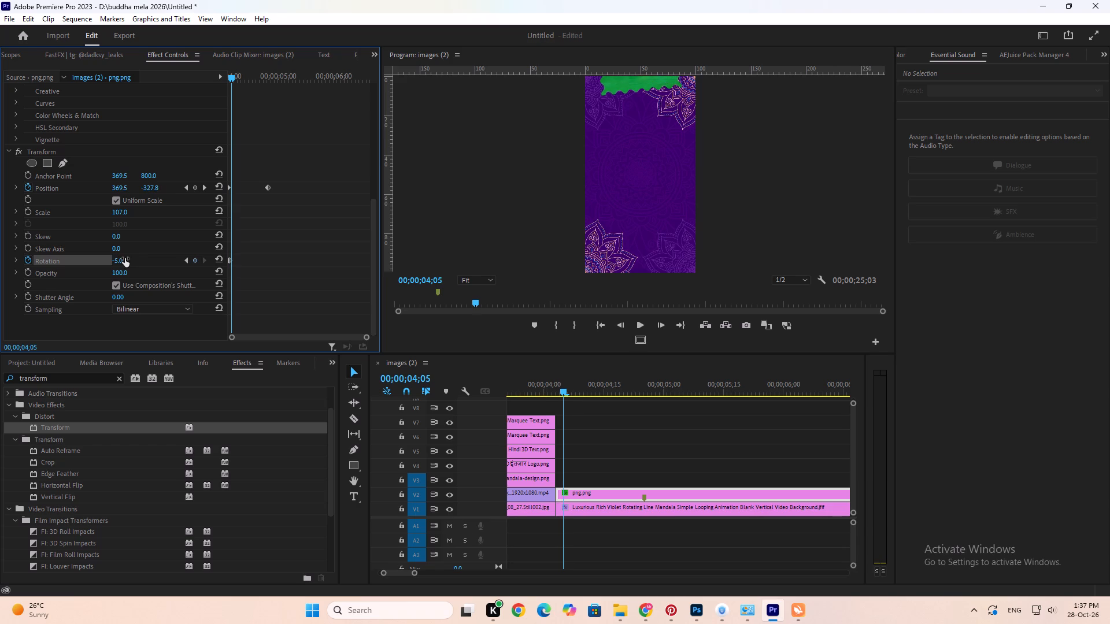
{"action": "left_click", "coordinate": [124, 259]}
{"action": "key", "text": "0"}
{"action": "key", "text": "Return"}
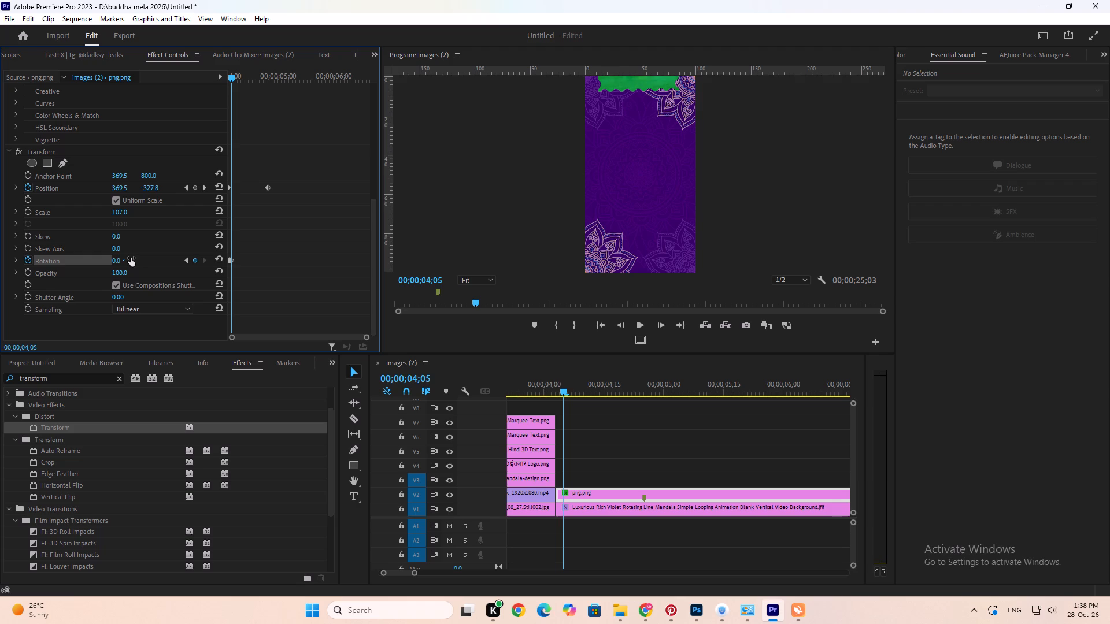
Continue the wobble with Rotation keyframes of -5 at 00;00;04;06 and 0 at 00;00;04;07.
{"action": "key", "text": "Right"}
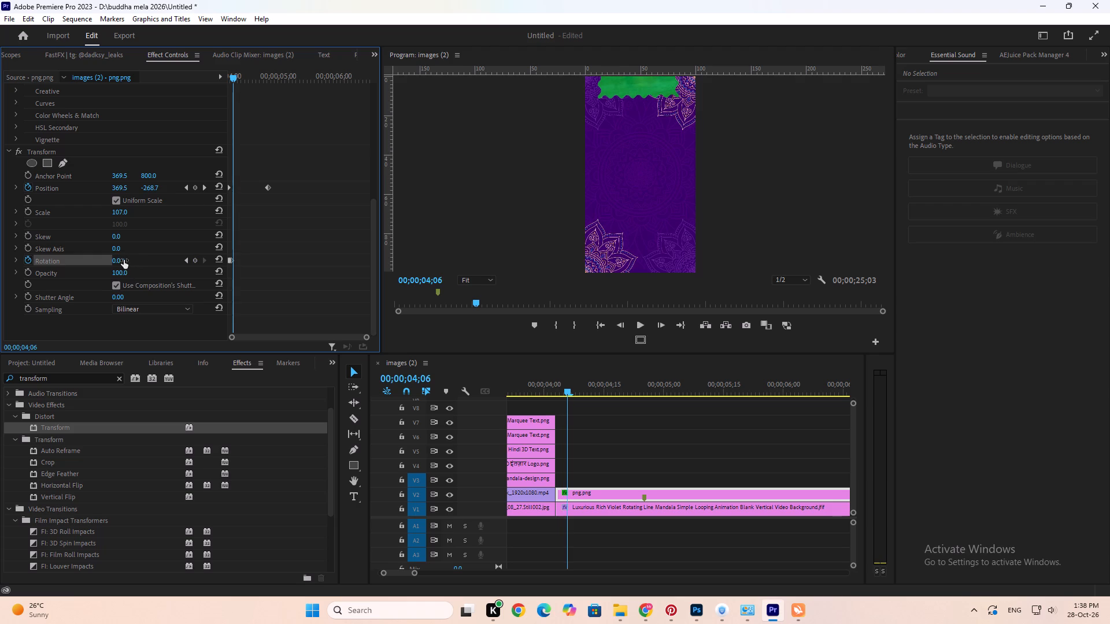
{"action": "left_click", "coordinate": [123, 259]}
{"action": "type", "text": "-5"}
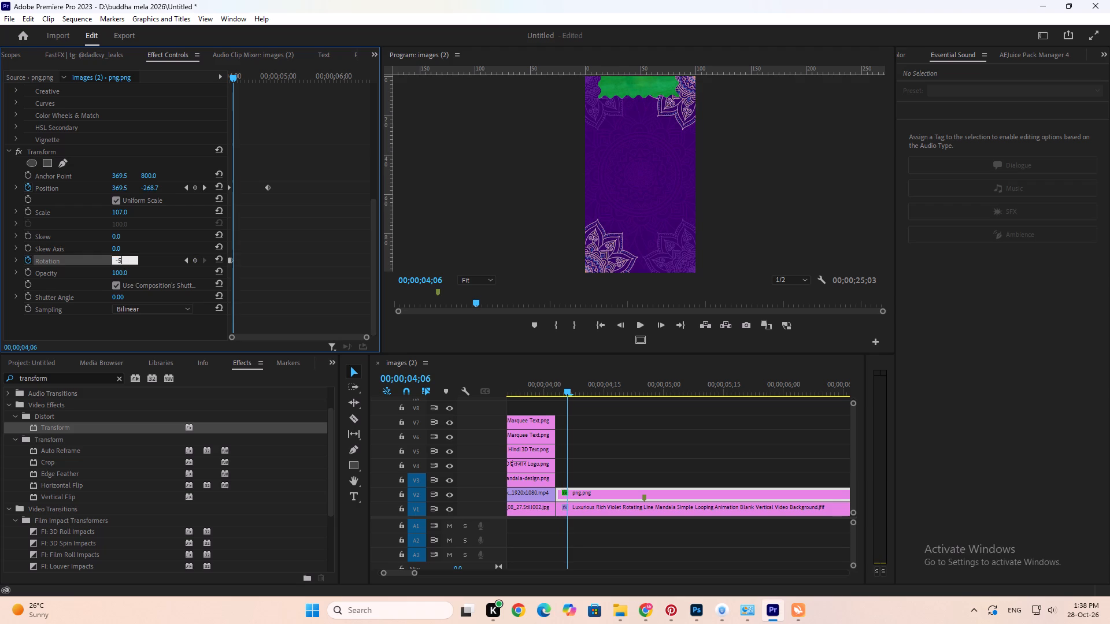
{"action": "key", "text": "Return"}
{"action": "key", "text": "Right"}
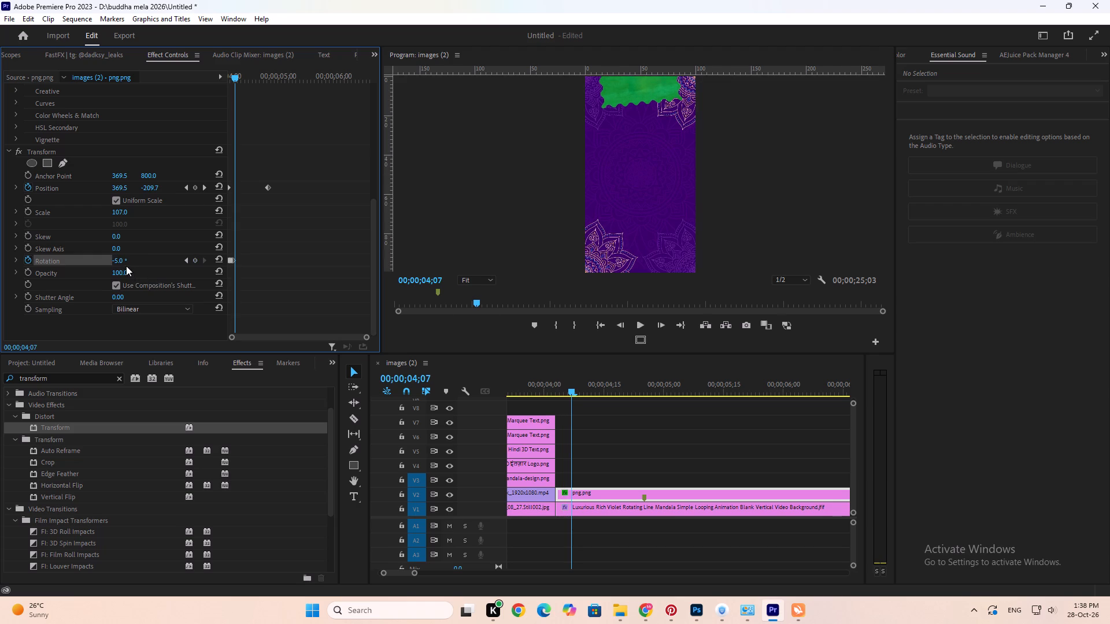
{"action": "left_click", "coordinate": [124, 261]}
{"action": "key", "text": "0"}
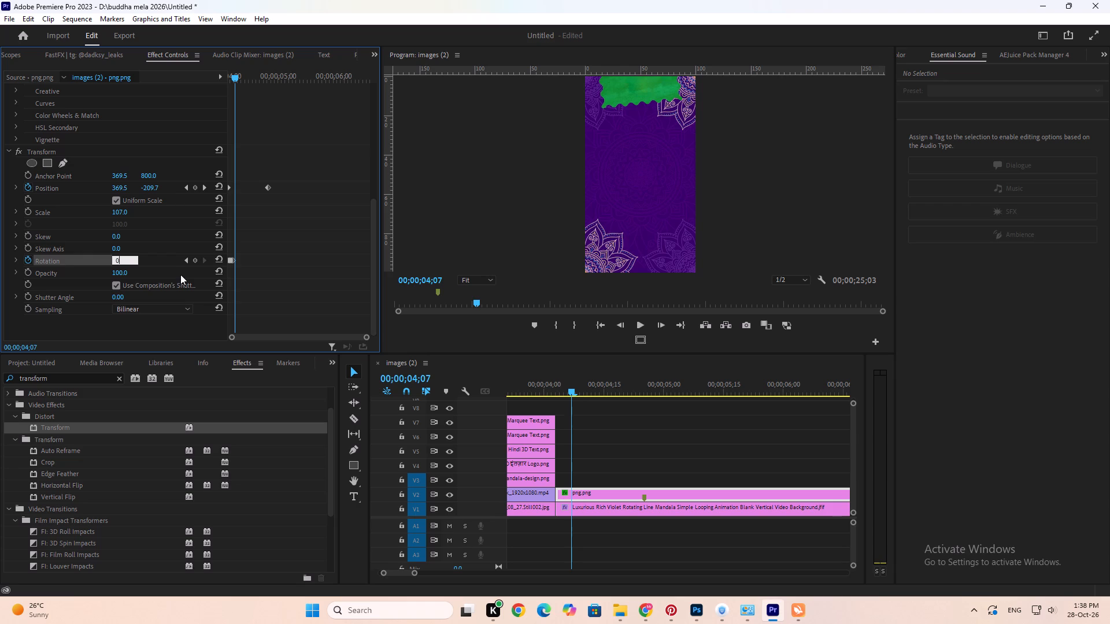
{"action": "left_click", "coordinate": [188, 274]}
Add Transform Rotation keyframes of -6 at 00;00;04;08 and 0 at 00;00;04;09.
{"action": "key", "text": "Right"}
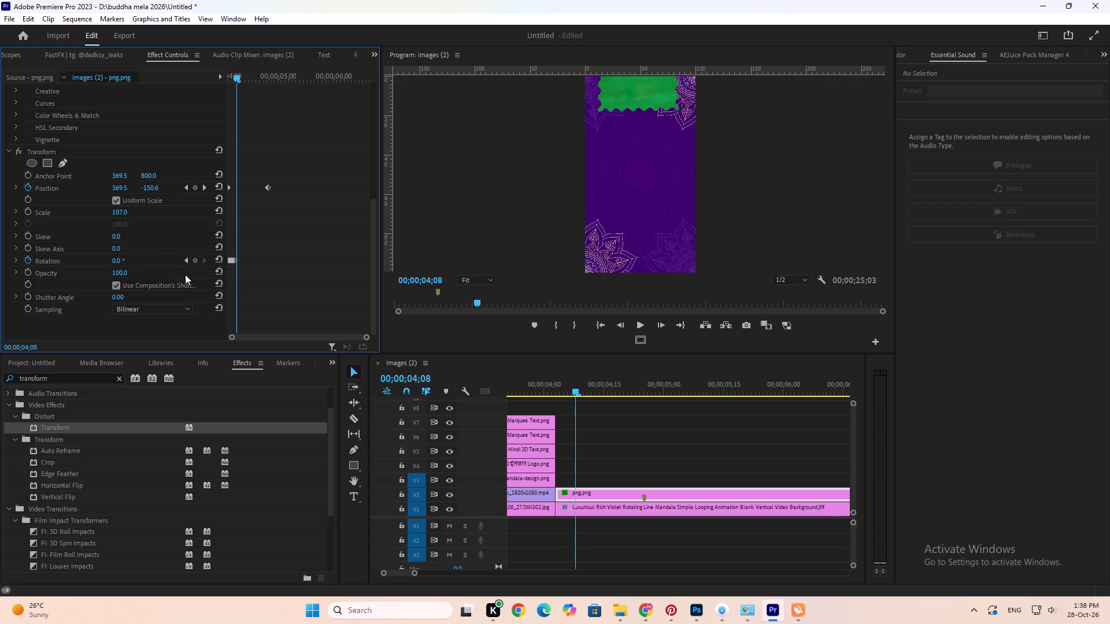
{"action": "left_click", "coordinate": [128, 262]}
{"action": "type", "text": "-9"}
{"action": "key", "text": "BackSpace"}
{"action": "key", "text": "6"}
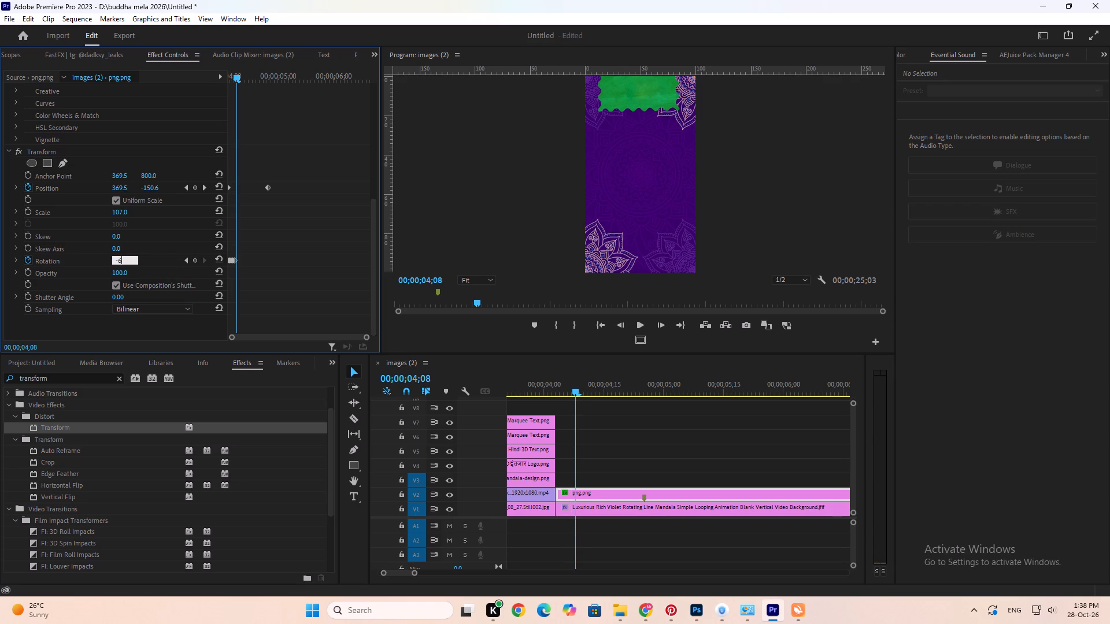
{"action": "key", "text": "Return"}
{"action": "key", "text": "Right"}
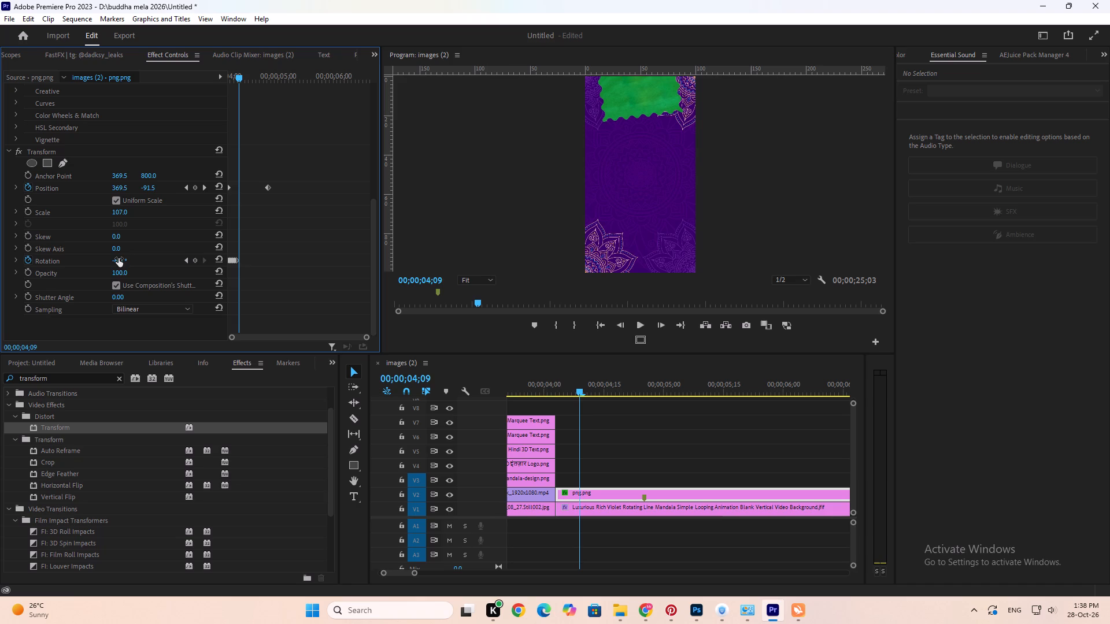
{"action": "left_click", "coordinate": [122, 264]}
{"action": "key", "text": "0"}
{"action": "key", "text": "Return"}
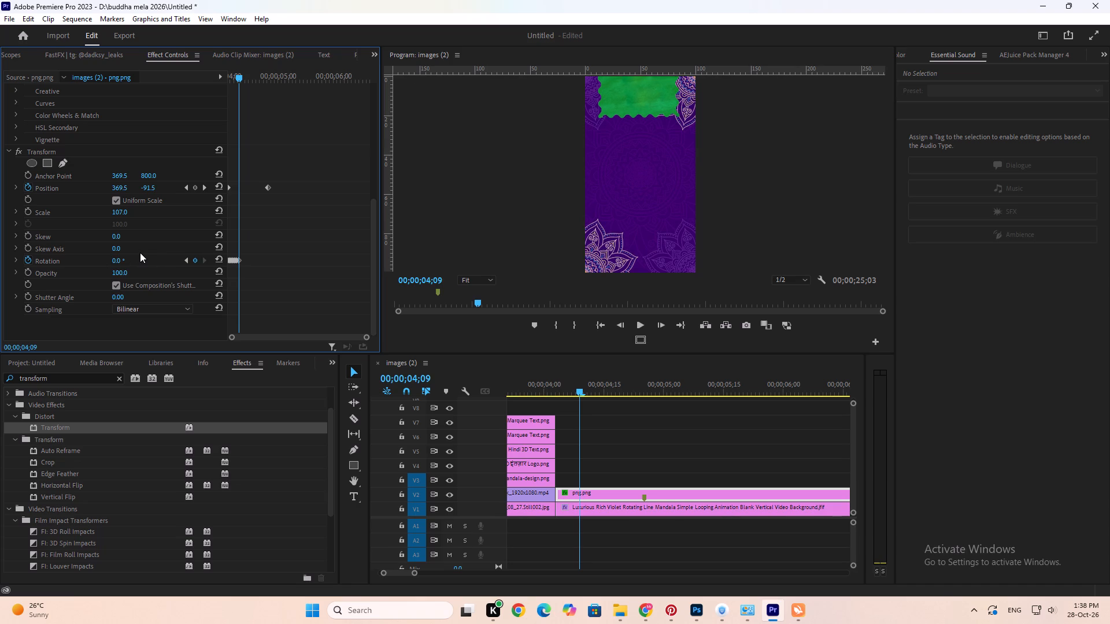
{"action": "left_click", "coordinate": [140, 252]}
Add Transform Rotation keyframes of -6 at 00;00;04;10 and 0 at 00;00;04;11.
{"action": "key", "text": "Right"}
{"action": "left_click", "coordinate": [122, 263]}
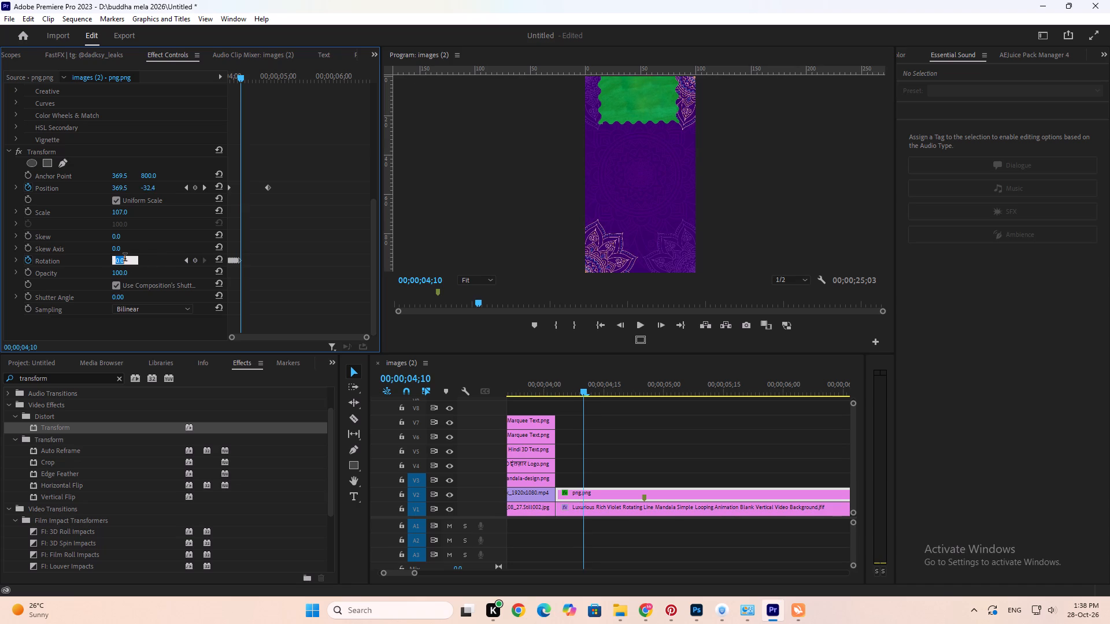
{"action": "key", "text": "minus"}
{"action": "key", "text": "6"}
{"action": "key", "text": "Return"}
{"action": "key", "text": "Right"}
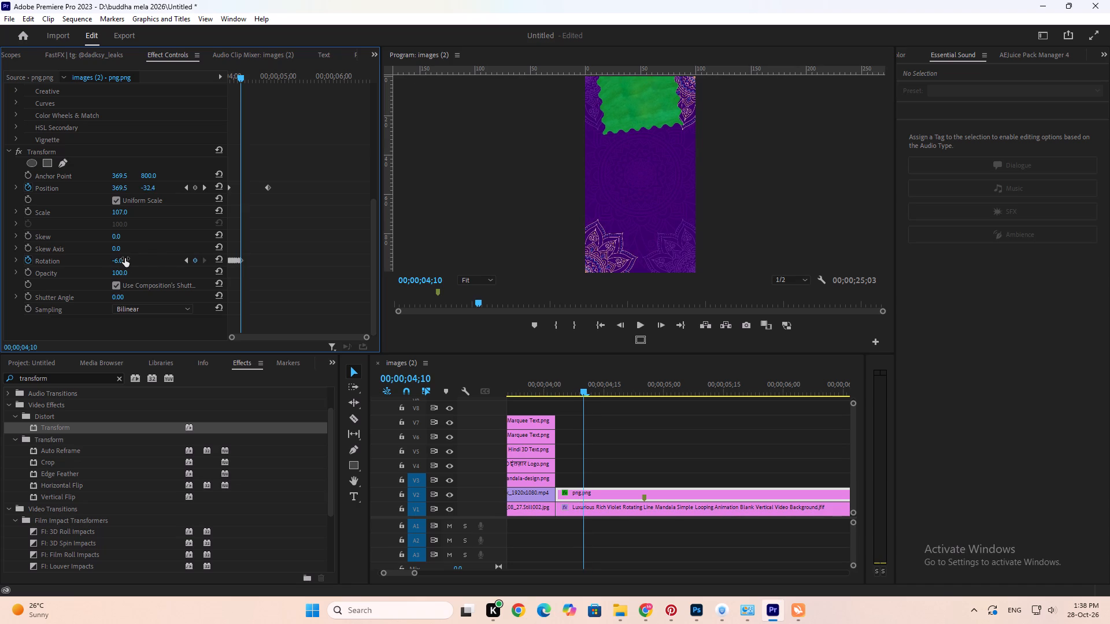
{"action": "left_click", "coordinate": [125, 262]}
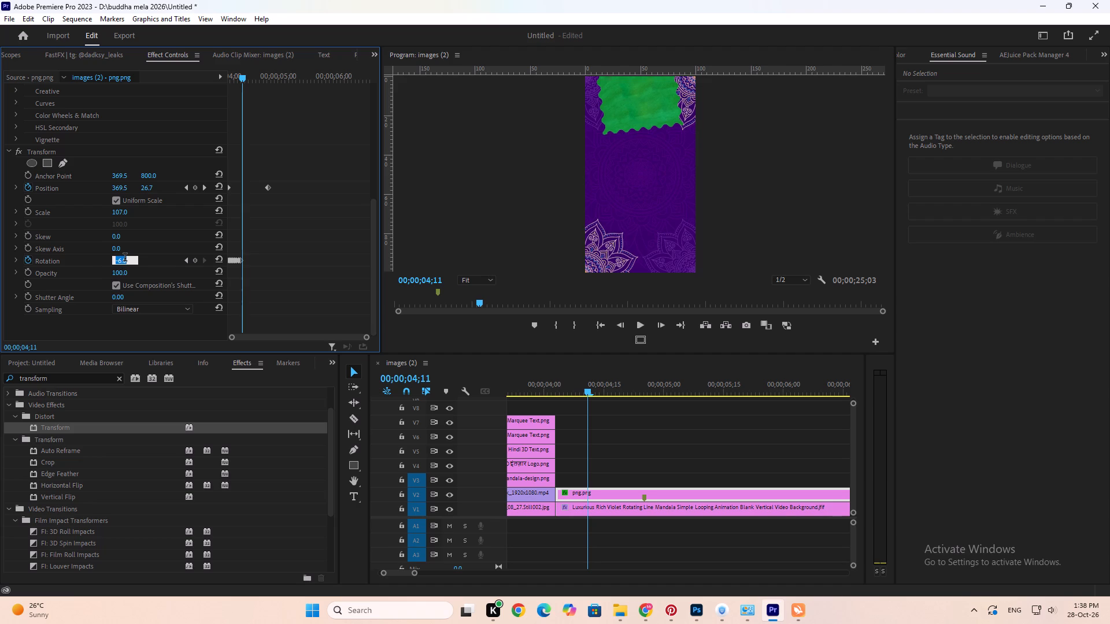
{"action": "key", "text": "0"}
{"action": "key", "text": "Return"}
Add Transform Rotation keyframes of -6 at 00;00;04;12 and 0 at 00;00;04;13.
{"action": "key", "text": "Right"}
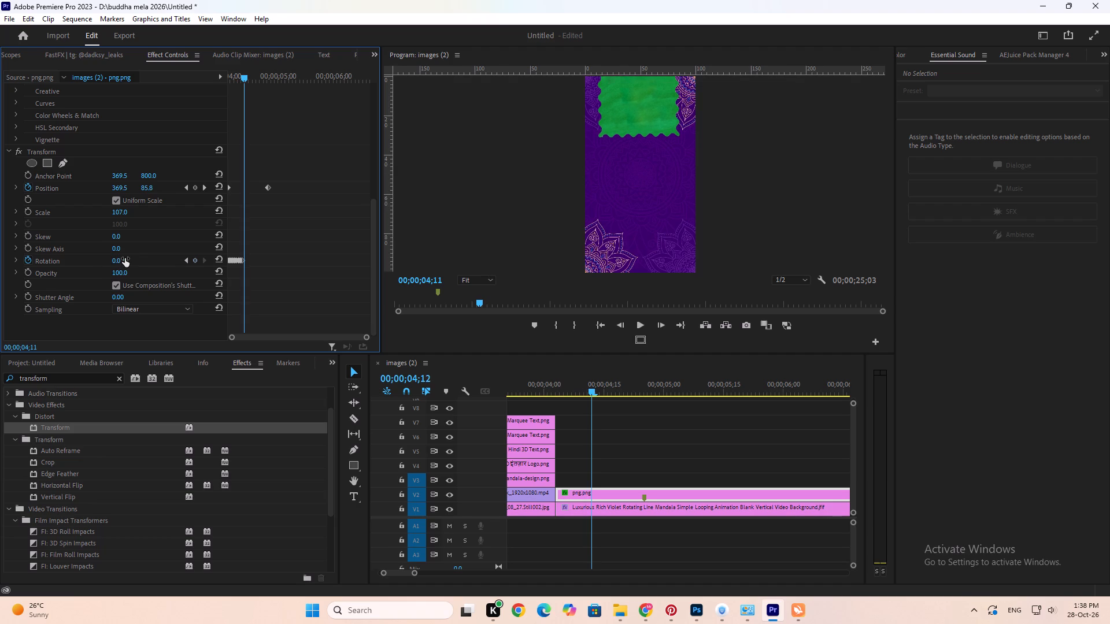
{"action": "left_click", "coordinate": [120, 259]}
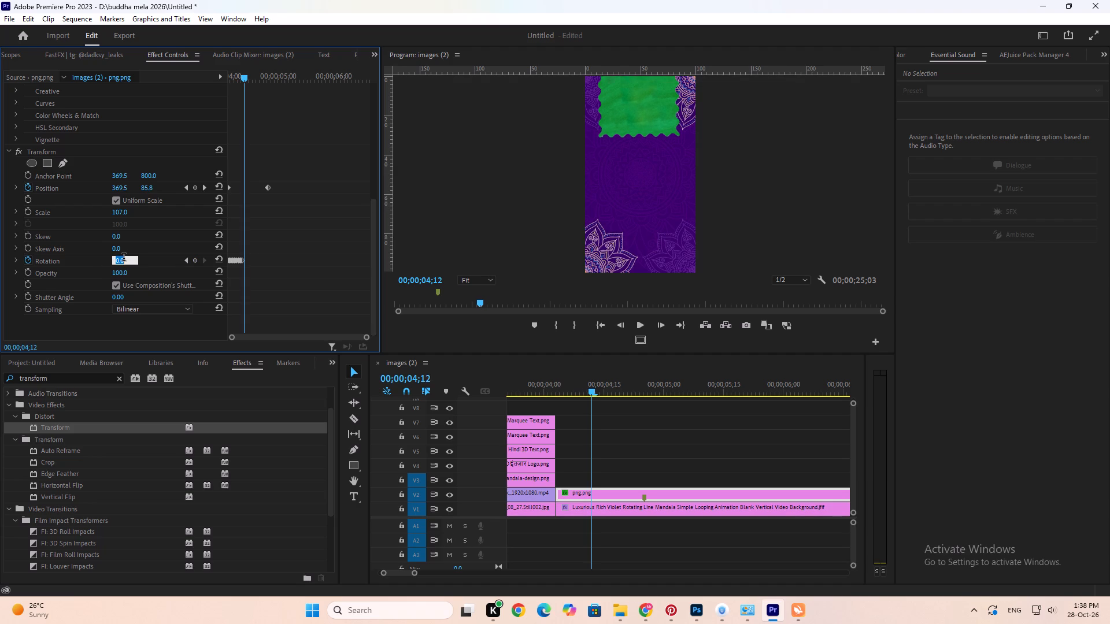
{"action": "key", "text": "minus"}
{"action": "key", "text": "6"}
{"action": "key", "text": "Return"}
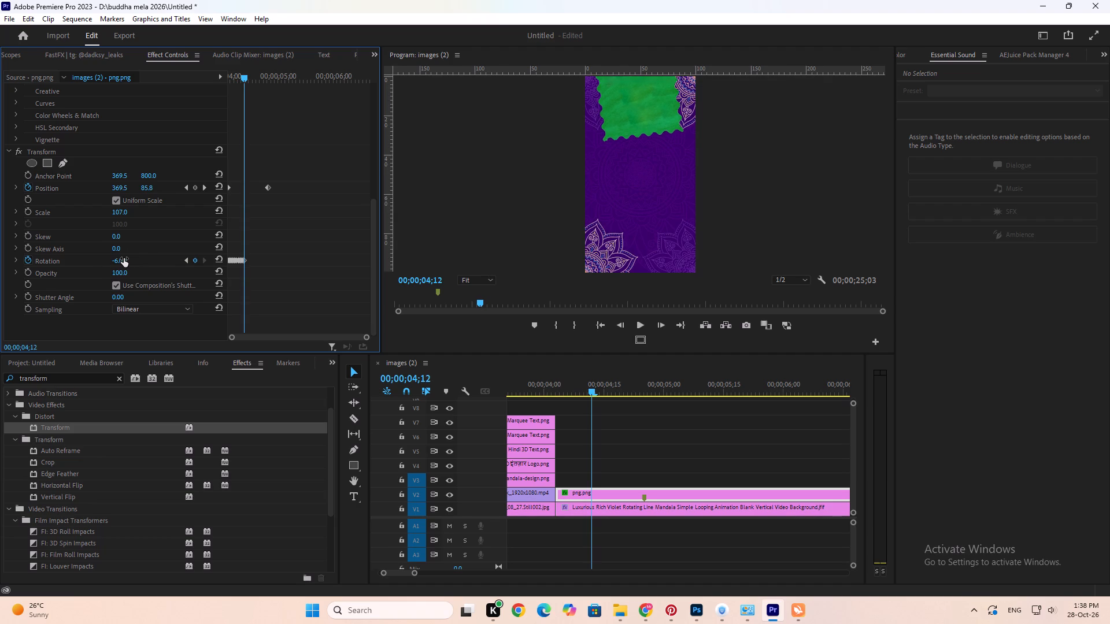
{"action": "key", "text": "Right"}
{"action": "left_click", "coordinate": [124, 258]}
{"action": "key", "text": "0"}
{"action": "key", "text": "Return"}
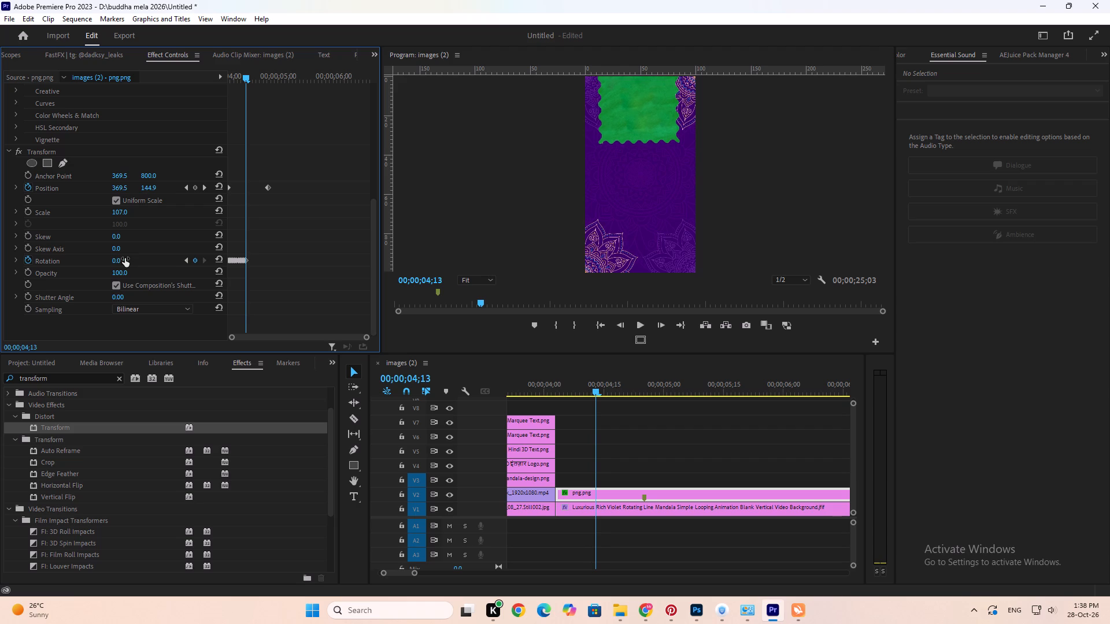
Add Transform Rotation keyframes of -6 at 00;00;04;14 and 0 at 00;00;04;15.
{"action": "key", "text": "Right"}
{"action": "left_click", "coordinate": [125, 258]}
{"action": "type", "text": "-6"}
{"action": "key", "text": "Return"}
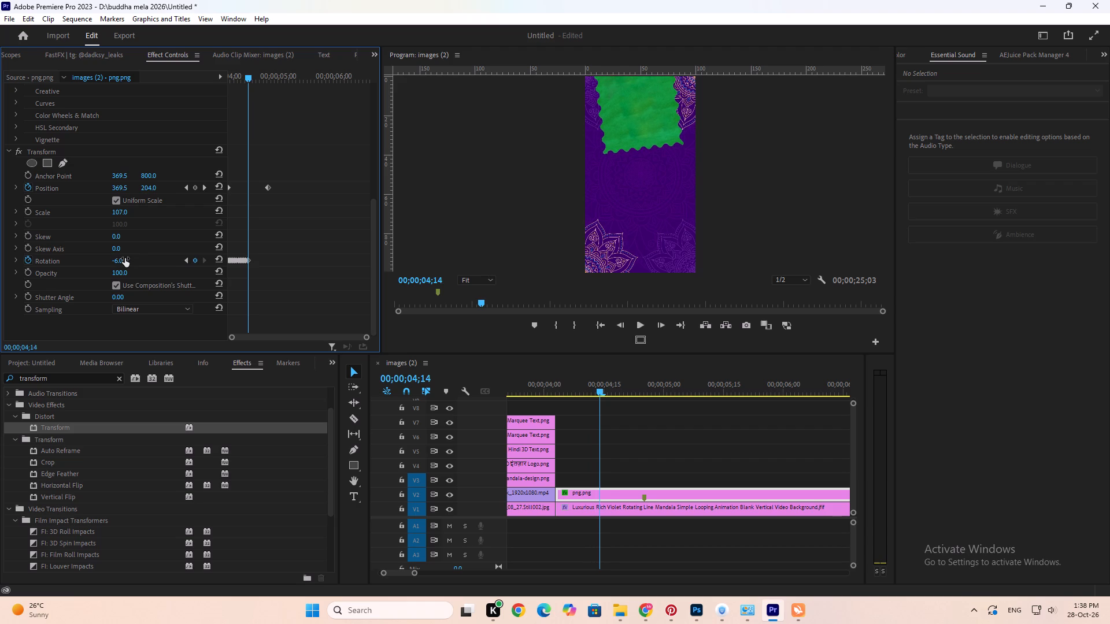
{"action": "key", "text": "Right"}
{"action": "left_click", "coordinate": [125, 258]}
{"action": "key", "text": "minus"}
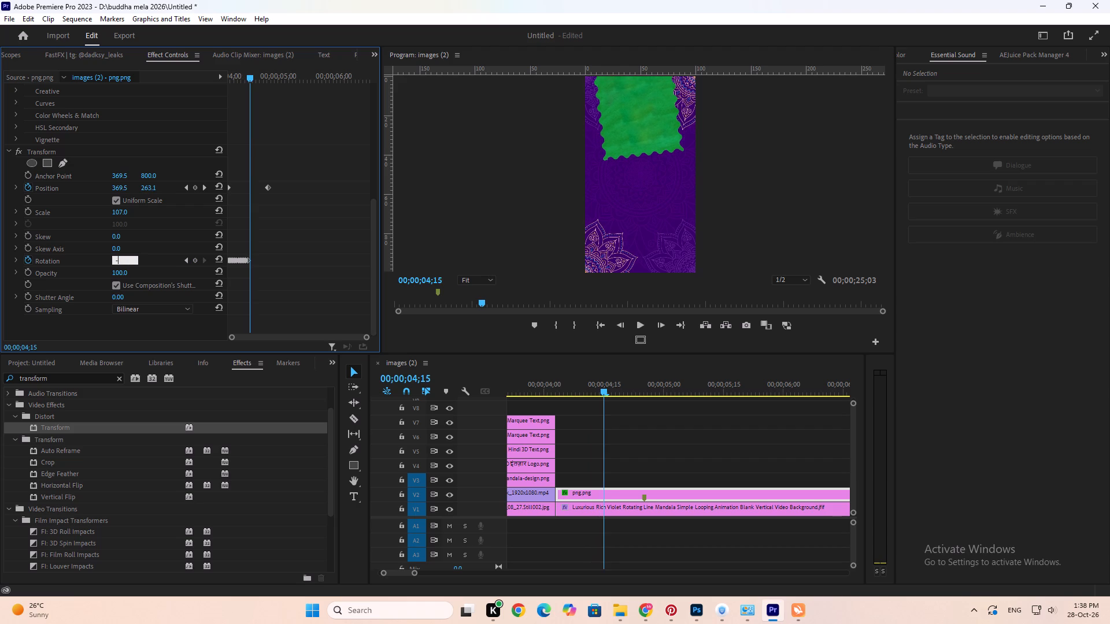
{"action": "key", "text": "BackSpace"}
{"action": "key", "text": "0"}
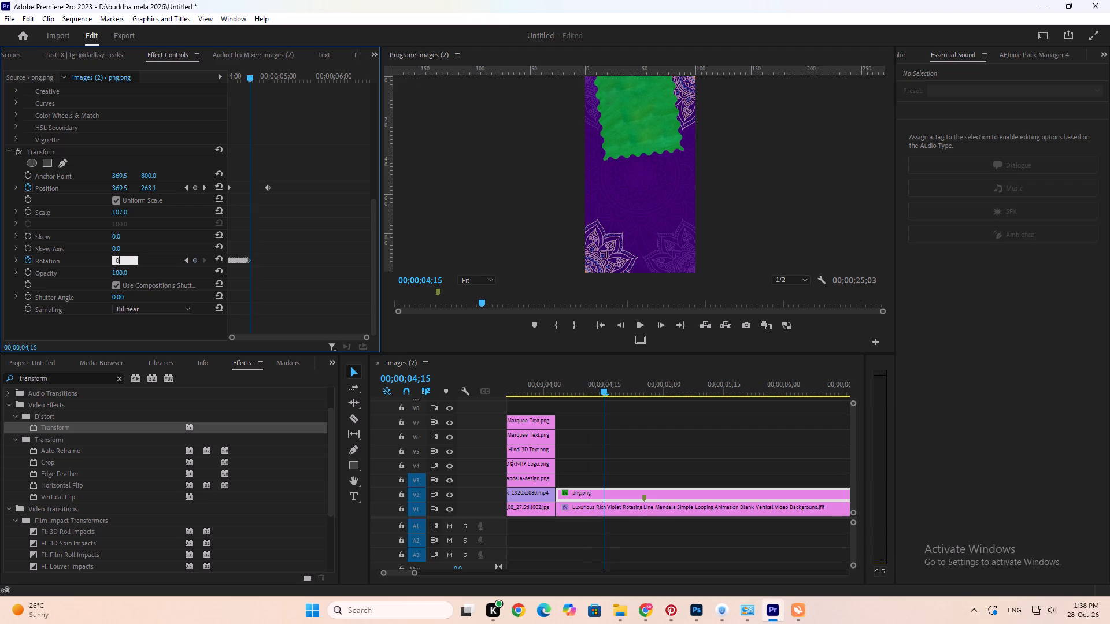
{"action": "key", "text": "Return"}
Add a Transform Rotation keyframe of -6 at 00;00;04;16.
{"action": "key", "text": "Right"}
{"action": "left_click", "coordinate": [125, 258]}
{"action": "key", "text": "minus"}
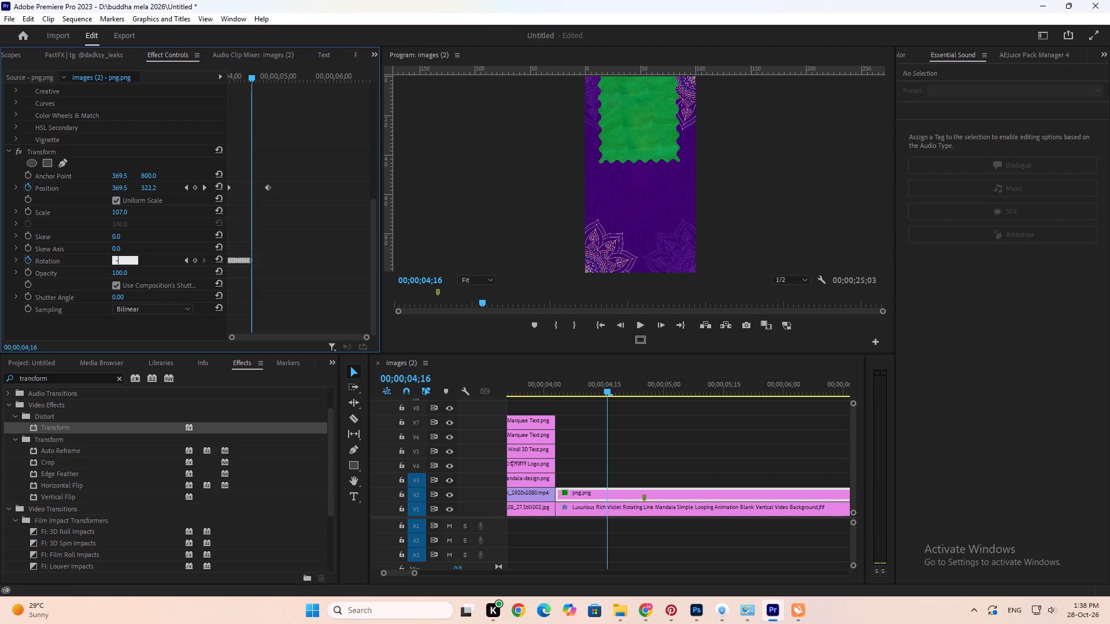
{"action": "key", "text": "6"}
{"action": "key", "text": "Return"}
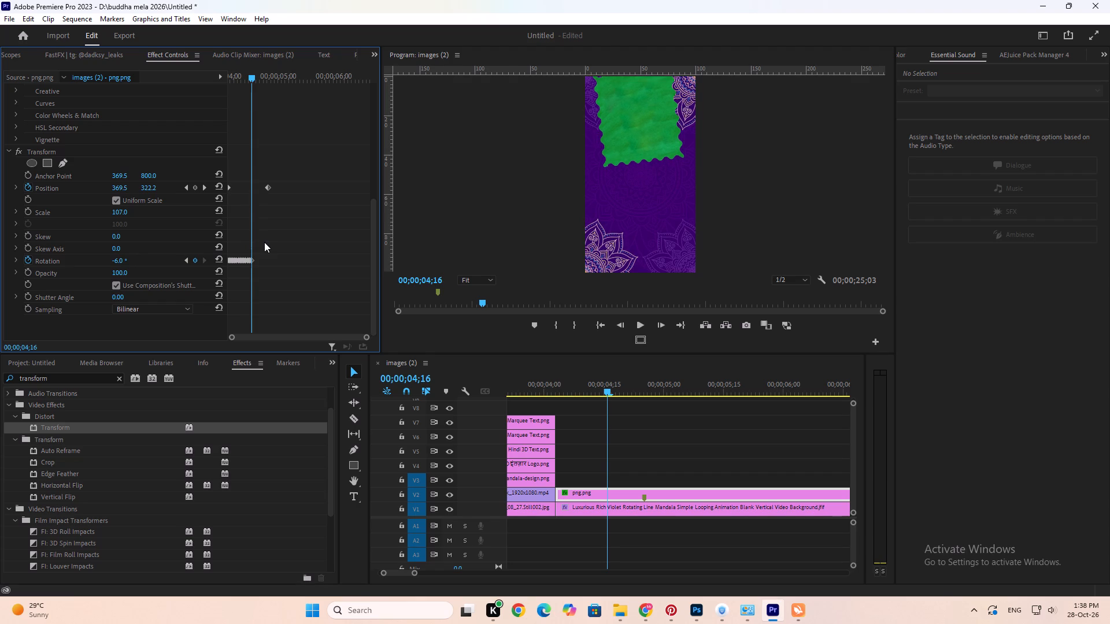
Copy all the Transform Rotation keyframes and paste them starting at 00;00;04;16 to extend the wobble.
{"action": "left_click_drag", "start_coordinate": [268, 237], "coordinate": [204, 294]}
{"action": "key", "text": "ctrl+c"}
{"action": "key", "text": "ctrl+c"}
{"action": "key", "text": "ctrl+v"}
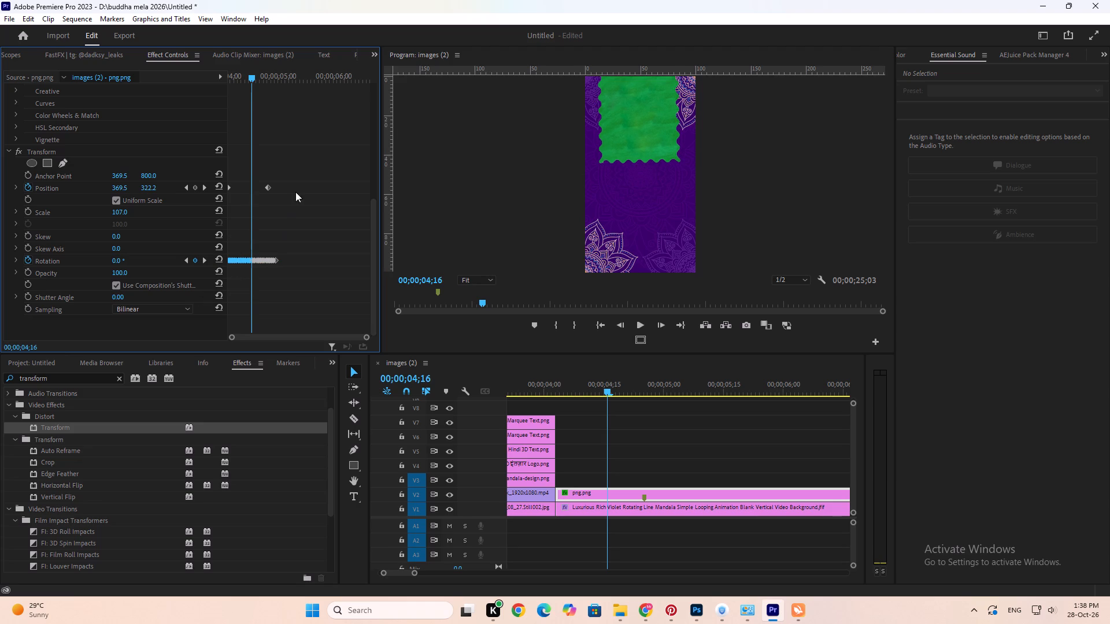
Delete the pasted Transform Rotation keyframes that run past 00;00;04;25, where the stamp's Position animation ends.
{"action": "left_click_drag", "start_coordinate": [256, 79], "coordinate": [270, 80]}
{"action": "scroll", "coordinate": [277, 252], "scroll_direction": "up", "scroll_amount": 7, "text": "alt"}
{"action": "scroll", "coordinate": [272, 253], "scroll_direction": "down", "scroll_amount": 6, "text": "alt"}
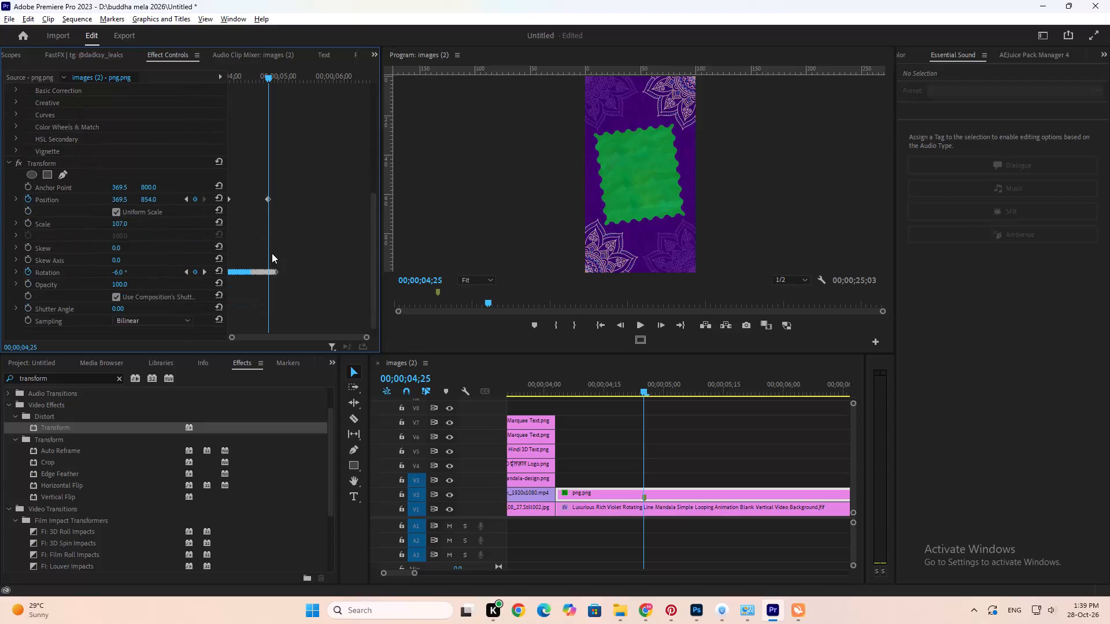
{"action": "scroll", "coordinate": [272, 253], "scroll_direction": "down", "scroll_amount": 5, "text": "alt"}
{"action": "scroll", "coordinate": [272, 253], "scroll_direction": "up", "scroll_amount": 7, "text": "ctrl"}
{"action": "scroll", "coordinate": [272, 253], "scroll_direction": "down", "scroll_amount": 7, "text": "ctrl"}
{"action": "scroll", "coordinate": [272, 253], "scroll_direction": "down", "scroll_amount": 3}
{"action": "scroll", "coordinate": [272, 253], "scroll_direction": "up", "scroll_amount": 5, "text": "shift"}
{"action": "scroll", "coordinate": [272, 253], "scroll_direction": "down", "scroll_amount": 9, "text": "shift"}
{"action": "scroll", "coordinate": [272, 253], "scroll_direction": "up", "scroll_amount": 4}
{"action": "scroll", "coordinate": [272, 253], "scroll_direction": "down", "scroll_amount": 4}
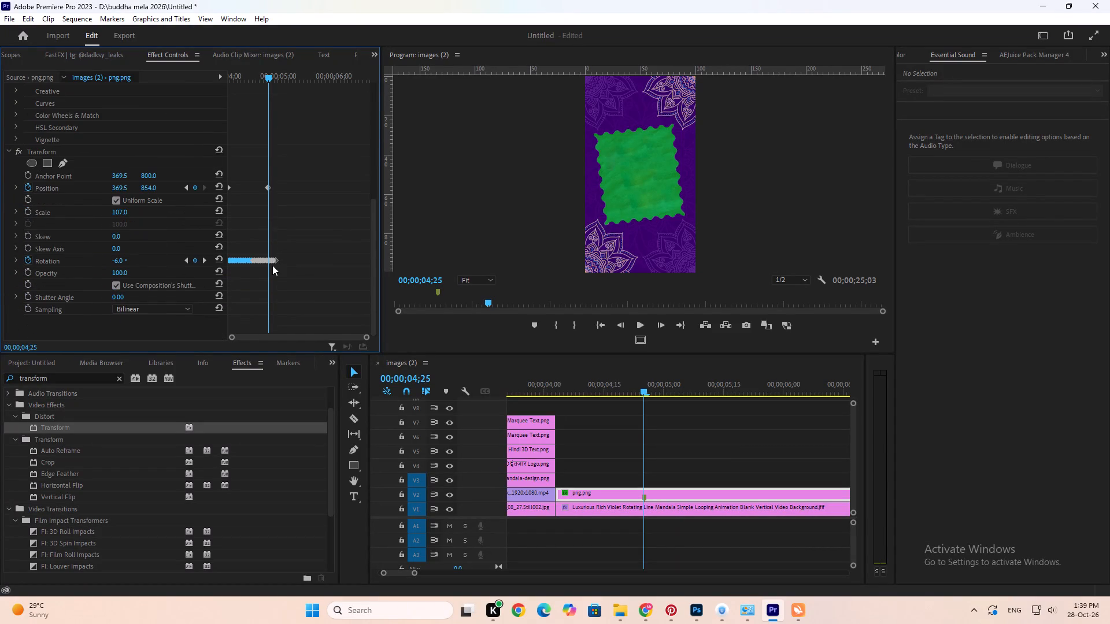
{"action": "scroll", "coordinate": [272, 265], "scroll_direction": "up", "scroll_amount": 2, "text": "ctrl"}
{"action": "scroll", "coordinate": [272, 265], "scroll_direction": "down", "scroll_amount": 2, "text": "ctrl"}
{"action": "left_click", "coordinate": [232, 340]}
{"action": "left_click_drag", "start_coordinate": [231, 338], "coordinate": [254, 340]}
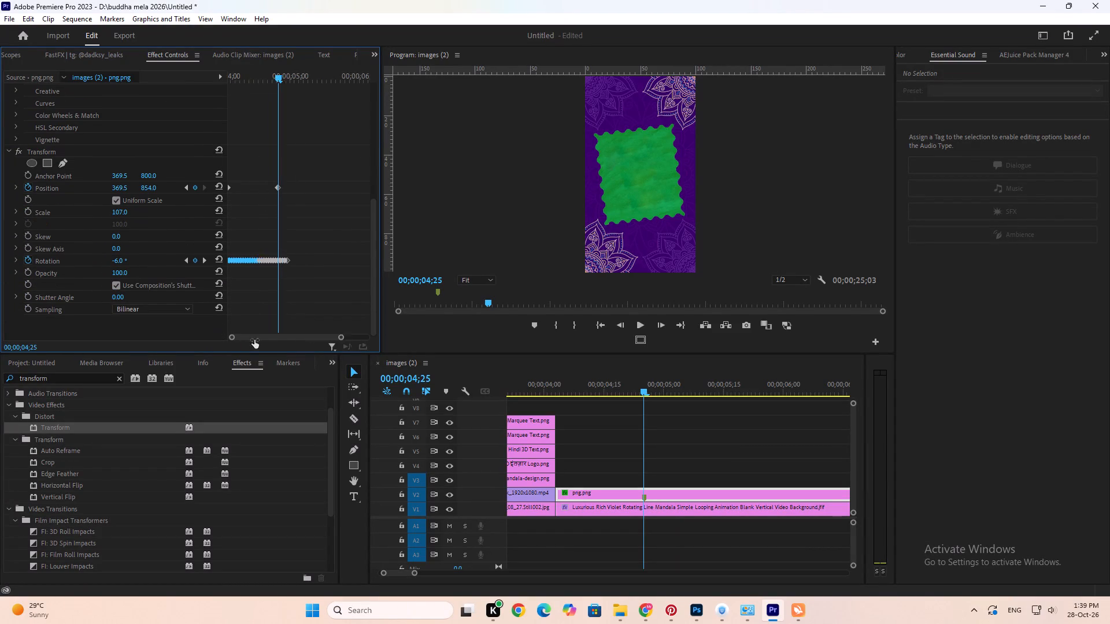
{"action": "left_click_drag", "start_coordinate": [254, 340], "coordinate": [311, 340]}
{"action": "left_click_drag", "start_coordinate": [336, 244], "coordinate": [299, 287]}
{"action": "key", "text": "Delete"}
Add a closing Transform Rotation keyframe of 0 at 00;00;04;26.
{"action": "scroll", "coordinate": [299, 287], "scroll_direction": "up", "scroll_amount": 5}
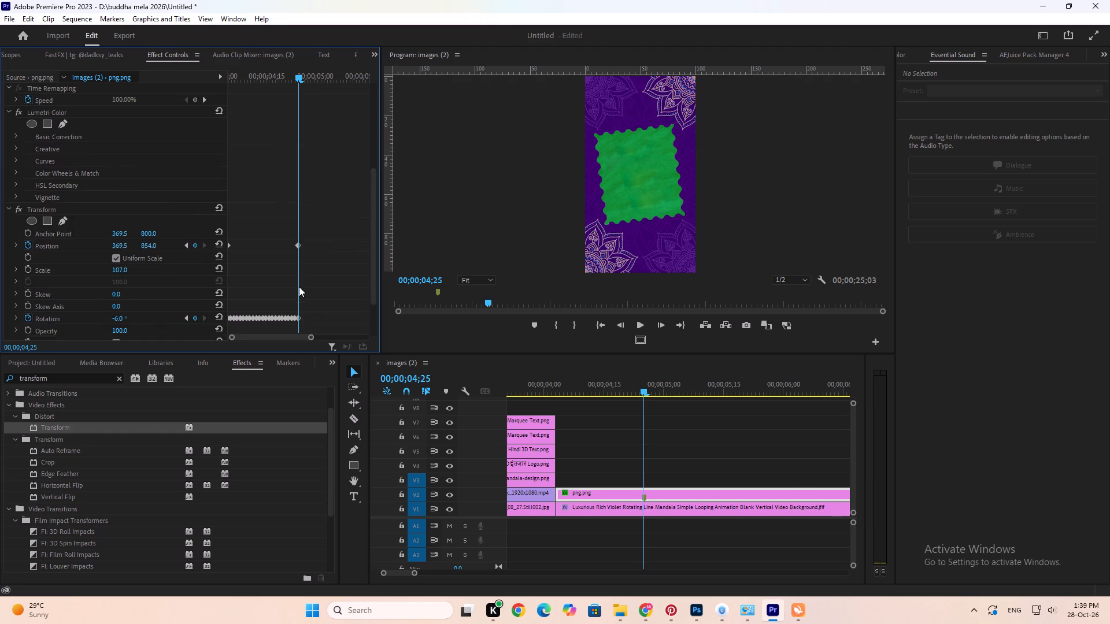
{"action": "scroll", "coordinate": [299, 287], "scroll_direction": "down", "scroll_amount": 4}
{"action": "left_click", "coordinate": [299, 282]}
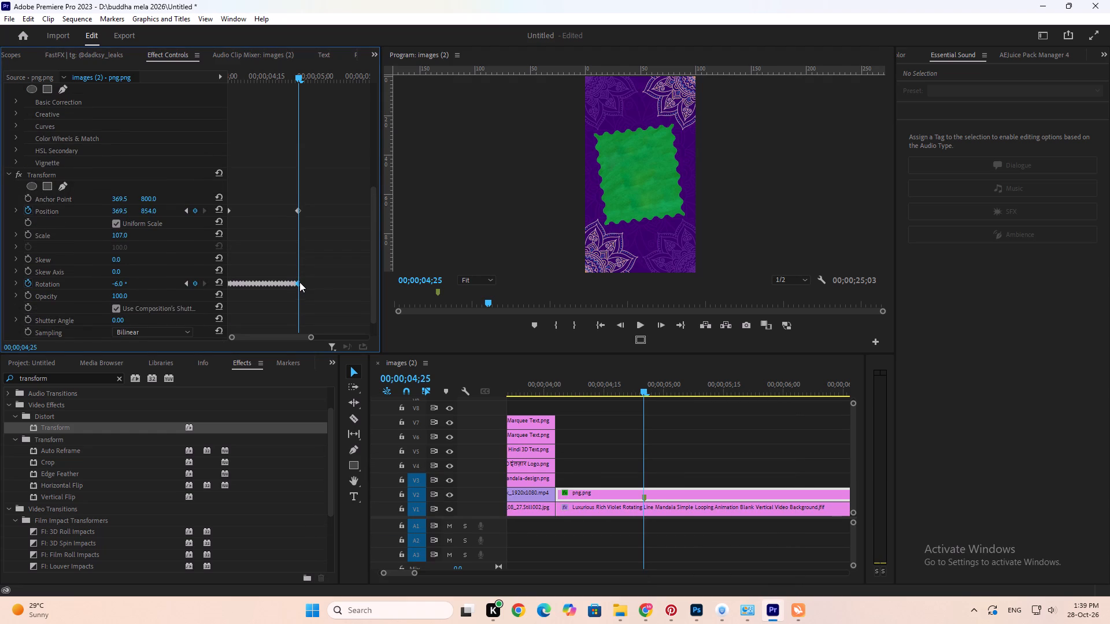
{"action": "key", "text": "Right"}
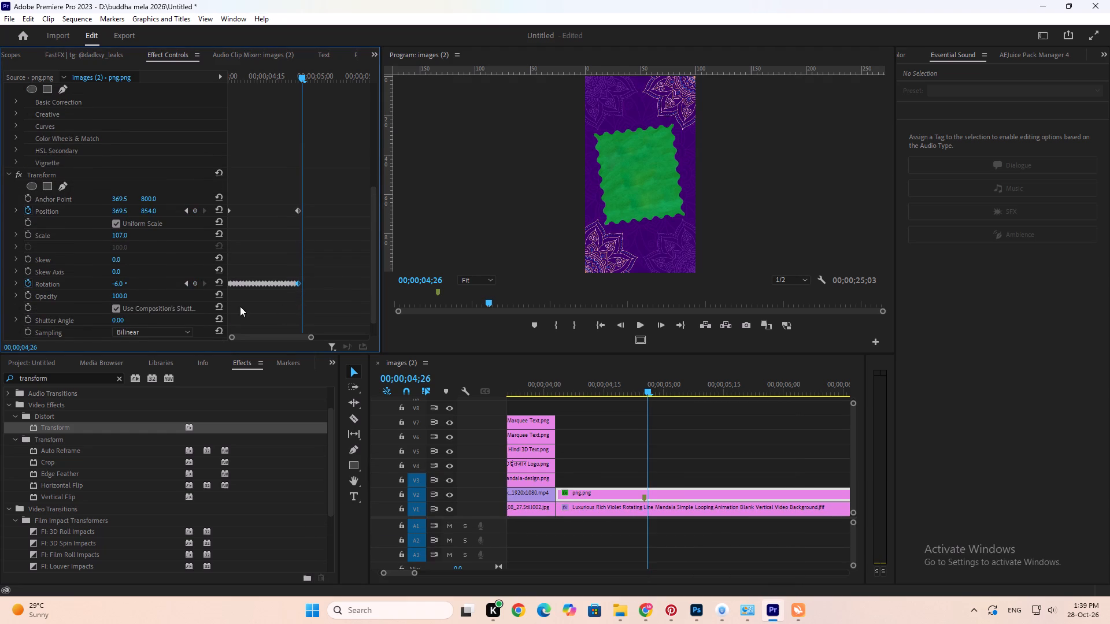
{"action": "left_click", "coordinate": [121, 287]}
{"action": "key", "text": "0"}
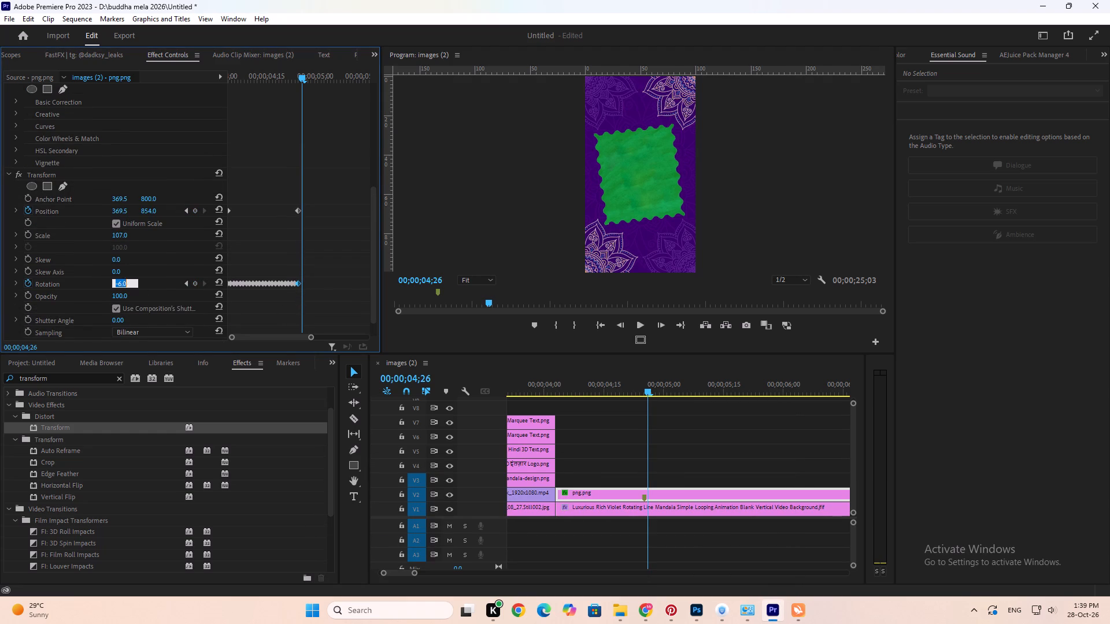
{"action": "key", "text": "Return"}
Play the green stamp's drop repeatedly from 00;00;04;03 to review the rotation wobble.
{"action": "left_click", "coordinate": [558, 386]}
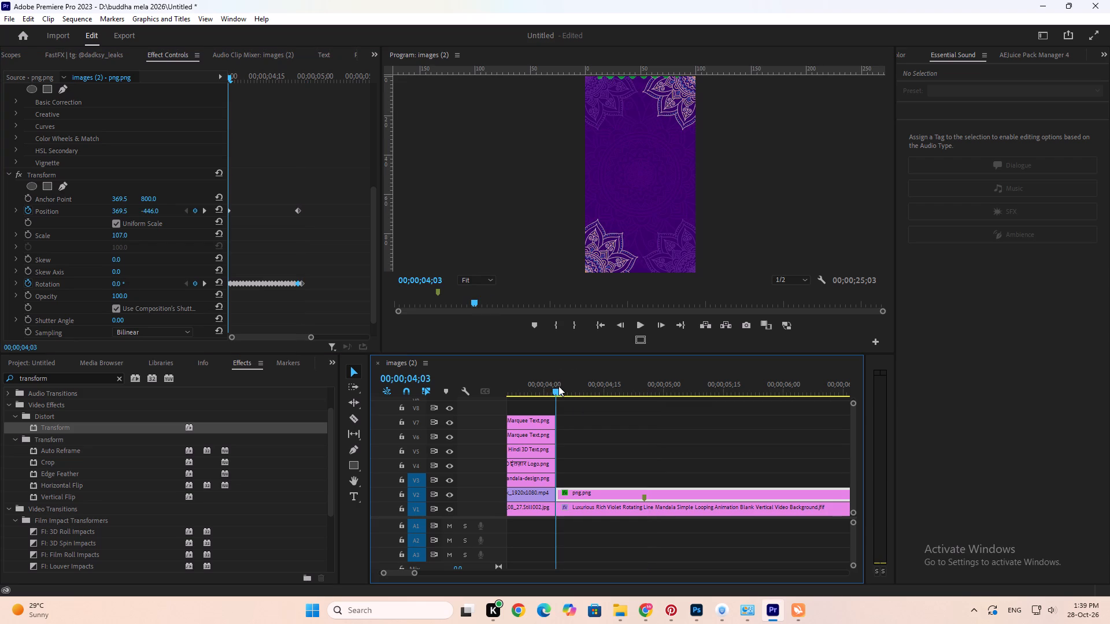
{"action": "key", "text": "space"}
{"action": "left_click", "coordinate": [558, 386]}
{"action": "key", "text": "space"}
{"action": "left_click", "coordinate": [558, 386]}
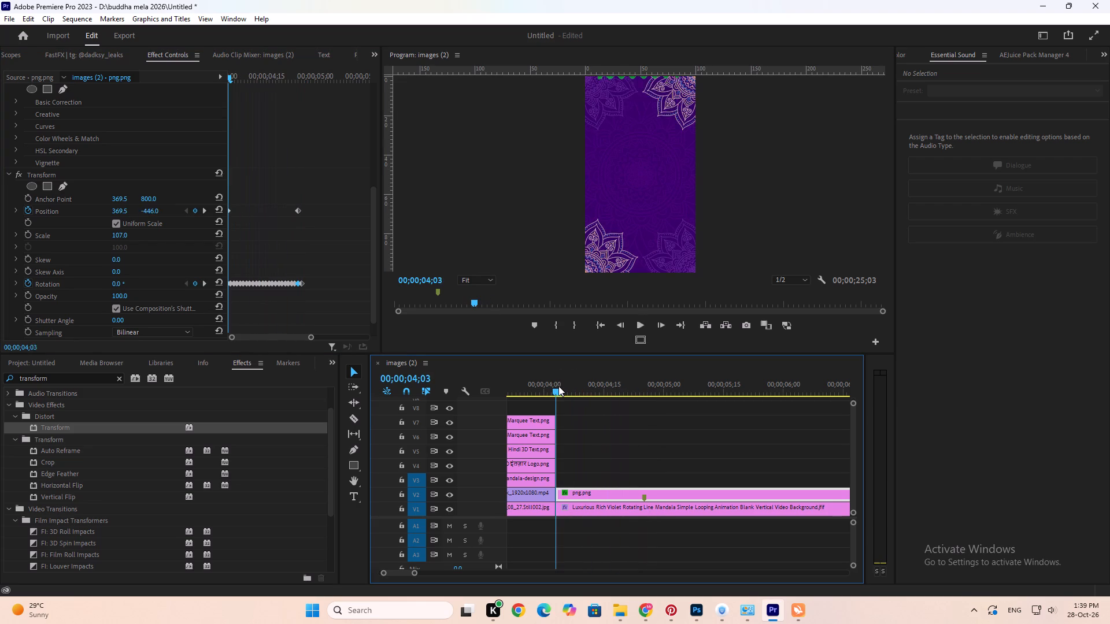
{"action": "key", "text": "space"}
{"action": "left_click", "coordinate": [558, 386]}
{"action": "key", "text": "space"}
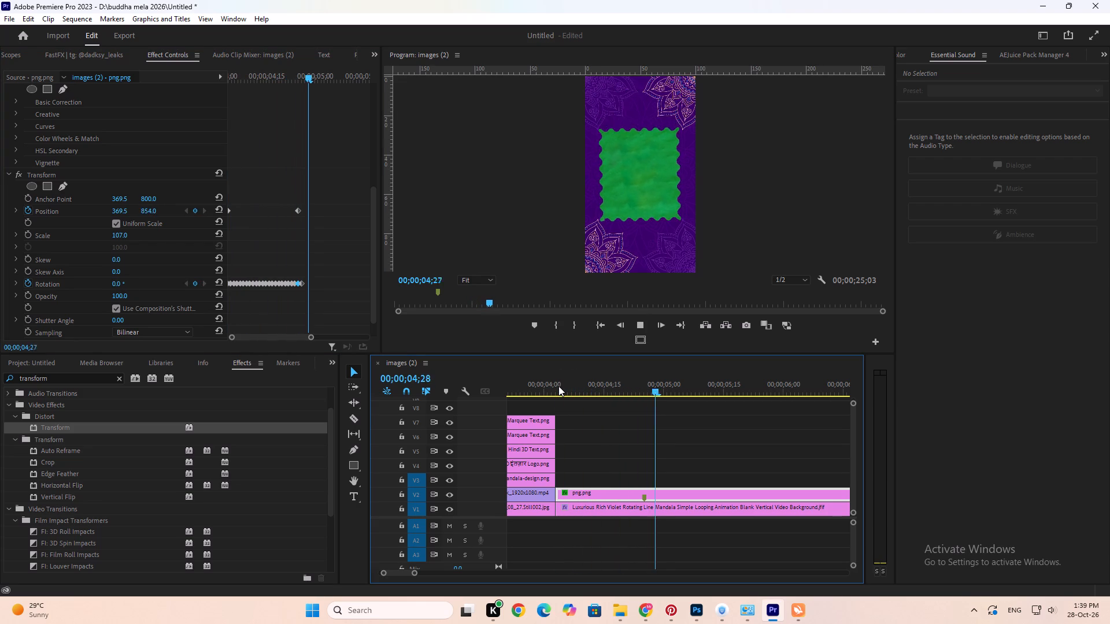
{"action": "key", "text": "space"}
{"action": "left_click", "coordinate": [558, 386]}
{"action": "key", "text": "space"}
{"action": "key", "text": "space"}
{"action": "left_click", "coordinate": [558, 386]}
{"action": "key", "text": "space"}
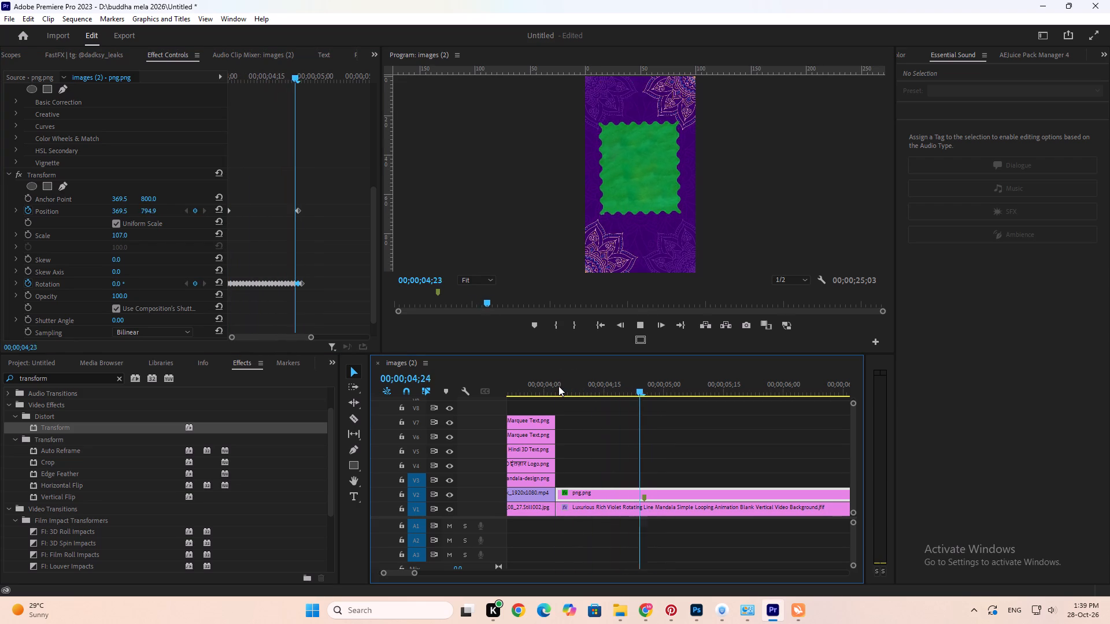
{"action": "key", "text": "space"}
{"action": "left_click", "coordinate": [558, 386]}
{"action": "key", "text": "space"}
{"action": "key", "text": "space"}
{"action": "left_click", "coordinate": [558, 386]}
{"action": "key", "text": "space"}
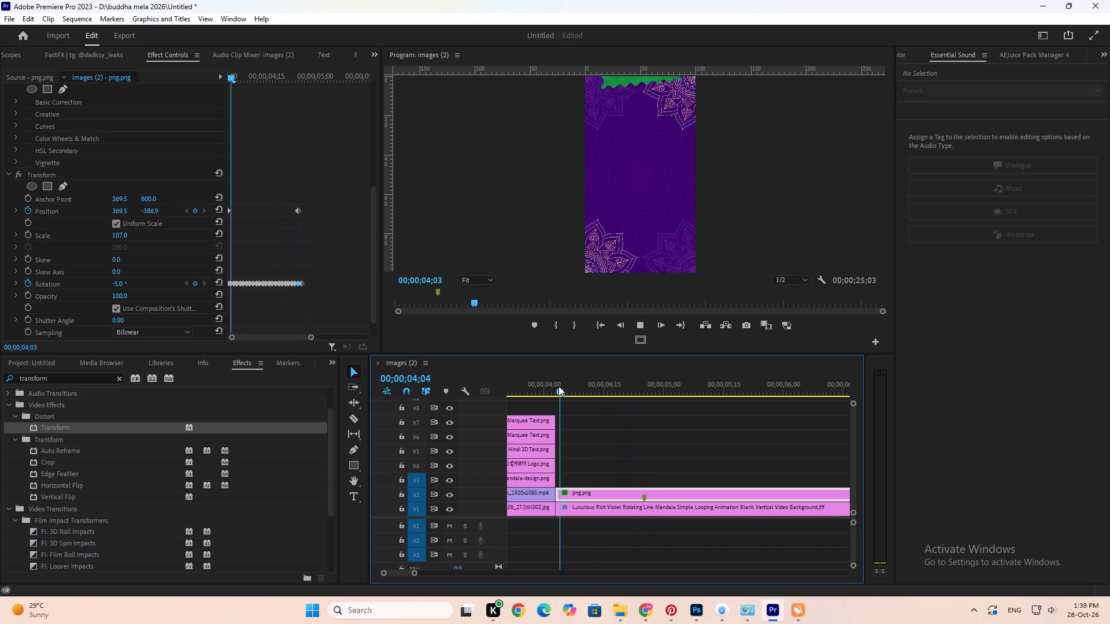
{"action": "key", "text": "space"}
Preview the stamp's drop and wobble with the Program monitor maximized, and restore the monitor's normal size.
{"action": "left_click", "coordinate": [616, 243]}
{"action": "type", "text": "`"}
{"action": "key", "text": "space"}
{"action": "key", "text": "space"}
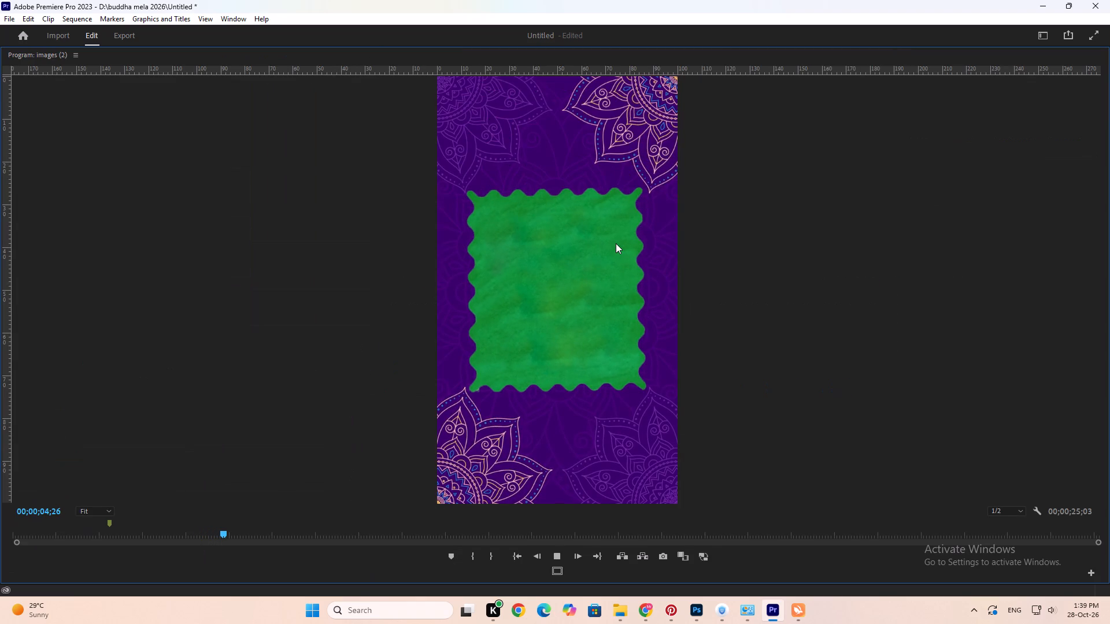
{"action": "key", "text": "Up"}
{"action": "key", "text": "space"}
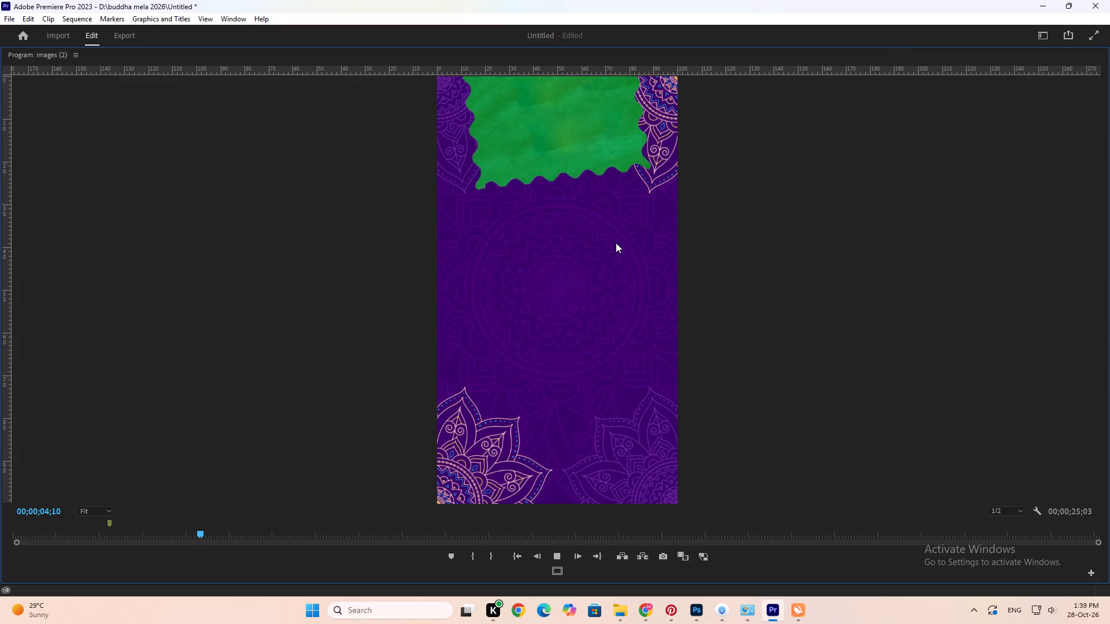
{"action": "key", "text": "space"}
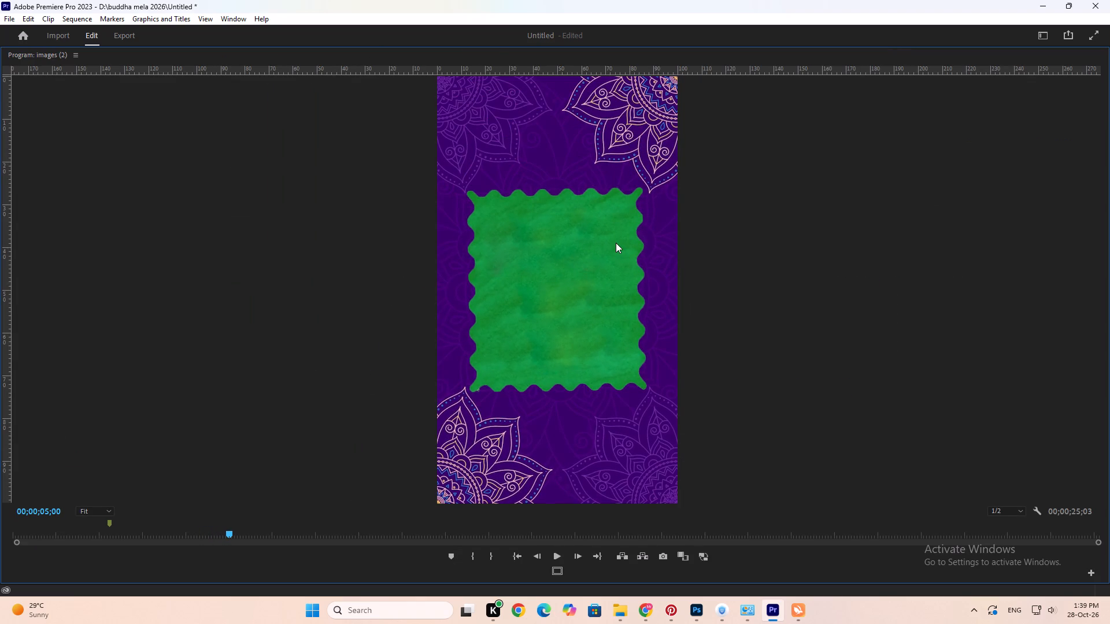
{"action": "key", "text": "space"}
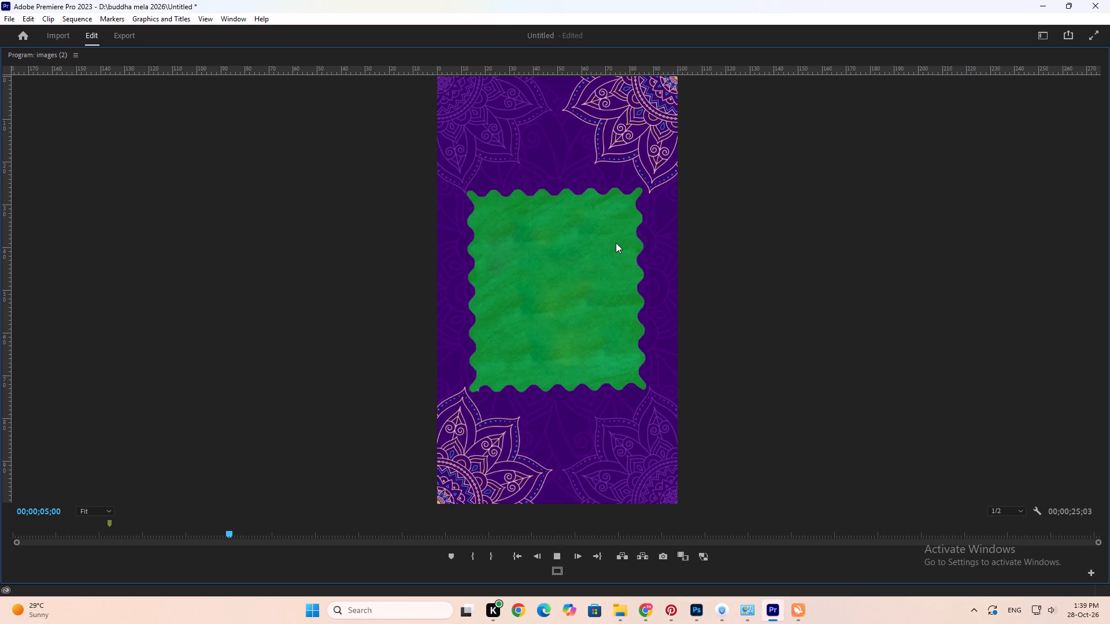
{"action": "key", "text": "space"}
{"action": "key", "text": "grave"}
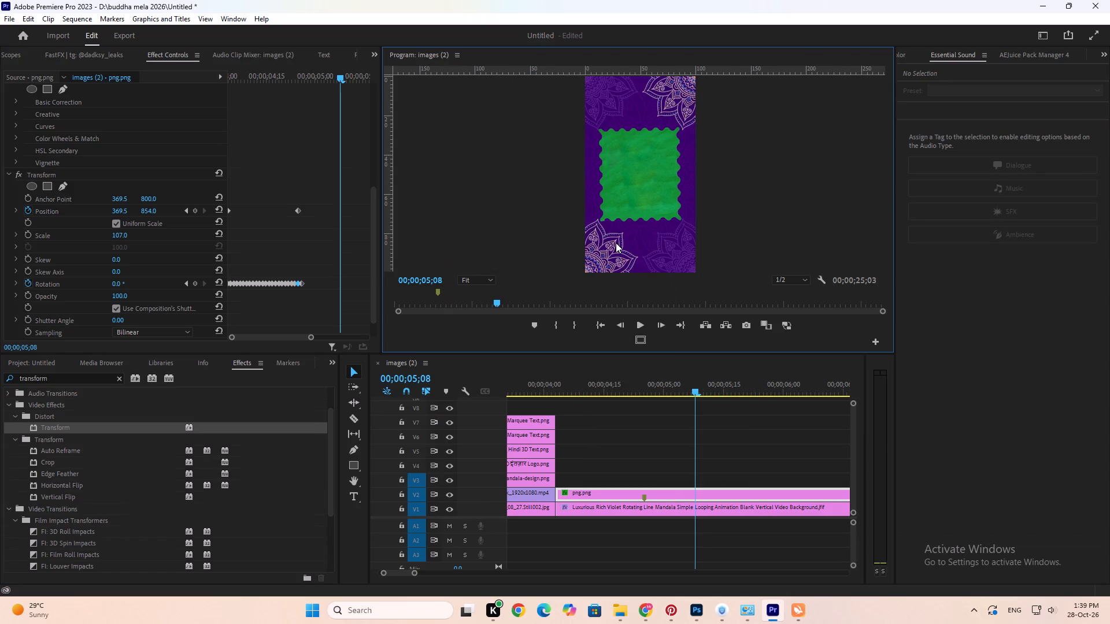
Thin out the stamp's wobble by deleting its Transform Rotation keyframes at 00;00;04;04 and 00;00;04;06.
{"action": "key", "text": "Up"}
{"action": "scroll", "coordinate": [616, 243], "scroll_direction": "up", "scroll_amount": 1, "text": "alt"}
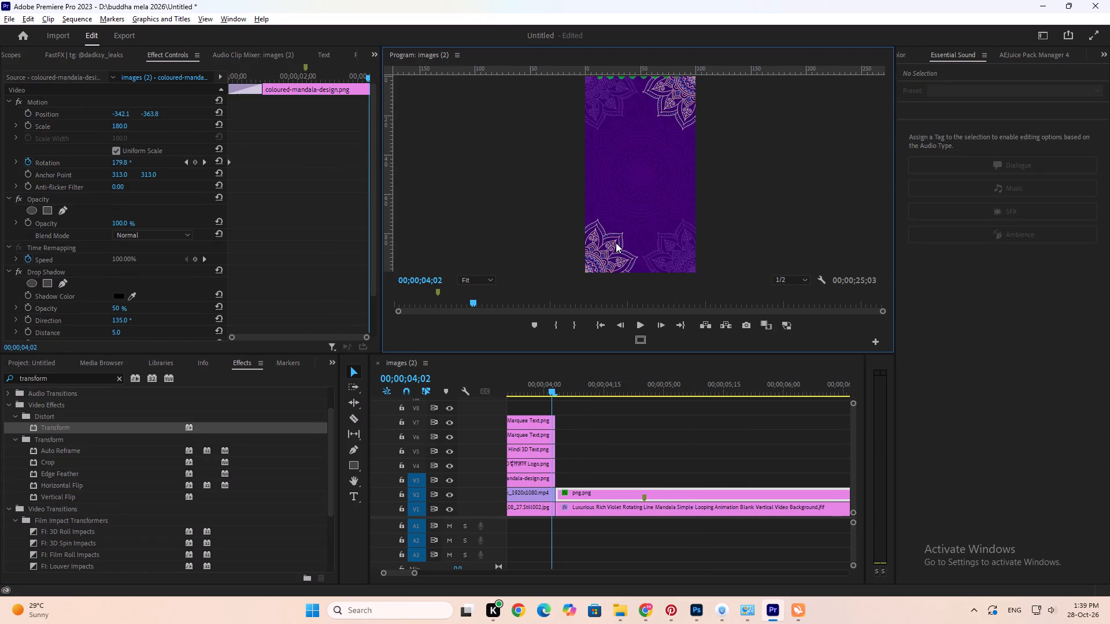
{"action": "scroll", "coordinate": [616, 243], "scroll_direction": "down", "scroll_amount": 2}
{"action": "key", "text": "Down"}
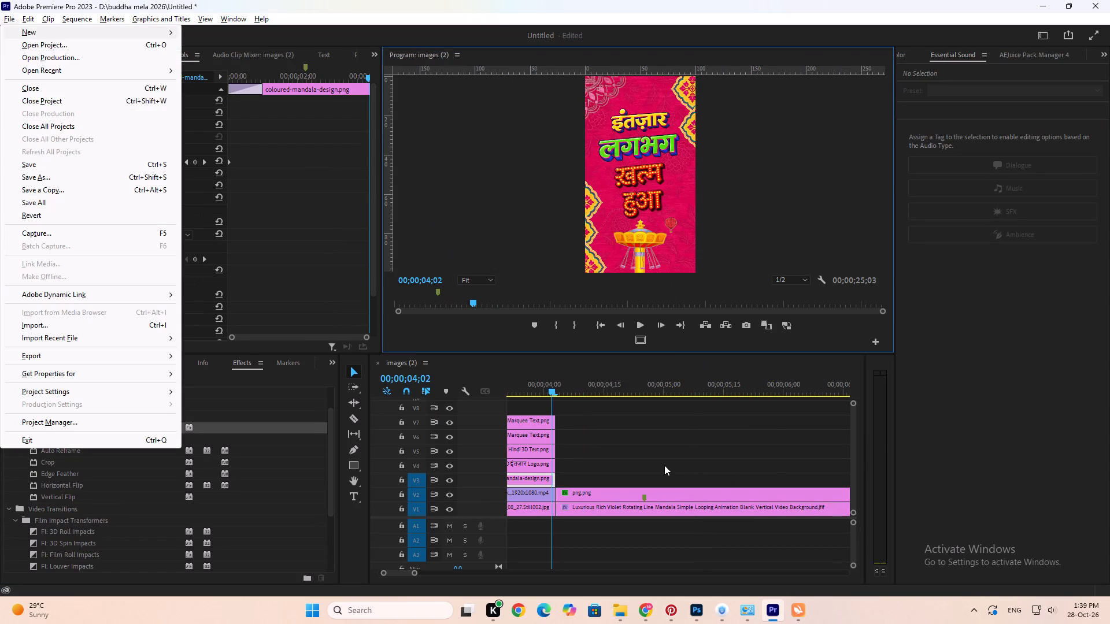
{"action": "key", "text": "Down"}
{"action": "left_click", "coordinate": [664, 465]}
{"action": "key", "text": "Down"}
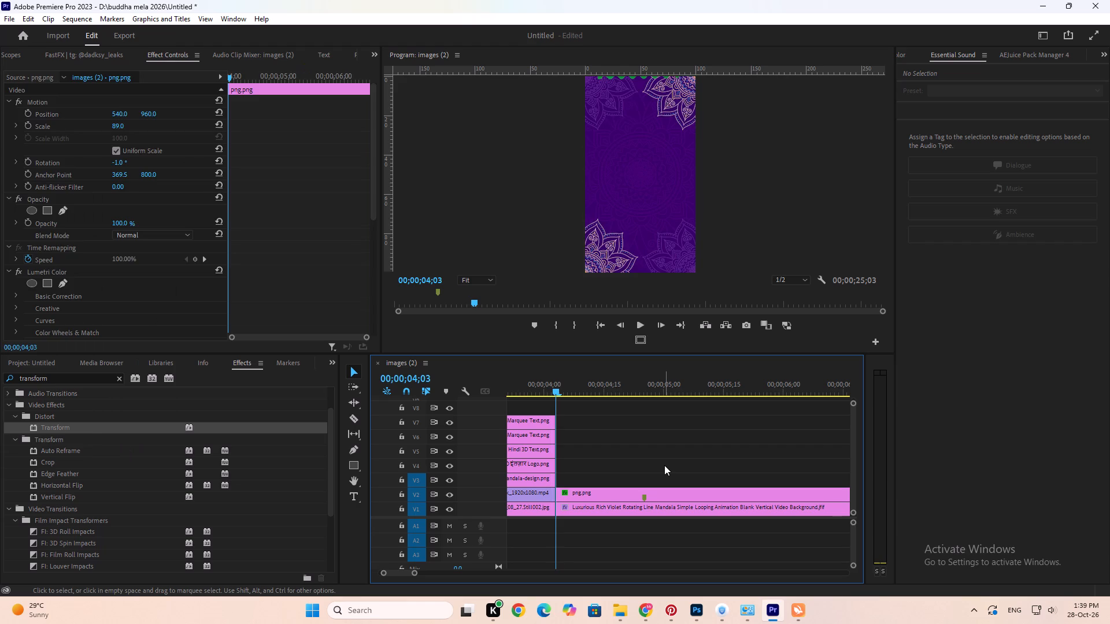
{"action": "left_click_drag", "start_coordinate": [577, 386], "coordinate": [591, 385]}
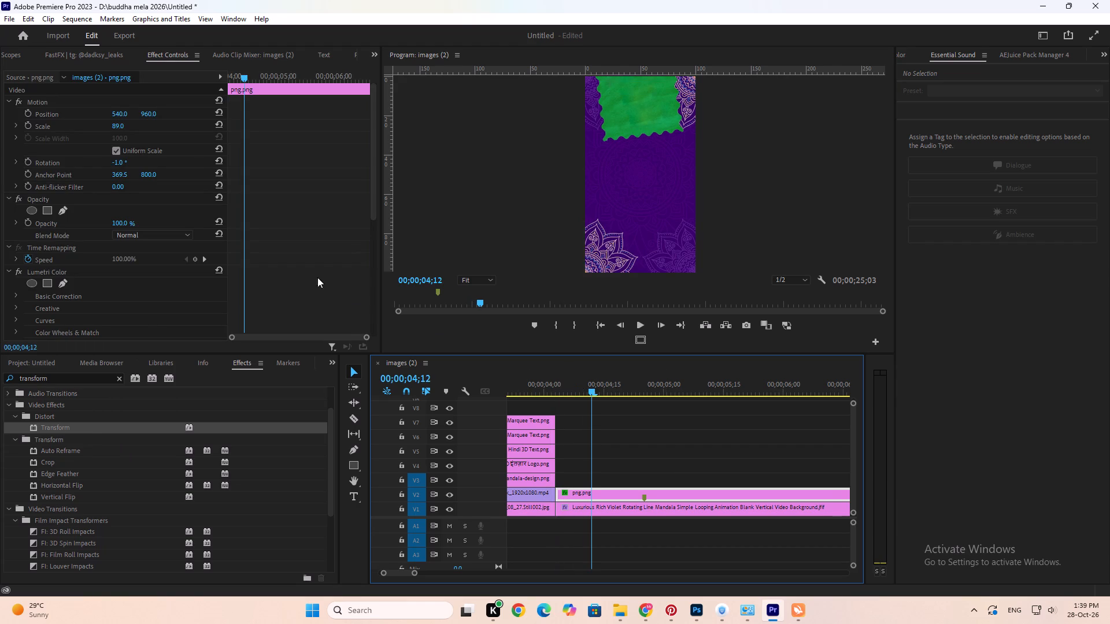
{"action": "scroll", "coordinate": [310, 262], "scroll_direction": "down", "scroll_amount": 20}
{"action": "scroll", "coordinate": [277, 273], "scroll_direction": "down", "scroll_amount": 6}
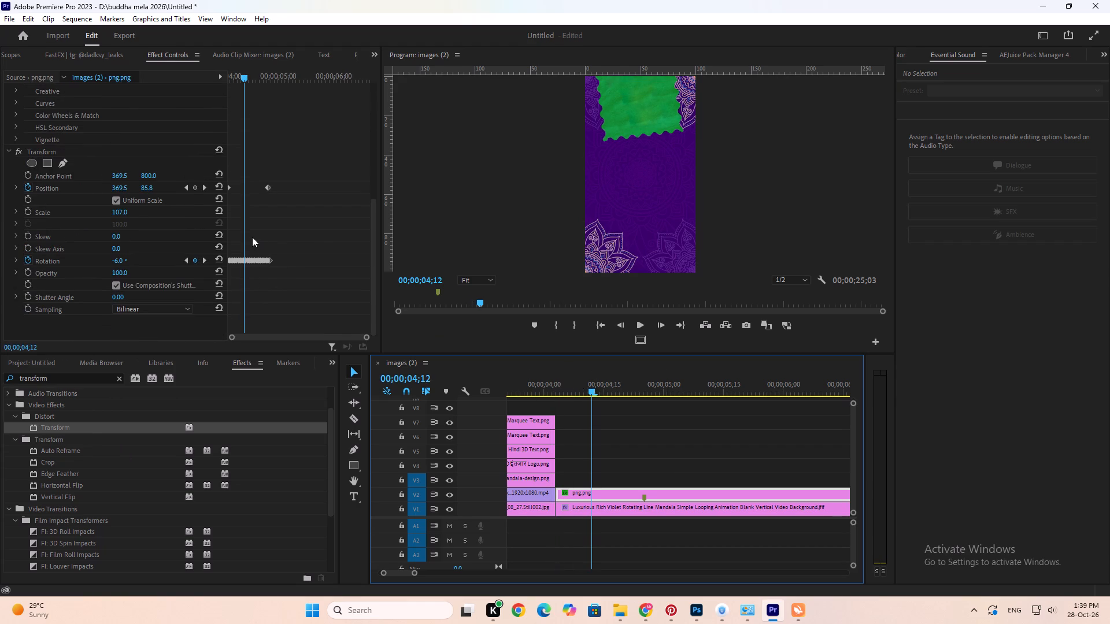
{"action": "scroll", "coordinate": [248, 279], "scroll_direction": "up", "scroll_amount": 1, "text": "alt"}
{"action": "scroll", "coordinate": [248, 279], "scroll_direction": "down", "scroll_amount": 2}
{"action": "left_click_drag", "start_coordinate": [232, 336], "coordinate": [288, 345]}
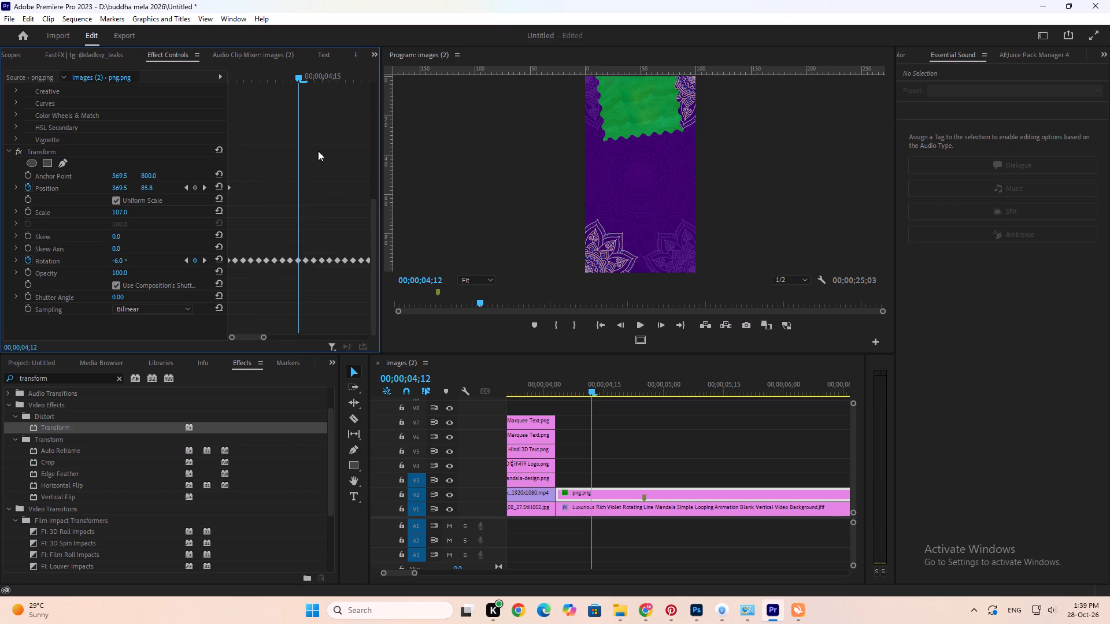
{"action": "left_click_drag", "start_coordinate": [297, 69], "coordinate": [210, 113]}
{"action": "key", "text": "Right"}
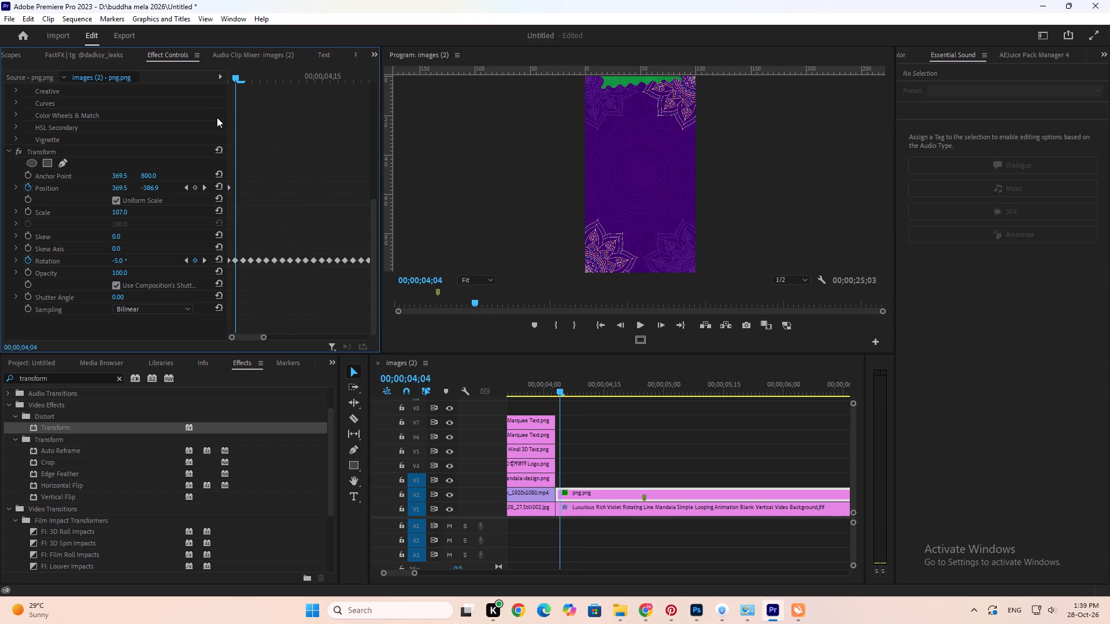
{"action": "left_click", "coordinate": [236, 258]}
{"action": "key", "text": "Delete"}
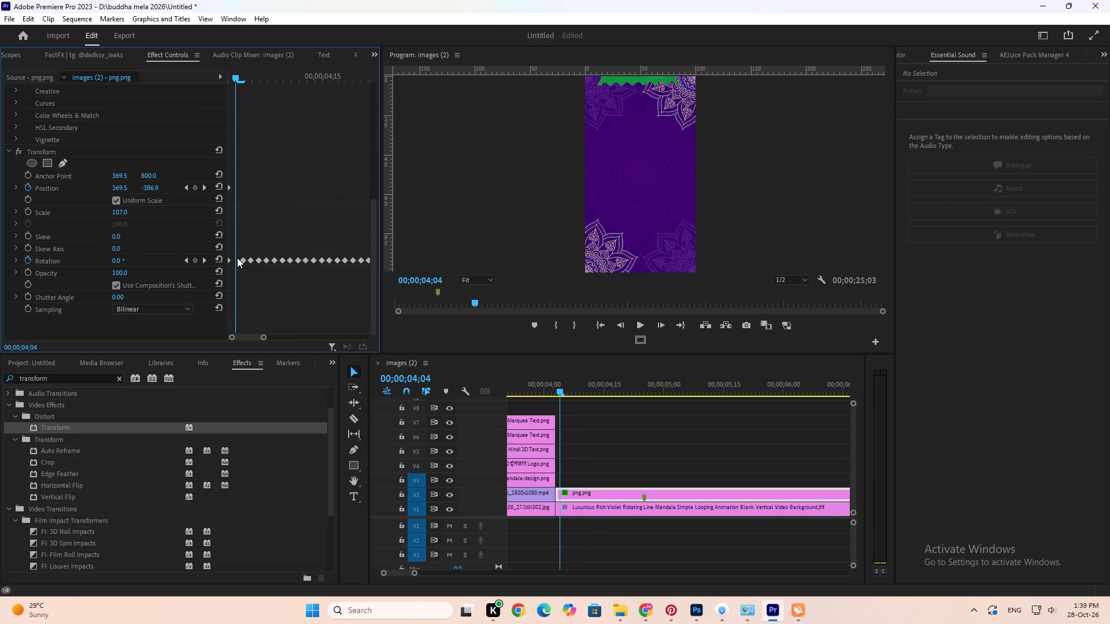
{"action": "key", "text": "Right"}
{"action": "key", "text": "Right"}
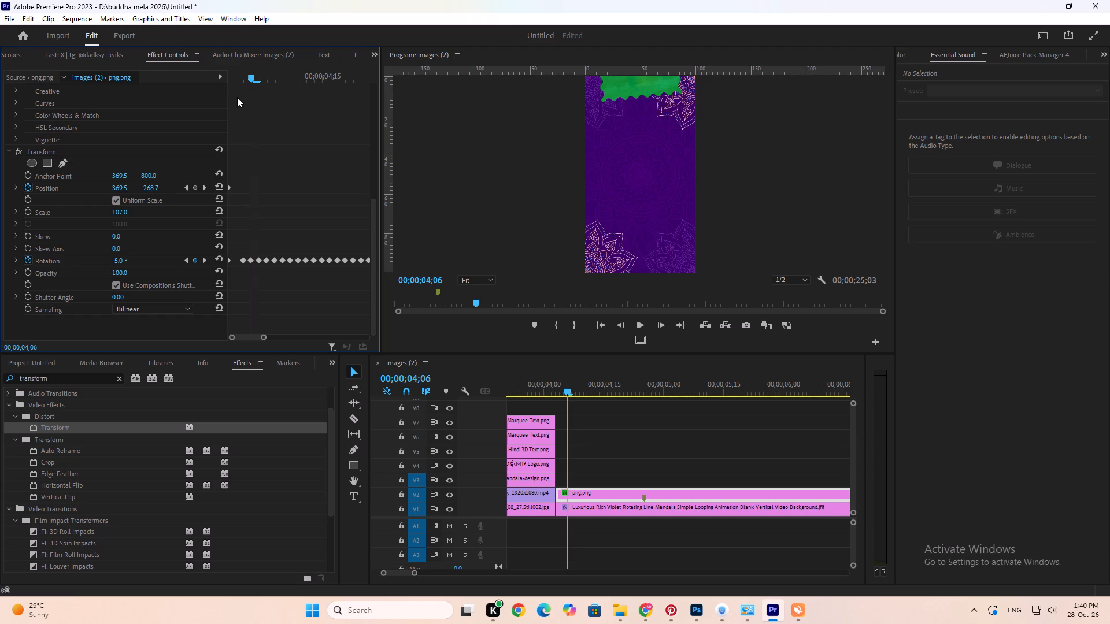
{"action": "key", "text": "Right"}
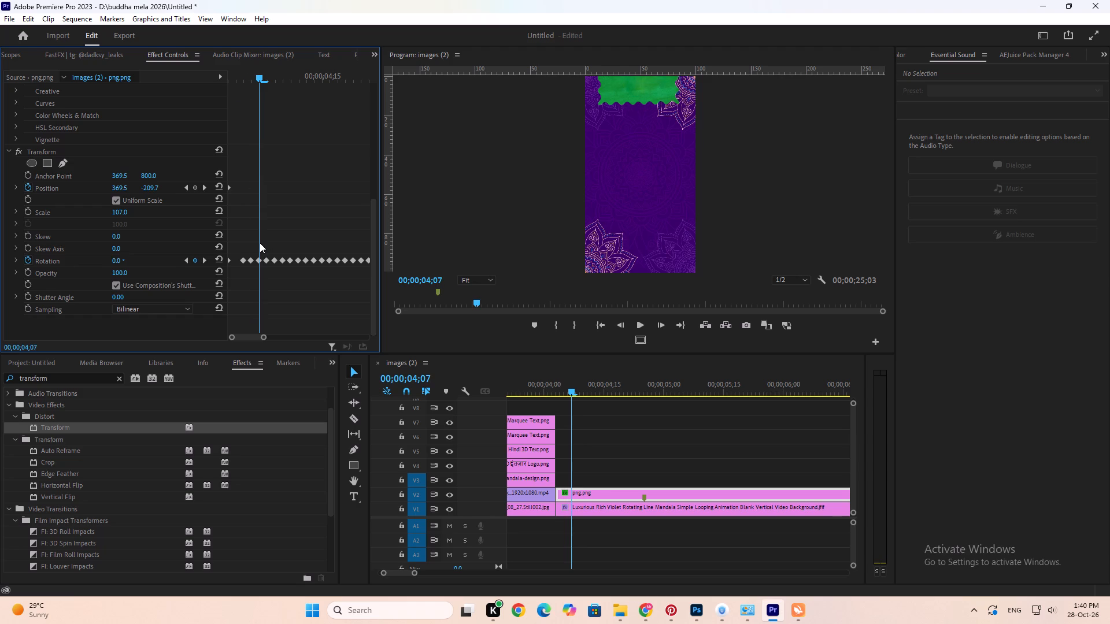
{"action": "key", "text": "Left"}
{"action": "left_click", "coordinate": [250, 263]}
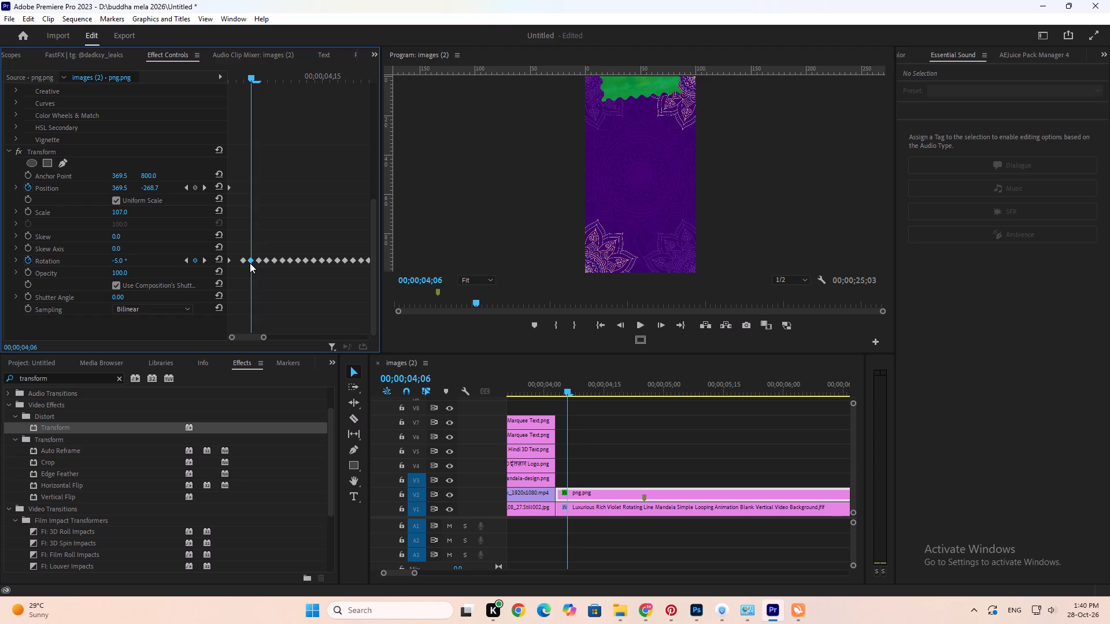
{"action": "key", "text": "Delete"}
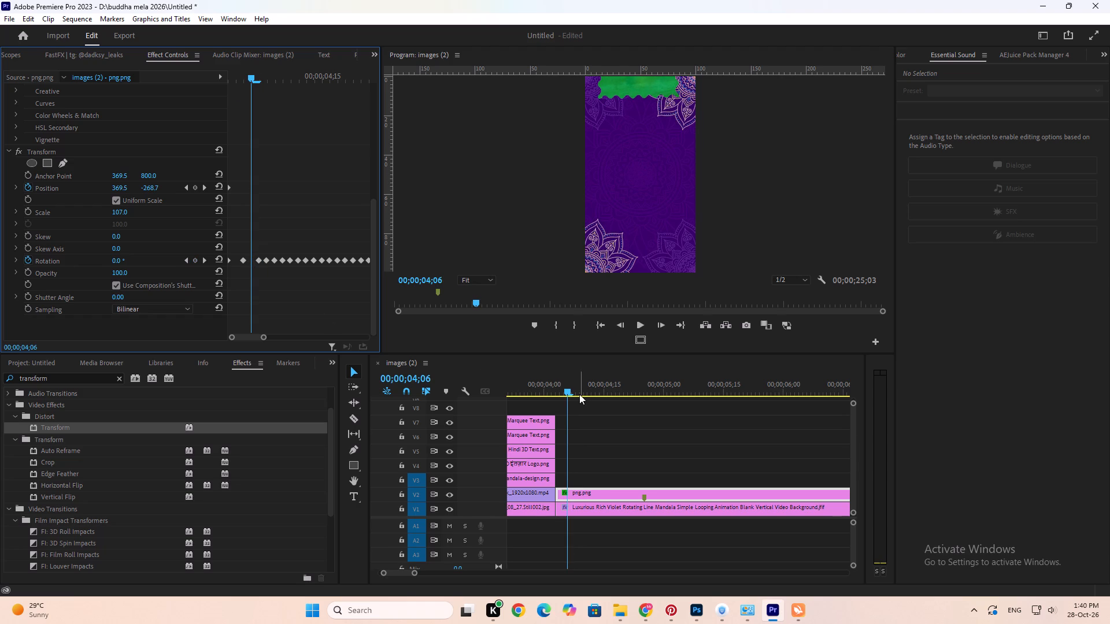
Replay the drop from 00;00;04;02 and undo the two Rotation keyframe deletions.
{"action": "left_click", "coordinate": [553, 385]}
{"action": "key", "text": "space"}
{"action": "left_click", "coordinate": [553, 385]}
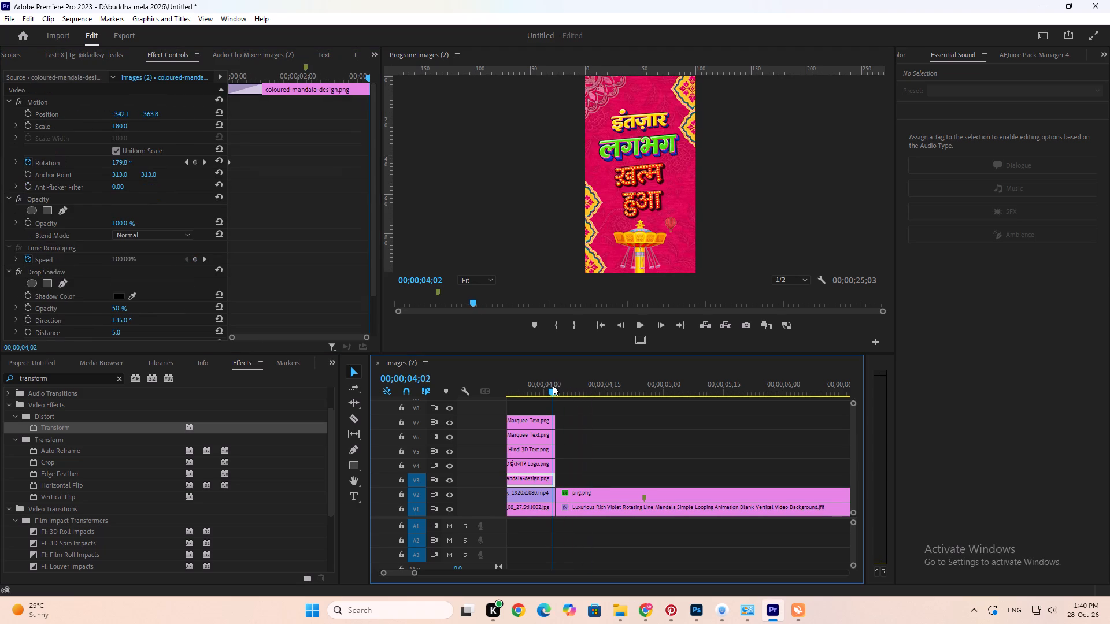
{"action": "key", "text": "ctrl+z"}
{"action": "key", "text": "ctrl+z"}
Play the green stamp's drop from 00;00;04;03 to review its rotation wobble.
{"action": "scroll", "coordinate": [330, 257], "scroll_direction": "down", "scroll_amount": 4}
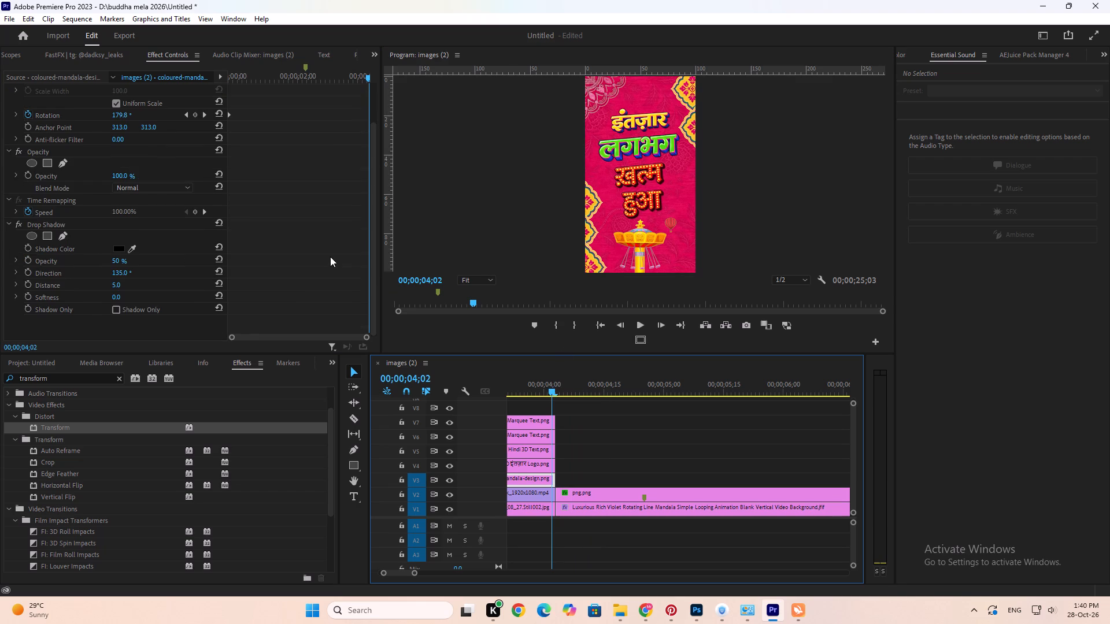
{"action": "scroll", "coordinate": [330, 257], "scroll_direction": "down", "scroll_amount": 10}
{"action": "key", "text": "Down"}
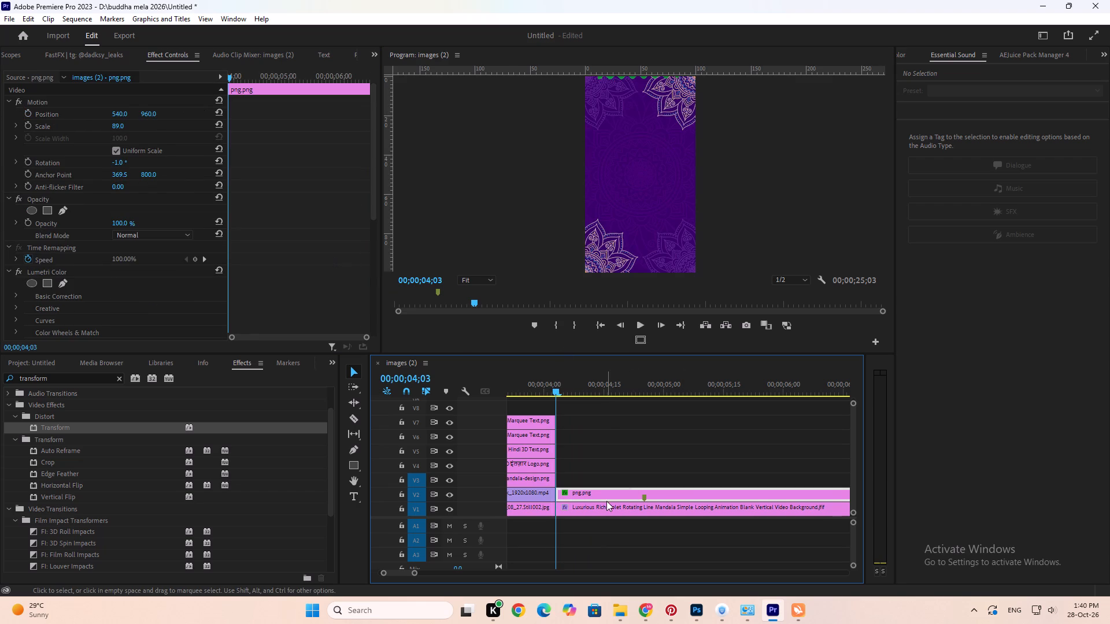
{"action": "scroll", "coordinate": [288, 236], "scroll_direction": "down", "scroll_amount": 20}
{"action": "scroll", "coordinate": [288, 236], "scroll_direction": "down", "scroll_amount": 2}
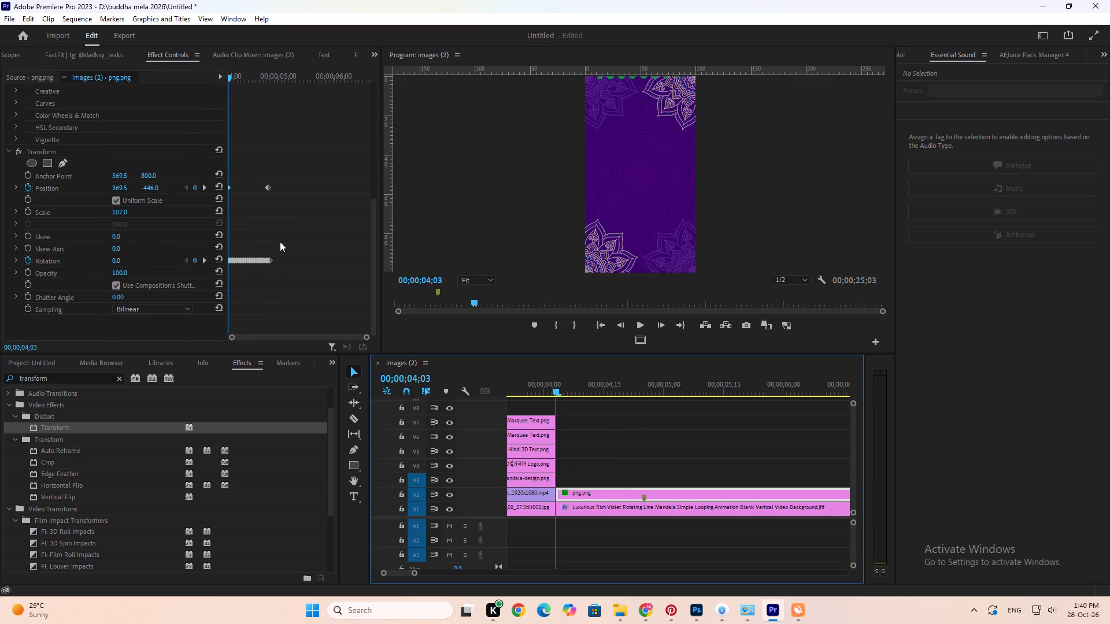
{"action": "key", "text": "space"}
{"action": "key", "text": "space"}
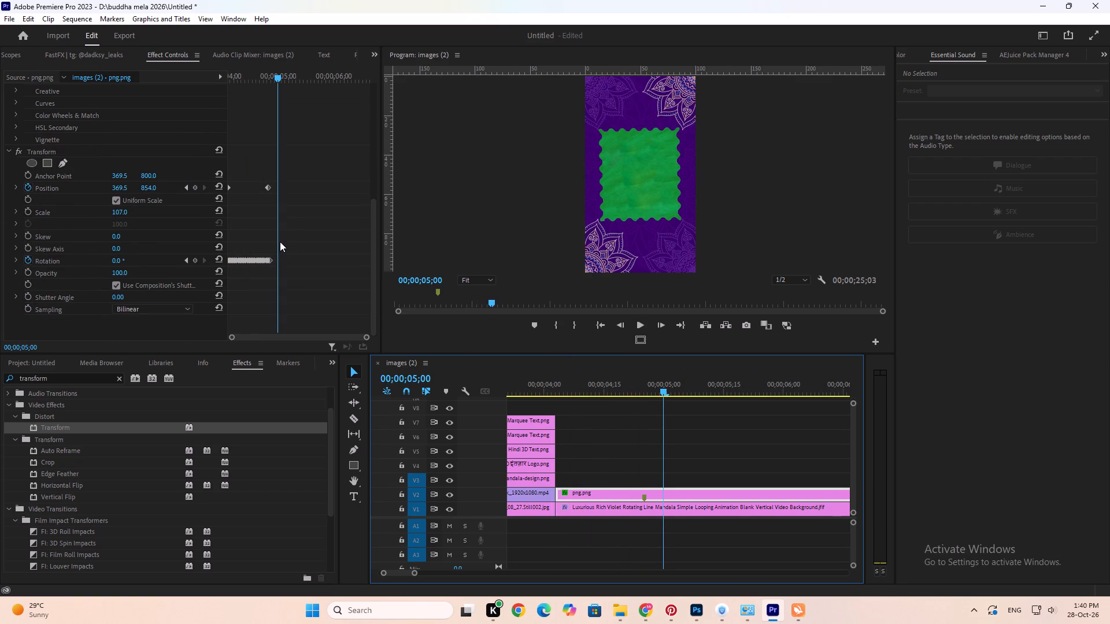
Delete the green stamp's Transform Rotation keyframes at 00;00;04;06 and 00;00;04;10.
{"action": "key", "text": "equal"}
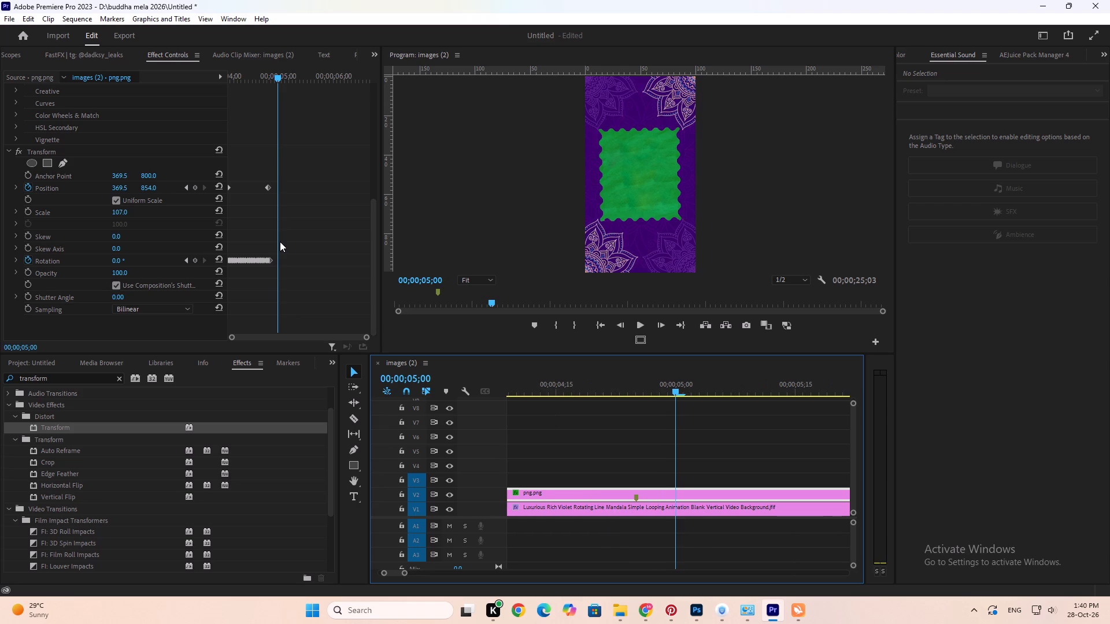
{"action": "left_click", "coordinate": [268, 244]}
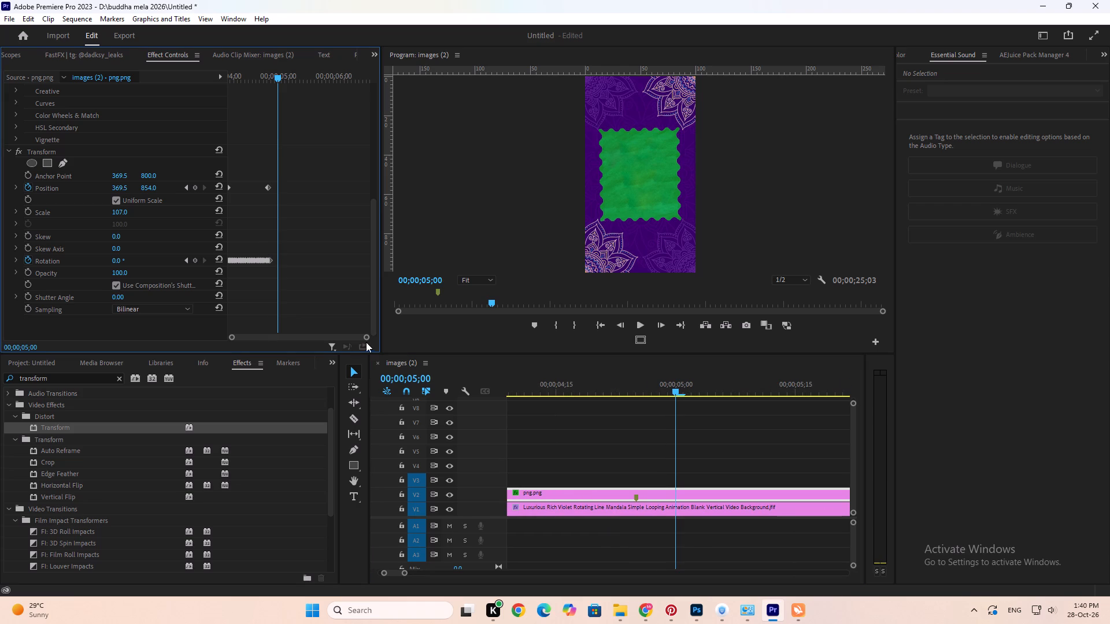
{"action": "left_click_drag", "start_coordinate": [366, 340], "coordinate": [353, 335]}
{"action": "left_click_drag", "start_coordinate": [364, 337], "coordinate": [294, 330]}
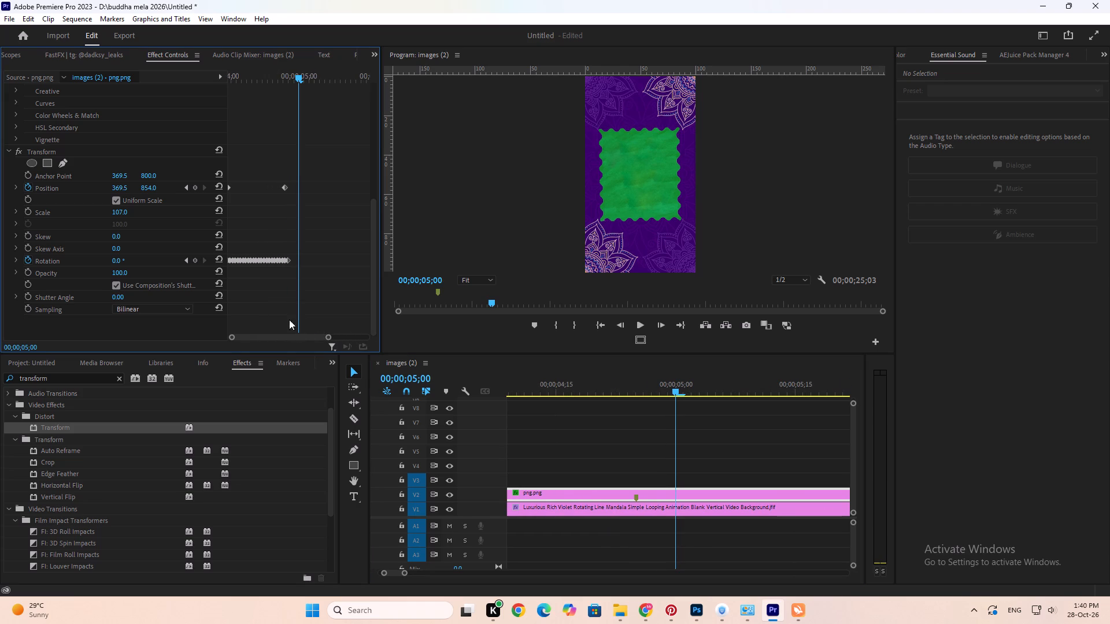
{"action": "left_click_drag", "start_coordinate": [330, 336], "coordinate": [275, 343]}
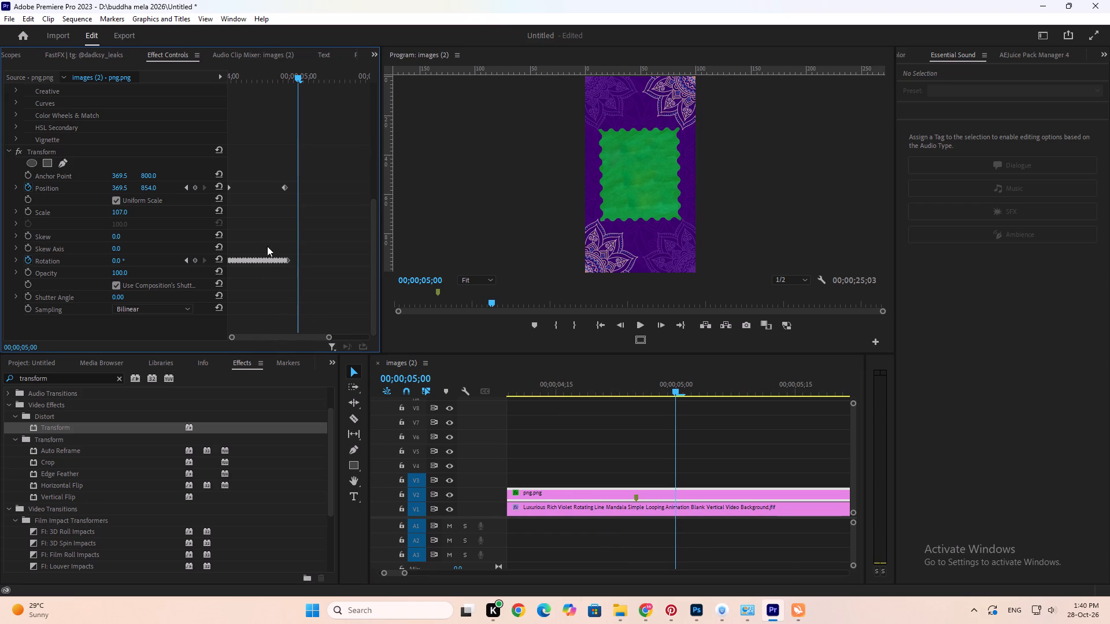
{"action": "left_click_drag", "start_coordinate": [327, 336], "coordinate": [221, 343]}
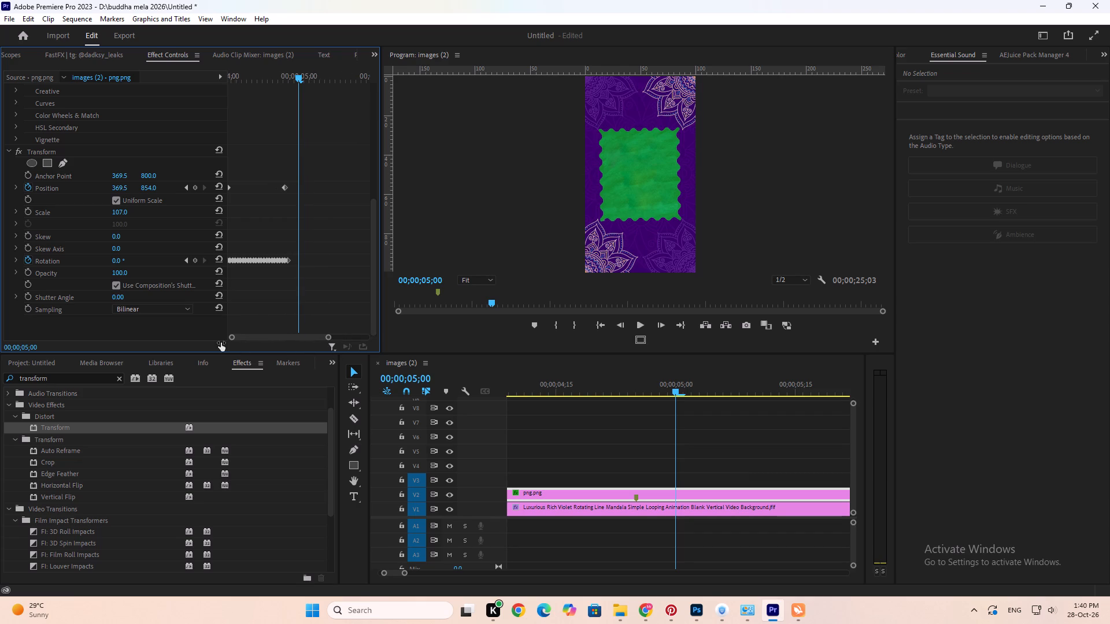
{"action": "left_click_drag", "start_coordinate": [221, 343], "coordinate": [220, 343]}
{"action": "left_click_drag", "start_coordinate": [250, 72], "coordinate": [211, 87]}
{"action": "scroll", "coordinate": [279, 220], "scroll_direction": "up", "scroll_amount": 1}
{"action": "scroll", "coordinate": [279, 220], "scroll_direction": "down", "scroll_amount": 2}
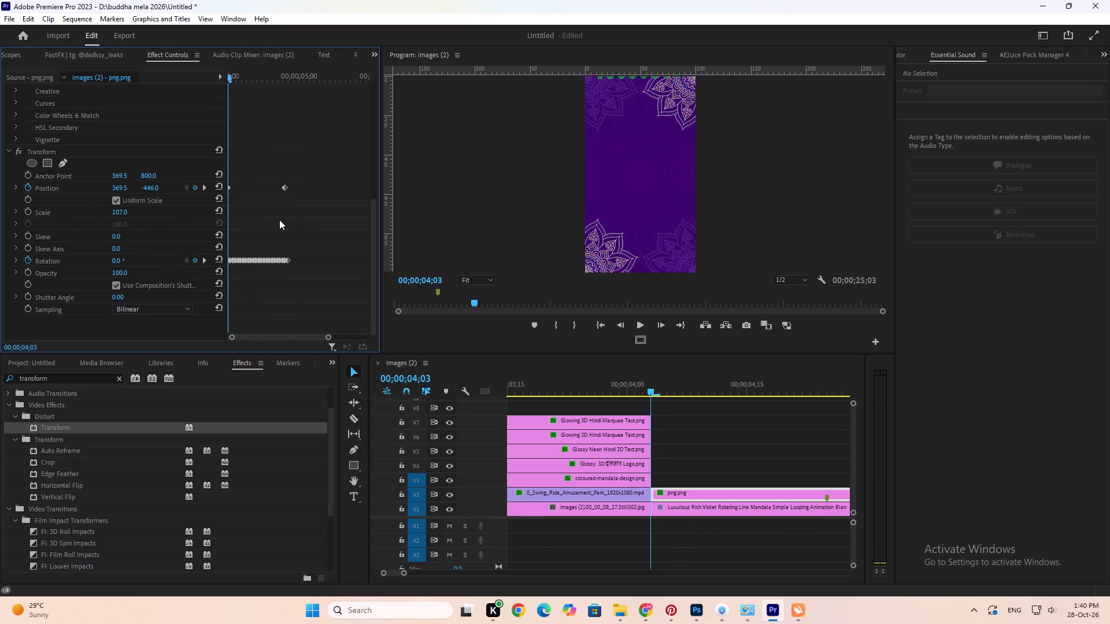
{"action": "scroll", "coordinate": [279, 220], "scroll_direction": "down", "scroll_amount": 1}
{"action": "left_click_drag", "start_coordinate": [328, 339], "coordinate": [281, 342]}
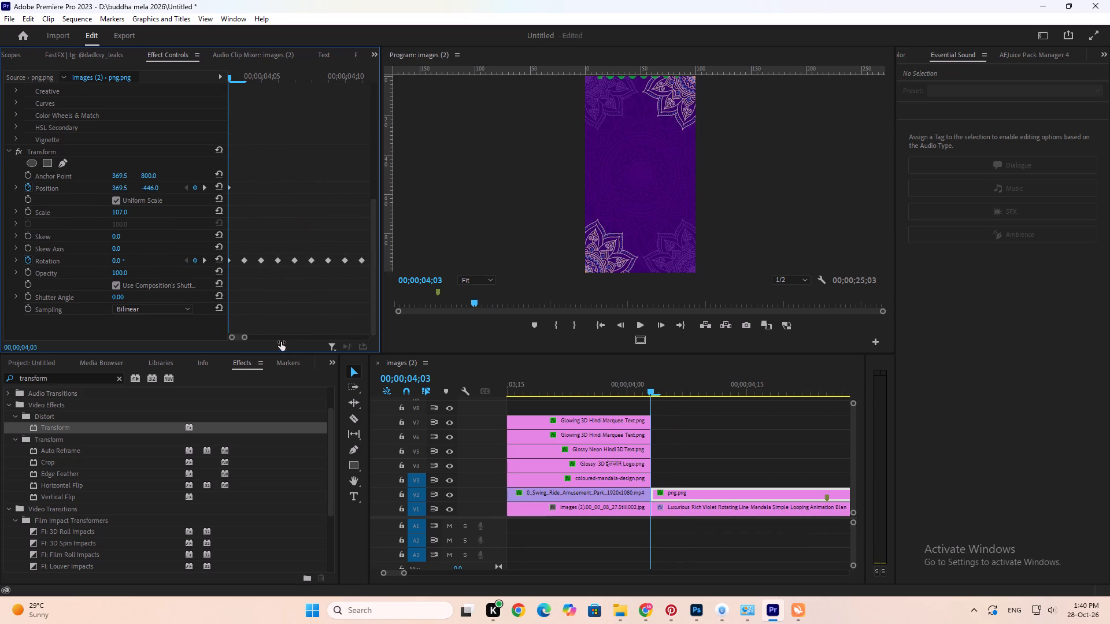
{"action": "left_click_drag", "start_coordinate": [281, 342], "coordinate": [277, 339]}
{"action": "key", "text": "space"}
{"action": "key", "text": "space"}
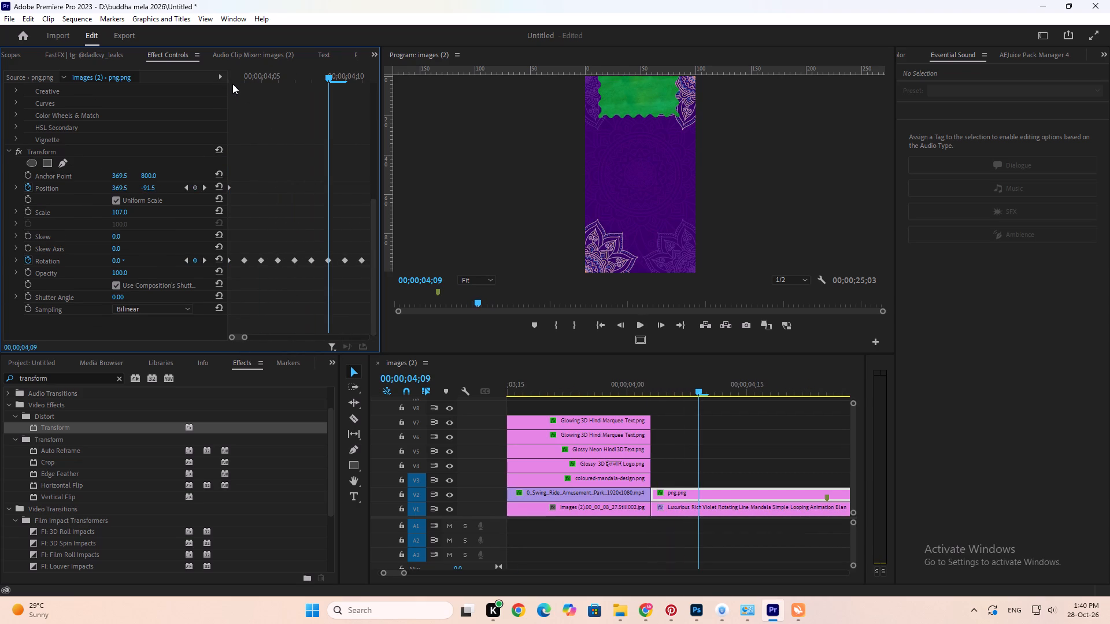
{"action": "left_click_drag", "start_coordinate": [258, 69], "coordinate": [263, 72]}
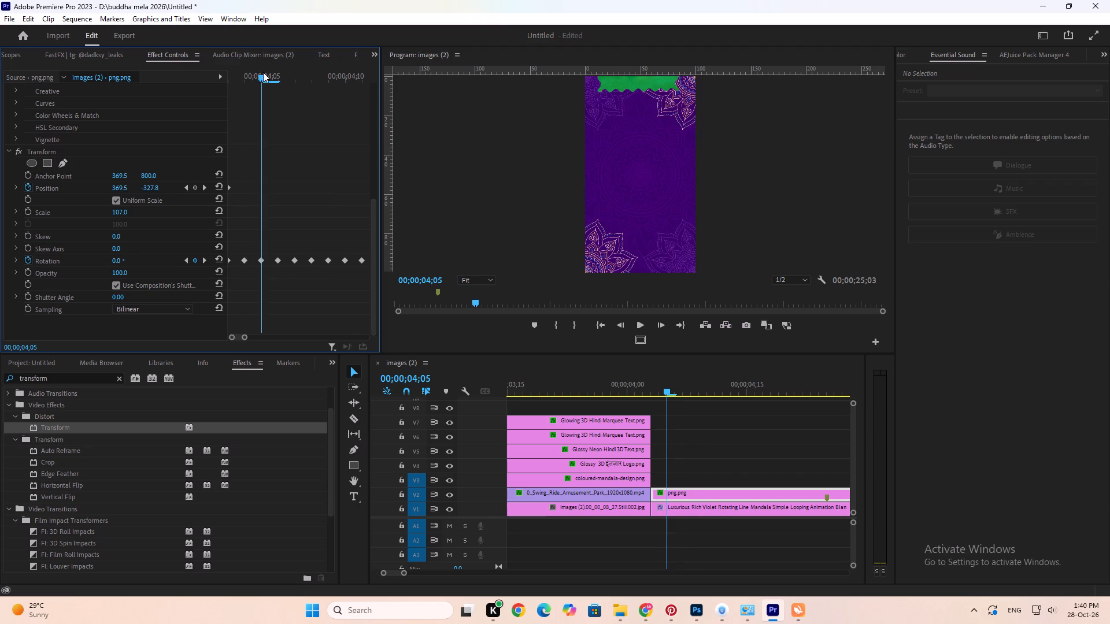
{"action": "left_click_drag", "start_coordinate": [263, 72], "coordinate": [279, 74]}
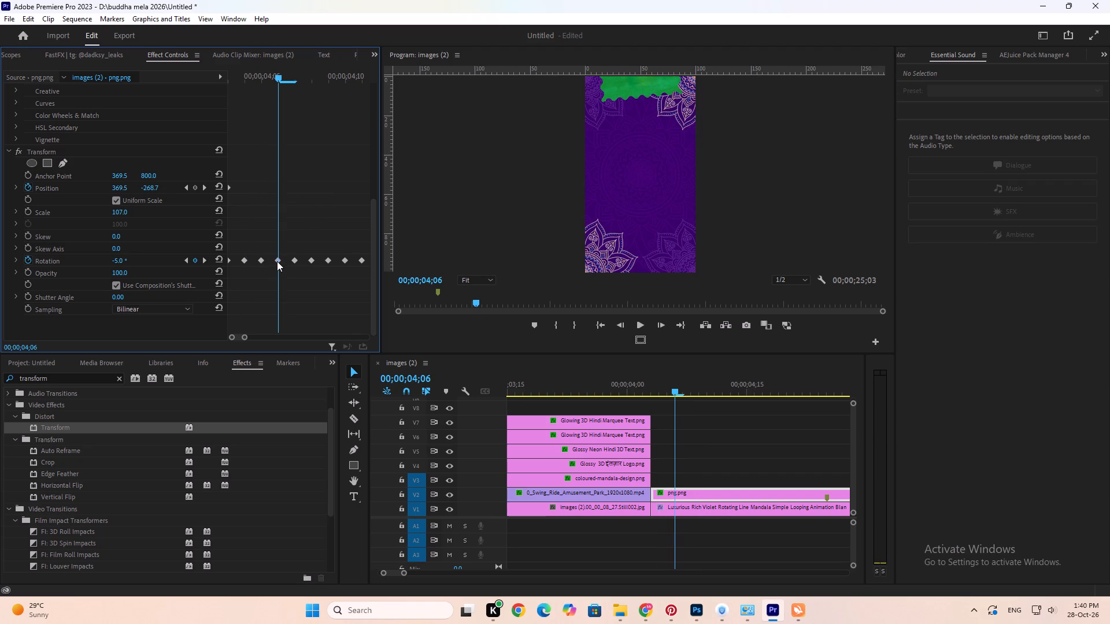
{"action": "left_click", "coordinate": [277, 261]}
{"action": "key", "text": "Delete"}
{"action": "scroll", "coordinate": [277, 261], "scroll_direction": "down", "scroll_amount": 4}
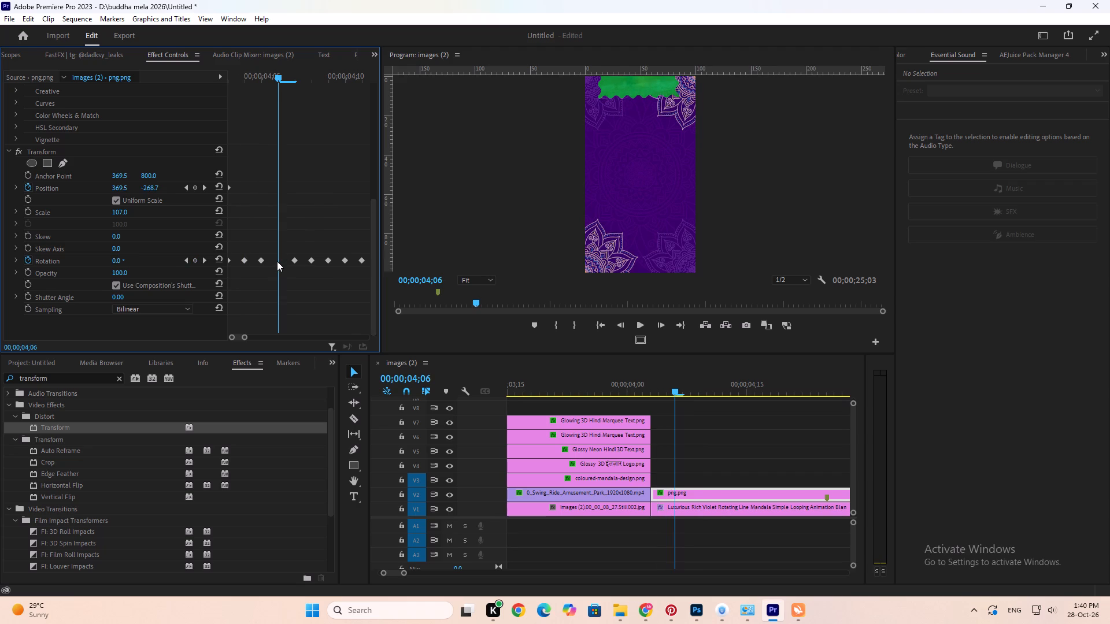
{"action": "left_click_drag", "start_coordinate": [295, 75], "coordinate": [340, 86]}
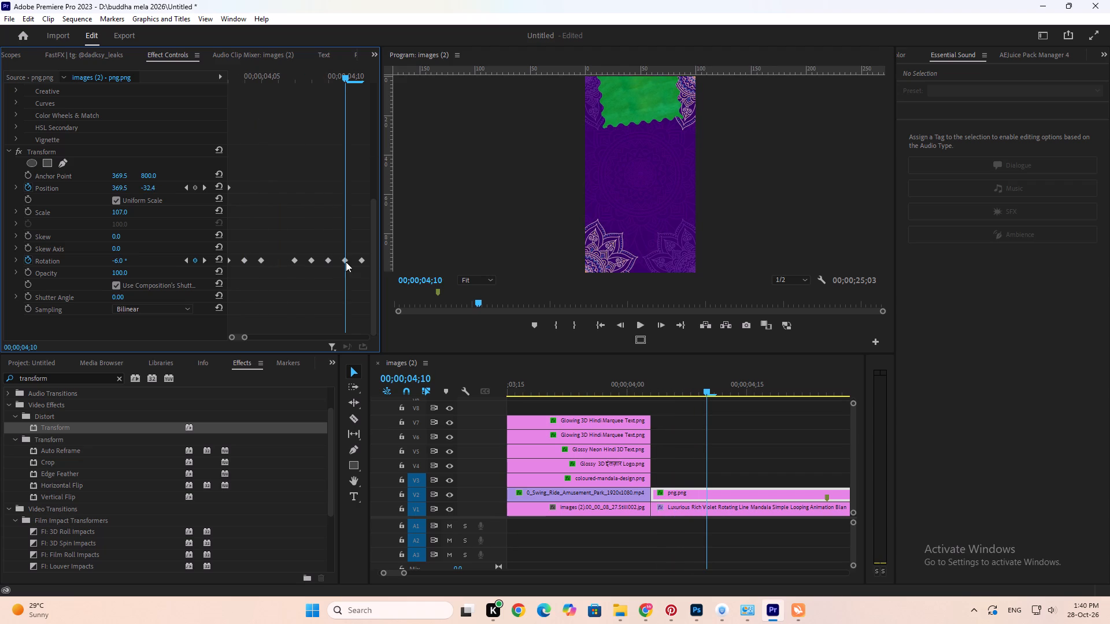
{"action": "left_click", "coordinate": [345, 261]}
{"action": "key", "text": "Delete"}
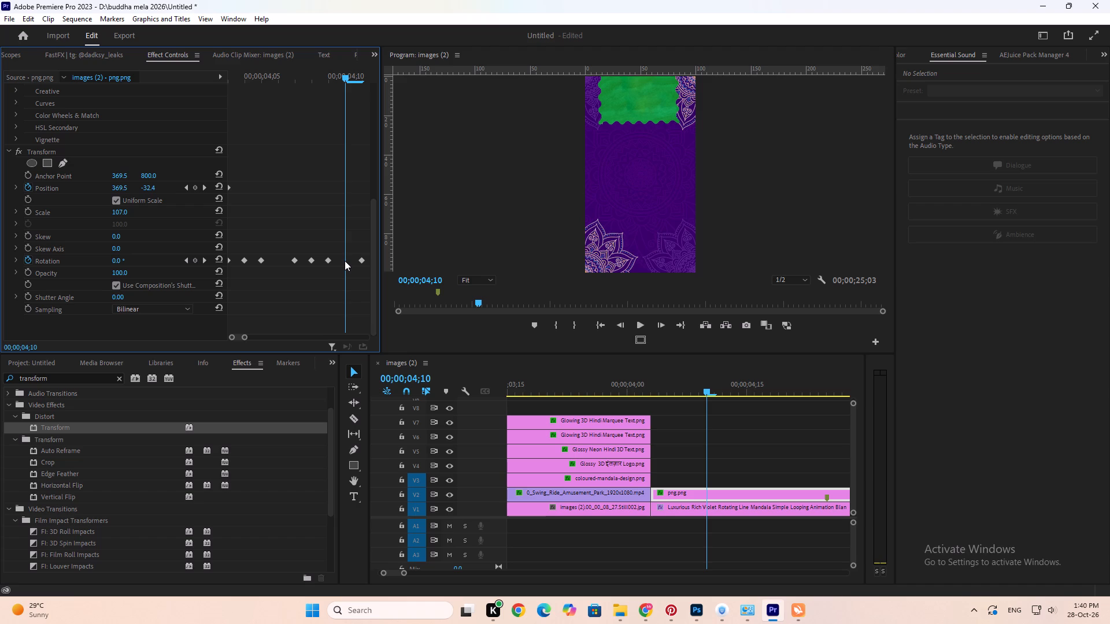
Delete the stamp's Transform Rotation keyframes at 00;00;04;15, 00;00;04;18 and 00;00;04;23.
{"action": "scroll", "coordinate": [345, 261], "scroll_direction": "down", "scroll_amount": 4}
{"action": "left_click_drag", "start_coordinate": [236, 340], "coordinate": [250, 339]}
{"action": "left_click", "coordinate": [300, 260]}
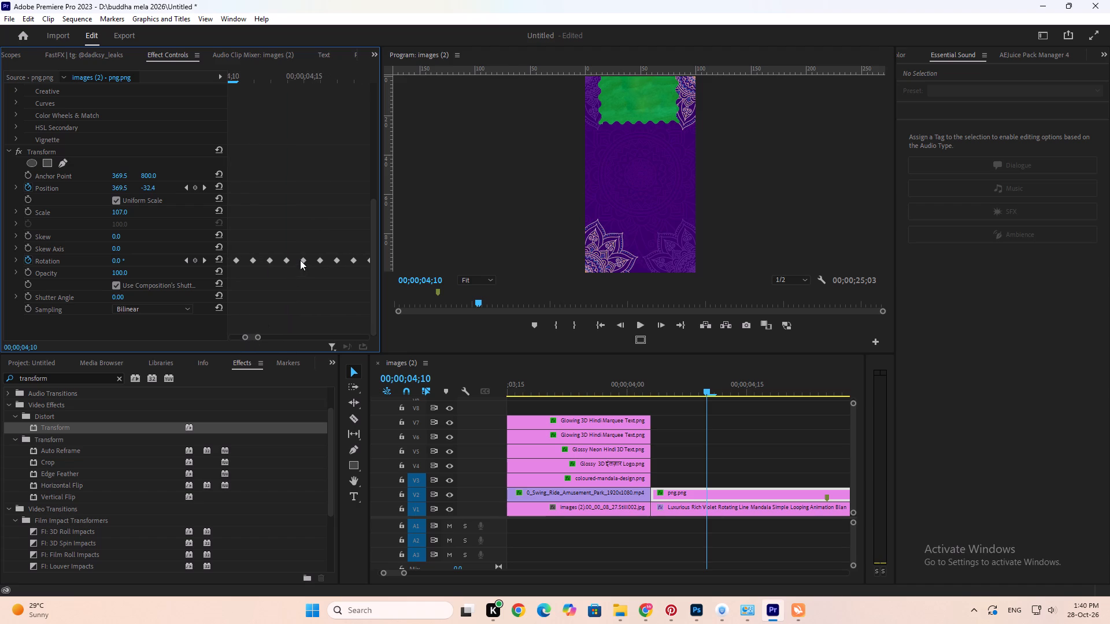
{"action": "key", "text": "Delete"}
{"action": "left_click", "coordinate": [359, 72]}
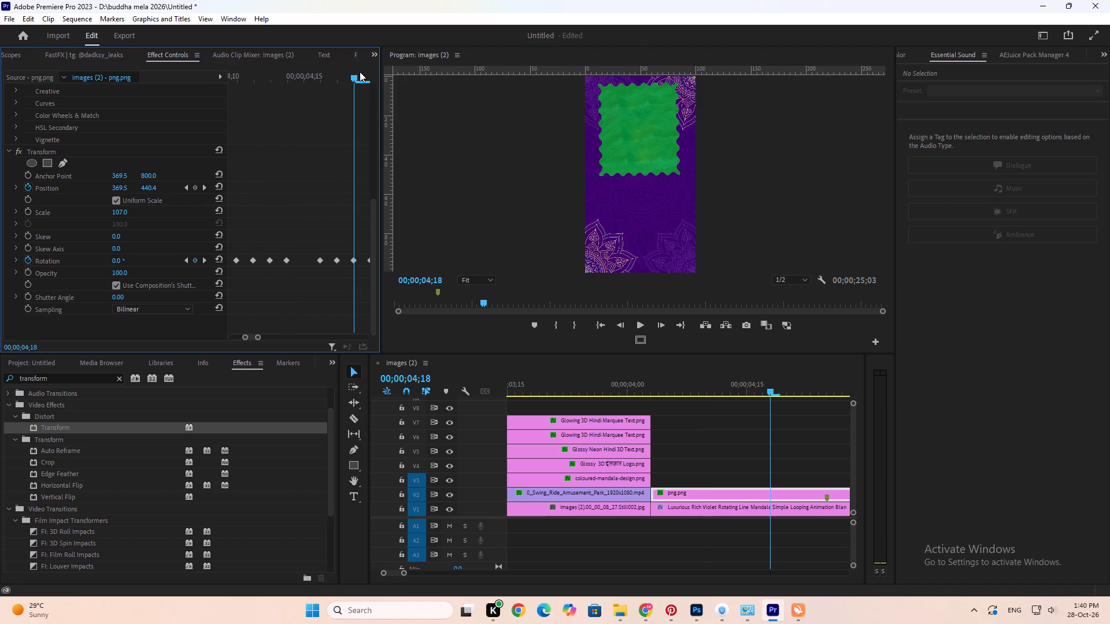
{"action": "scroll", "coordinate": [328, 252], "scroll_direction": "down", "scroll_amount": 1}
{"action": "left_click", "coordinate": [353, 257]}
{"action": "key", "text": "Delete"}
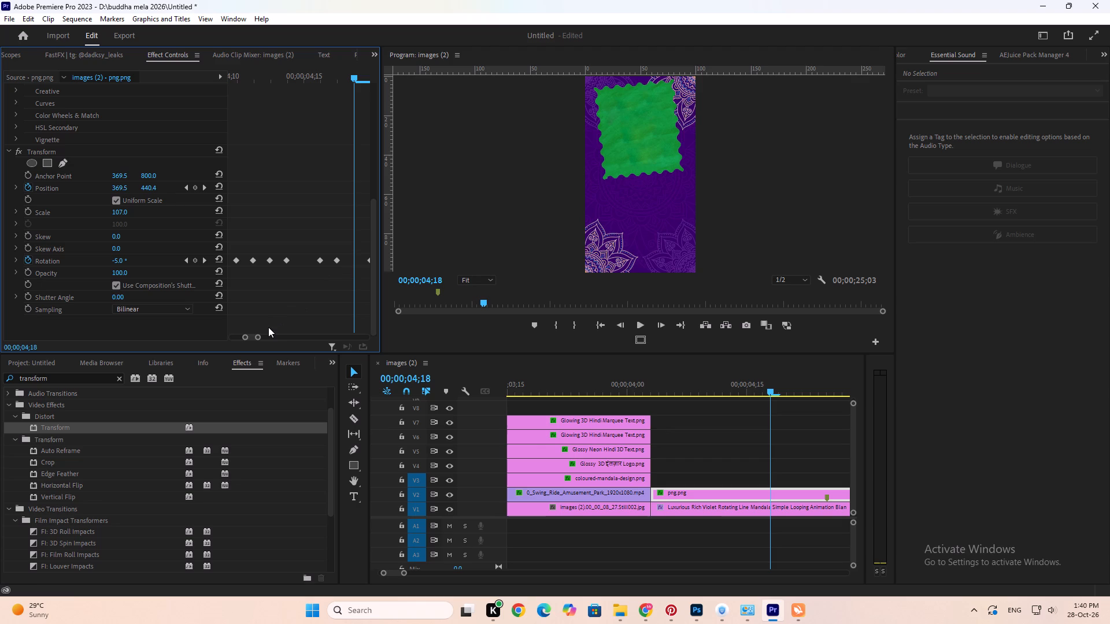
{"action": "left_click_drag", "start_coordinate": [256, 336], "coordinate": [264, 337]}
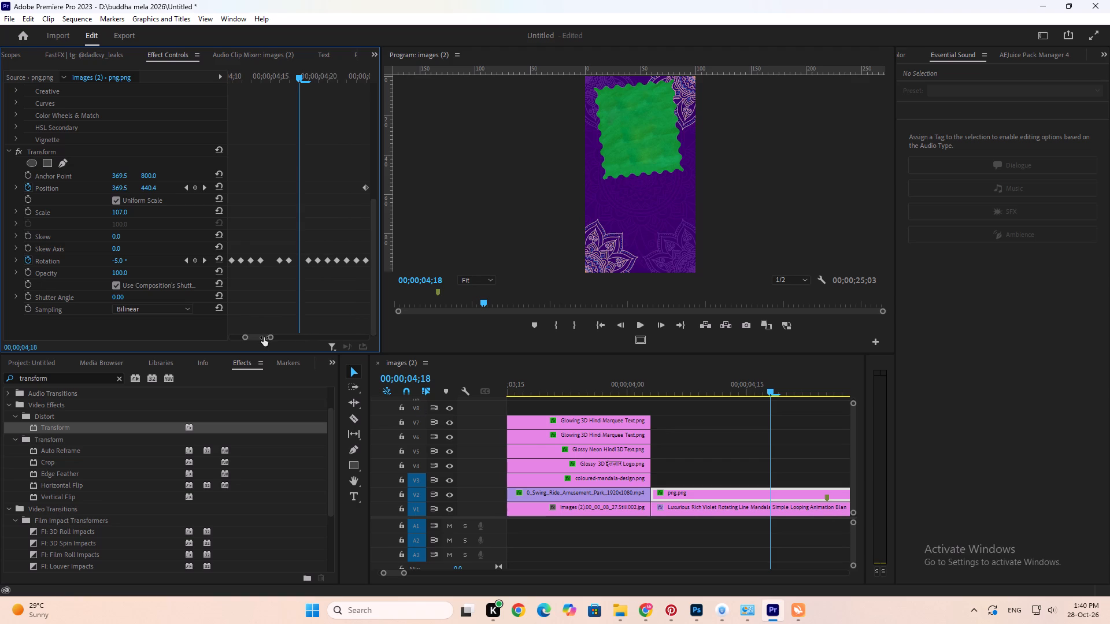
{"action": "left_click_drag", "start_coordinate": [264, 337], "coordinate": [268, 338]}
{"action": "left_click", "coordinate": [349, 263]}
{"action": "key", "text": "Delete"}
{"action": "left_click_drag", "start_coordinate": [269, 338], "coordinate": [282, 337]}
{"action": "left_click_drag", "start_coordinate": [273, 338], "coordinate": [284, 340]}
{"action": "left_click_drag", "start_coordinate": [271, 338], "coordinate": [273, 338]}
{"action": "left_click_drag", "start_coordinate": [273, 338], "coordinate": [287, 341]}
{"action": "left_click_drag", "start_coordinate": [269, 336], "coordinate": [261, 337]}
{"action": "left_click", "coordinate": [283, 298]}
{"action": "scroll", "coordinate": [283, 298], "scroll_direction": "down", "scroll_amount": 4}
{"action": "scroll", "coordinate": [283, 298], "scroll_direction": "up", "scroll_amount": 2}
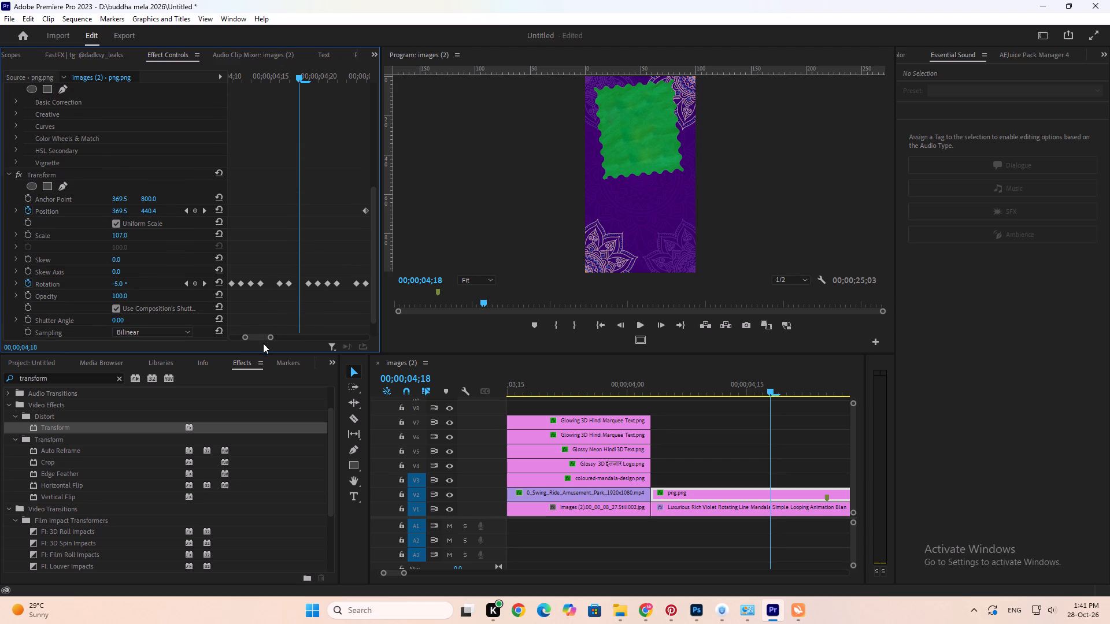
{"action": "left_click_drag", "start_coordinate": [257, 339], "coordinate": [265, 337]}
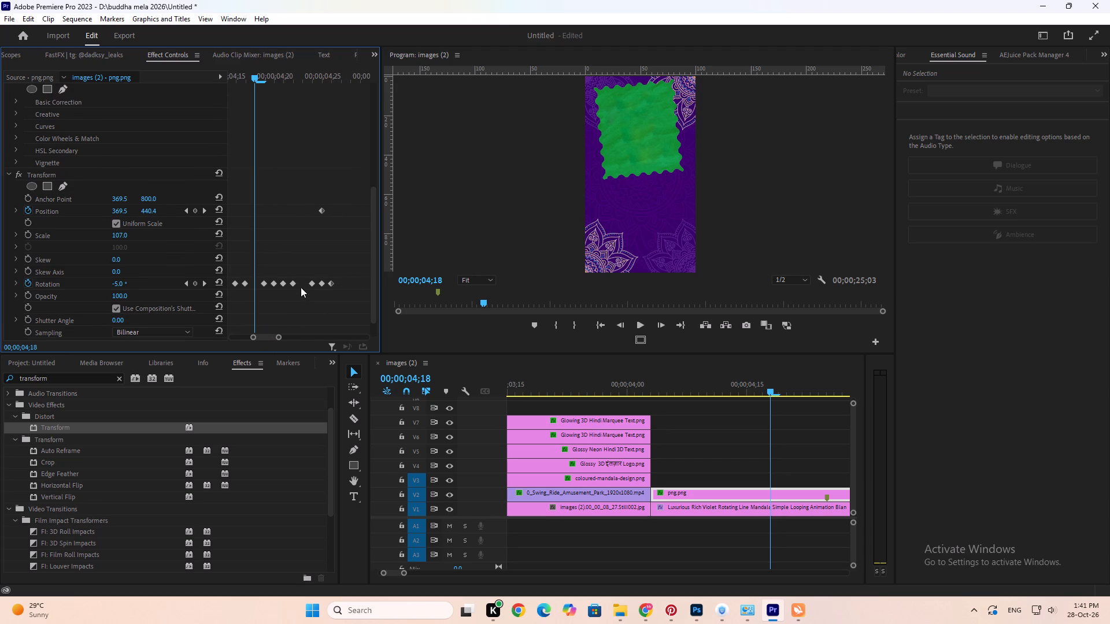
Replay the green stamp's drop from the start of its clip to check the thinned-out wobble.
{"action": "left_click", "coordinate": [652, 382]}
{"action": "key", "text": "space"}
{"action": "key", "text": "space"}
{"action": "left_click", "coordinate": [653, 382]}
{"action": "key", "text": "space"}
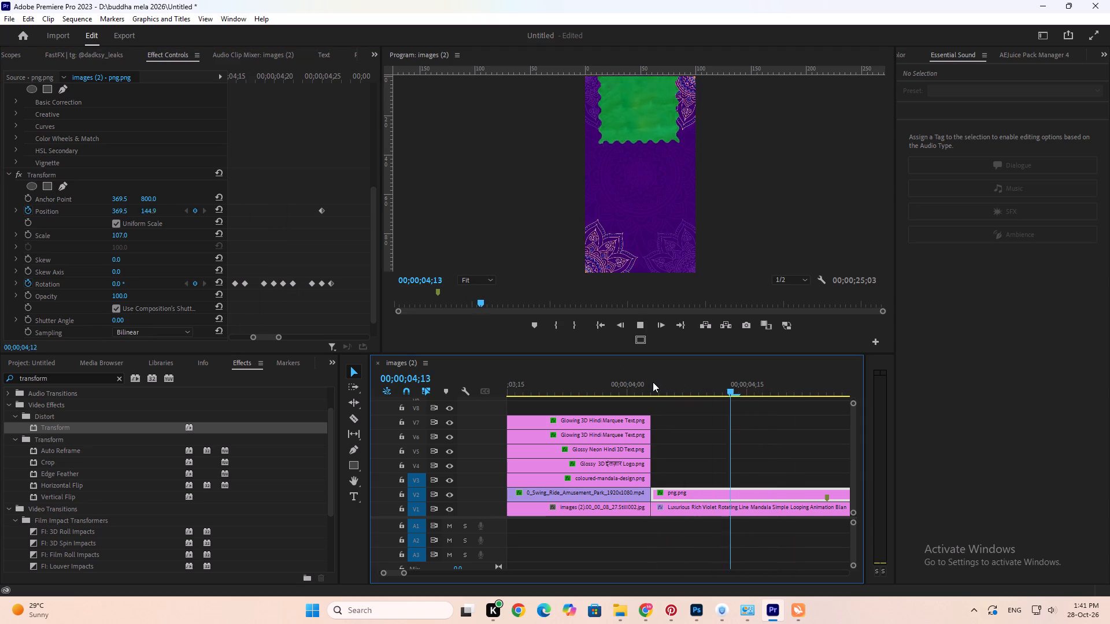
{"action": "left_click", "coordinate": [653, 382]}
{"action": "key", "text": "space"}
{"action": "left_click", "coordinate": [653, 382]}
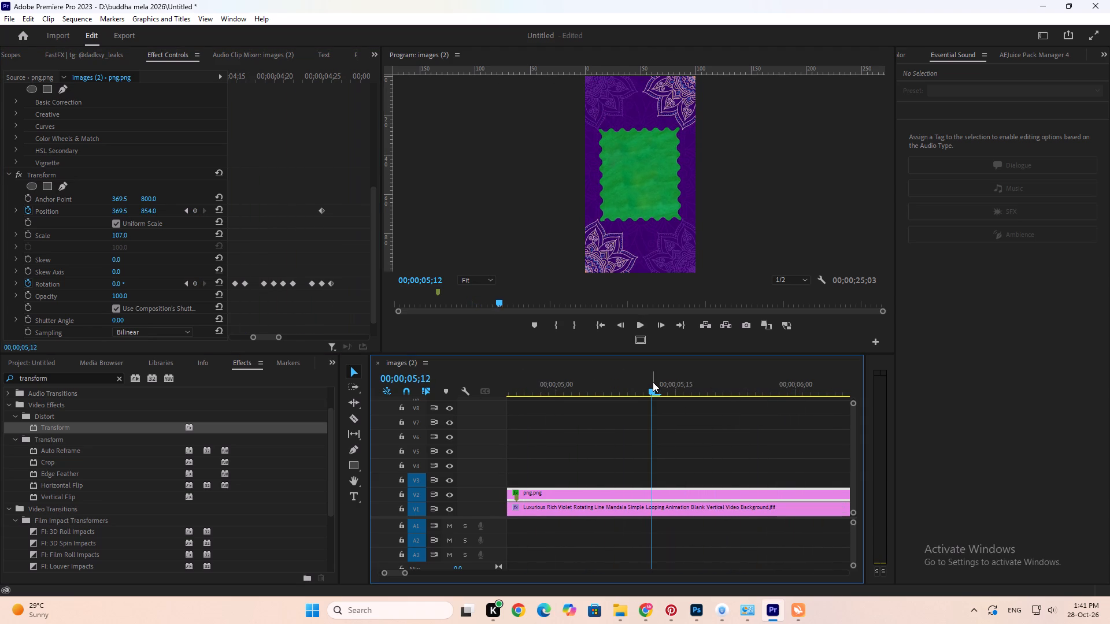
Play the start of the reference clip Video-86141.mp4 from 00;00;09;10 in short bursts to study how its green stamp drops in.
{"action": "scroll", "coordinate": [653, 382], "scroll_direction": "up", "scroll_amount": 8}
{"action": "key", "text": "minus"}
{"action": "left_click", "coordinate": [591, 382]}
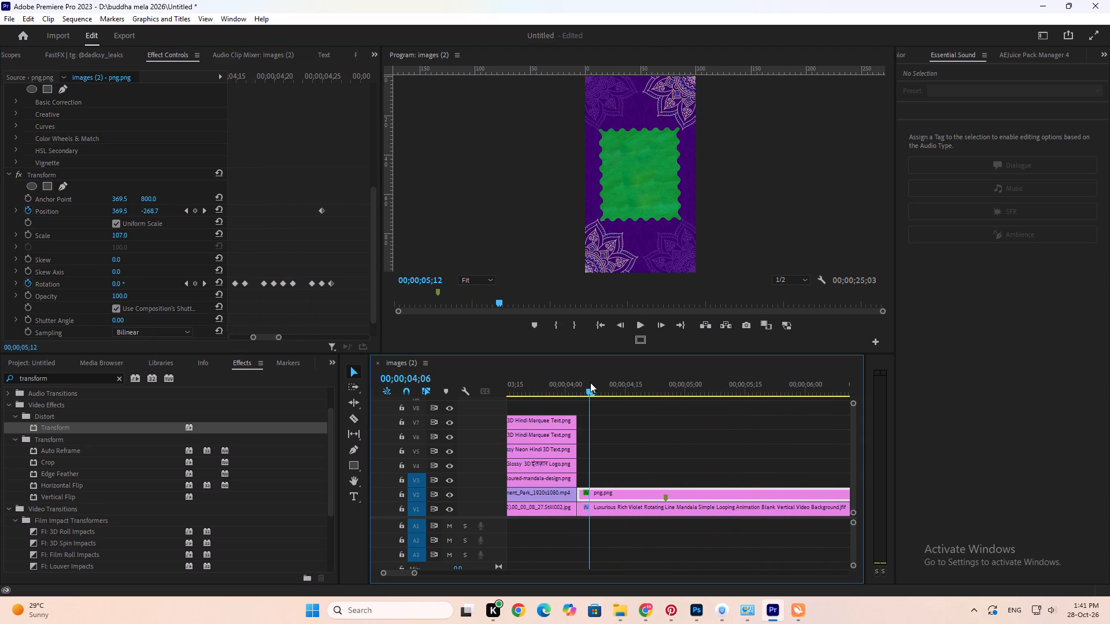
{"action": "scroll", "coordinate": [688, 453], "scroll_direction": "down", "scroll_amount": 6}
{"action": "scroll", "coordinate": [688, 453], "scroll_direction": "up", "scroll_amount": 1, "text": "alt"}
{"action": "scroll", "coordinate": [688, 453], "scroll_direction": "down", "scroll_amount": 8, "text": "alt"}
{"action": "key", "text": "Down"}
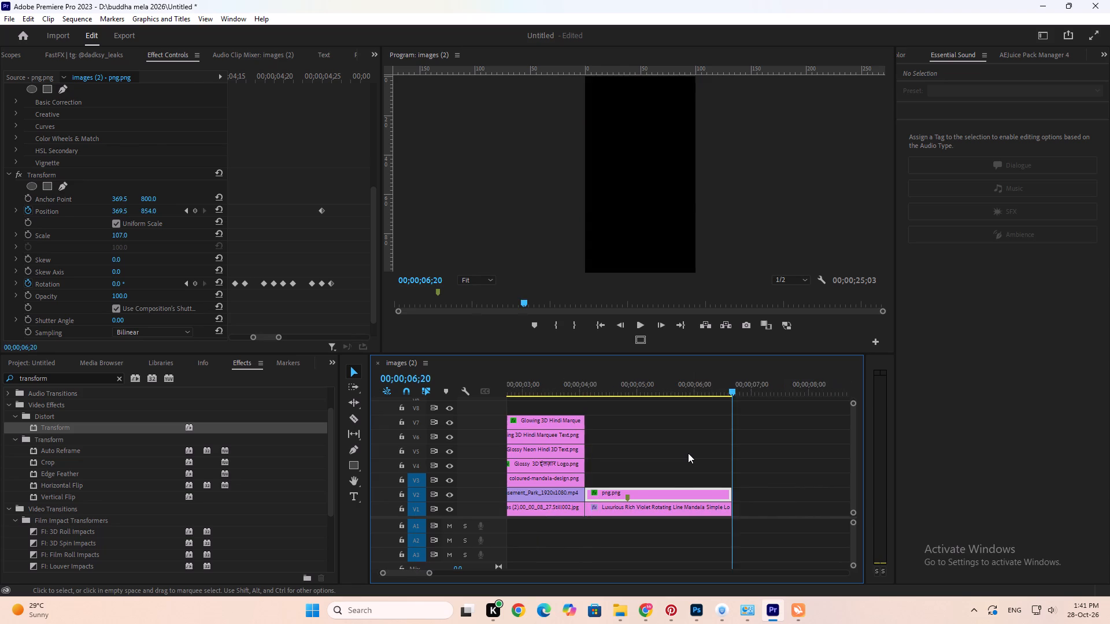
{"action": "key", "text": "Down"}
{"action": "key", "text": "space"}
{"action": "key", "text": "space"}
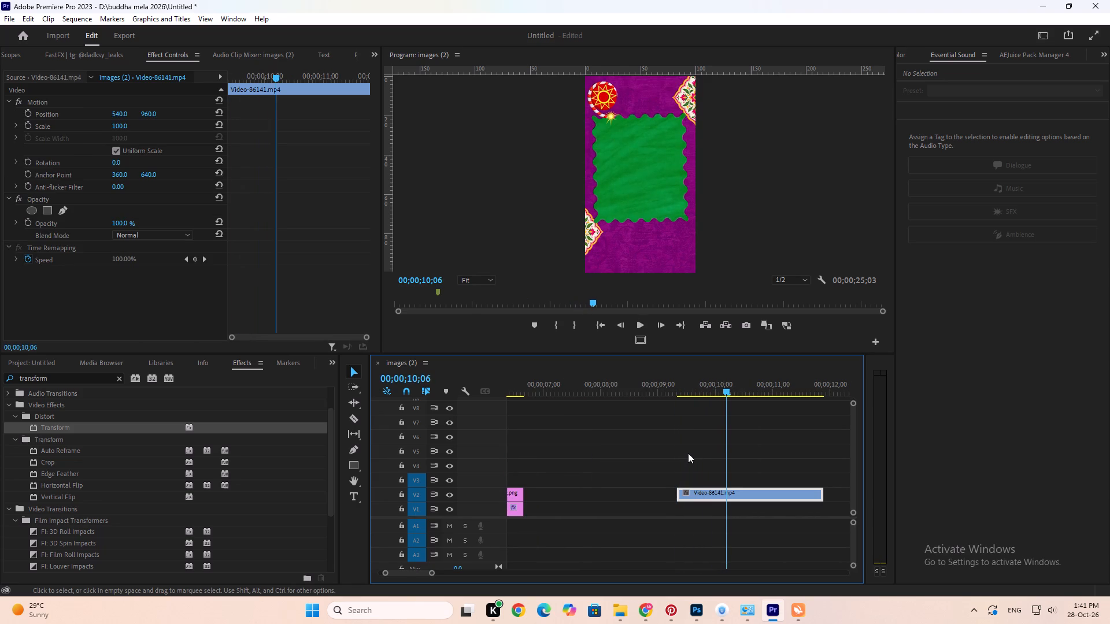
{"action": "key", "text": "Up"}
{"action": "key", "text": "space"}
{"action": "key", "text": "space"}
{"action": "key", "text": "space"}
{"action": "key", "text": "space"}
{"action": "key", "text": "Up"}
{"action": "key", "text": "space"}
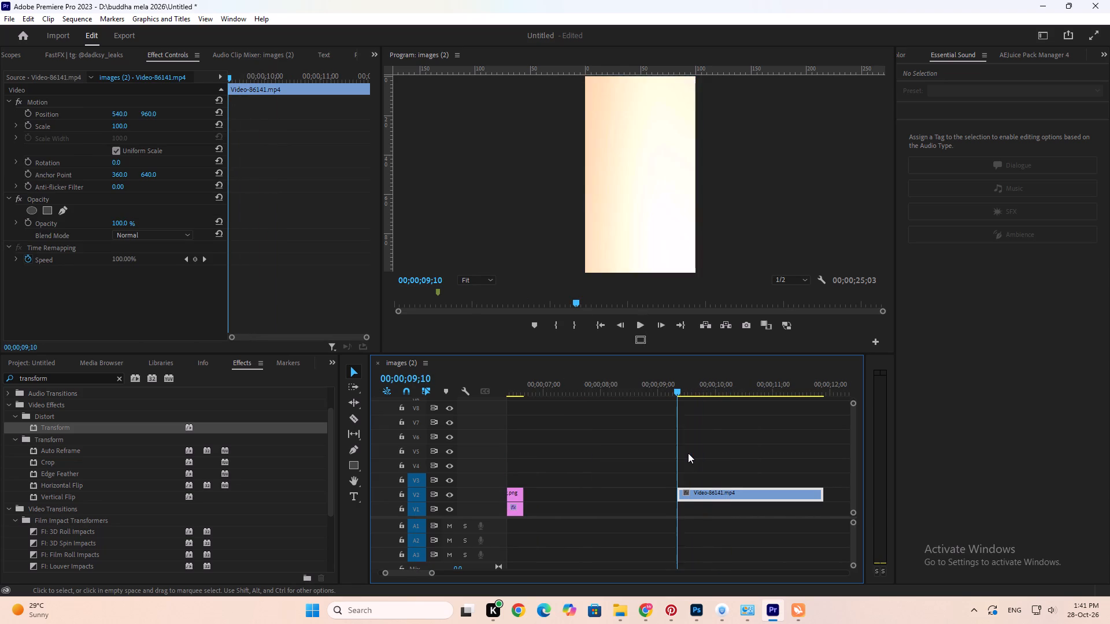
{"action": "key", "text": "Up"}
{"action": "key", "text": "space"}
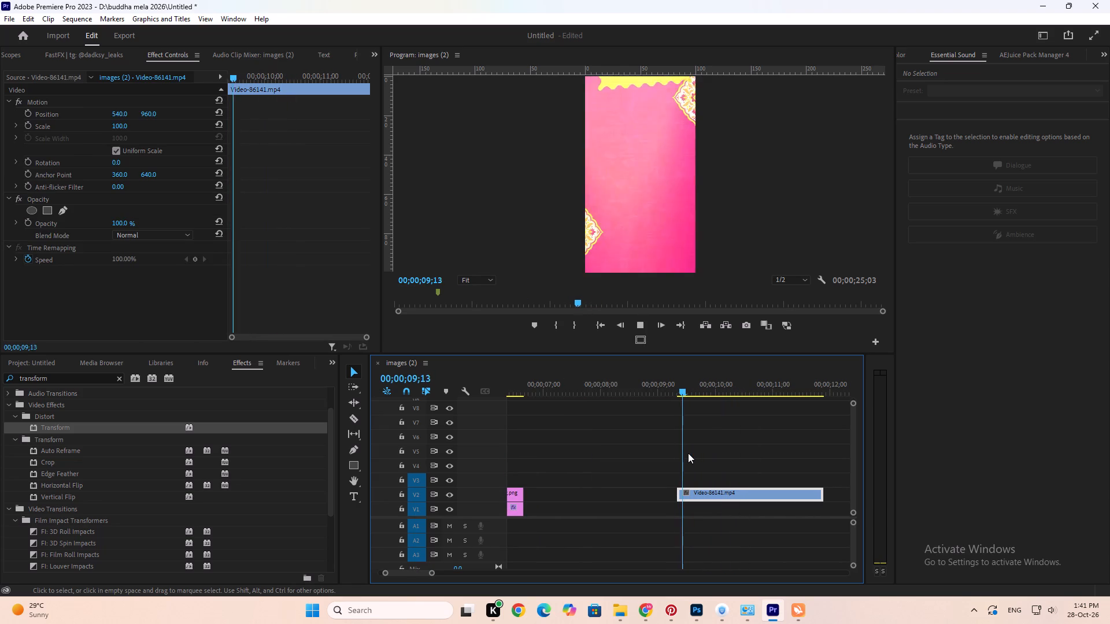
{"action": "key", "text": "space"}
{"action": "key", "text": "space"}
{"action": "key", "text": "space"}
{"action": "key", "text": "Up"}
{"action": "key", "text": "space"}
{"action": "key", "text": "space"}
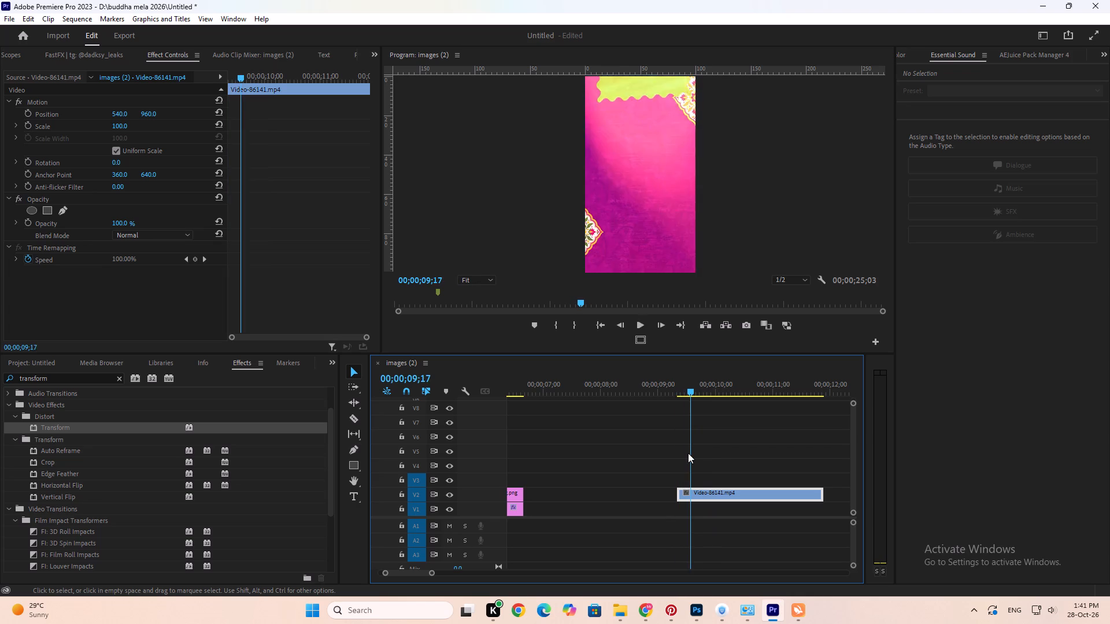
{"action": "key", "text": "space"}
{"action": "key", "text": "space"}
{"action": "key", "text": "Up"}
{"action": "key", "text": "space"}
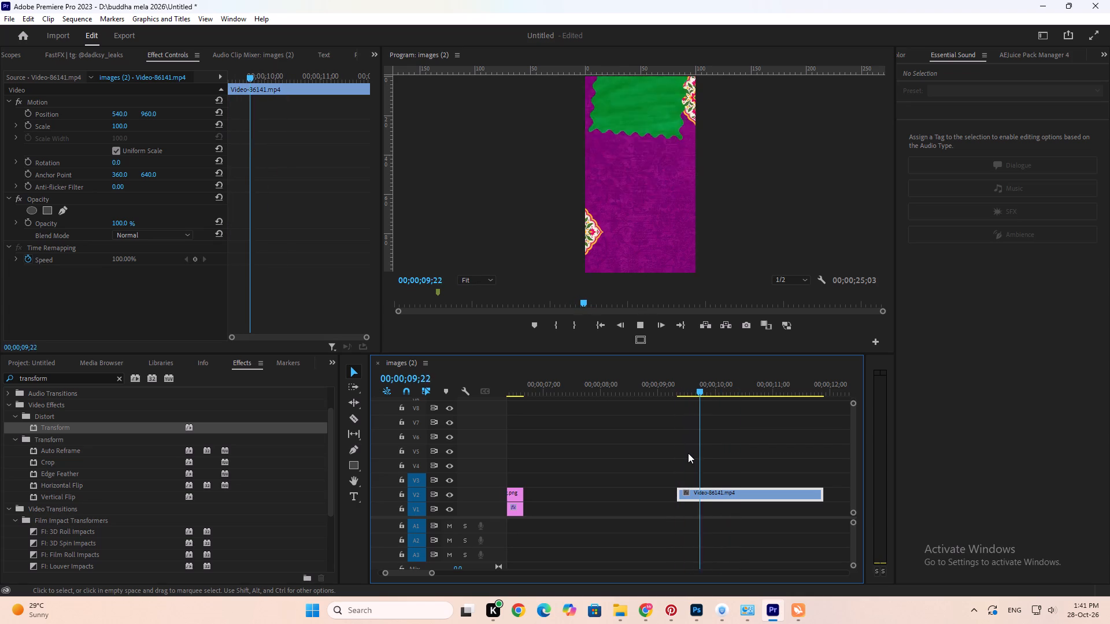
{"action": "key", "text": "space"}
{"action": "key", "text": "Up"}
Examine the reference clip's stamp drop frame by frame from 00;00;09;10 to 00;00;09;27.
{"action": "scroll", "coordinate": [688, 453], "scroll_direction": "up", "scroll_amount": 6}
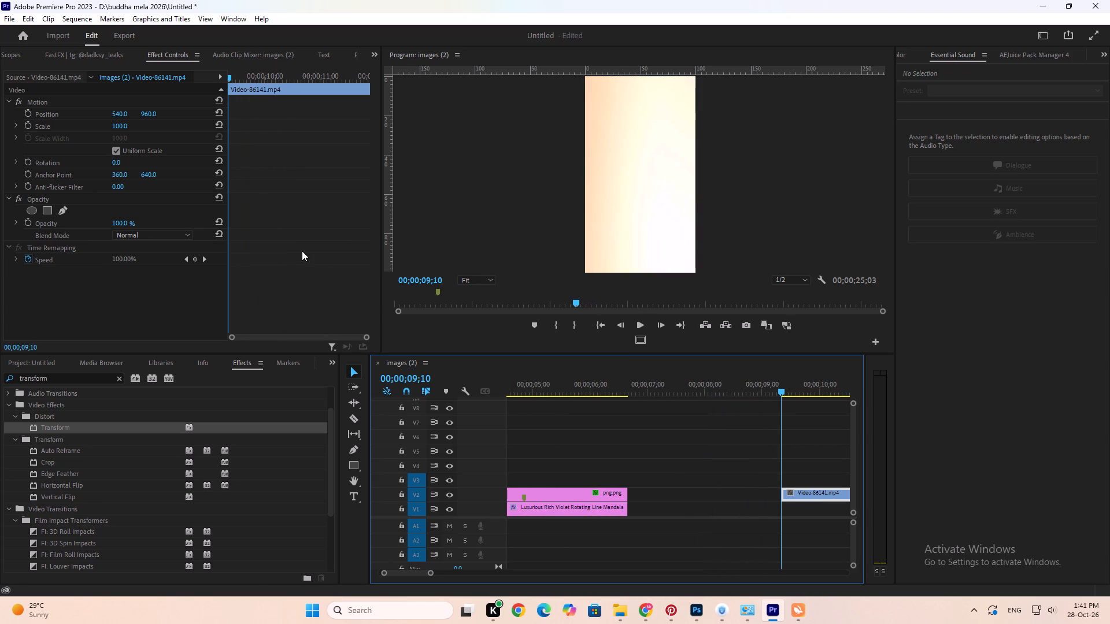
{"action": "scroll", "coordinate": [662, 424], "scroll_direction": "down", "scroll_amount": 7}
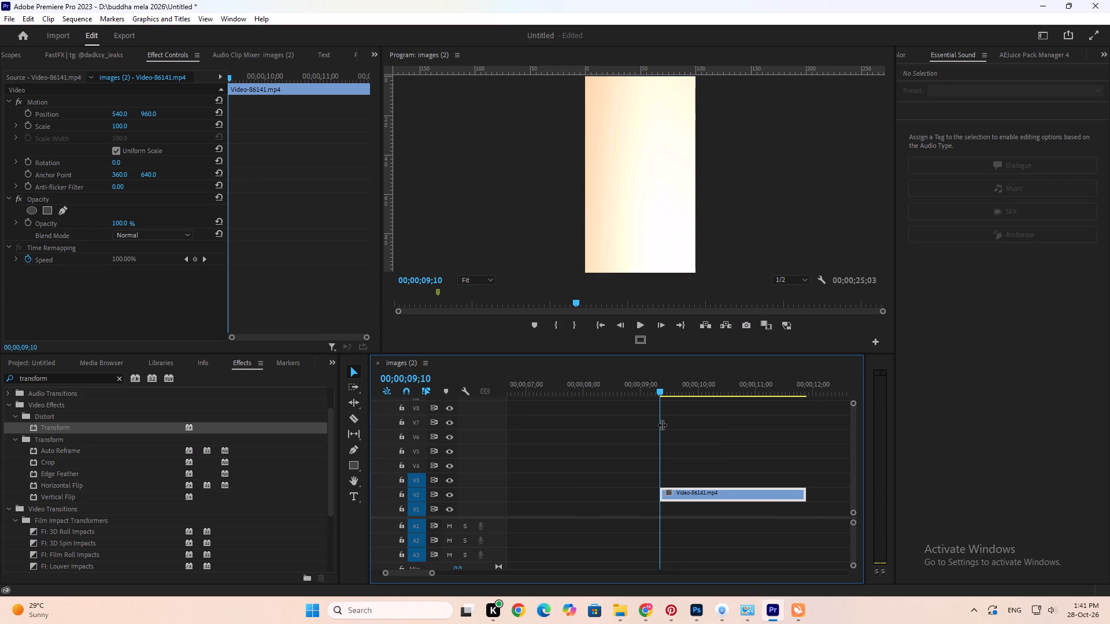
{"action": "key", "text": "Down"}
{"action": "key", "text": "Up"}
{"action": "key", "text": "Right"}
{"action": "key", "text": "Right"}
{"action": "key", "text": "Right"}
{"action": "key", "text": "Right"}
{"action": "key", "text": "Right"}
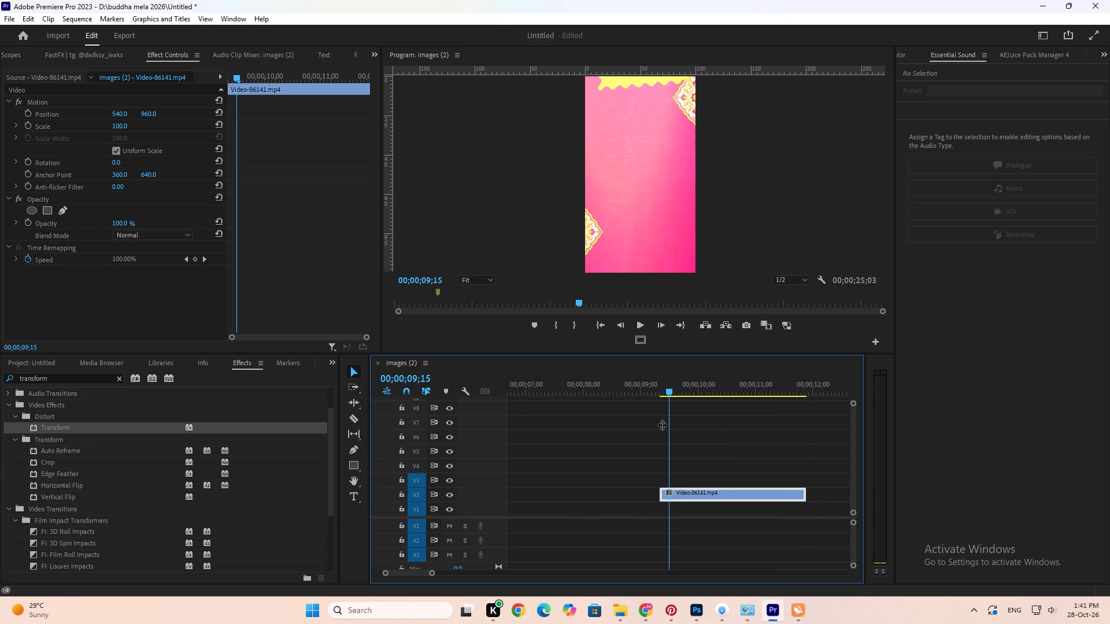
{"action": "key", "text": "Right"}
{"action": "key", "text": "Right"}
{"action": "key", "text": "Right"}
{"action": "key", "text": "Right"}
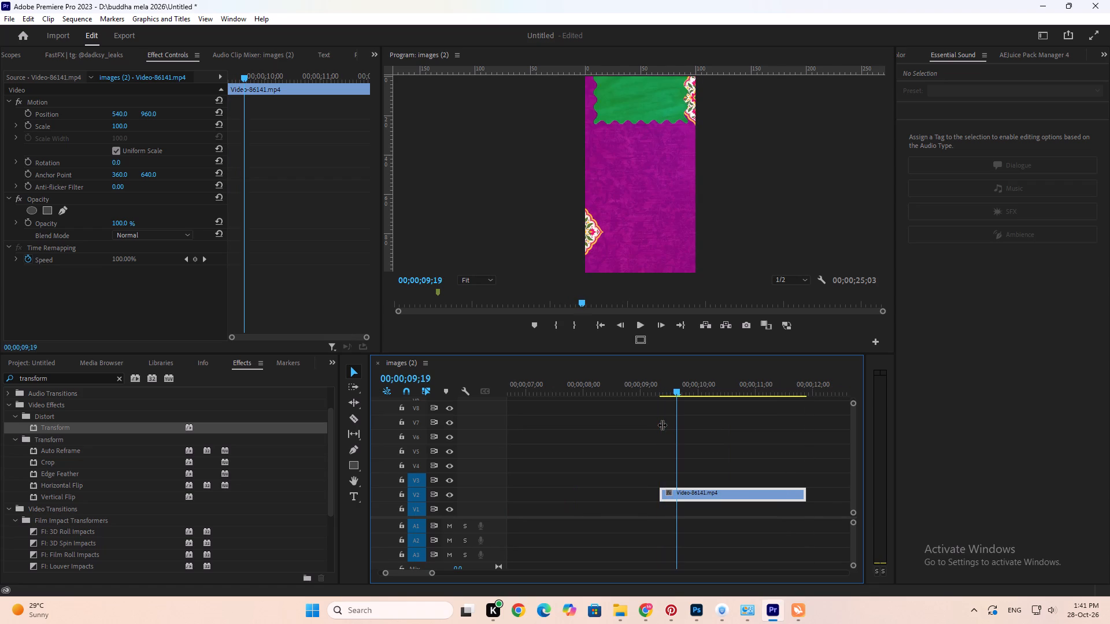
{"action": "key", "text": "Right"}
{"action": "key", "text": "Right"}
{"action": "key", "text": "Right"}
{"action": "key", "text": "Right"}
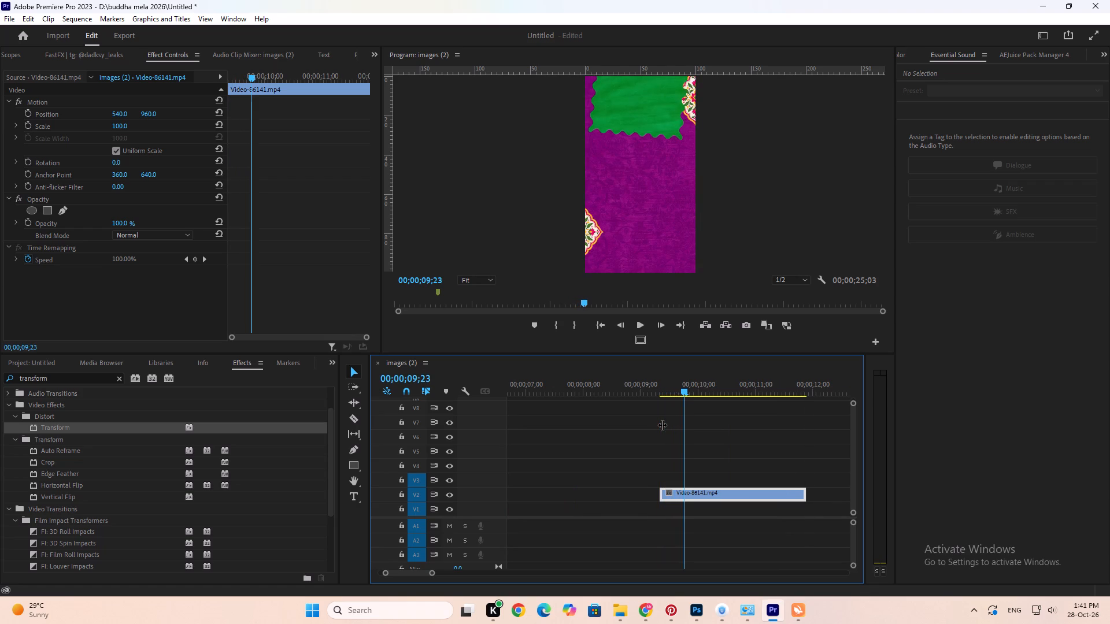
{"action": "key", "text": "Right"}
{"action": "key", "text": "Right"}
{"action": "key", "text": "Right"}
{"action": "key", "text": "Right"}
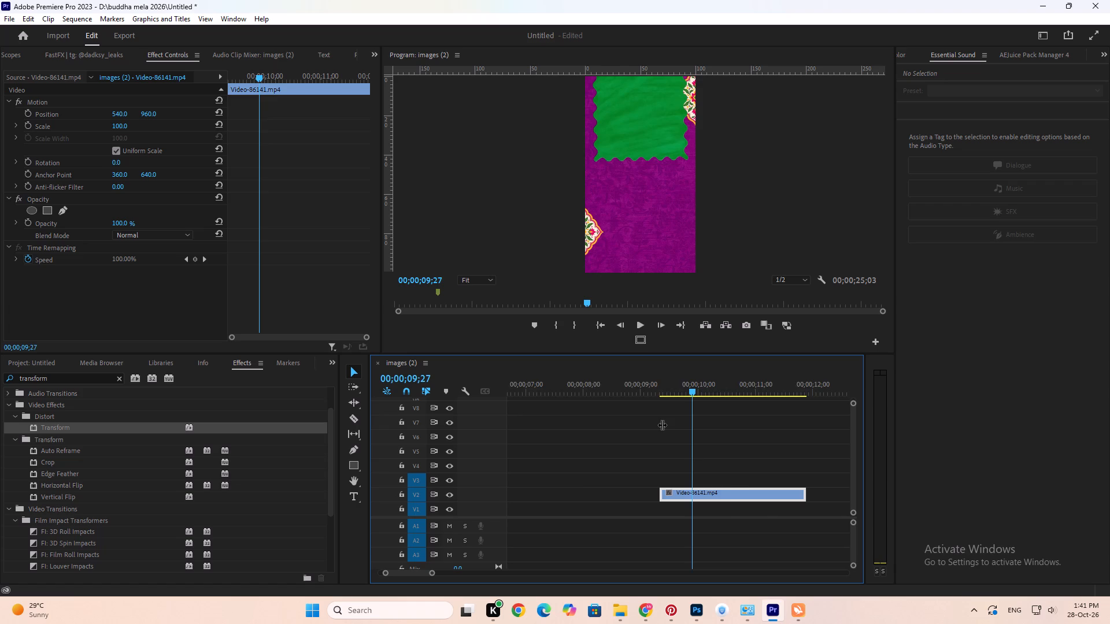
Replay the green stamp's drop repeatedly from 00;00;04;03 to compare its motion with the reference clip.
{"action": "scroll", "coordinate": [662, 425], "scroll_direction": "up", "scroll_amount": 12}
{"action": "left_click", "coordinate": [595, 389]}
{"action": "left_click", "coordinate": [591, 389]}
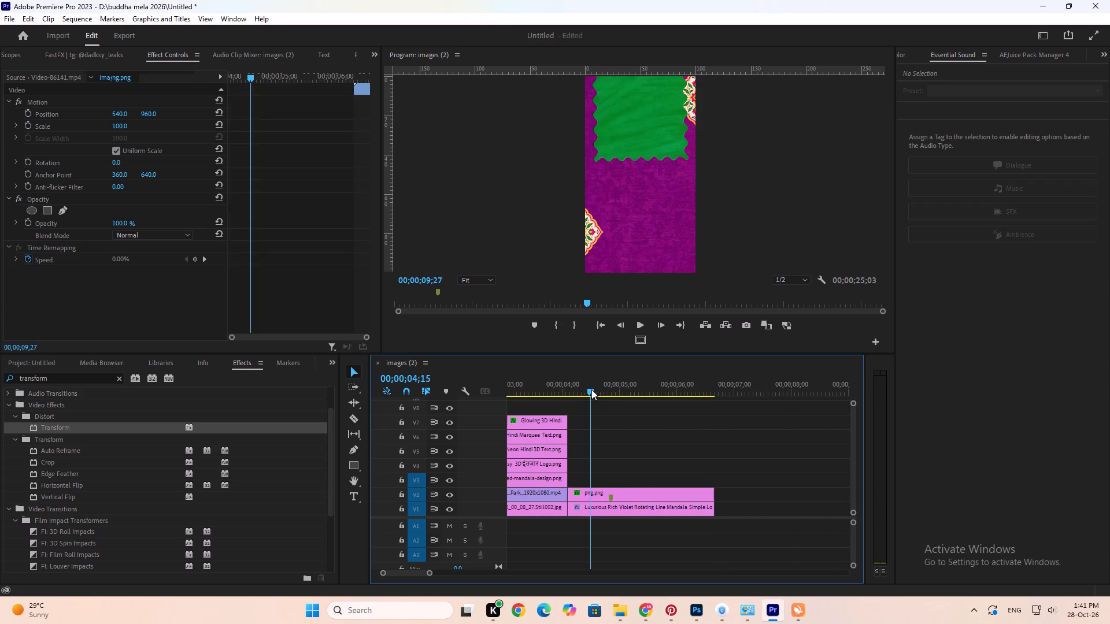
{"action": "key", "text": "Up"}
{"action": "scroll", "coordinate": [339, 225], "scroll_direction": "down", "scroll_amount": 20}
{"action": "scroll", "coordinate": [339, 225], "scroll_direction": "down", "scroll_amount": 3}
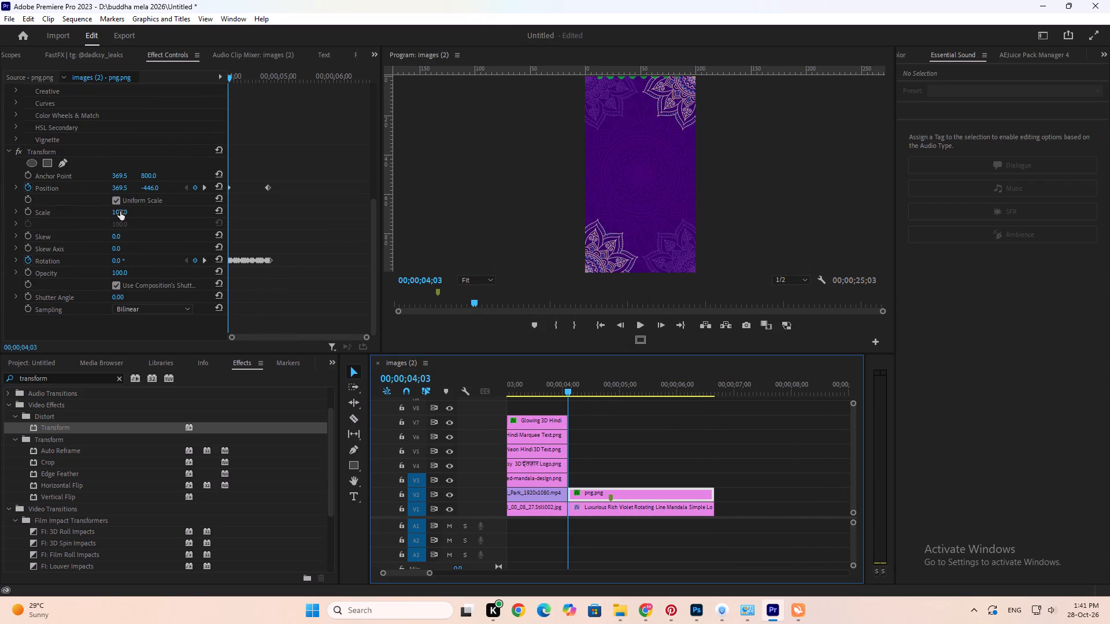
{"action": "key", "text": "space"}
{"action": "key", "text": "space"}
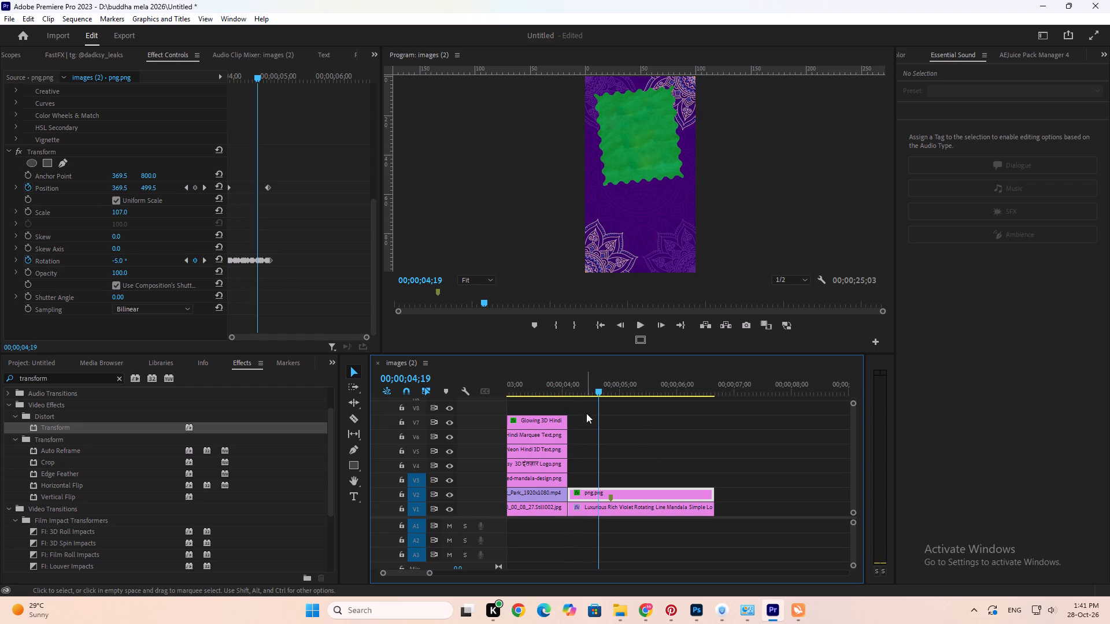
{"action": "left_click", "coordinate": [569, 391]}
{"action": "key", "text": "space"}
{"action": "key", "text": "space"}
{"action": "left_click", "coordinate": [569, 391]}
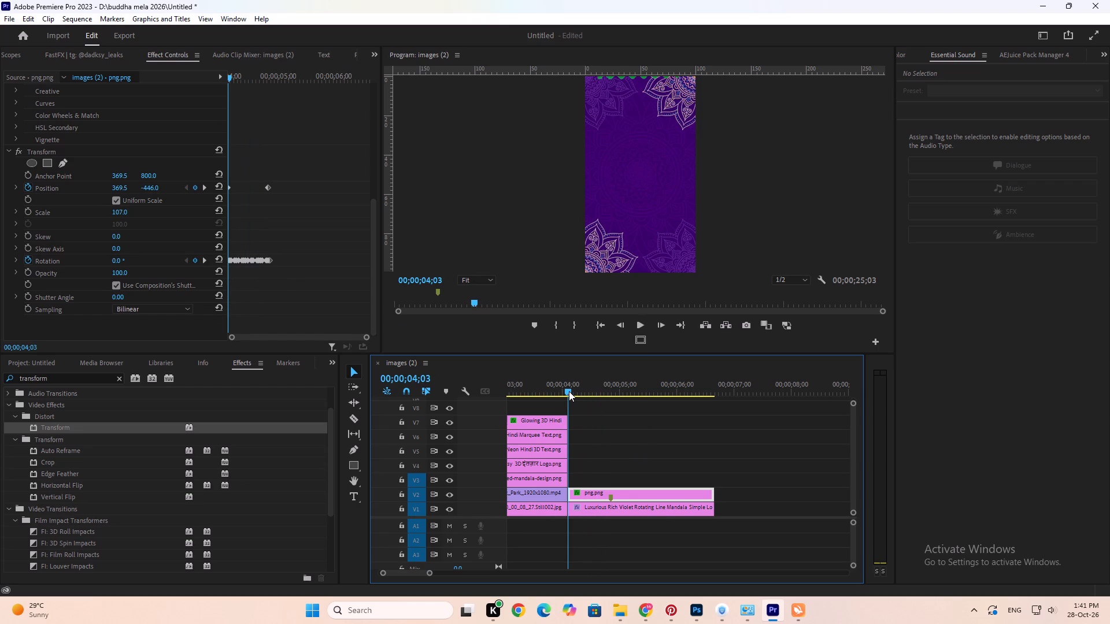
{"action": "key", "text": "space"}
{"action": "key", "text": "space"}
{"action": "key", "text": "space"}
{"action": "left_click", "coordinate": [569, 391]}
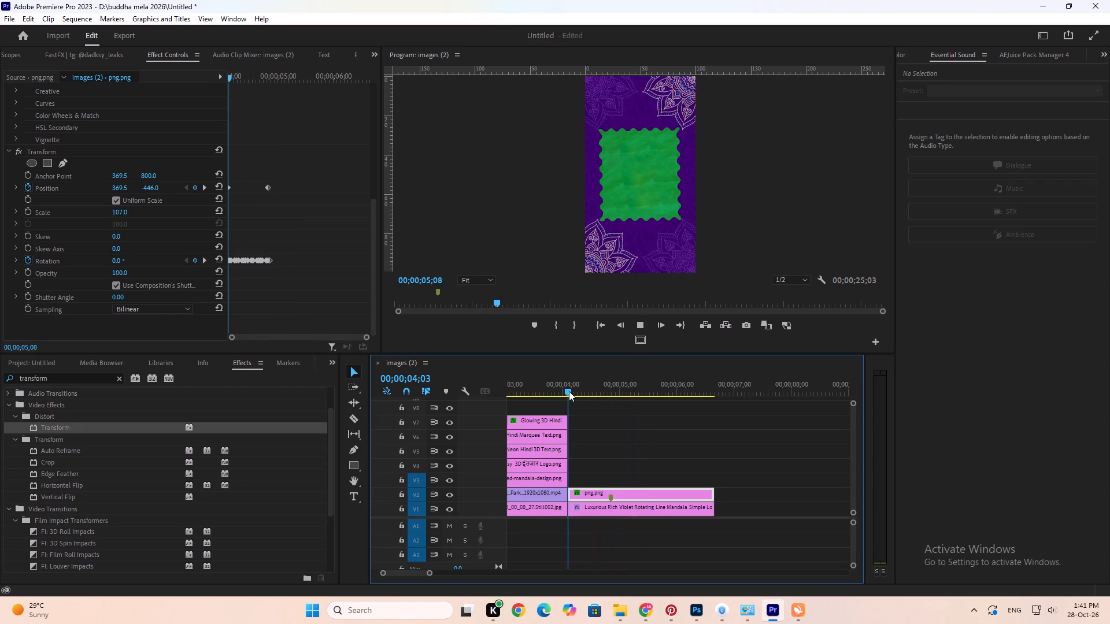
{"action": "key", "text": "space"}
{"action": "left_click", "coordinate": [569, 391]}
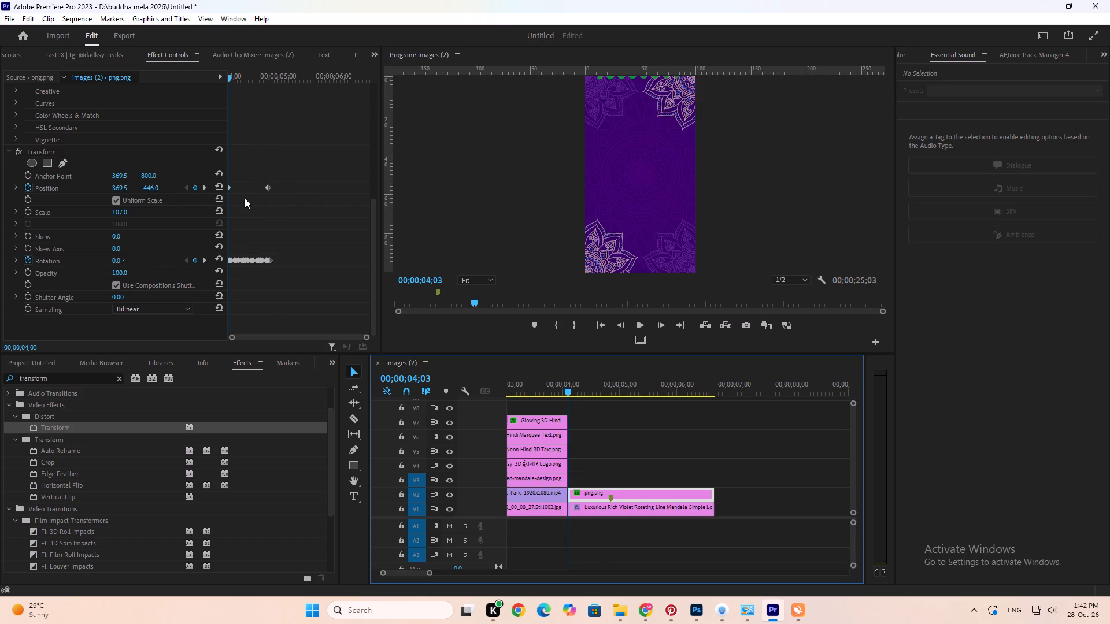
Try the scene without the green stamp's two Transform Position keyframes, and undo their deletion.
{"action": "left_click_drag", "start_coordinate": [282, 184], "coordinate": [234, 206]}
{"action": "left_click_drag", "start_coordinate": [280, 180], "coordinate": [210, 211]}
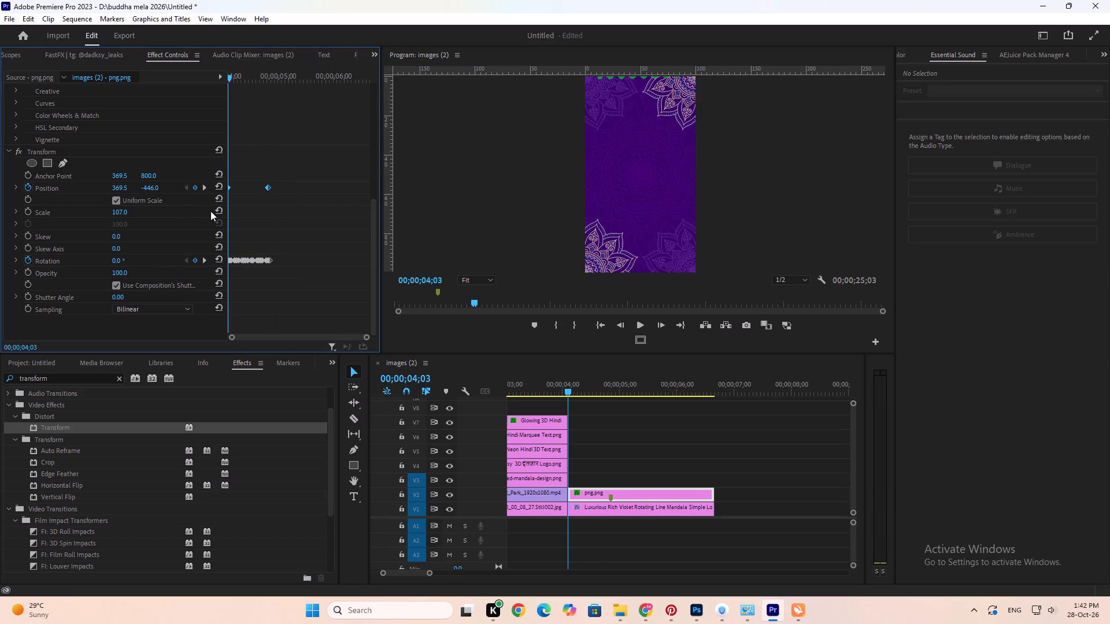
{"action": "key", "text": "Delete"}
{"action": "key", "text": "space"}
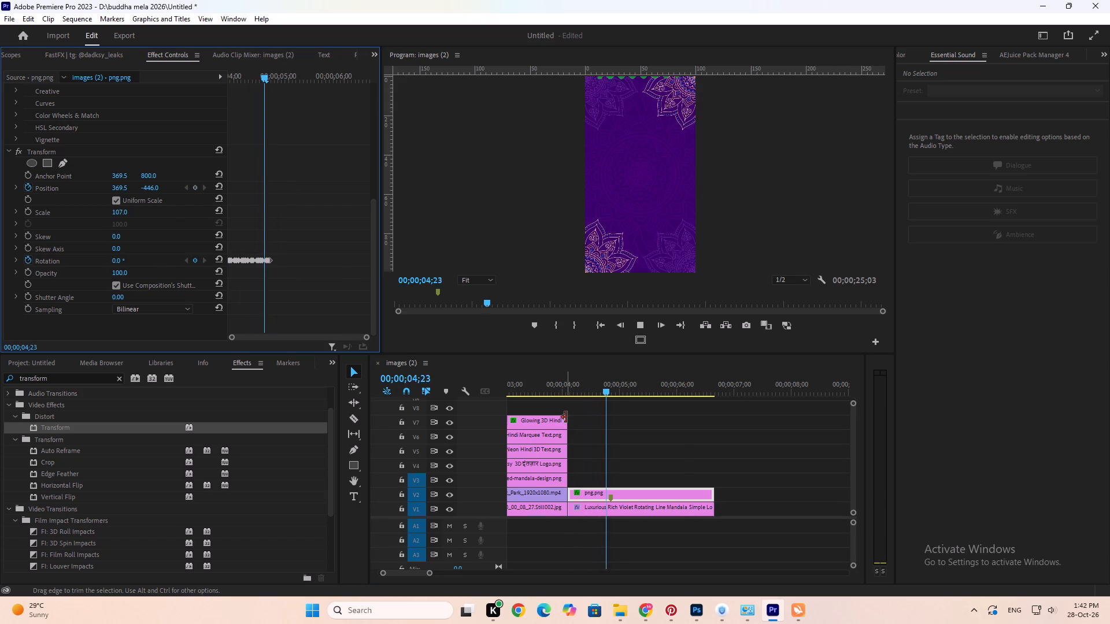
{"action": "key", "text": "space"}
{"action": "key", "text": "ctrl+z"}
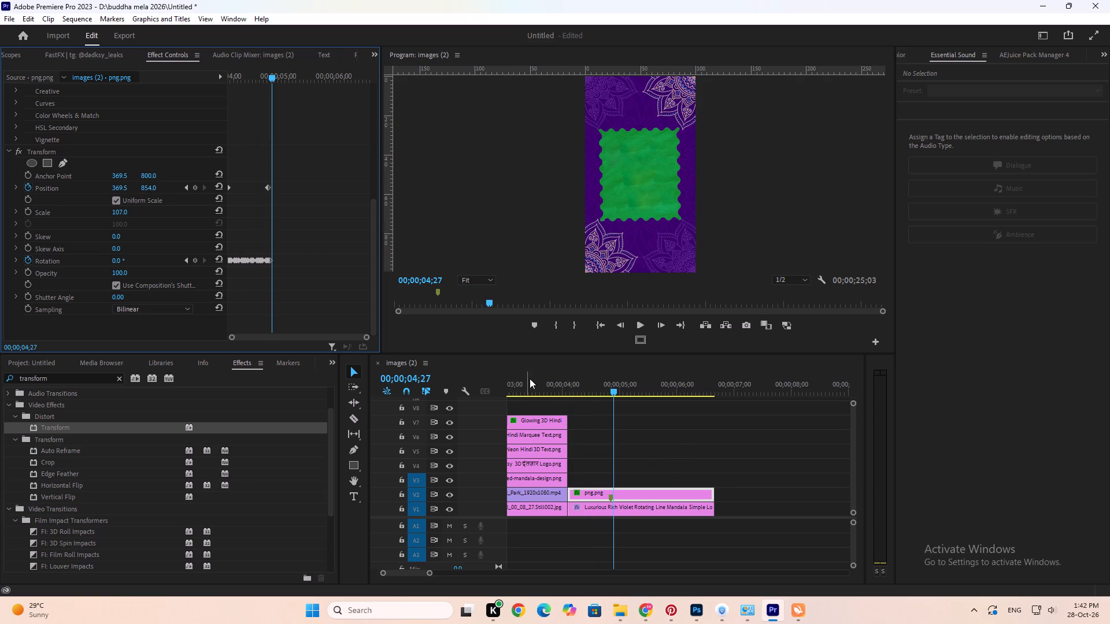
Review the stamp's drop once more and apply Ease In to all of its Transform Rotation keyframes.
{"action": "left_click", "coordinate": [574, 387]}
{"action": "left_click", "coordinate": [571, 387]}
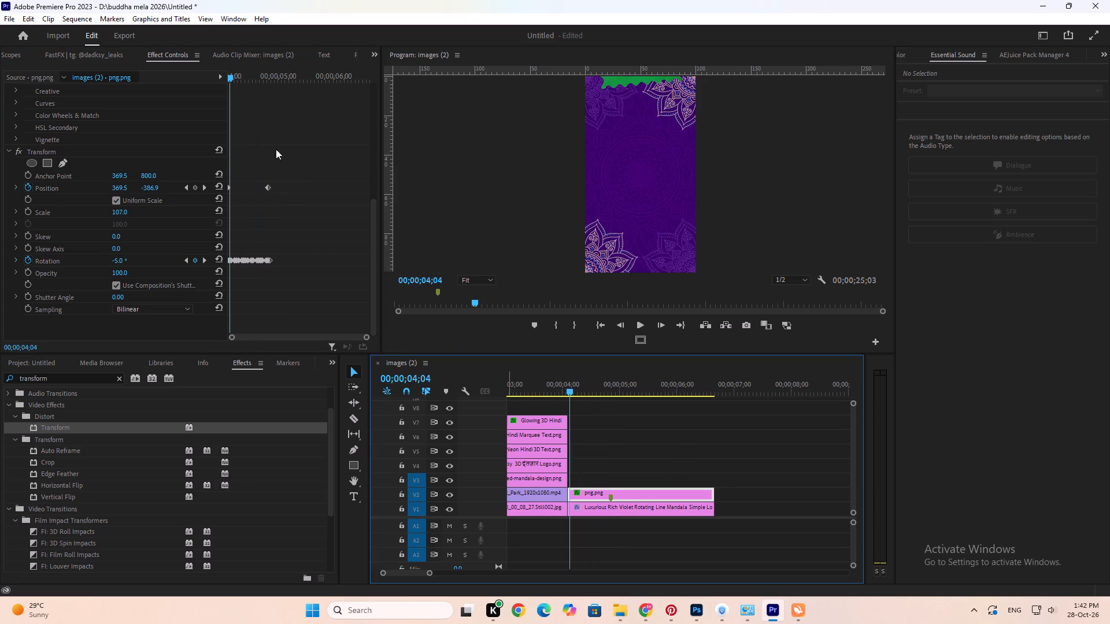
{"action": "key", "text": "space"}
{"action": "key", "text": "space"}
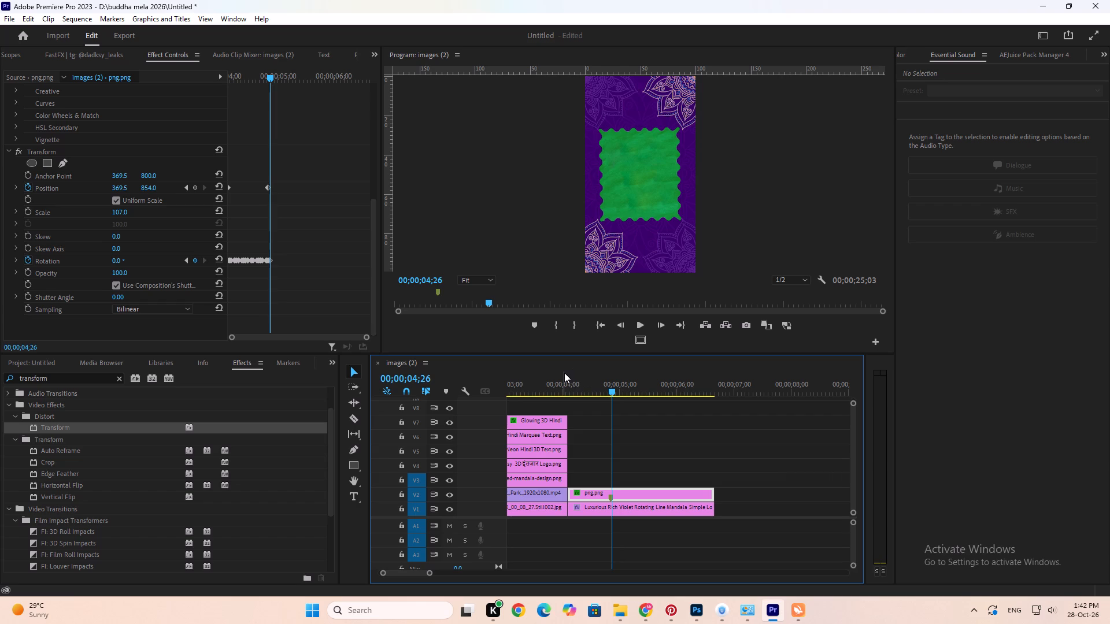
{"action": "left_click_drag", "start_coordinate": [327, 237], "coordinate": [219, 278]}
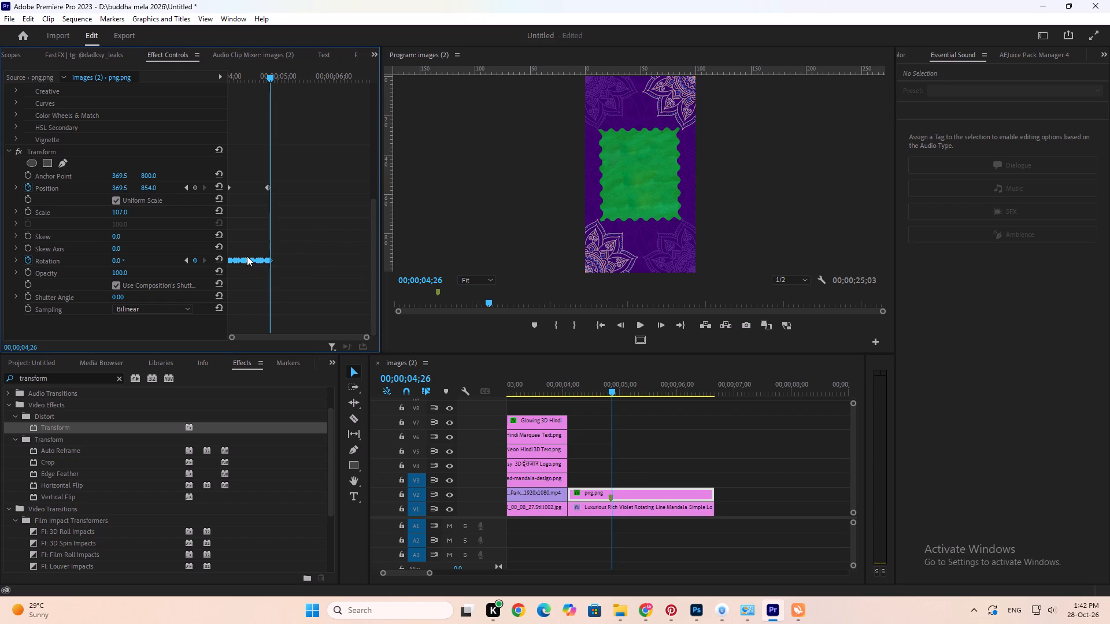
{"action": "right_click", "coordinate": [247, 256]}
{"action": "left_click", "coordinate": [313, 424]}
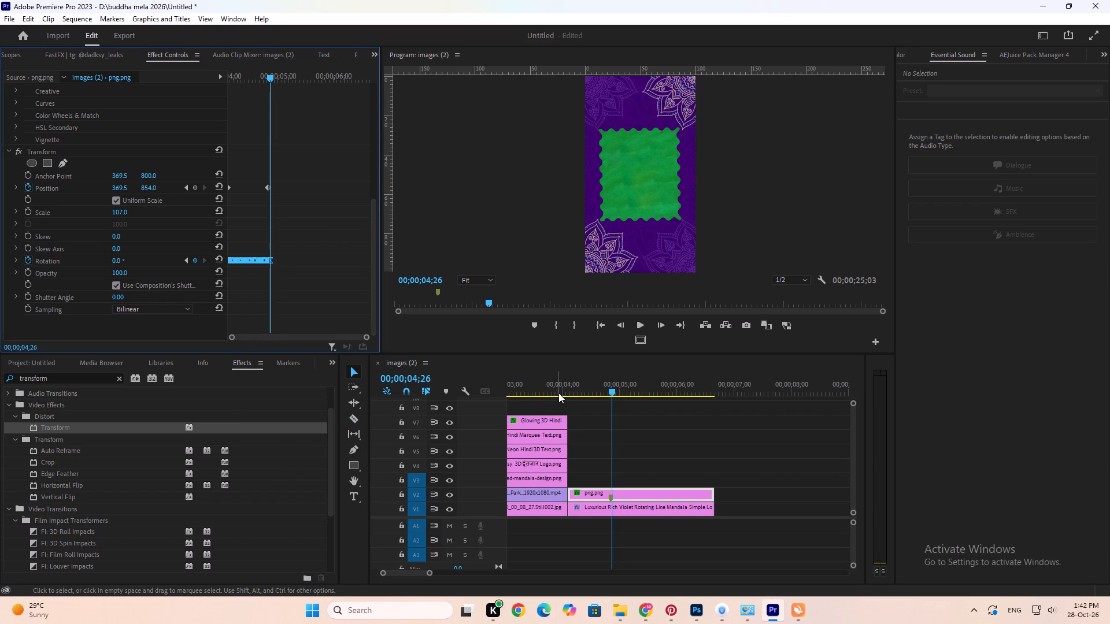
Replay the green stamp's drop from 00;00;04;03 to check the Ease In on its rotation wobble.
{"action": "left_click", "coordinate": [569, 387]}
{"action": "key", "text": "space"}
{"action": "left_click", "coordinate": [569, 387]}
{"action": "key", "text": "space"}
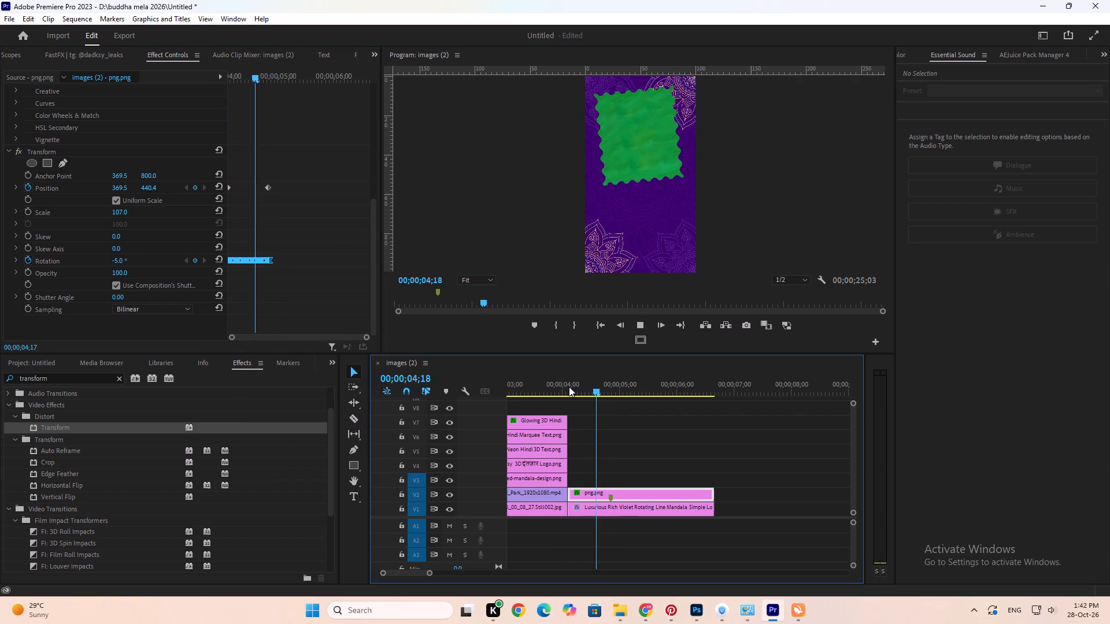
{"action": "left_click", "coordinate": [569, 387]}
{"action": "key", "text": "space"}
{"action": "key", "text": "space"}
{"action": "left_click", "coordinate": [569, 387]}
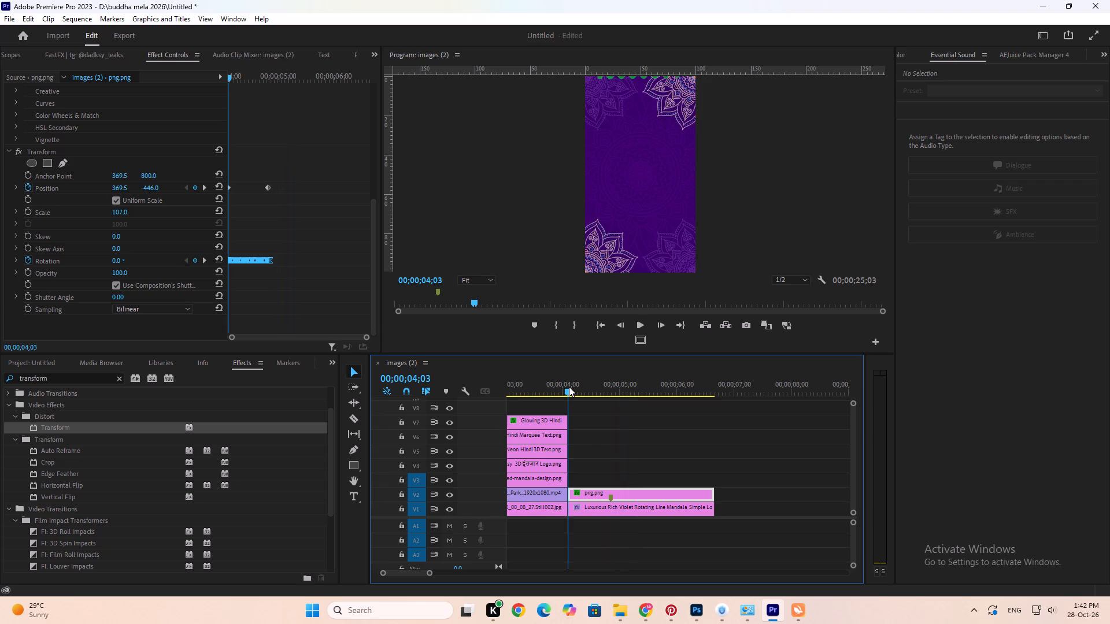
{"action": "key", "text": "space"}
{"action": "key", "text": "space"}
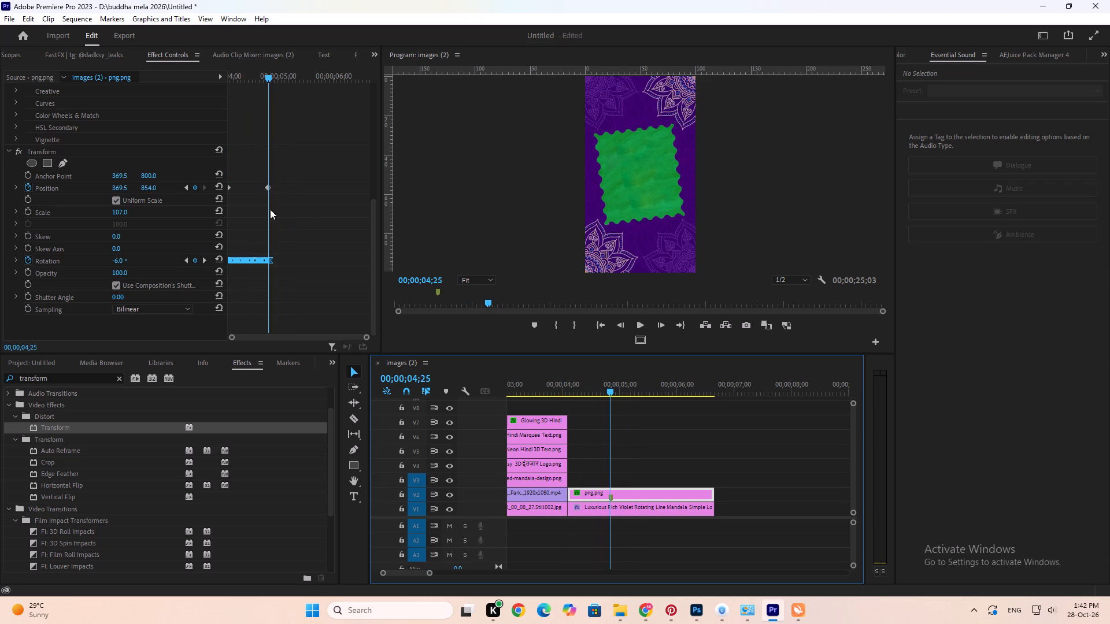
Apply Ease Out to all of the green stamp's Transform Rotation keyframes.
{"action": "right_click", "coordinate": [269, 263]}
{"action": "left_click", "coordinate": [314, 442]}
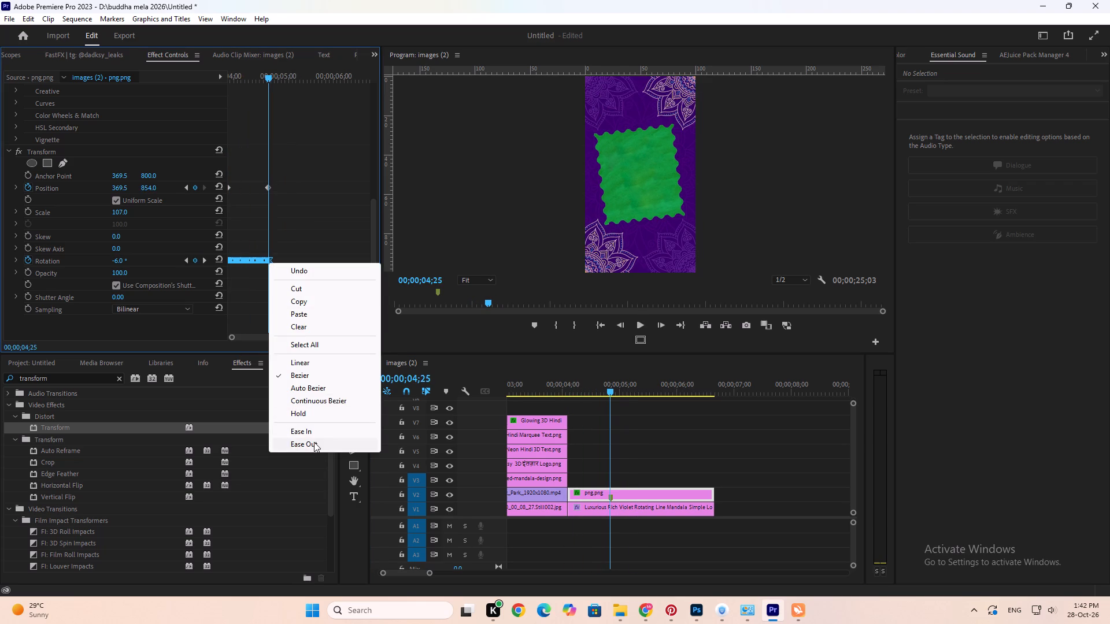
Replay the transition into the second scene from 00;00;04;01 to check the stamp's drop with the eased rotation.
{"action": "left_click", "coordinate": [580, 386]}
{"action": "left_click", "coordinate": [571, 388]}
{"action": "left_click", "coordinate": [565, 384]}
{"action": "key", "text": "space"}
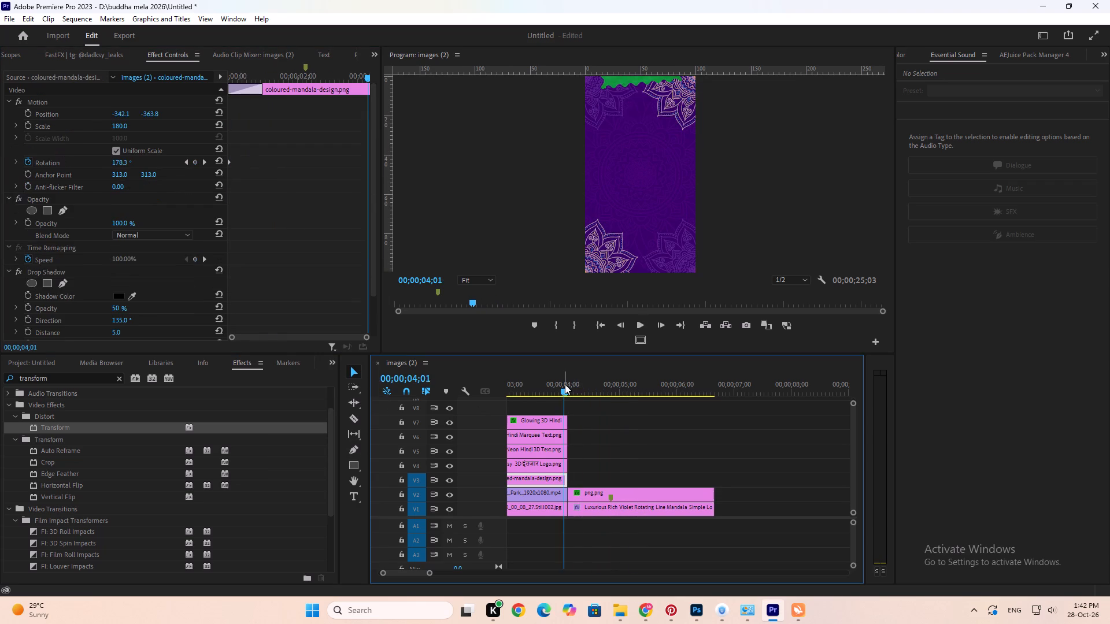
{"action": "left_click", "coordinate": [565, 384]}
{"action": "key", "text": "space"}
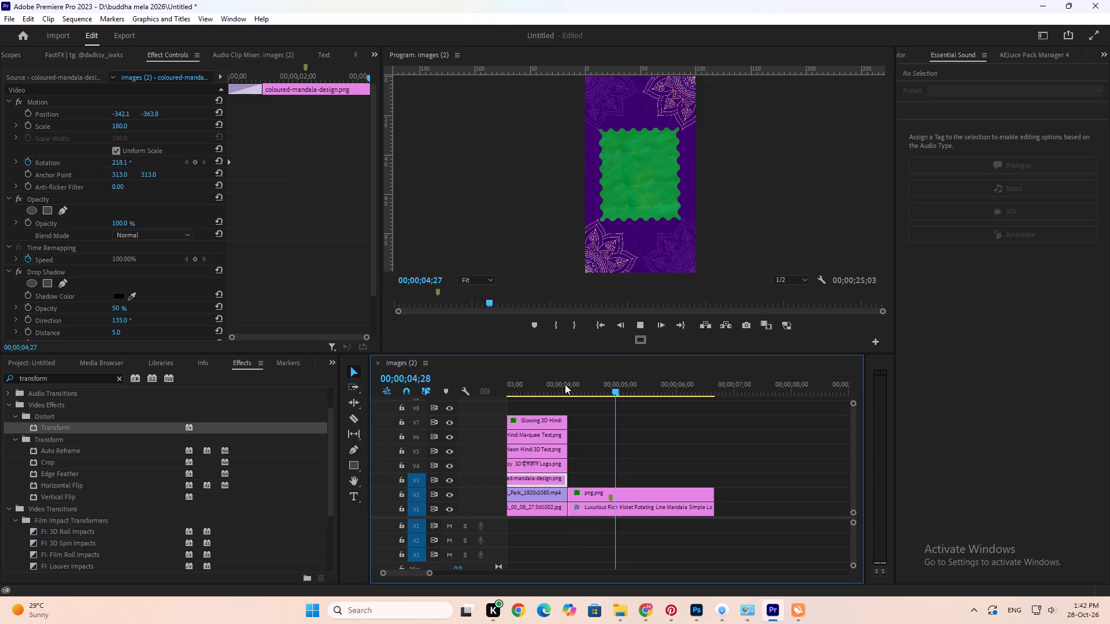
{"action": "left_click", "coordinate": [565, 384]}
{"action": "key", "text": "space"}
{"action": "left_click", "coordinate": [565, 384]}
{"action": "key", "text": "space"}
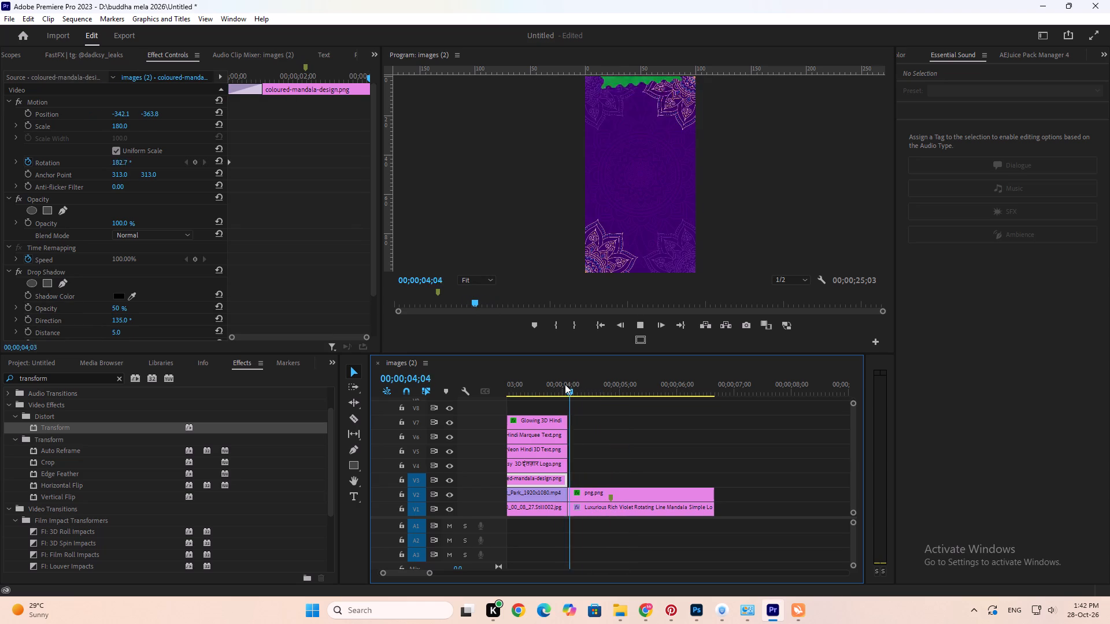
{"action": "left_click", "coordinate": [565, 384]}
{"action": "key", "text": "space"}
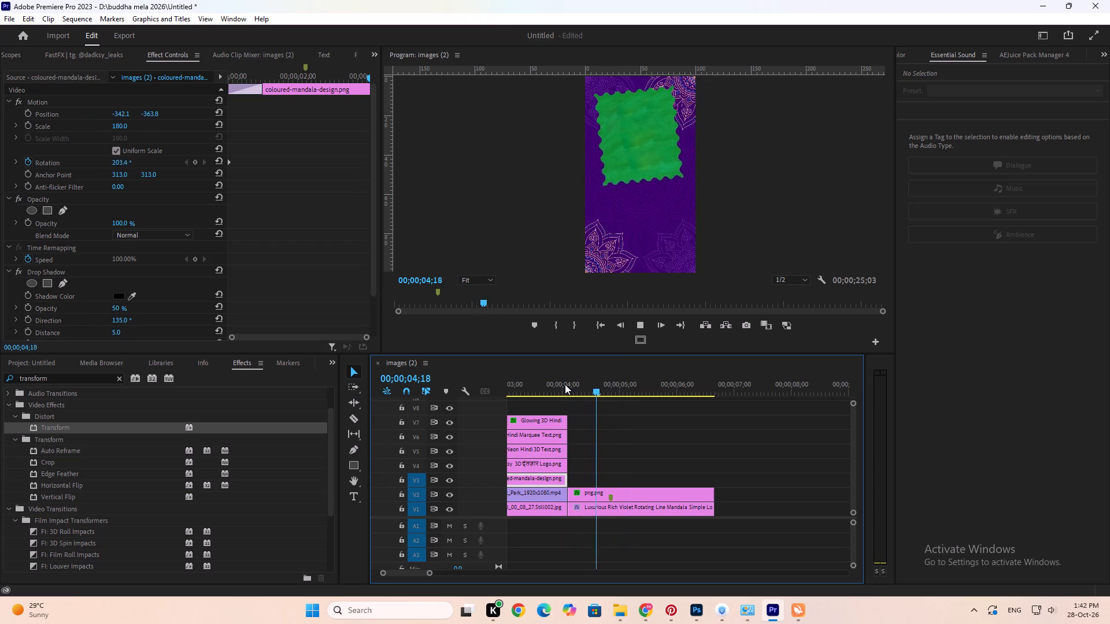
{"action": "scroll", "coordinate": [565, 384], "scroll_direction": "down", "scroll_amount": 9, "text": "alt"}
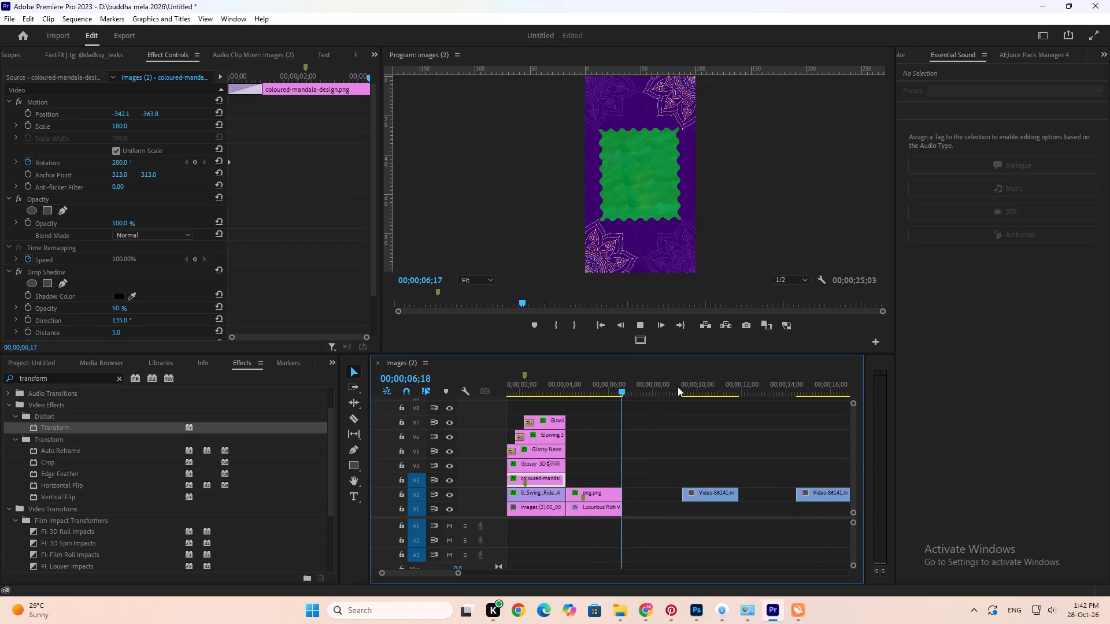
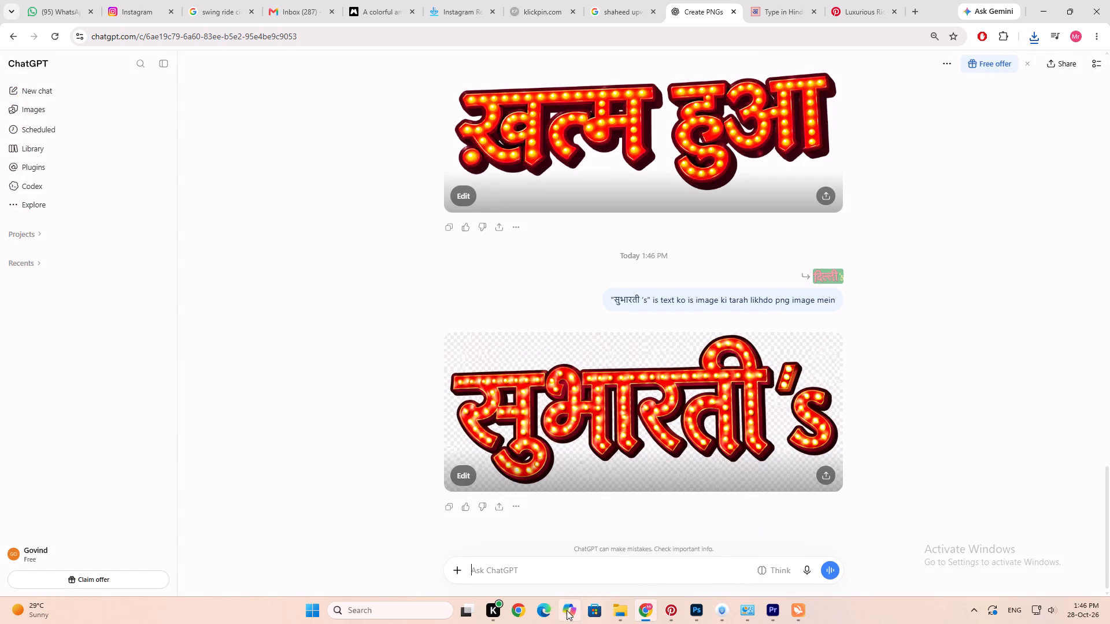
Open Canva in the graphic designer Chrome profile and open the blank 1080-pixel-wide Untitled Design.
{"action": "left_click", "coordinate": [516, 603]}
{"action": "left_click", "coordinate": [490, 266]}
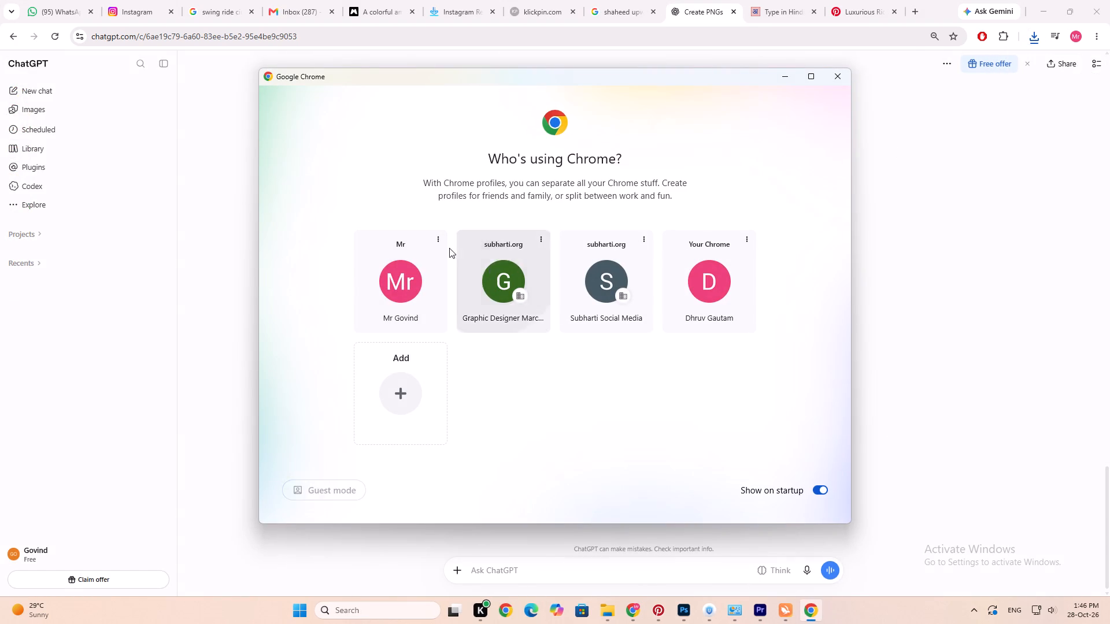
{"action": "left_click", "coordinate": [411, 211]}
{"action": "left_click", "coordinate": [407, 244]}
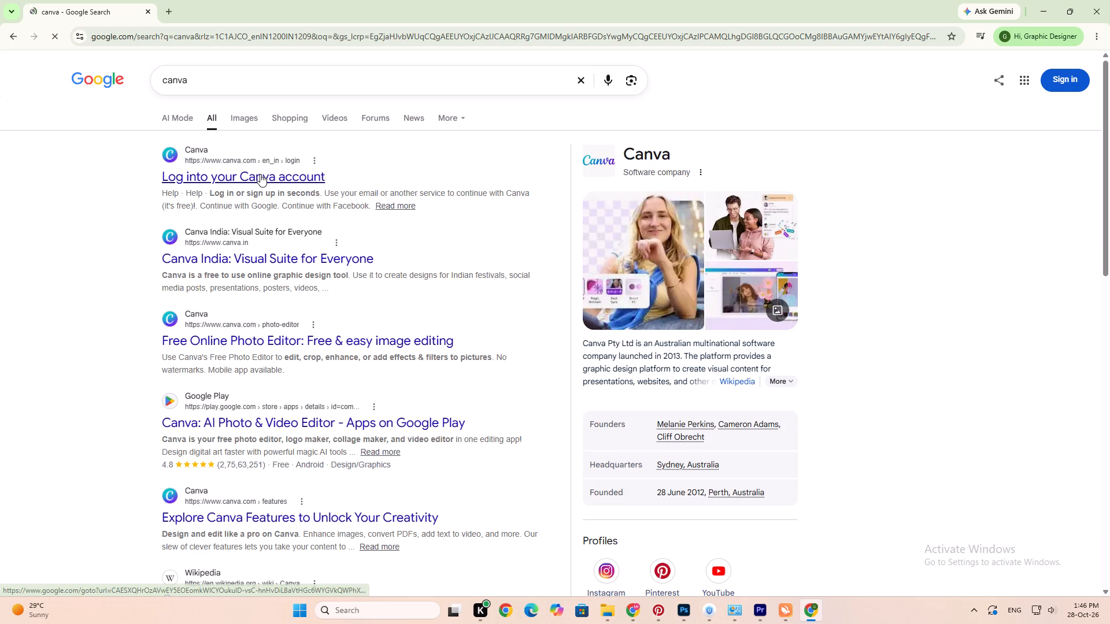
{"action": "left_click", "coordinate": [260, 174]}
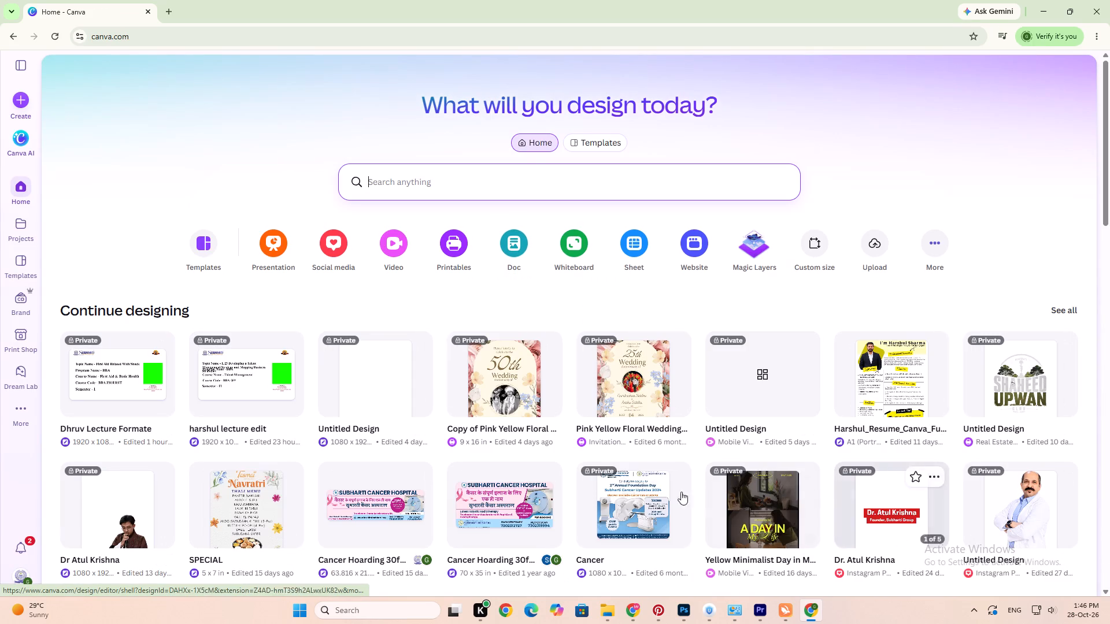
{"action": "scroll", "coordinate": [359, 497], "scroll_direction": "down", "scroll_amount": 3}
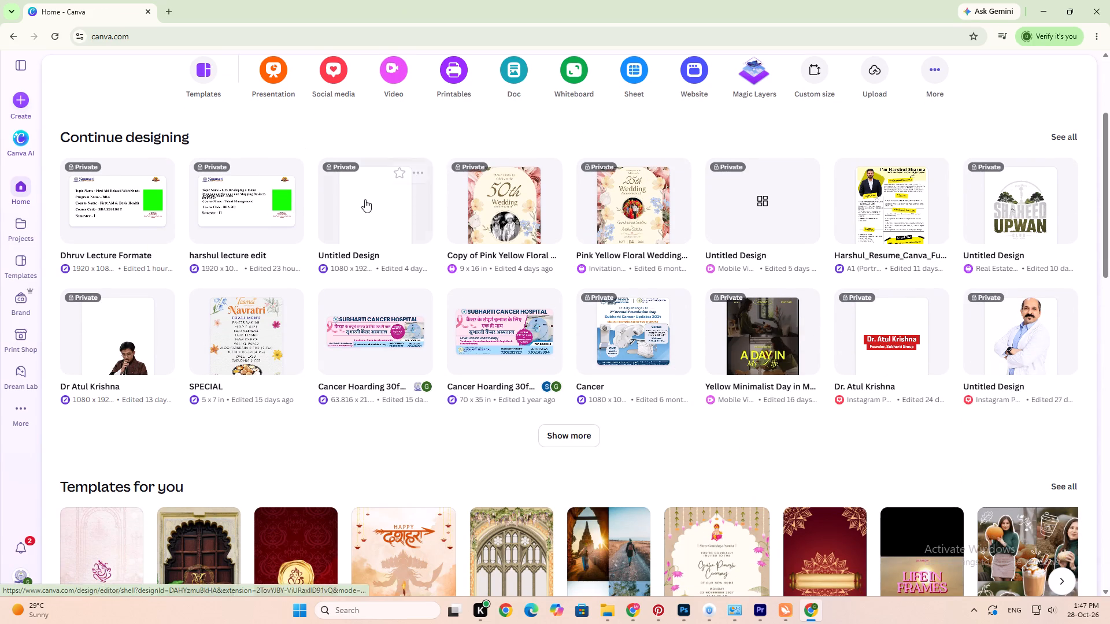
{"action": "left_click", "coordinate": [365, 199]}
Place the downloaded सुभारती 's image from the ChatGPT window's downloads onto the blank Canva page.
{"action": "key", "text": "alt+Tab"}
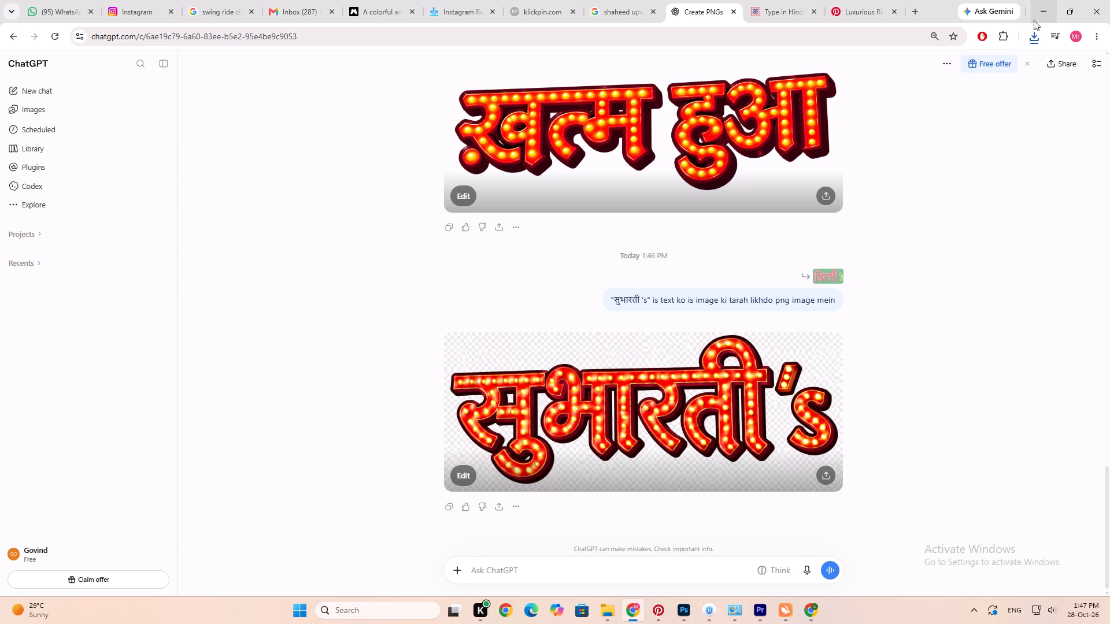
{"action": "left_click", "coordinate": [1032, 38]}
{"action": "left_click_drag", "start_coordinate": [896, 92], "coordinate": [514, 306]}
{"action": "key", "text": "alt+Tab"}
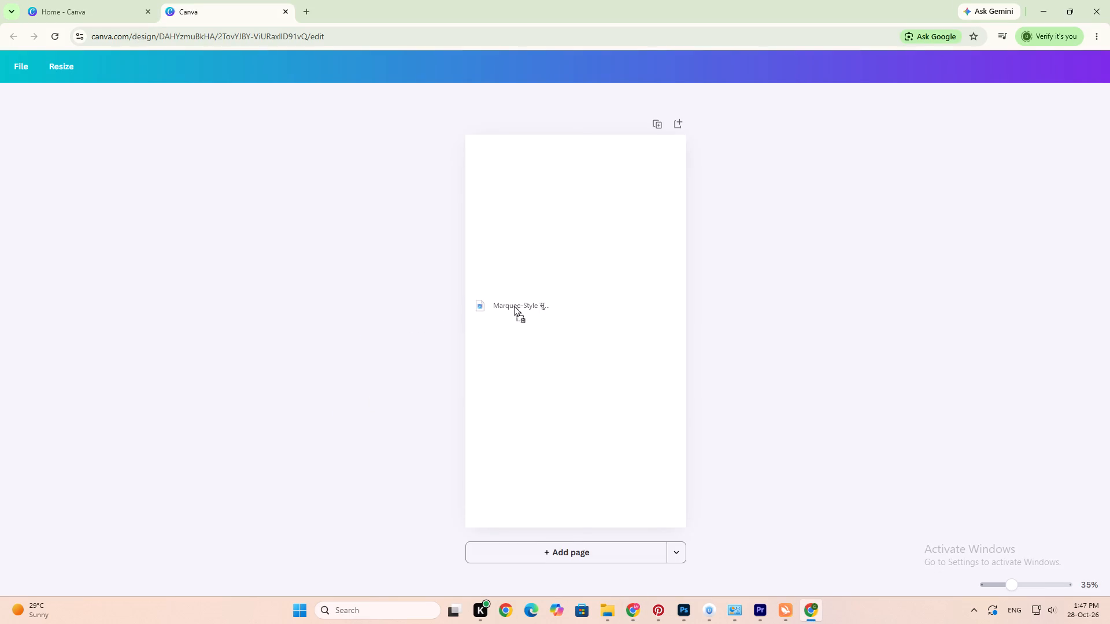
{"action": "left_click_drag", "start_coordinate": [514, 306], "coordinate": [539, 308]}
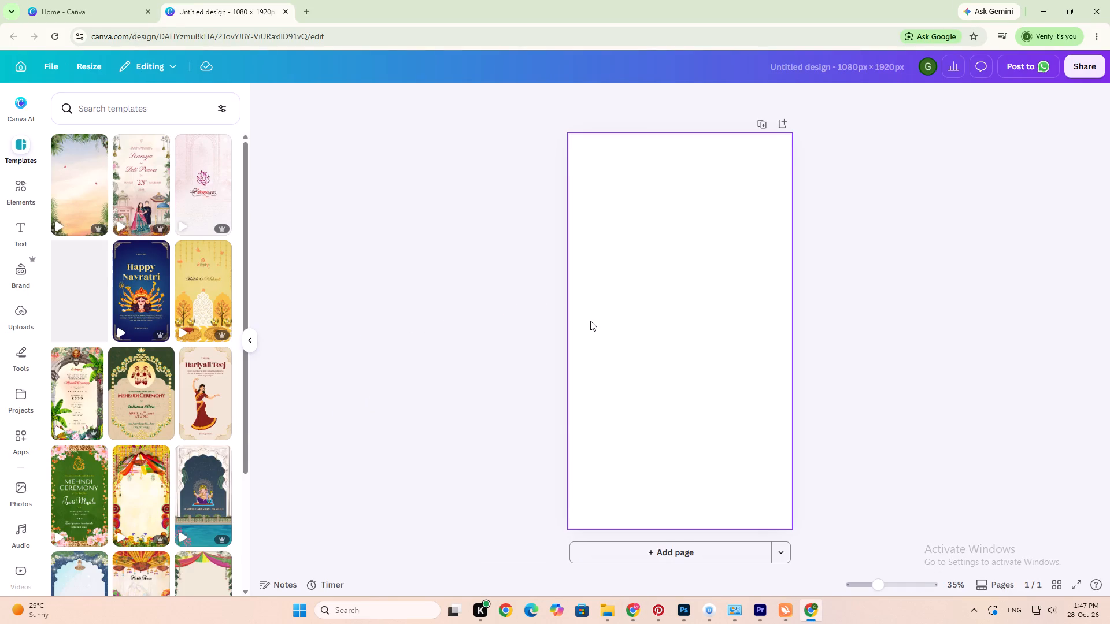
{"action": "key", "text": "alt+Tab"}
{"action": "left_click_drag", "start_coordinate": [908, 87], "coordinate": [695, 296]}
{"action": "key", "text": "alt+Tab"}
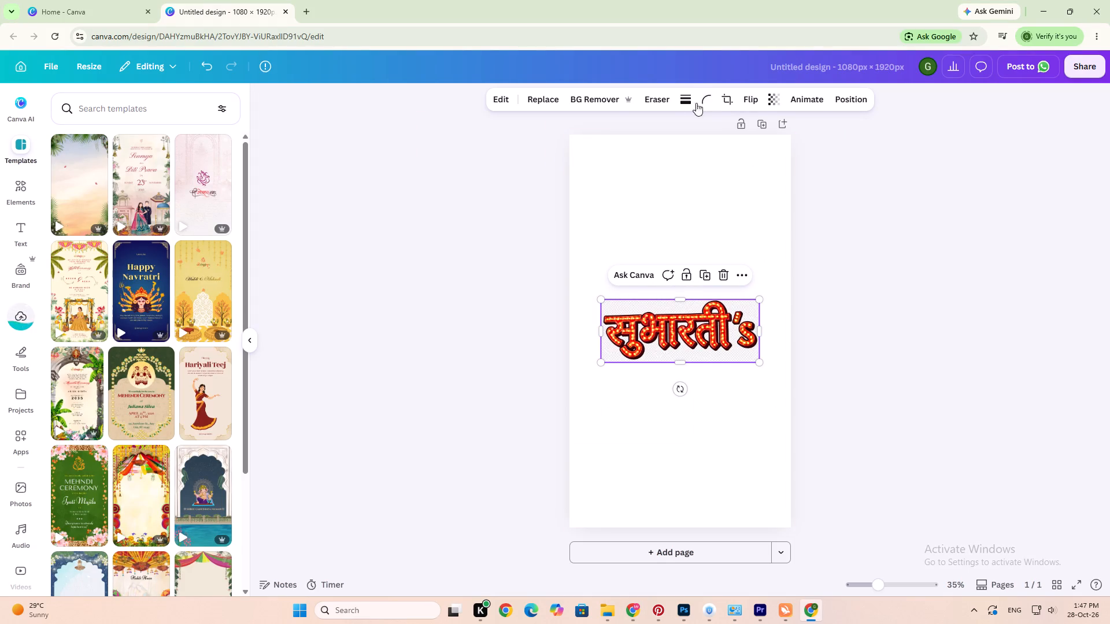
Remove the background of the सुभारती 's image, then enlarge it to nearly the page width and centre it horizontally.
{"action": "left_click", "coordinate": [602, 99]}
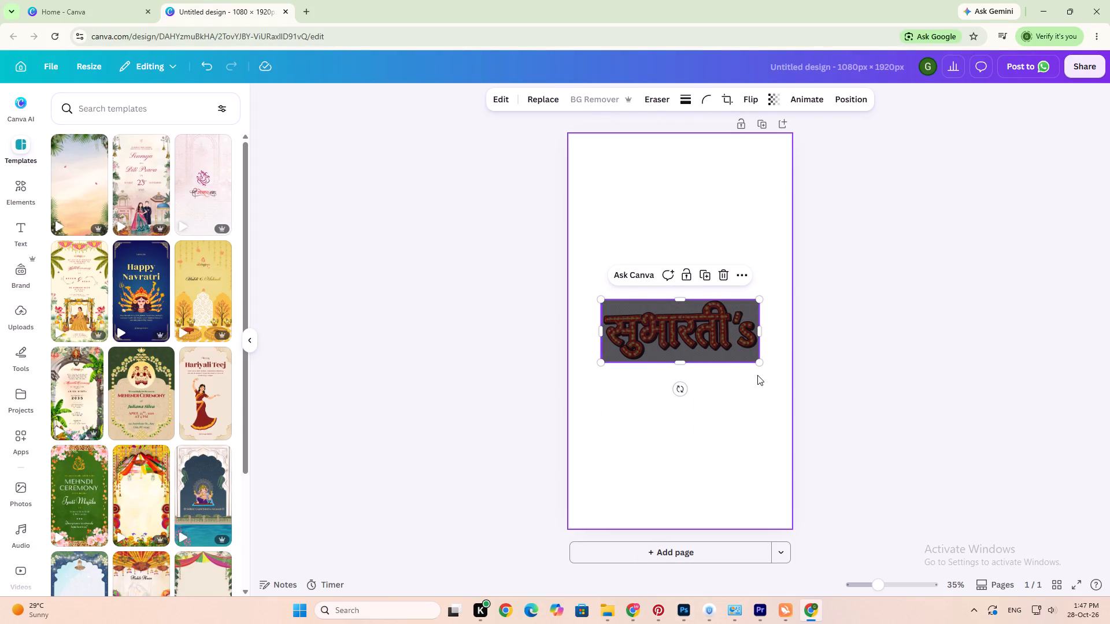
{"action": "left_click_drag", "start_coordinate": [756, 363], "coordinate": [775, 372]}
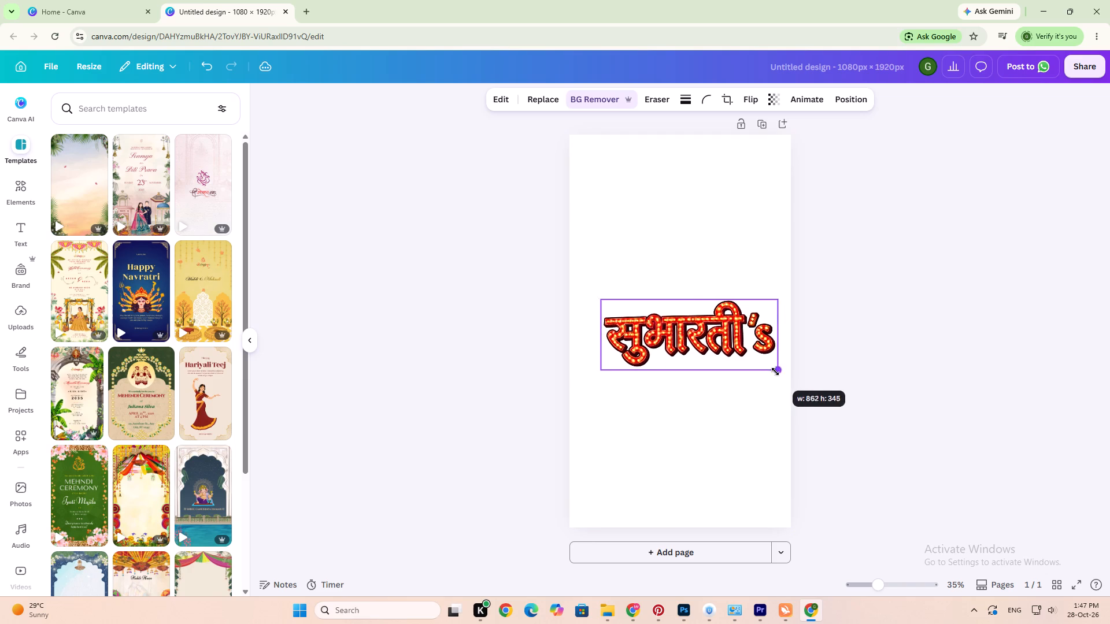
{"action": "left_click_drag", "start_coordinate": [775, 372], "coordinate": [779, 374]}
{"action": "left_click_drag", "start_coordinate": [753, 362], "coordinate": [741, 363]}
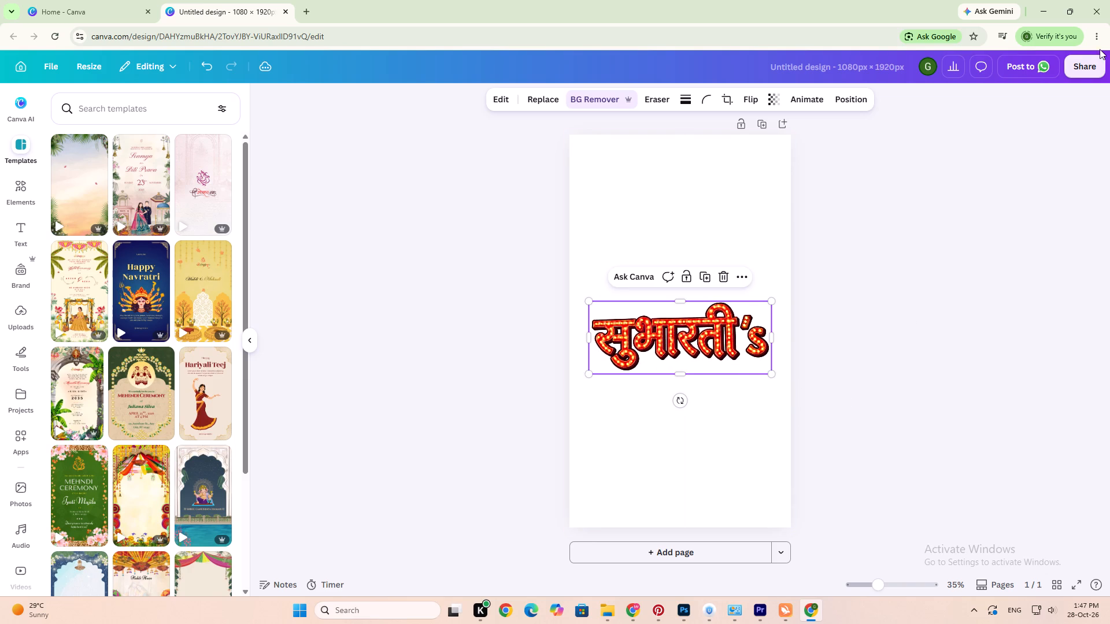
Download the Canva design as a PNG with a transparent background.
{"action": "left_click", "coordinate": [1090, 65]}
{"action": "left_click", "coordinate": [900, 332]}
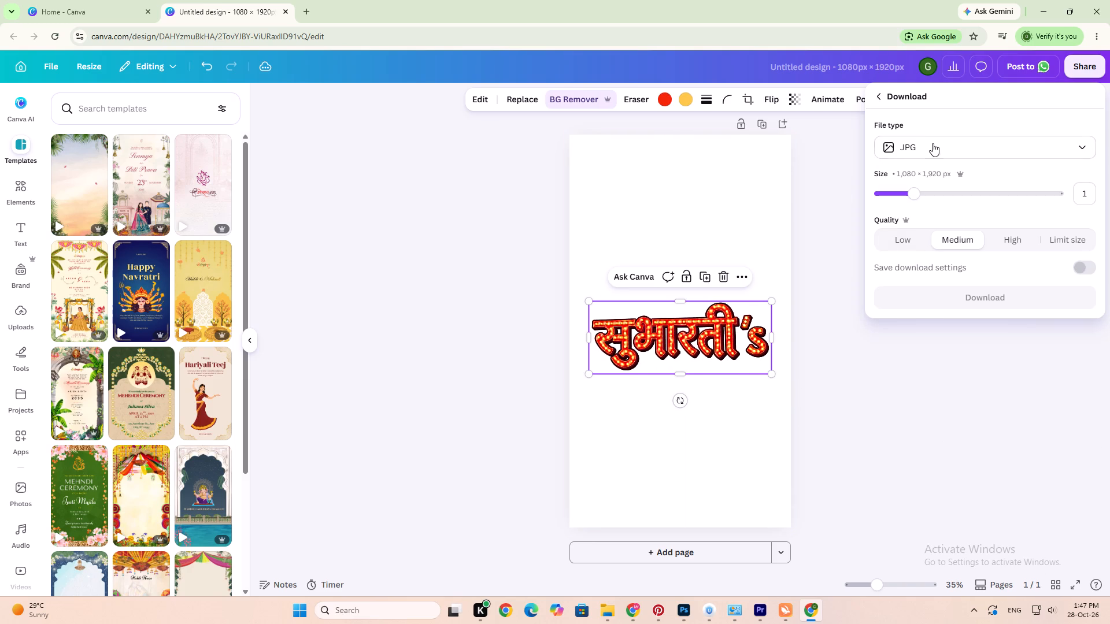
{"action": "left_click", "coordinate": [928, 146]}
{"action": "left_click", "coordinate": [931, 157]}
{"action": "left_click", "coordinate": [926, 217]}
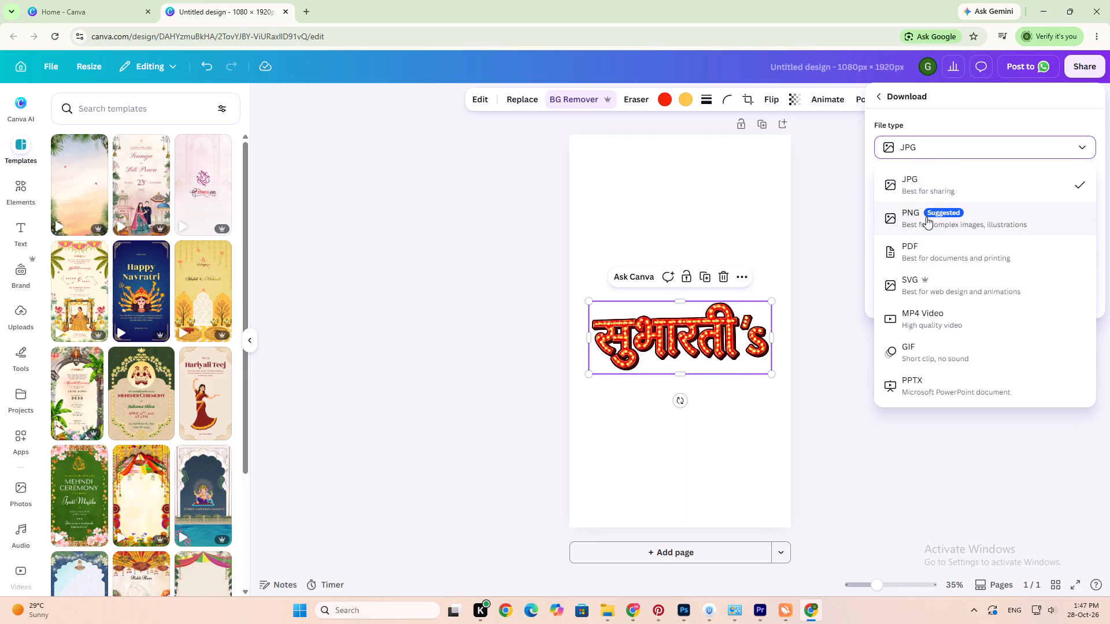
{"action": "left_click", "coordinate": [1096, 266]}
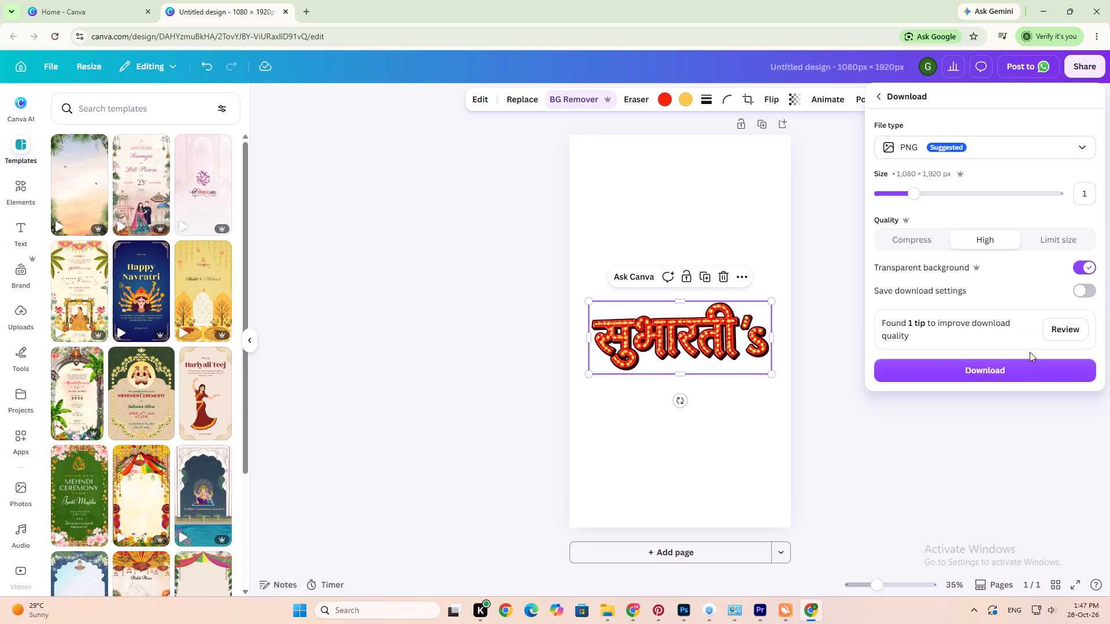
{"action": "left_click", "coordinate": [1012, 365]}
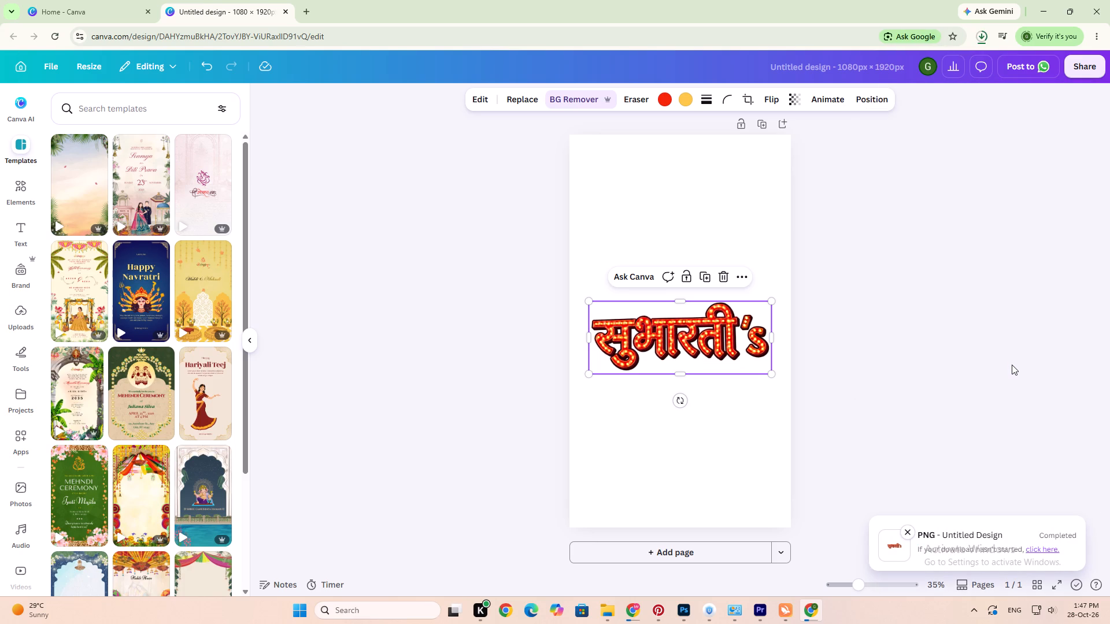
Bring the downloaded Untitled design (5).png into Premiere Pro on V3 above the png.png clip and preview it at 00;00;05;22.
{"action": "left_click_drag", "start_coordinate": [878, 70], "coordinate": [709, 471]}
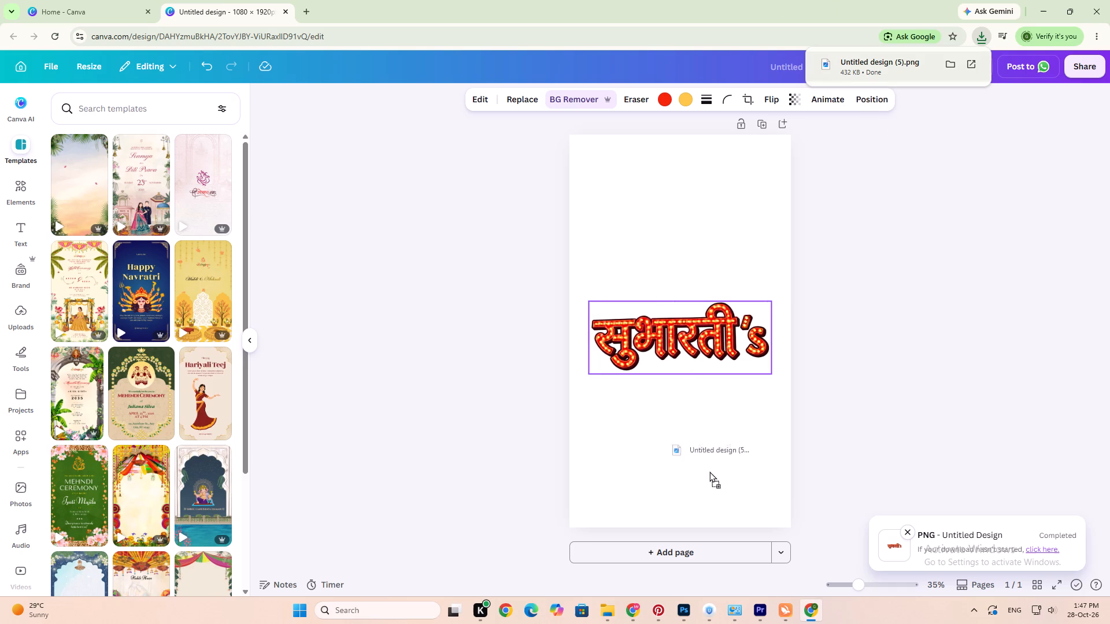
{"action": "left_click_drag", "start_coordinate": [709, 471], "coordinate": [605, 463]}
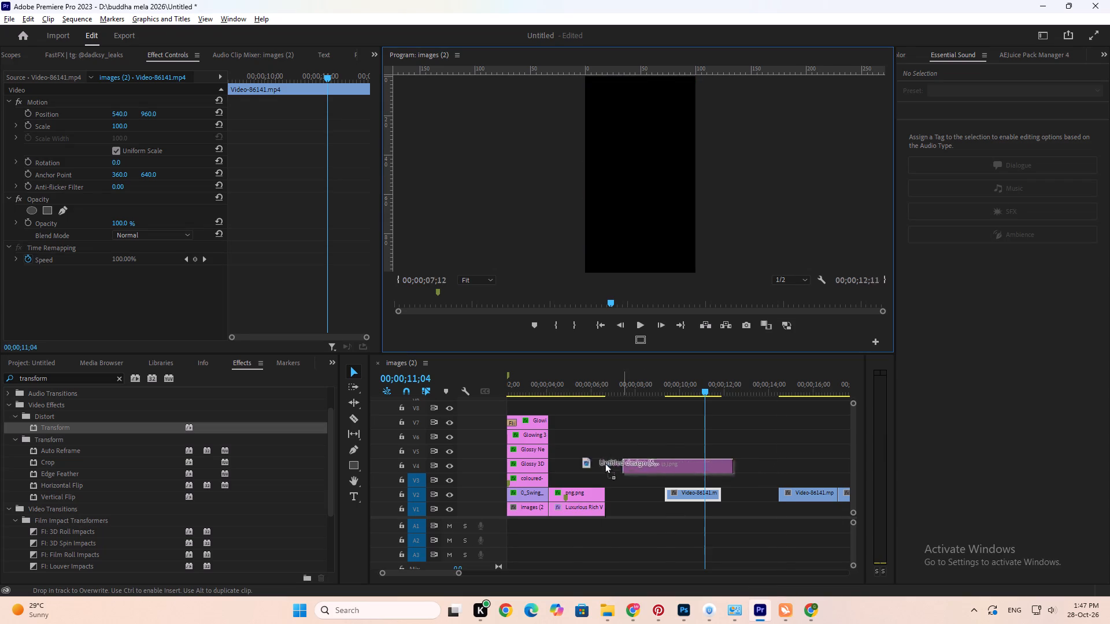
{"action": "left_click_drag", "start_coordinate": [605, 463], "coordinate": [555, 480]}
{"action": "left_click_drag", "start_coordinate": [592, 392], "coordinate": [587, 390]}
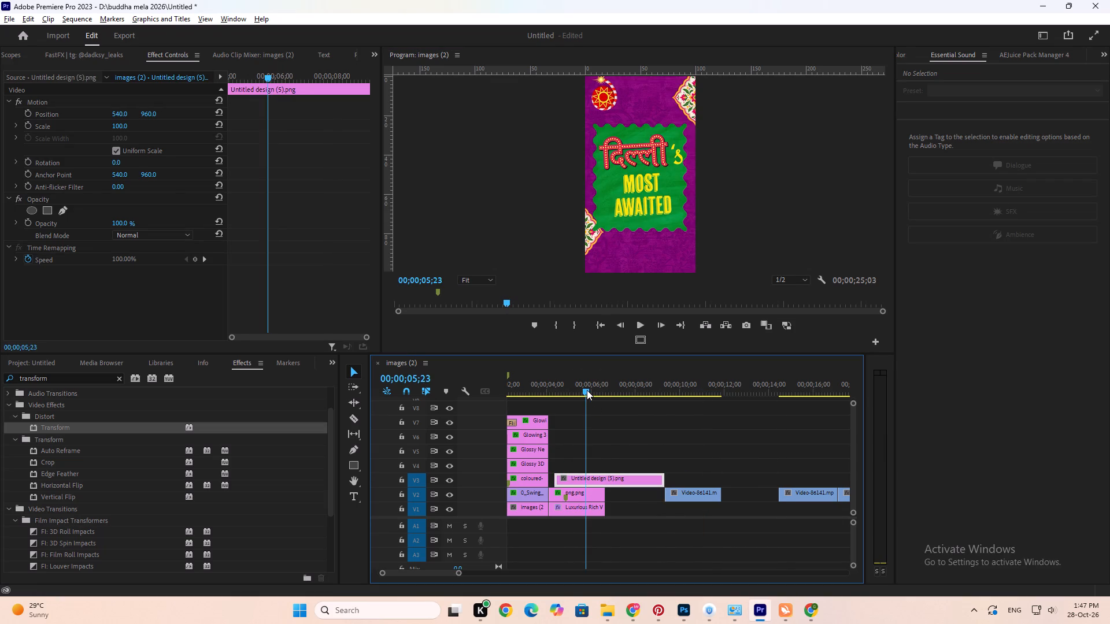
{"action": "left_click_drag", "start_coordinate": [587, 390], "coordinate": [586, 390]}
{"action": "scroll", "coordinate": [586, 390], "scroll_direction": "up", "scroll_amount": 12, "text": "alt"}
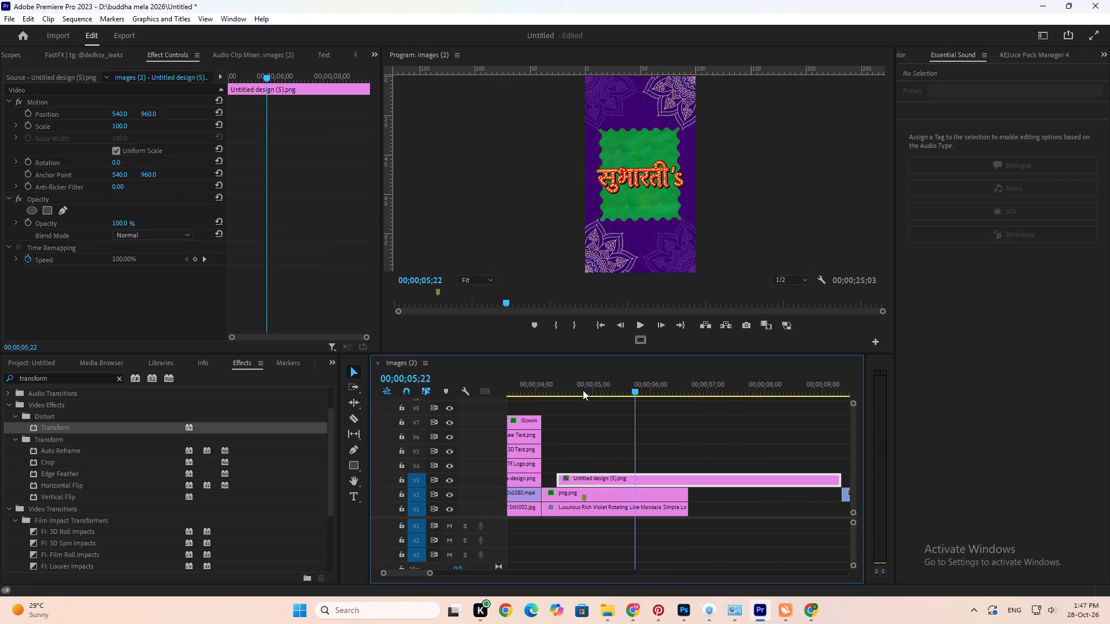
Move the Untitled design (5).png clip later on V3 so it starts at about 00;00;04;25, near the png.png clip's marker.
{"action": "left_click_drag", "start_coordinate": [625, 480], "coordinate": [647, 482]}
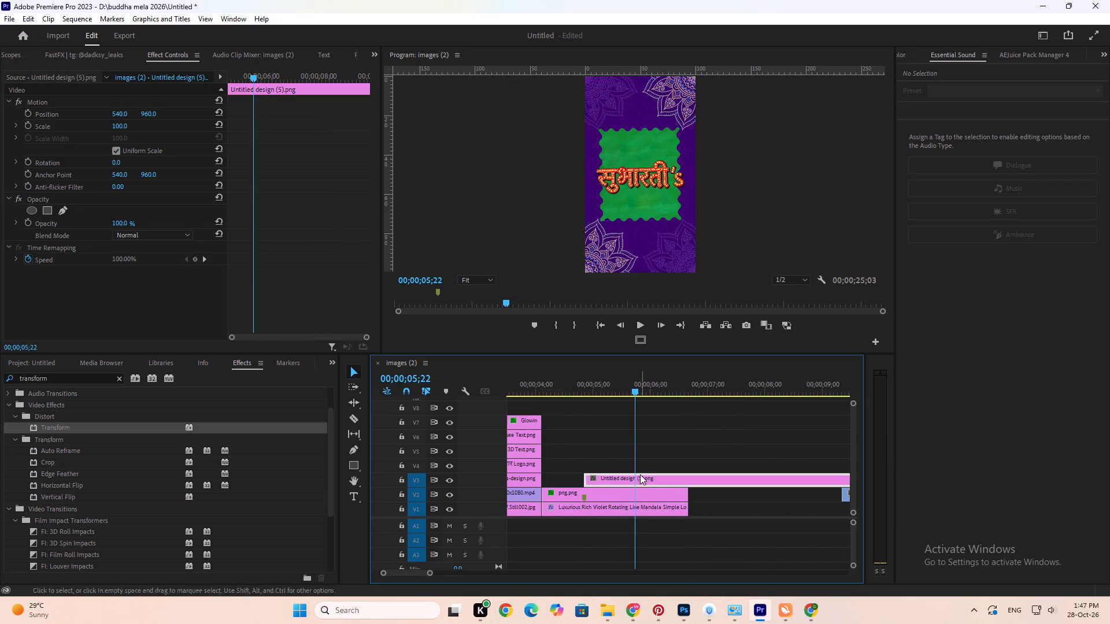
Scale the सुभारती 's lettering to 77.8 and place it in the upper part of the green frame at position 537.4, 651.2.
{"action": "left_click_drag", "start_coordinate": [121, 123], "coordinate": [112, 126]}
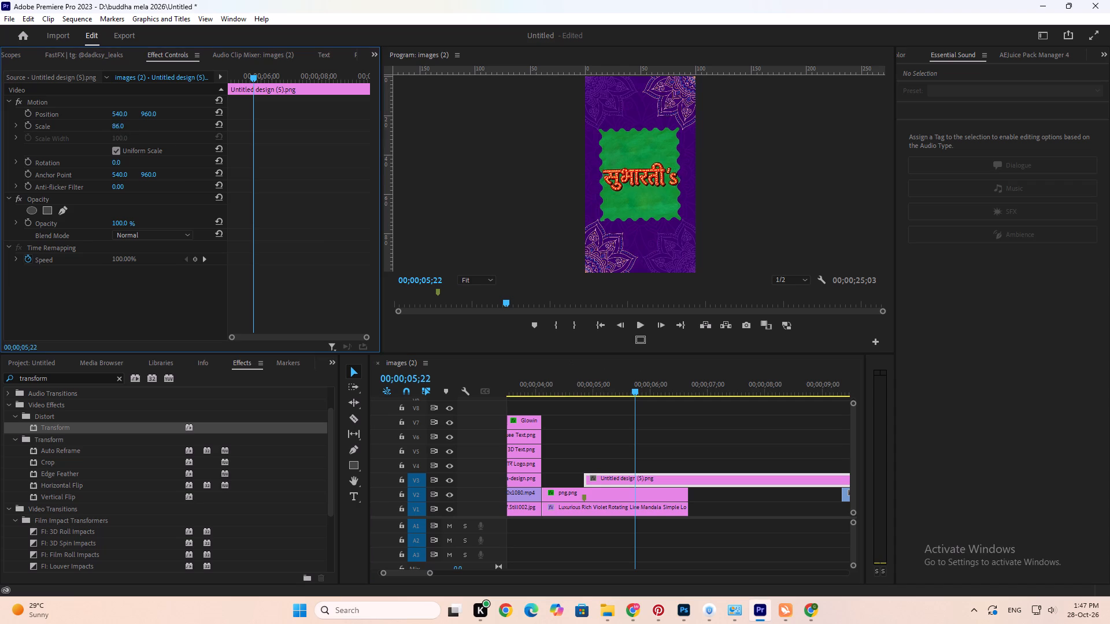
{"action": "left_click_drag", "start_coordinate": [112, 126], "coordinate": [105, 128]}
{"action": "left_click", "coordinate": [548, 244]}
{"action": "key", "text": "grave"}
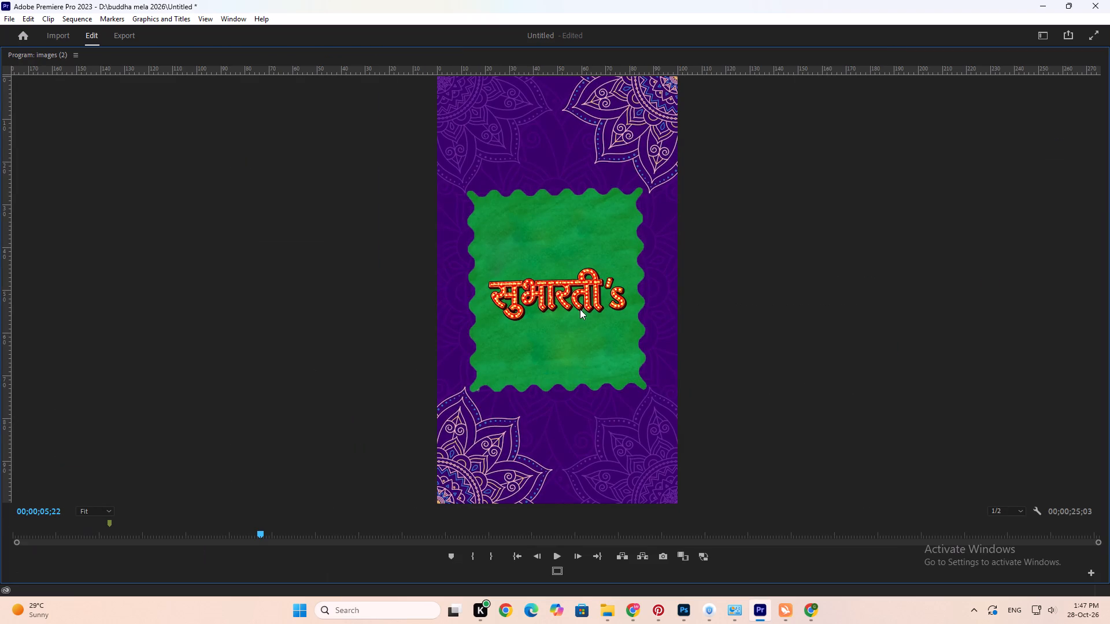
{"action": "double_click", "coordinate": [575, 301]}
{"action": "left_click_drag", "start_coordinate": [582, 297], "coordinate": [579, 241]}
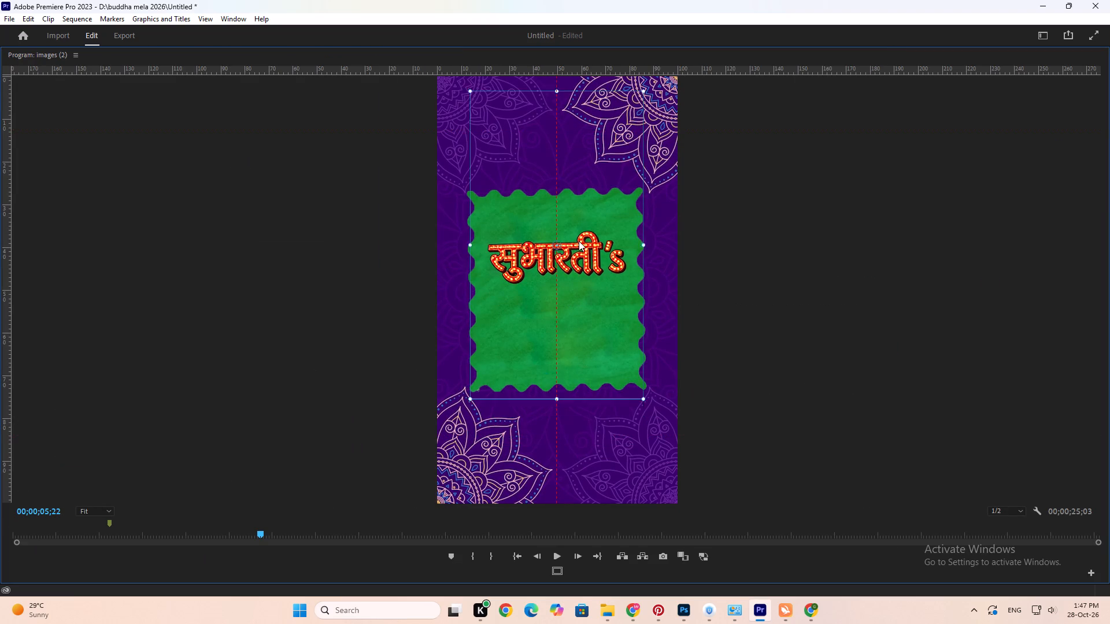
{"action": "left_click_drag", "start_coordinate": [579, 241], "coordinate": [576, 226]}
{"action": "left_click_drag", "start_coordinate": [643, 218], "coordinate": [650, 218]}
{"action": "left_click", "coordinate": [624, 239]}
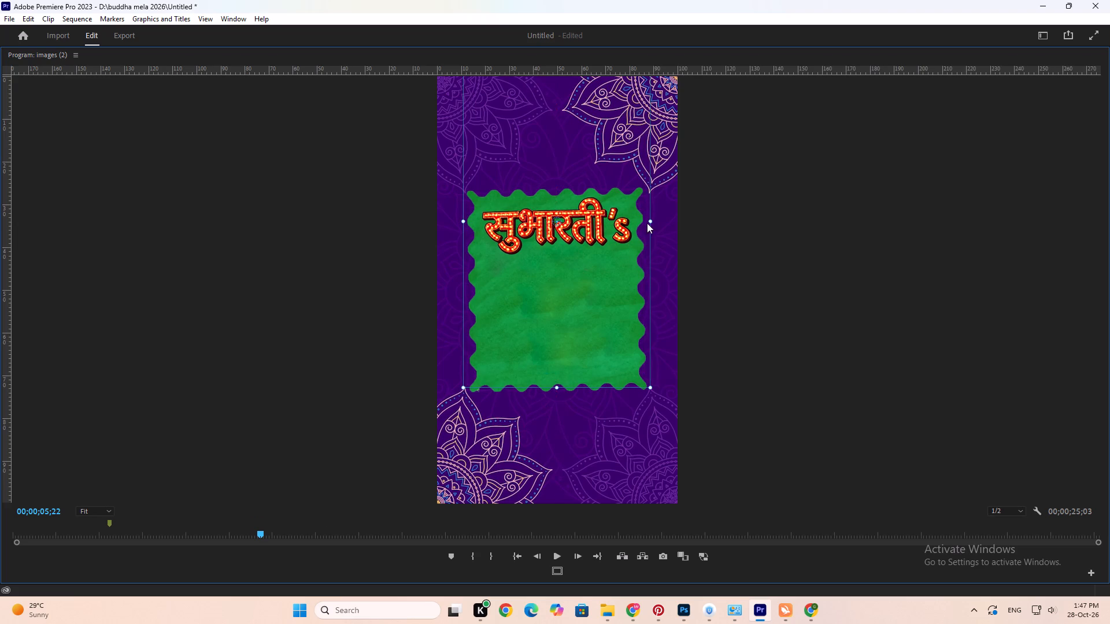
{"action": "left_click", "coordinate": [648, 222]}
{"action": "left_click", "coordinate": [613, 232]}
{"action": "left_click", "coordinate": [726, 224]}
{"action": "key", "text": "grave"}
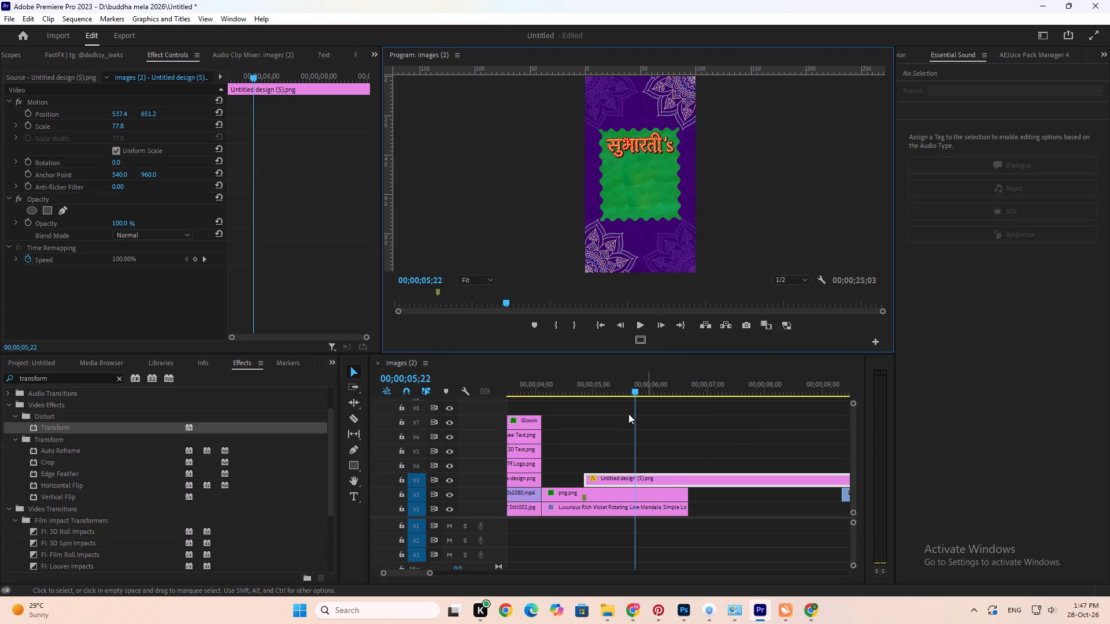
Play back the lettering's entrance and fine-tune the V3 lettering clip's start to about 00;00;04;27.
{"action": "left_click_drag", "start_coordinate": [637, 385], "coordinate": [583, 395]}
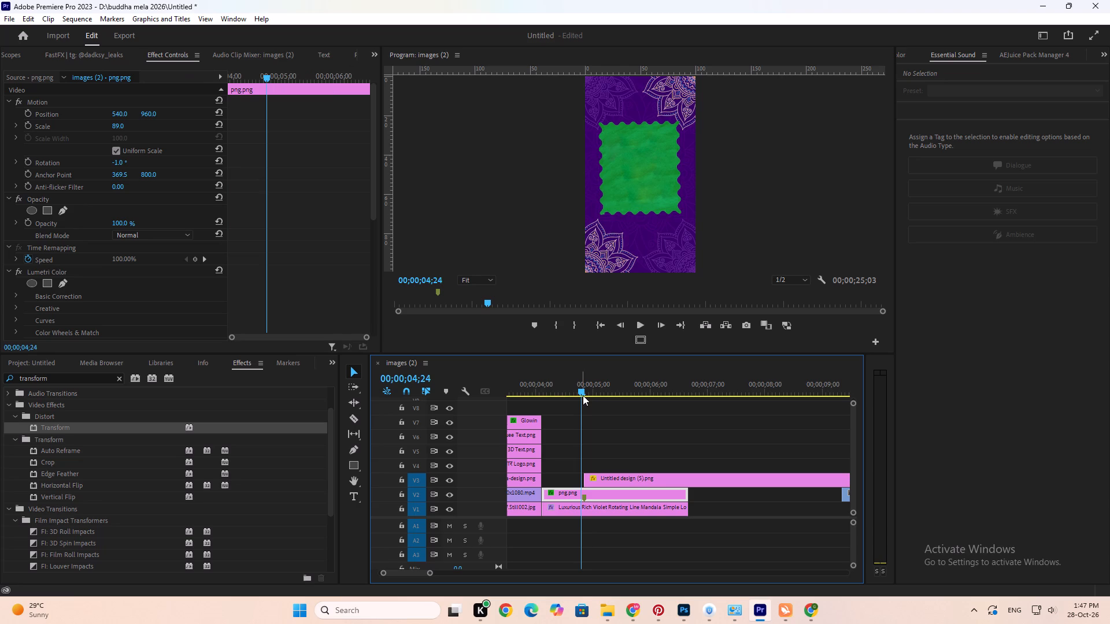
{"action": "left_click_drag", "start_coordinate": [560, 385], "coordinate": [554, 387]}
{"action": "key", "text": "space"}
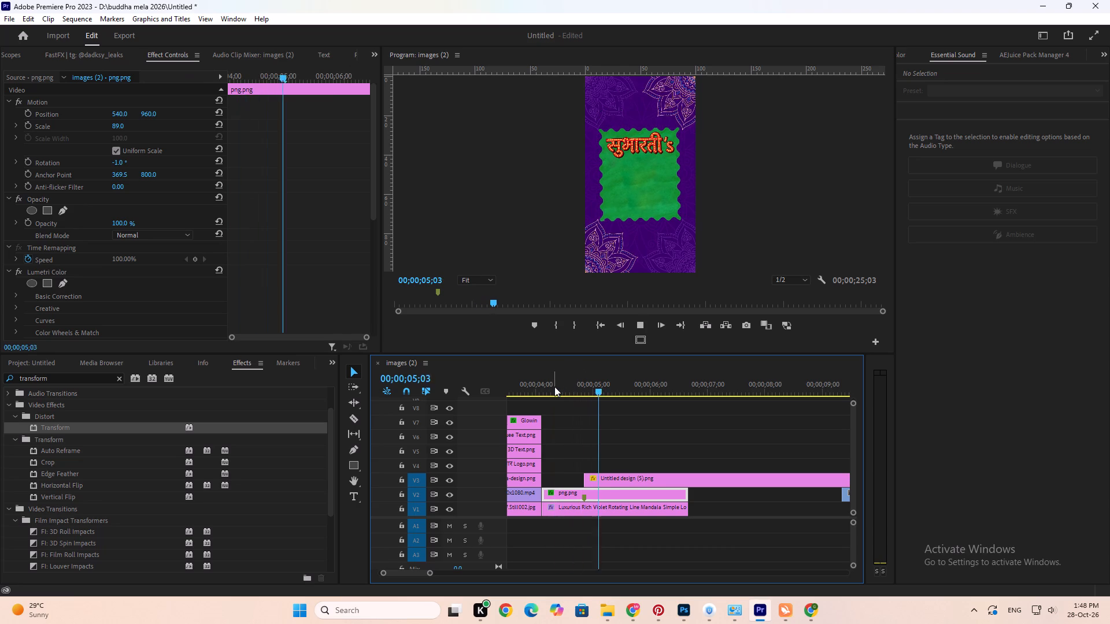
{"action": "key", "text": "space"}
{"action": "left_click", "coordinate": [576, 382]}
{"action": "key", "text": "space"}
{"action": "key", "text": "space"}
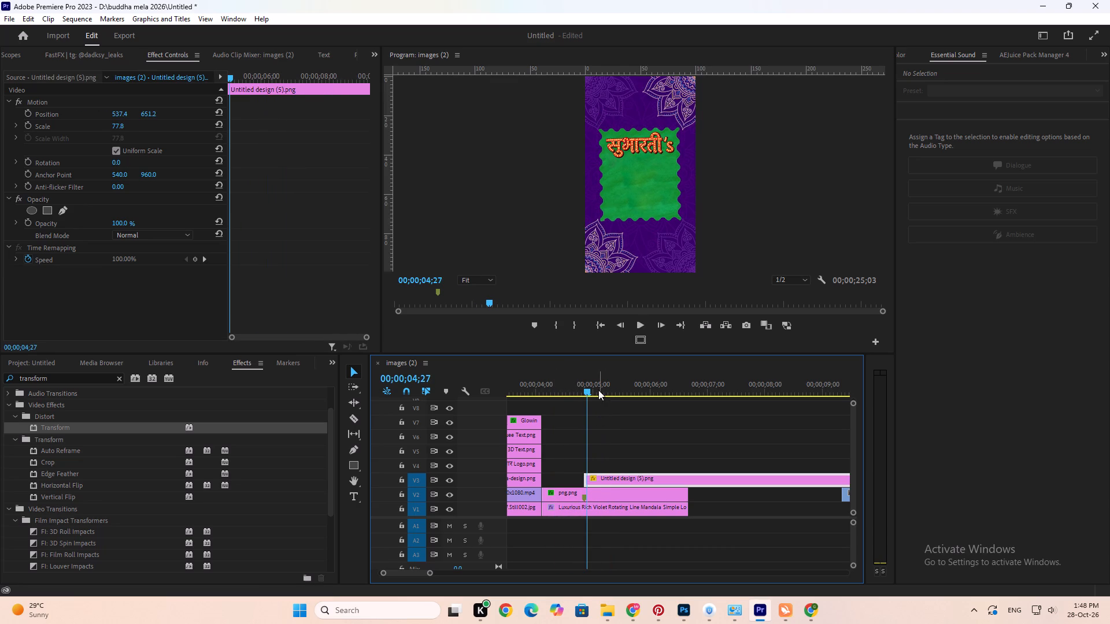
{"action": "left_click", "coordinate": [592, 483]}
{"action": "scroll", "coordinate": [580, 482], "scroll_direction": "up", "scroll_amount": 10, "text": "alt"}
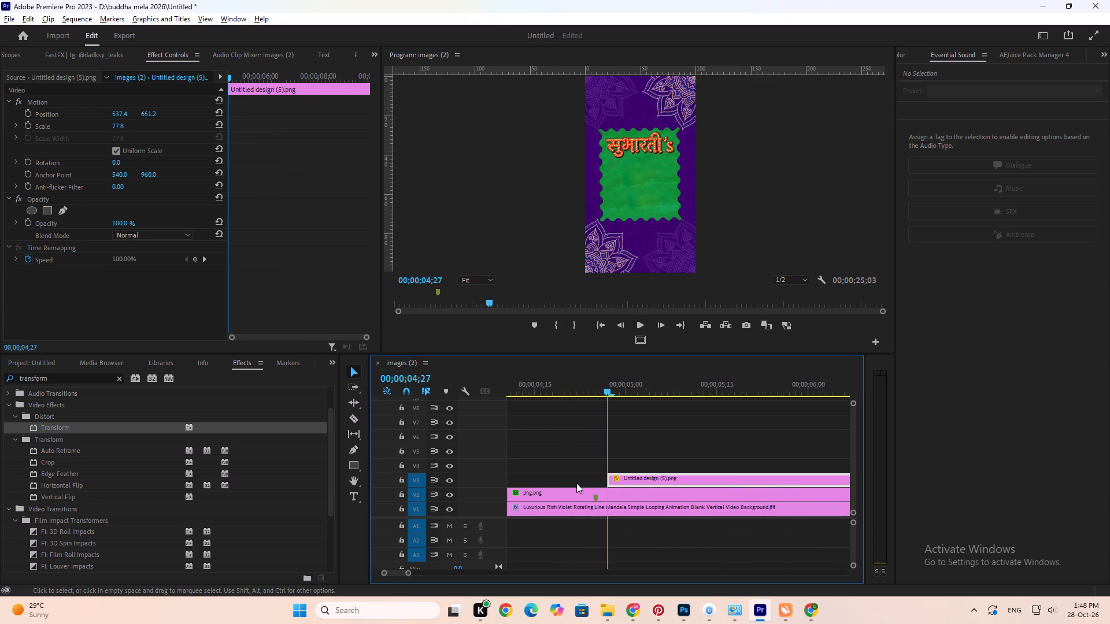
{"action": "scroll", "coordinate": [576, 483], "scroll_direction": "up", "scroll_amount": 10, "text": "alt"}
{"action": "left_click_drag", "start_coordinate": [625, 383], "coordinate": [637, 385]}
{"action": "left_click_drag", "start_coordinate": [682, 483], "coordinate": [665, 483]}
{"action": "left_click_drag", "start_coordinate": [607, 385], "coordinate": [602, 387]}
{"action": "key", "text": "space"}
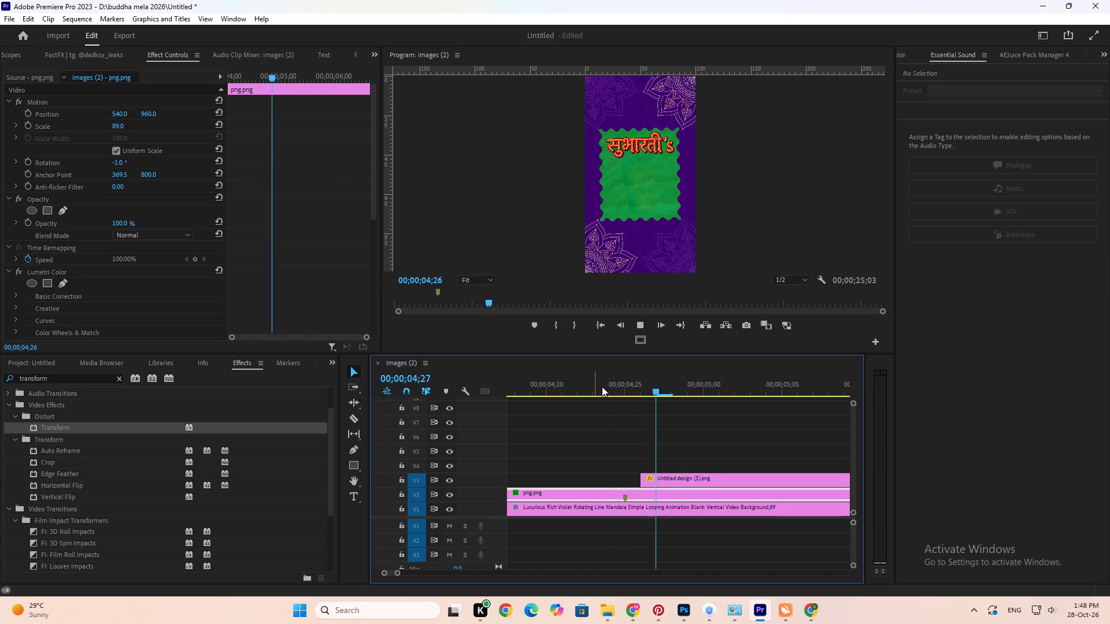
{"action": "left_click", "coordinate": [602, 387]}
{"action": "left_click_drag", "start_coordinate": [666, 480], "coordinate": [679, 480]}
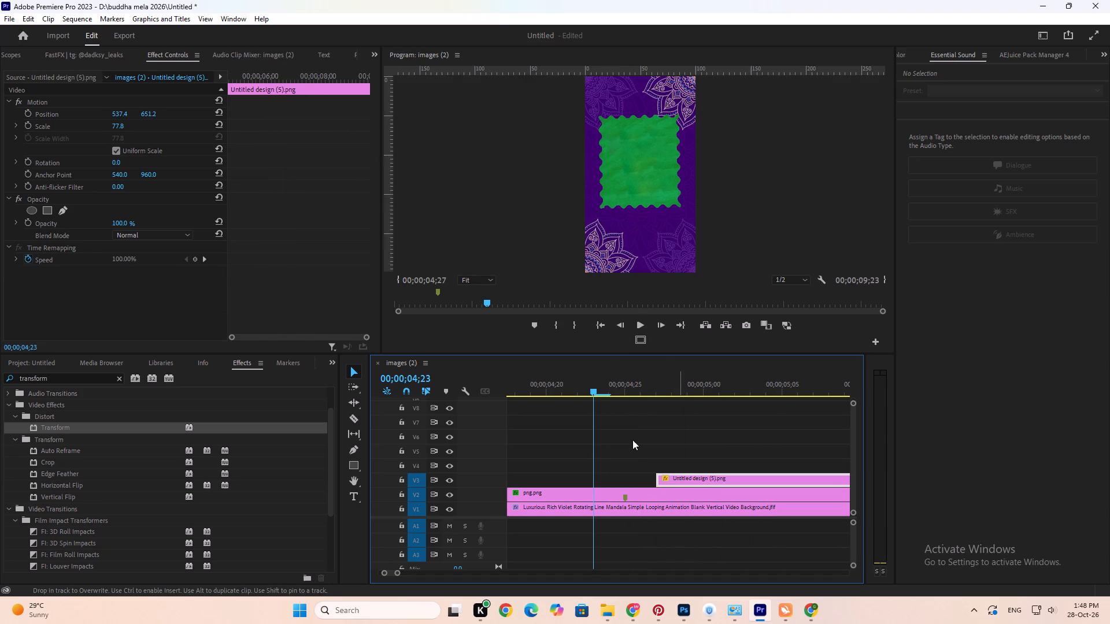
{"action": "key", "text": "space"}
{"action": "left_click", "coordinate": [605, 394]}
Trim the end of the V3 lettering clip back to 00;00;09;10, where Video-86141.mp4 starts.
{"action": "scroll", "coordinate": [605, 394], "scroll_direction": "down", "scroll_amount": 20, "text": "alt"}
{"action": "scroll", "coordinate": [605, 394], "scroll_direction": "down", "scroll_amount": 4, "text": "alt"}
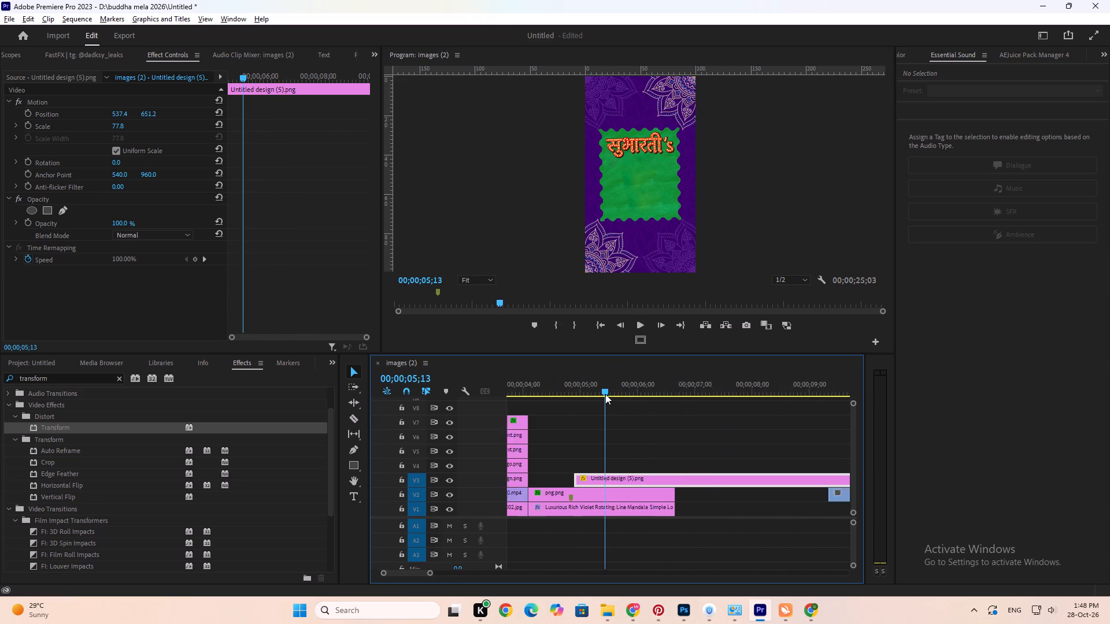
{"action": "scroll", "coordinate": [605, 394], "scroll_direction": "down", "scroll_amount": 2, "text": "alt"}
{"action": "left_click_drag", "start_coordinate": [732, 485], "coordinate": [719, 488]}
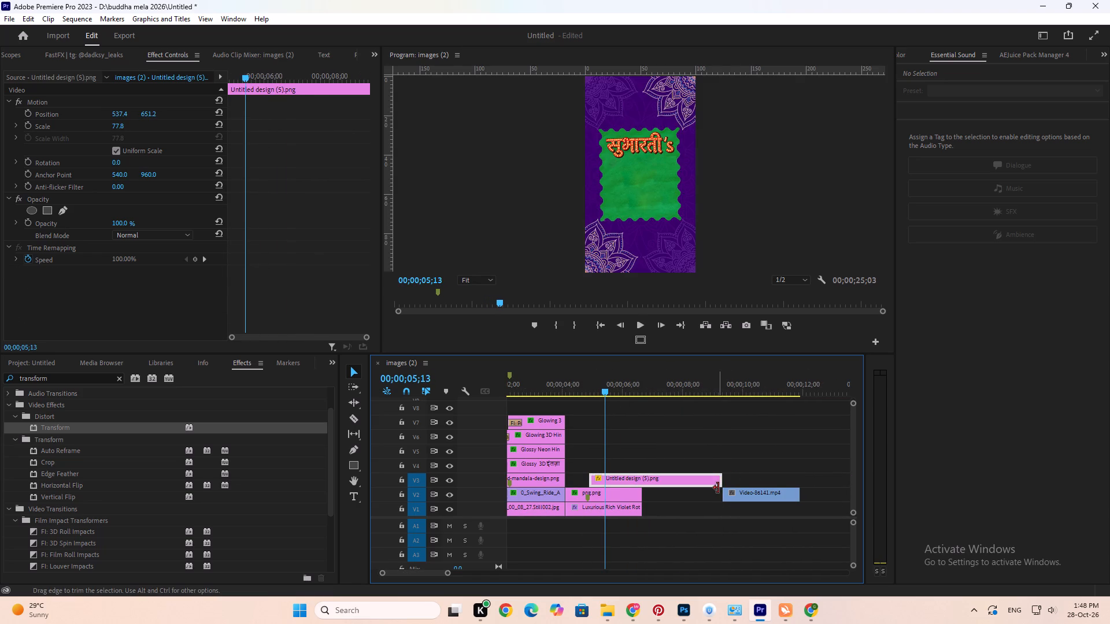
Step frame by frame through the reference clip Video-86141.mp4 to examine when the दिल्ली 's lettering appears on the green frame.
{"action": "key", "text": "Down"}
{"action": "key", "text": "Down"}
{"action": "key", "text": "space"}
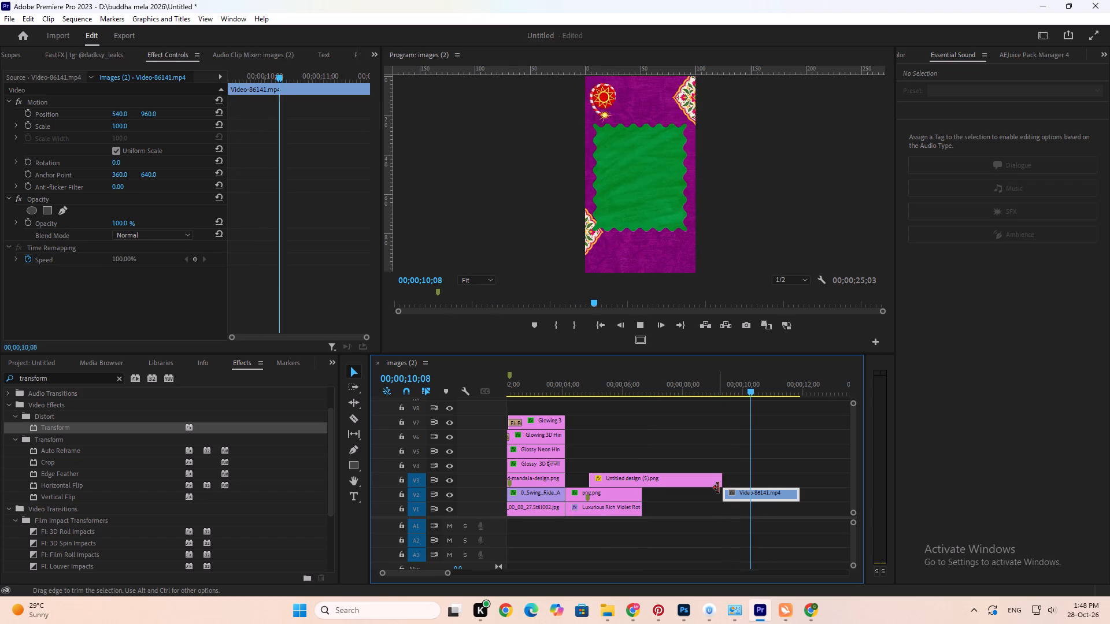
{"action": "key", "text": "space"}
{"action": "key", "text": "Up"}
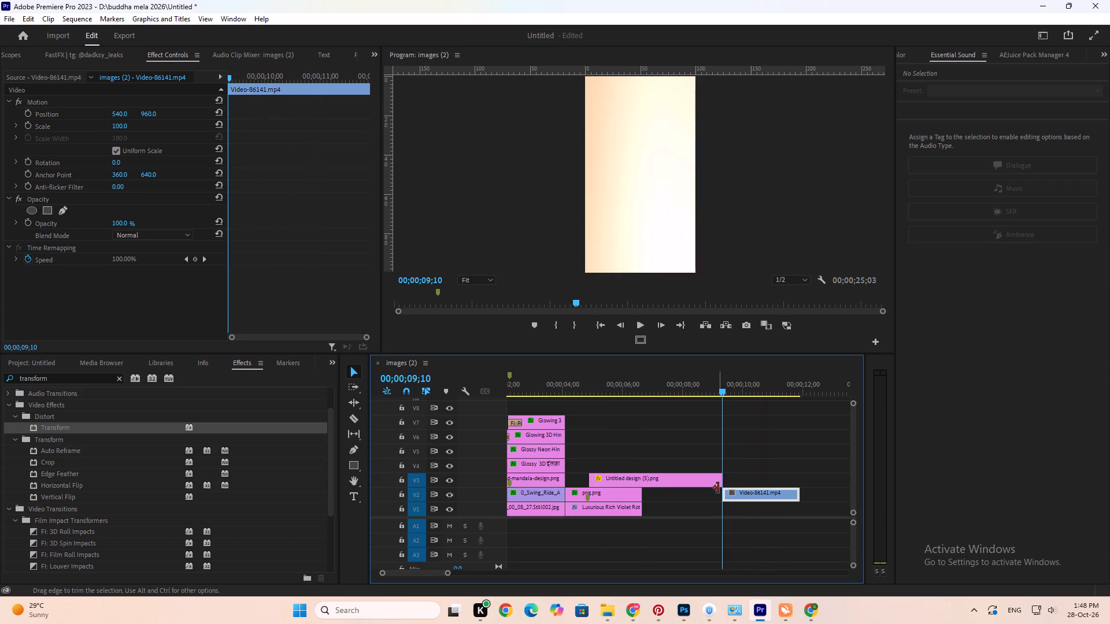
{"action": "key", "text": "Right"}
{"action": "key", "text": "Right"}
{"action": "key", "text": "Right"}
{"action": "key", "text": "Right"}
{"action": "key", "text": "Right"}
{"action": "key", "text": "Right"}
{"action": "key", "text": "Right"}
{"action": "key", "text": "Right"}
{"action": "key", "text": "Right"}
{"action": "key", "text": "Right"}
{"action": "key", "text": "Right"}
{"action": "key", "text": "Right"}
{"action": "key", "text": "Right"}
{"action": "key", "text": "Right"}
{"action": "key", "text": "Right"}
{"action": "key", "text": "Right"}
{"action": "key", "text": "Right"}
{"action": "key", "text": "Right"}
{"action": "key", "text": "Right"}
{"action": "key", "text": "Right"}
{"action": "key", "text": "Right"}
{"action": "key", "text": "Right"}
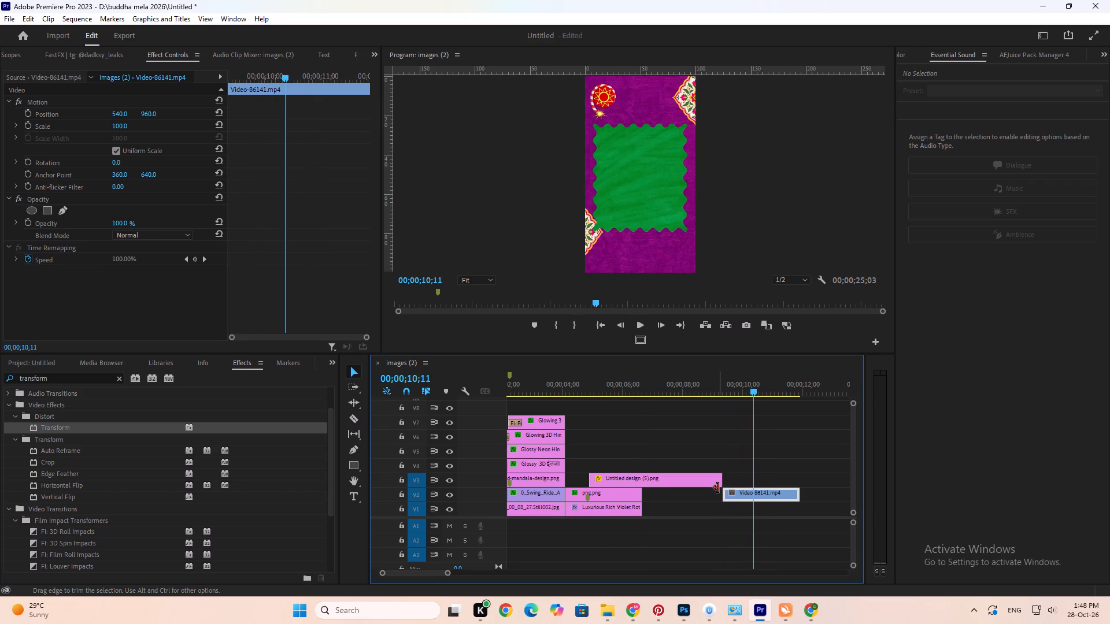
{"action": "key", "text": "Right"}
{"action": "key", "text": "Left"}
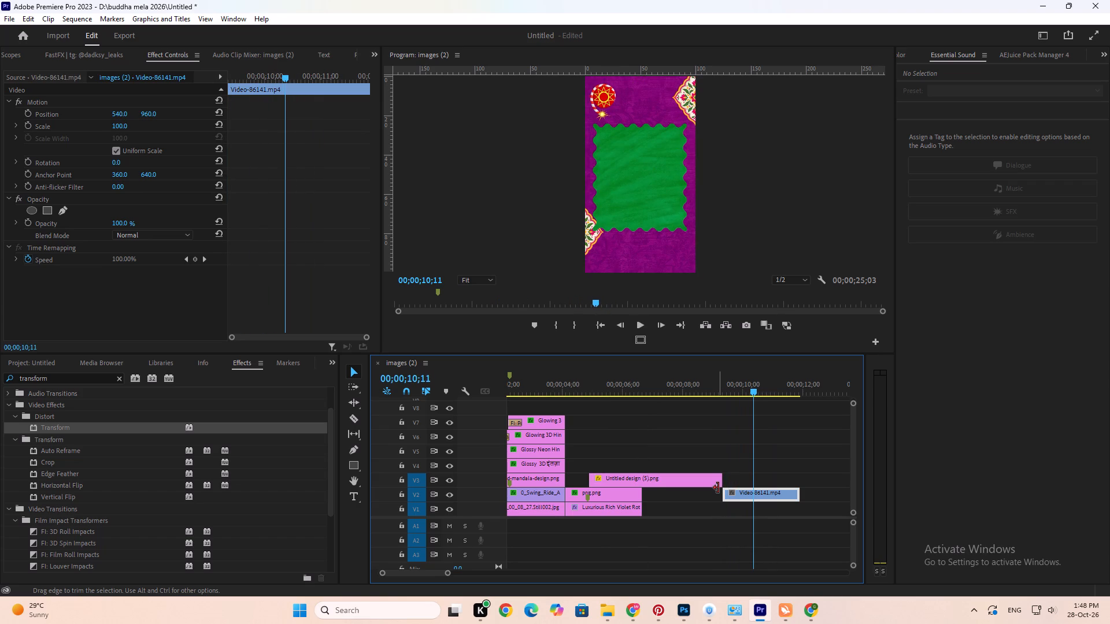
{"action": "key", "text": "Left"}
{"action": "key", "text": "Left"}
{"action": "key", "text": "Left"}
{"action": "key", "text": "Left"}
{"action": "key", "text": "Right"}
{"action": "key", "text": "Right"}
{"action": "key", "text": "Right"}
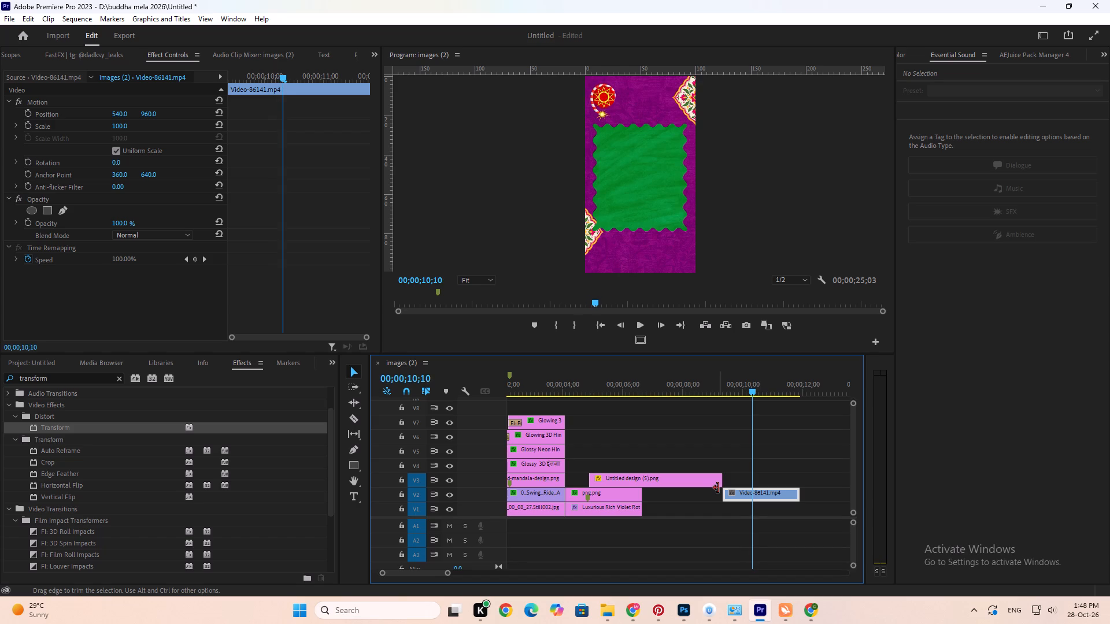
{"action": "key", "text": "Right"}
{"action": "key", "text": "Left"}
{"action": "key", "text": "Right"}
{"action": "key", "text": "Right"}
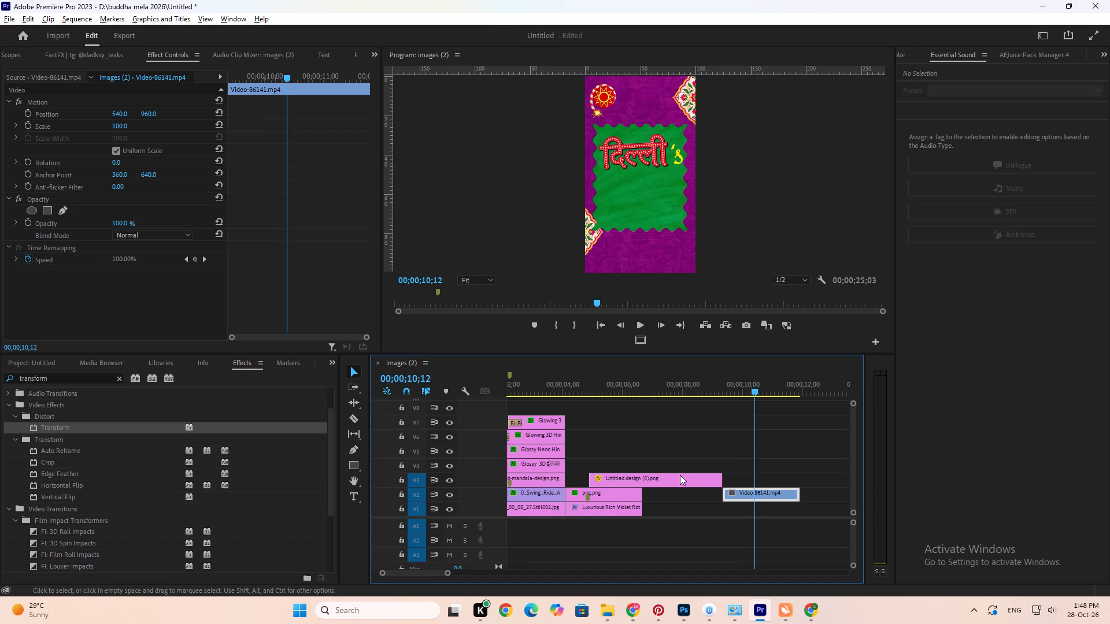
Move the सुभारती 's lettering clip on V3 to start at 00;00;05;01 and play back its entrance.
{"action": "scroll", "coordinate": [634, 461], "scroll_direction": "up", "scroll_amount": 12, "text": "alt"}
{"action": "scroll", "coordinate": [550, 425], "scroll_direction": "up", "scroll_amount": 7}
{"action": "scroll", "coordinate": [550, 425], "scroll_direction": "down", "scroll_amount": 5, "text": "alt"}
{"action": "left_click", "coordinate": [584, 384]}
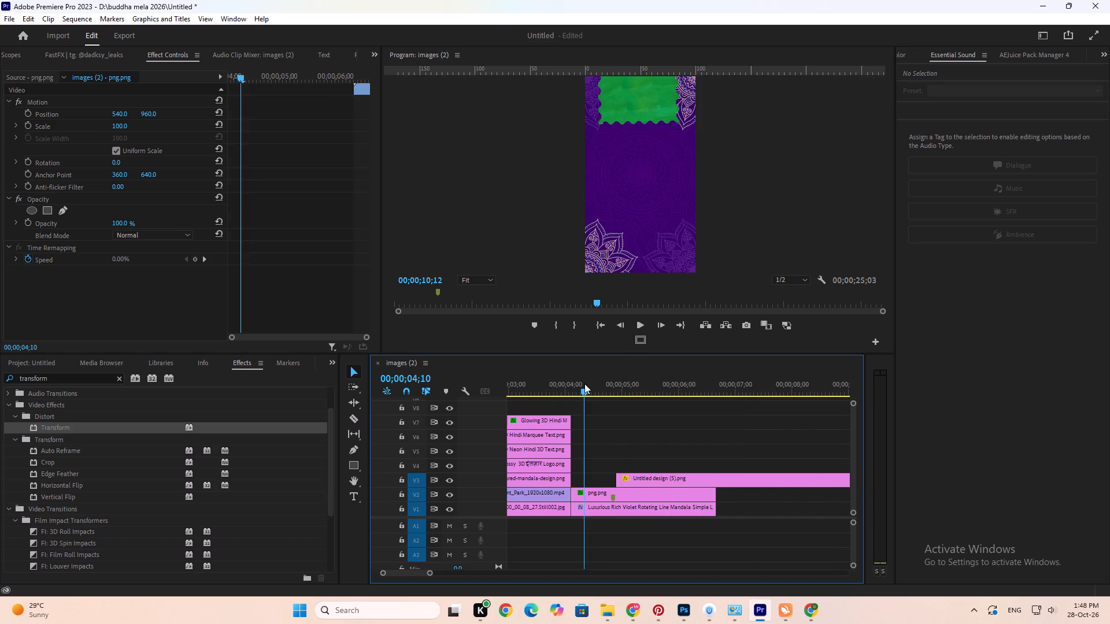
{"action": "key", "text": "space"}
{"action": "key", "text": "space"}
{"action": "left_click", "coordinate": [630, 480]}
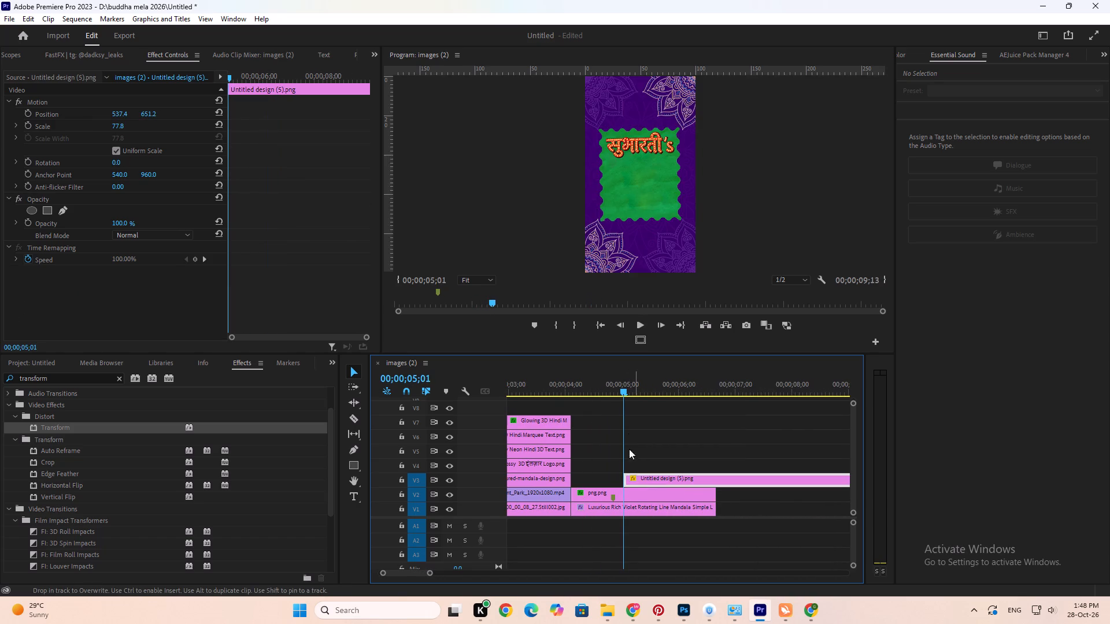
{"action": "left_click_drag", "start_coordinate": [595, 383], "coordinate": [583, 390]}
{"action": "key", "text": "space"}
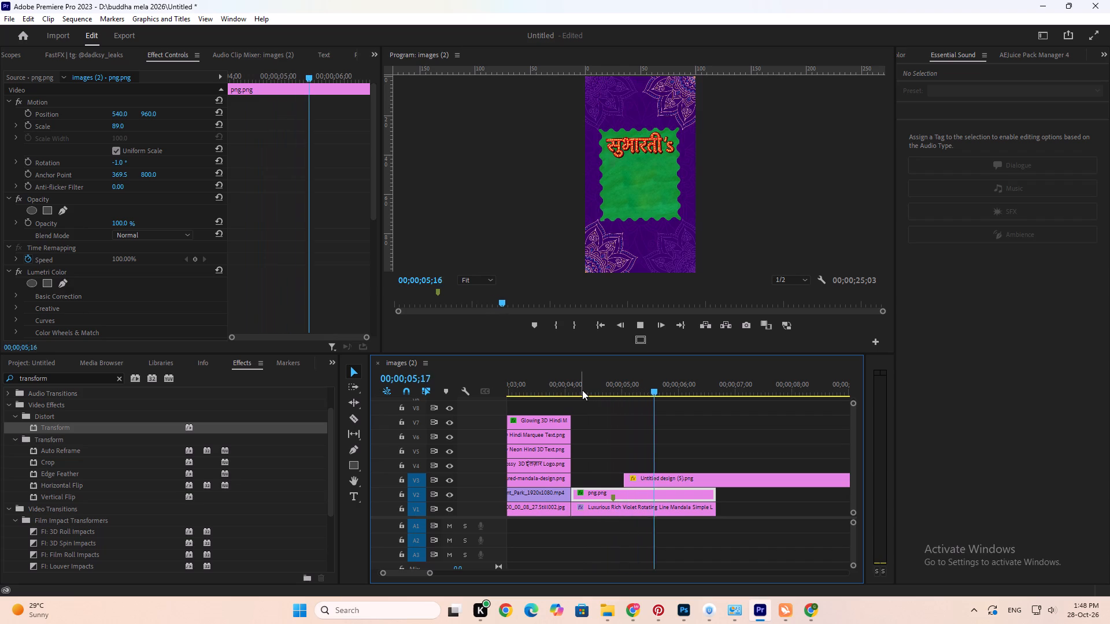
{"action": "left_click", "coordinate": [582, 390]}
{"action": "key", "text": "space"}
{"action": "key", "text": "space"}
Delay the lettering clip on V3 to start at about 00;00;05;03 and replay the entrance to check its timing.
{"action": "left_click_drag", "start_coordinate": [634, 481], "coordinate": [640, 477]}
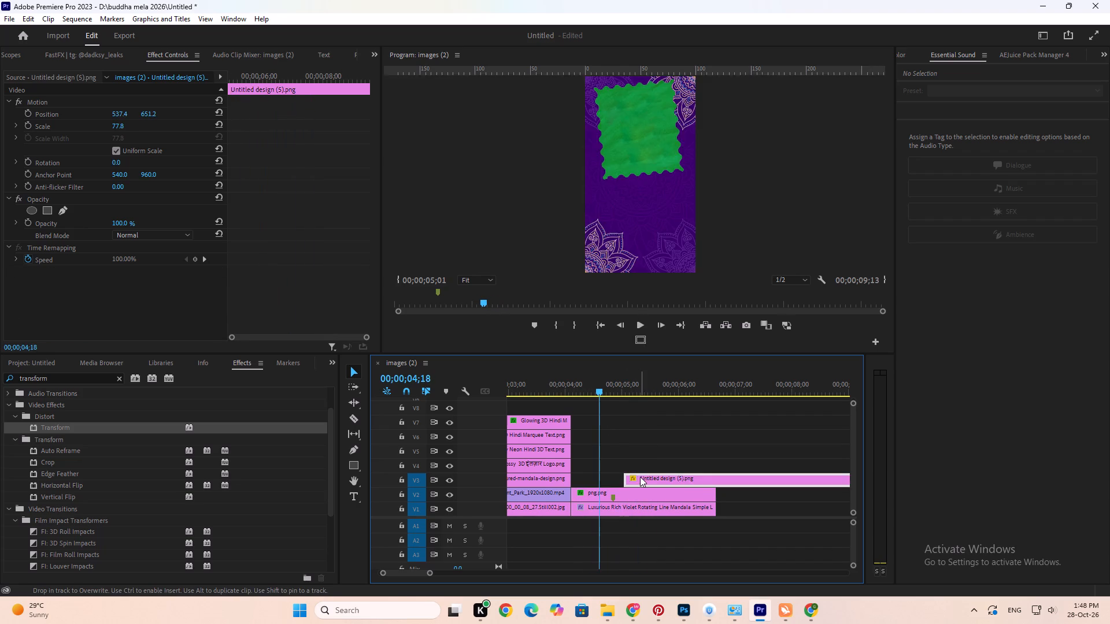
{"action": "left_click_drag", "start_coordinate": [640, 477], "coordinate": [645, 474]}
{"action": "scroll", "coordinate": [643, 474], "scroll_direction": "up", "scroll_amount": 10, "text": "alt"}
{"action": "left_click_drag", "start_coordinate": [621, 484], "coordinate": [633, 484]}
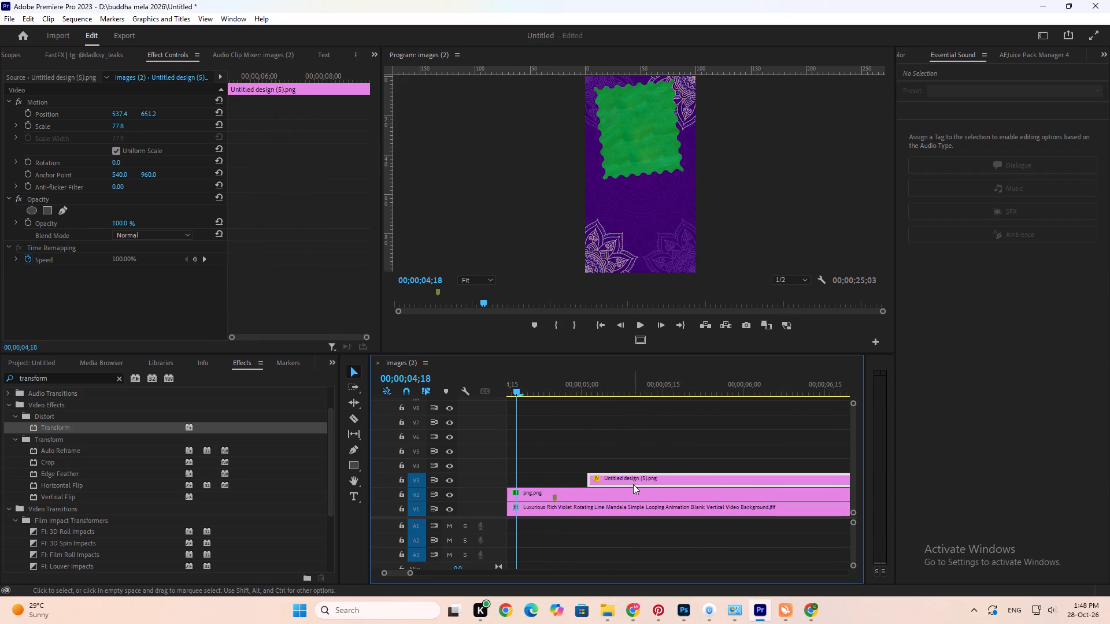
{"action": "left_click_drag", "start_coordinate": [633, 484], "coordinate": [634, 484]}
{"action": "left_click_drag", "start_coordinate": [628, 482], "coordinate": [639, 482]}
{"action": "key", "text": "space"}
{"action": "scroll", "coordinate": [639, 482], "scroll_direction": "down", "scroll_amount": 3, "text": "alt"}
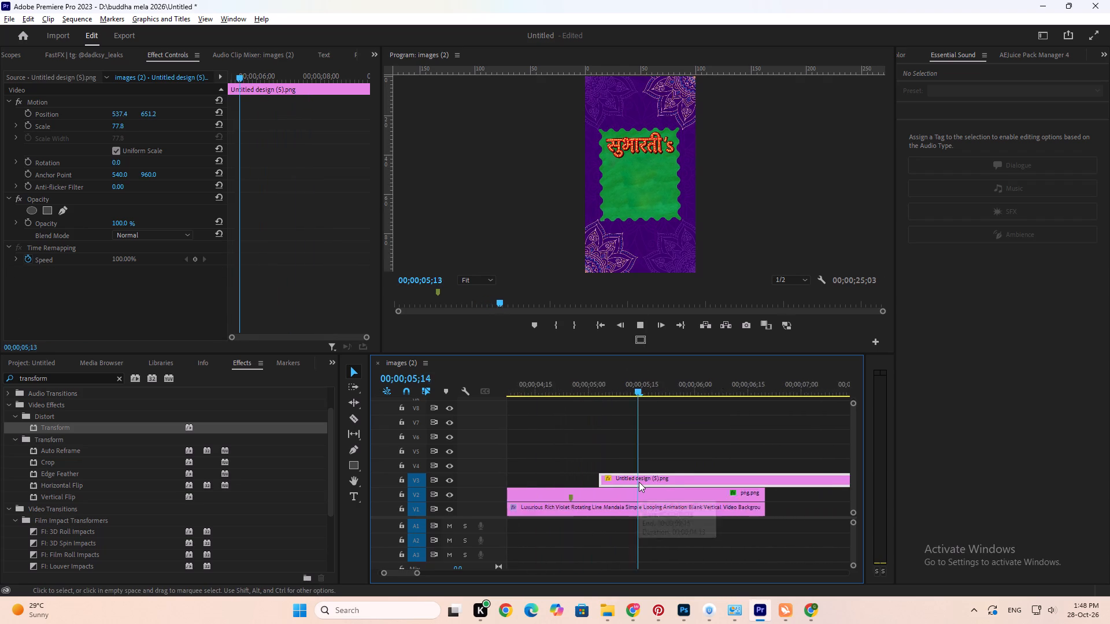
{"action": "scroll", "coordinate": [639, 482], "scroll_direction": "down", "scroll_amount": 9, "text": "alt"}
{"action": "key", "text": "space"}
{"action": "left_click", "coordinate": [616, 387]}
{"action": "key", "text": "space"}
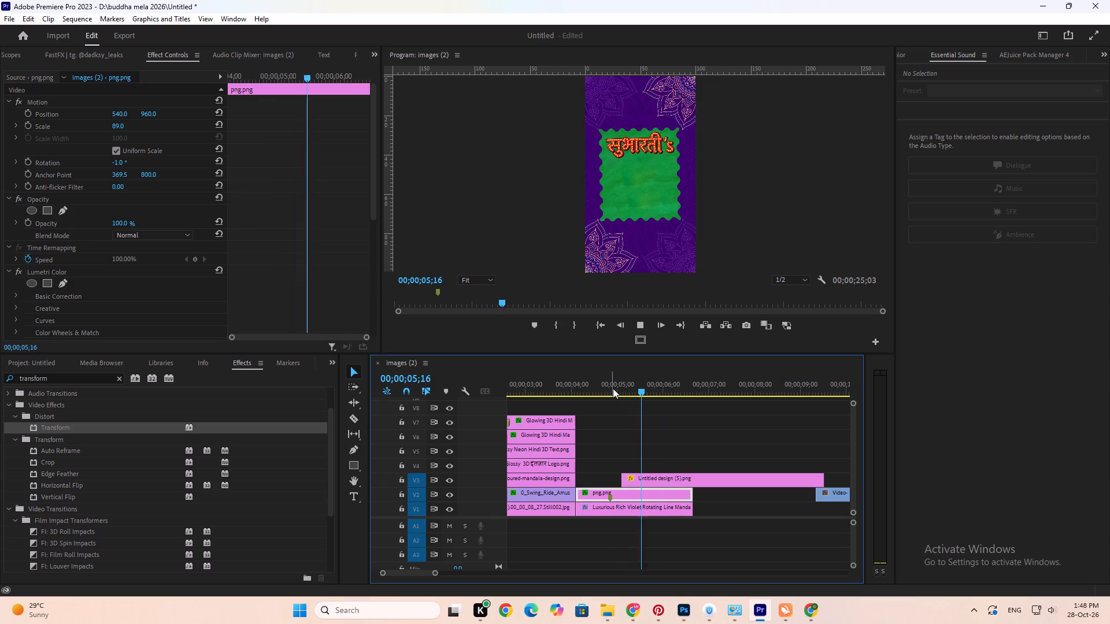
{"action": "key", "text": "space"}
{"action": "left_click_drag", "start_coordinate": [635, 391], "coordinate": [643, 388]}
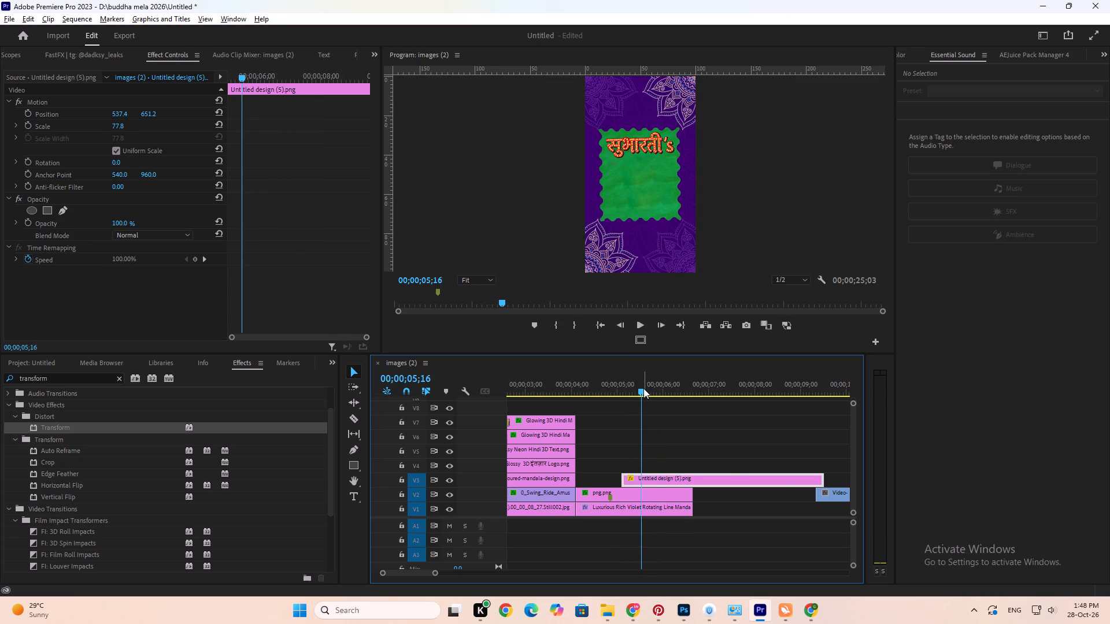
Switch to the Canva design in Chrome and delete the सुभारती 's image from the page.
{"action": "key", "text": "alt+Tab"}
{"action": "left_click", "coordinate": [879, 277]}
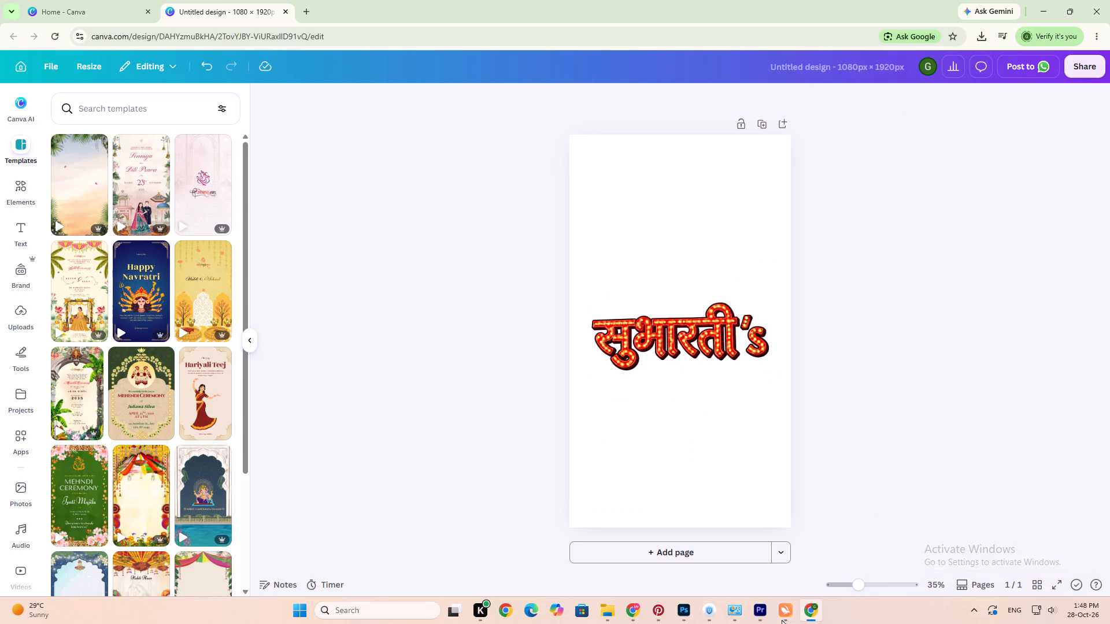
{"action": "left_click", "coordinate": [702, 343]}
{"action": "key", "text": "Delete"}
Back in Premiere Pro, preview the reference clip at 00;00;11;08 and capture a screen snip of its MOST AWAITED lettering.
{"action": "key", "text": "alt+Tab"}
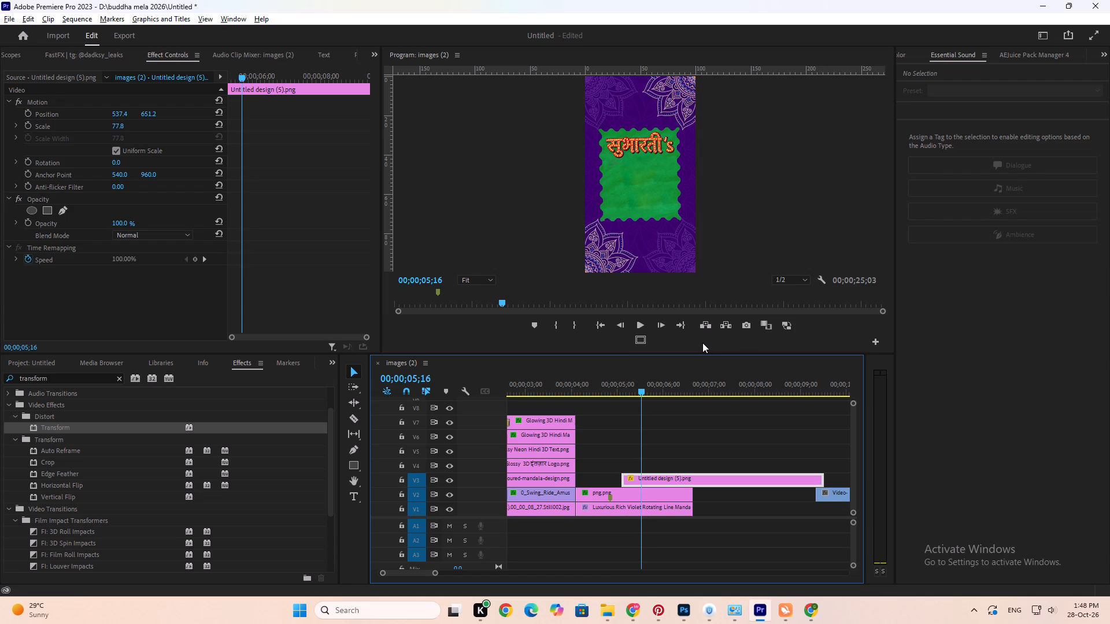
{"action": "scroll", "coordinate": [694, 405], "scroll_direction": "down", "scroll_amount": 8}
{"action": "left_click_drag", "start_coordinate": [739, 390], "coordinate": [747, 387]}
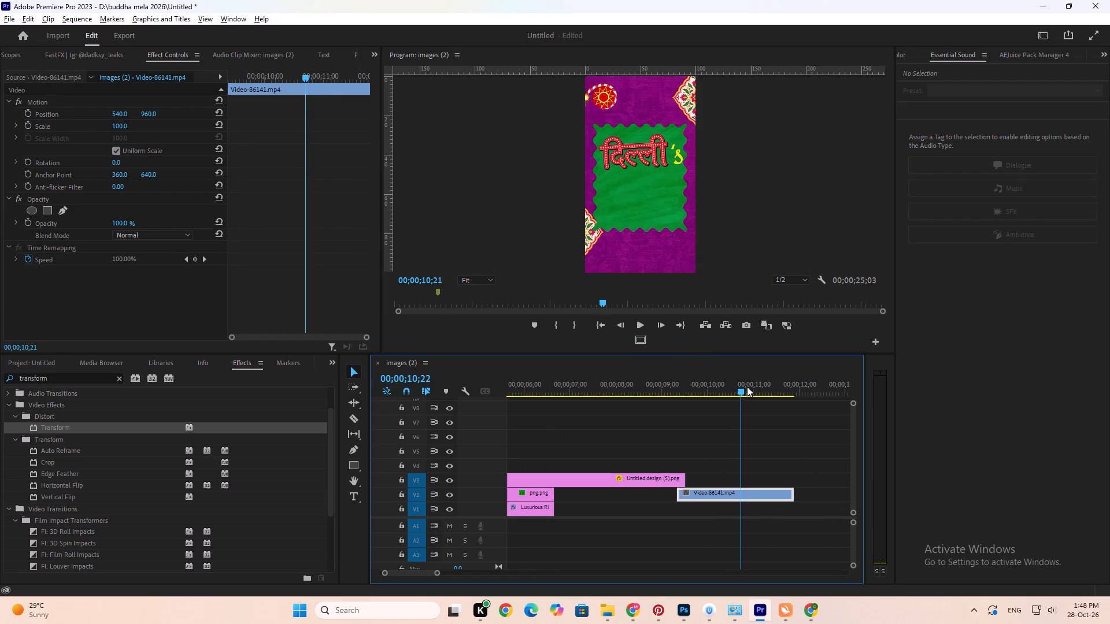
{"action": "left_click_drag", "start_coordinate": [747, 387], "coordinate": [768, 386]}
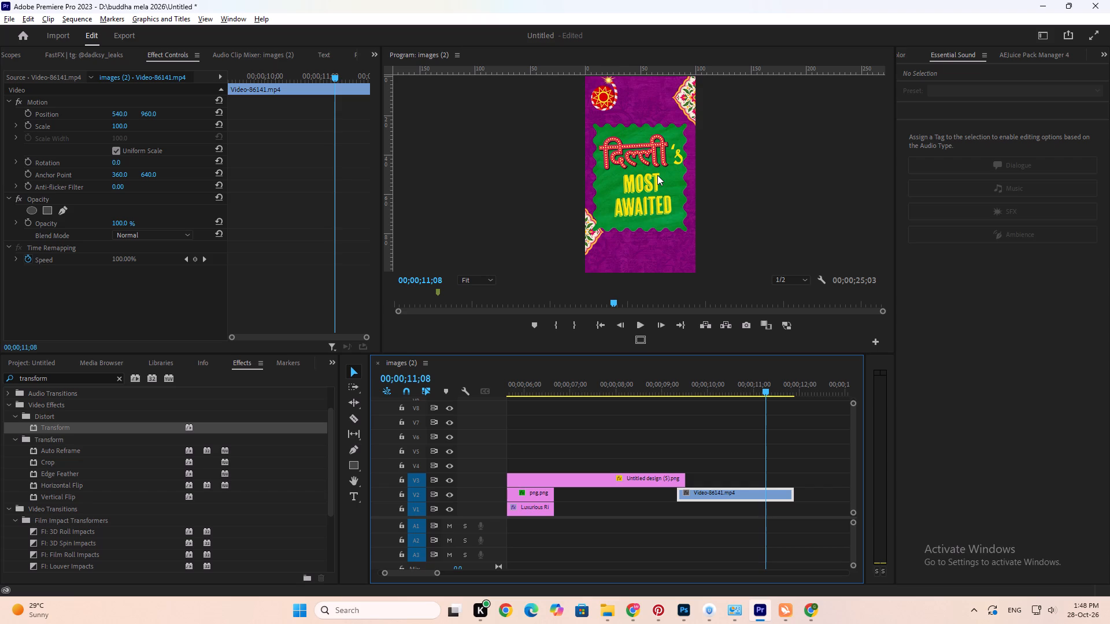
{"action": "key", "text": "Print"}
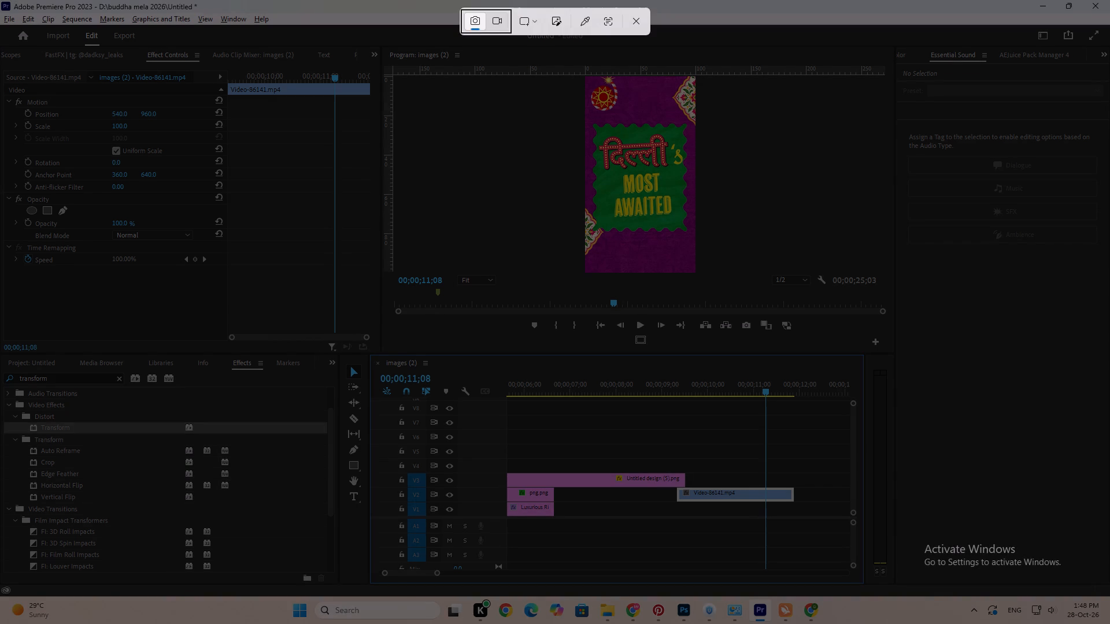
{"action": "left_click_drag", "start_coordinate": [609, 174], "coordinate": [681, 212]}
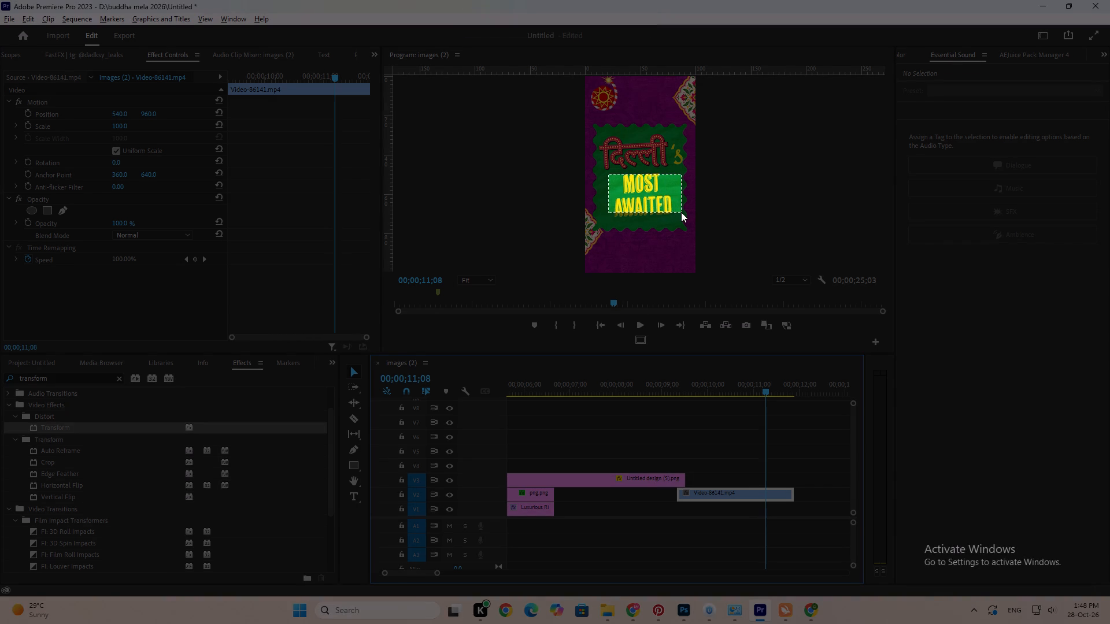
Retake the snip of the reference clip's MOST AWAITED lettering from a full-screen preview of the frame.
{"action": "left_click_drag", "start_coordinate": [681, 212], "coordinate": [680, 213]}
{"action": "key", "text": "Escape"}
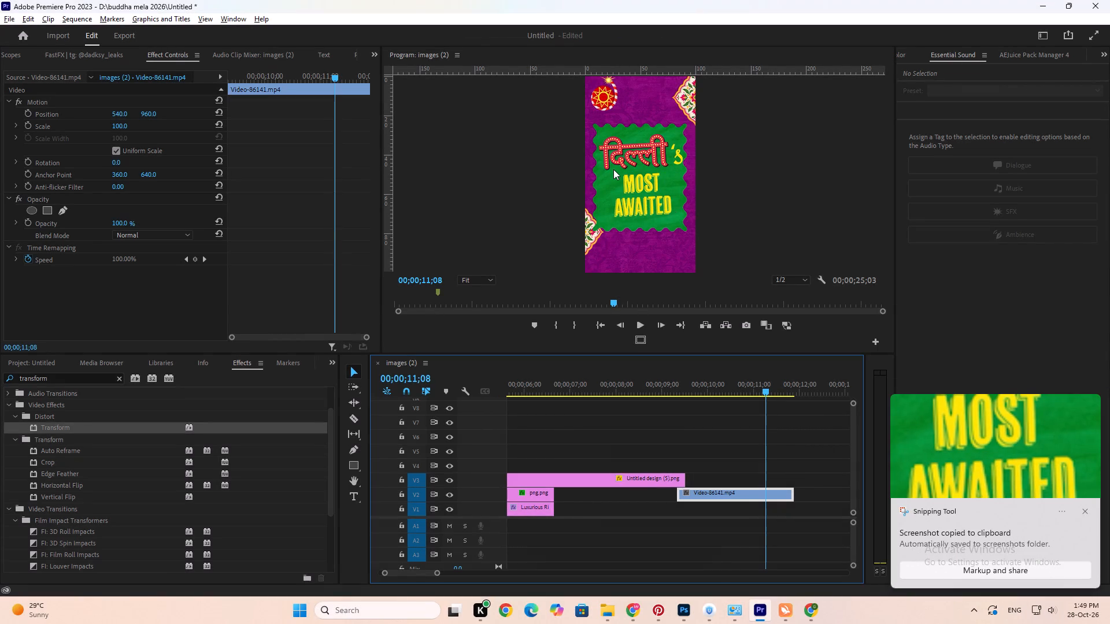
{"action": "key", "text": "Escape"}
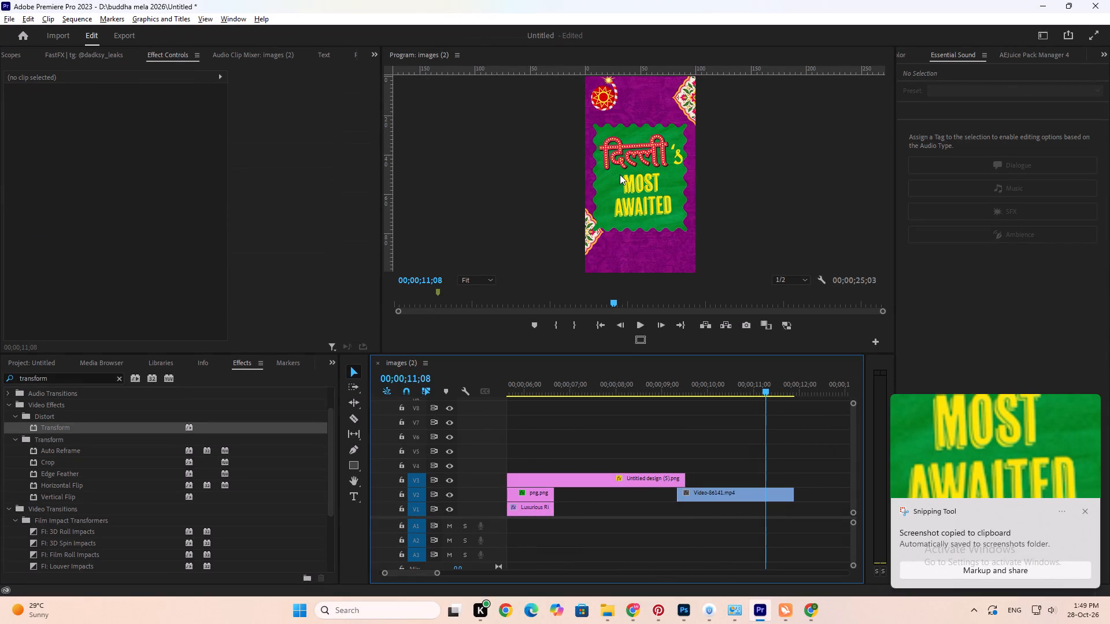
{"action": "key", "text": "Print"}
{"action": "left_click", "coordinate": [634, 19]}
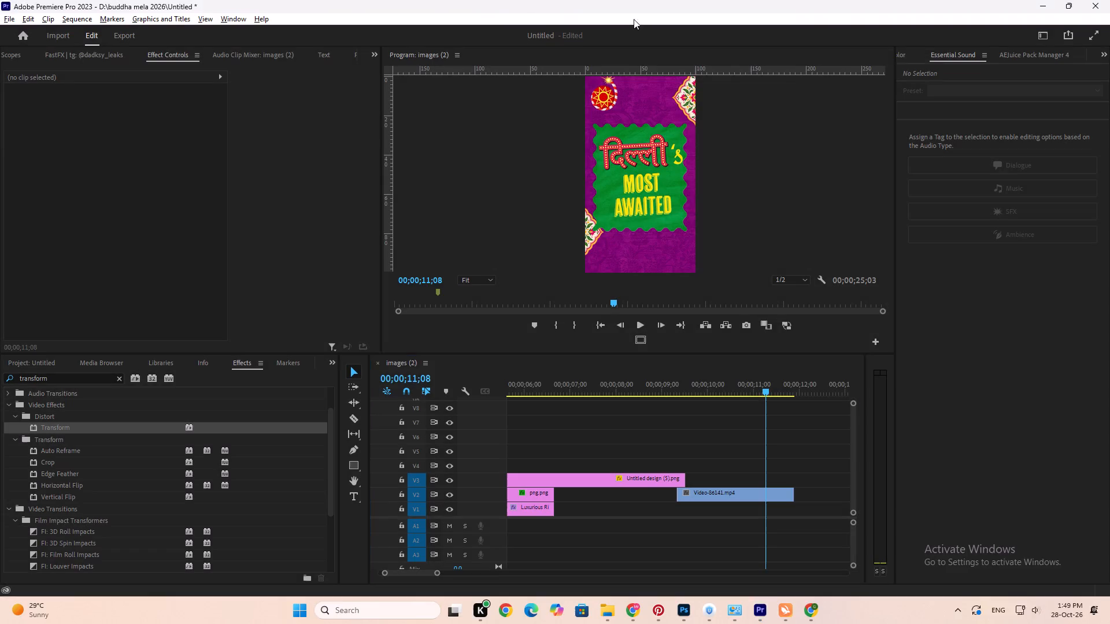
{"action": "key", "text": "ctrl+grave"}
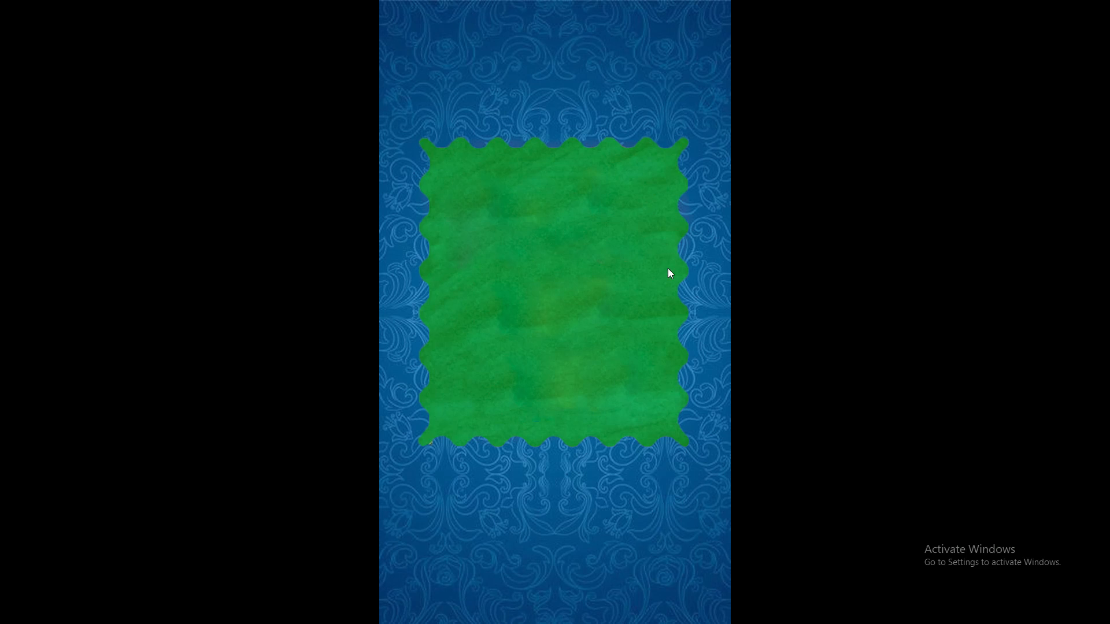
{"action": "key", "text": "Print"}
{"action": "left_click", "coordinate": [462, 310]}
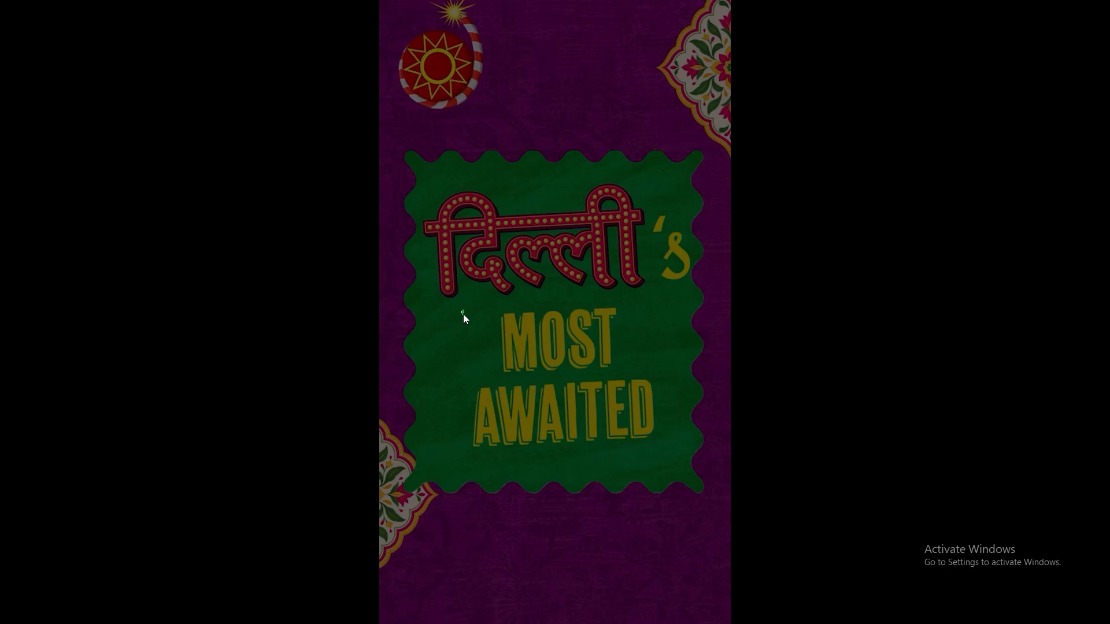
{"action": "left_click_drag", "start_coordinate": [677, 294], "coordinate": [634, 351]}
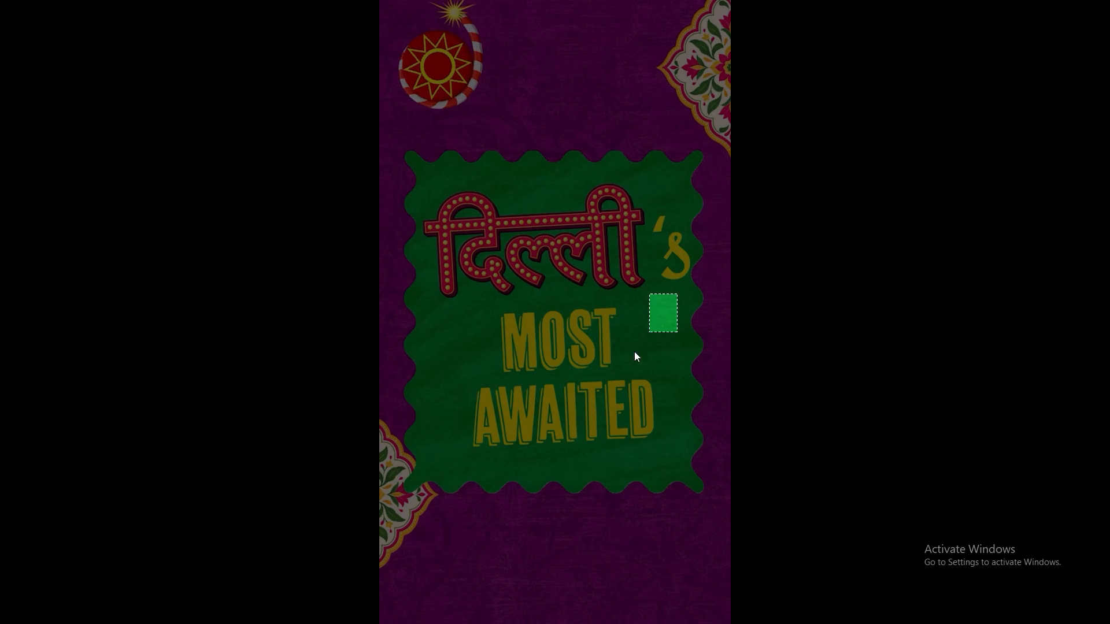
{"action": "left_click_drag", "start_coordinate": [634, 351], "coordinate": [453, 463]}
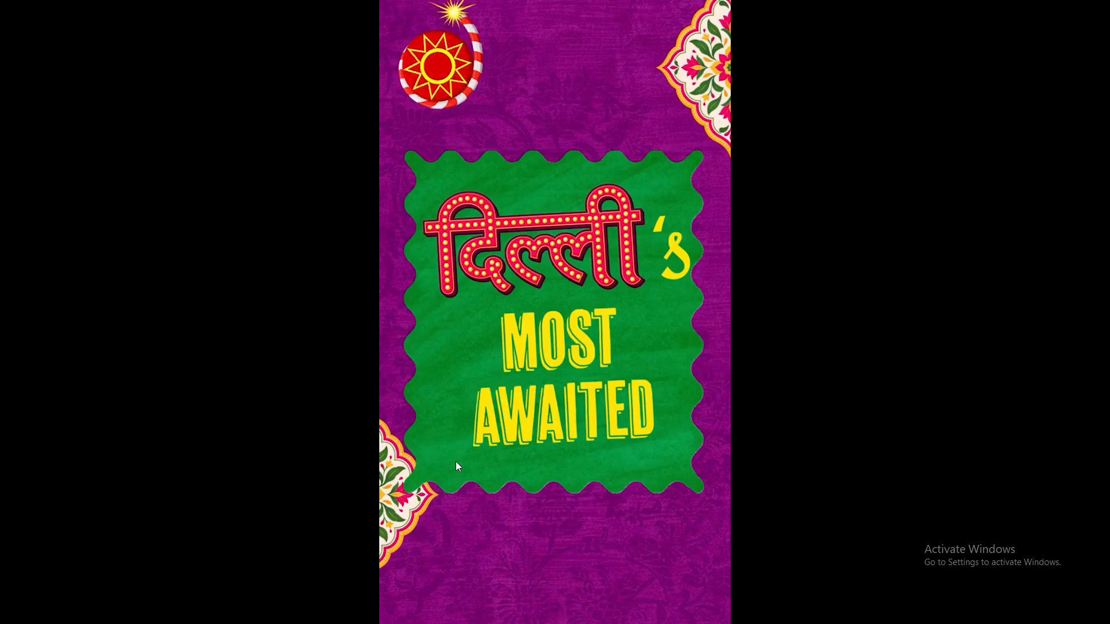
{"action": "key", "text": "Escape"}
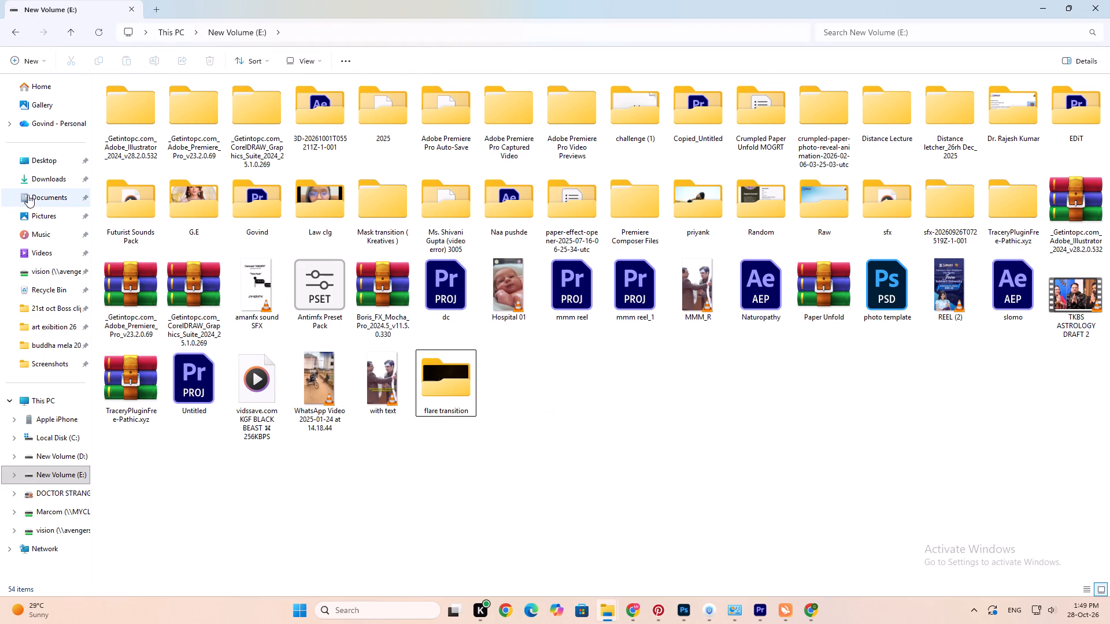
{"action": "left_click", "coordinate": [51, 216]}
{"action": "double_click", "coordinate": [525, 138]}
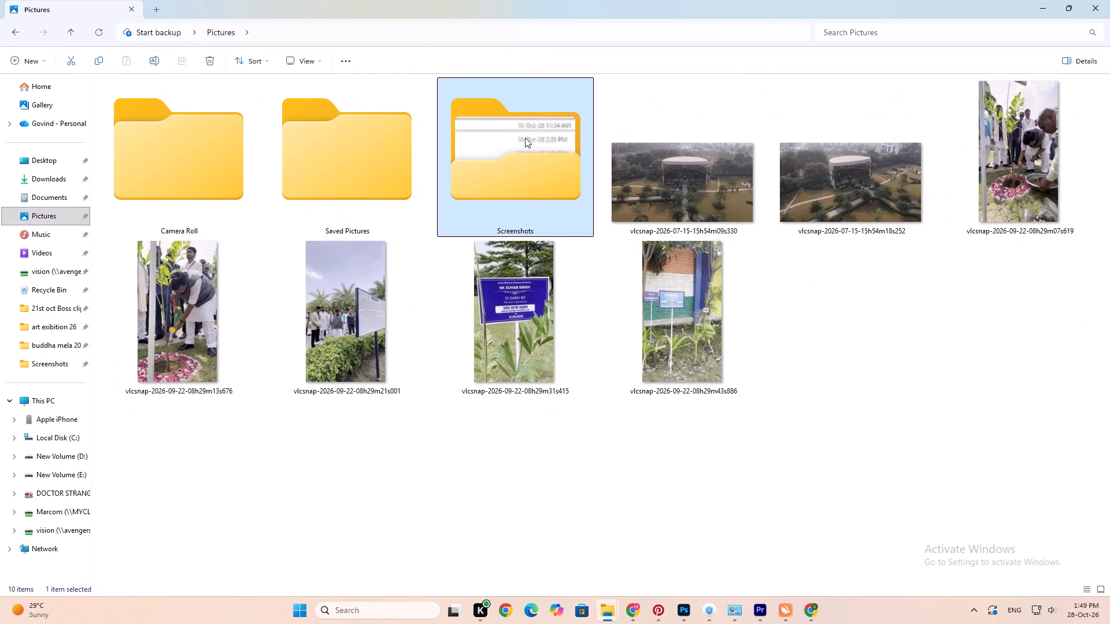
{"action": "scroll", "coordinate": [643, 329], "scroll_direction": "down", "scroll_amount": 12}
{"action": "left_click_drag", "start_coordinate": [811, 521], "coordinate": [686, 461]}
{"action": "key", "text": "alt+Tab"}
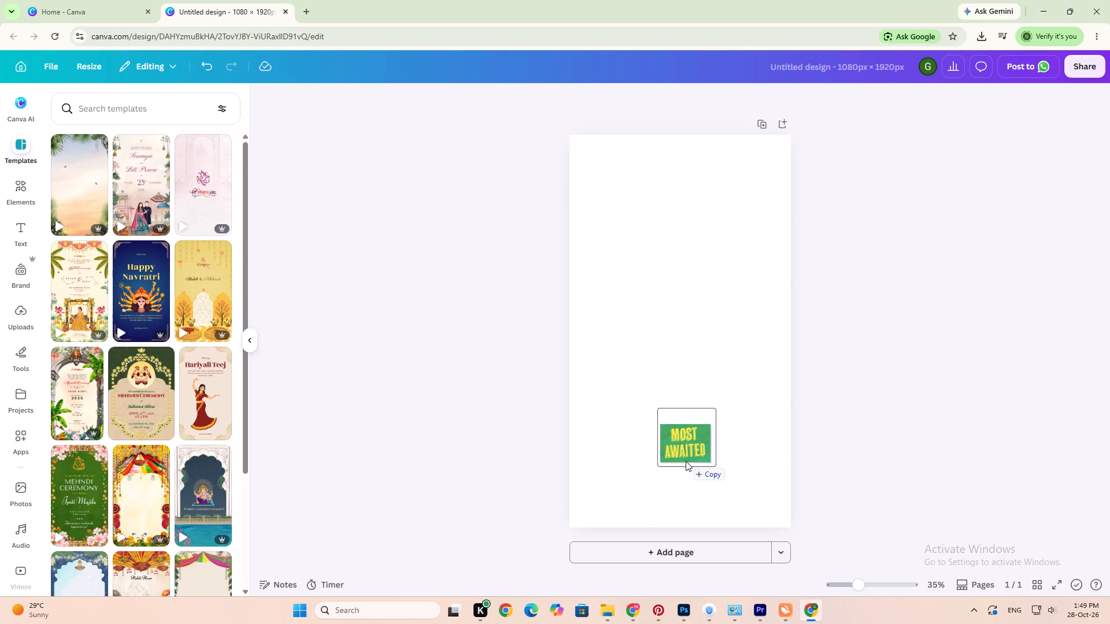
{"action": "left_click_drag", "start_coordinate": [686, 461], "coordinate": [333, 188]}
{"action": "key", "text": "alt+Tab"}
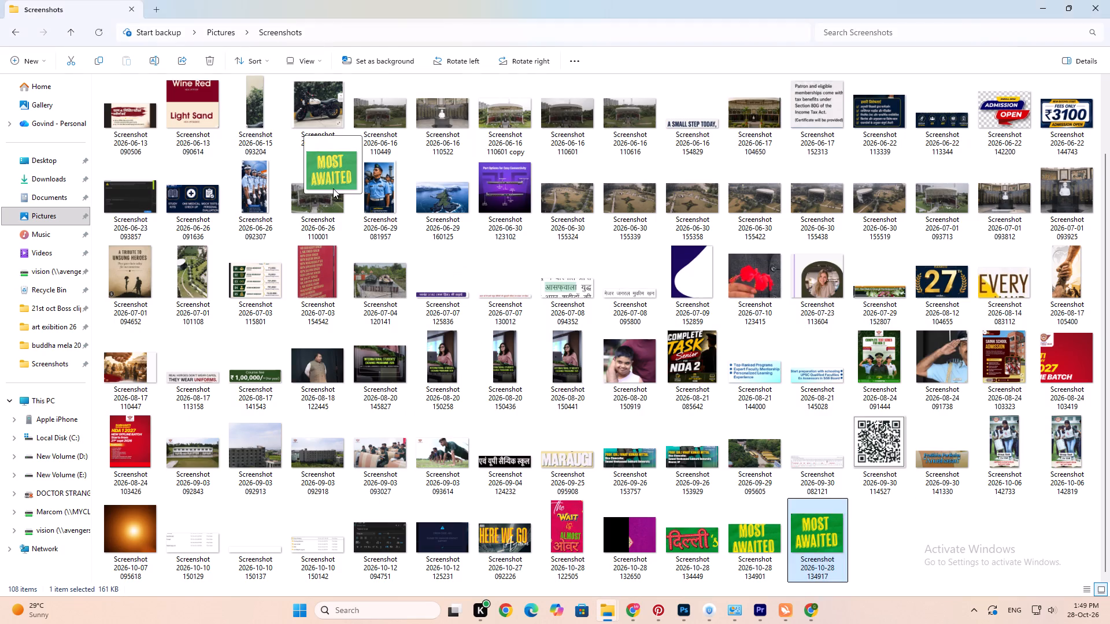
{"action": "left_click_drag", "start_coordinate": [333, 188], "coordinate": [664, 363]}
{"action": "key", "text": "alt+Tab"}
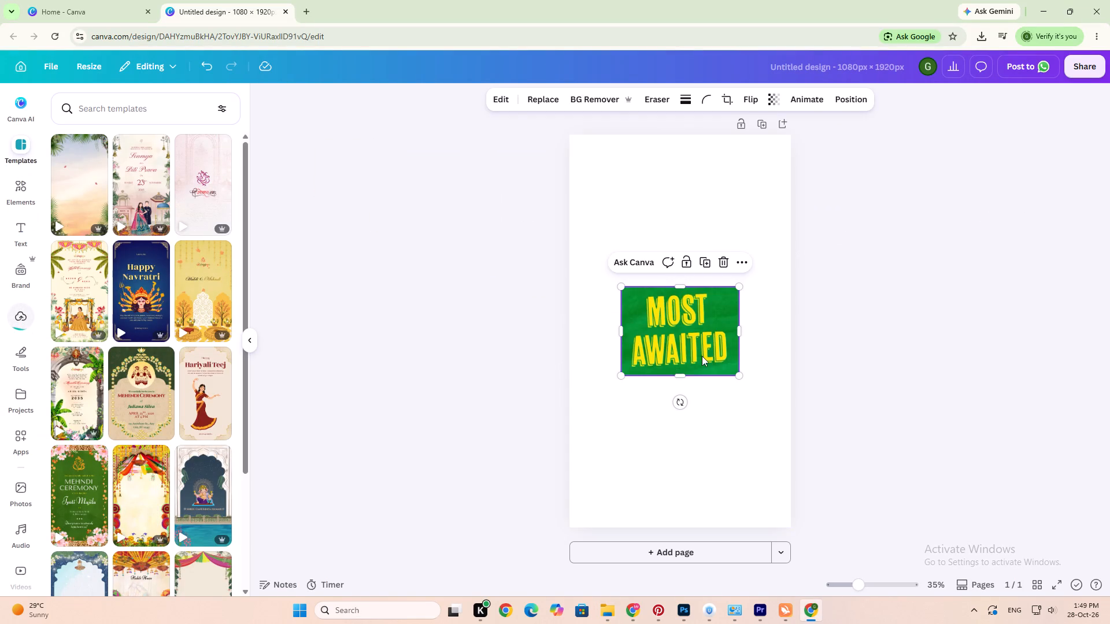
Enlarge the MOST AWAITED image, centre it across the page and remove its green background.
{"action": "left_click_drag", "start_coordinate": [738, 378], "coordinate": [782, 411]}
{"action": "left_click_drag", "start_coordinate": [748, 373], "coordinate": [725, 365]}
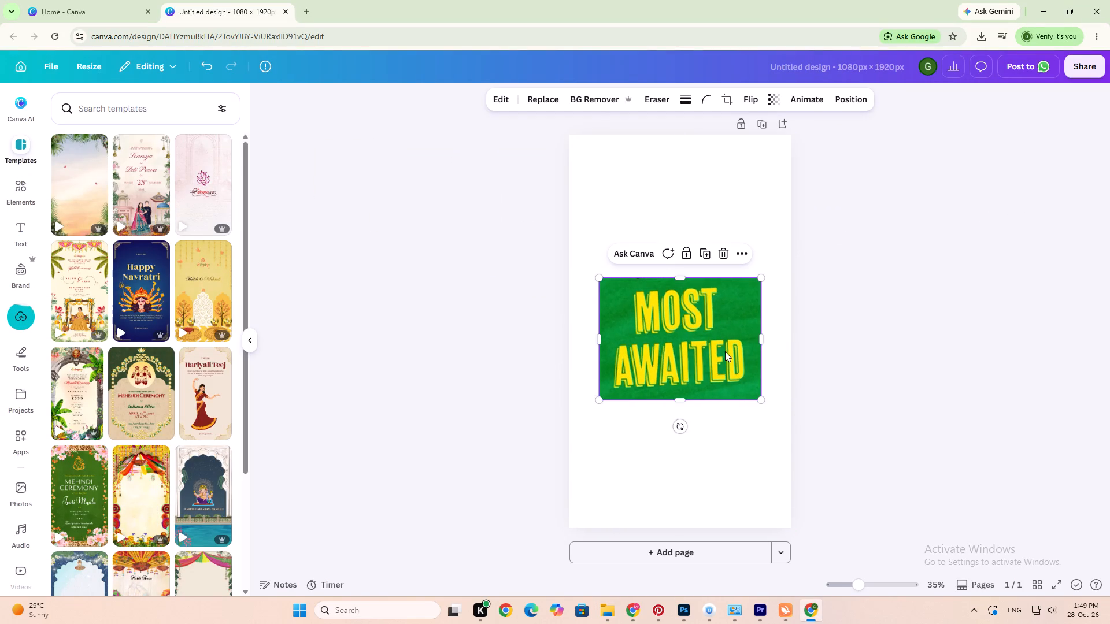
{"action": "left_click", "coordinate": [597, 101]}
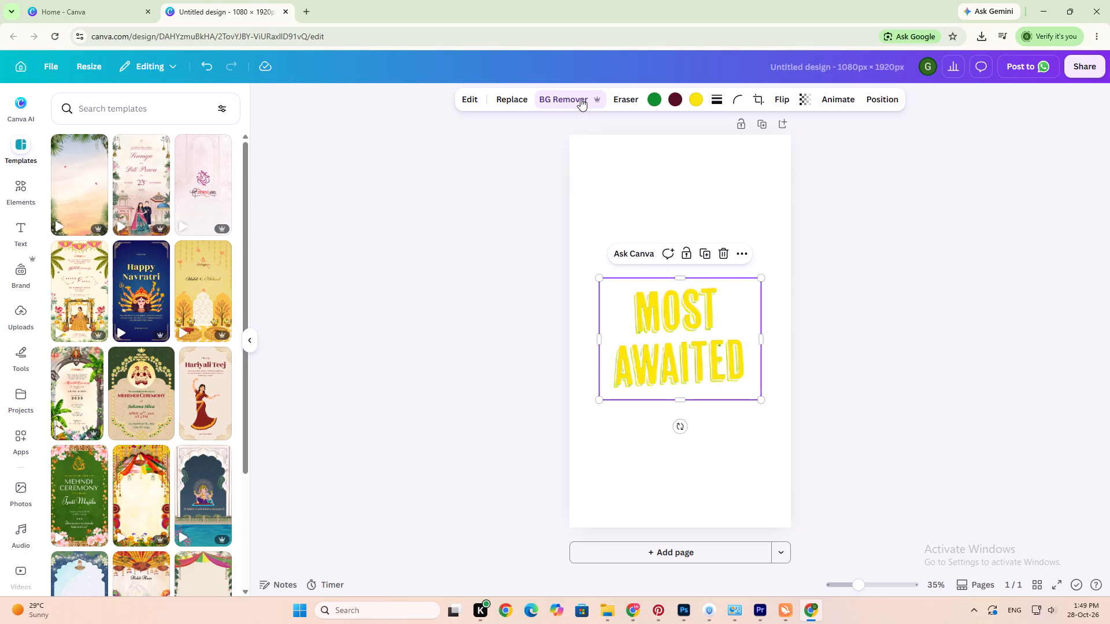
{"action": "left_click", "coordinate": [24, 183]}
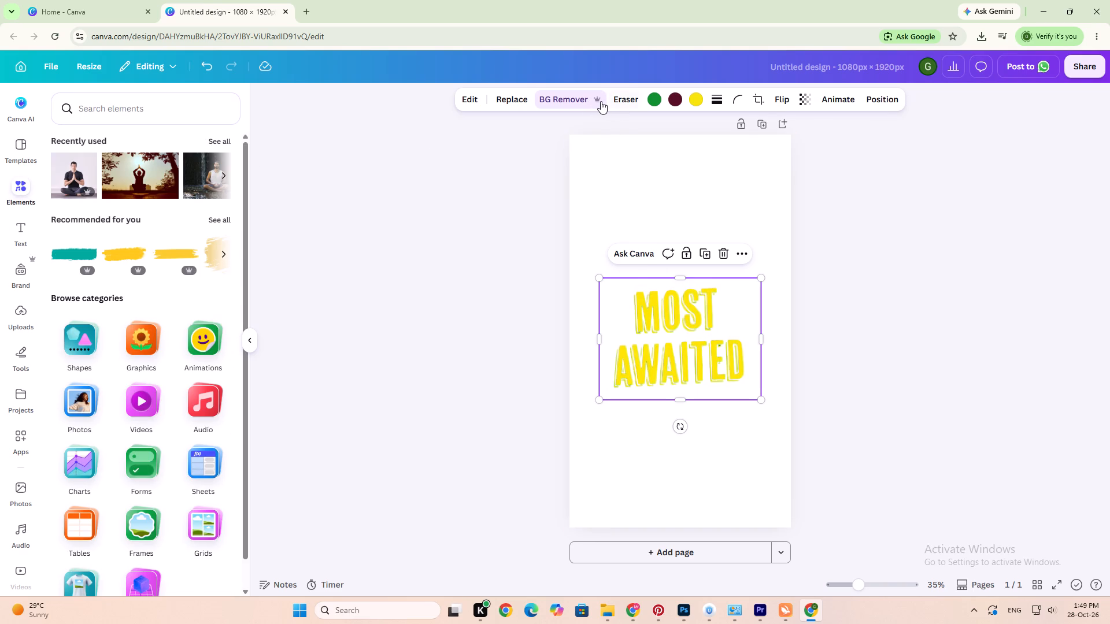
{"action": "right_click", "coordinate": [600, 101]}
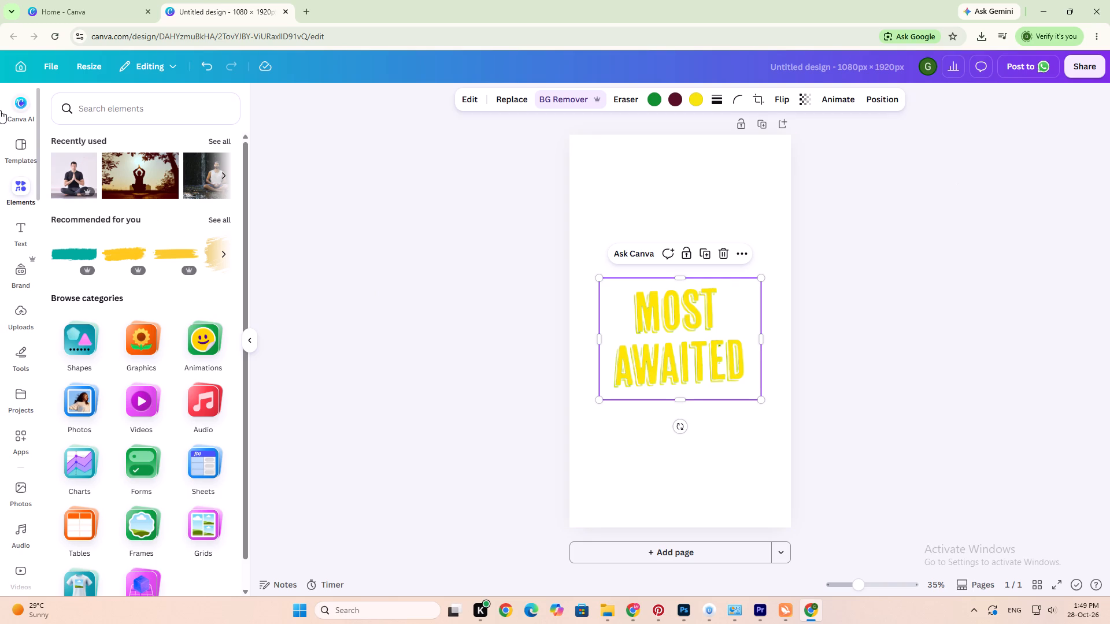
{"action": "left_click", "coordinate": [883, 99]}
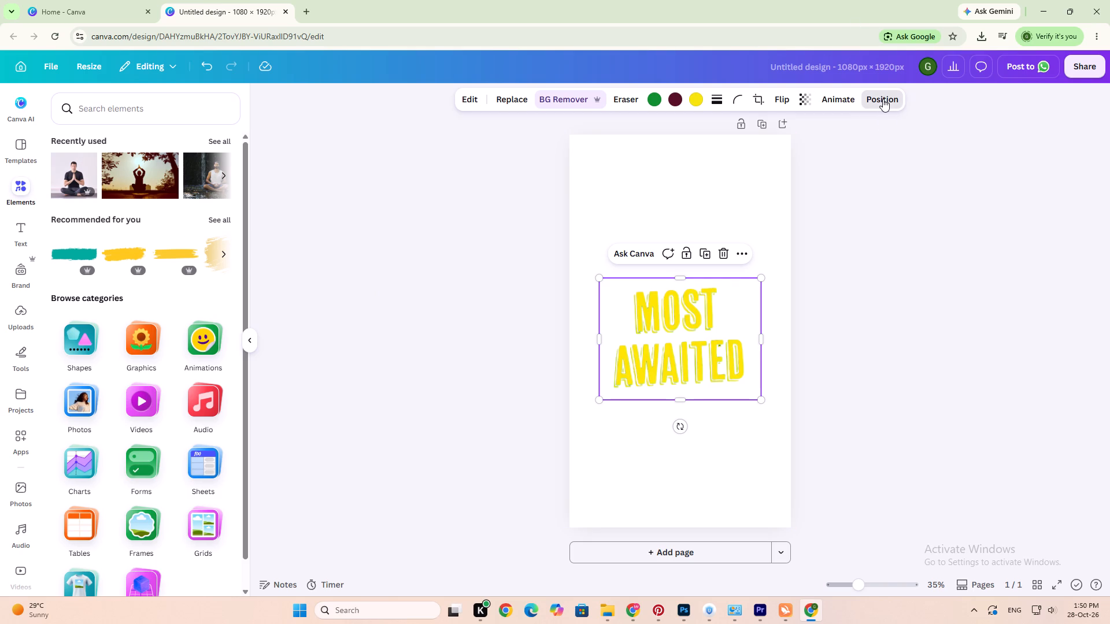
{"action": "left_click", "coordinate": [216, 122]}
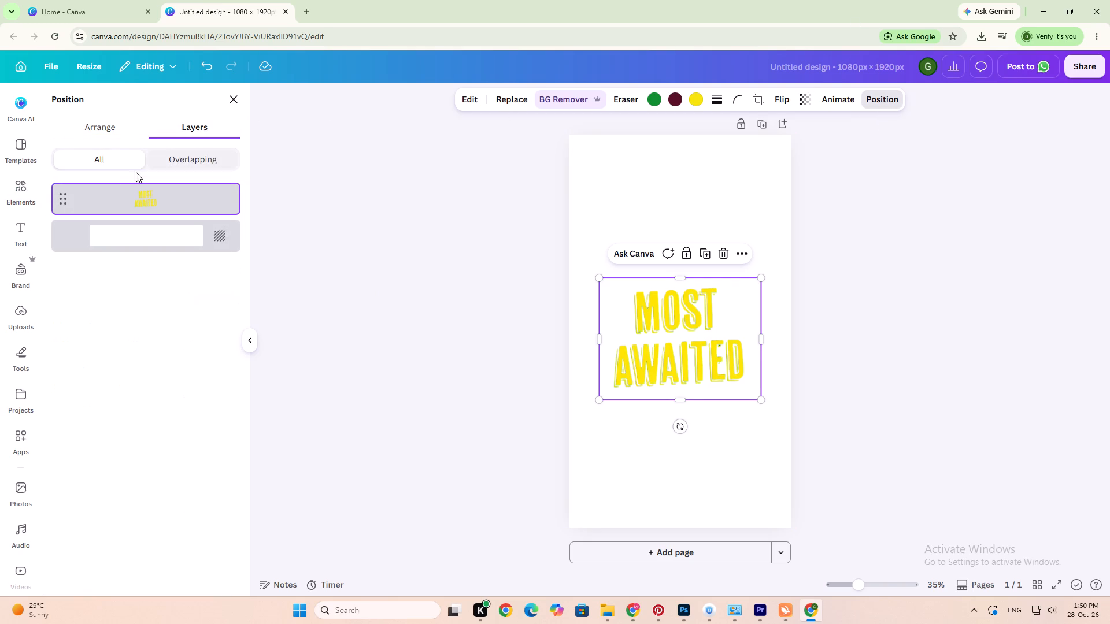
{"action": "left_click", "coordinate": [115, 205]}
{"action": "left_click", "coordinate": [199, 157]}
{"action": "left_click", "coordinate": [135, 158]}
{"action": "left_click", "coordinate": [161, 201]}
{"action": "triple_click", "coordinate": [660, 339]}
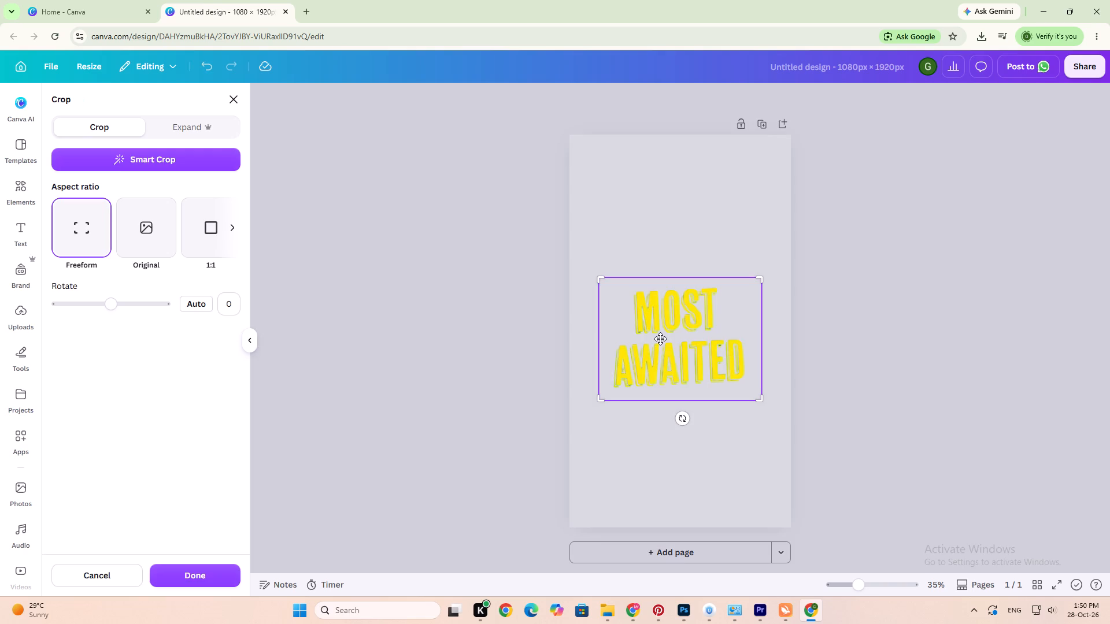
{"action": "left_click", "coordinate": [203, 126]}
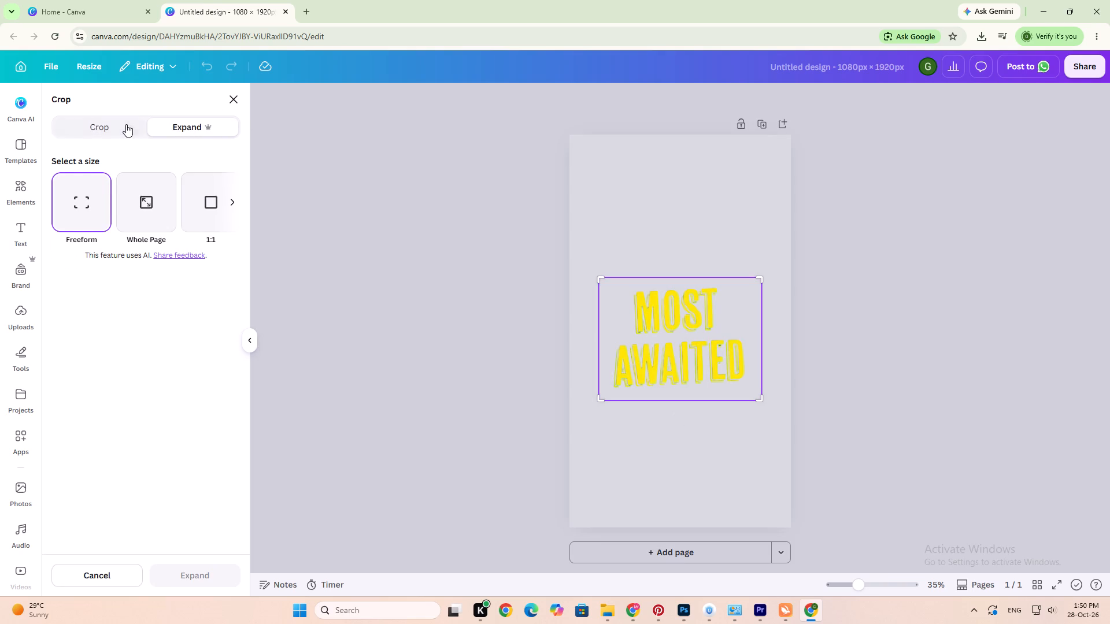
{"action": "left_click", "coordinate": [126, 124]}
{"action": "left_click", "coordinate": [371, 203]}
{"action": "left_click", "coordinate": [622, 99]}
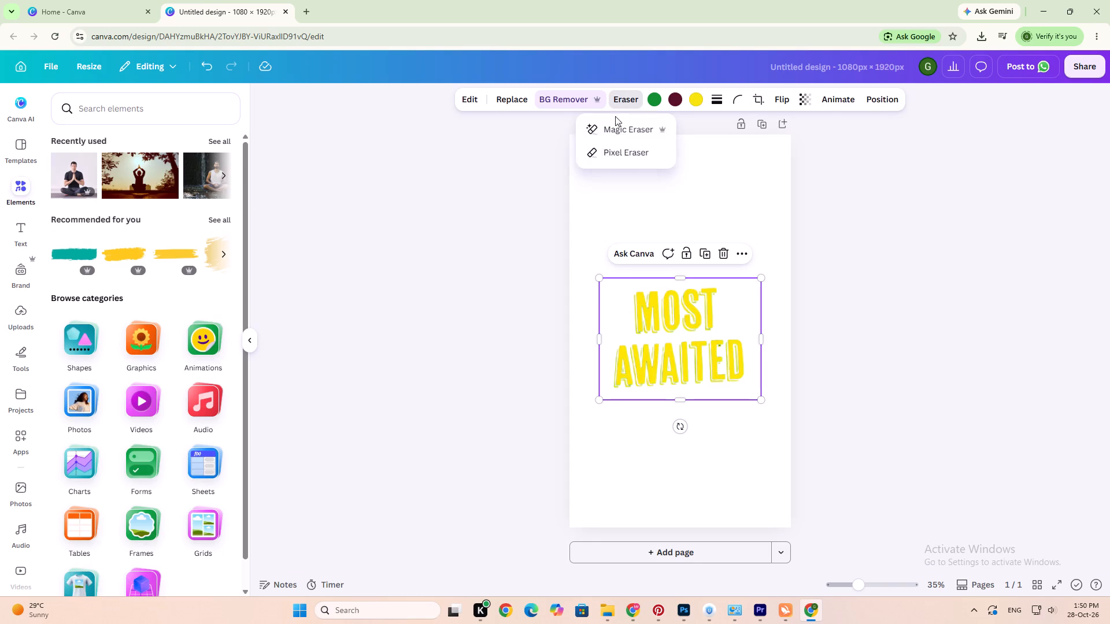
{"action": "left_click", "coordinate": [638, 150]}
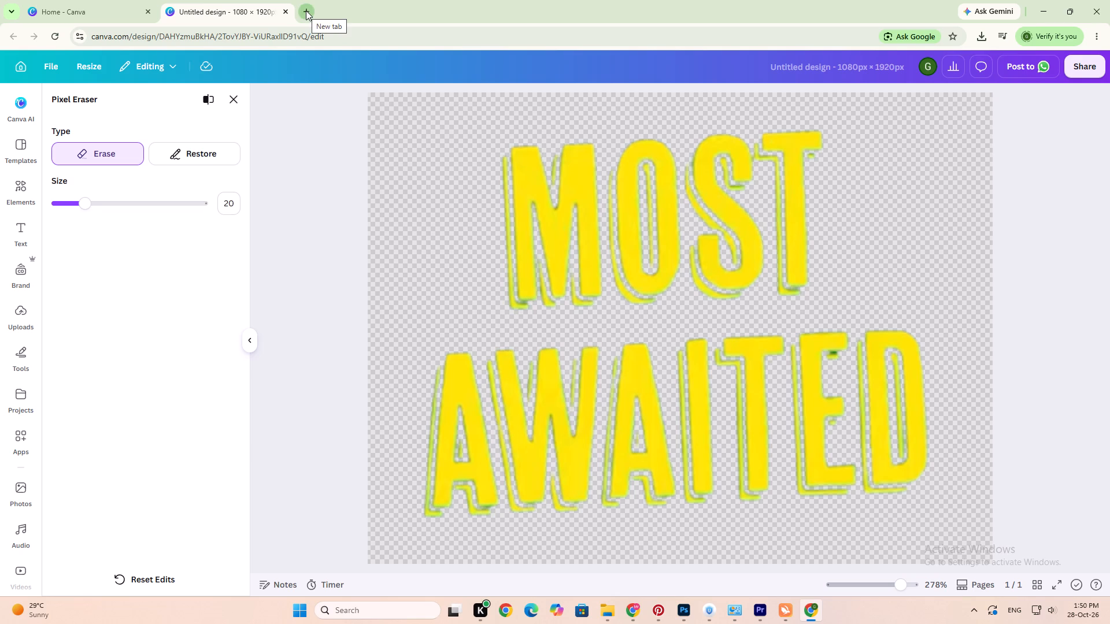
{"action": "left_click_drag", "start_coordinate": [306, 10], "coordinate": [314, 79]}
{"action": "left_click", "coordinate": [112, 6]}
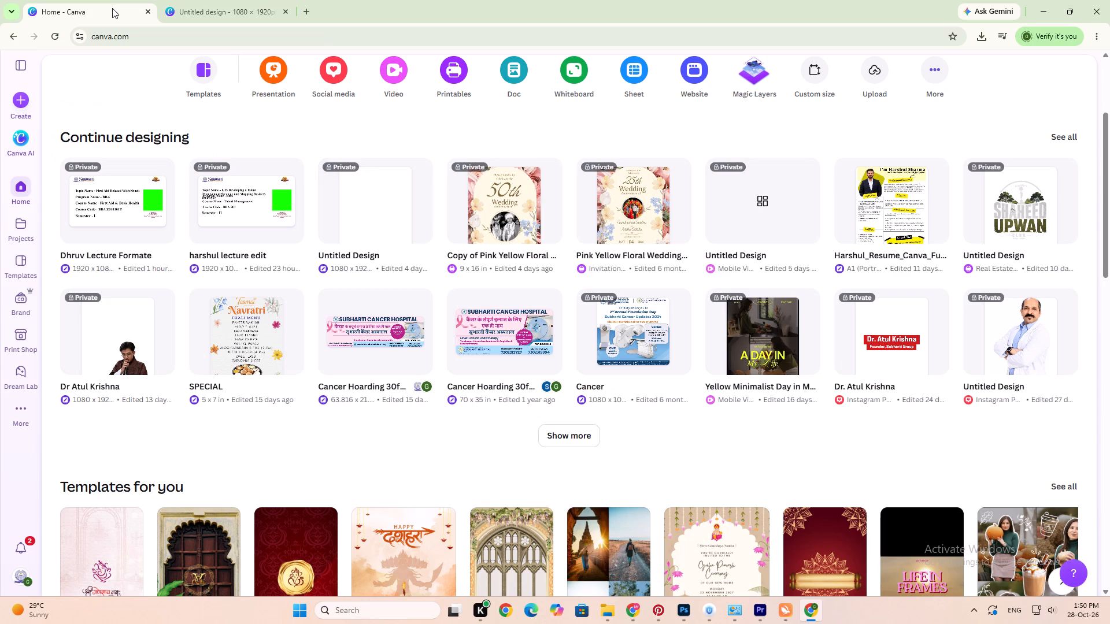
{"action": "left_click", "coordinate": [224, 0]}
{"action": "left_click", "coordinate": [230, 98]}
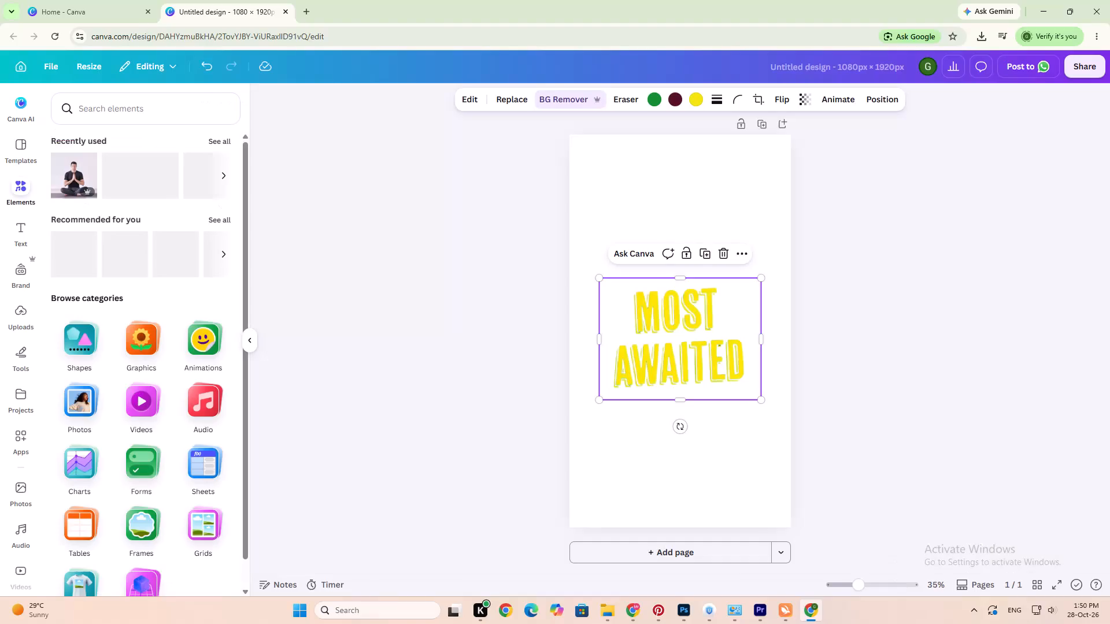
Download the MOST AWAITED design as a high-quality PNG with a transparent background.
{"action": "left_click", "coordinate": [1096, 72]}
{"action": "left_click", "coordinate": [897, 351]}
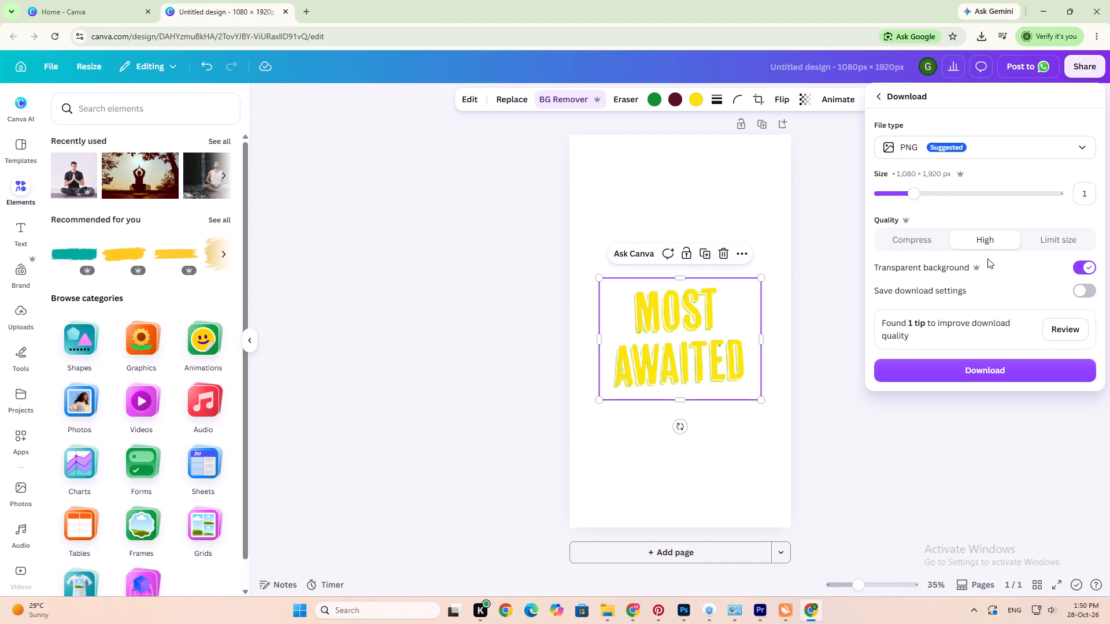
{"action": "left_click", "coordinate": [987, 372]}
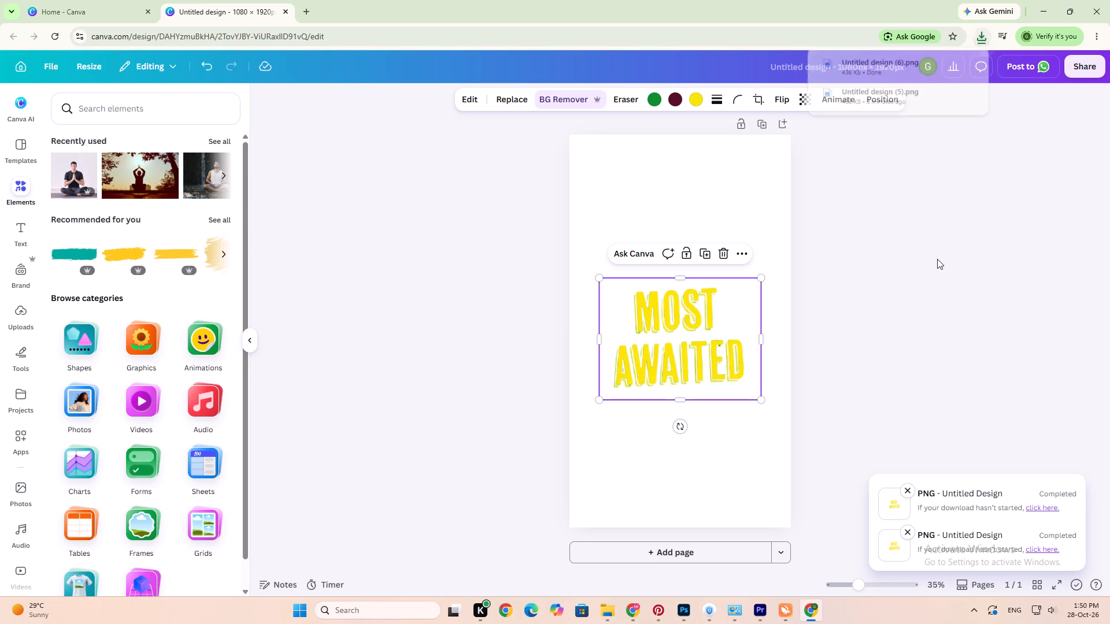
Bring Untitled design (6).png from Chrome's downloads onto V4 in Premiere Pro, starting shortly after Untitled design (5).png begins.
{"action": "left_click_drag", "start_coordinate": [878, 67], "coordinate": [631, 455]}
{"action": "key", "text": "alt+Tab"}
{"action": "key", "text": "alt+Tab"}
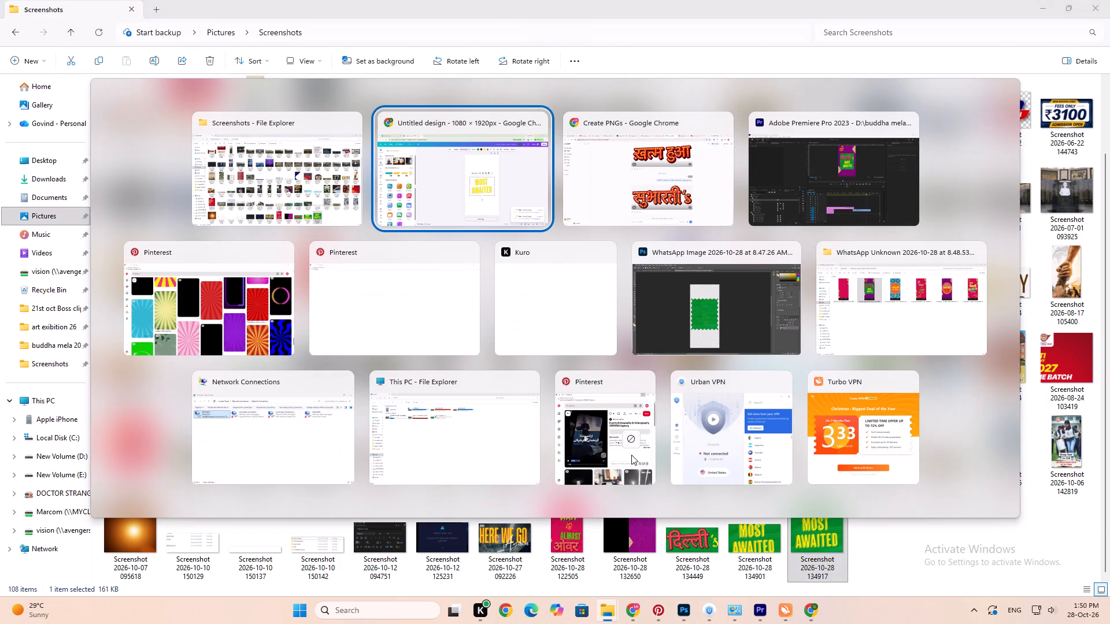
{"action": "left_click_drag", "start_coordinate": [631, 455], "coordinate": [604, 461]}
{"action": "key", "text": "alt+Tab"}
{"action": "key", "text": "alt+Tab"}
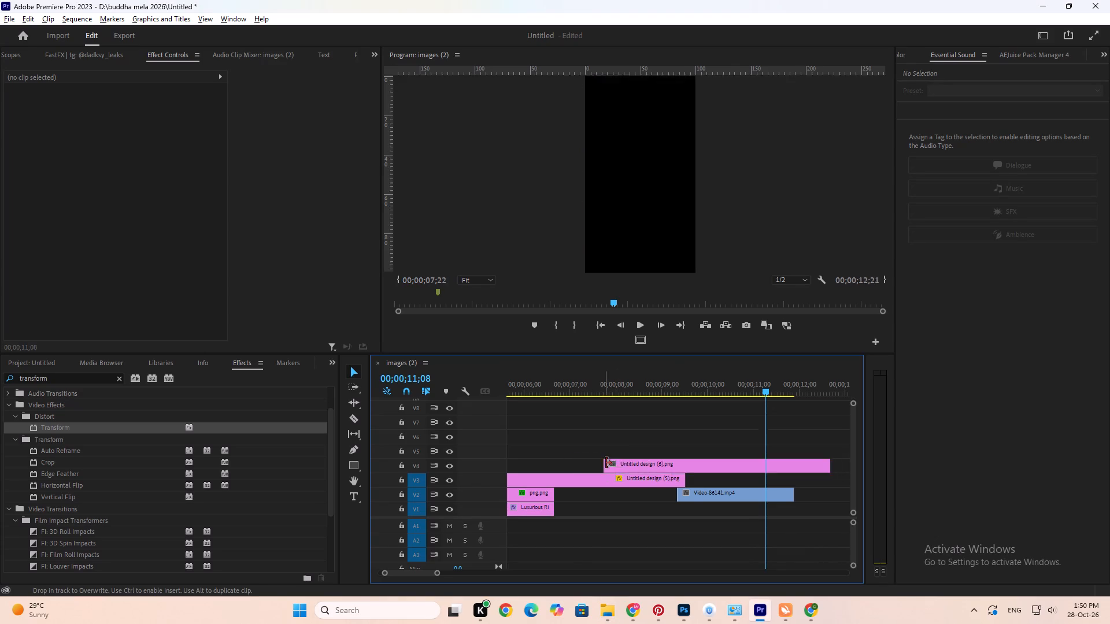
{"action": "scroll", "coordinate": [626, 466], "scroll_direction": "up", "scroll_amount": 6}
{"action": "left_click_drag", "start_coordinate": [742, 461], "coordinate": [643, 459]}
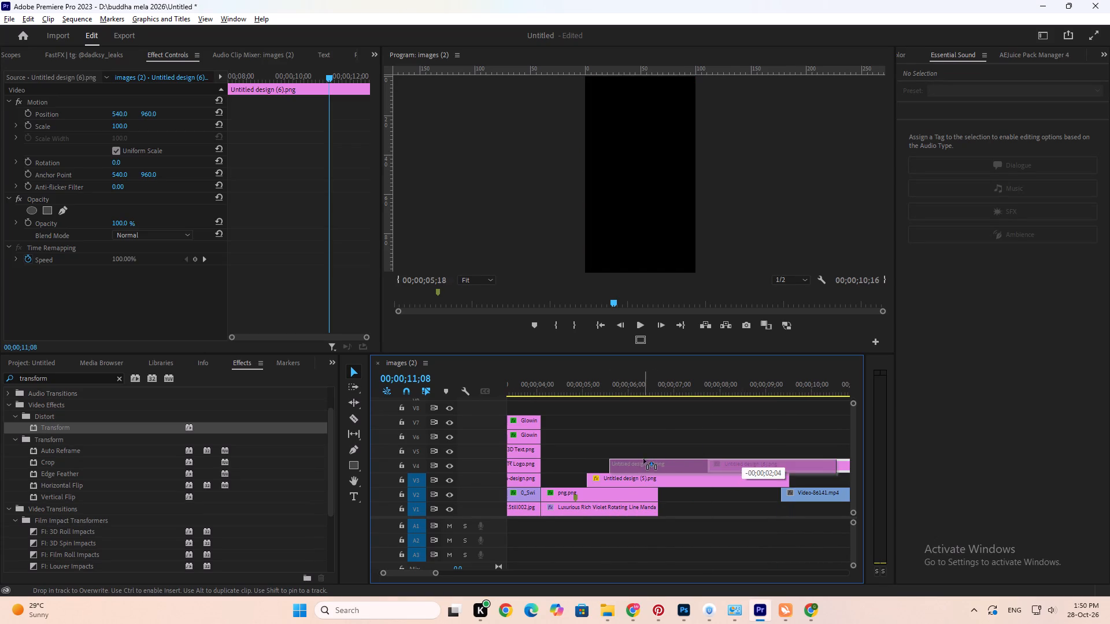
{"action": "left_click_drag", "start_coordinate": [643, 459], "coordinate": [639, 459]}
Preview the frame at about 00;00;05;24 full-screen to check the MOST AWAITED lettering against सुभारती 's.
{"action": "left_click_drag", "start_coordinate": [595, 376], "coordinate": [617, 382]}
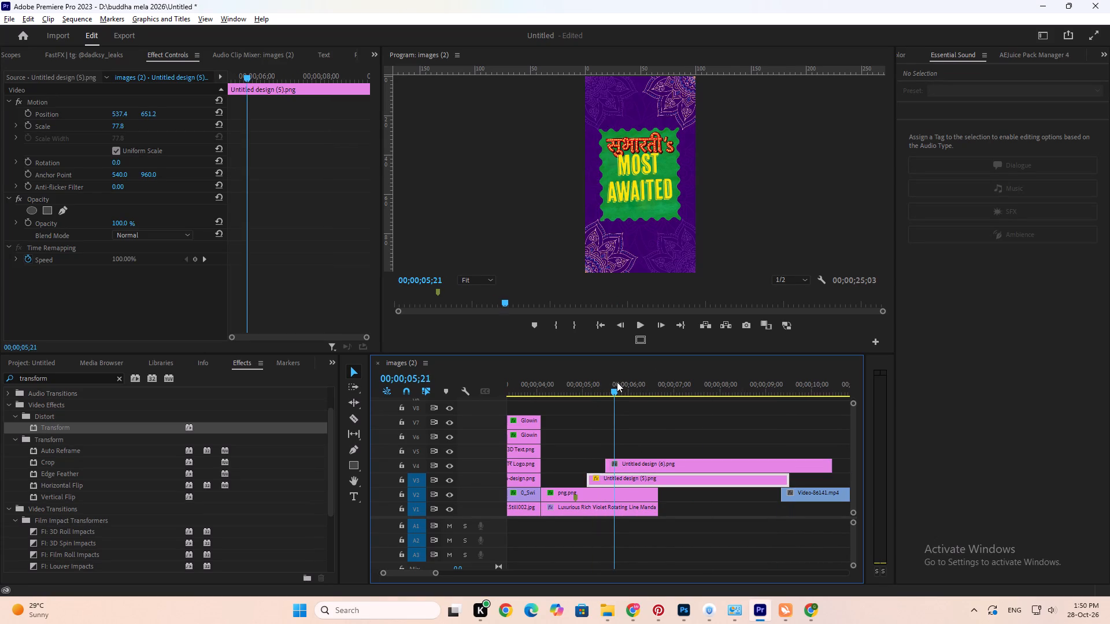
{"action": "left_click_drag", "start_coordinate": [617, 382], "coordinate": [622, 380]}
{"action": "key", "text": "ctrl+Tab"}
{"action": "key", "text": "ctrl+grave"}
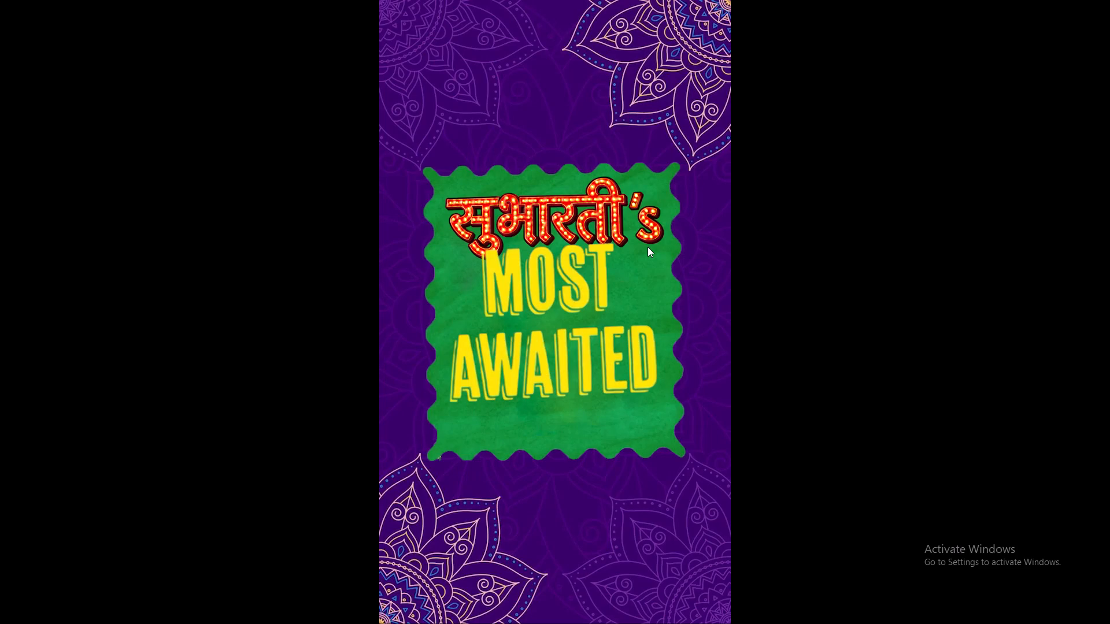
{"action": "key", "text": "ctrl+grave"}
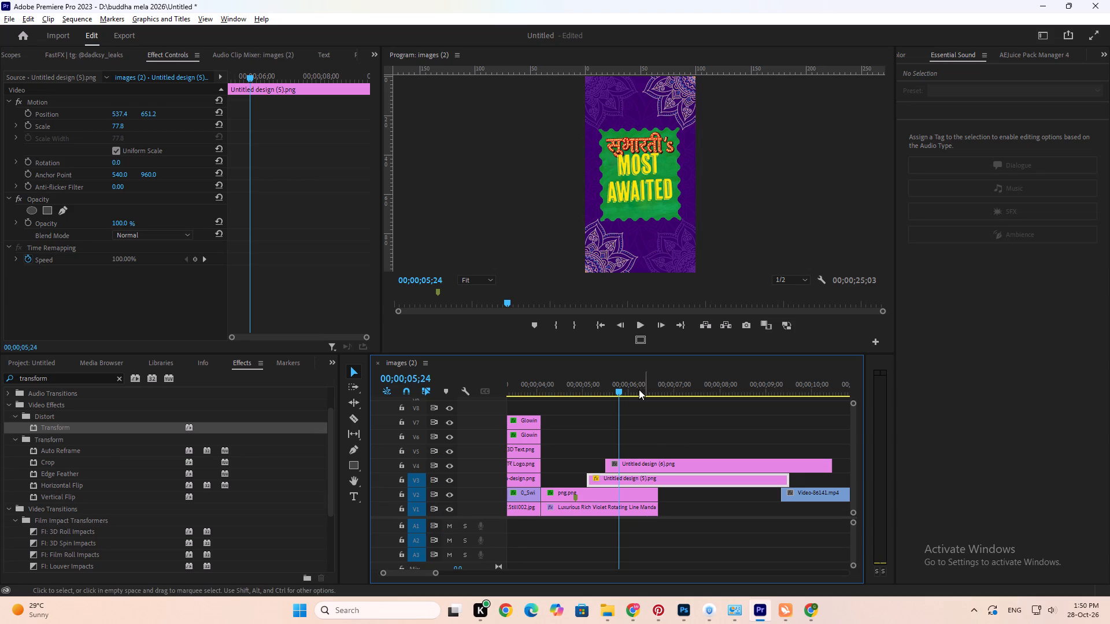
Duplicate the Untitled design (6).png clip onto V5 directly above the original and hide the V5 track.
{"action": "left_click", "coordinate": [641, 470]}
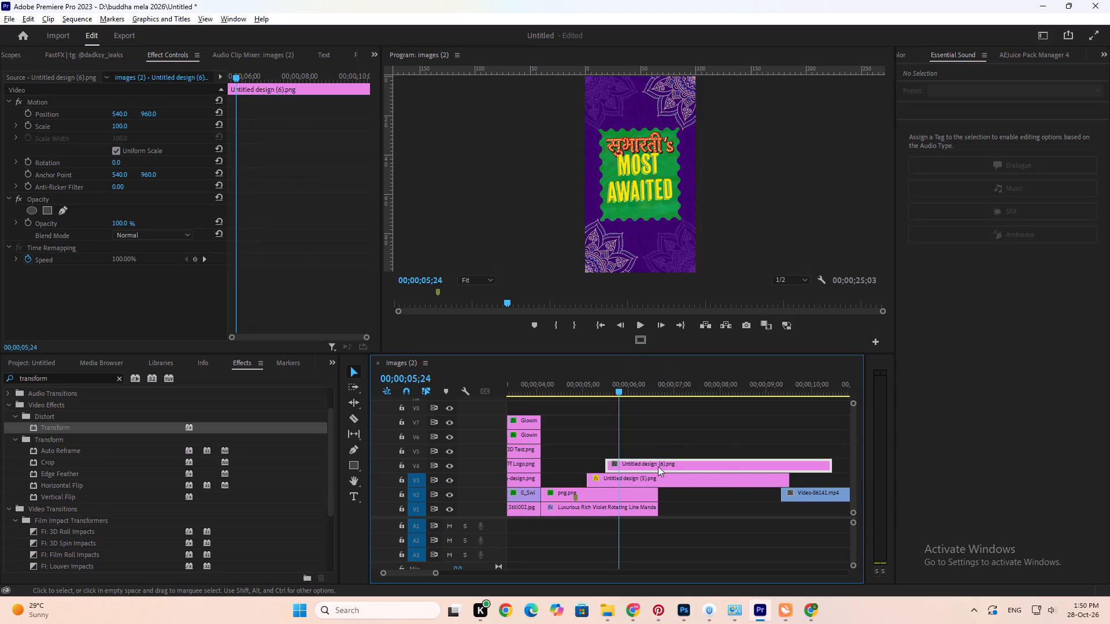
{"action": "left_click_drag", "start_coordinate": [670, 463], "coordinate": [671, 449], "text": "alt"}
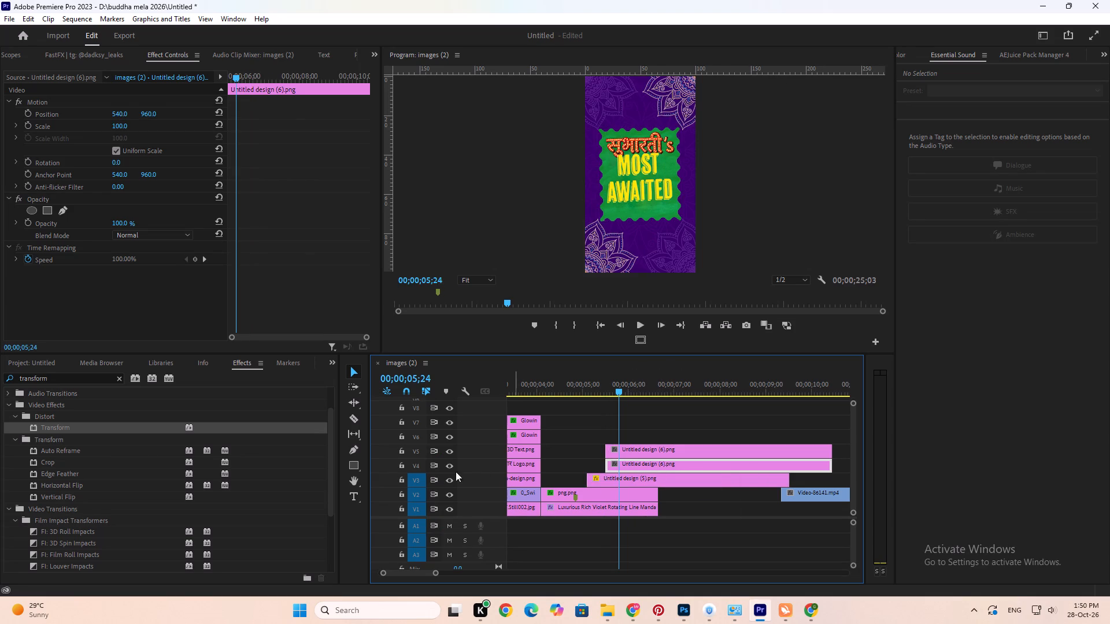
{"action": "left_click", "coordinate": [451, 453]}
Add a rectangular opacity mask to the Untitled design (6).png clip on V4.
{"action": "left_click", "coordinate": [53, 214]}
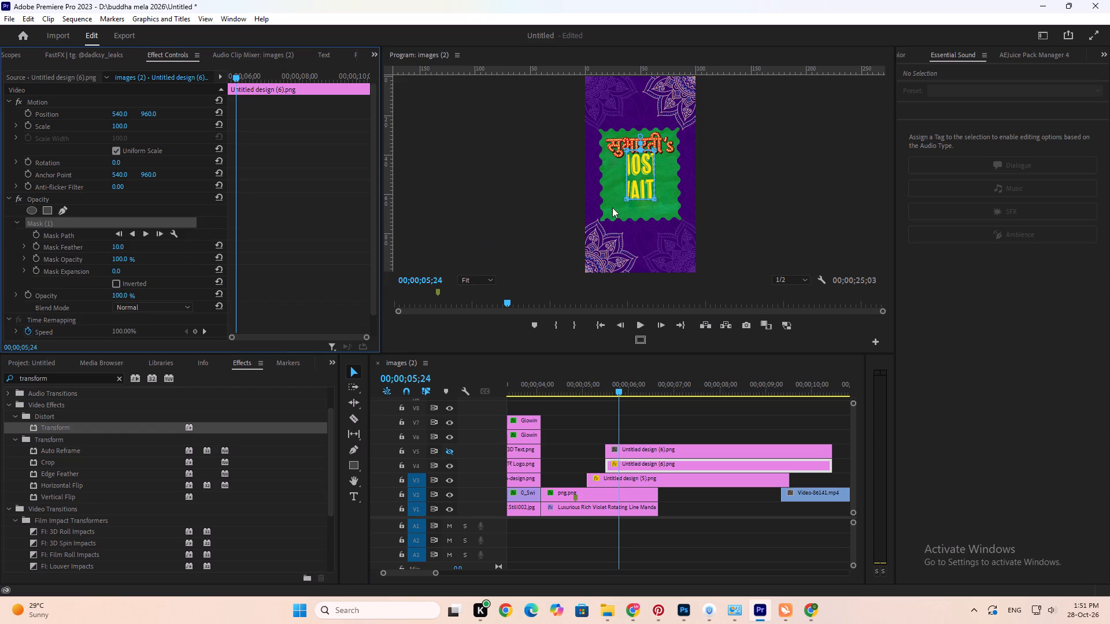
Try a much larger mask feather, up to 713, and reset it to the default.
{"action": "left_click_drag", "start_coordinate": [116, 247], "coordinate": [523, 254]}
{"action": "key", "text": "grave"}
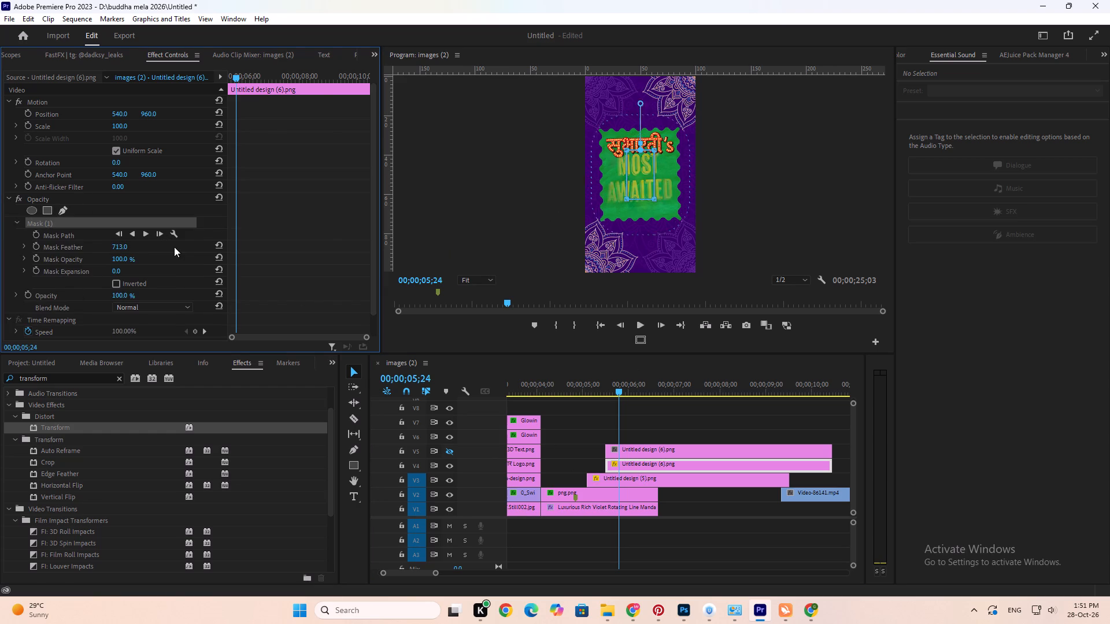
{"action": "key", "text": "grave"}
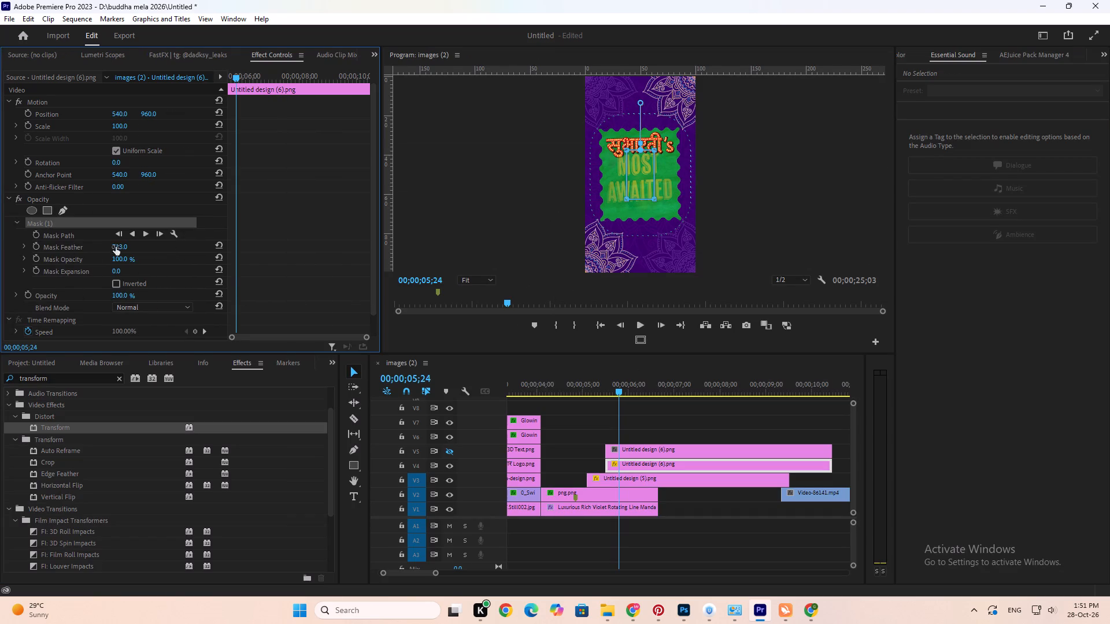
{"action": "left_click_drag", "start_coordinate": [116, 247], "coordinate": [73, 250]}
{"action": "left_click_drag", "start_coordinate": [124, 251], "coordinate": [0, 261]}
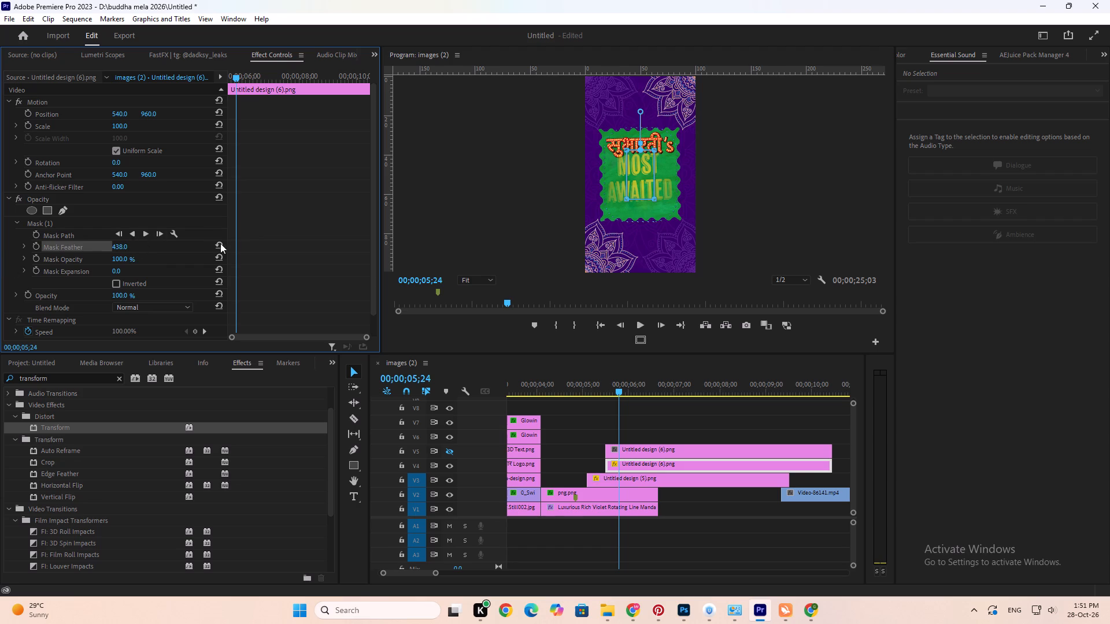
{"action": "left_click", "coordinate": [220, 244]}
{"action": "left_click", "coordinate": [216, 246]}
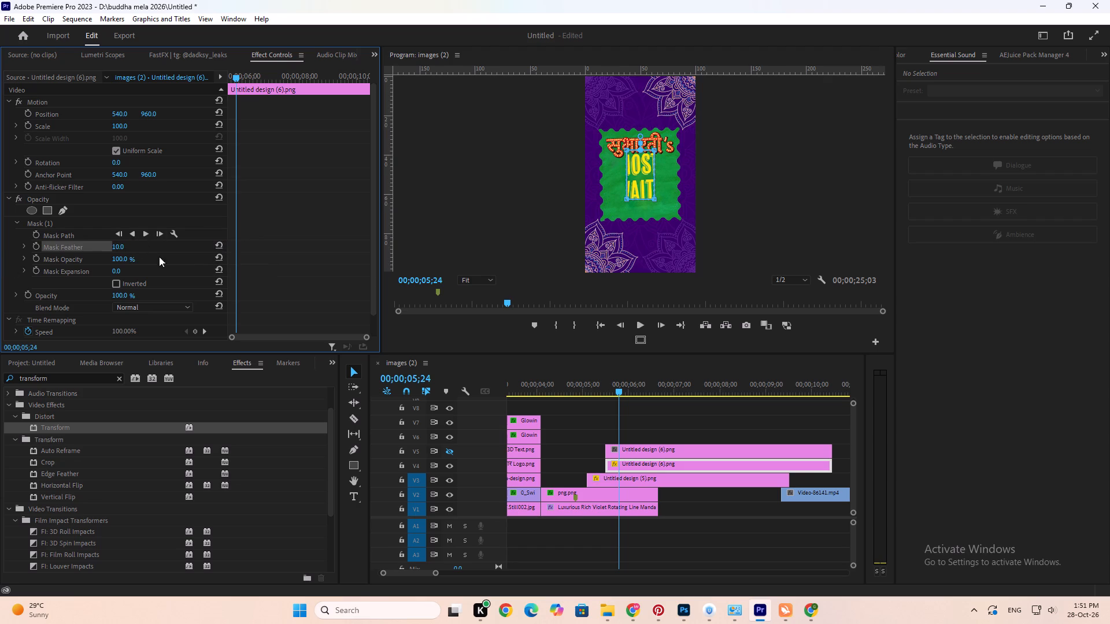
Set the V4 mask's feather to 0 and widen it across the lettering, with its lower edge just below MOST.
{"action": "left_click_drag", "start_coordinate": [120, 246], "coordinate": [73, 248]}
{"action": "key", "text": "grave"}
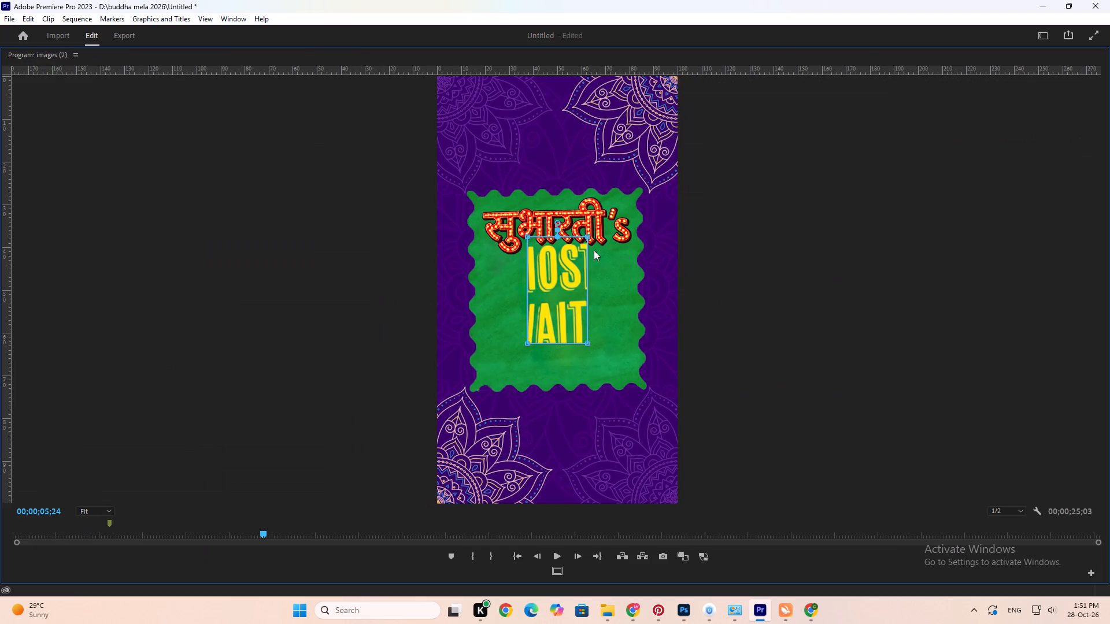
{"action": "left_click_drag", "start_coordinate": [532, 284], "coordinate": [498, 269]}
{"action": "left_click_drag", "start_coordinate": [581, 202], "coordinate": [547, 310]}
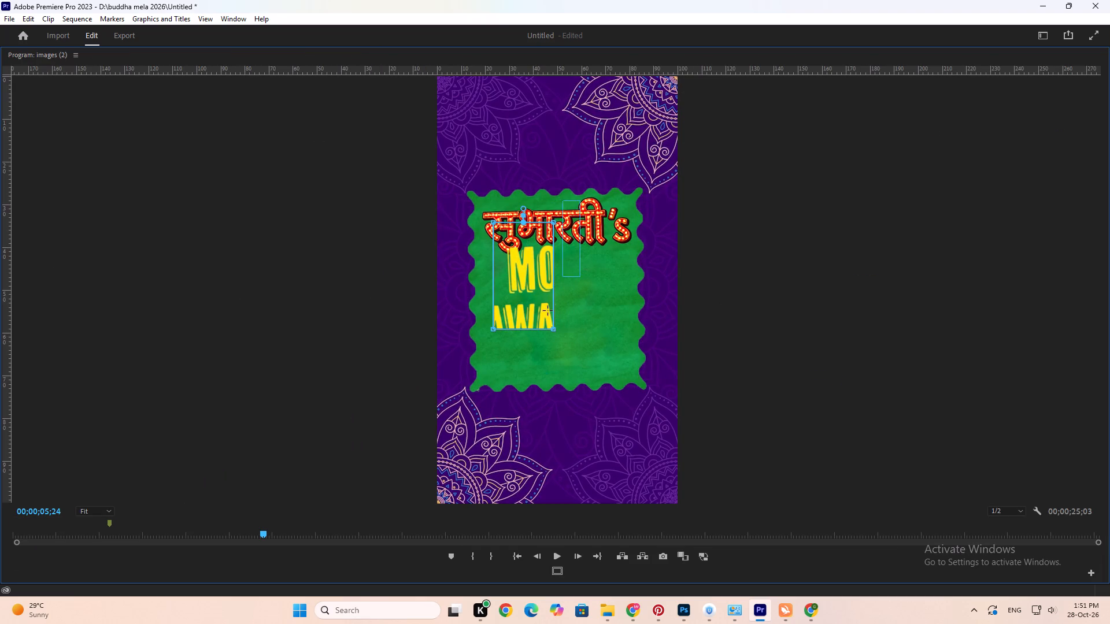
{"action": "left_click_drag", "start_coordinate": [547, 310], "coordinate": [529, 346]}
{"action": "left_click_drag", "start_coordinate": [553, 221], "coordinate": [659, 214]}
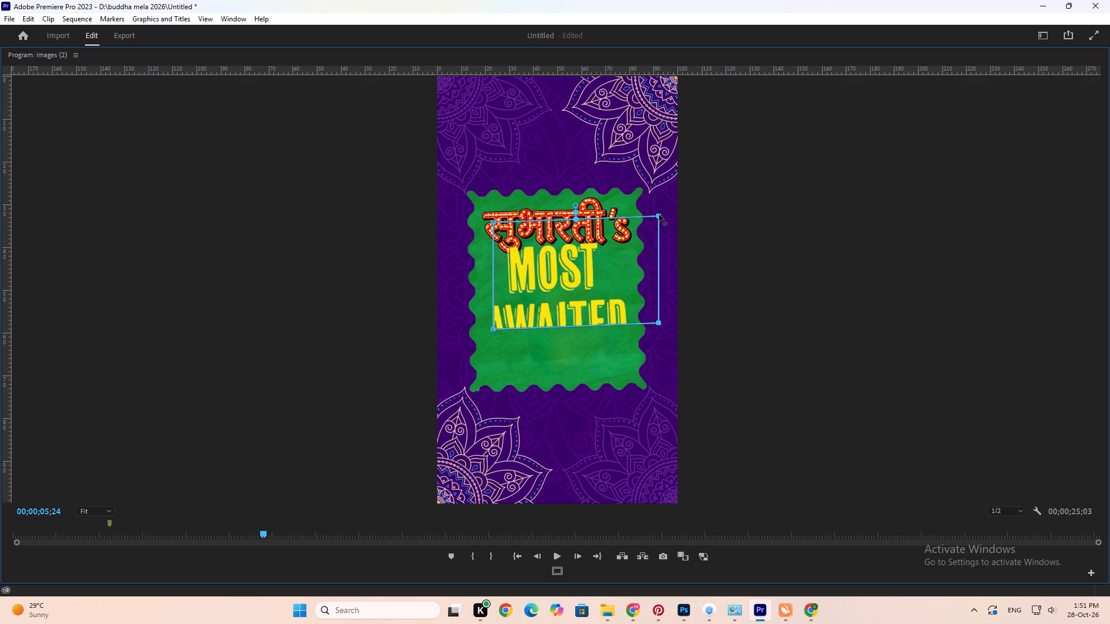
{"action": "left_click_drag", "start_coordinate": [659, 214], "coordinate": [661, 221]}
{"action": "left_click_drag", "start_coordinate": [684, 326], "coordinate": [406, 380]}
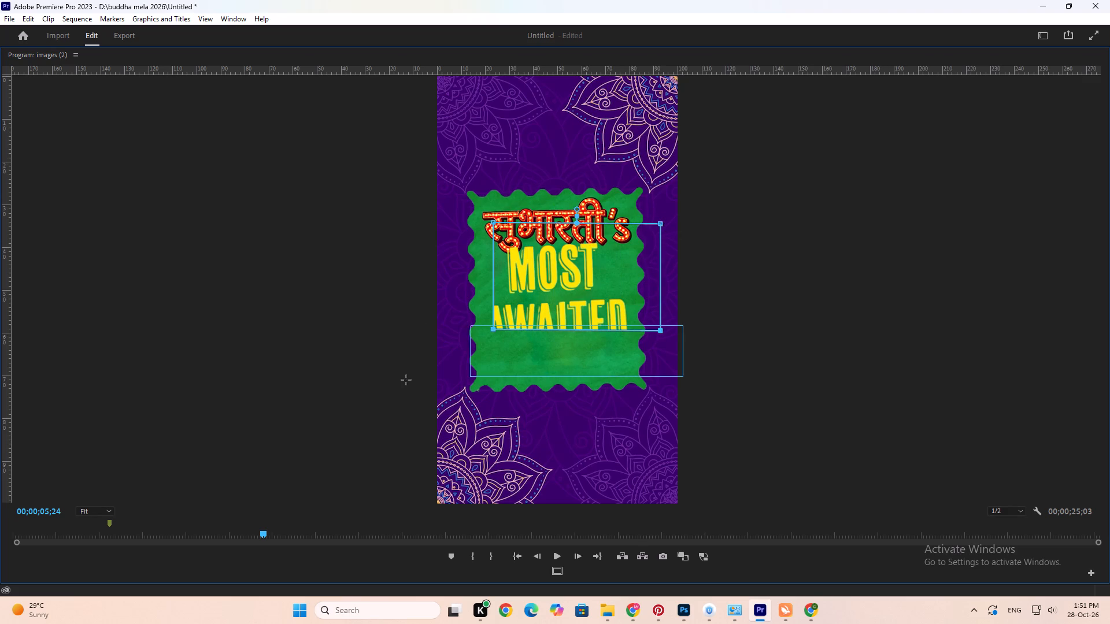
{"action": "left_click_drag", "start_coordinate": [406, 380], "coordinate": [405, 380]}
{"action": "left_click_drag", "start_coordinate": [494, 330], "coordinate": [492, 293]}
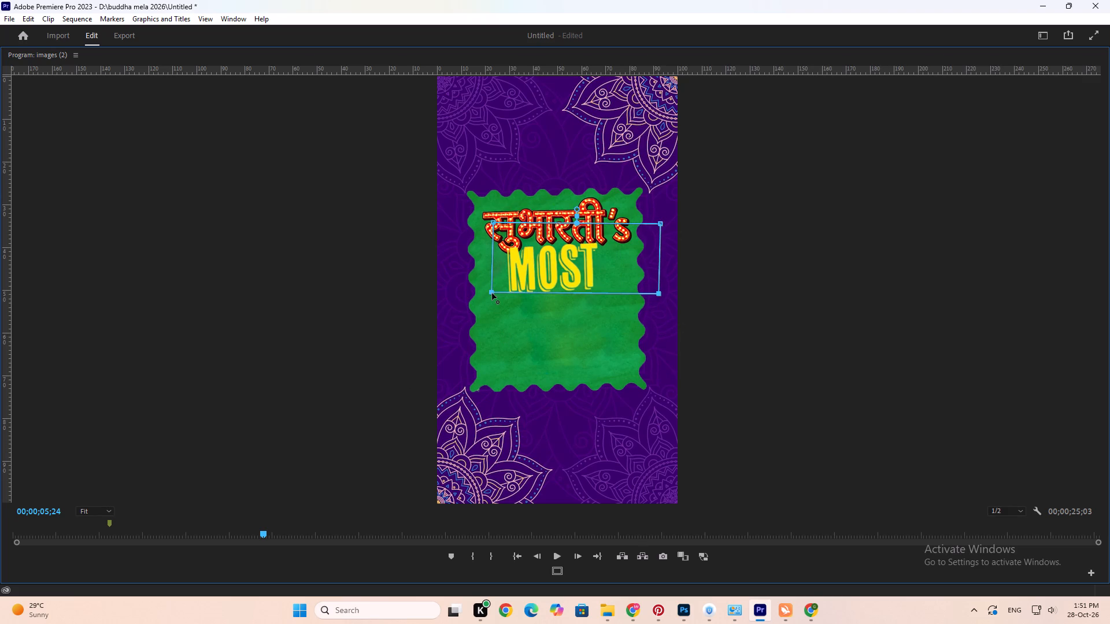
{"action": "left_click_drag", "start_coordinate": [492, 293], "coordinate": [490, 297]}
Tighten the V4 mask's top edge and side corners into a box around the word MOST.
{"action": "left_click_drag", "start_coordinate": [473, 198], "coordinate": [711, 243]}
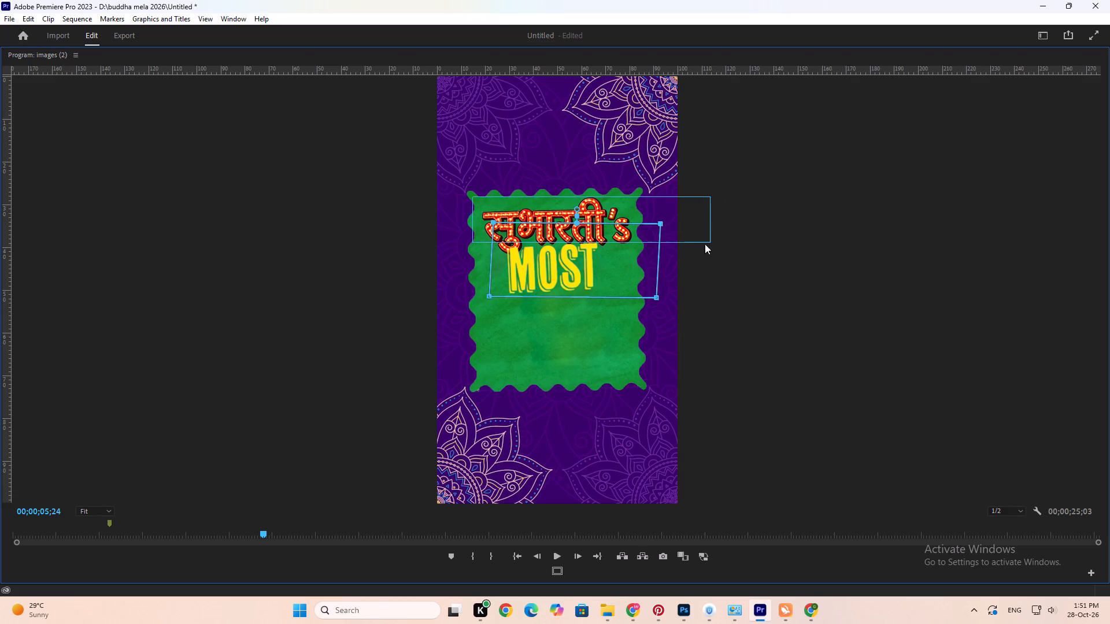
{"action": "left_click_drag", "start_coordinate": [661, 225], "coordinate": [615, 240]}
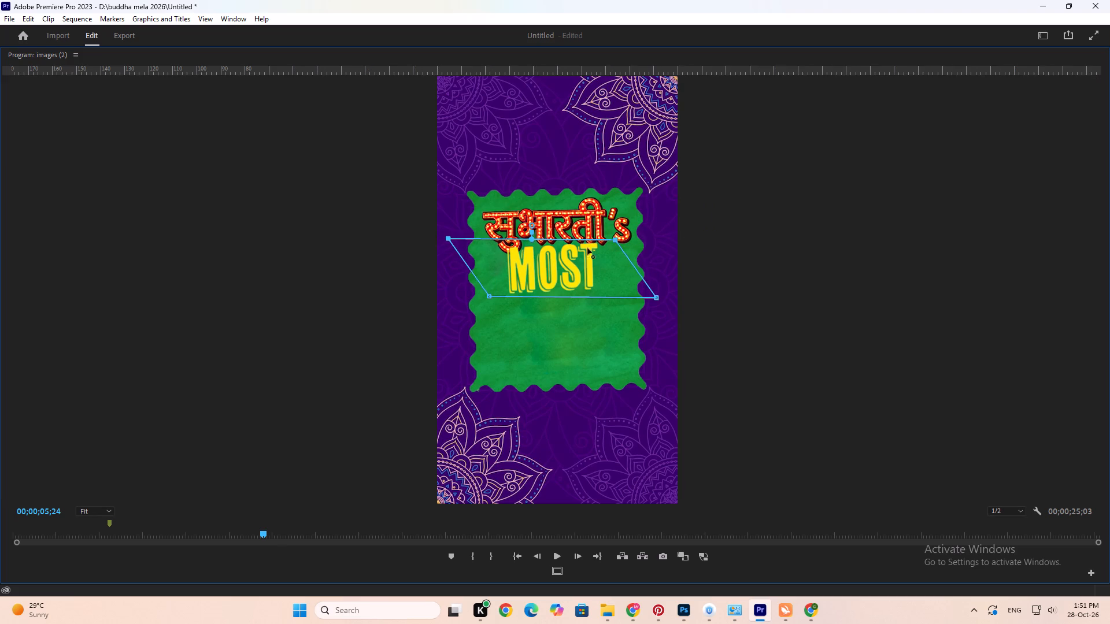
{"action": "left_click", "coordinate": [465, 213]}
{"action": "left_click", "coordinate": [374, 216]}
{"action": "left_click_drag", "start_coordinate": [395, 211], "coordinate": [464, 261]}
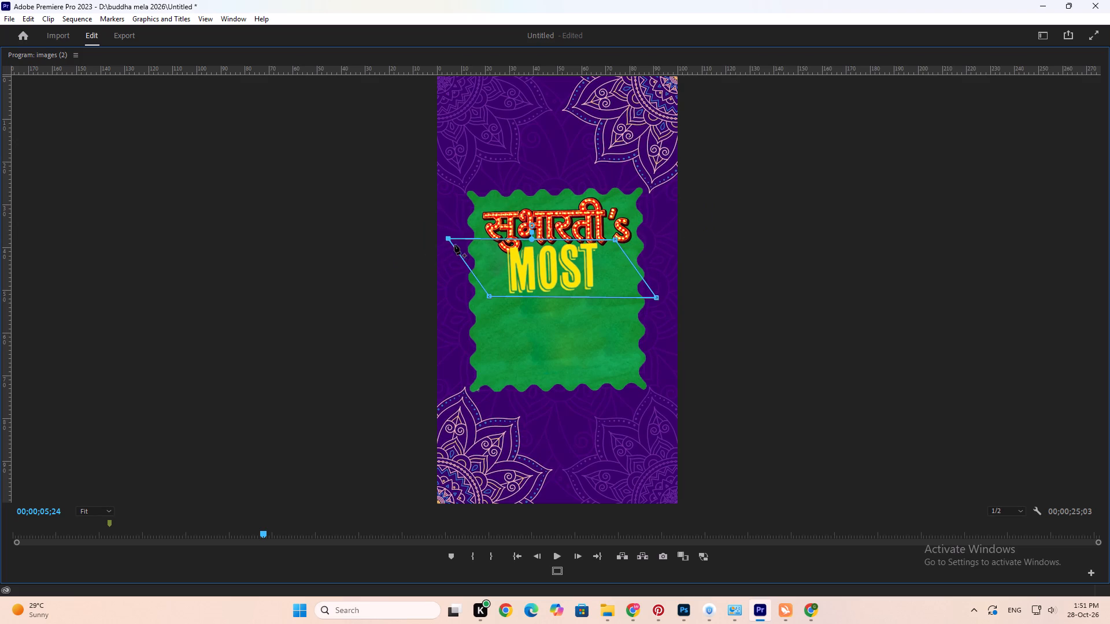
{"action": "left_click_drag", "start_coordinate": [450, 242], "coordinate": [492, 238]}
{"action": "left_click_drag", "start_coordinate": [657, 263], "coordinate": [640, 316]}
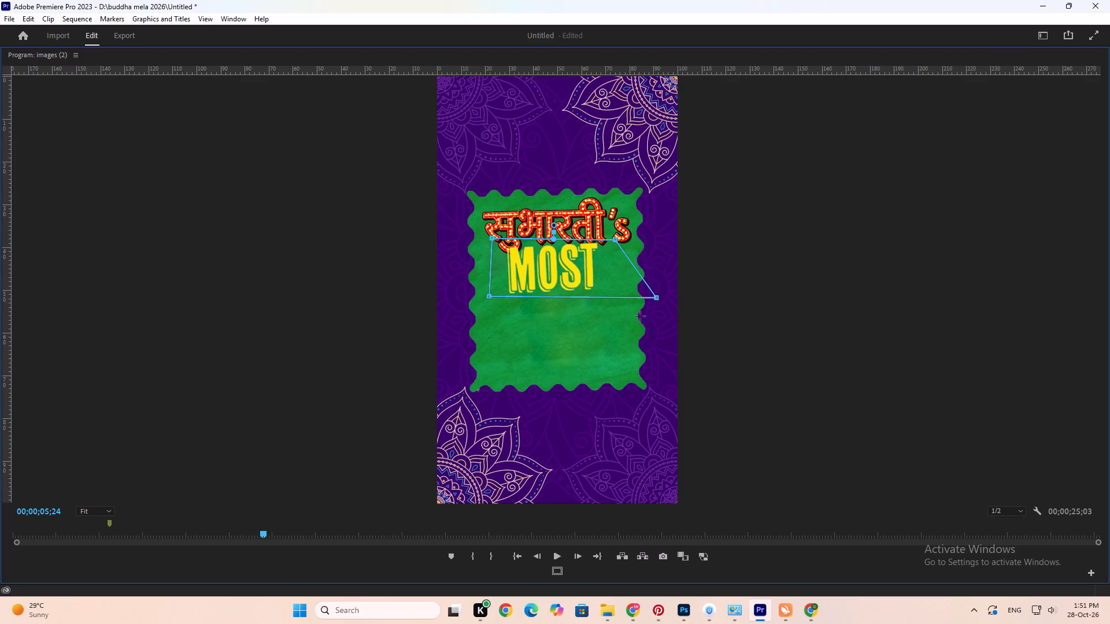
{"action": "left_click_drag", "start_coordinate": [640, 316], "coordinate": [627, 334]}
{"action": "left_click_drag", "start_coordinate": [656, 300], "coordinate": [613, 293]}
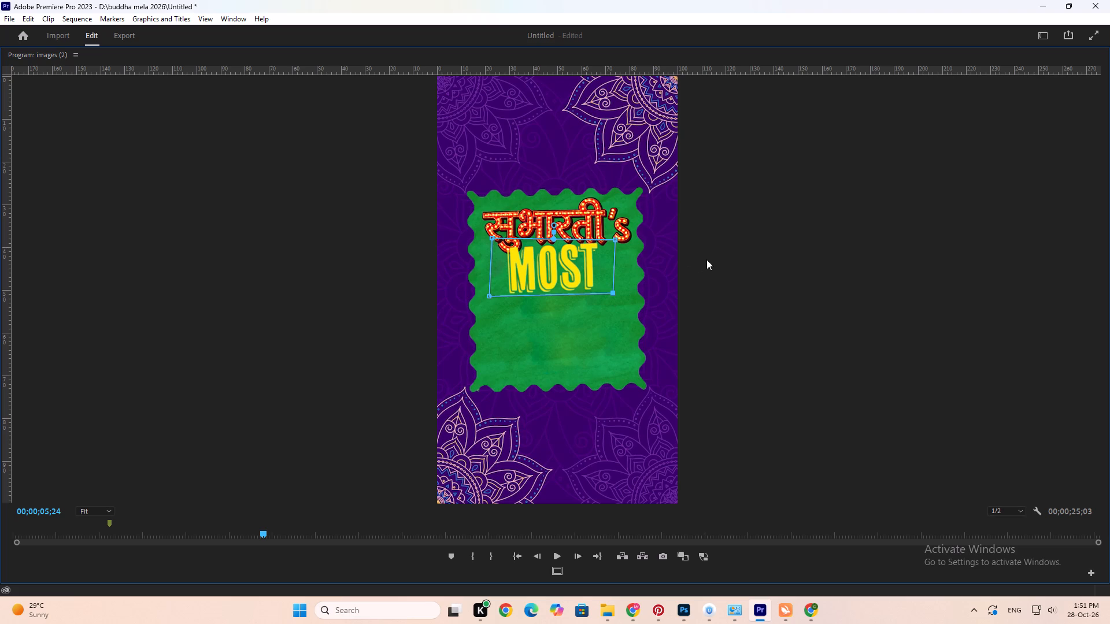
{"action": "left_click", "coordinate": [706, 259]}
{"action": "key", "text": "grave"}
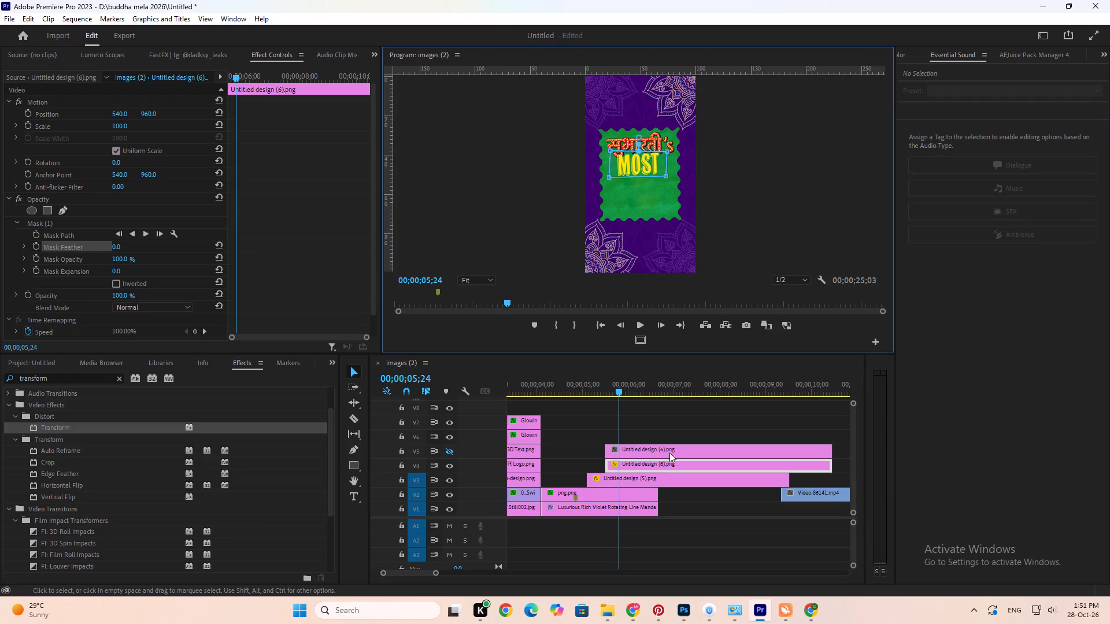
Show V5 instead of V4 and mask the V5 Untitled design (6).png copy to the word AWAITED, with feather 0.
{"action": "left_click", "coordinate": [654, 454]}
{"action": "left_click", "coordinate": [450, 448]}
{"action": "left_click", "coordinate": [450, 466]}
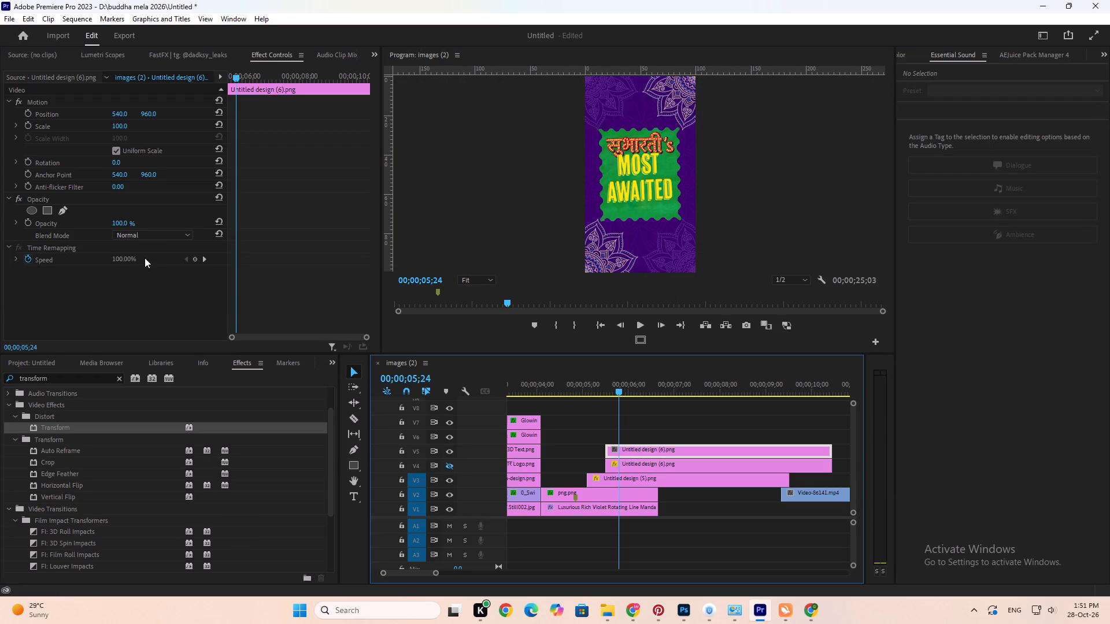
{"action": "left_click", "coordinate": [46, 212]}
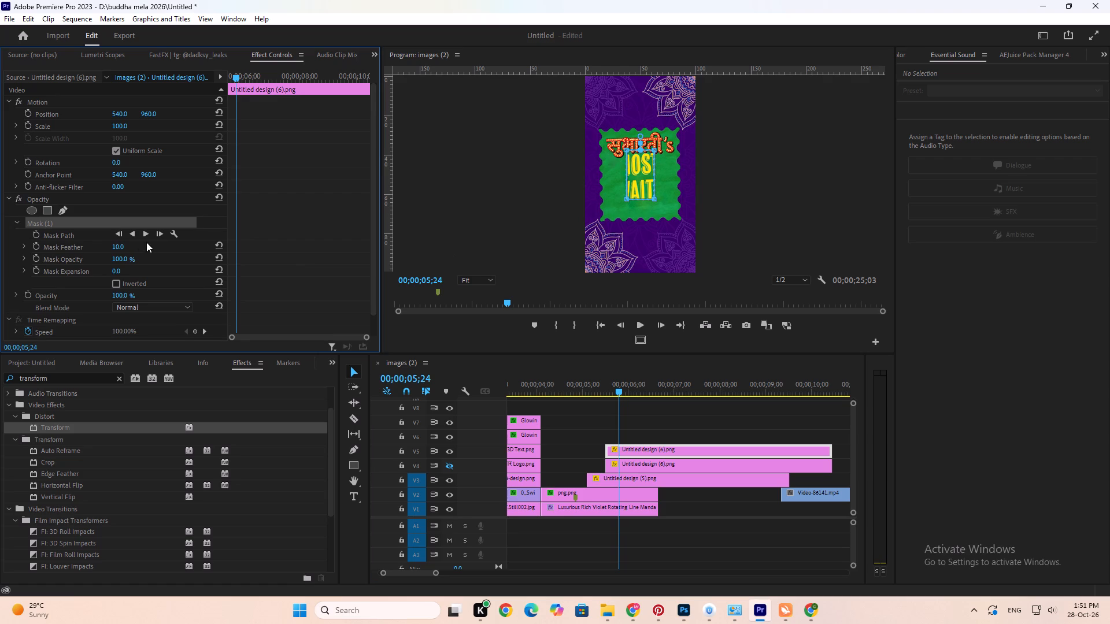
{"action": "left_click_drag", "start_coordinate": [122, 248], "coordinate": [94, 246]}
{"action": "key", "text": "grave"}
{"action": "left_click_drag", "start_coordinate": [571, 304], "coordinate": [528, 357]}
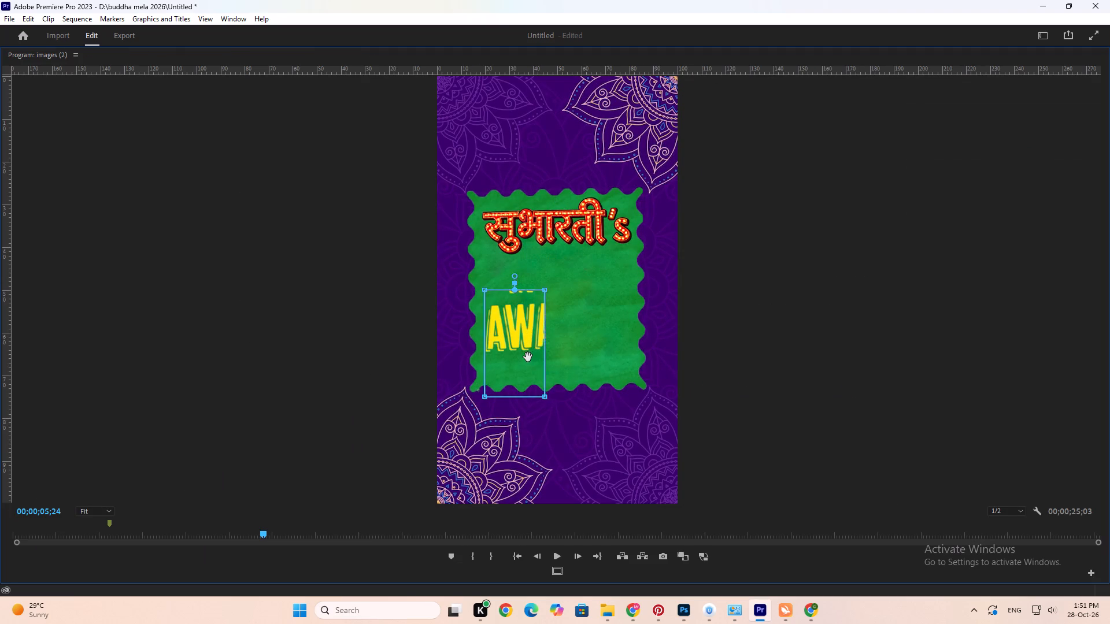
{"action": "left_click_drag", "start_coordinate": [528, 357], "coordinate": [516, 363]}
{"action": "left_click_drag", "start_coordinate": [546, 281], "coordinate": [517, 353]}
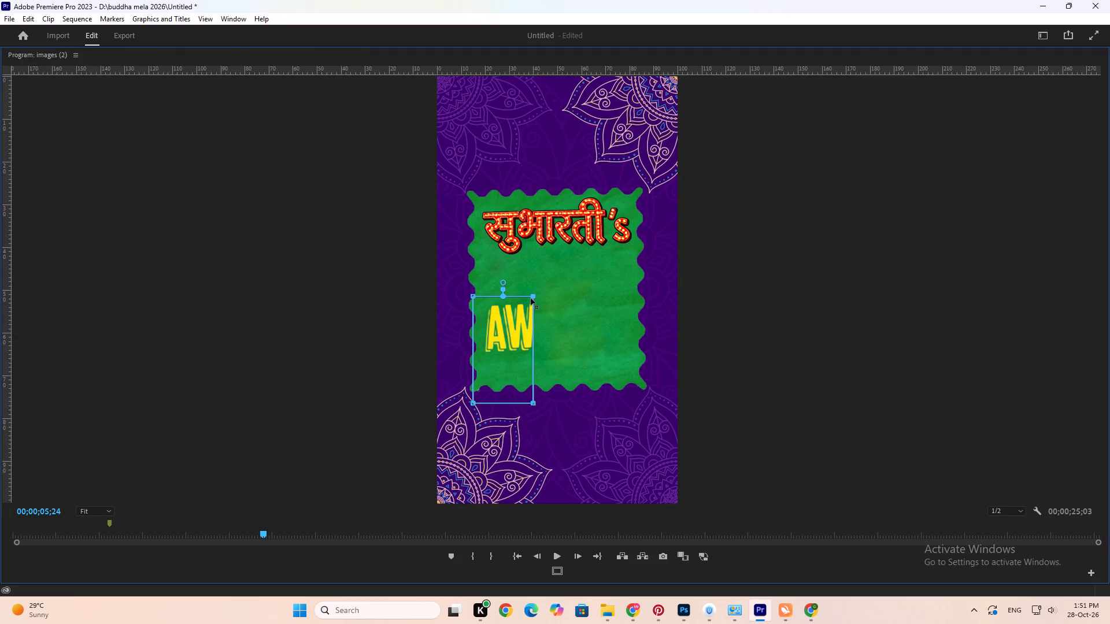
{"action": "left_click_drag", "start_coordinate": [533, 298], "coordinate": [657, 295]}
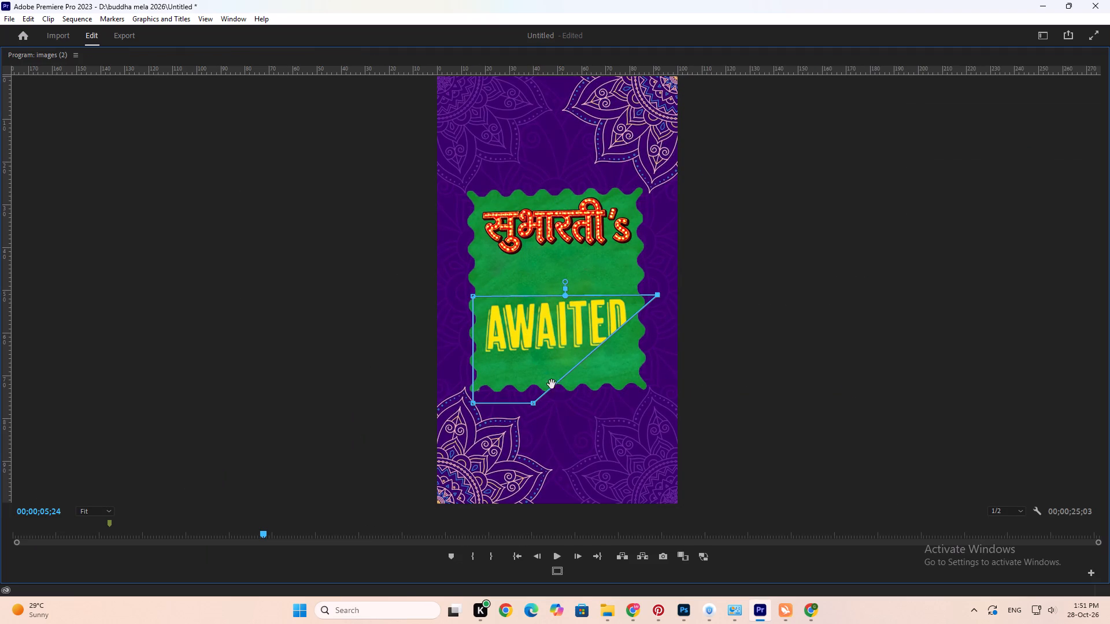
{"action": "left_click_drag", "start_coordinate": [534, 404], "coordinate": [652, 382]}
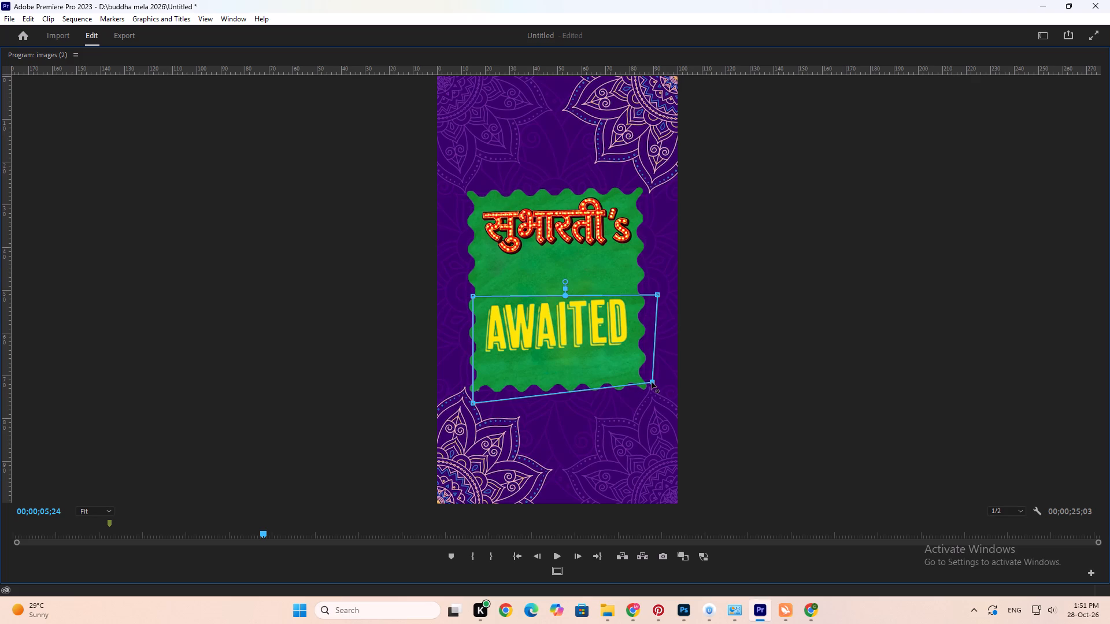
{"action": "left_click_drag", "start_coordinate": [652, 382], "coordinate": [649, 383]}
{"action": "key", "text": "grave"}
Trim both Untitled design (6).png clips to end at about 00;00;08;20 and Untitled design (5).png at about 00;00;09;00.
{"action": "left_click", "coordinate": [661, 434]}
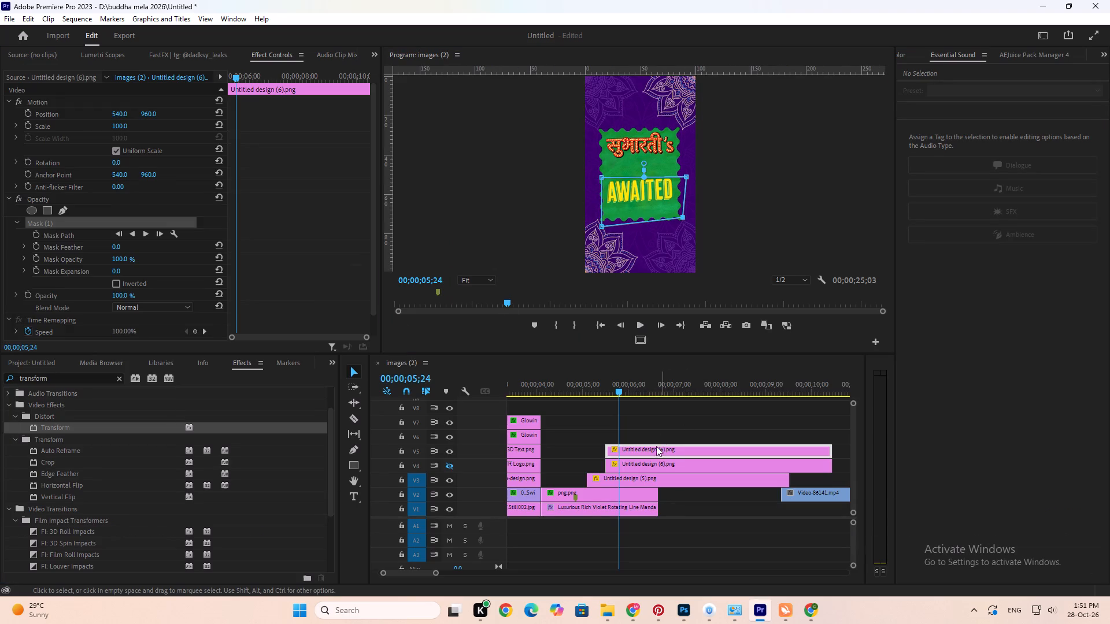
{"action": "scroll", "coordinate": [627, 463], "scroll_direction": "up", "scroll_amount": 5, "text": "alt"}
{"action": "scroll", "coordinate": [627, 463], "scroll_direction": "down", "scroll_amount": 6, "text": "alt"}
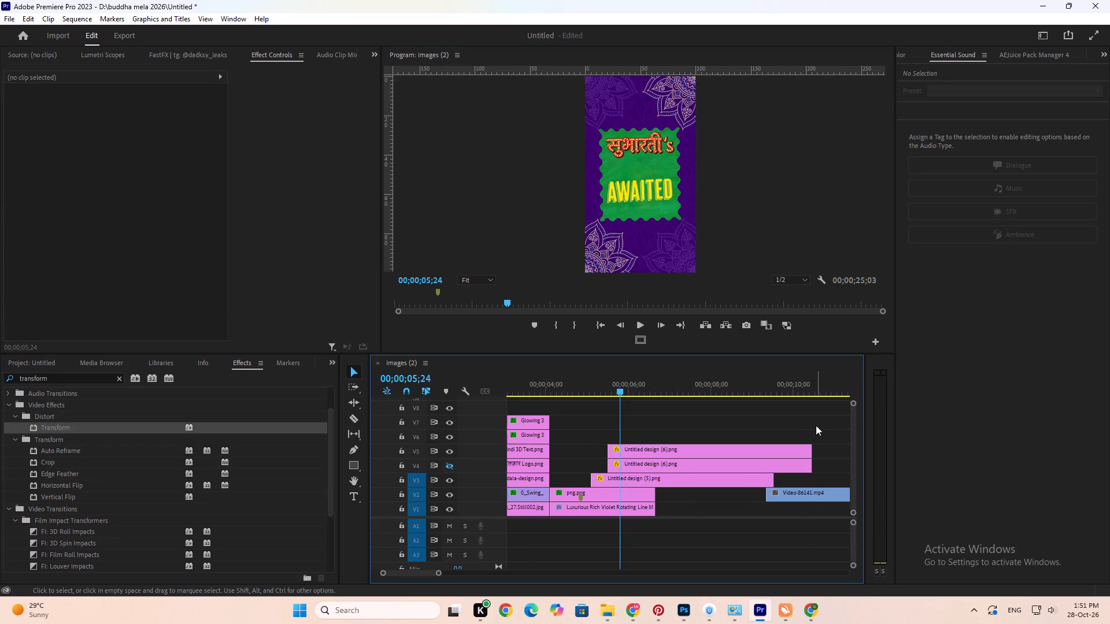
{"action": "left_click_drag", "start_coordinate": [826, 435], "coordinate": [801, 477]}
{"action": "left_click_drag", "start_coordinate": [811, 458], "coordinate": [737, 452]}
{"action": "left_click_drag", "start_coordinate": [772, 477], "coordinate": [753, 477]}
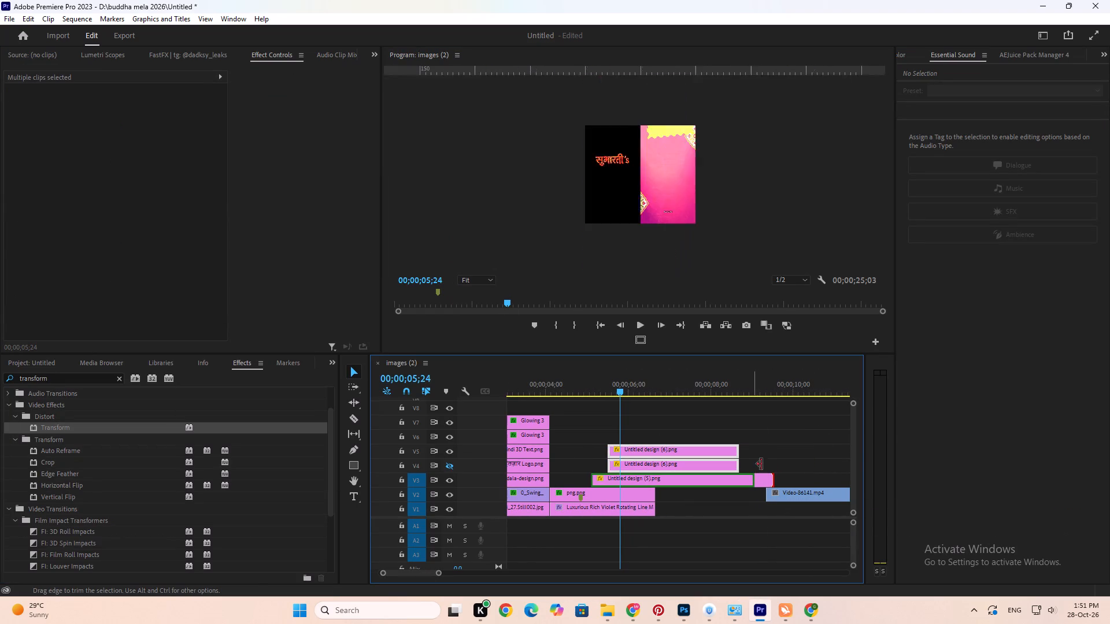
Move the playhead to the start of Video-86141.mp4 at 00;00;09;10 and save the project.
{"action": "key", "text": "Down"}
{"action": "key", "text": "Down"}
{"action": "key", "text": "Down"}
{"action": "key", "text": "ctrl+s"}
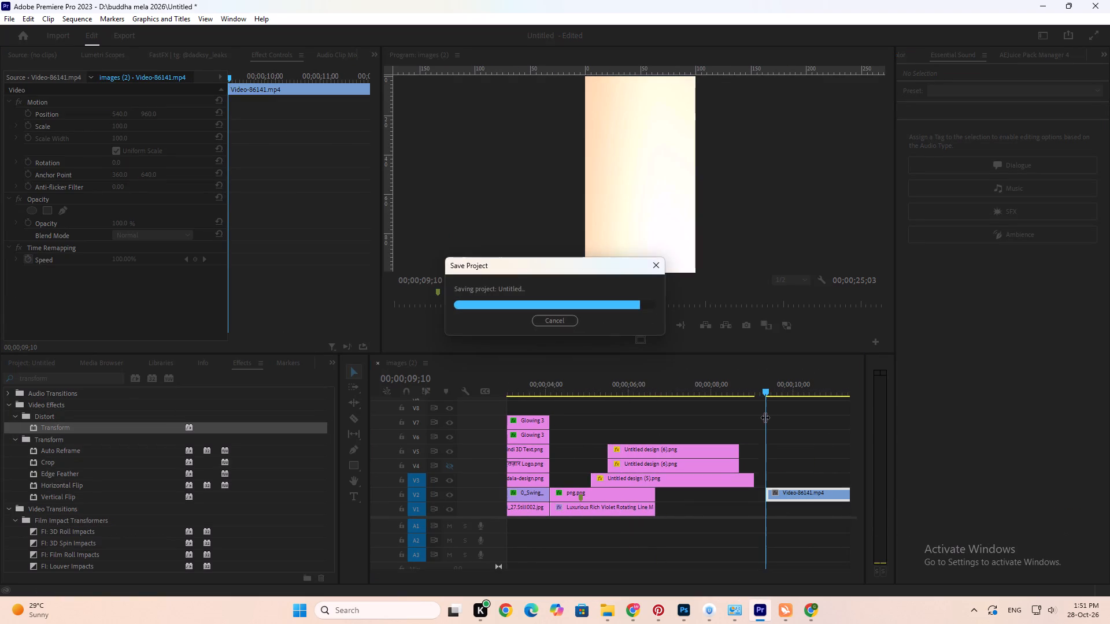
Play the opening of Video-86141.mp4 from 00;00;09;10 and examine how its green panel and lettering enter.
{"action": "key", "text": "Down"}
{"action": "key", "text": "Up"}
{"action": "key", "text": "space"}
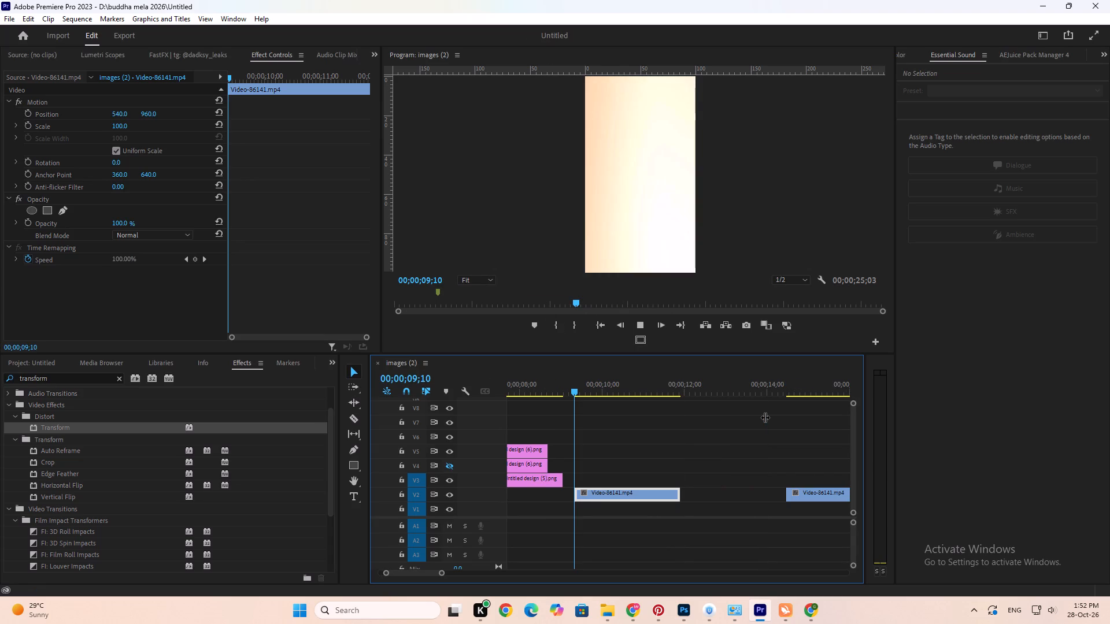
{"action": "key", "text": "space"}
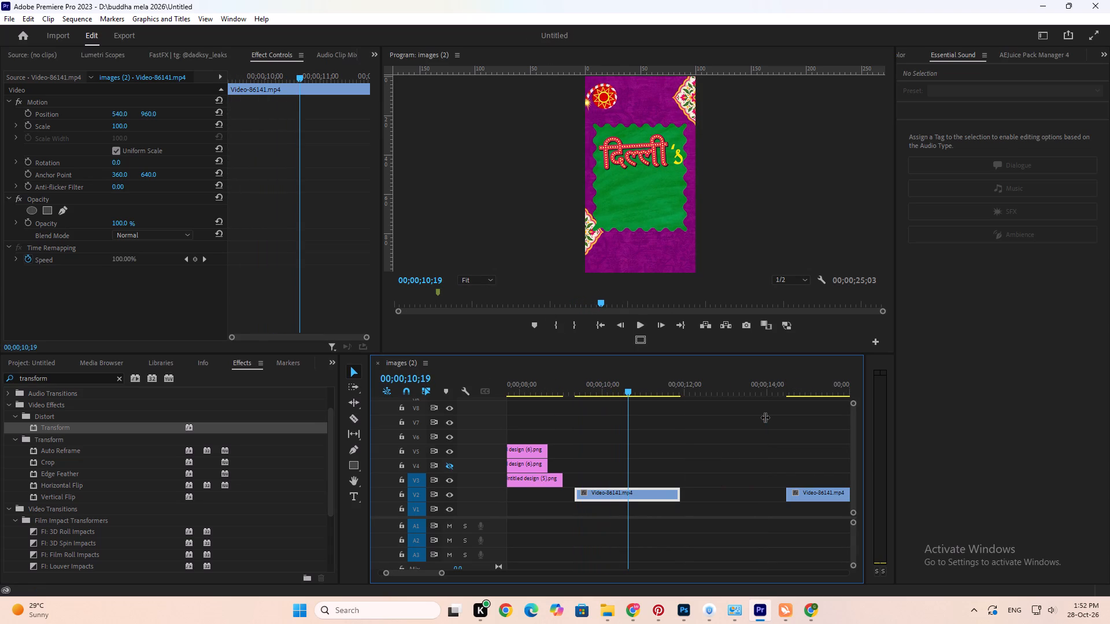
{"action": "key", "text": "Up"}
{"action": "key", "text": "space"}
{"action": "key", "text": "space"}
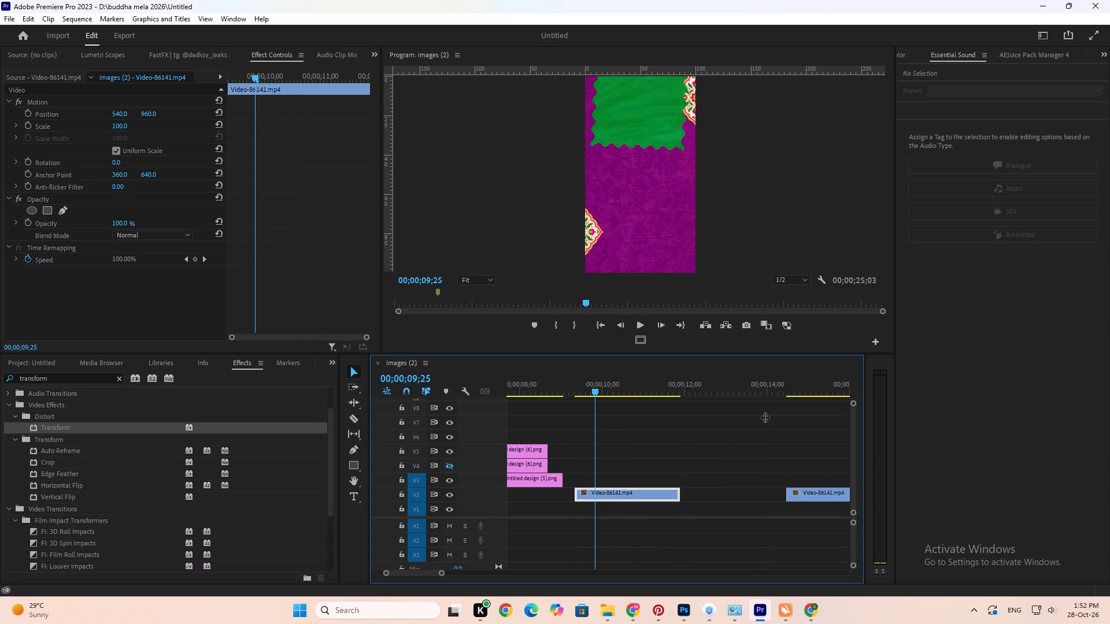
{"action": "key", "text": "space"}
{"action": "key", "text": "space"}
{"action": "key", "text": "space"}
{"action": "key", "text": "space"}
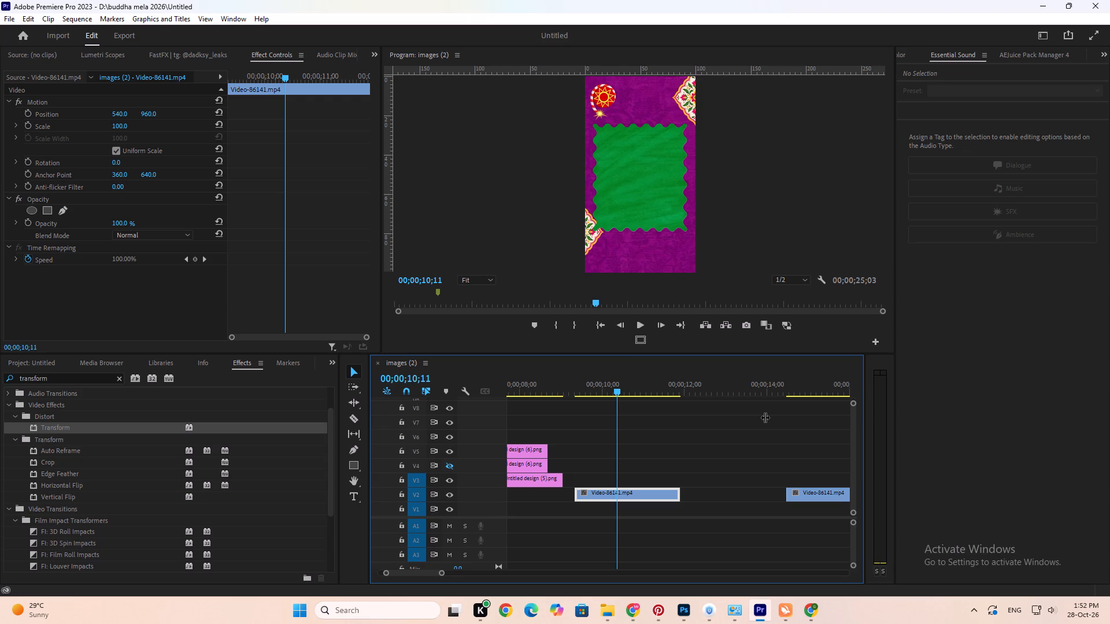
Play the second scene from about 00;00;04;05 and examine its panel, सुभारती's lettering and AWAITED cutout.
{"action": "scroll", "coordinate": [765, 417], "scroll_direction": "up", "scroll_amount": 9}
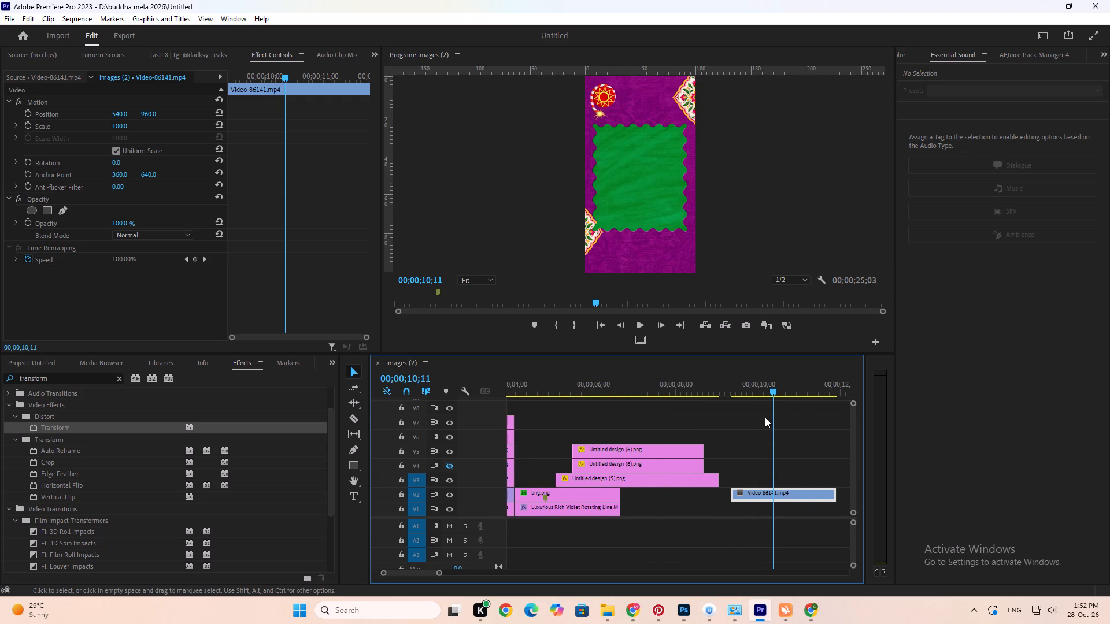
{"action": "scroll", "coordinate": [765, 417], "scroll_direction": "up", "scroll_amount": 2}
{"action": "scroll", "coordinate": [765, 417], "scroll_direction": "down", "scroll_amount": 2, "text": "alt"}
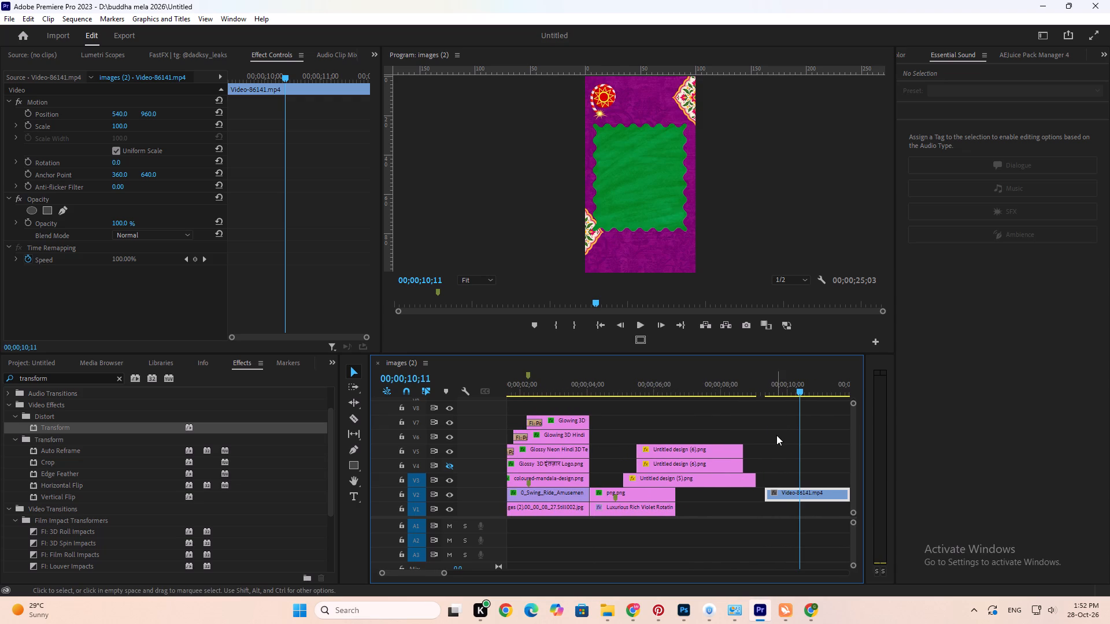
{"action": "scroll", "coordinate": [776, 435], "scroll_direction": "down", "scroll_amount": 2}
{"action": "scroll", "coordinate": [776, 435], "scroll_direction": "up", "scroll_amount": 1}
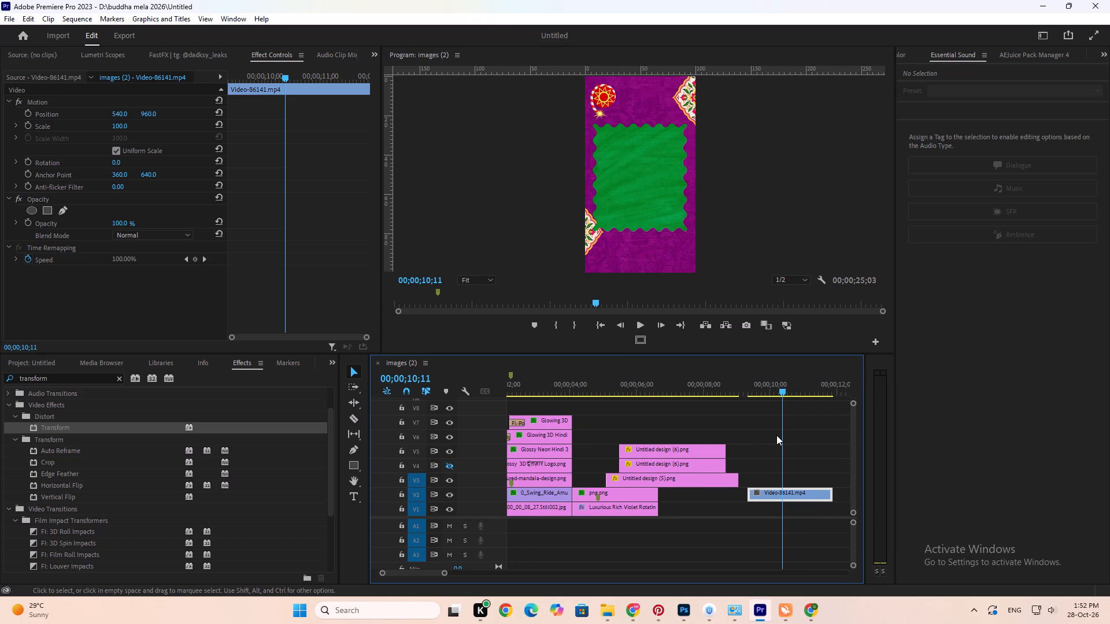
{"action": "left_click", "coordinate": [576, 387]}
{"action": "key", "text": "space"}
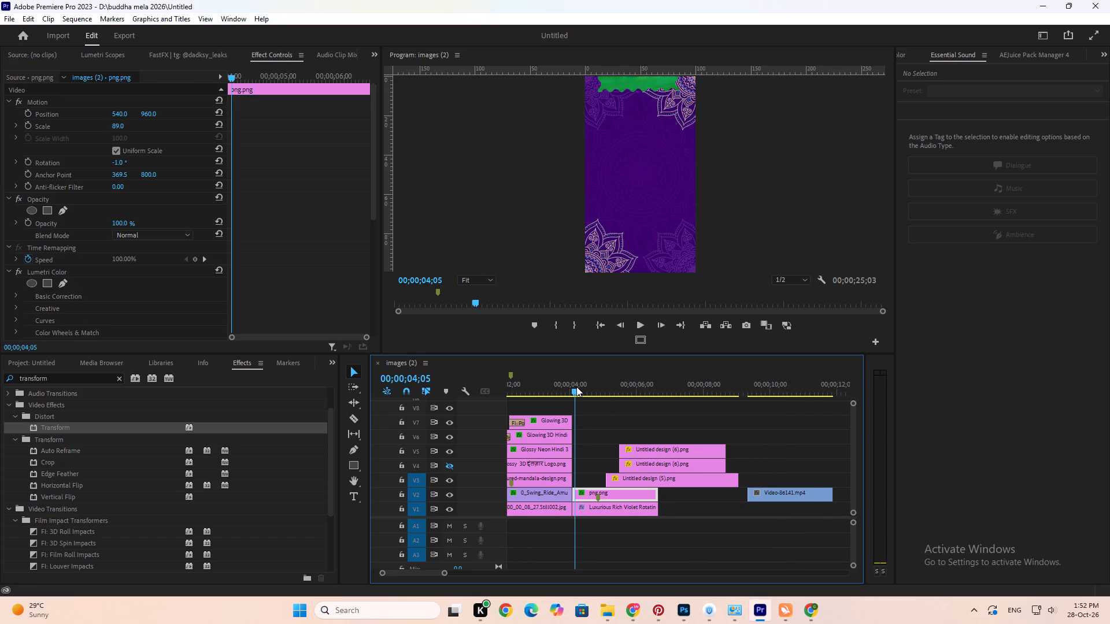
{"action": "key", "text": "space"}
{"action": "key", "text": "space"}
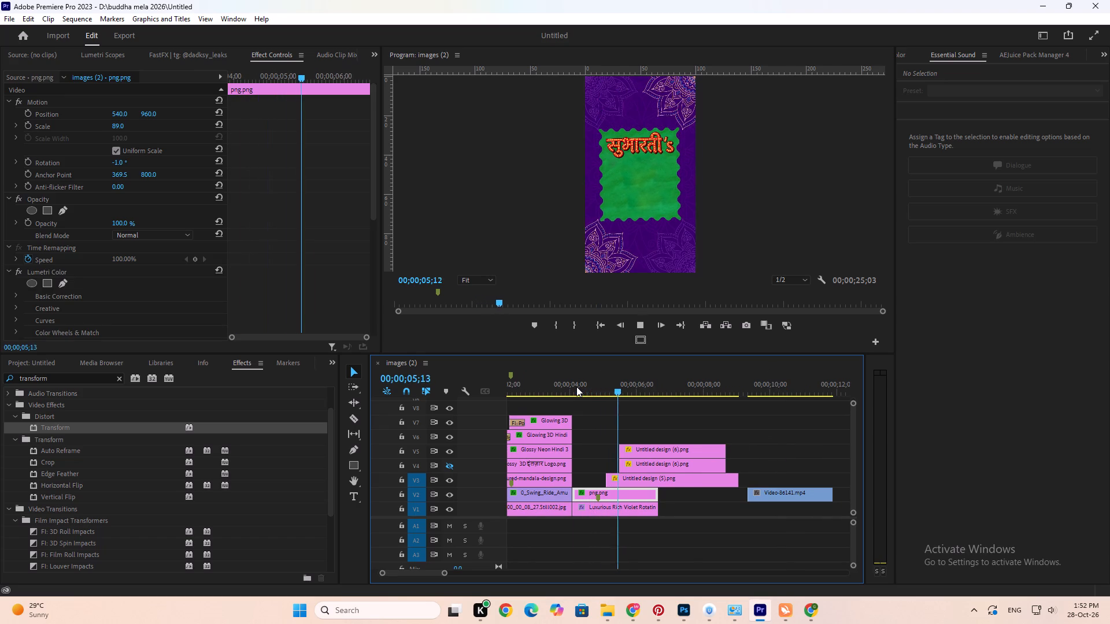
{"action": "key", "text": "space"}
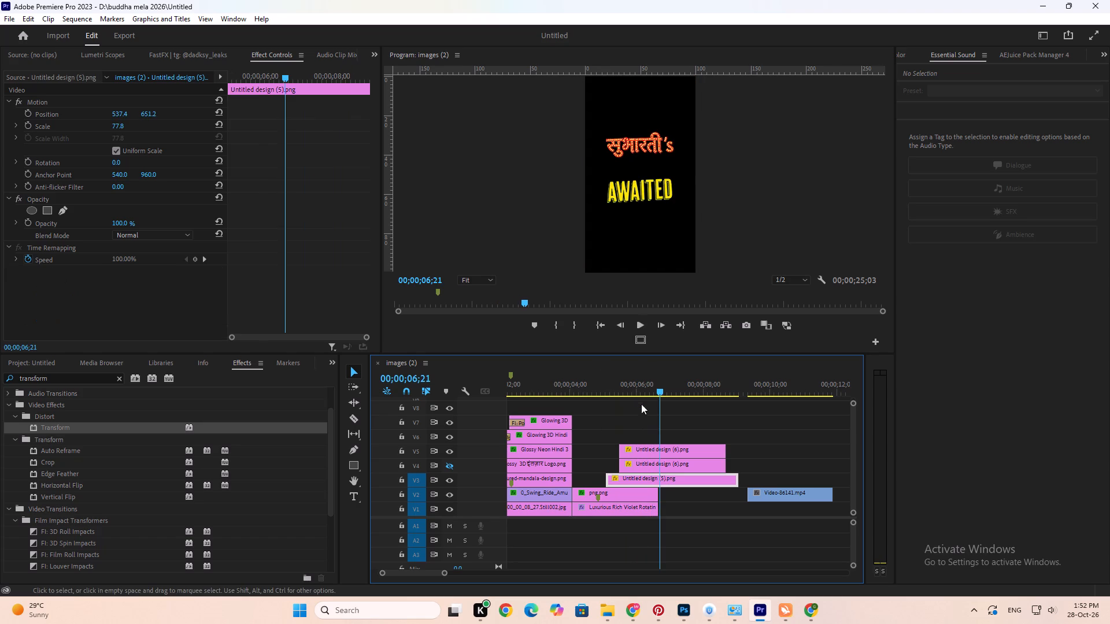
{"action": "left_click_drag", "start_coordinate": [633, 389], "coordinate": [653, 395]}
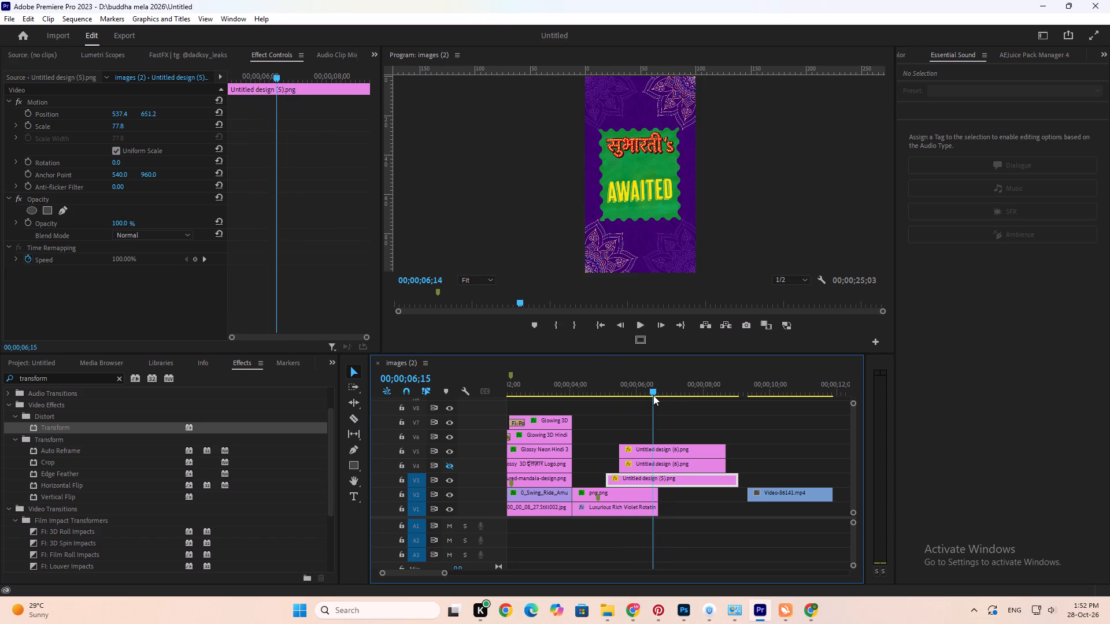
{"action": "left_click_drag", "start_coordinate": [653, 395], "coordinate": [650, 395]}
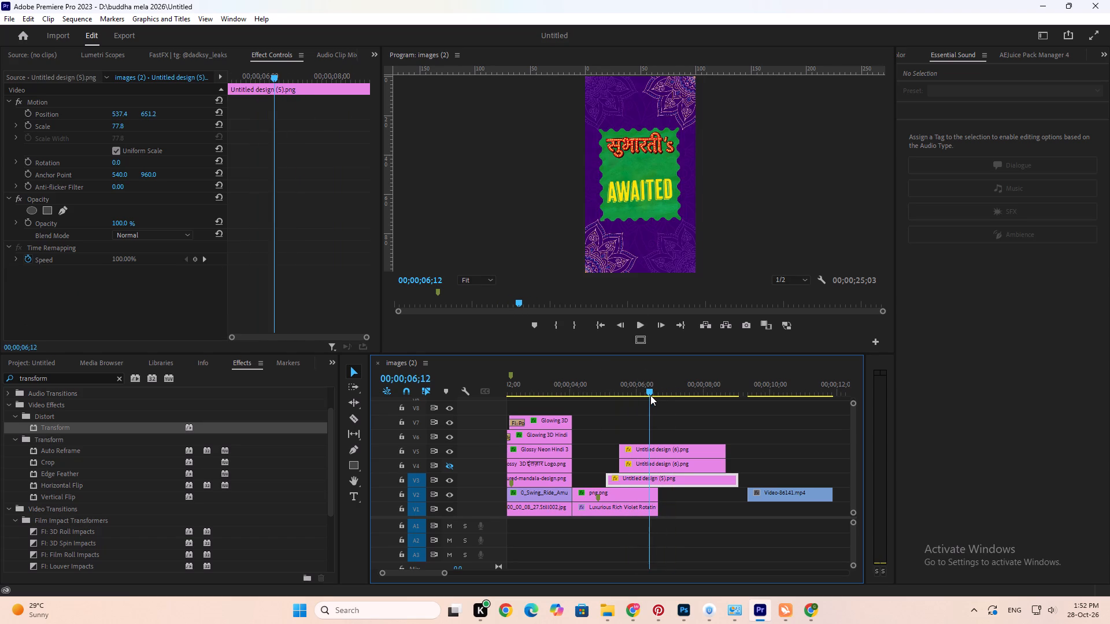
Scrub Video-86141.mp4 around 00;00;10;11 to examine the empty green panel before the दिल्ली lettering, comparing it with the png.png clip.
{"action": "left_click_drag", "start_coordinate": [650, 395], "coordinate": [778, 408]}
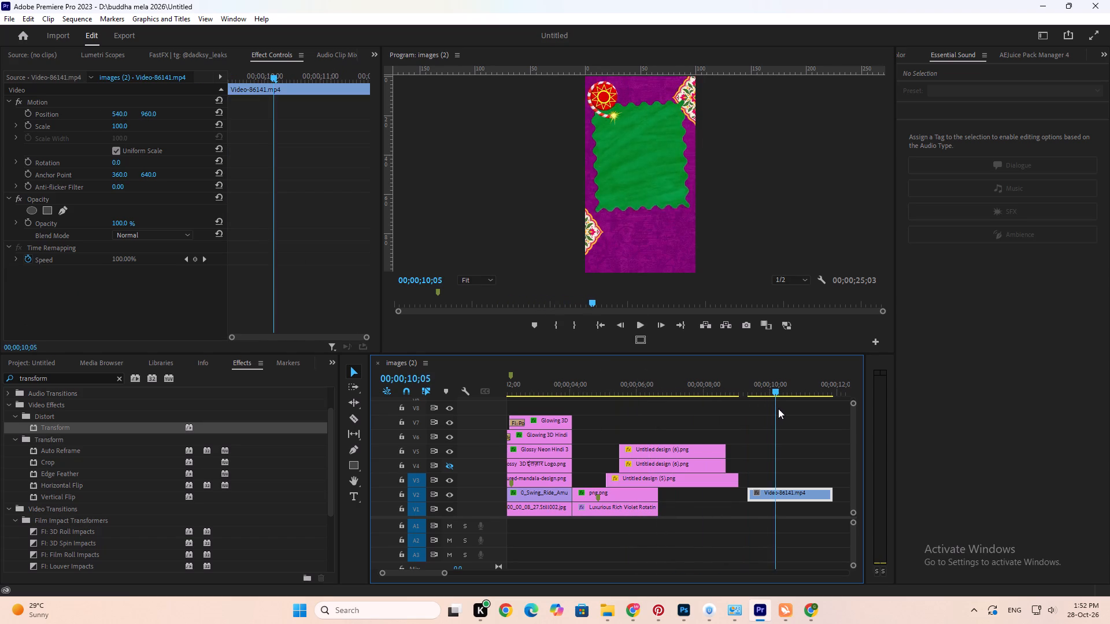
{"action": "left_click_drag", "start_coordinate": [778, 408], "coordinate": [784, 407]}
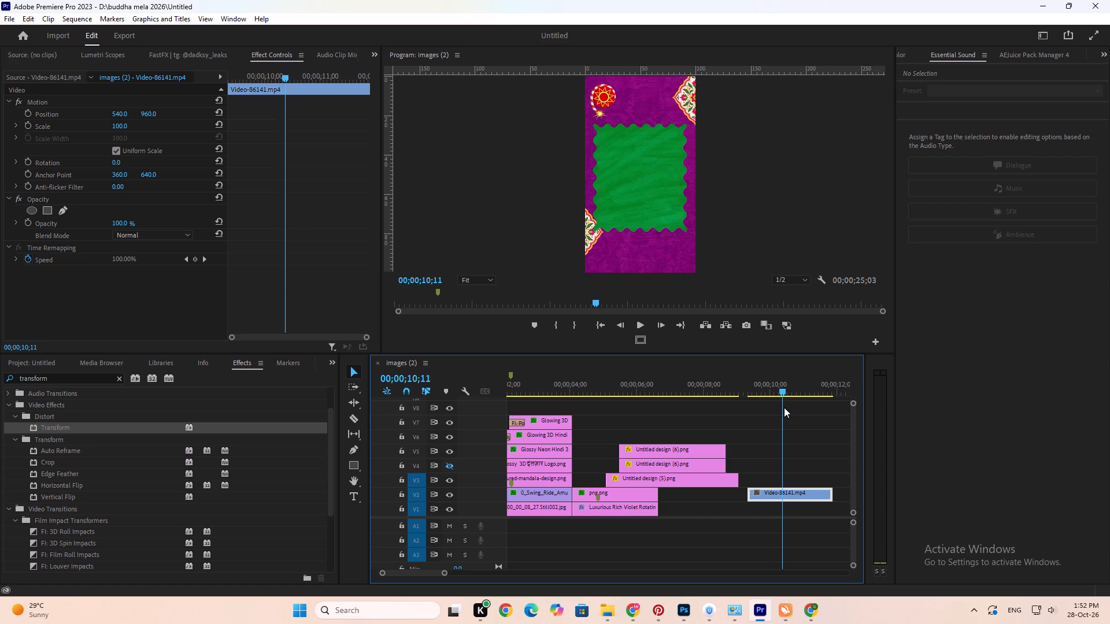
{"action": "left_click_drag", "start_coordinate": [784, 407], "coordinate": [780, 409]}
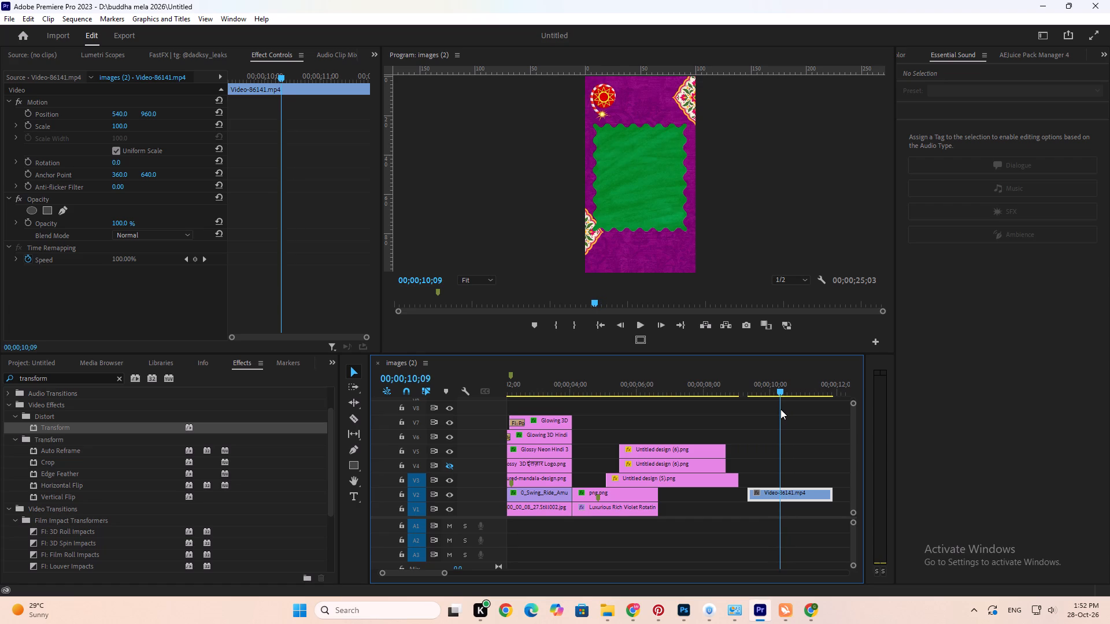
{"action": "left_click_drag", "start_coordinate": [780, 409], "coordinate": [789, 406]}
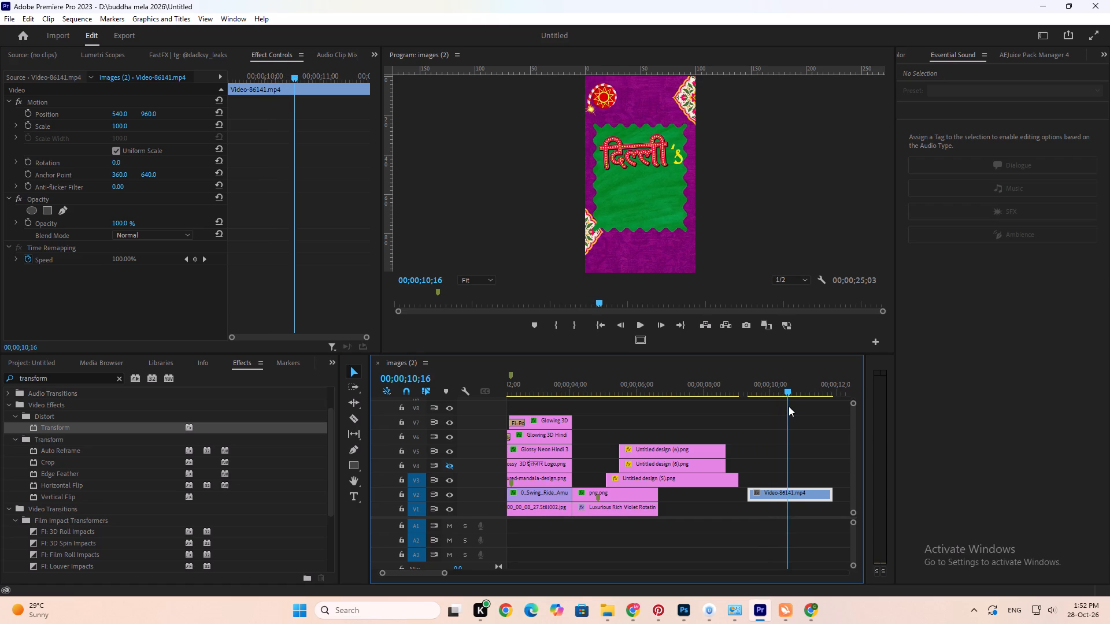
{"action": "left_click_drag", "start_coordinate": [789, 406], "coordinate": [784, 408]}
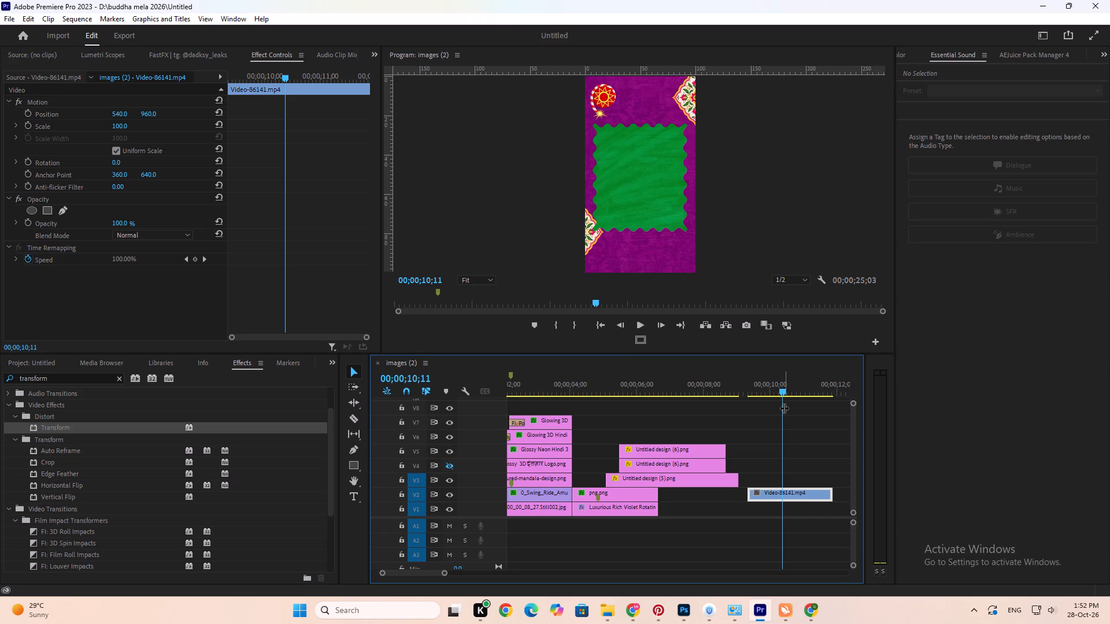
{"action": "left_click", "coordinate": [610, 160]}
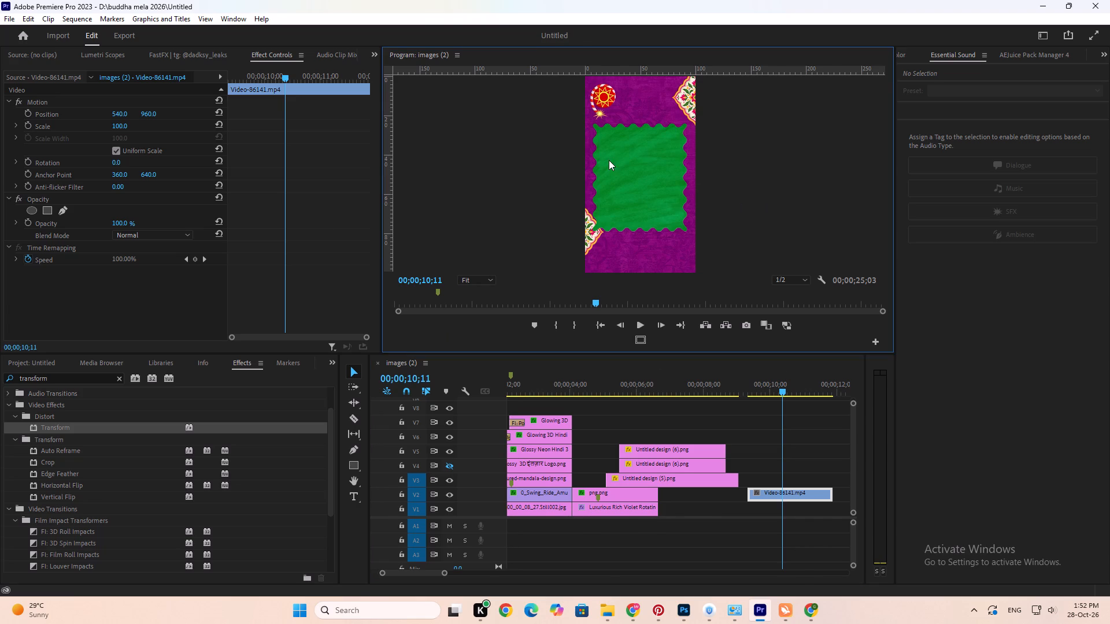
{"action": "key", "text": "ctrl+grave"}
{"action": "key", "text": "ctrl+grave"}
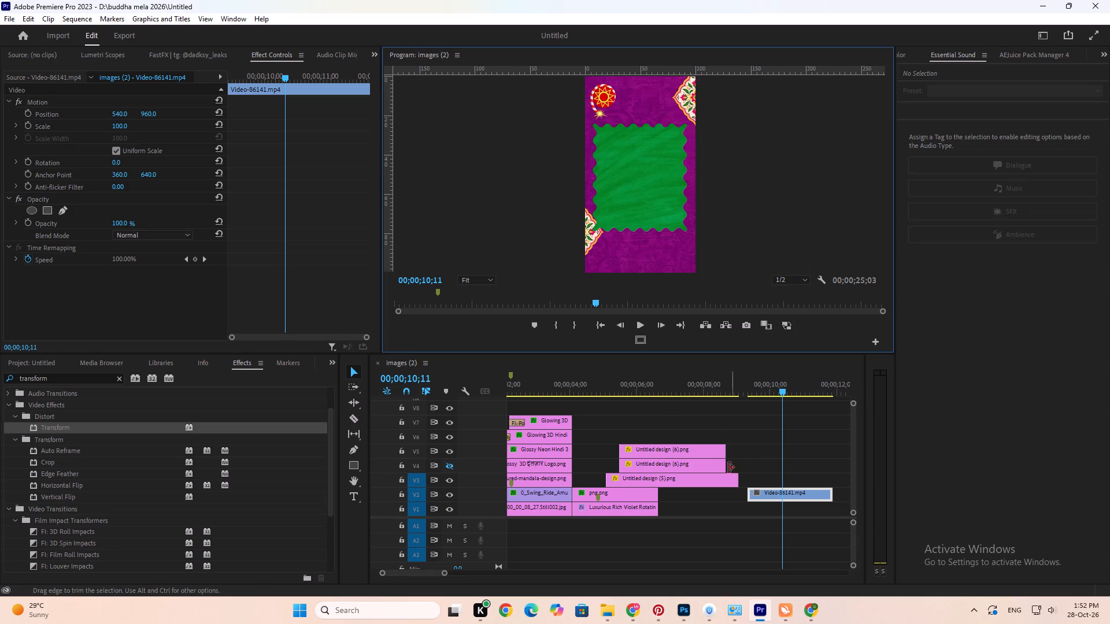
{"action": "left_click", "coordinate": [613, 495]}
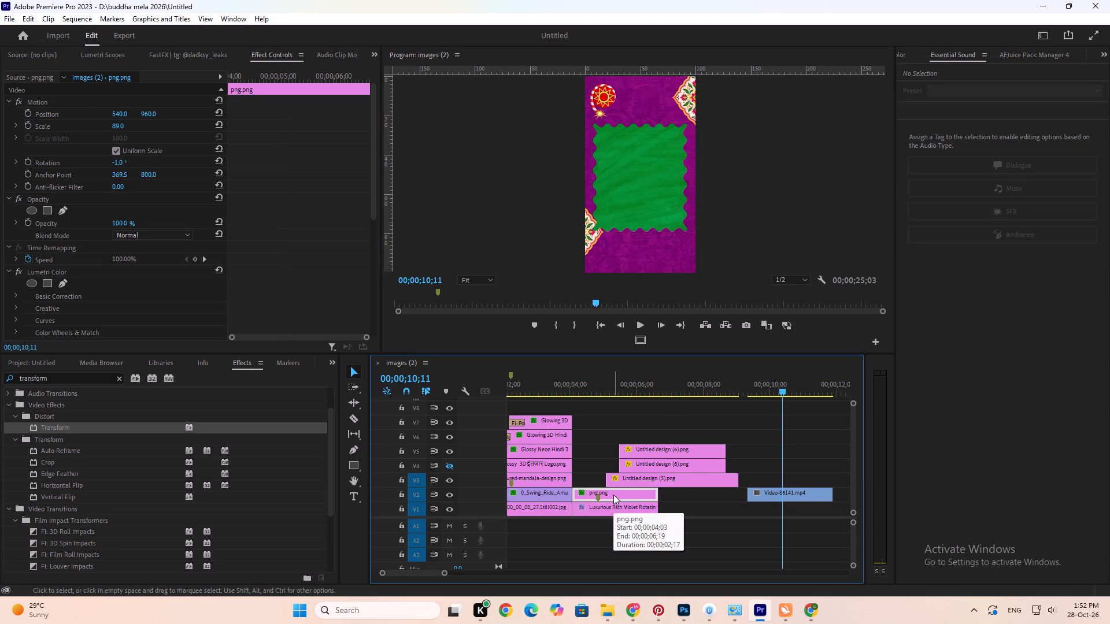
{"action": "left_click", "coordinate": [764, 492]}
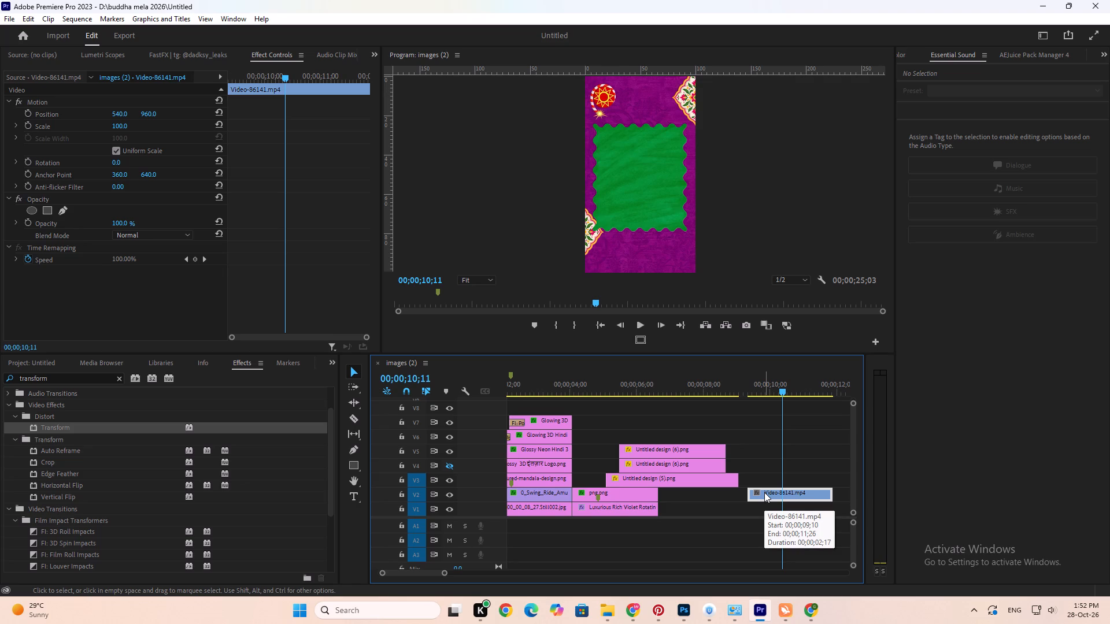
Export the empty green panel frame of Video-86141.mp4 at 00;00;10;10 as a JPEG still in D:\buddha mela 2026.
{"action": "key", "text": "Left"}
{"action": "key", "text": "Left"}
{"action": "key", "text": "Left"}
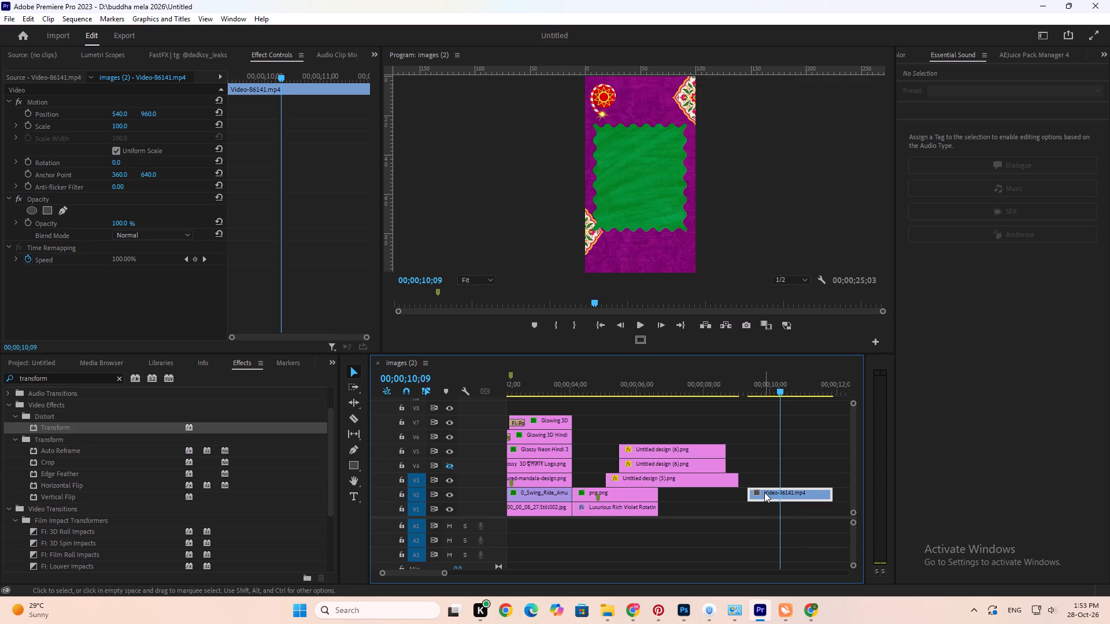
{"action": "key", "text": "Left"}
{"action": "key", "text": "Left"}
{"action": "key", "text": "Left"}
{"action": "key", "text": "Left"}
{"action": "key", "text": "Left"}
{"action": "key", "text": "Left"}
{"action": "key", "text": "Left"}
{"action": "key", "text": "Left"}
{"action": "key", "text": "Left"}
{"action": "key", "text": "Left"}
{"action": "key", "text": "Left"}
{"action": "key", "text": "Left"}
{"action": "key", "text": "Left"}
{"action": "key", "text": "space"}
{"action": "key", "text": "space"}
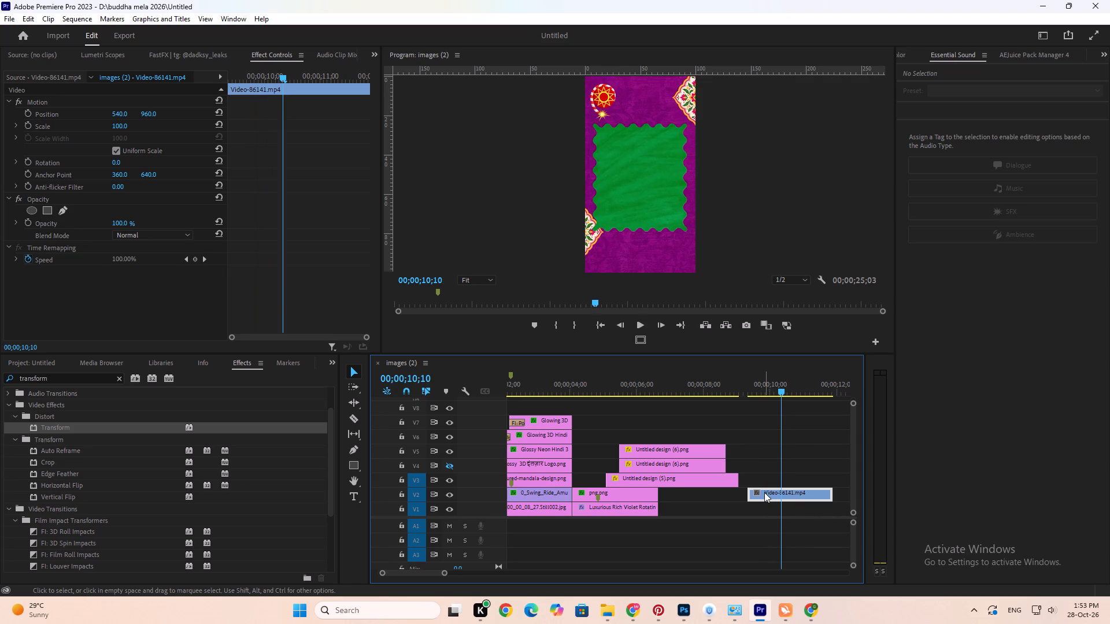
{"action": "key", "text": "Right"}
{"action": "key", "text": "Right"}
{"action": "key", "text": "Right"}
{"action": "key", "text": "Right"}
{"action": "key", "text": "Left"}
{"action": "key", "text": "Left"}
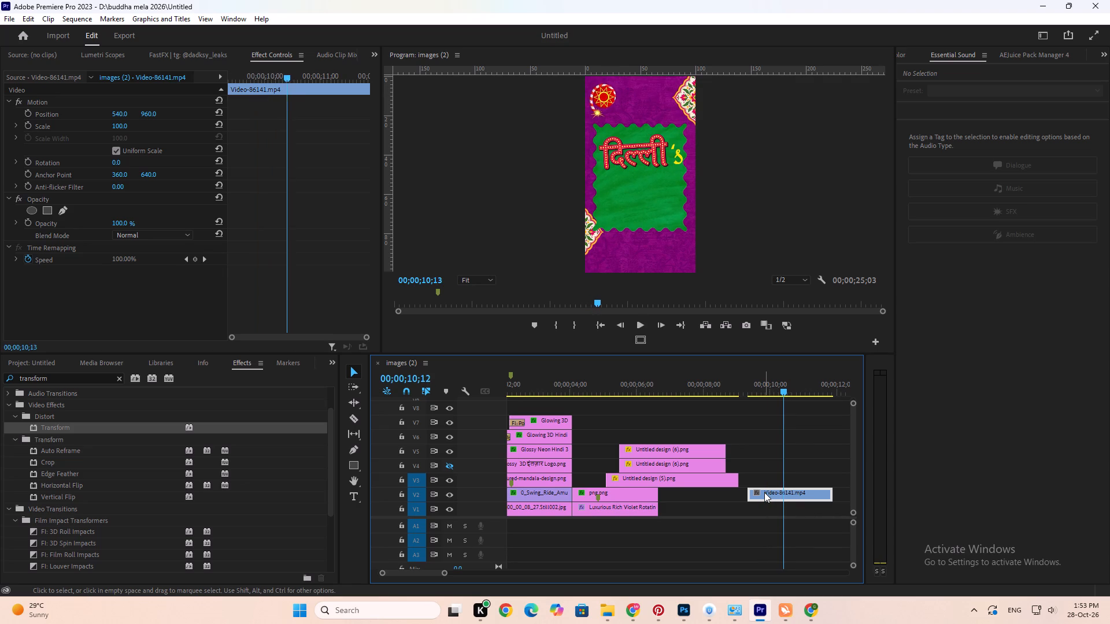
{"action": "key", "text": "Left"}
{"action": "key", "text": "Left"}
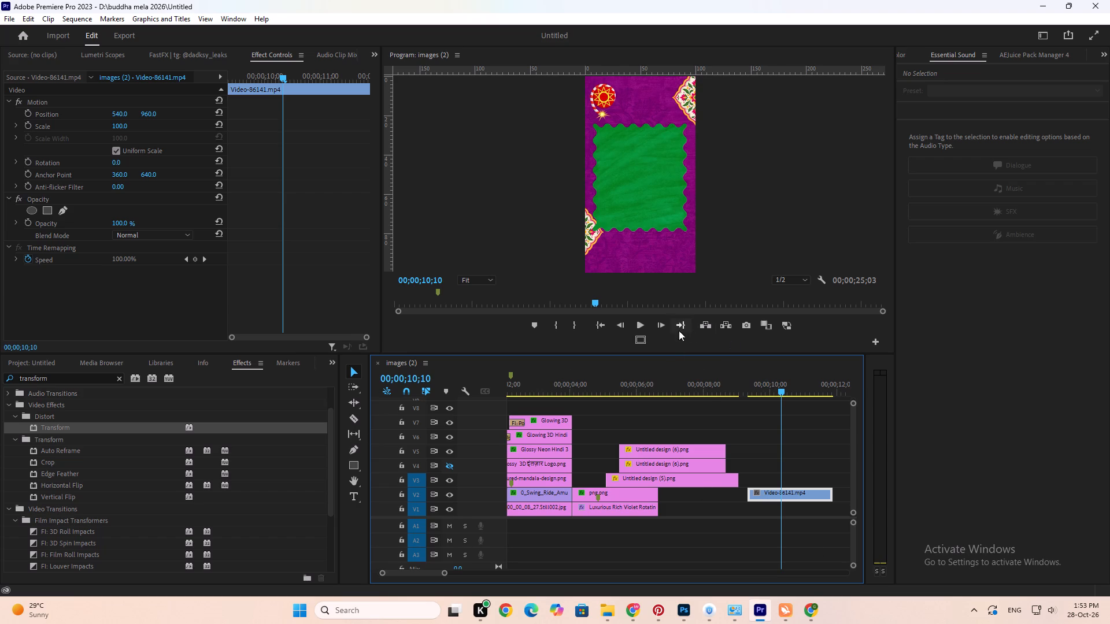
{"action": "left_click", "coordinate": [738, 328]}
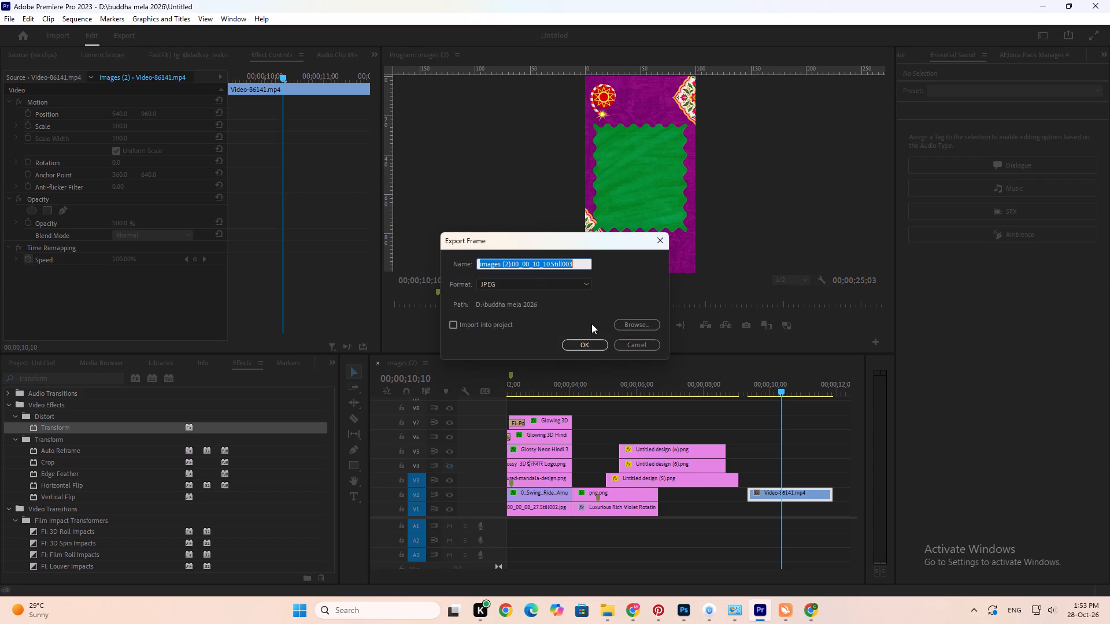
{"action": "left_click", "coordinate": [590, 343]}
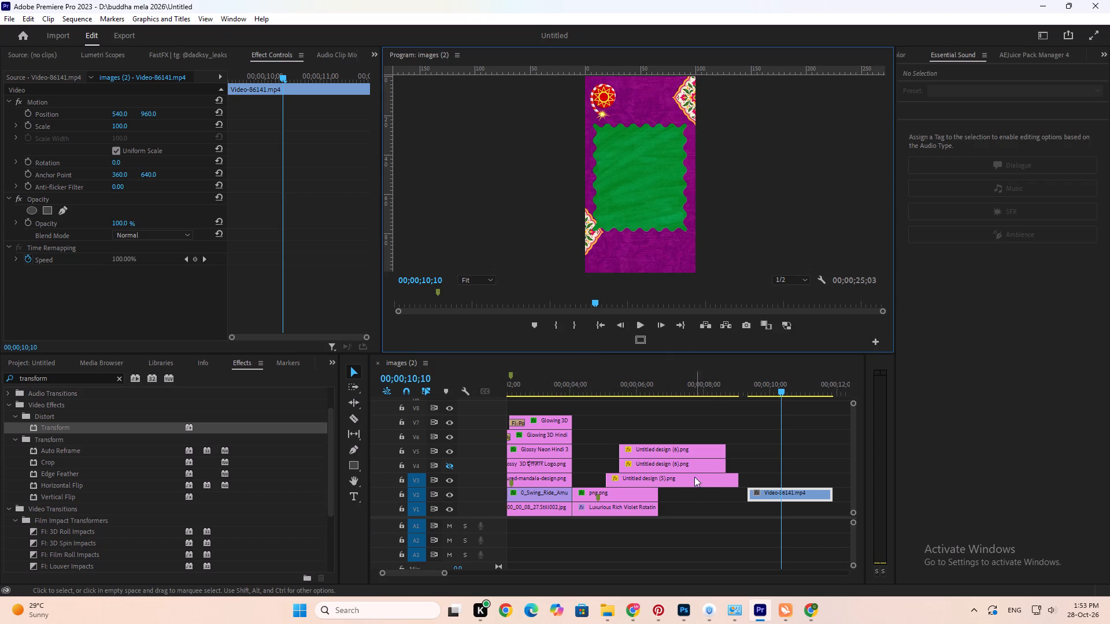
Insert a frame hold segment in Video-86141.mp4 at 00;00;10;10 and check the motion leading into it.
{"action": "right_click", "coordinate": [770, 493]}
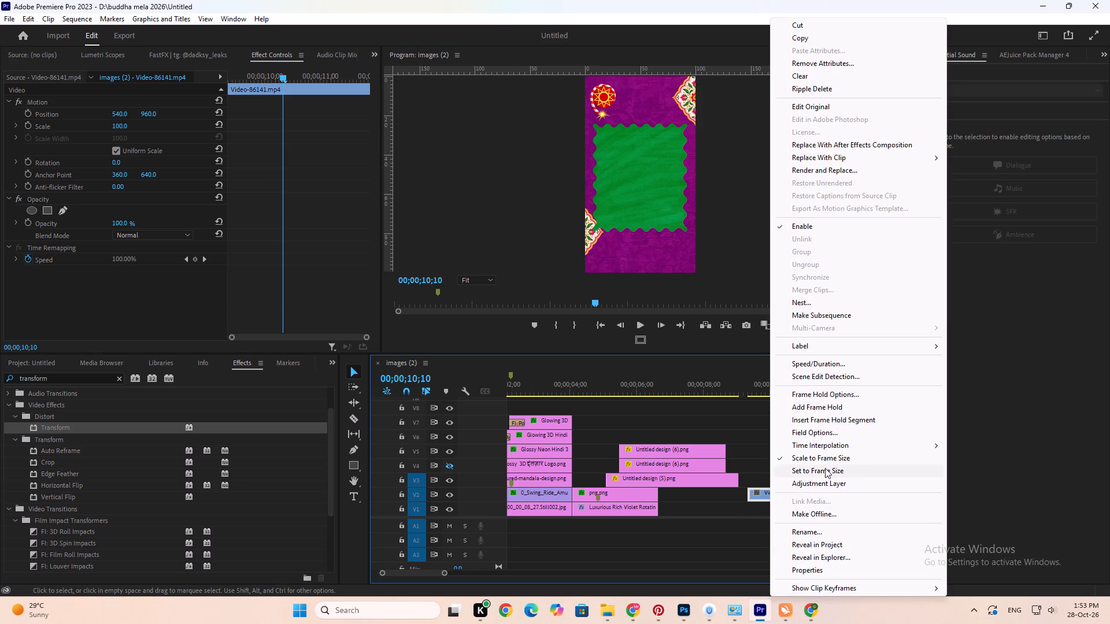
{"action": "left_click", "coordinate": [819, 419]}
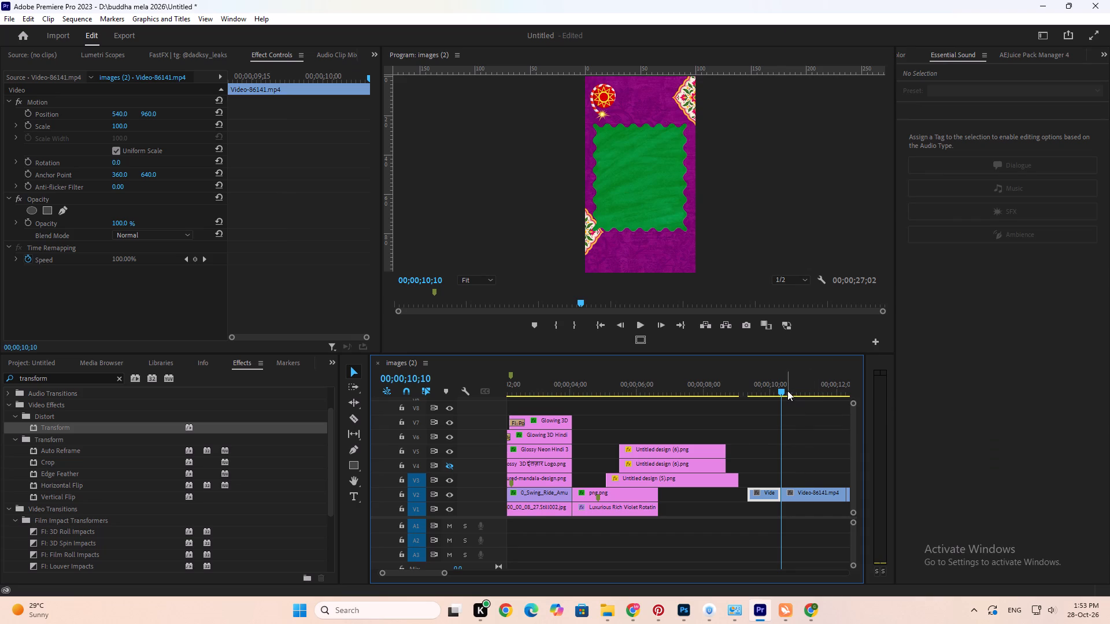
{"action": "key", "text": "space"}
{"action": "key", "text": "space"}
{"action": "left_click_drag", "start_coordinate": [786, 392], "coordinate": [757, 397]}
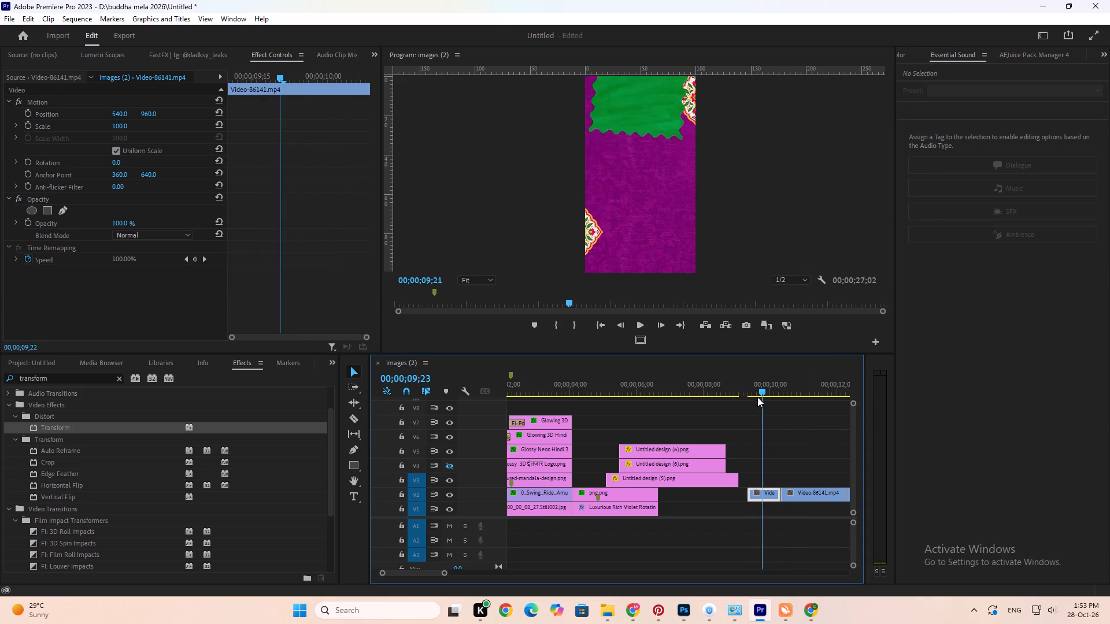
{"action": "left_click_drag", "start_coordinate": [757, 397], "coordinate": [756, 393]}
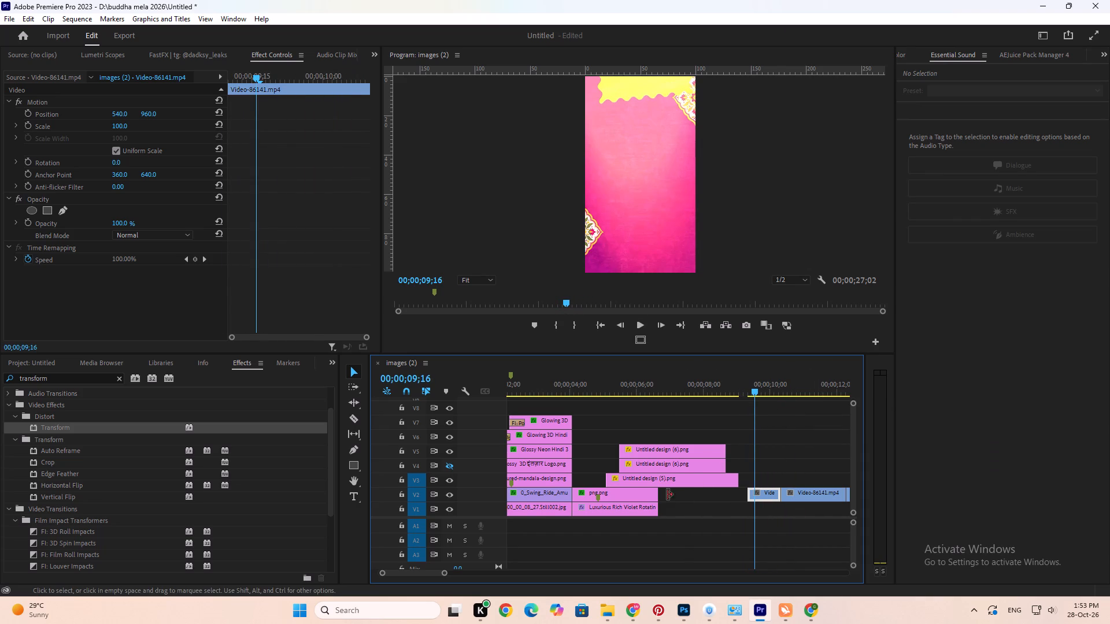
Move the second scene's png.png and violet background clips together to V6 and V5, starting at about 00;00;16;13.
{"action": "left_click", "coordinate": [595, 392]}
{"action": "left_click_drag", "start_coordinate": [649, 537], "coordinate": [612, 495]}
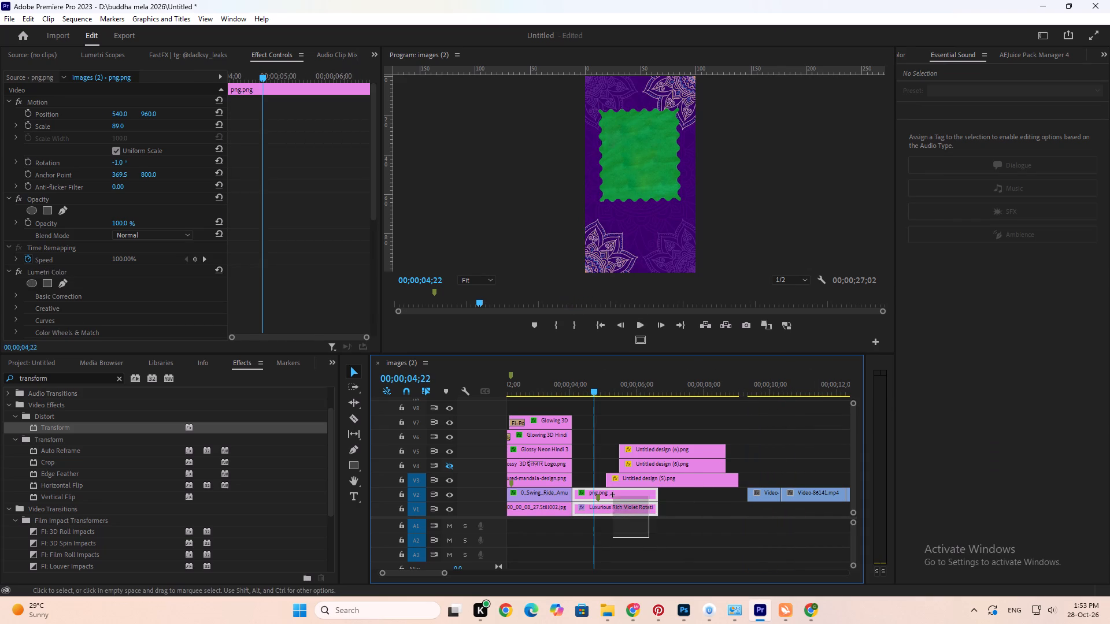
{"action": "left_click_drag", "start_coordinate": [612, 495], "coordinate": [612, 491]}
{"action": "scroll", "coordinate": [612, 503], "scroll_direction": "down", "scroll_amount": 8, "text": "alt"}
{"action": "left_click_drag", "start_coordinate": [589, 499], "coordinate": [765, 440]}
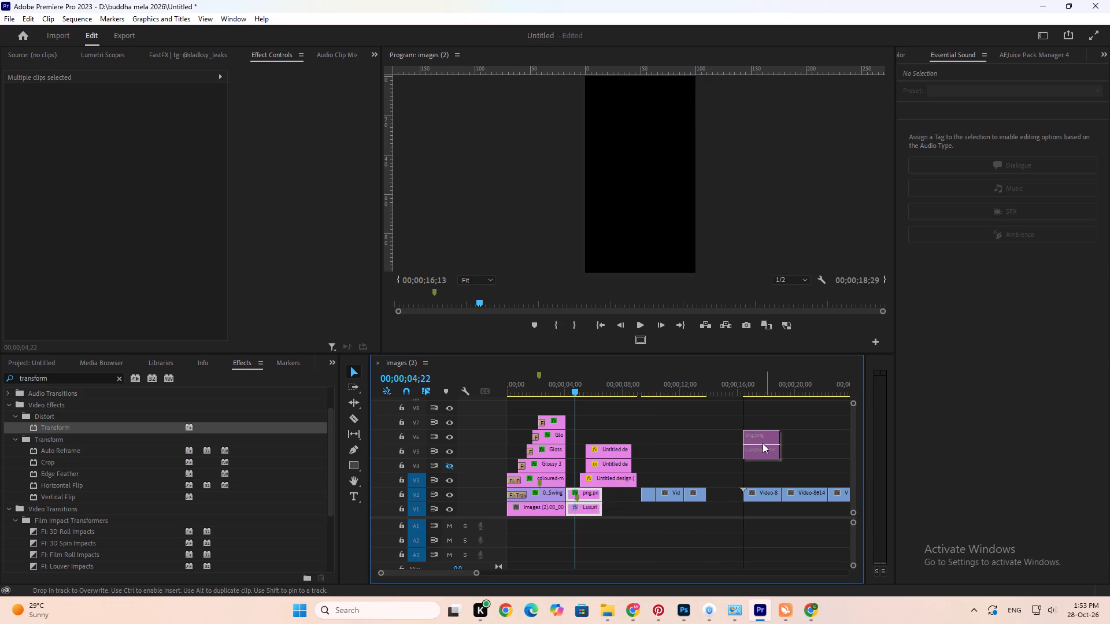
Play the Video-86141.mp4 segments from about 00;00;09;07 to examine the panel's entrance and the held green panel.
{"action": "left_click_drag", "start_coordinate": [704, 478], "coordinate": [641, 522]}
{"action": "scroll", "coordinate": [656, 519], "scroll_direction": "up", "scroll_amount": 4, "text": "alt"}
{"action": "scroll", "coordinate": [662, 514], "scroll_direction": "up", "scroll_amount": 5}
{"action": "left_click_drag", "start_coordinate": [752, 390], "coordinate": [710, 400]}
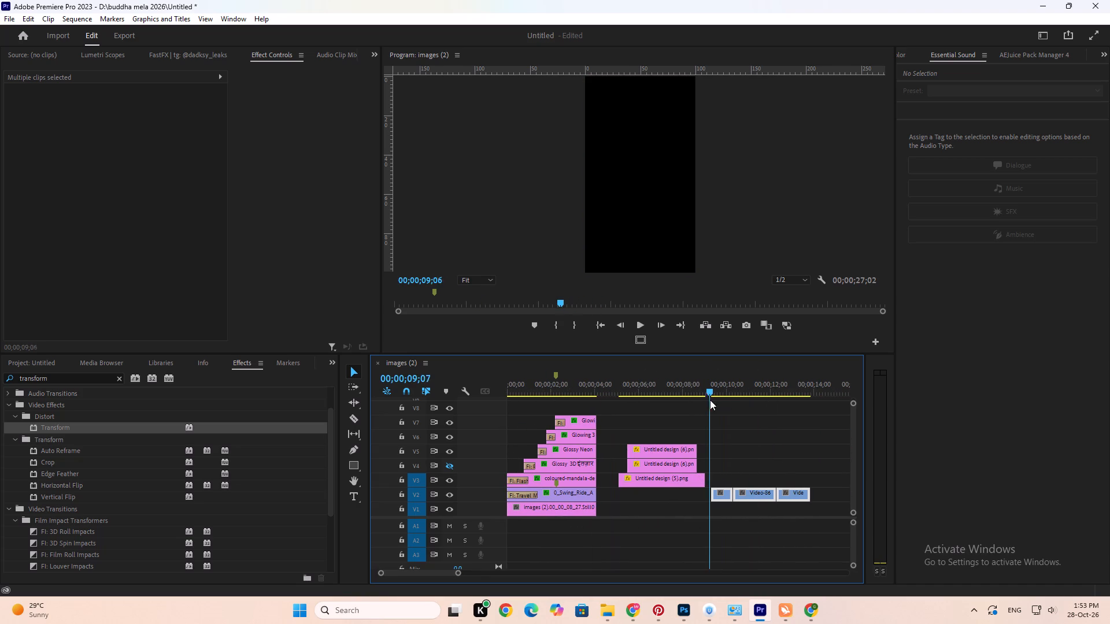
{"action": "left_click_drag", "start_coordinate": [710, 400], "coordinate": [709, 400]}
{"action": "key", "text": "space"}
{"action": "key", "text": "space"}
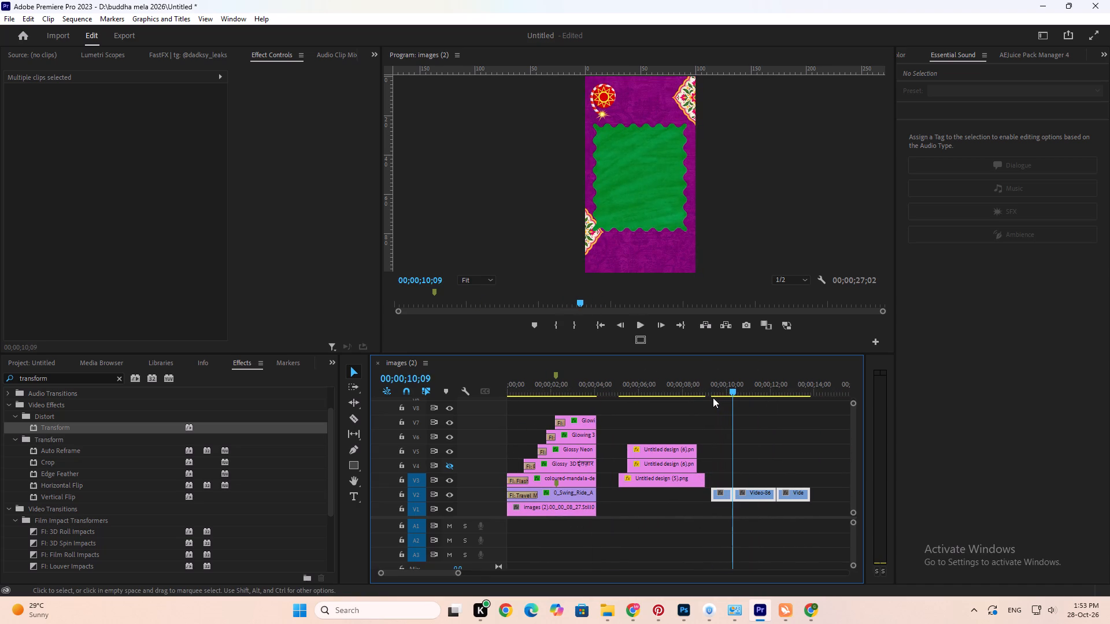
{"action": "key", "text": "space"}
{"action": "key", "text": "space"}
{"action": "left_click", "coordinate": [787, 471]}
{"action": "key", "text": "space"}
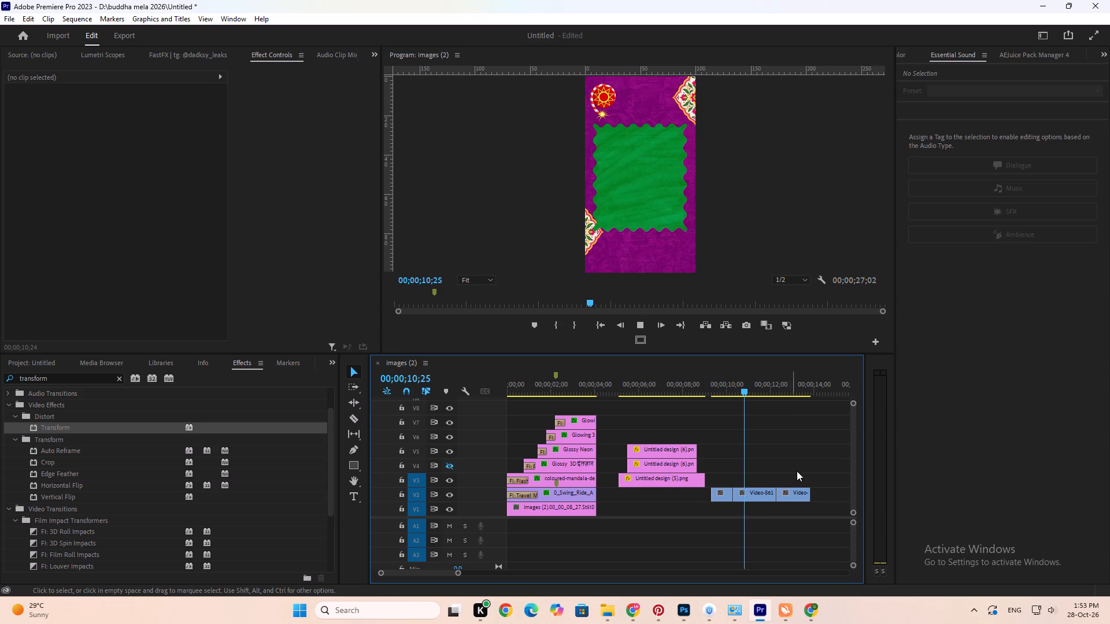
{"action": "key", "text": "space"}
{"action": "scroll", "coordinate": [758, 479], "scroll_direction": "down", "scroll_amount": 7}
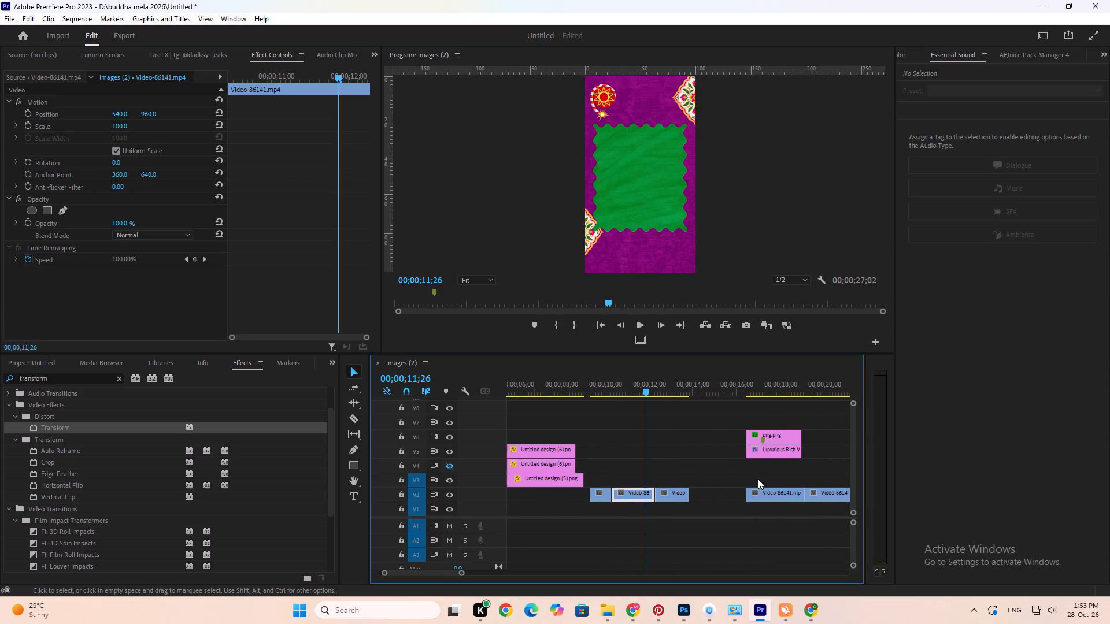
Scrub the parked clips at 00;00;16;14 and the Video-86141.mp4 segments to examine the entrance, frame hold and दिल्ली lettering.
{"action": "left_click_drag", "start_coordinate": [770, 392], "coordinate": [749, 387]}
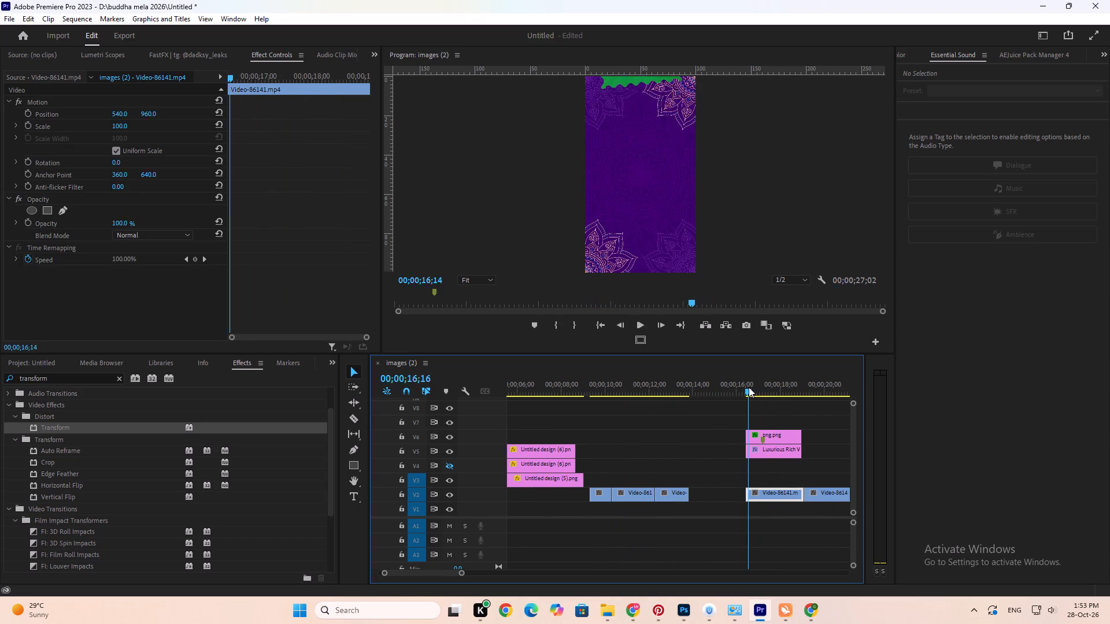
{"action": "left_click_drag", "start_coordinate": [749, 387], "coordinate": [645, 391]}
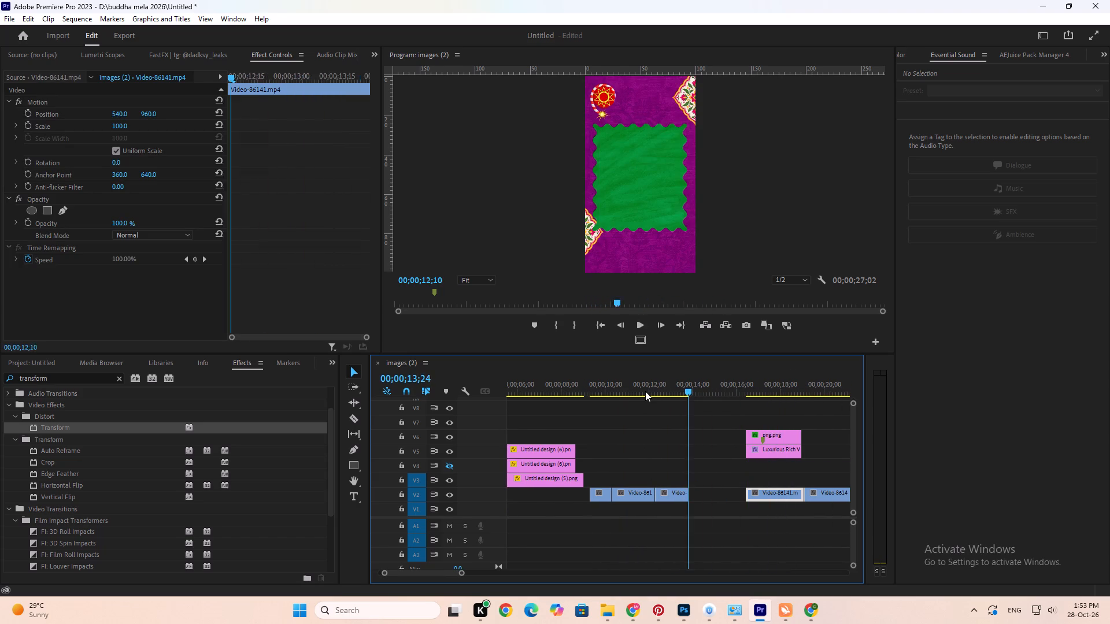
{"action": "left_click_drag", "start_coordinate": [645, 391], "coordinate": [632, 395]}
{"action": "scroll", "coordinate": [631, 393], "scroll_direction": "up", "scroll_amount": 5}
{"action": "left_click_drag", "start_coordinate": [668, 386], "coordinate": [681, 387]}
{"action": "left_click_drag", "start_coordinate": [781, 465], "coordinate": [690, 521]}
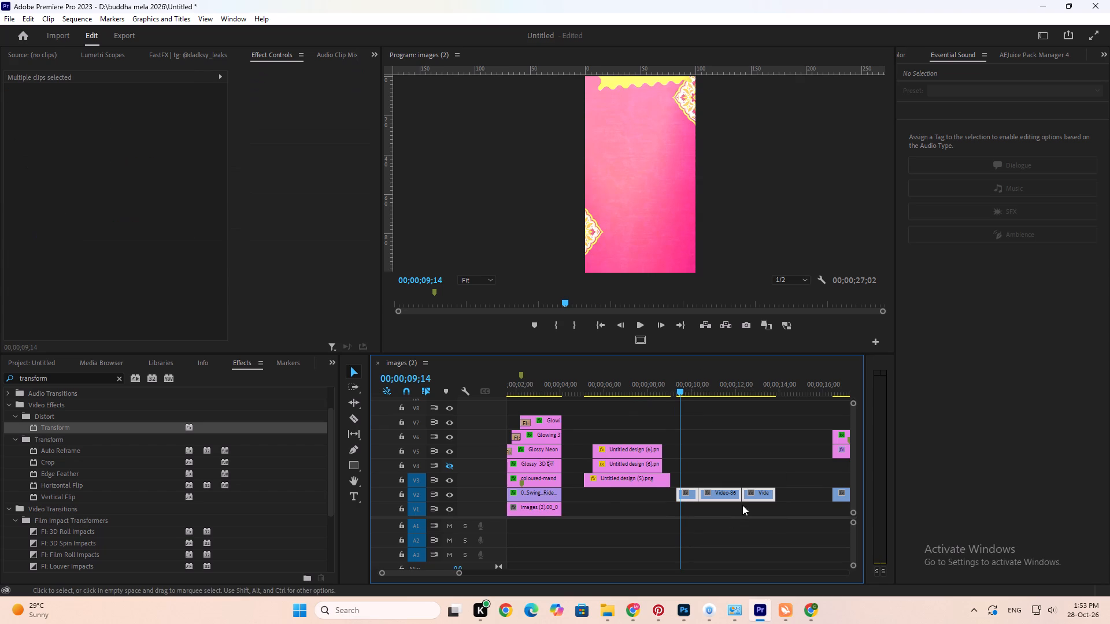
{"action": "scroll", "coordinate": [745, 502], "scroll_direction": "down", "scroll_amount": 4}
{"action": "left_click", "coordinate": [681, 528]}
{"action": "left_click", "coordinate": [674, 515]}
{"action": "left_click_drag", "start_coordinate": [683, 396], "coordinate": [687, 396]}
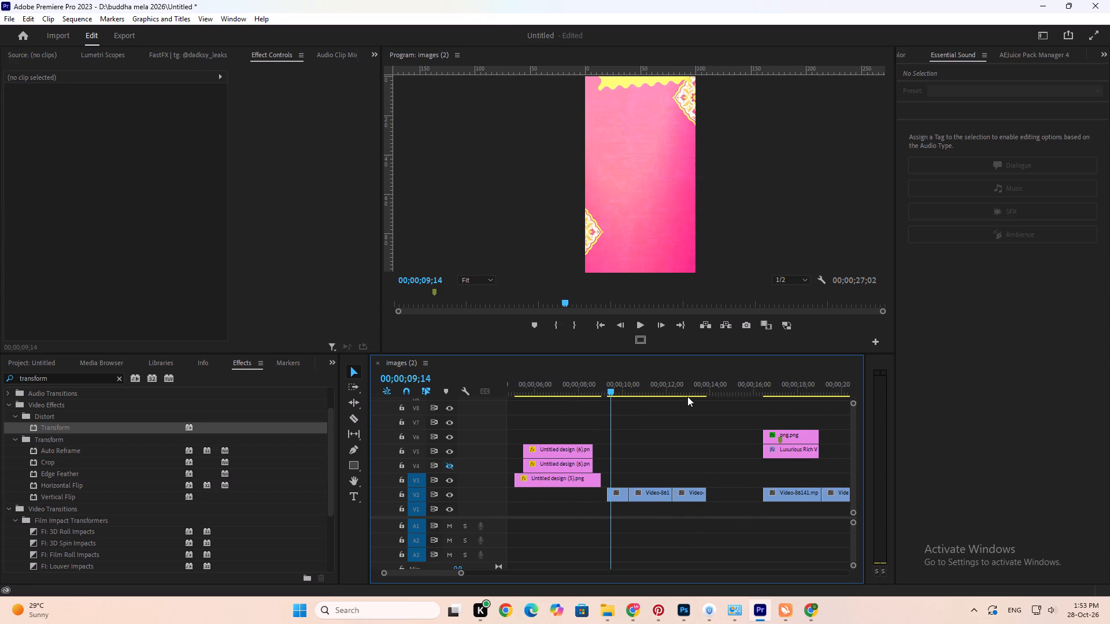
{"action": "left_click_drag", "start_coordinate": [687, 396], "coordinate": [690, 397]}
{"action": "left_click_drag", "start_coordinate": [679, 391], "coordinate": [703, 399]}
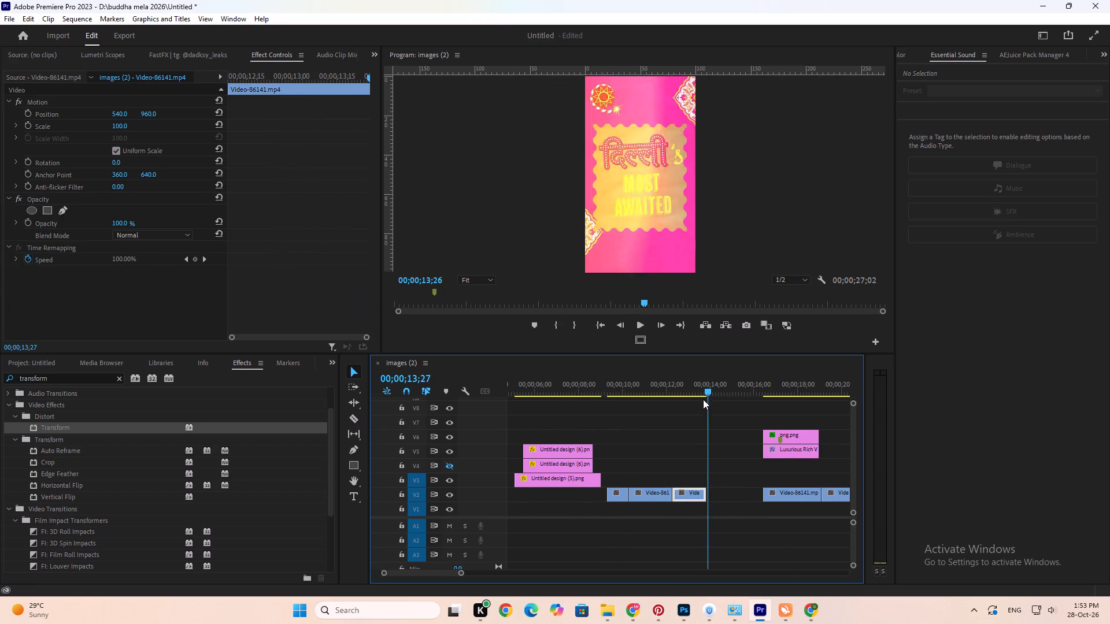
{"action": "left_click_drag", "start_coordinate": [703, 399], "coordinate": [693, 410]}
{"action": "scroll", "coordinate": [686, 414], "scroll_direction": "up", "scroll_amount": 5}
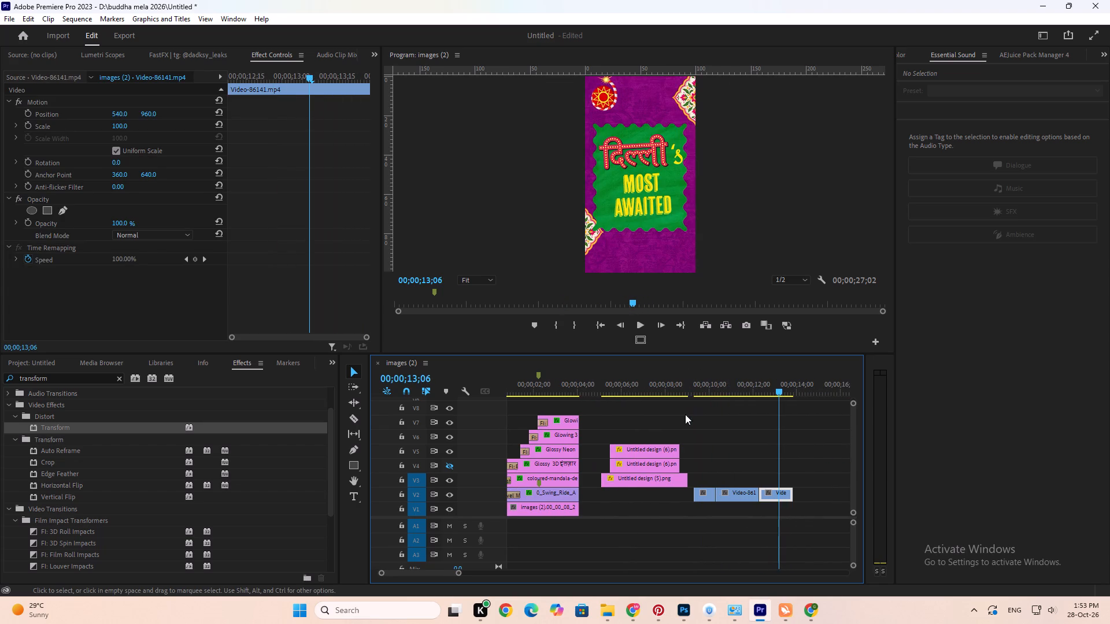
{"action": "left_click_drag", "start_coordinate": [742, 465], "coordinate": [720, 504]}
{"action": "left_click_drag", "start_coordinate": [733, 470], "coordinate": [695, 515]}
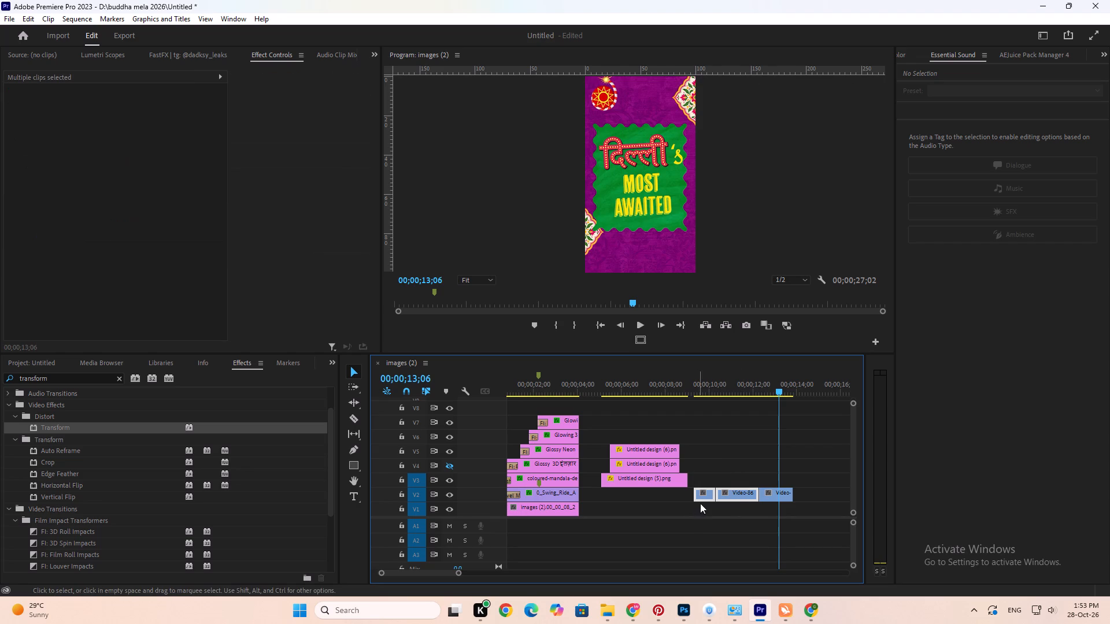
Move png.png and the violet background clip back to V2 and V1, directly after the first scene.
{"action": "scroll", "coordinate": [741, 430], "scroll_direction": "down", "scroll_amount": 1}
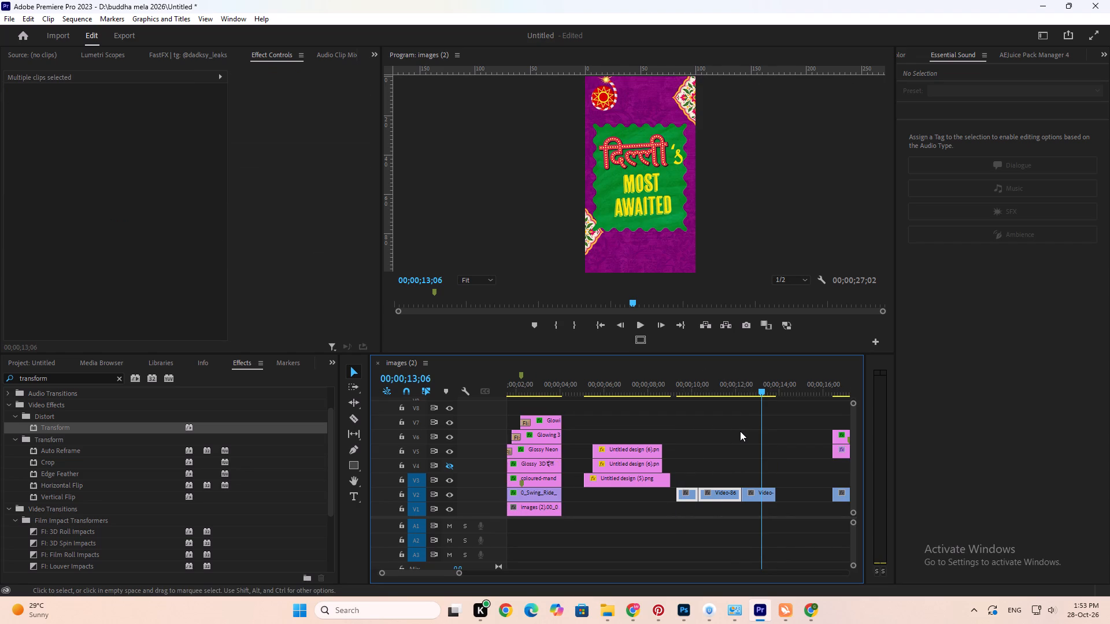
{"action": "scroll", "coordinate": [740, 431], "scroll_direction": "down", "scroll_amount": 6, "text": "alt"}
{"action": "left_click_drag", "start_coordinate": [705, 403], "coordinate": [721, 454]}
{"action": "left_click_drag", "start_coordinate": [719, 450], "coordinate": [581, 528]}
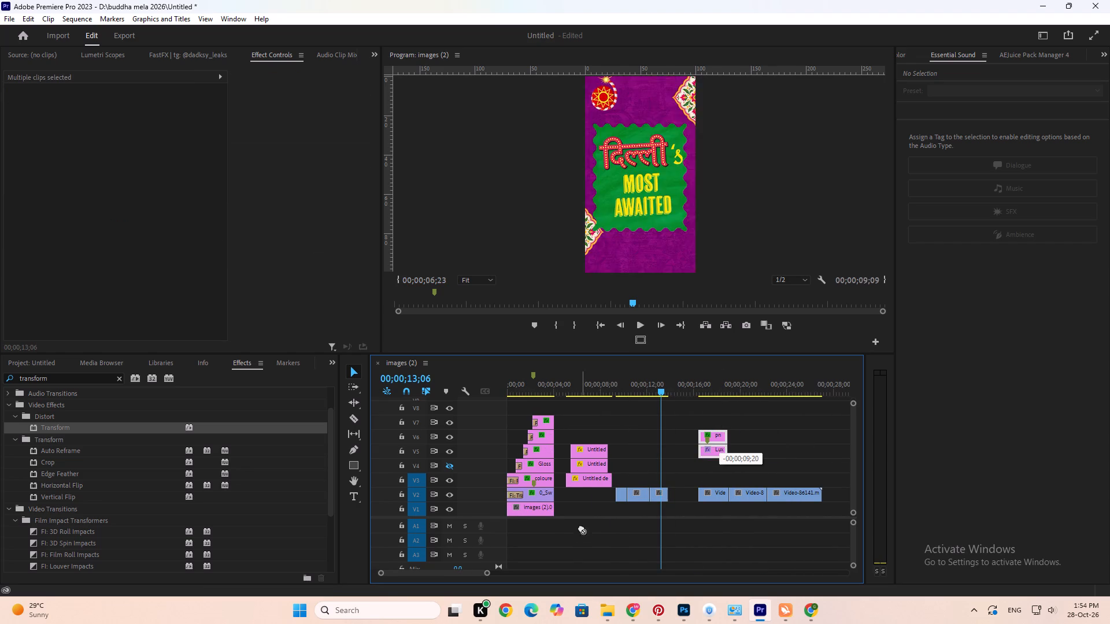
{"action": "left_click_drag", "start_coordinate": [581, 528], "coordinate": [576, 508]}
Place the first two Video-86141.mp4 segments on V6 right after the first scene, trimming the held segment's end to 00;00;06;20.
{"action": "scroll", "coordinate": [576, 508], "scroll_direction": "up", "scroll_amount": 5, "text": "alt"}
{"action": "scroll", "coordinate": [638, 502], "scroll_direction": "up", "scroll_amount": 1}
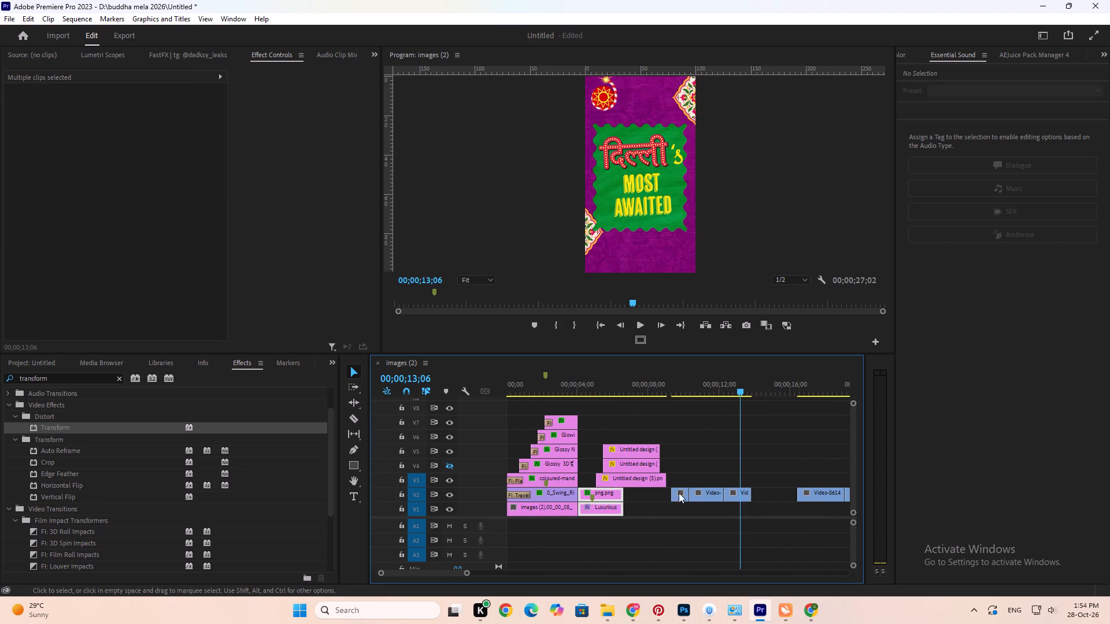
{"action": "left_click_drag", "start_coordinate": [680, 469], "coordinate": [706, 500]}
{"action": "left_click_drag", "start_coordinate": [705, 497], "coordinate": [615, 430]}
{"action": "scroll", "coordinate": [631, 439], "scroll_direction": "up", "scroll_amount": 4, "text": "alt"}
{"action": "left_click", "coordinate": [619, 388]}
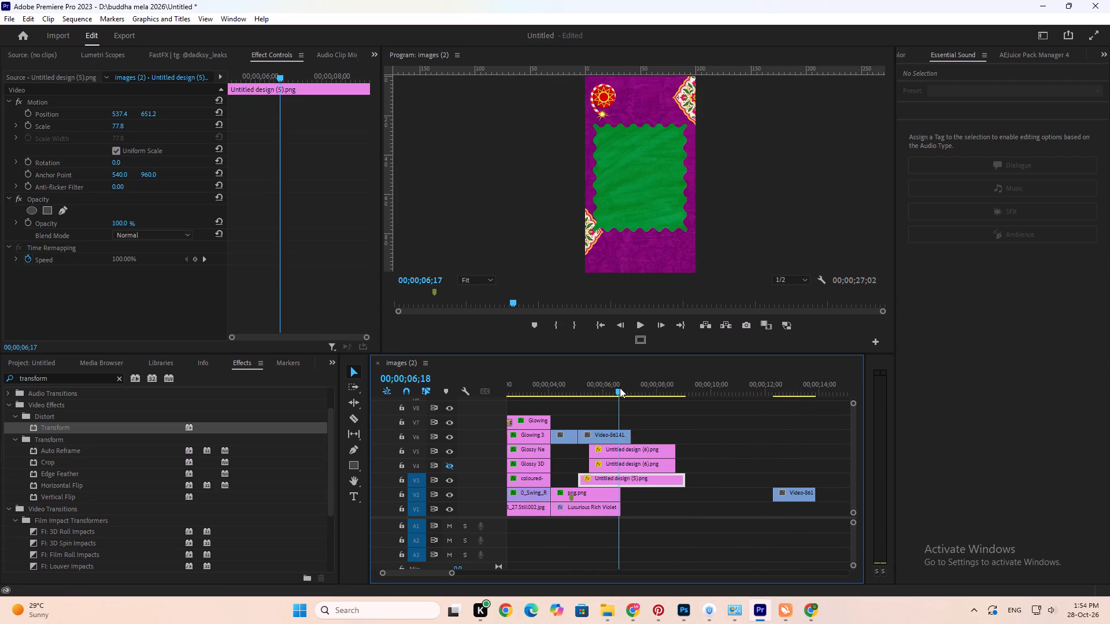
{"action": "left_click_drag", "start_coordinate": [627, 438], "coordinate": [621, 439]}
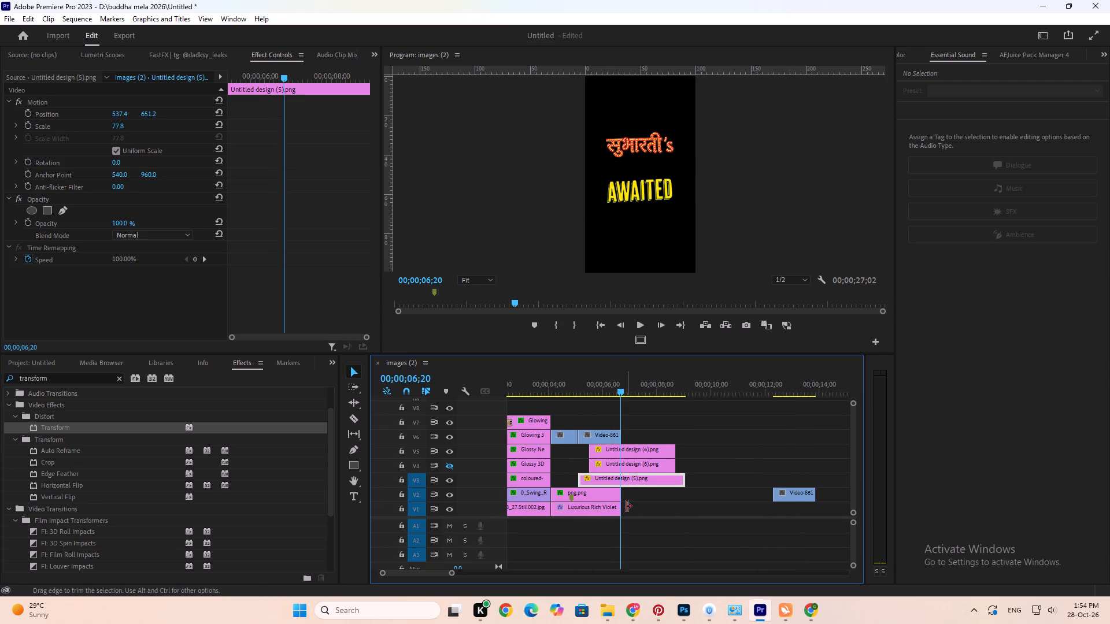
Move png.png and the violet background clip away to V6 and V5, aligned with the start of the leftover Video-86141.mp4 segment.
{"action": "left_click_drag", "start_coordinate": [641, 496], "coordinate": [595, 514]}
{"action": "scroll", "coordinate": [589, 520], "scroll_direction": "down", "scroll_amount": 3, "text": "alt"}
{"action": "left_click_drag", "start_coordinate": [589, 495], "coordinate": [713, 450]}
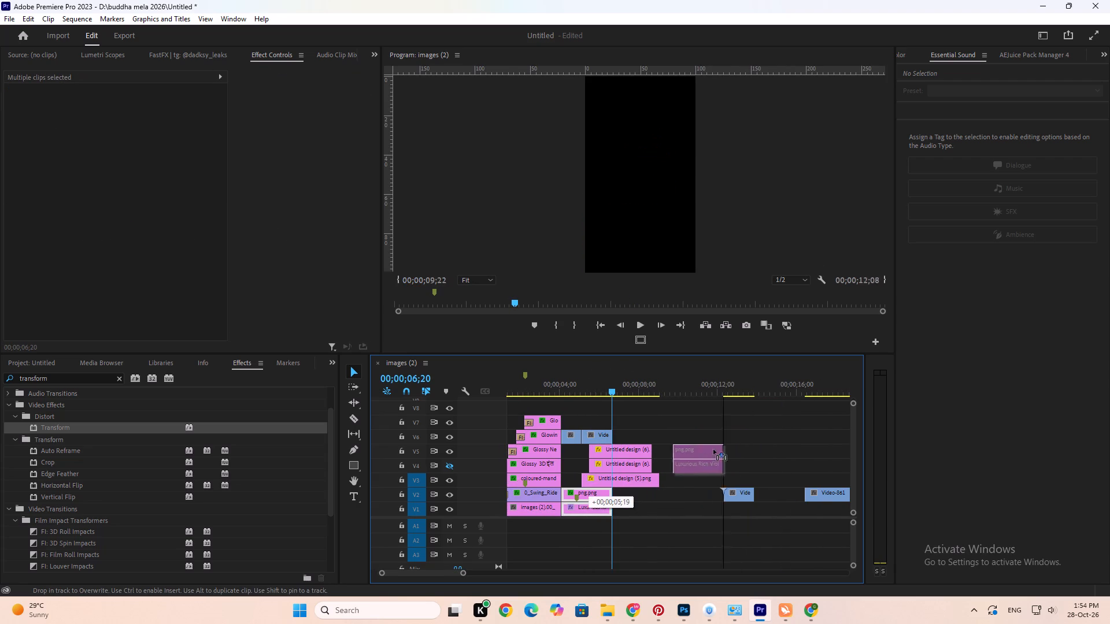
{"action": "left_click_drag", "start_coordinate": [713, 450], "coordinate": [749, 430]}
Move the two Video-86141.mp4 segments from V6 down to V1, directly after the first scene's background.
{"action": "left_click_drag", "start_coordinate": [569, 414], "coordinate": [602, 439]}
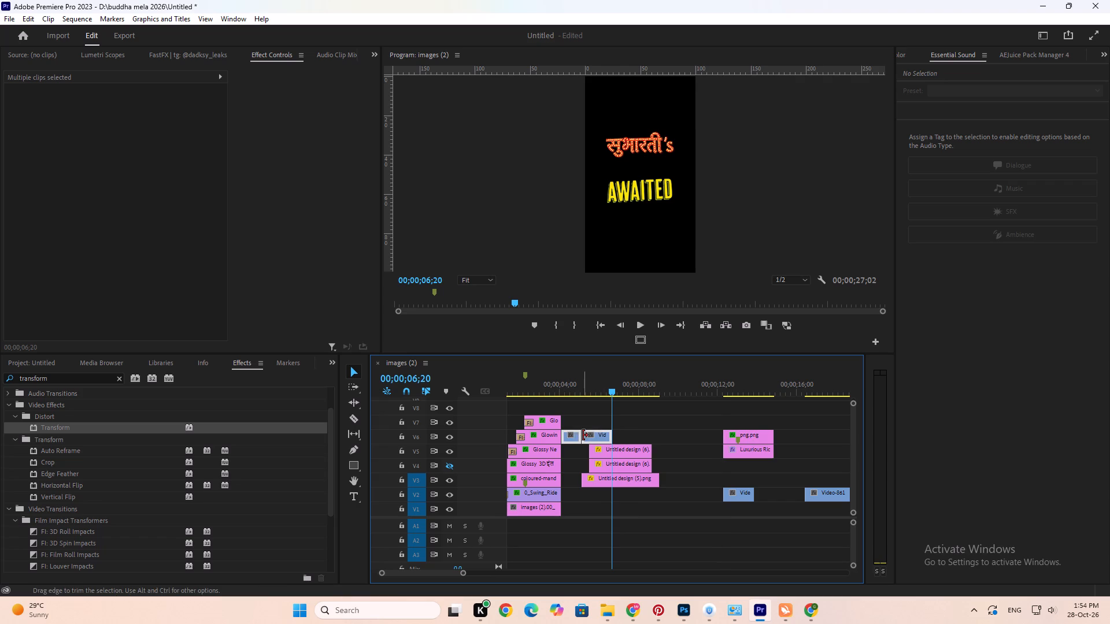
{"action": "left_click_drag", "start_coordinate": [592, 434], "coordinate": [590, 508]}
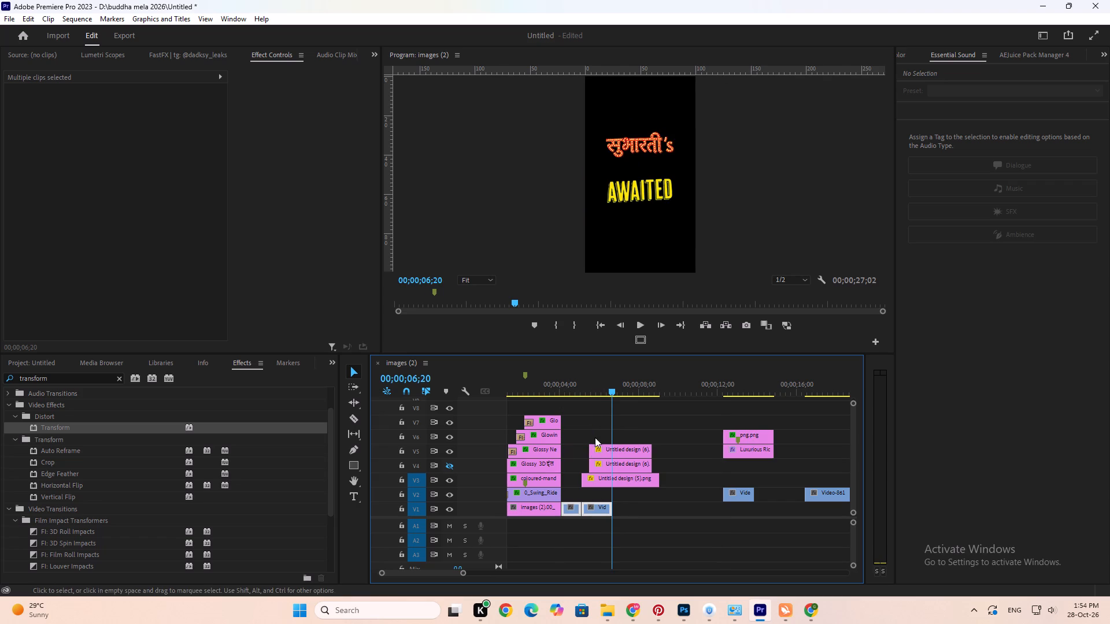
{"action": "key", "text": "ctrl+z"}
{"action": "scroll", "coordinate": [597, 471], "scroll_direction": "up", "scroll_amount": 4, "text": "alt"}
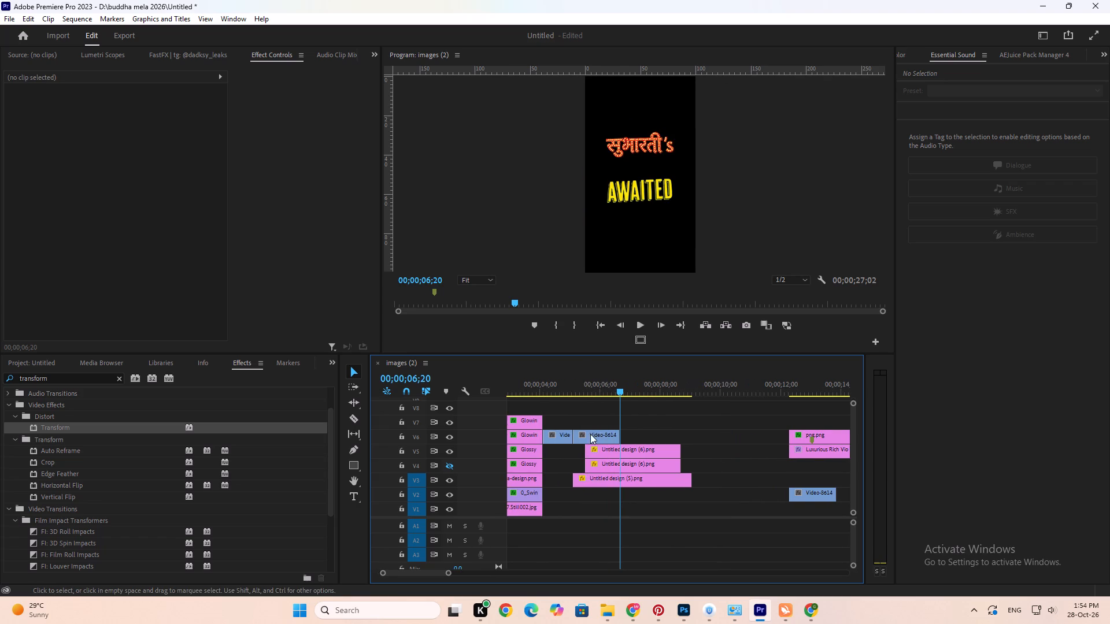
{"action": "left_click_drag", "start_coordinate": [568, 418], "coordinate": [580, 440]}
{"action": "left_click_drag", "start_coordinate": [584, 436], "coordinate": [581, 508]}
Play the second scene from about 00;00;04 to check how the new background and the captions come in.
{"action": "scroll", "coordinate": [581, 503], "scroll_direction": "up", "scroll_amount": 4, "text": "alt"}
{"action": "scroll", "coordinate": [601, 499], "scroll_direction": "up", "scroll_amount": 5}
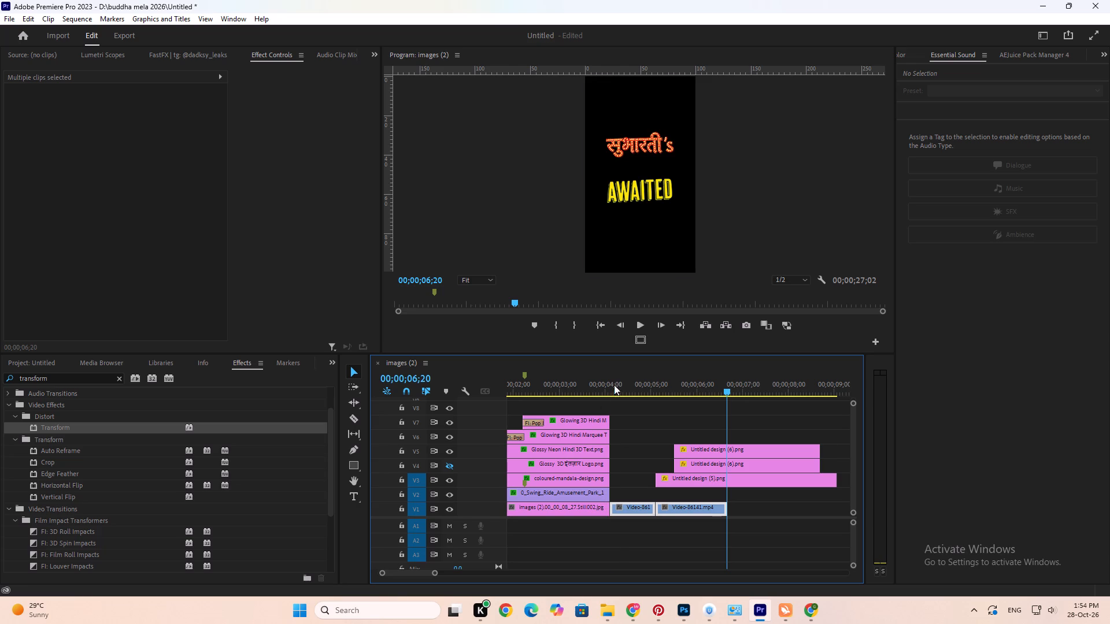
{"action": "left_click", "coordinate": [615, 385]}
{"action": "key", "text": "space"}
{"action": "key", "text": "space"}
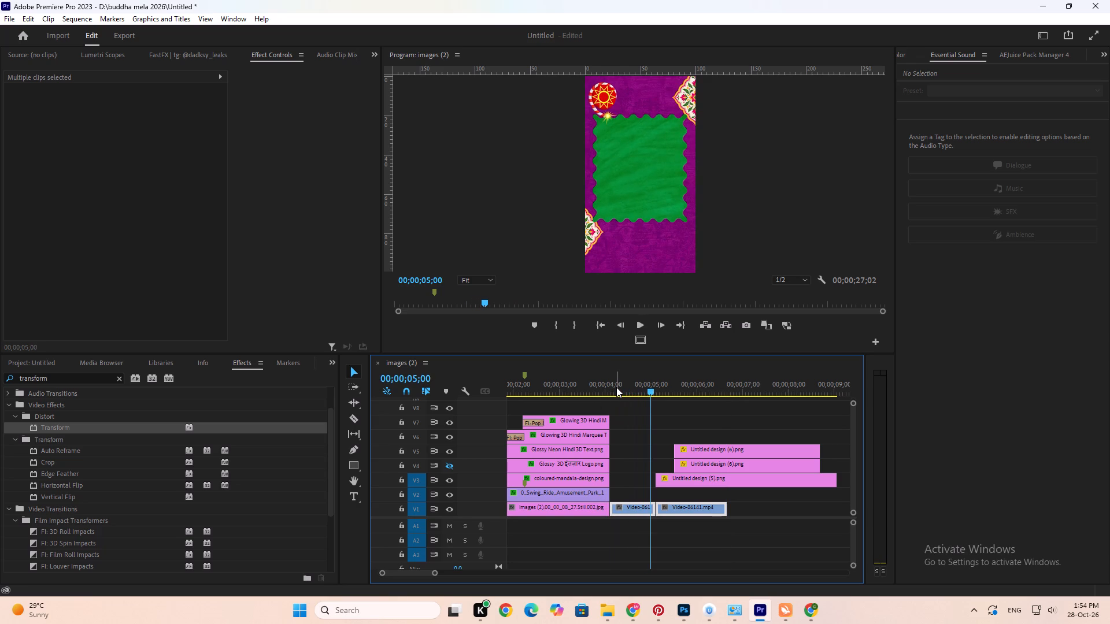
{"action": "key", "text": "space"}
{"action": "key", "text": "space"}
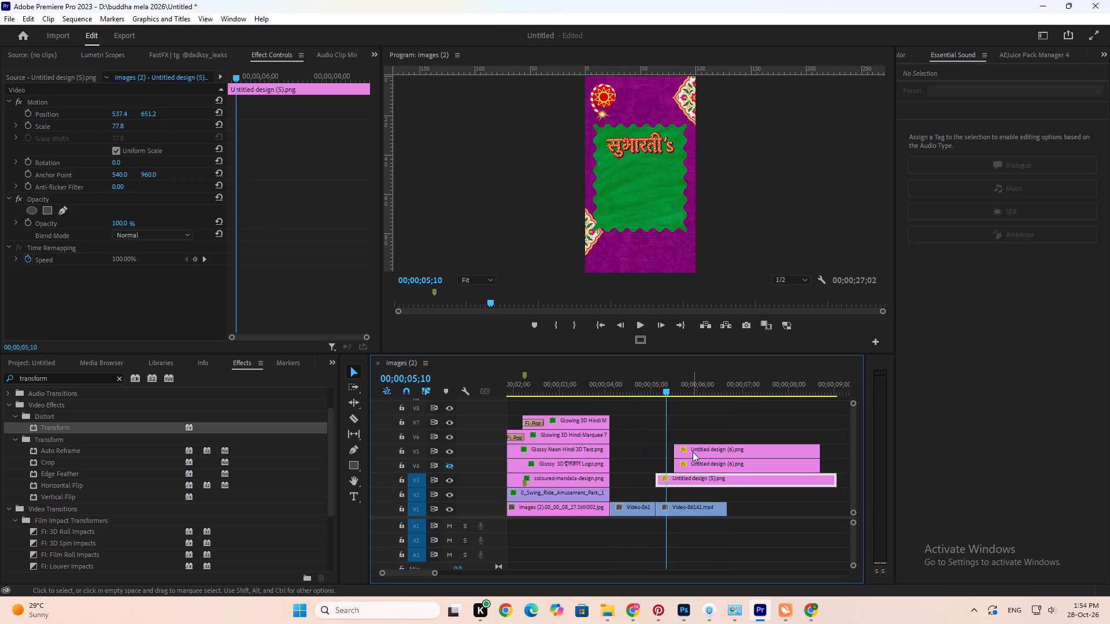
{"action": "key", "text": "space"}
{"action": "key", "text": "space"}
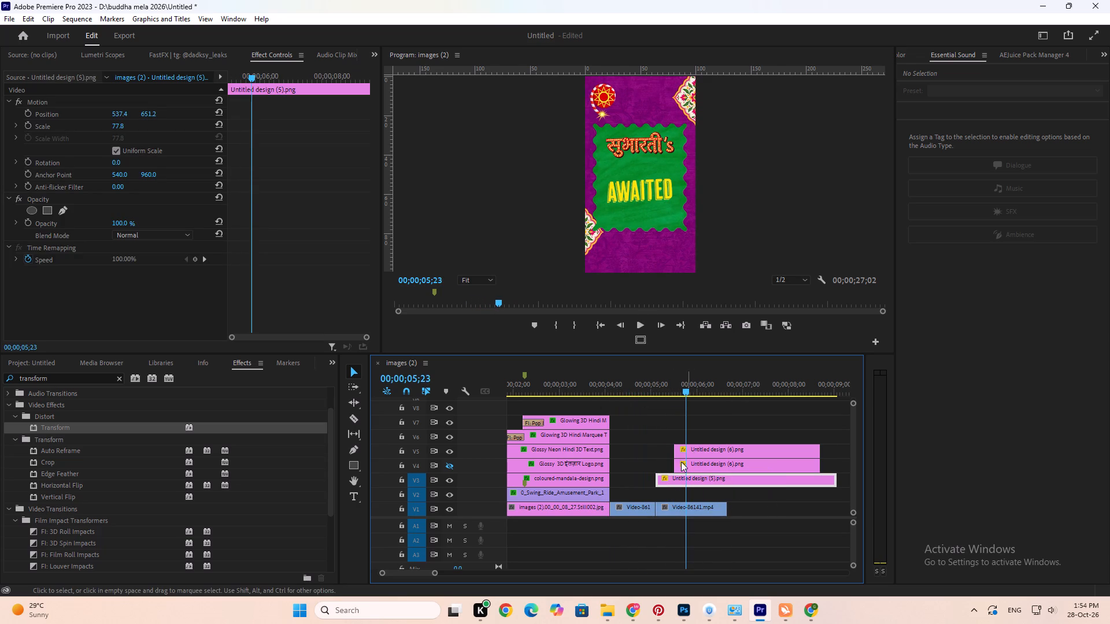
Show track V4 and restack the सुभारती's, MOST and AWAITED captions on V2, V3 and V4, with AWAITED starting at about 00;00;05;23.
{"action": "left_click", "coordinate": [454, 463]}
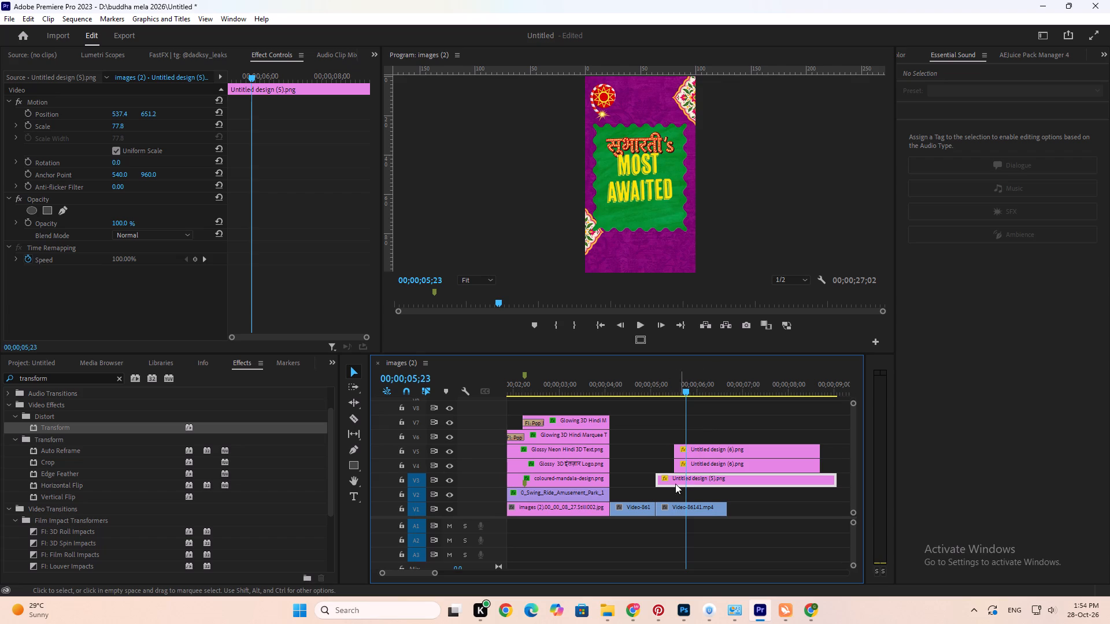
{"action": "left_click_drag", "start_coordinate": [674, 484], "coordinate": [672, 492]}
{"action": "left_click_drag", "start_coordinate": [691, 469], "coordinate": [688, 478]}
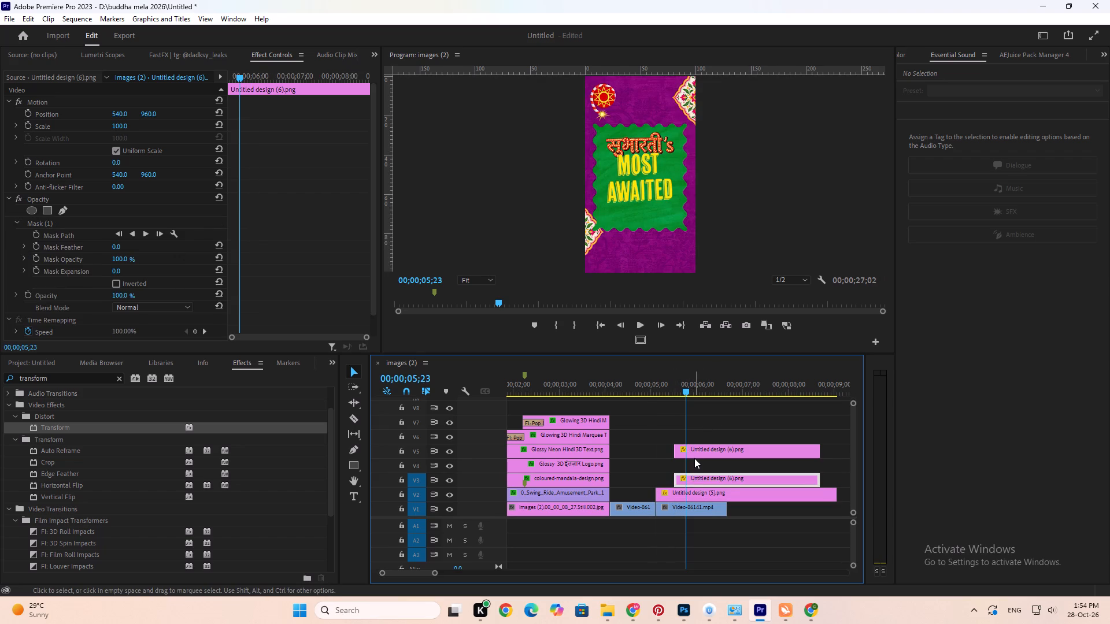
{"action": "left_click_drag", "start_coordinate": [697, 455], "coordinate": [713, 466]}
Play the restacked captions, then cut all three at 00;00;06;20 and delete the parts beyond the background's end.
{"action": "left_click", "coordinate": [657, 383]}
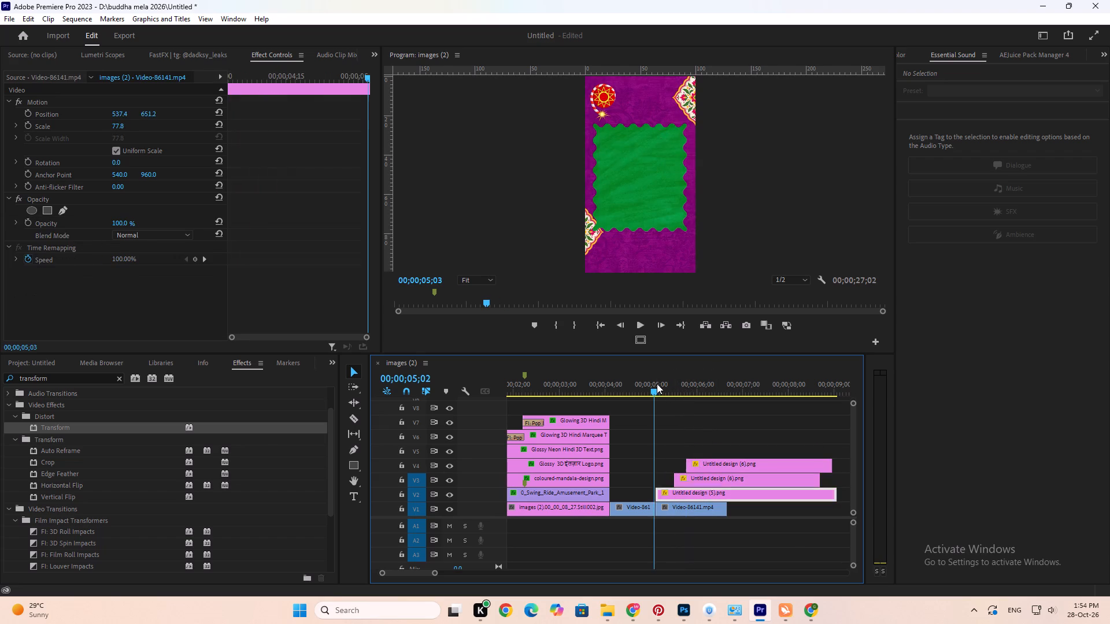
{"action": "key", "text": "space"}
{"action": "key", "text": "space"}
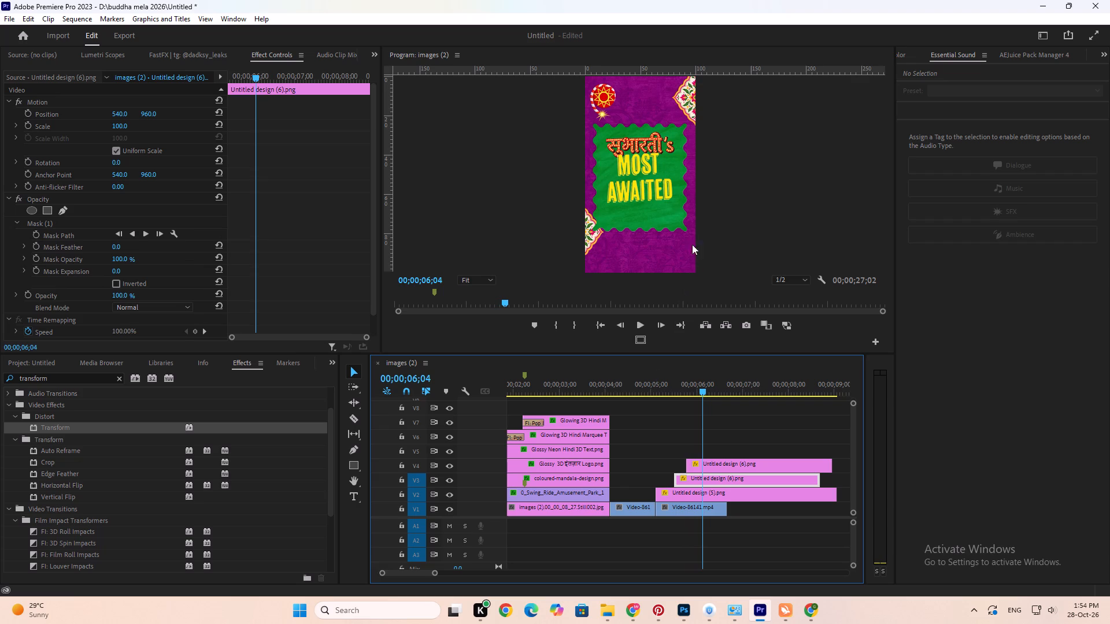
{"action": "left_click", "coordinate": [693, 235]}
{"action": "key", "text": "space"}
{"action": "key", "text": "space"}
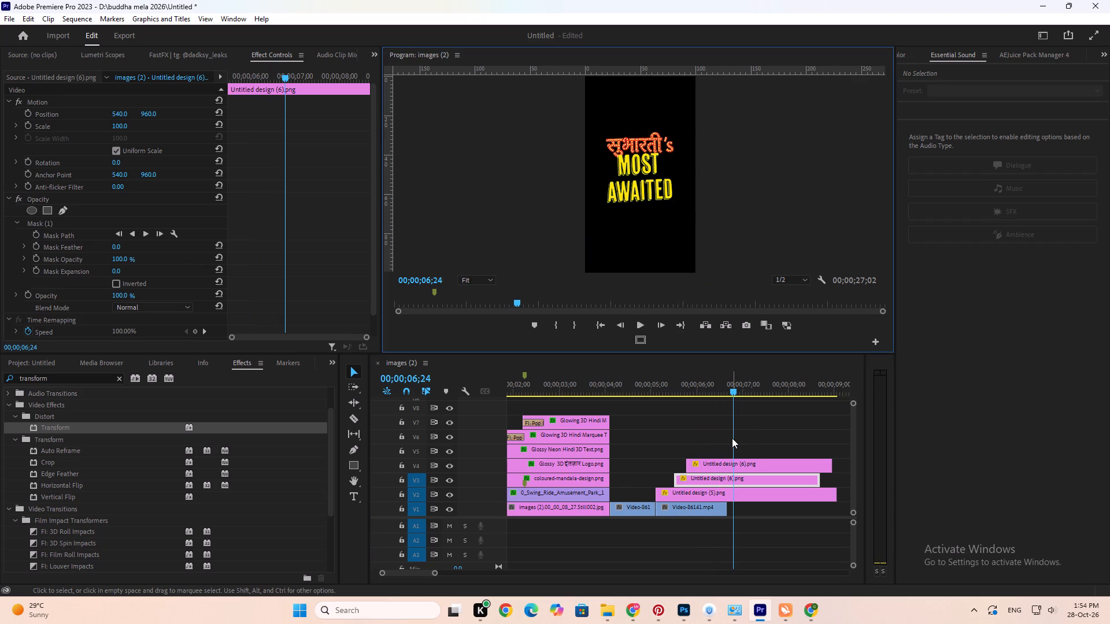
{"action": "key", "text": "Up"}
{"action": "key", "text": "c"}
{"action": "left_click_drag", "start_coordinate": [751, 436], "coordinate": [745, 518]}
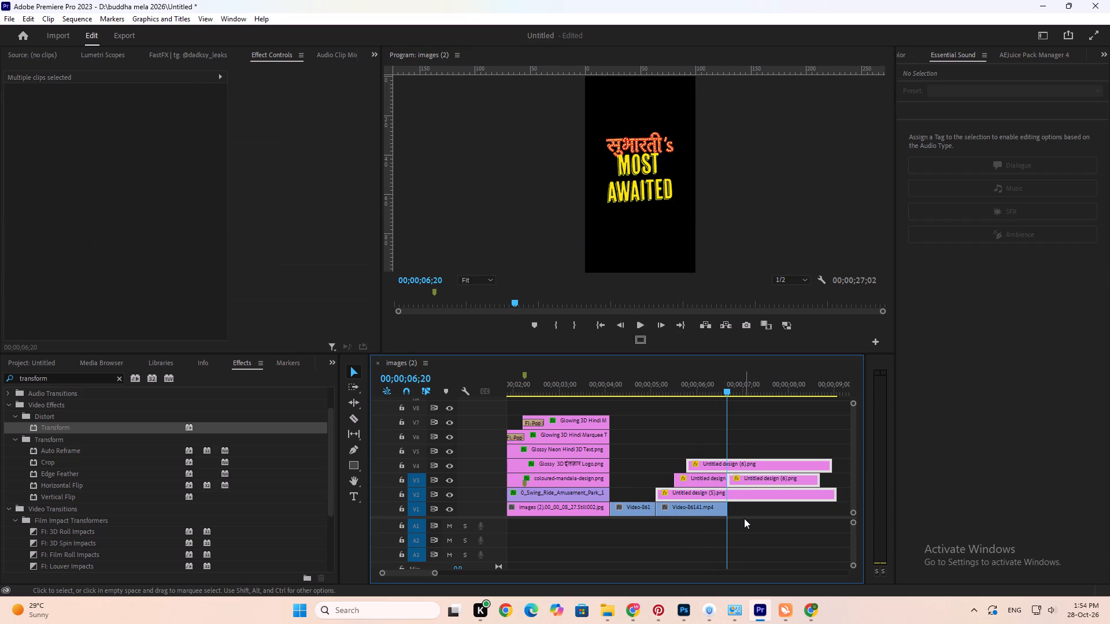
{"action": "key", "text": "c"}
{"action": "left_click_drag", "start_coordinate": [786, 428], "coordinate": [752, 502]}
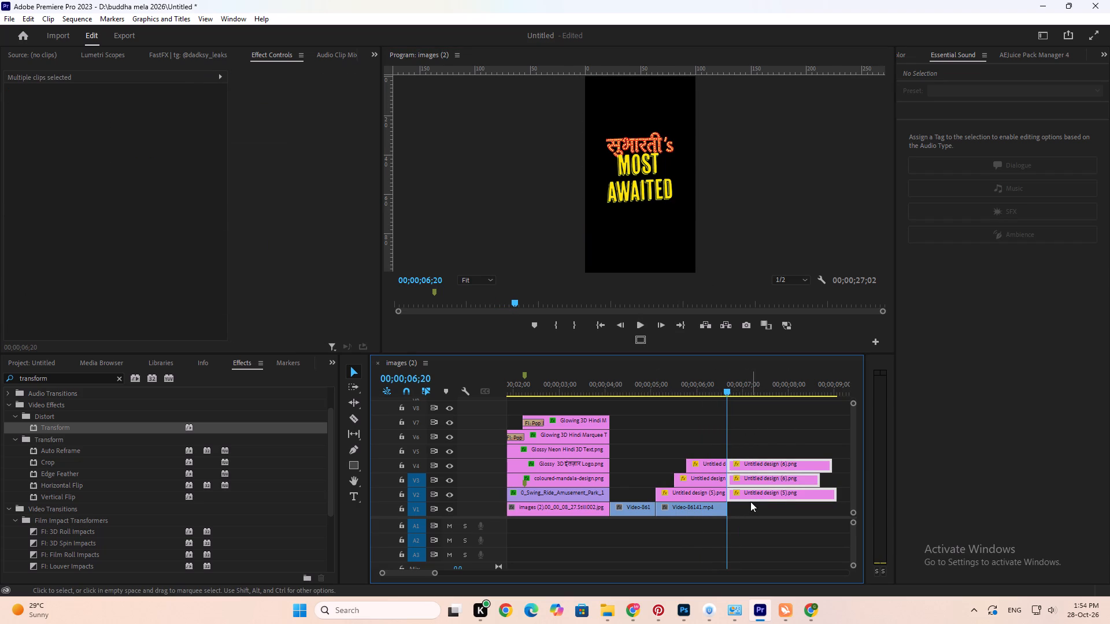
{"action": "key", "text": "Delete"}
Extend the start of the MOST caption on V3 back to 00;00;05;11, eight frames after the सुभारती's caption begins.
{"action": "scroll", "coordinate": [750, 502], "scroll_direction": "up", "scroll_amount": 11}
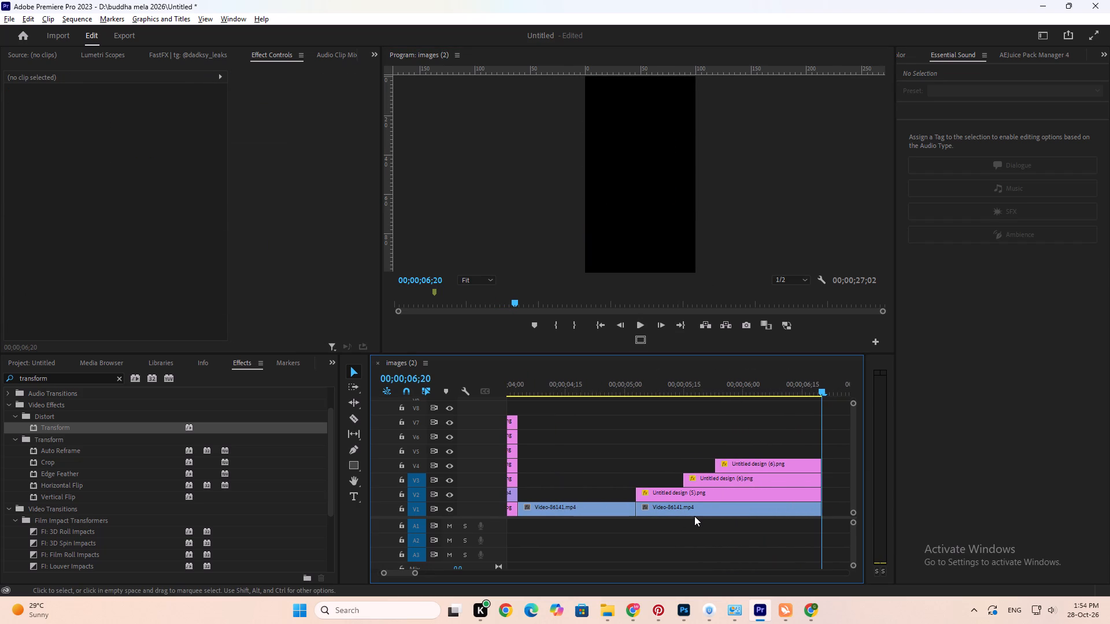
{"action": "key", "text": "Left"}
{"action": "key", "text": "Left"}
{"action": "key", "text": "Left"}
{"action": "key", "text": "Up"}
{"action": "key", "text": "Up"}
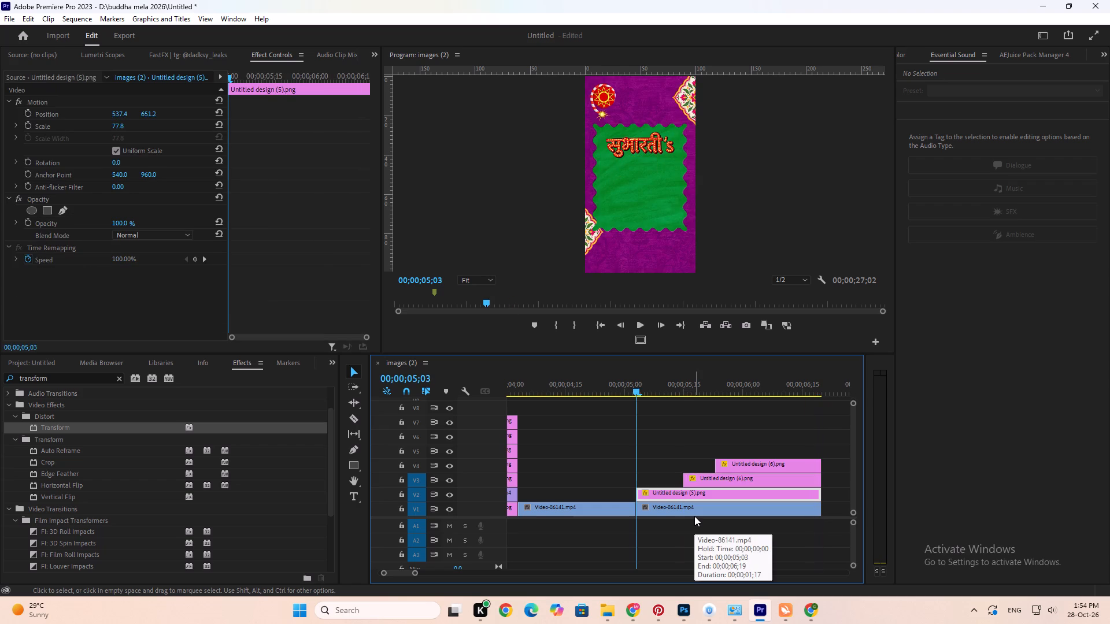
{"action": "key", "text": "Right"}
{"action": "key", "text": "Right"}
{"action": "key", "text": "Right"}
{"action": "key", "text": "Right"}
{"action": "key", "text": "Right"}
{"action": "key", "text": "Right"}
{"action": "key", "text": "Right"}
{"action": "key", "text": "Right"}
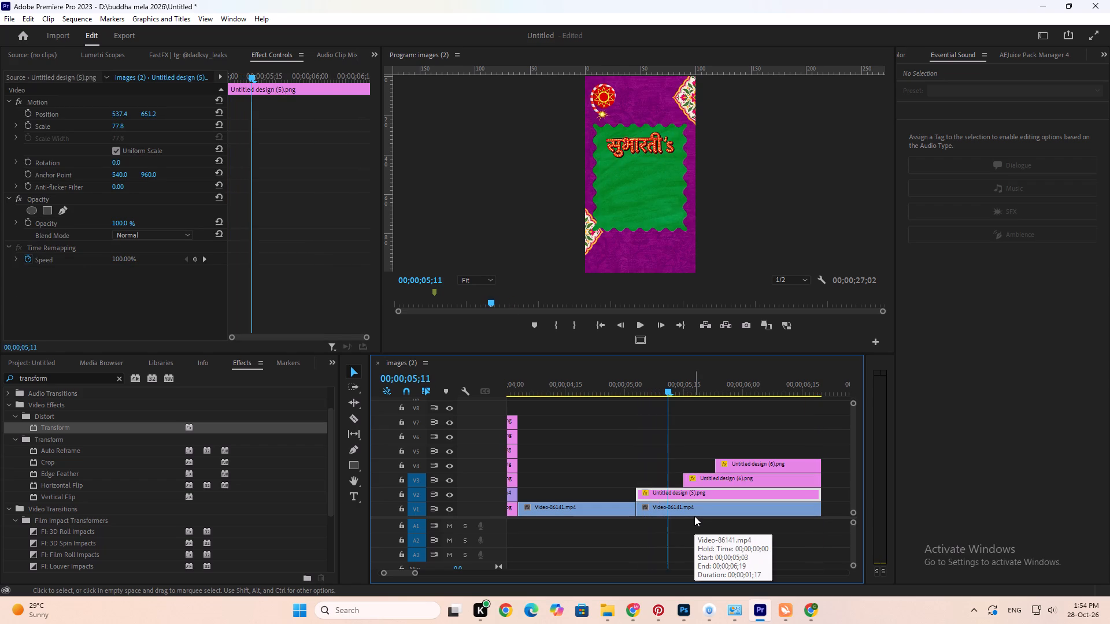
{"action": "left_click_drag", "start_coordinate": [684, 481], "coordinate": [672, 484]}
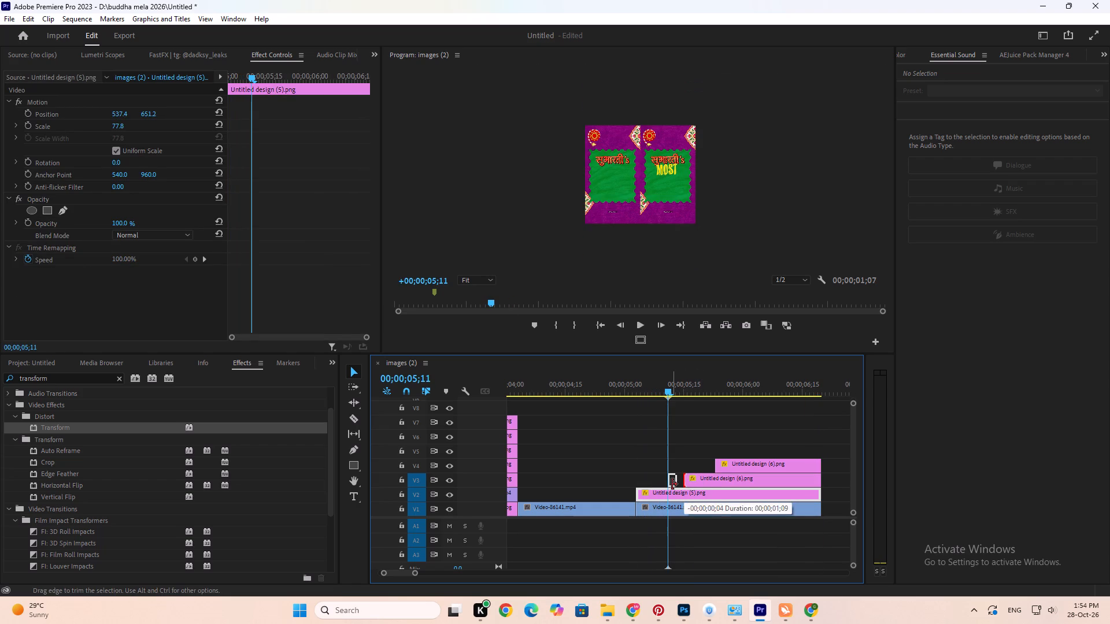
{"action": "left_click_drag", "start_coordinate": [672, 484], "coordinate": [671, 485]}
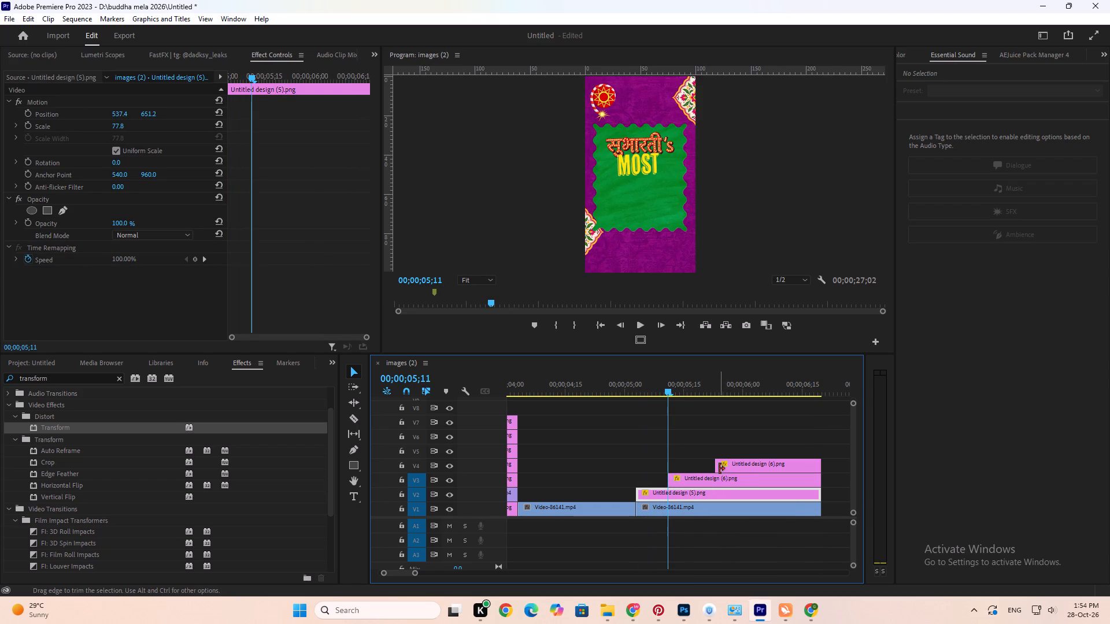
Extend the start of the AWAITED caption on V4 back to 00;00;05;17.
{"action": "key", "text": "Right"}
{"action": "key", "text": "Right"}
{"action": "key", "text": "Right"}
{"action": "key", "text": "Right"}
{"action": "key", "text": "Right"}
{"action": "key", "text": "Right"}
{"action": "left_click_drag", "start_coordinate": [718, 469], "coordinate": [712, 471]}
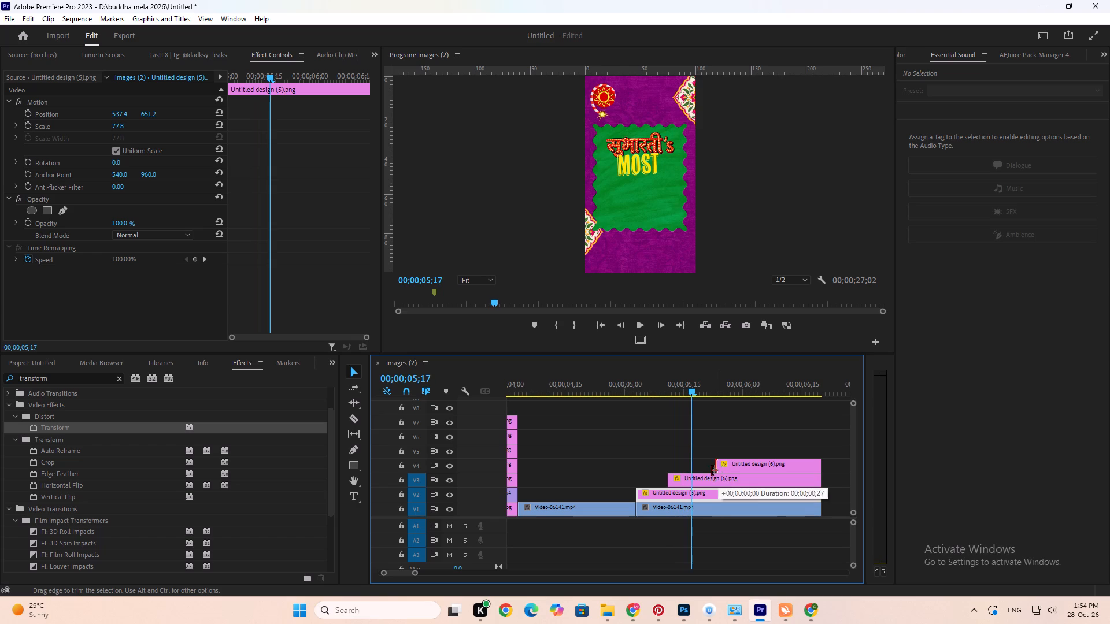
{"action": "left_click_drag", "start_coordinate": [712, 471], "coordinate": [694, 469]}
Play the second scene from just after 00;00;04, partly full screen, to check the tighter caption timing.
{"action": "left_click", "coordinate": [546, 391]}
{"action": "scroll", "coordinate": [541, 393], "scroll_direction": "down", "scroll_amount": 3, "text": "alt"}
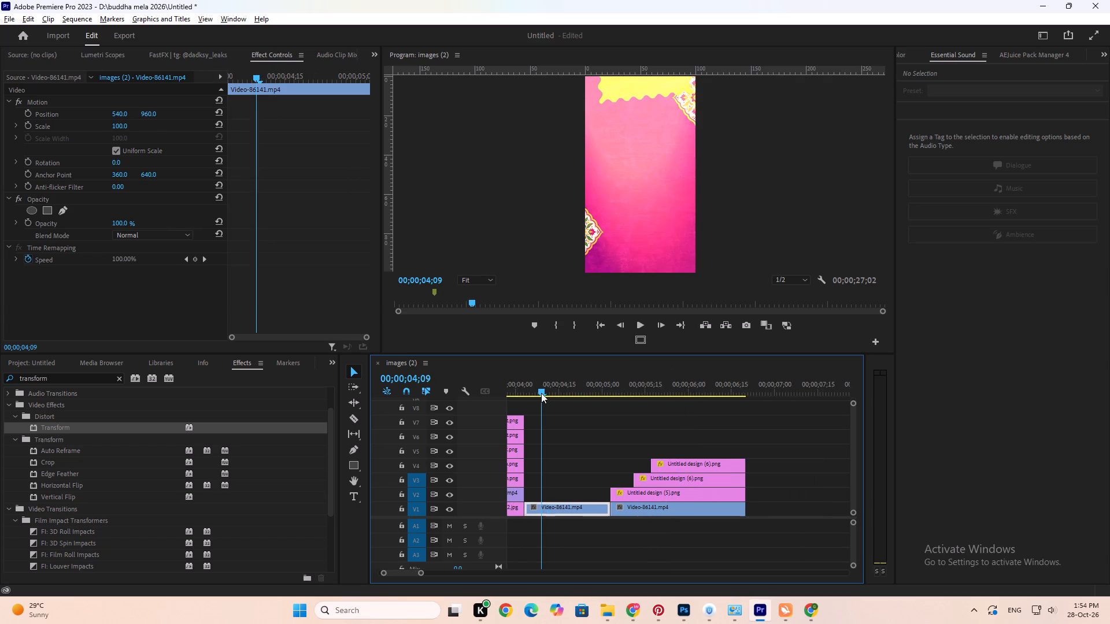
{"action": "scroll", "coordinate": [541, 393], "scroll_direction": "down", "scroll_amount": 4, "text": "alt"}
{"action": "left_click_drag", "start_coordinate": [531, 384], "coordinate": [523, 388]}
{"action": "scroll", "coordinate": [520, 389], "scroll_direction": "up", "scroll_amount": 5}
{"action": "key", "text": "space"}
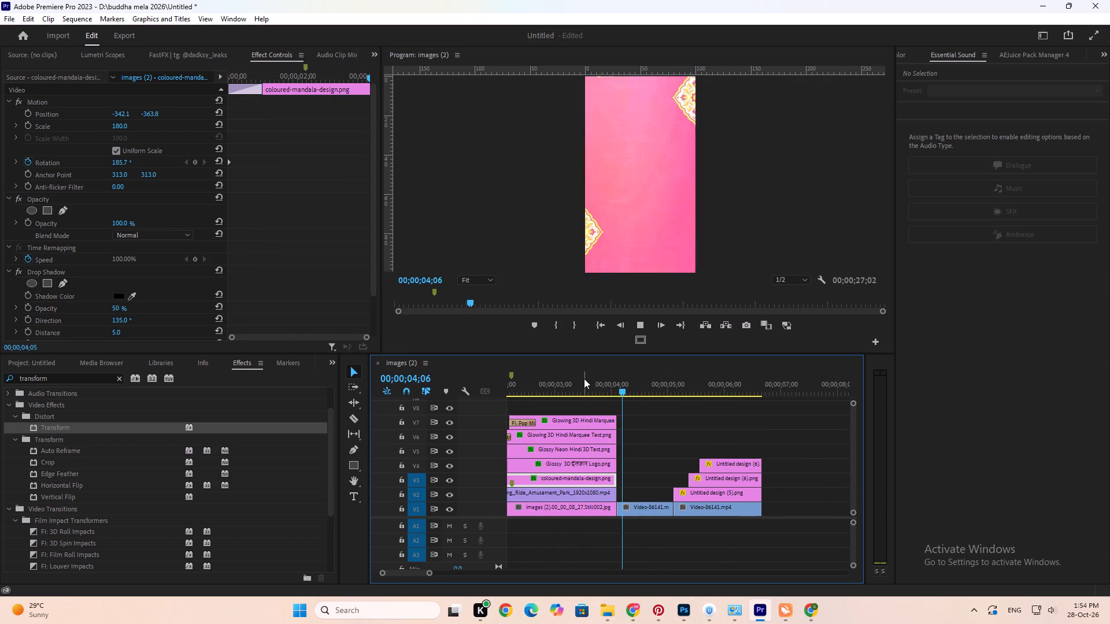
{"action": "key", "text": "space"}
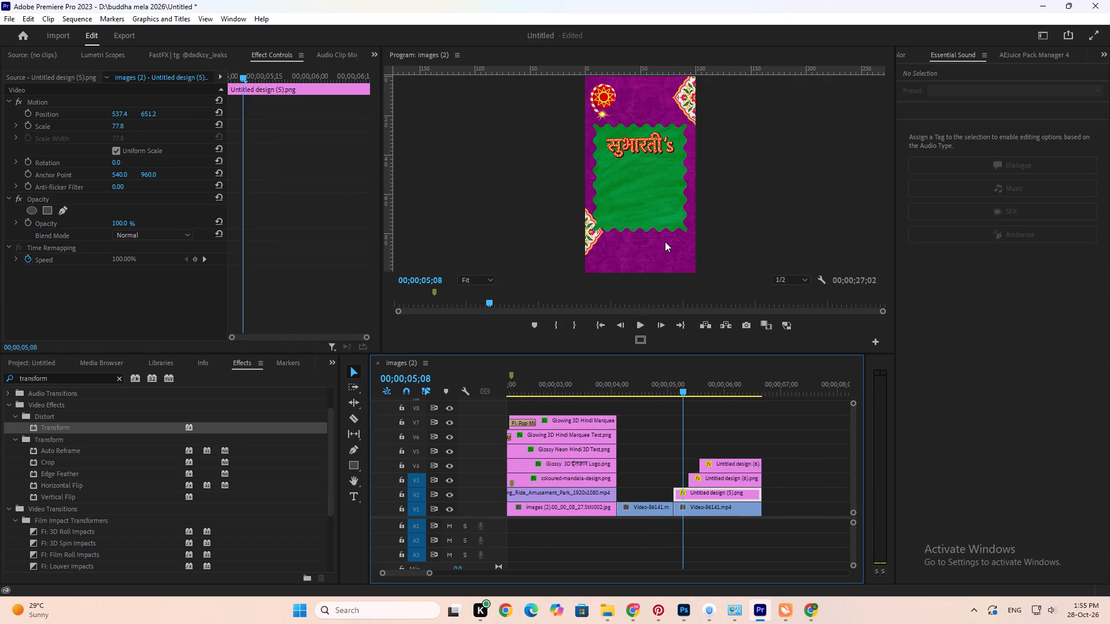
{"action": "left_click", "coordinate": [665, 242]}
{"action": "key", "text": "ctrl+grave"}
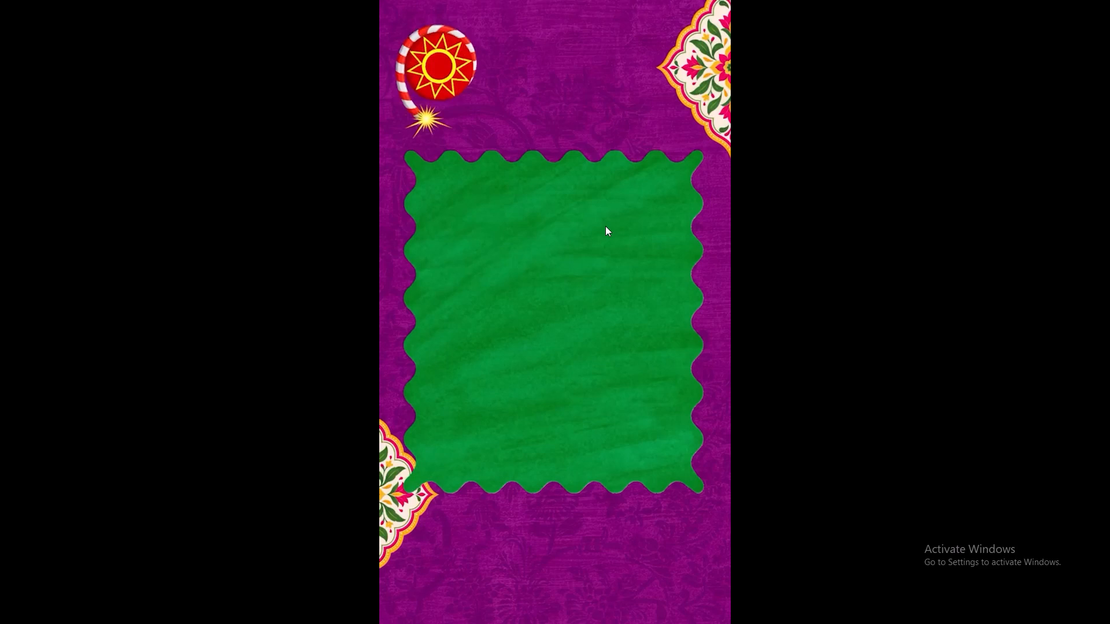
{"action": "key", "text": "space"}
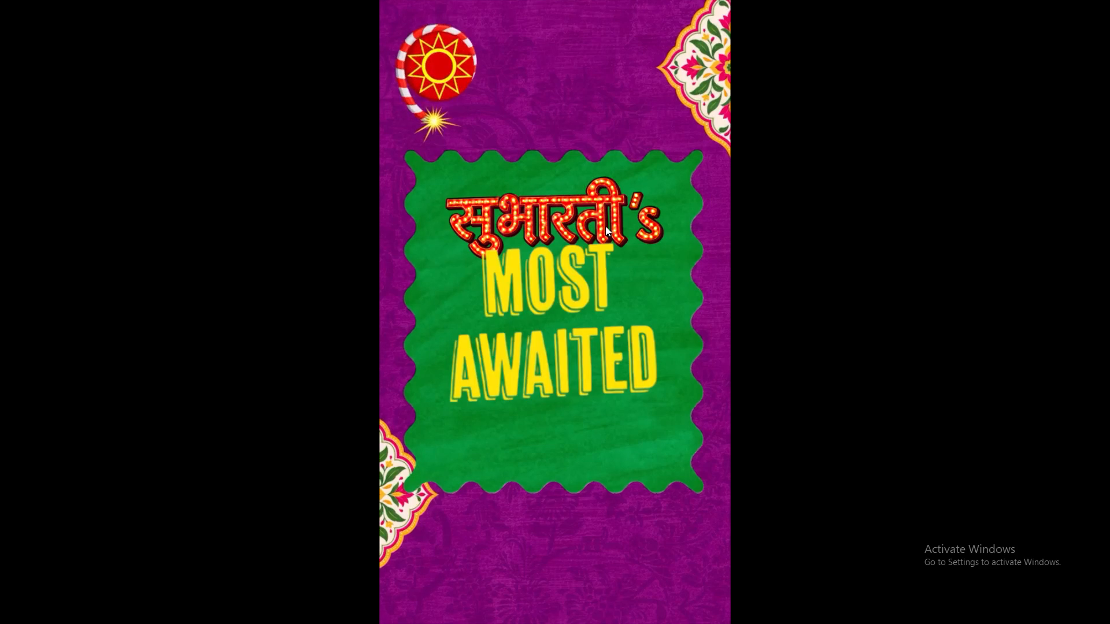
{"action": "key", "text": "space"}
{"action": "type", "text": "`"}
{"action": "left_click", "coordinate": [661, 335]}
{"action": "key", "text": "ctrl+grave"}
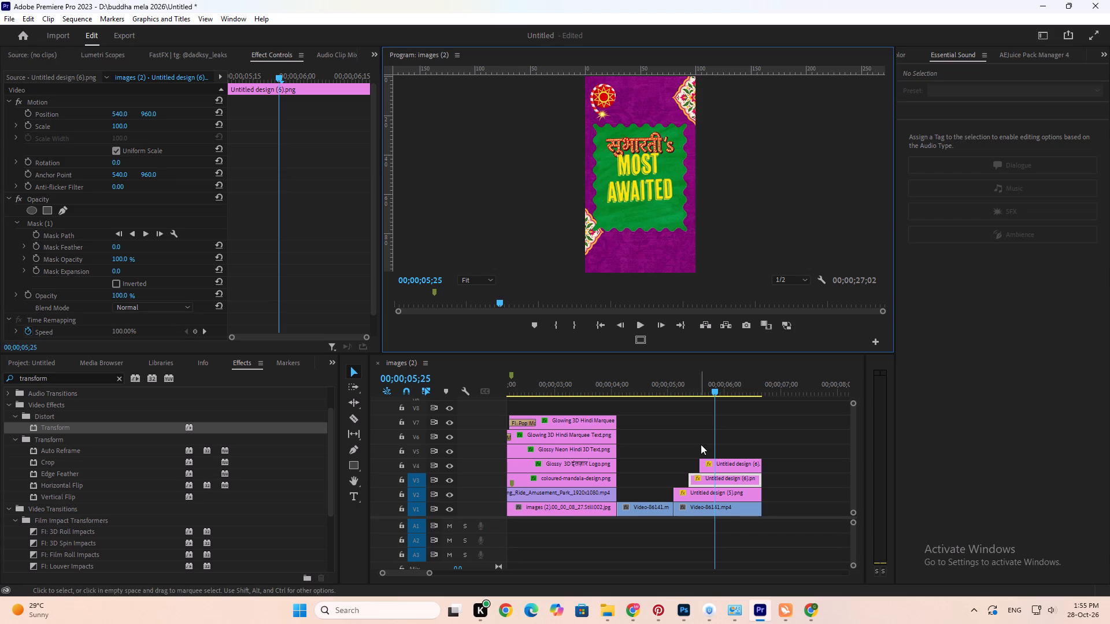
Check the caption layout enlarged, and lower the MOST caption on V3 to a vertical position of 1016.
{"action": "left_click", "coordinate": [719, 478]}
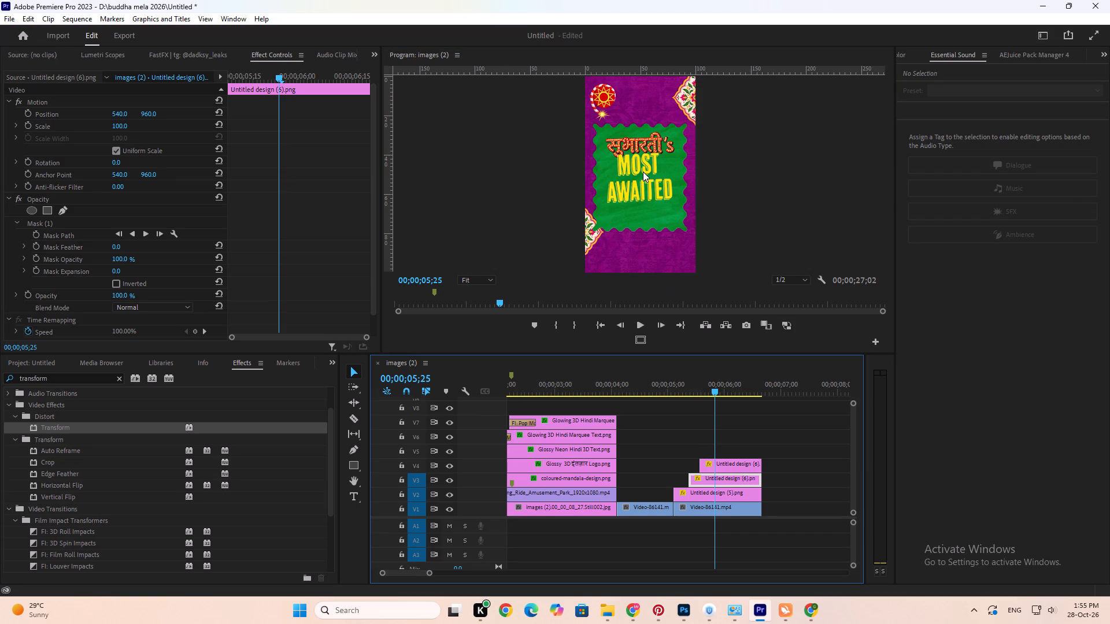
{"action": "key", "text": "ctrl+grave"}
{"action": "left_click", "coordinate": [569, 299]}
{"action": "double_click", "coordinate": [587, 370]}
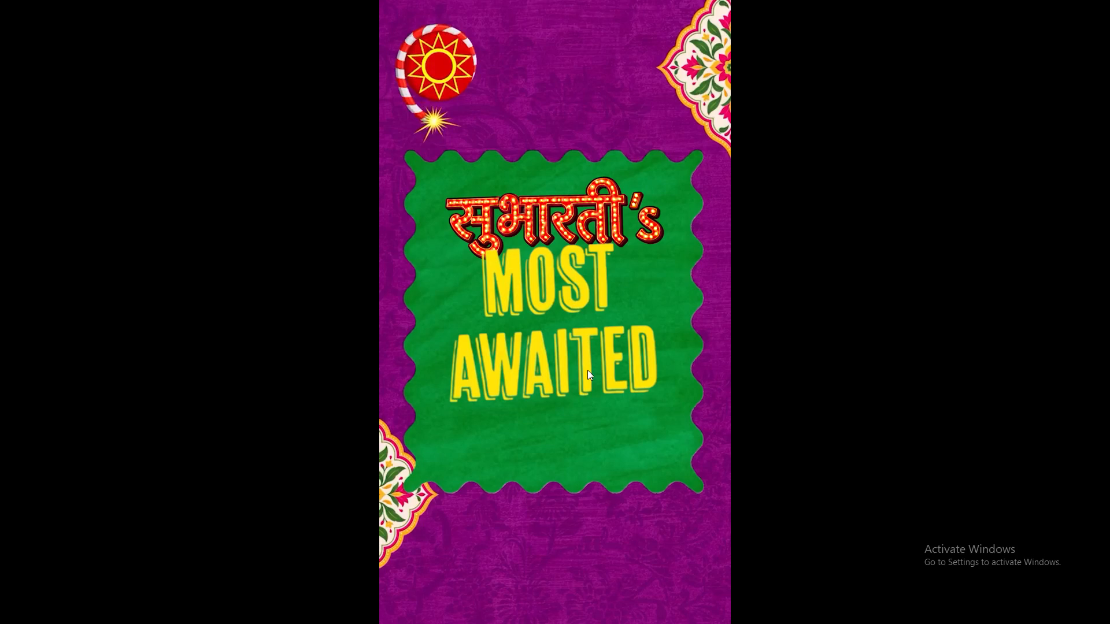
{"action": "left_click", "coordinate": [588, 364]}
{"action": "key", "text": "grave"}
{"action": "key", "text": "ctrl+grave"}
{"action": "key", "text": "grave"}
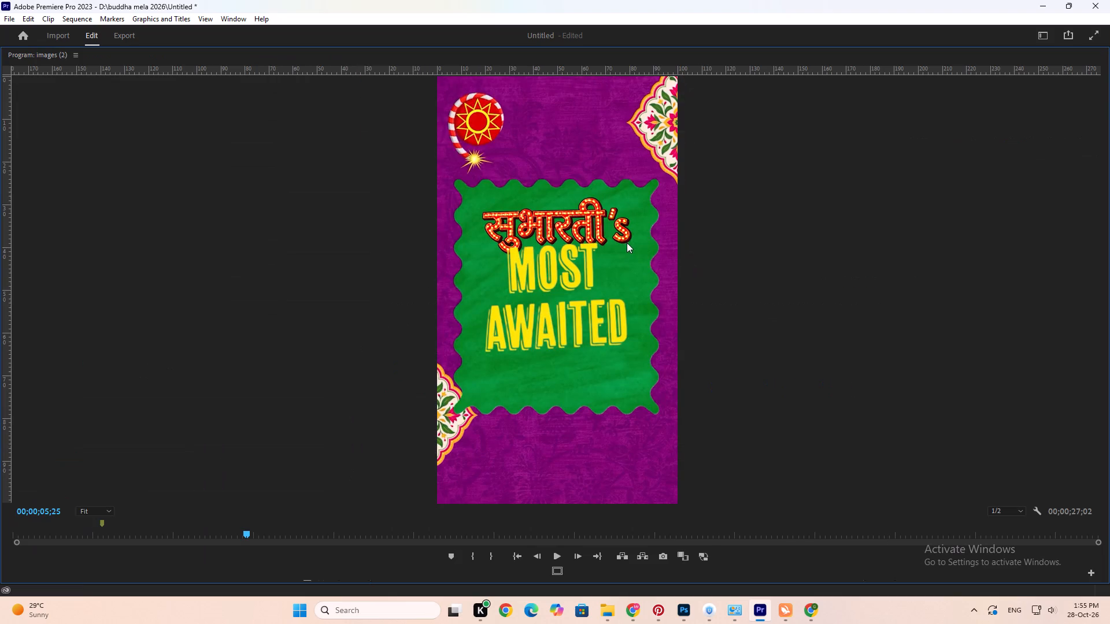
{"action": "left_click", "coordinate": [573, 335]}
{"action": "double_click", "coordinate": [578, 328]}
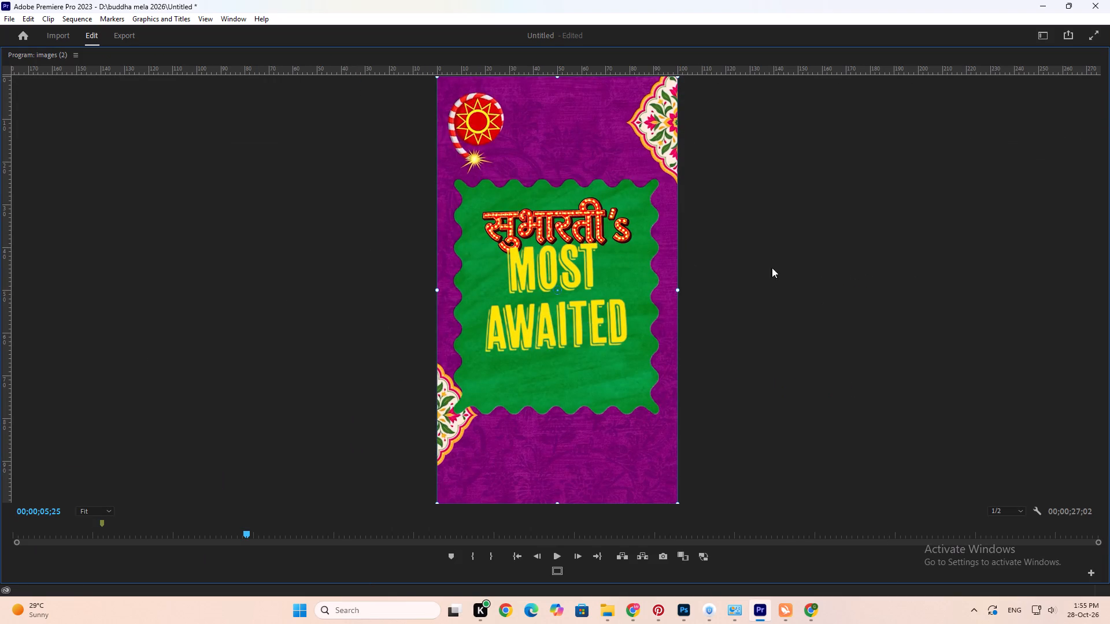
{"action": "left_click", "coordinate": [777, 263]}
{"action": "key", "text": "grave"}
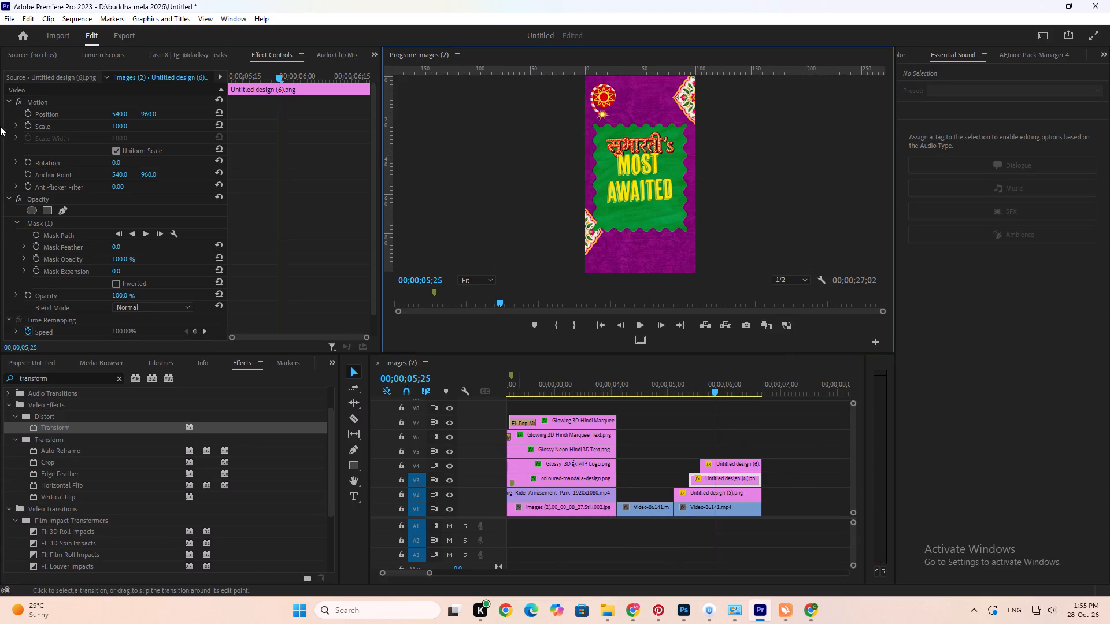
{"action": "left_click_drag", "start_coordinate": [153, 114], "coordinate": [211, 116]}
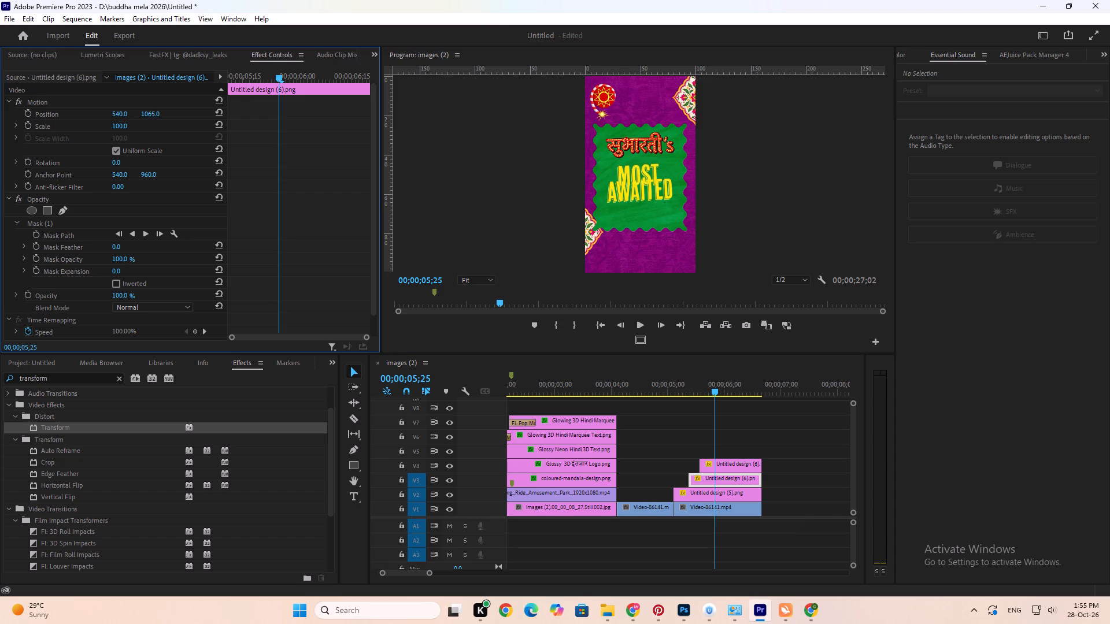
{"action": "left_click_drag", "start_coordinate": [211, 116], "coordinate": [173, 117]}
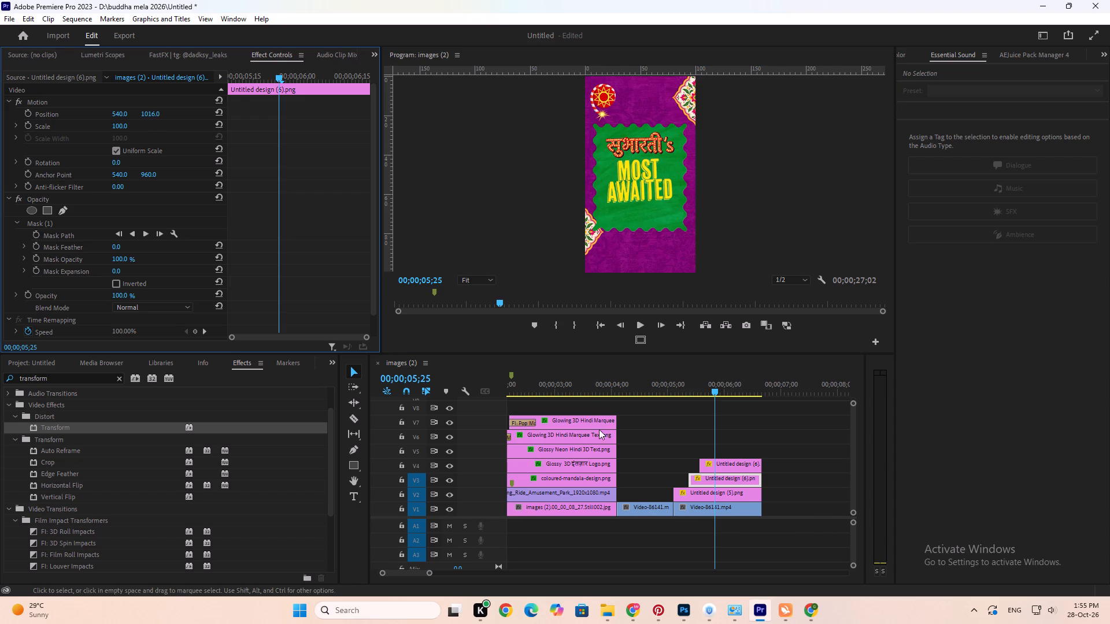
Enlarge the सुभारती's caption on V2 to a scale of about 88.8 and shift it slightly down and to the right.
{"action": "left_click", "coordinate": [697, 495]}
{"action": "left_click_drag", "start_coordinate": [124, 129], "coordinate": [136, 131]}
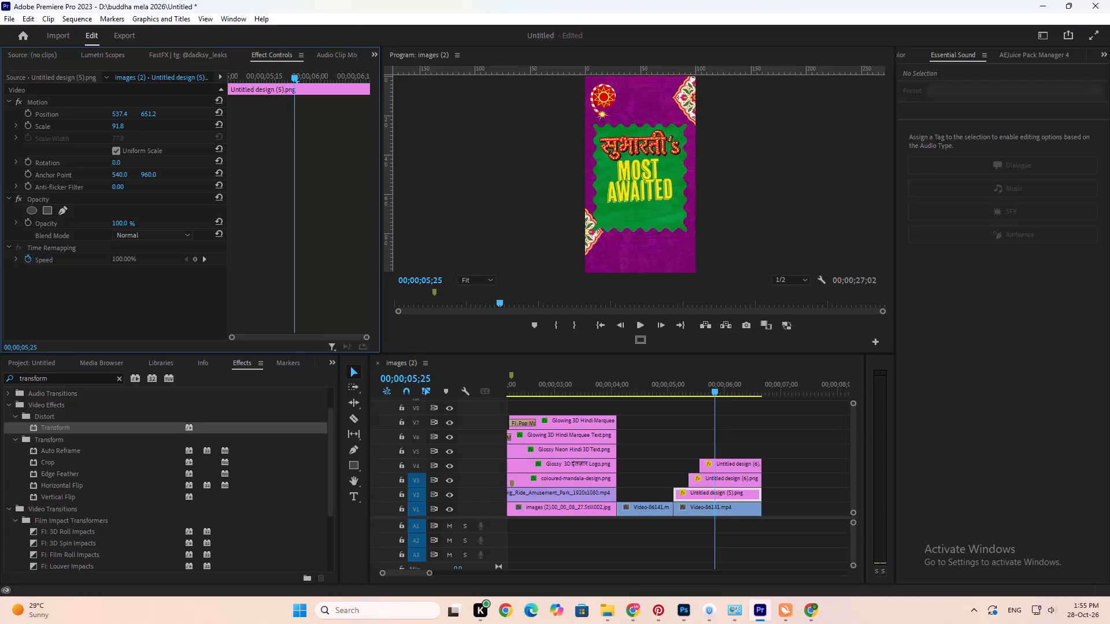
{"action": "left_click_drag", "start_coordinate": [136, 131], "coordinate": [135, 131]}
{"action": "left_click_drag", "start_coordinate": [149, 114], "coordinate": [174, 114]}
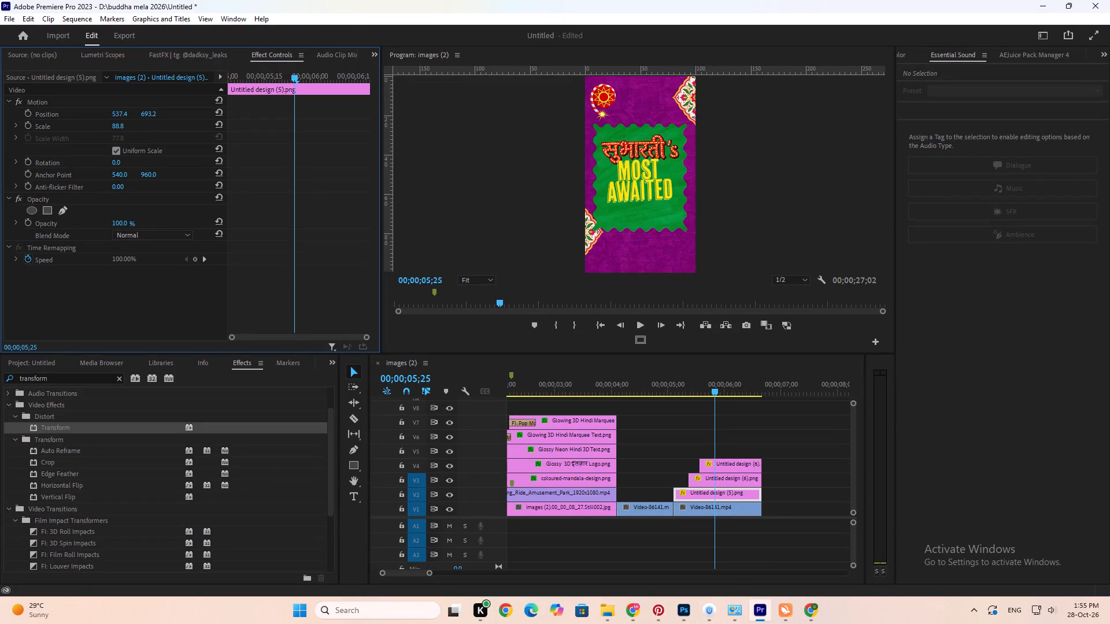
{"action": "left_click_drag", "start_coordinate": [174, 114], "coordinate": [164, 117]}
{"action": "left_click_drag", "start_coordinate": [121, 115], "coordinate": [128, 116]}
Lower the MOST caption on V3 to a vertical position of 1062.
{"action": "left_click", "coordinate": [743, 481]}
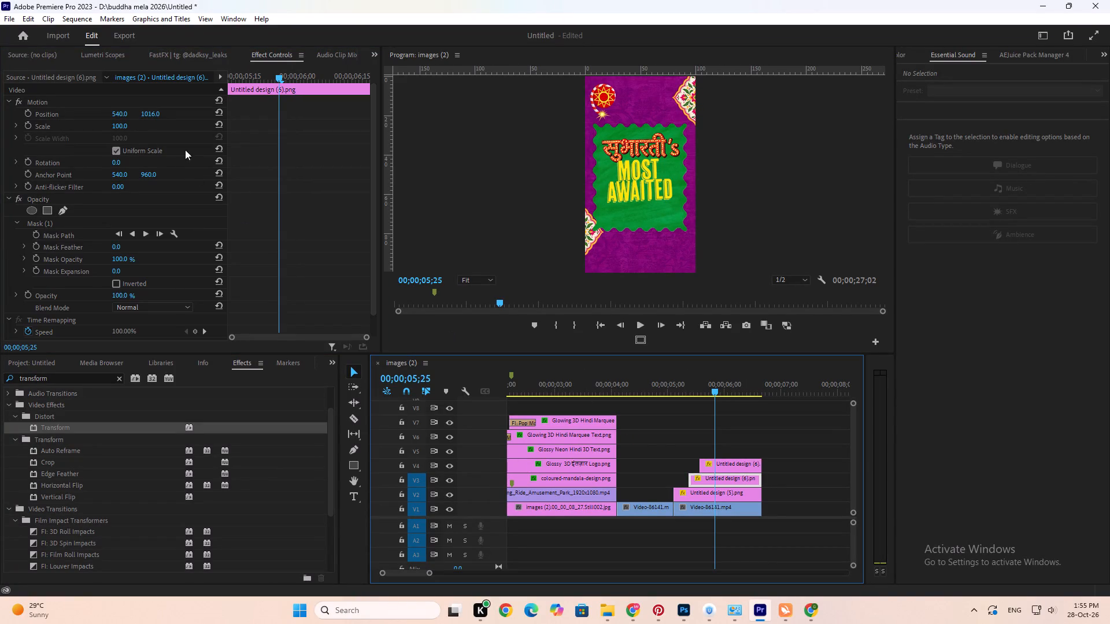
{"action": "left_click_drag", "start_coordinate": [161, 116], "coordinate": [189, 118]}
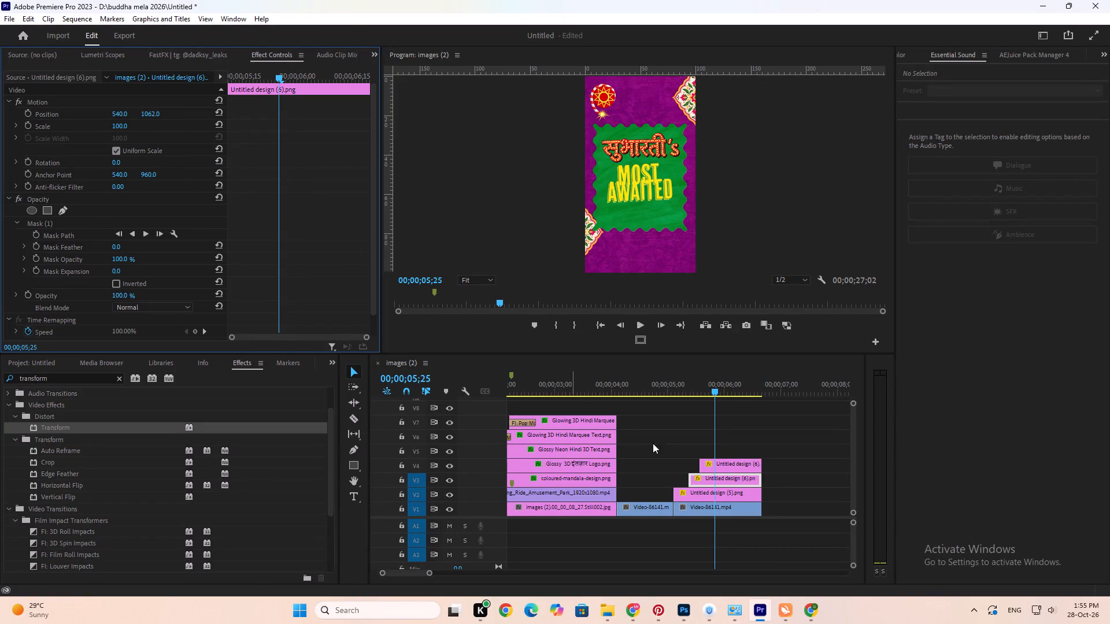
Lower the AWAITED caption on V4 to a vertical position of about 1080, leaving a clear gap below MOST.
{"action": "left_click", "coordinate": [723, 464]}
{"action": "left_click_drag", "start_coordinate": [149, 115], "coordinate": [189, 118]}
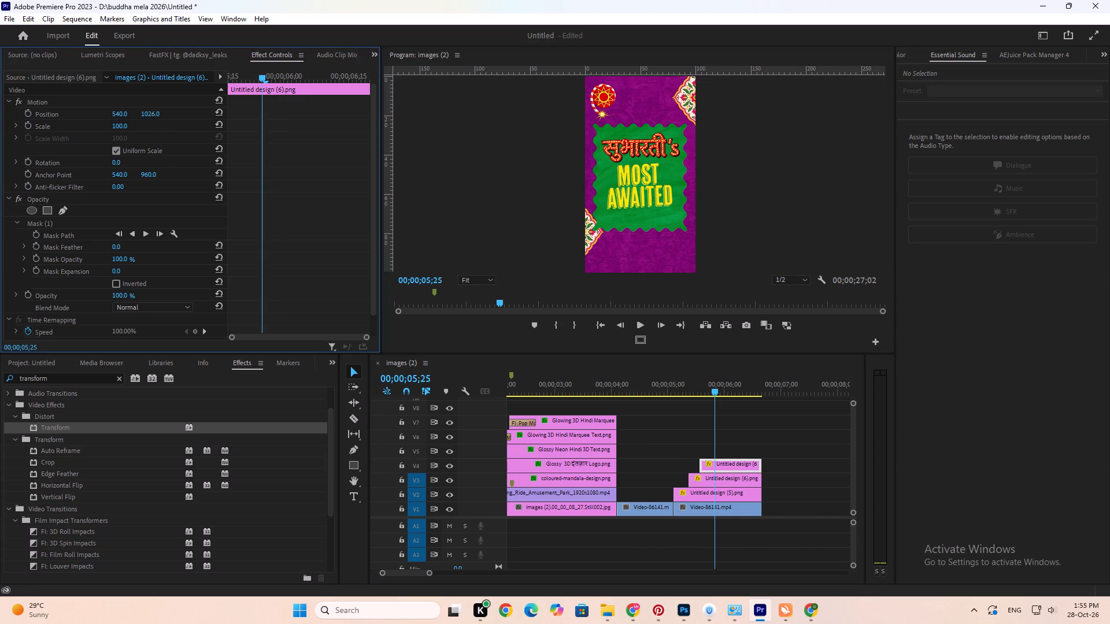
{"action": "left_click_drag", "start_coordinate": [189, 118], "coordinate": [218, 118]}
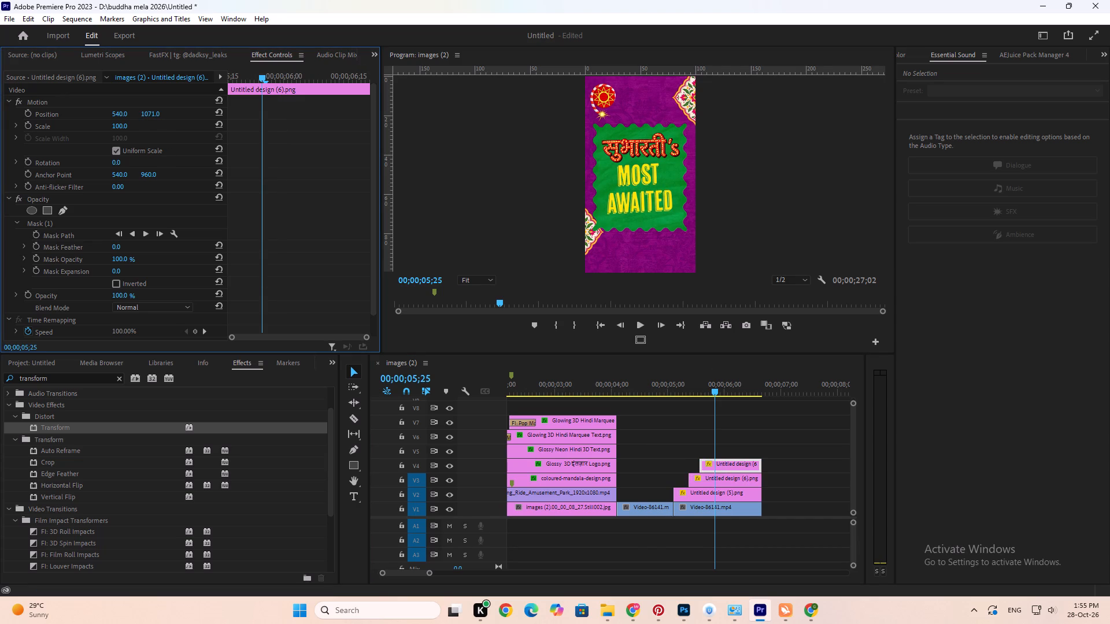
{"action": "left_click_drag", "start_coordinate": [218, 118], "coordinate": [220, 118]}
{"action": "left_click_drag", "start_coordinate": [220, 118], "coordinate": [227, 118]}
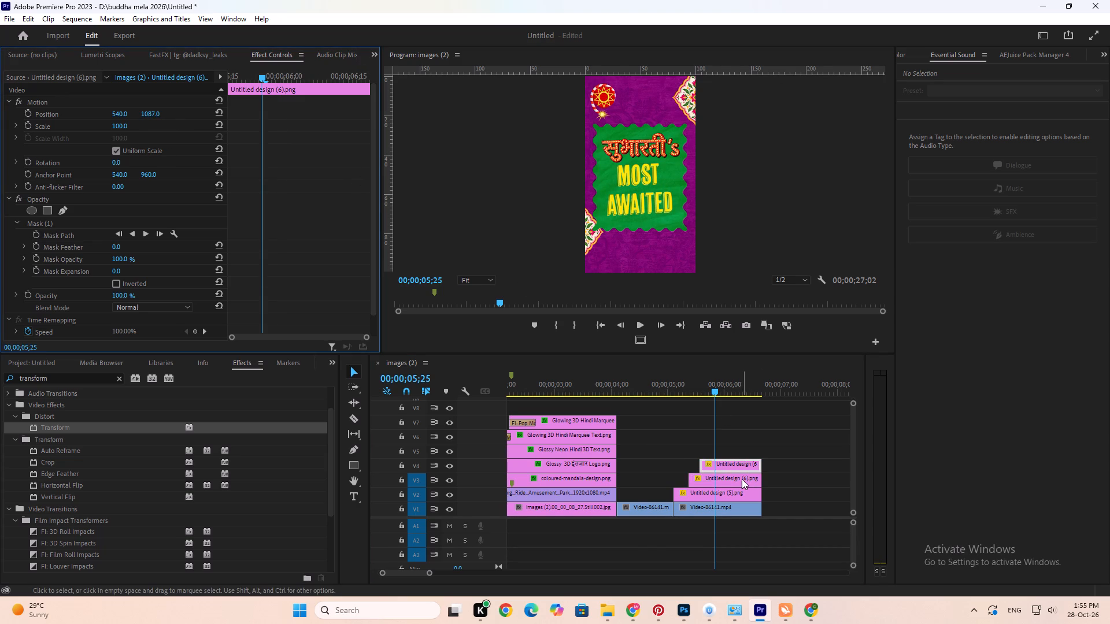
{"action": "left_click_drag", "start_coordinate": [147, 114], "coordinate": [136, 117]}
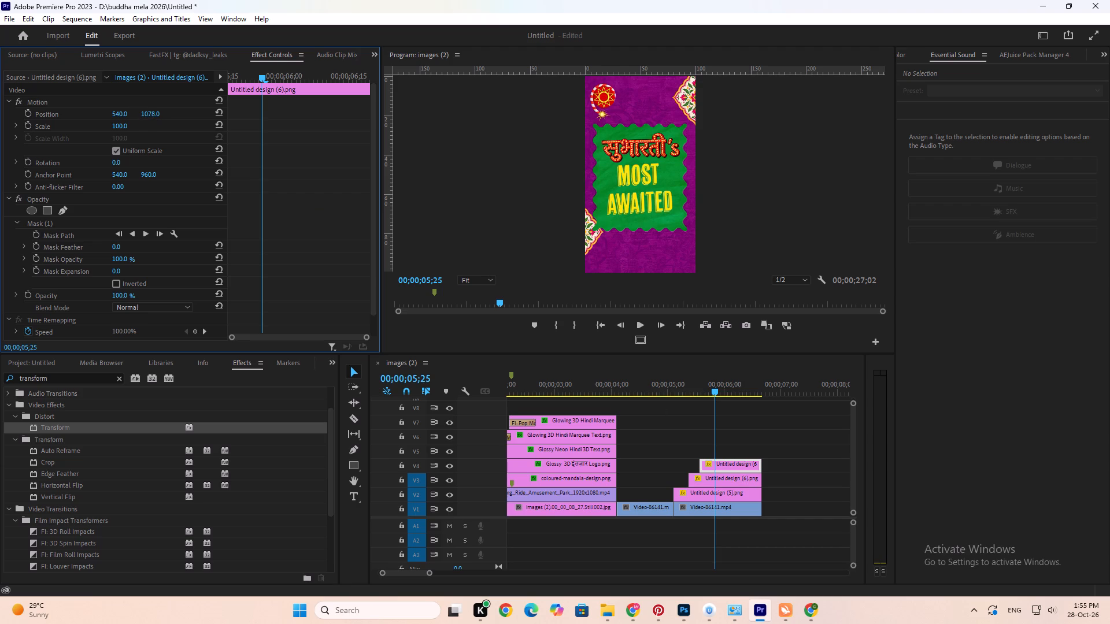
{"action": "left_click_drag", "start_coordinate": [136, 117], "coordinate": [139, 117]}
Play the second scene full screen from 00;00;04;00 and once more at normal size to check the repositioned captions.
{"action": "left_click", "coordinate": [612, 381]}
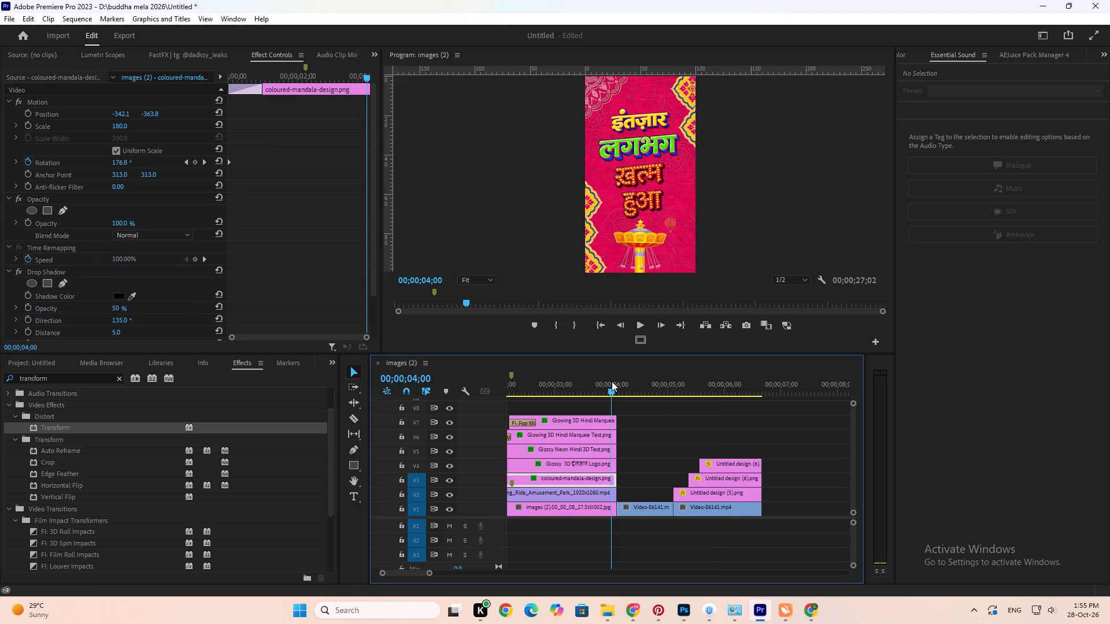
{"action": "left_click", "coordinate": [564, 209]}
{"action": "key", "text": "ctrl+grave"}
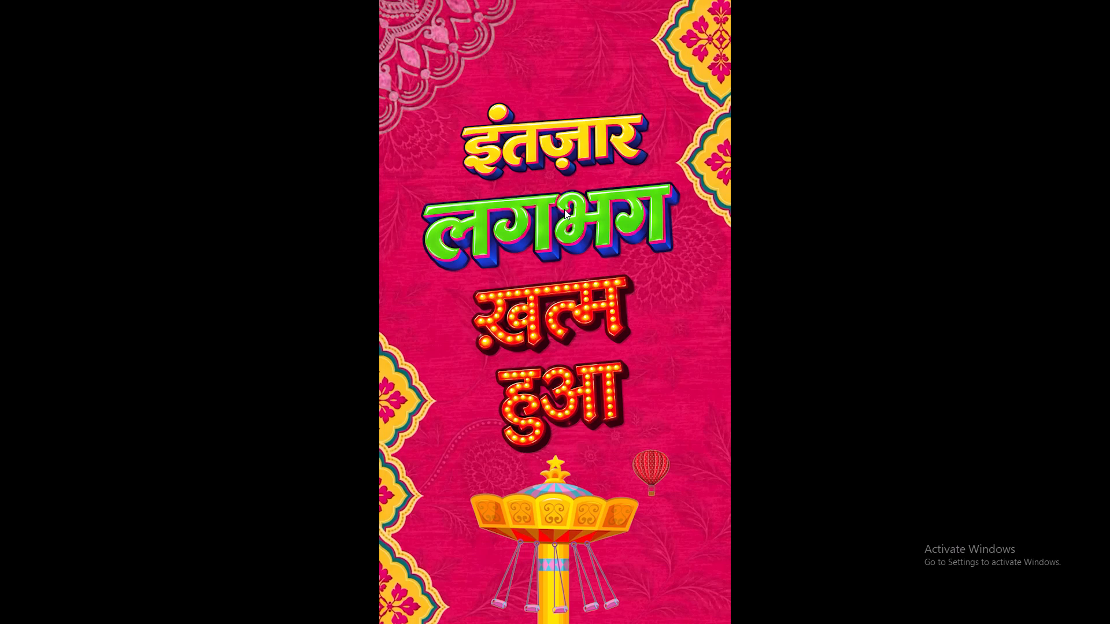
{"action": "key", "text": "space"}
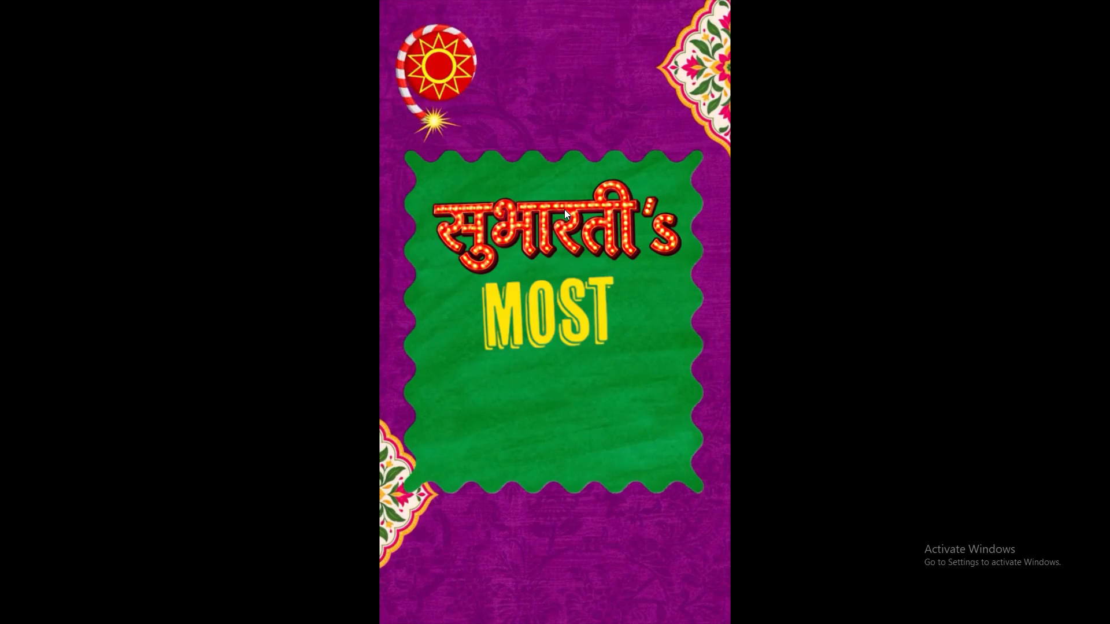
{"action": "key", "text": "space"}
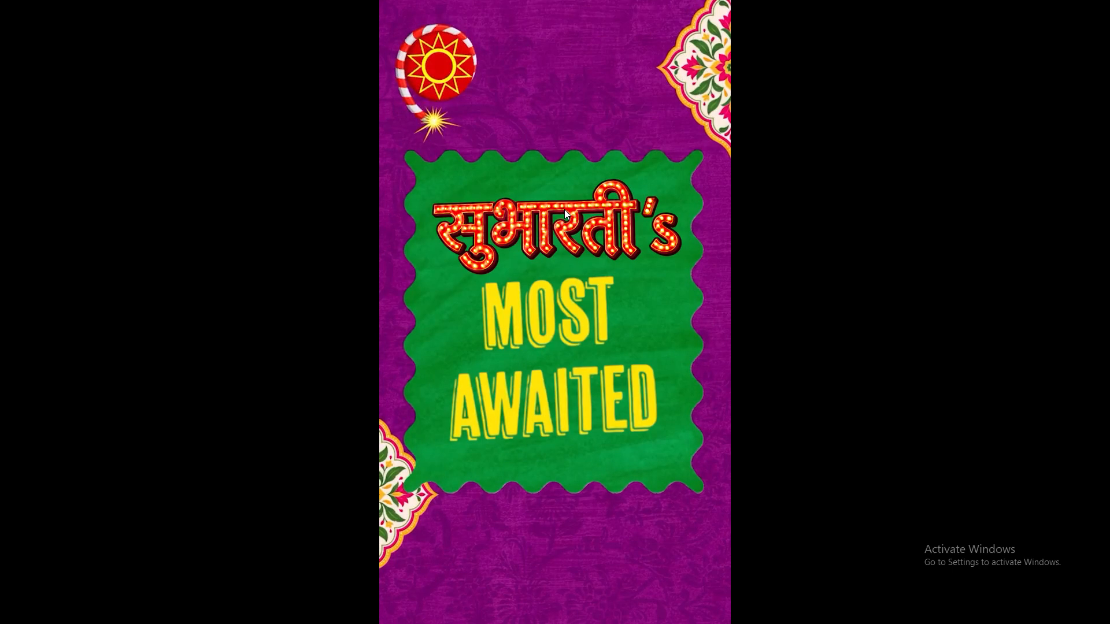
{"action": "key", "text": "grave"}
{"action": "left_click", "coordinate": [564, 209]}
{"action": "key", "text": "grave"}
{"action": "left_click", "coordinate": [587, 273]}
{"action": "key", "text": "ctrl+grave"}
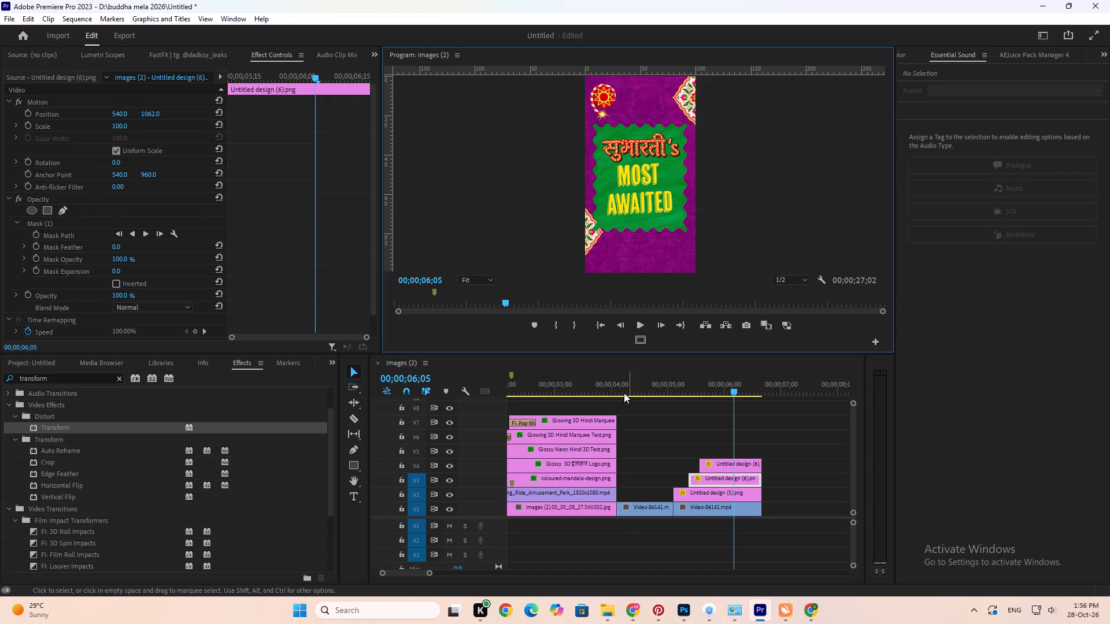
{"action": "left_click", "coordinate": [621, 389]}
{"action": "key", "text": "space"}
{"action": "key", "text": "space"}
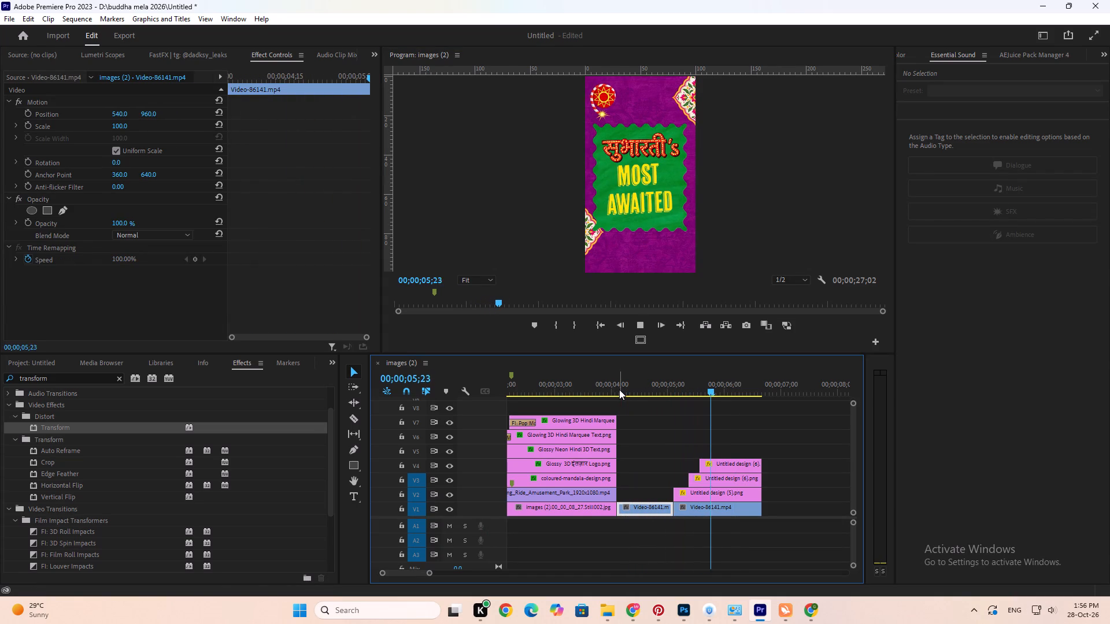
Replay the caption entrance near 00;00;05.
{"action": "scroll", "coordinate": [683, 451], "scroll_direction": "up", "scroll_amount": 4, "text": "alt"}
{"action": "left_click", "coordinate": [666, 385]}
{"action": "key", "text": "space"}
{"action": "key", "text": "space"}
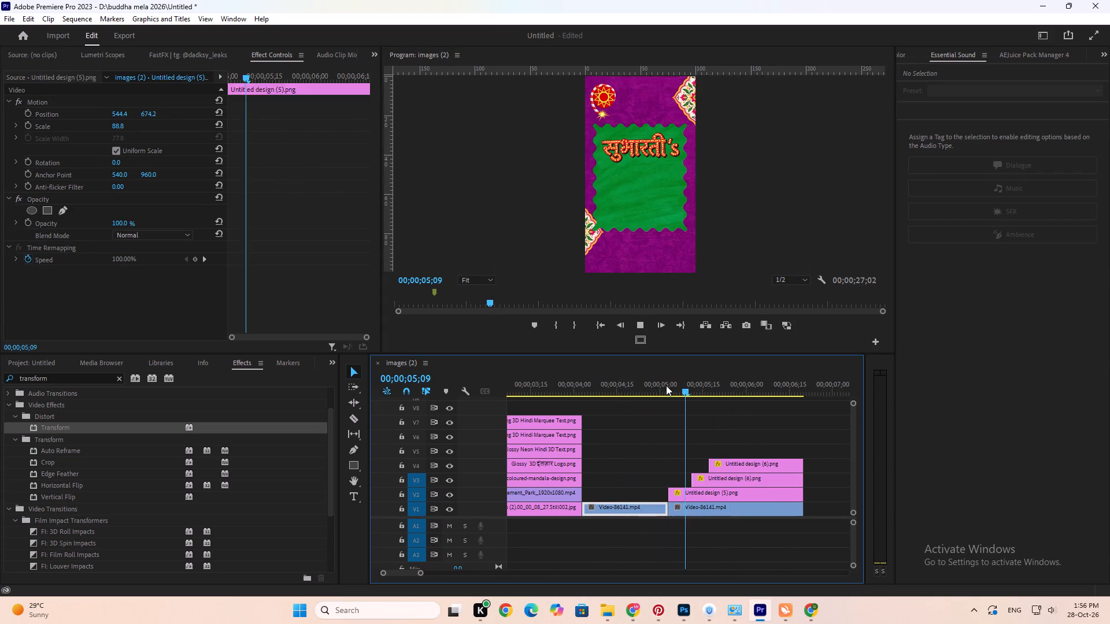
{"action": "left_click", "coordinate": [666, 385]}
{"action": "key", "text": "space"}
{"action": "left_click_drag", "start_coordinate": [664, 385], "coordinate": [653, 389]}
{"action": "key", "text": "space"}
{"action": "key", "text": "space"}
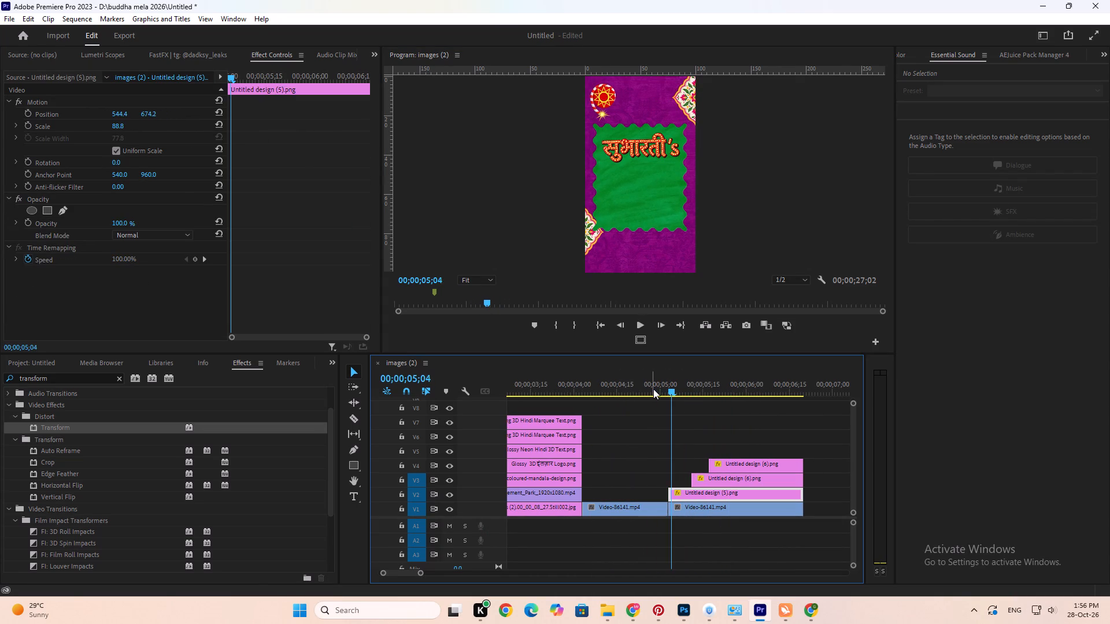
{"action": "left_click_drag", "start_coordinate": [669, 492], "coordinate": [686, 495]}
Play the second scene repeatedly from about 00;00;05;00 and once from its start to check the caption timing.
{"action": "left_click_drag", "start_coordinate": [667, 392], "coordinate": [657, 391]}
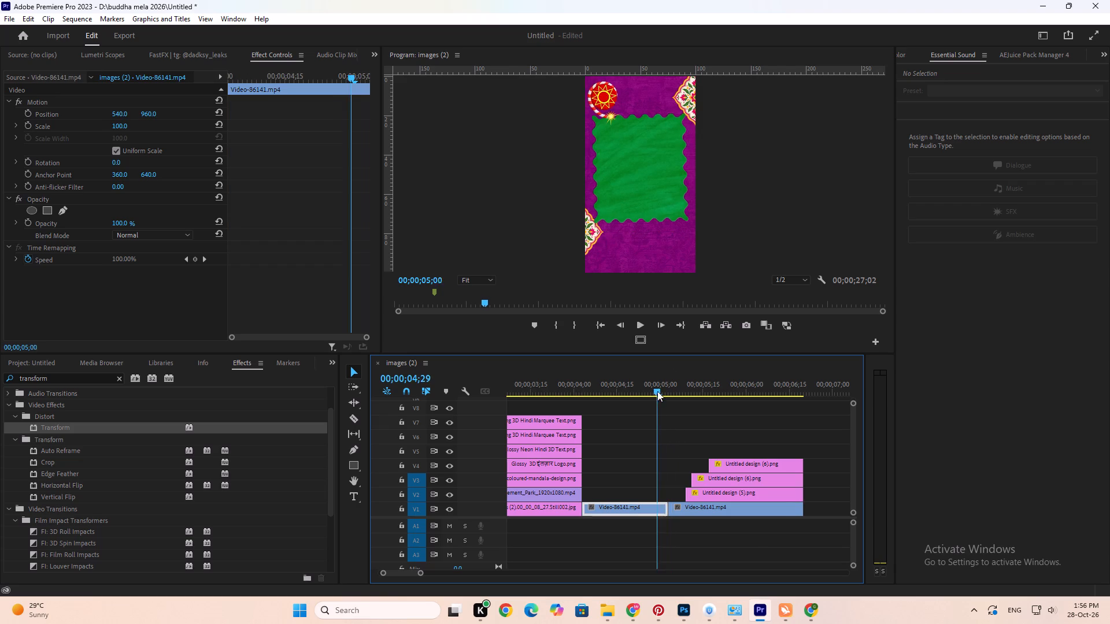
{"action": "left_click_drag", "start_coordinate": [657, 391], "coordinate": [656, 388]}
{"action": "key", "text": "space"}
{"action": "key", "text": "space"}
{"action": "left_click", "coordinate": [660, 384]}
{"action": "key", "text": "space"}
{"action": "key", "text": "space"}
{"action": "left_click", "coordinate": [660, 384]}
{"action": "key", "text": "space"}
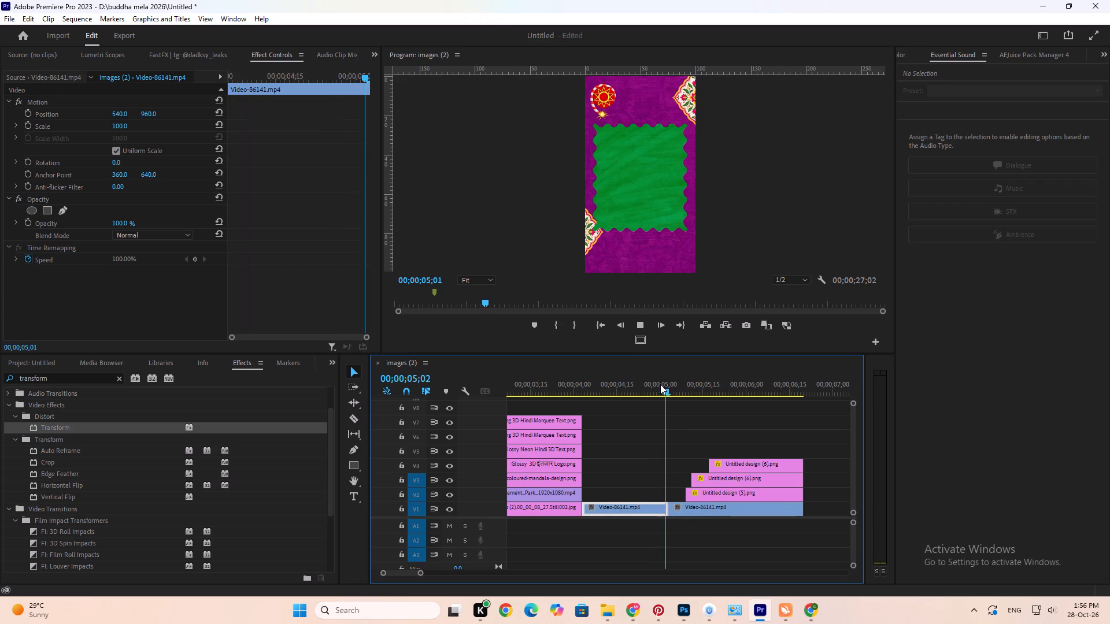
{"action": "left_click", "coordinate": [660, 384]}
{"action": "left_click", "coordinate": [570, 379]}
{"action": "key", "text": "space"}
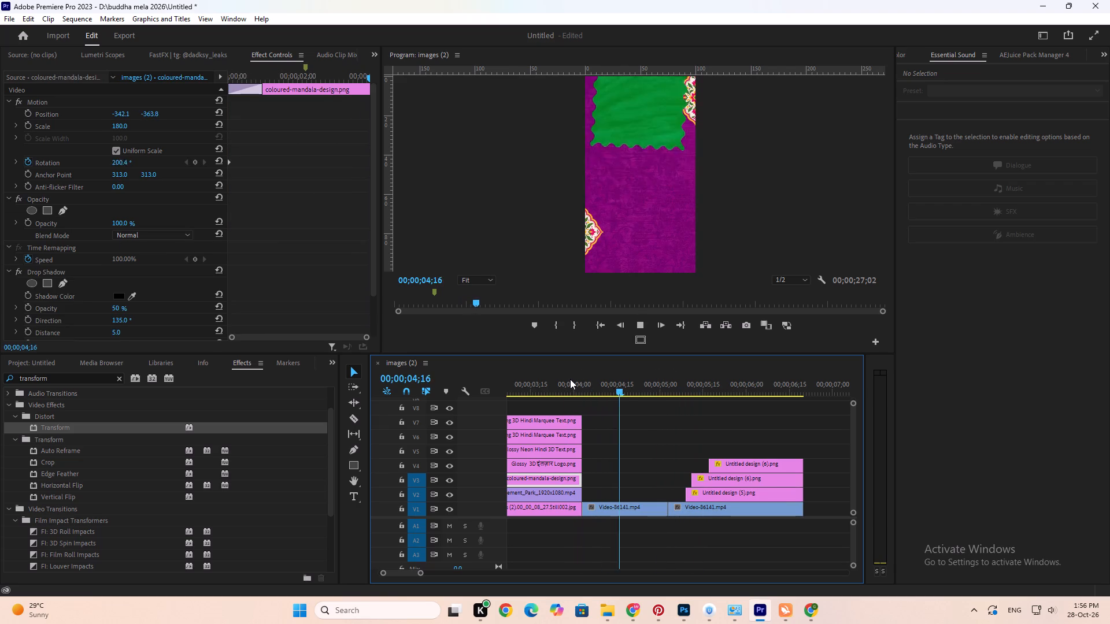
{"action": "key", "text": "space"}
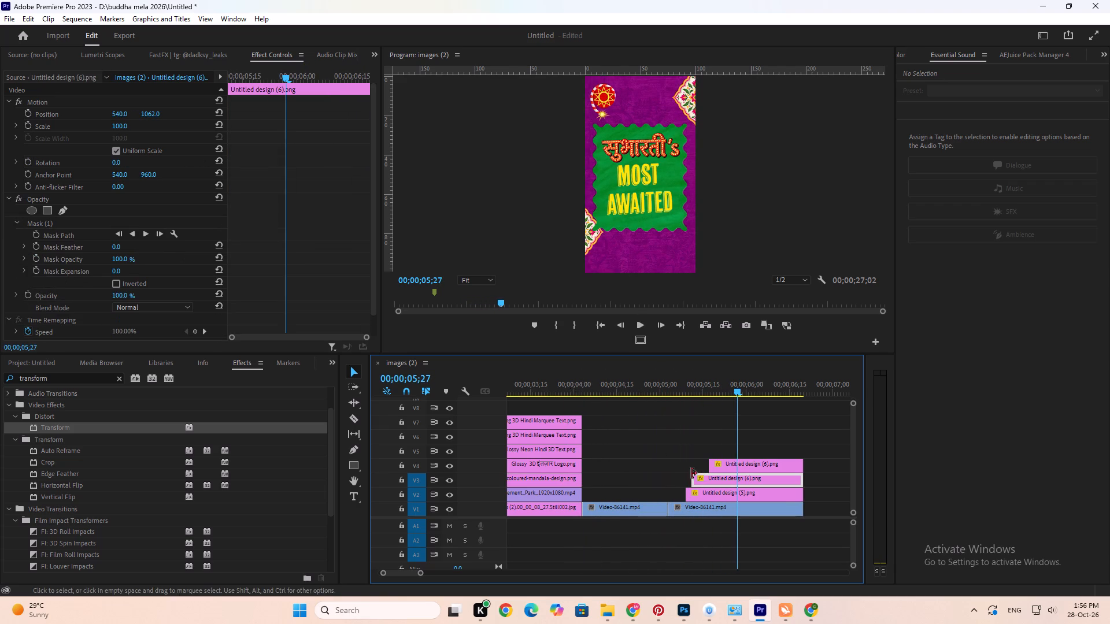
Retime the caption starts: सुभारती's on V2 to 00;00;05.
{"action": "left_click_drag", "start_coordinate": [686, 495], "coordinate": [678, 498]}
{"action": "left_click_drag", "start_coordinate": [692, 475], "coordinate": [700, 477]}
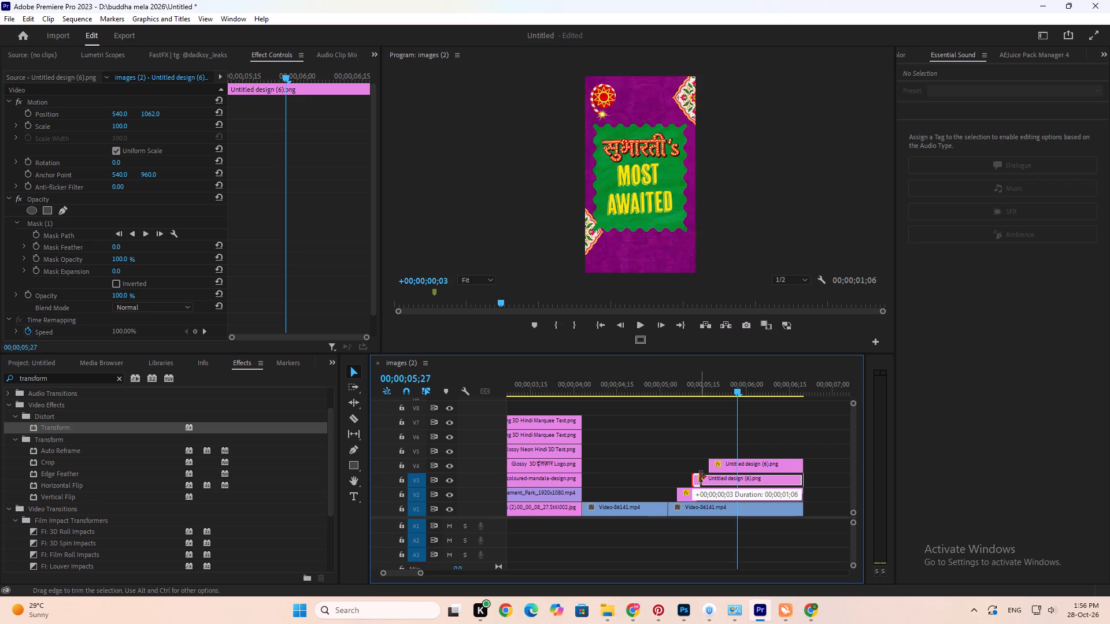
{"action": "left_click_drag", "start_coordinate": [700, 477], "coordinate": [702, 477]}
{"action": "left_click_drag", "start_coordinate": [711, 467], "coordinate": [725, 467]}
{"action": "left_click_drag", "start_coordinate": [704, 476], "coordinate": [711, 478]}
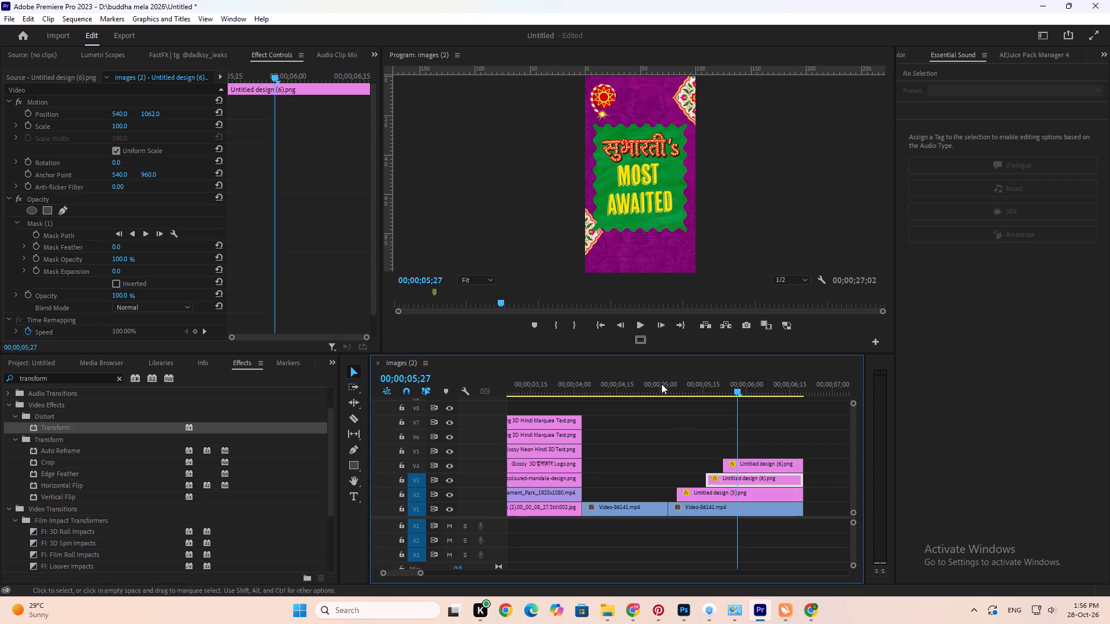
Delay AWAITED on V4 further and trim MOST on V3 to start midway between the other two captions, checking the playback.
{"action": "left_click", "coordinate": [659, 384]}
{"action": "key", "text": "space"}
{"action": "key", "text": "space"}
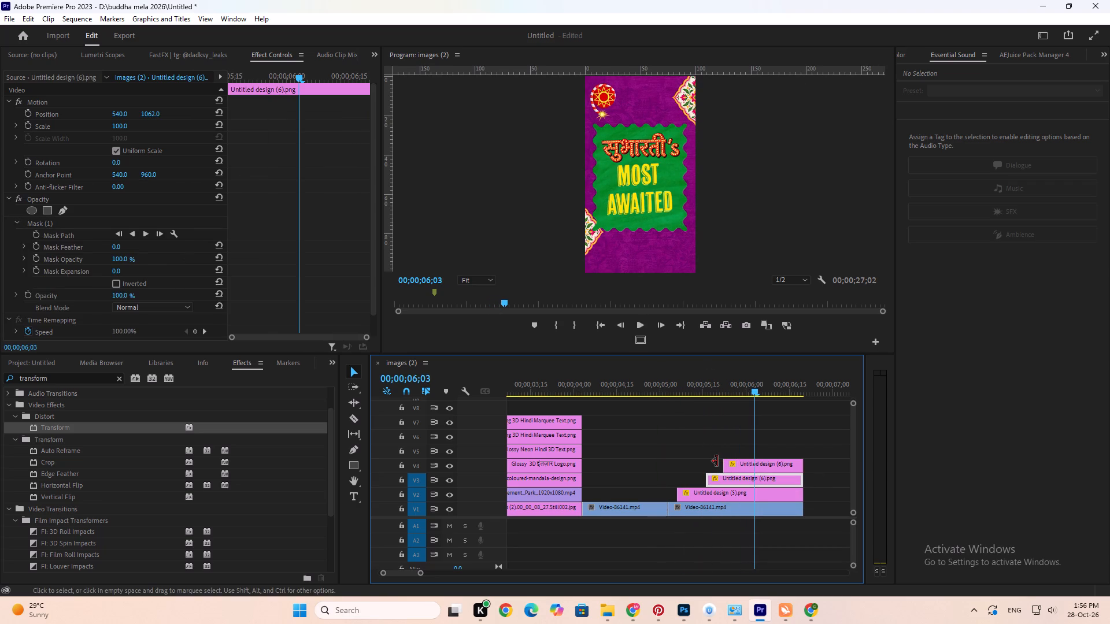
{"action": "left_click_drag", "start_coordinate": [723, 462], "coordinate": [739, 465]}
{"action": "left_click", "coordinate": [713, 480]}
{"action": "left_click_drag", "start_coordinate": [707, 477], "coordinate": [714, 478]}
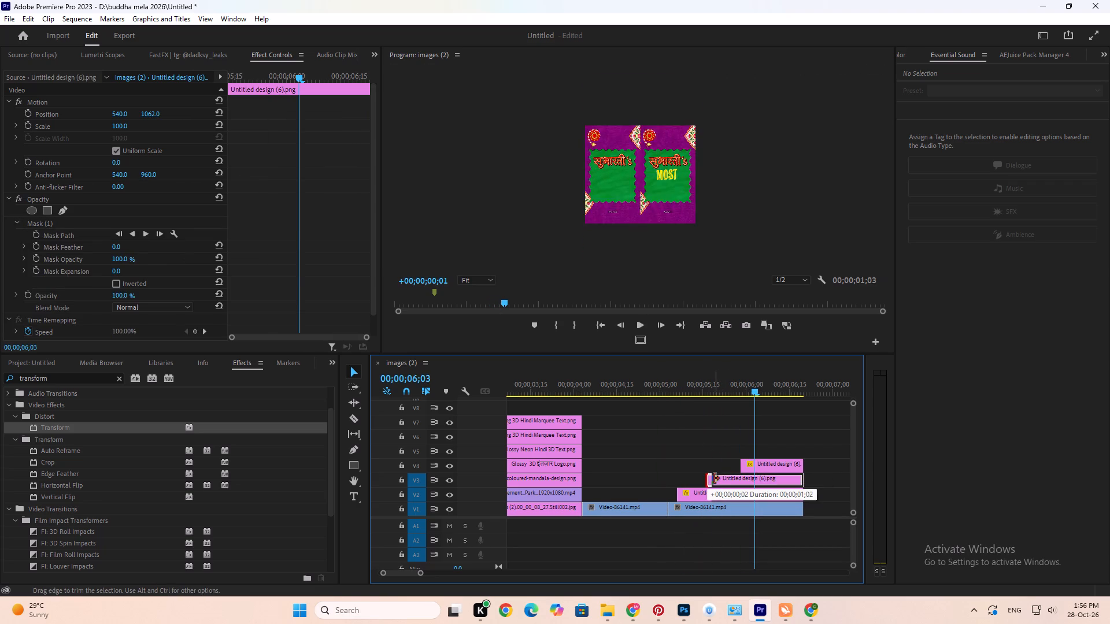
{"action": "left_click_drag", "start_coordinate": [714, 478], "coordinate": [723, 479]}
{"action": "left_click_drag", "start_coordinate": [646, 384], "coordinate": [641, 386]}
{"action": "key", "text": "space"}
{"action": "key", "text": "space"}
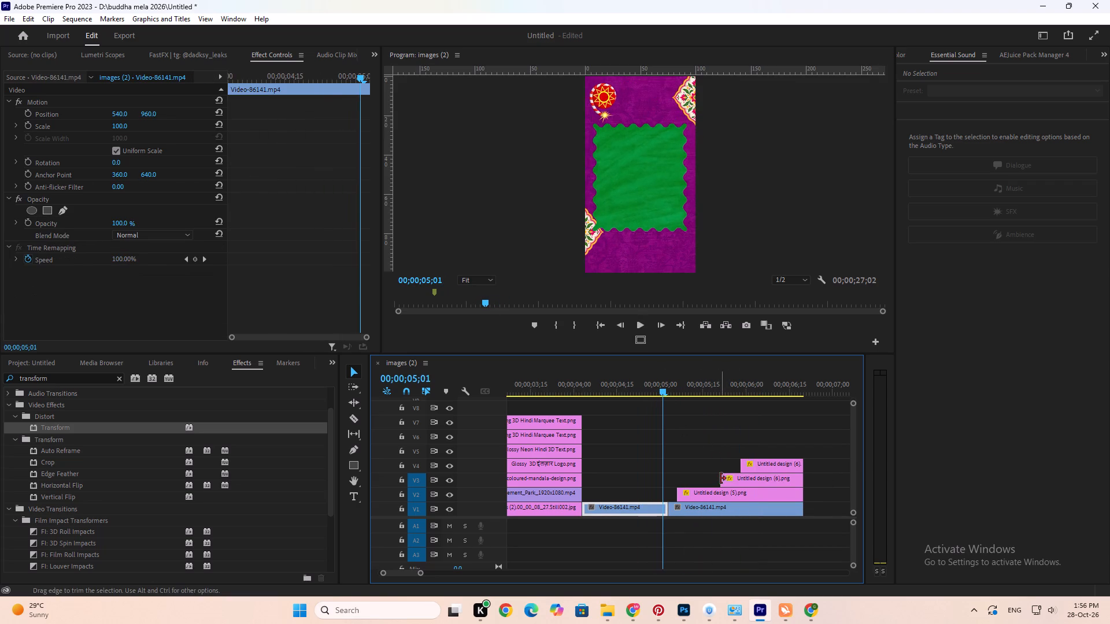
{"action": "left_click_drag", "start_coordinate": [720, 478], "coordinate": [710, 480]}
{"action": "key", "text": "space"}
{"action": "key", "text": "space"}
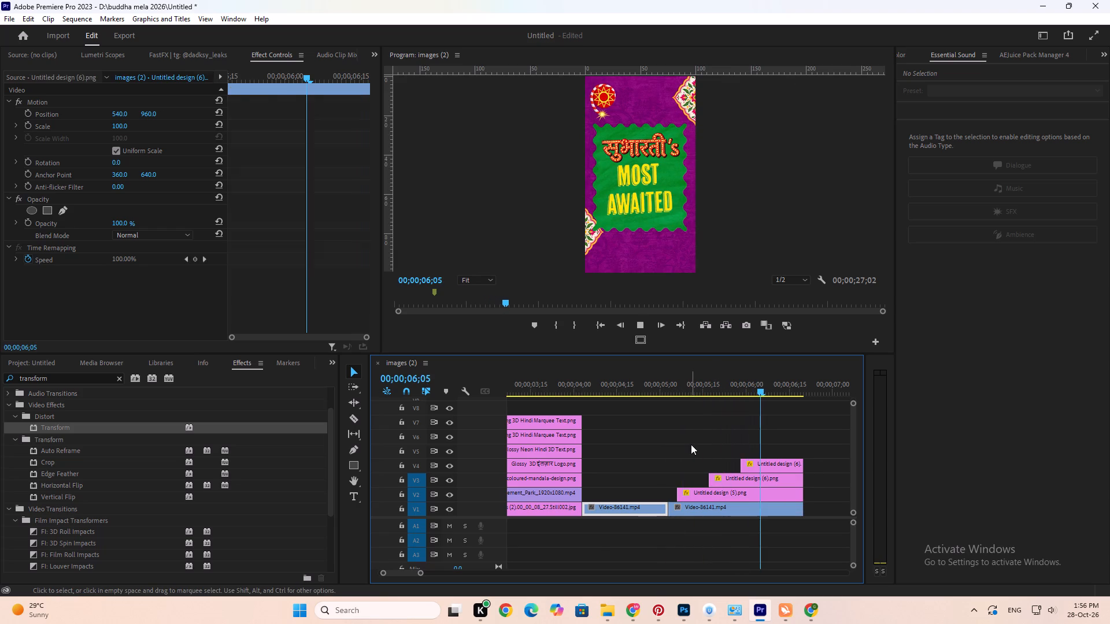
Lower the AWAITED caption on V4 to a vertical position of 1095.6, working in the enlarged program view.
{"action": "left_click", "coordinate": [670, 237]}
{"action": "key", "text": "grave"}
{"action": "double_click", "coordinate": [584, 288]}
{"action": "left_click_drag", "start_coordinate": [579, 292], "coordinate": [586, 300]}
{"action": "left_click_drag", "start_coordinate": [573, 288], "coordinate": [581, 298]}
{"action": "left_click_drag", "start_coordinate": [579, 300], "coordinate": [579, 298]}
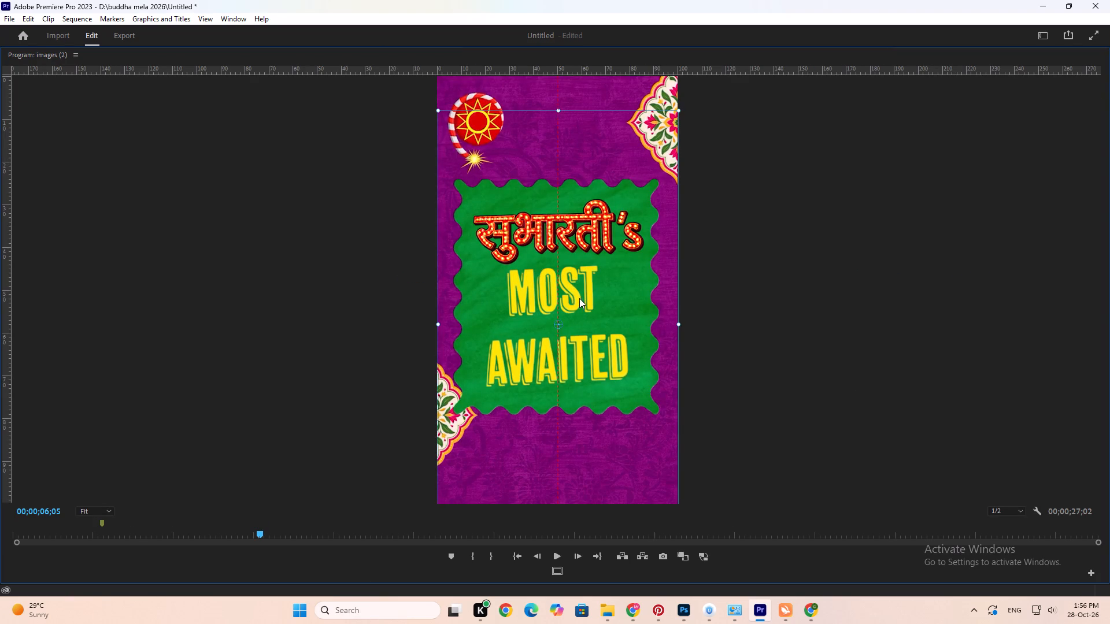
{"action": "left_click_drag", "start_coordinate": [579, 298], "coordinate": [578, 294]}
{"action": "left_click", "coordinate": [776, 307]}
{"action": "key", "text": "grave"}
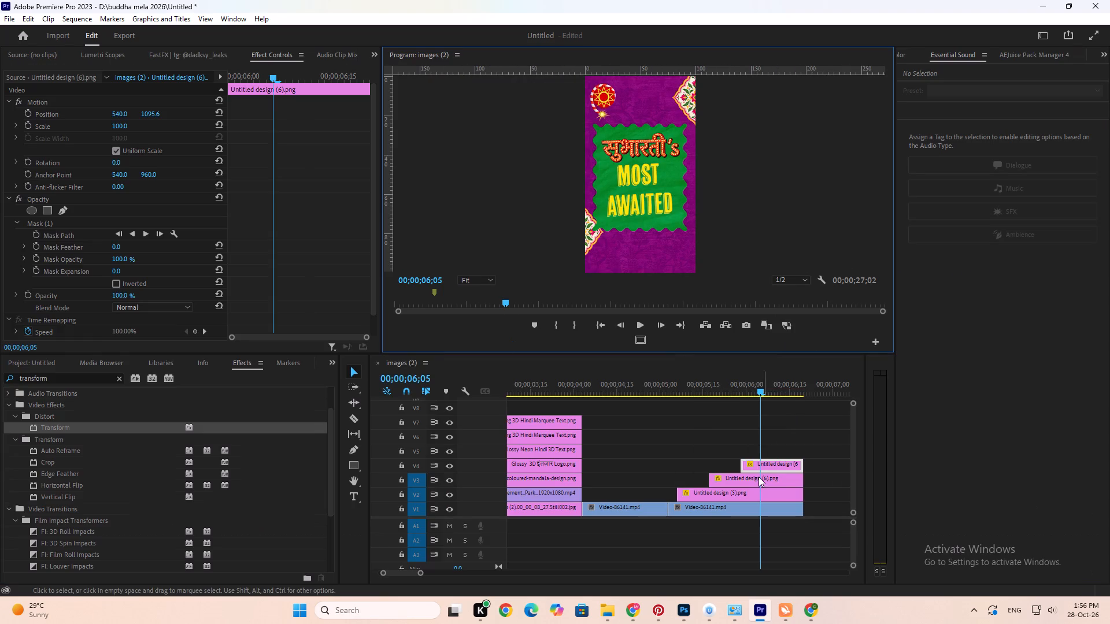
Lower the MOST caption on V3 to a vertical position of 1076.
{"action": "left_click", "coordinate": [758, 477]}
{"action": "left_click_drag", "start_coordinate": [160, 116], "coordinate": [176, 116]}
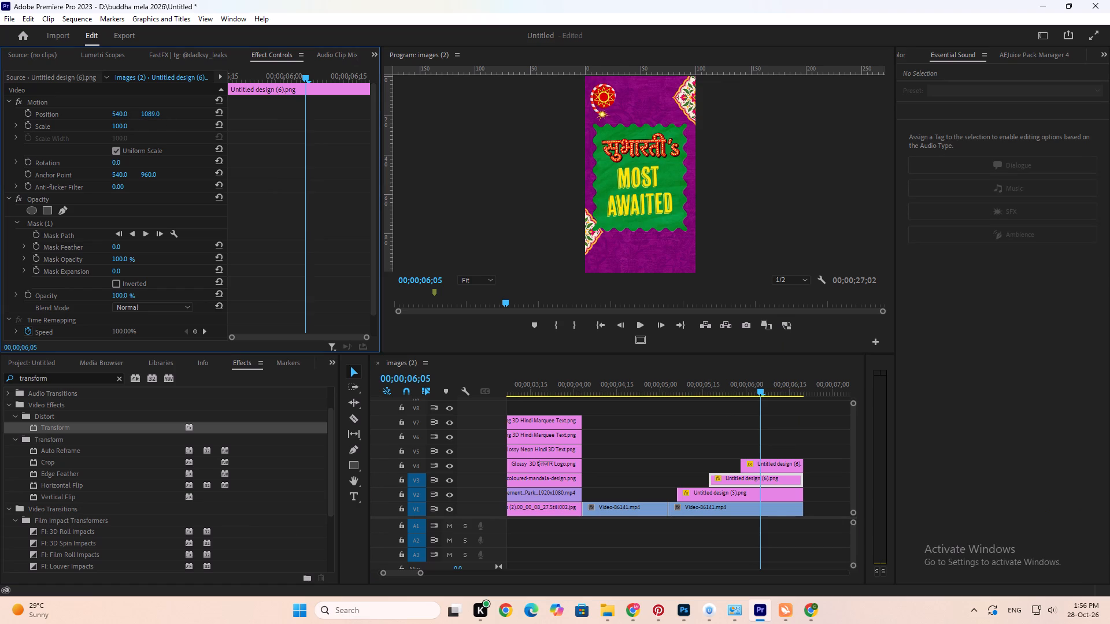
{"action": "left_click_drag", "start_coordinate": [176, 116], "coordinate": [169, 118]}
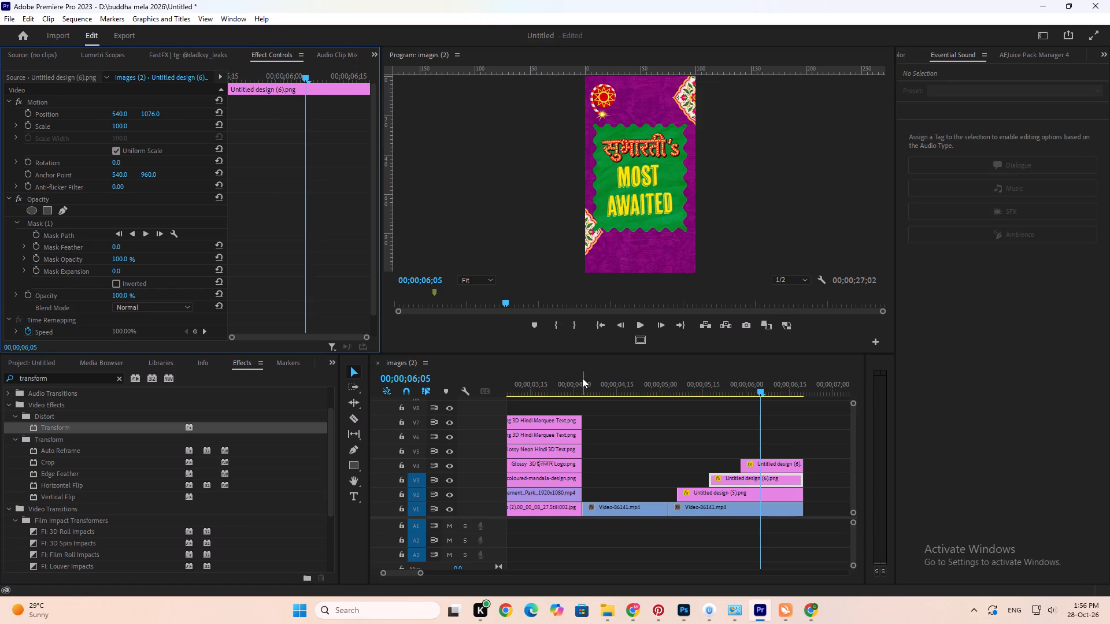
Save the project and play the transition into the second scene from 00;00;03;29.
{"action": "left_click_drag", "start_coordinate": [582, 378], "coordinate": [573, 382]}
{"action": "key", "text": "ctrl+s"}
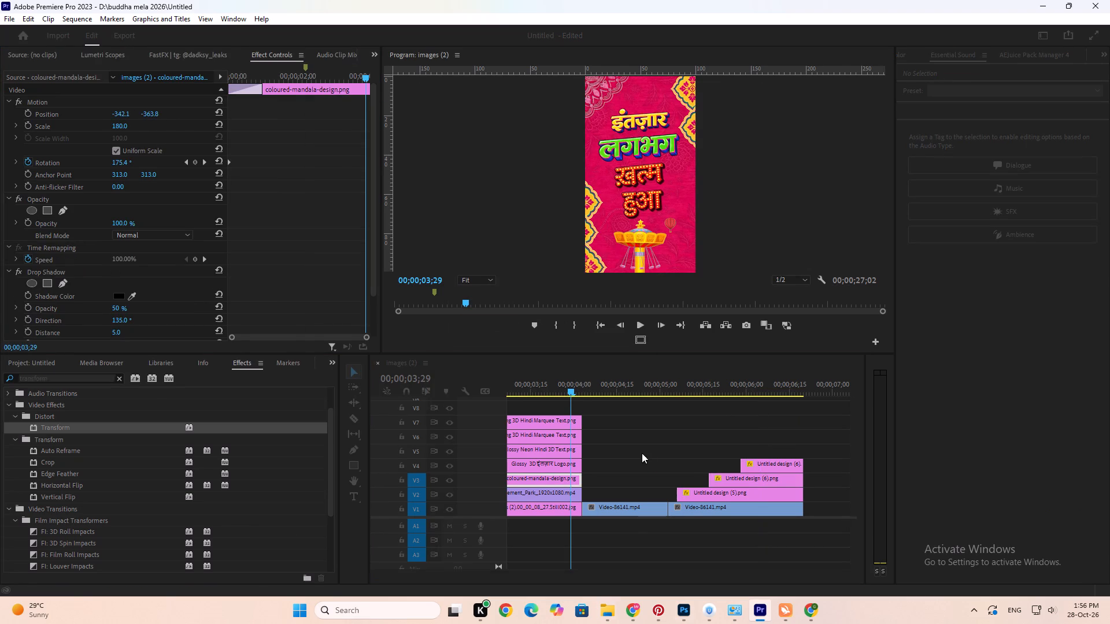
{"action": "scroll", "coordinate": [610, 411], "scroll_direction": "down", "scroll_amount": 3, "text": "alt"}
{"action": "key", "text": "space"}
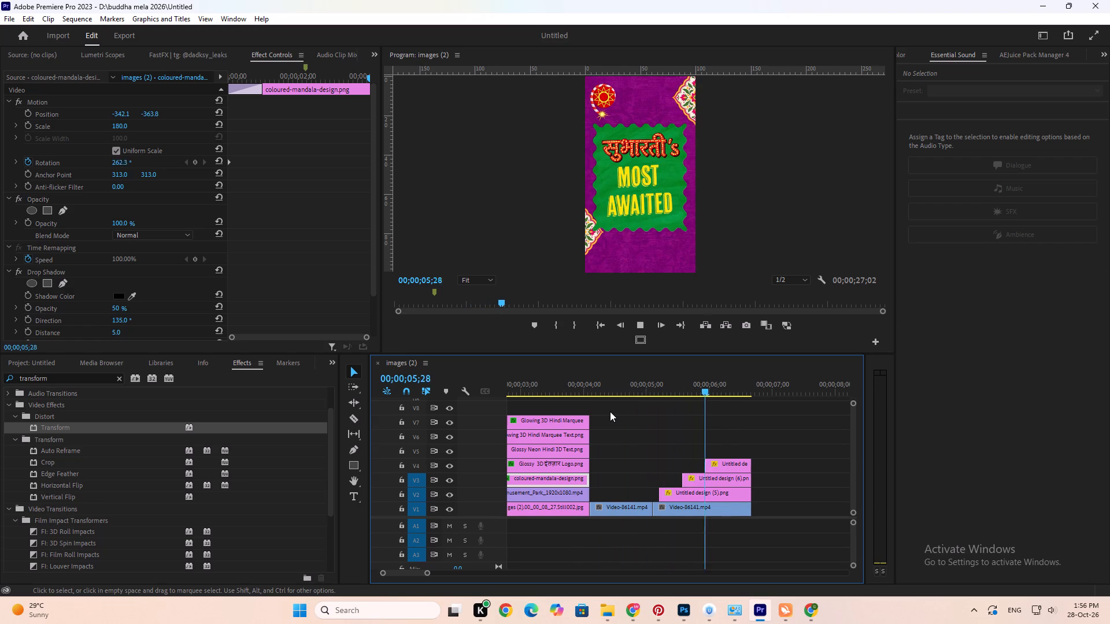
{"action": "key", "text": "space"}
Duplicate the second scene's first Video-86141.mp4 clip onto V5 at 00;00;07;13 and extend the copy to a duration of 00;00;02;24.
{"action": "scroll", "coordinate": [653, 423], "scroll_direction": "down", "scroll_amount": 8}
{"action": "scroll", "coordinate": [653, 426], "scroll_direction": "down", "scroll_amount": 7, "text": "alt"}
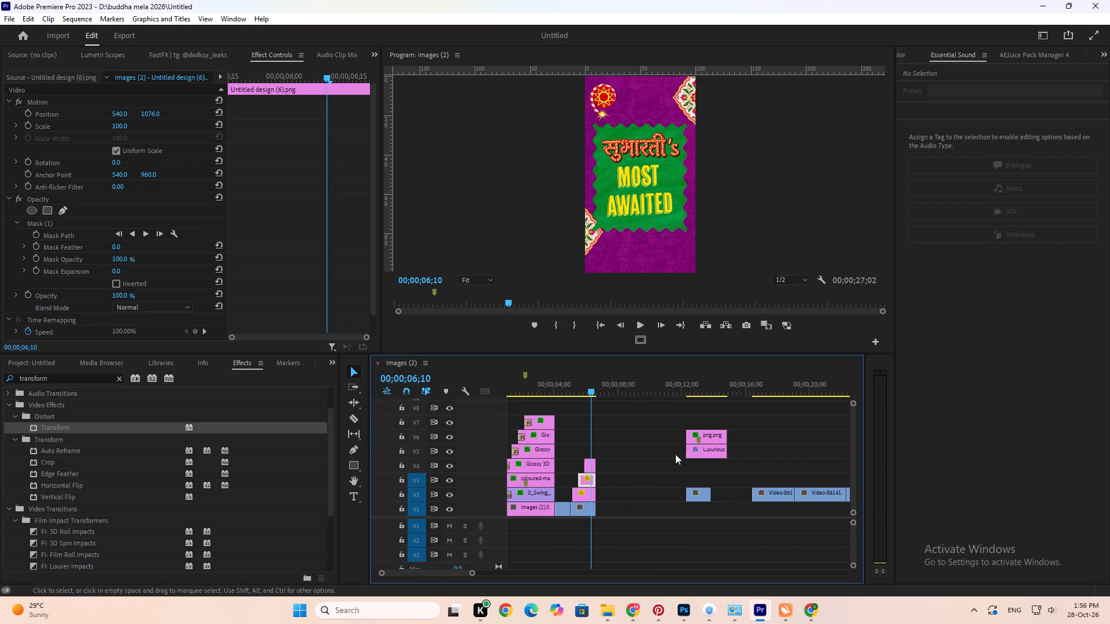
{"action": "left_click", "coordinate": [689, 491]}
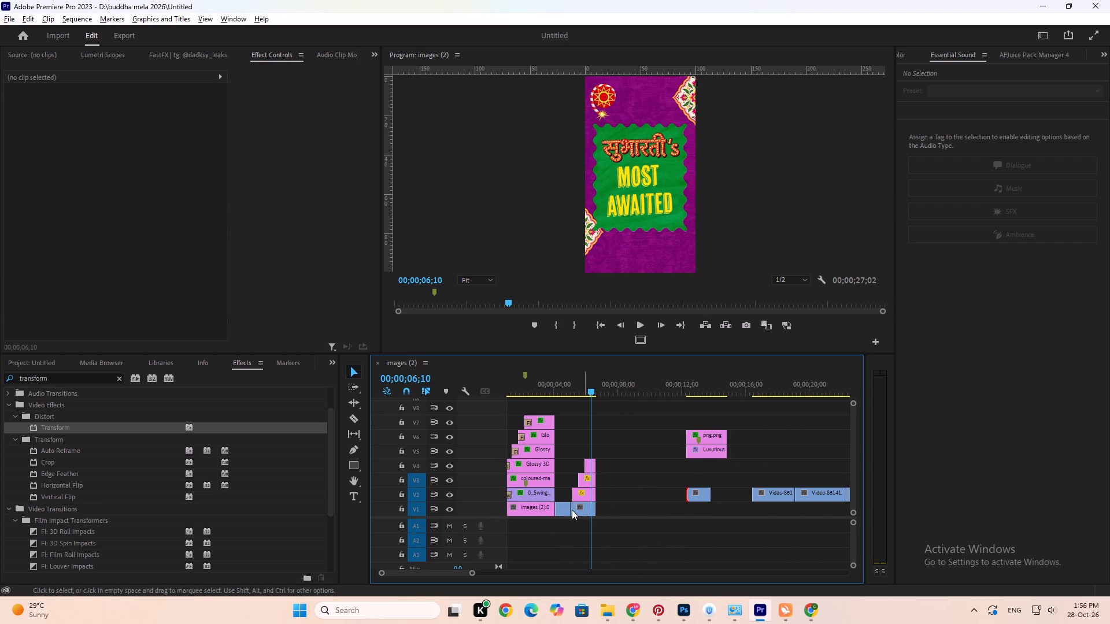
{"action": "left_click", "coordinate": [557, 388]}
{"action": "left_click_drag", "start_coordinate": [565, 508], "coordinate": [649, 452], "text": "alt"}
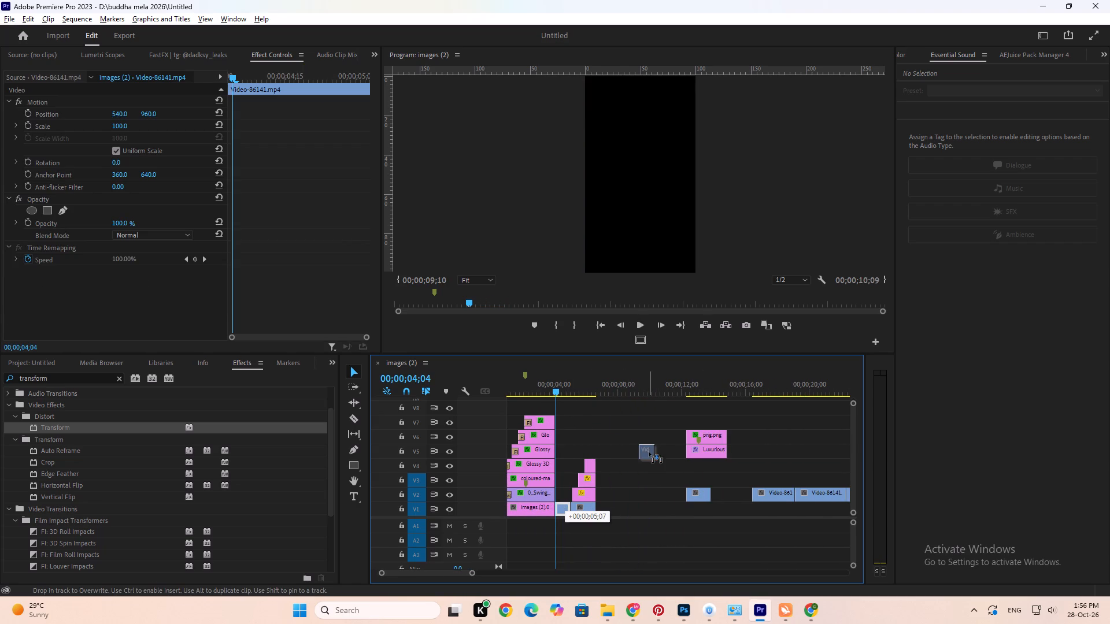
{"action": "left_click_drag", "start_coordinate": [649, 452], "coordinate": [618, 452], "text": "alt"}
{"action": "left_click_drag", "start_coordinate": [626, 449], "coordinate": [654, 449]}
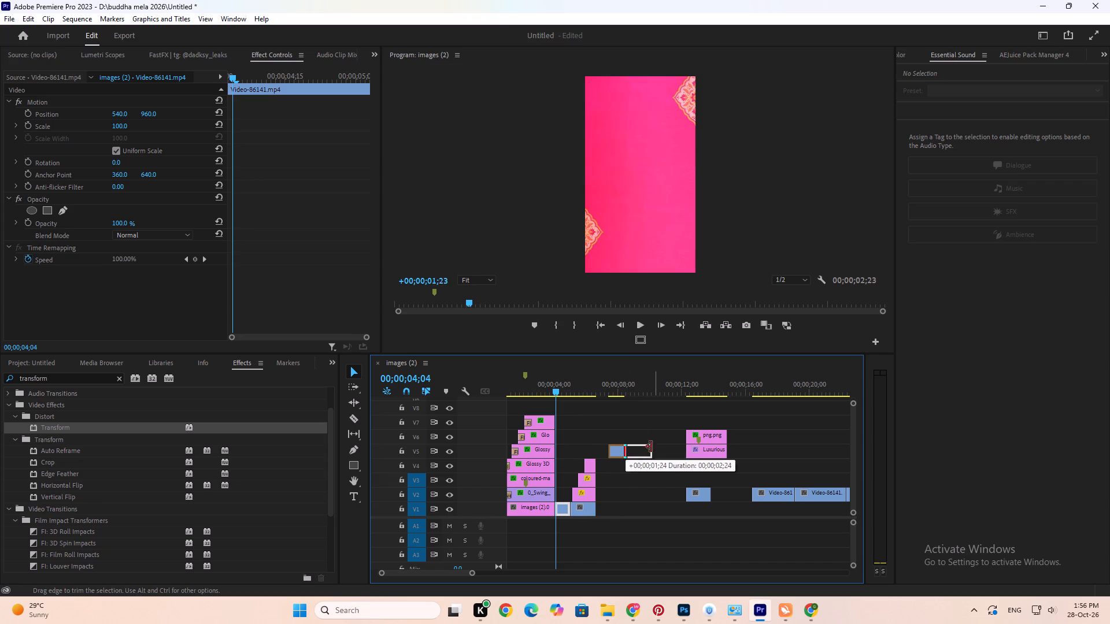
Play the extended Video-86141.mp4 copy and the second scene to compare the template's caption timing with the custom captions.
{"action": "left_click", "coordinate": [610, 391]}
{"action": "key", "text": "space"}
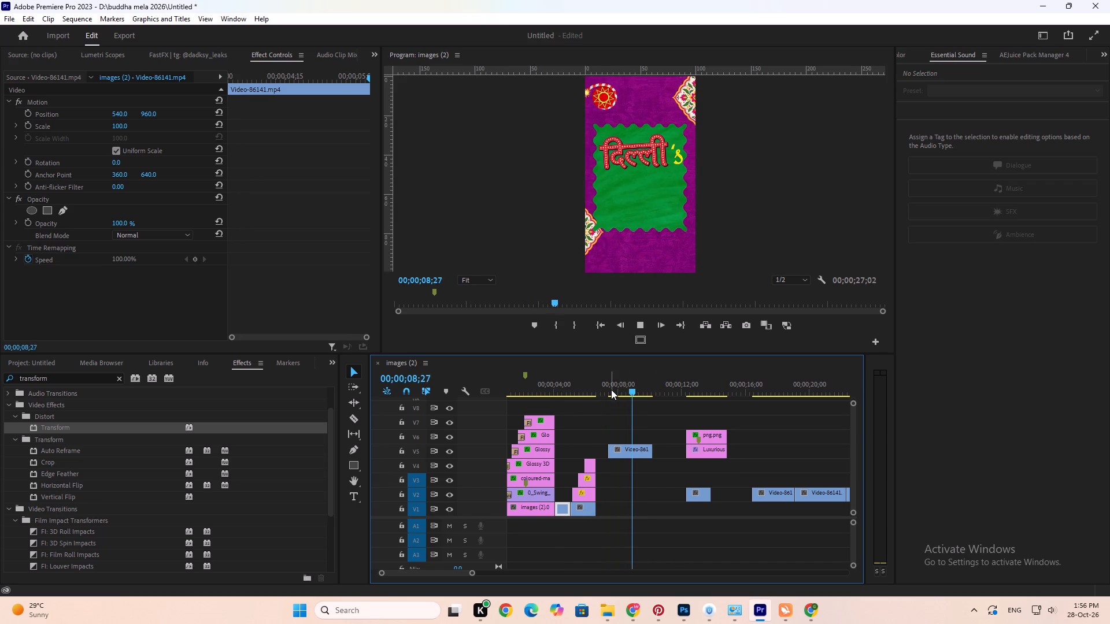
{"action": "key", "text": "space"}
{"action": "scroll", "coordinate": [611, 389], "scroll_direction": "up", "scroll_amount": 2, "text": "alt"}
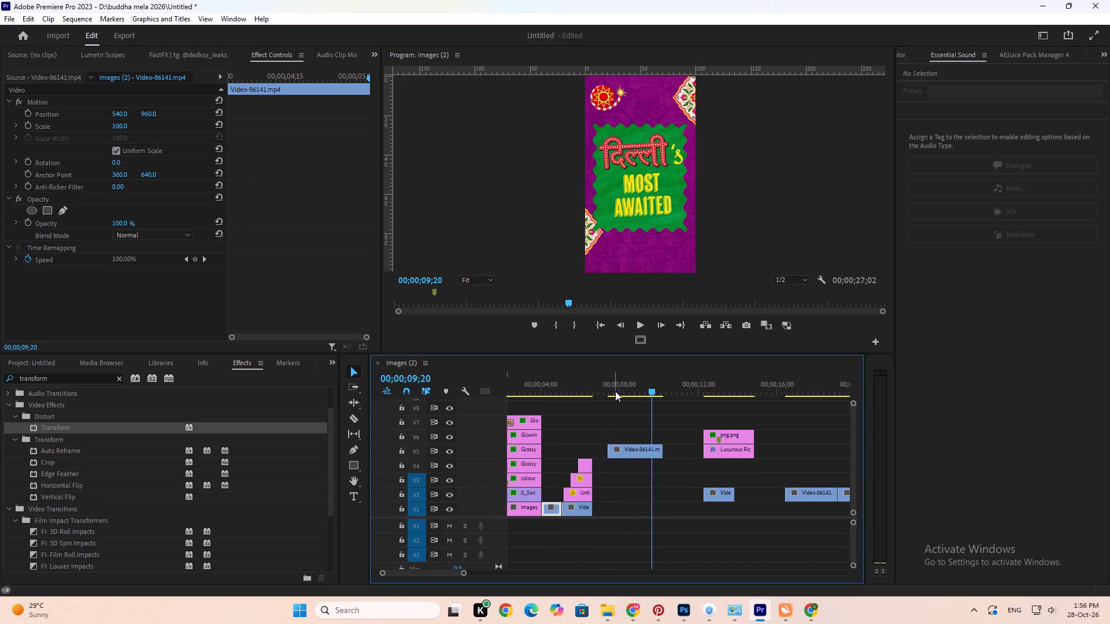
{"action": "scroll", "coordinate": [615, 391], "scroll_direction": "up", "scroll_amount": 3}
{"action": "left_click", "coordinate": [615, 391]}
{"action": "left_click", "coordinate": [616, 386]}
{"action": "key", "text": "space"}
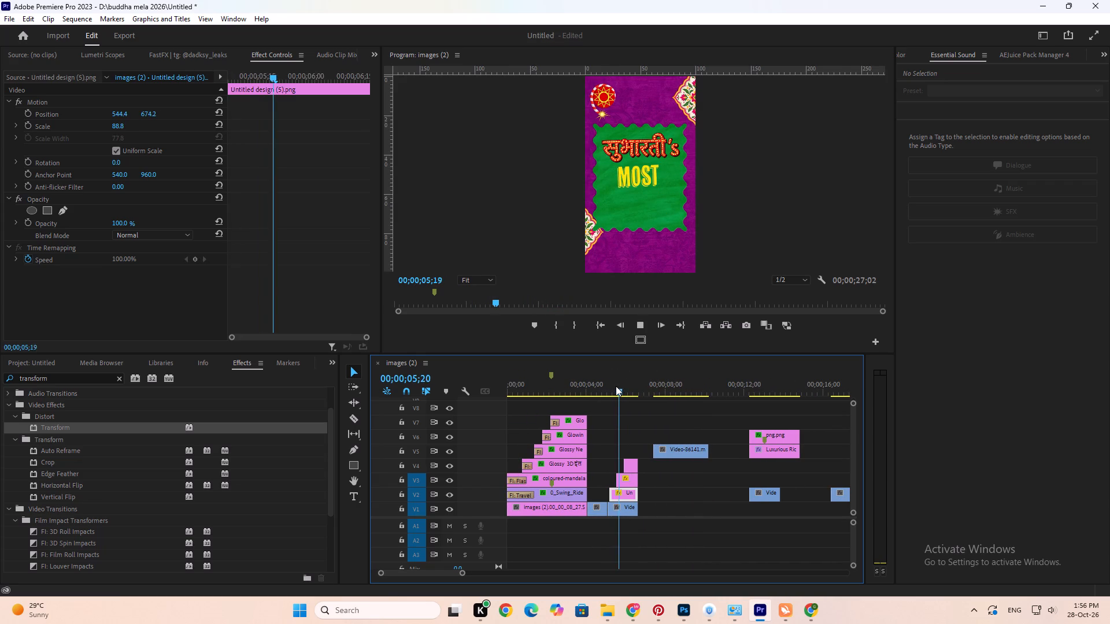
{"action": "key", "text": "space"}
{"action": "key", "text": "space"}
{"action": "key", "text": "space"}
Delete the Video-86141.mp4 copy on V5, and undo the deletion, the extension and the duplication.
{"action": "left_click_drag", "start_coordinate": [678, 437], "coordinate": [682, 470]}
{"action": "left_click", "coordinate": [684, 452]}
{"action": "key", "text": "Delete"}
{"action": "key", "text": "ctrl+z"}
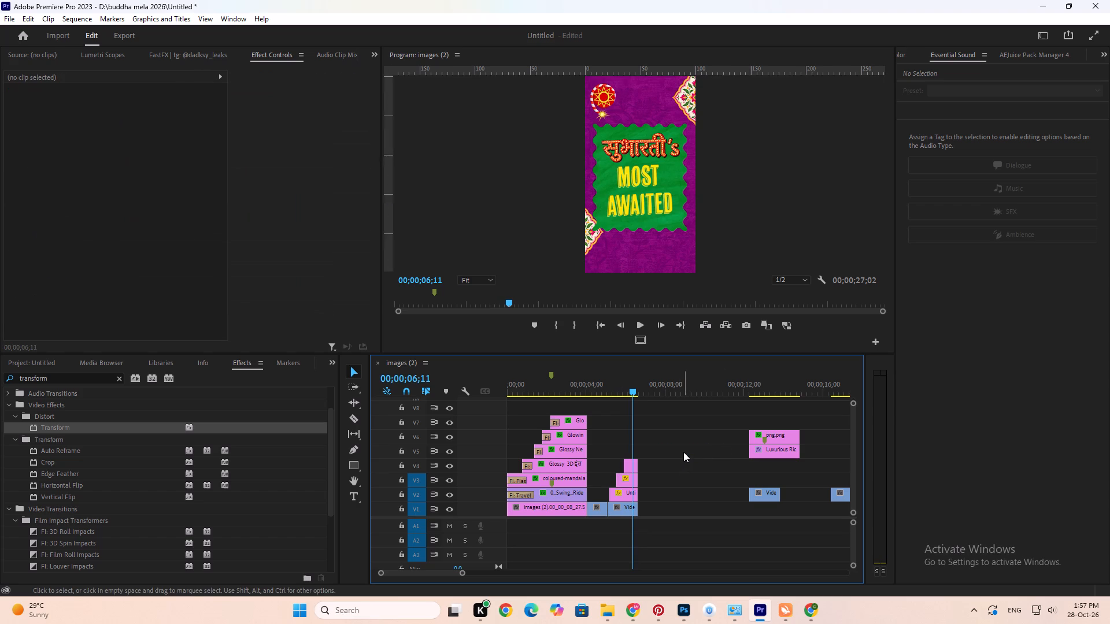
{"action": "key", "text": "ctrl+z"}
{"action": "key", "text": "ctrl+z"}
Play the second scene in the enlarged program view from 00;00;04;00 to check the retimed captions.
{"action": "key", "text": "Up"}
{"action": "key", "text": "Up"}
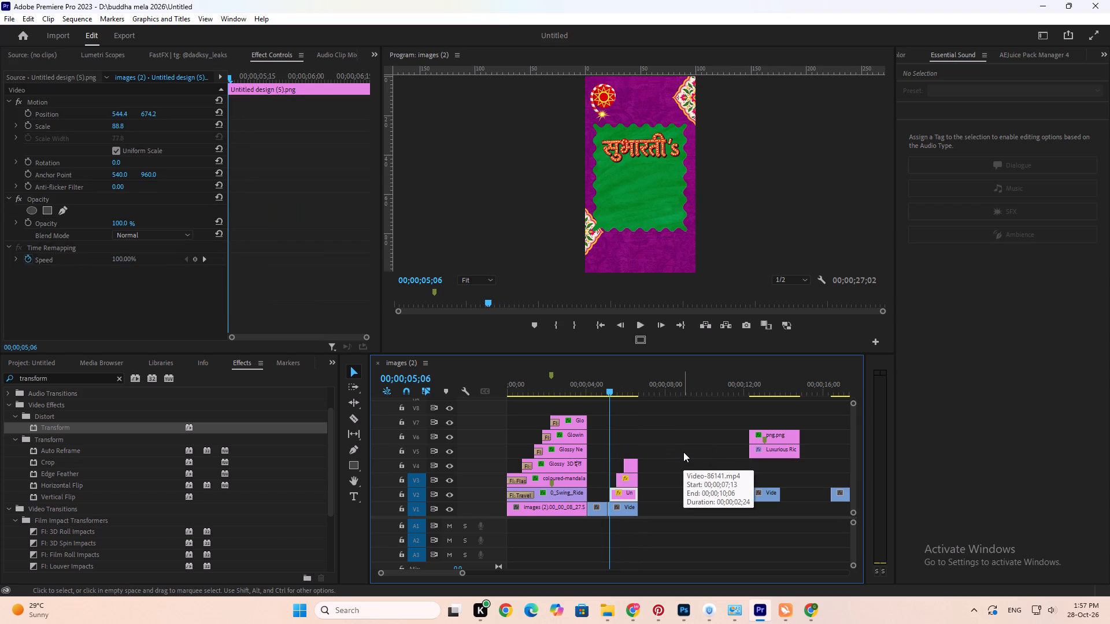
{"action": "scroll", "coordinate": [626, 456], "scroll_direction": "up", "scroll_amount": 6, "text": "alt"}
{"action": "left_click", "coordinate": [555, 393]}
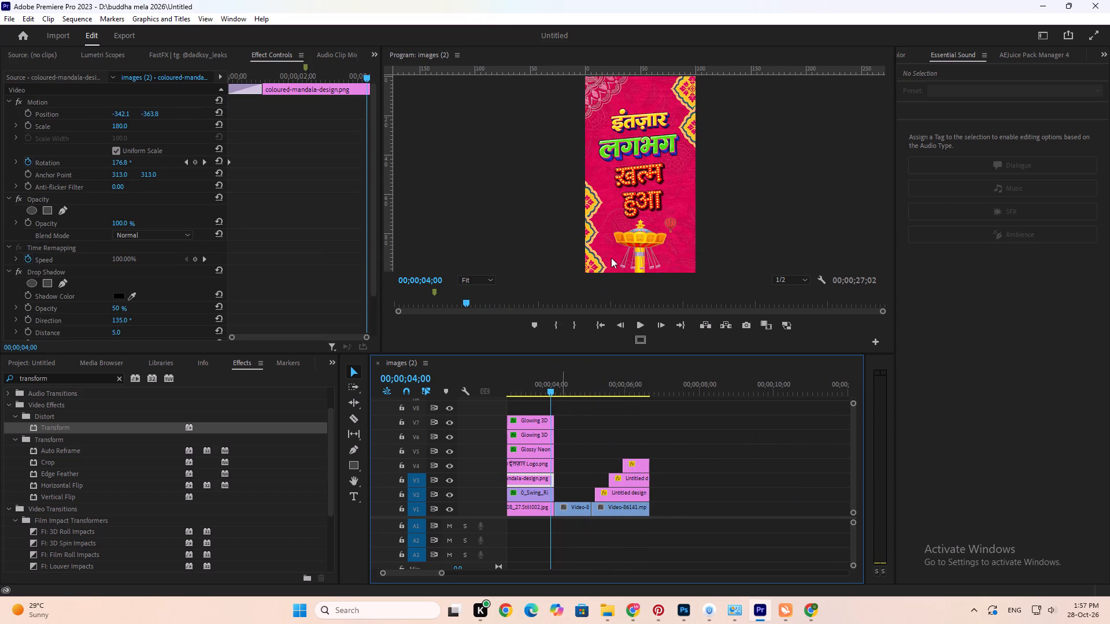
{"action": "left_click", "coordinate": [611, 253]}
{"action": "key", "text": "grave"}
{"action": "key", "text": "space"}
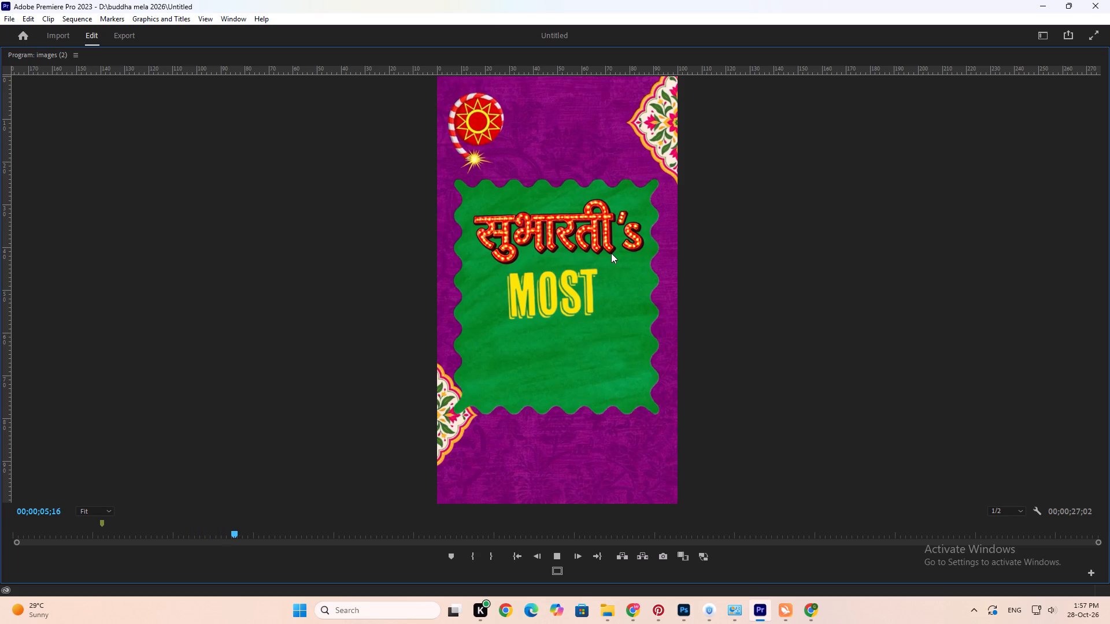
{"action": "key", "text": "space"}
{"action": "type", "text": "`"}
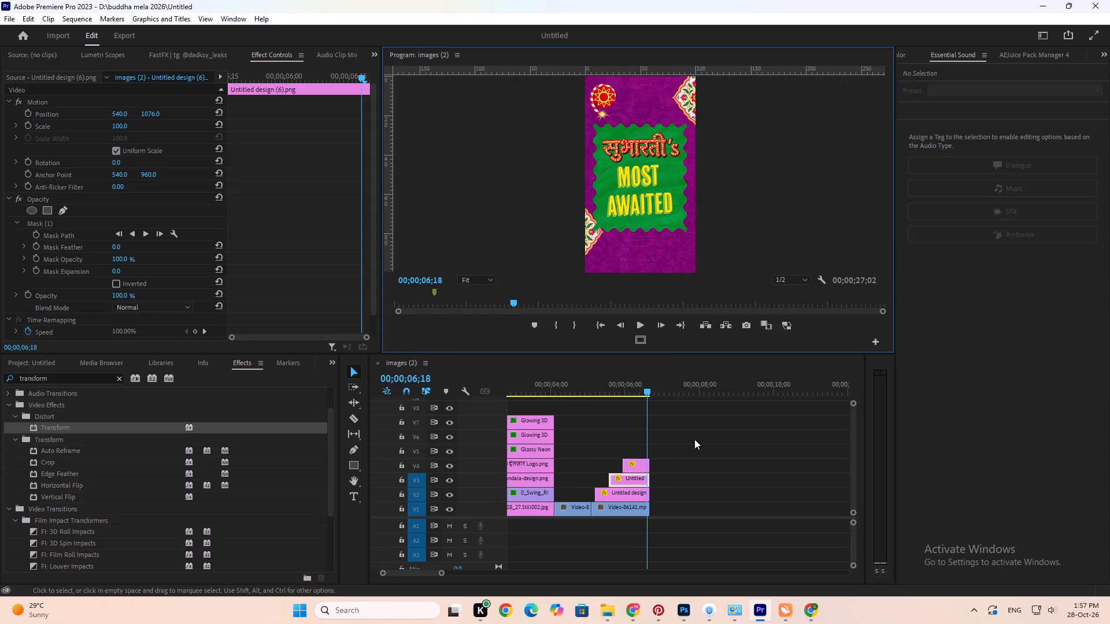
Save the project.
{"action": "scroll", "coordinate": [664, 466], "scroll_direction": "up", "scroll_amount": 4}
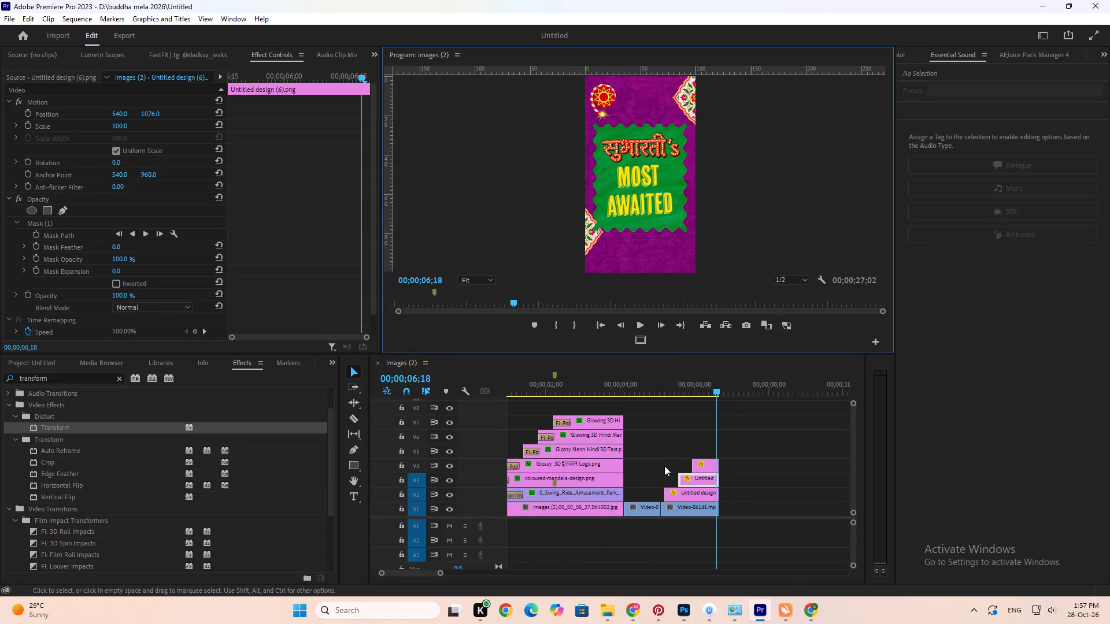
{"action": "key", "text": "ctrl+s"}
{"action": "left_click", "coordinate": [814, 499]}
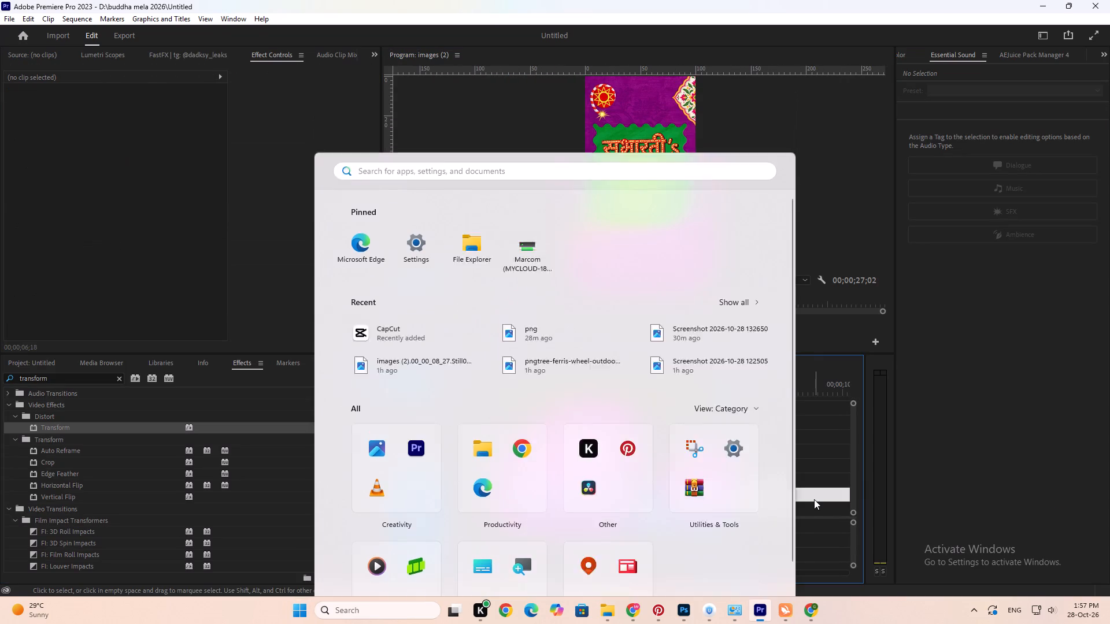
{"action": "key", "text": "ctrl+s"}
{"action": "scroll", "coordinate": [647, 518], "scroll_direction": "up", "scroll_amount": 2}
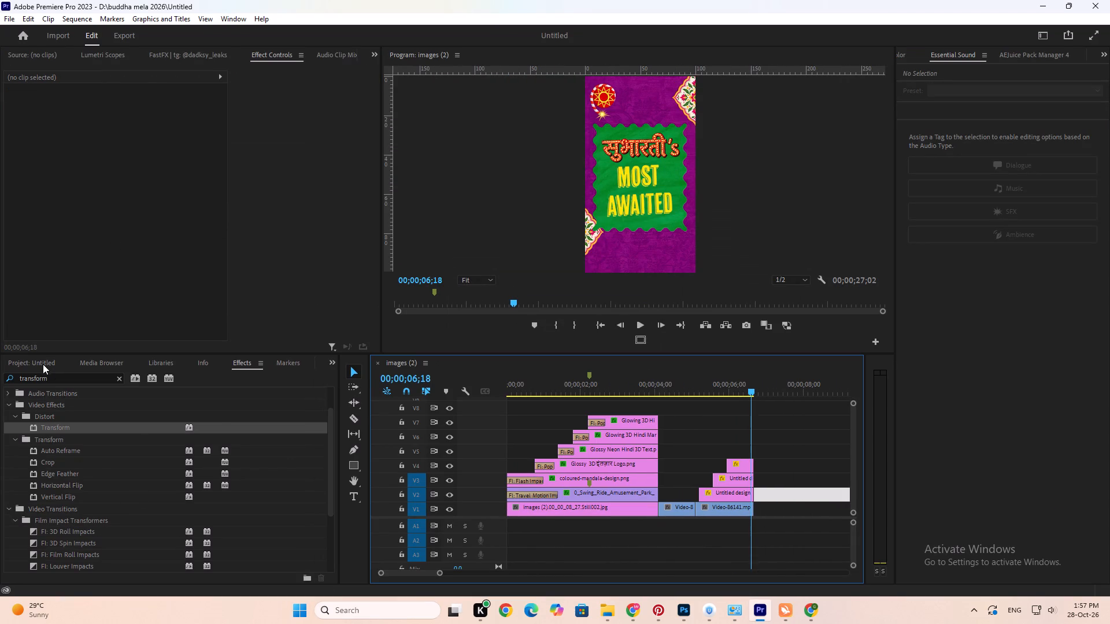
Import the OVERLAY TRANSITION video from the flare transition folder on drive E: into the project.
{"action": "left_click", "coordinate": [41, 362]}
{"action": "scroll", "coordinate": [177, 491], "scroll_direction": "down", "scroll_amount": 5}
{"action": "double_click", "coordinate": [198, 495]}
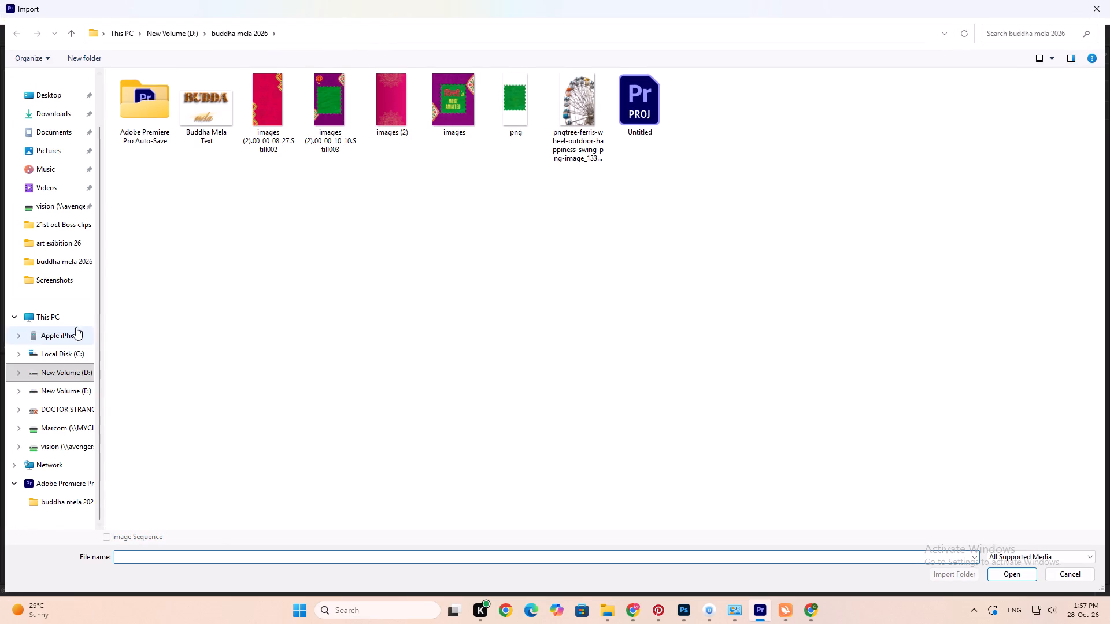
{"action": "left_click", "coordinate": [73, 394]}
{"action": "left_click", "coordinate": [622, 376]}
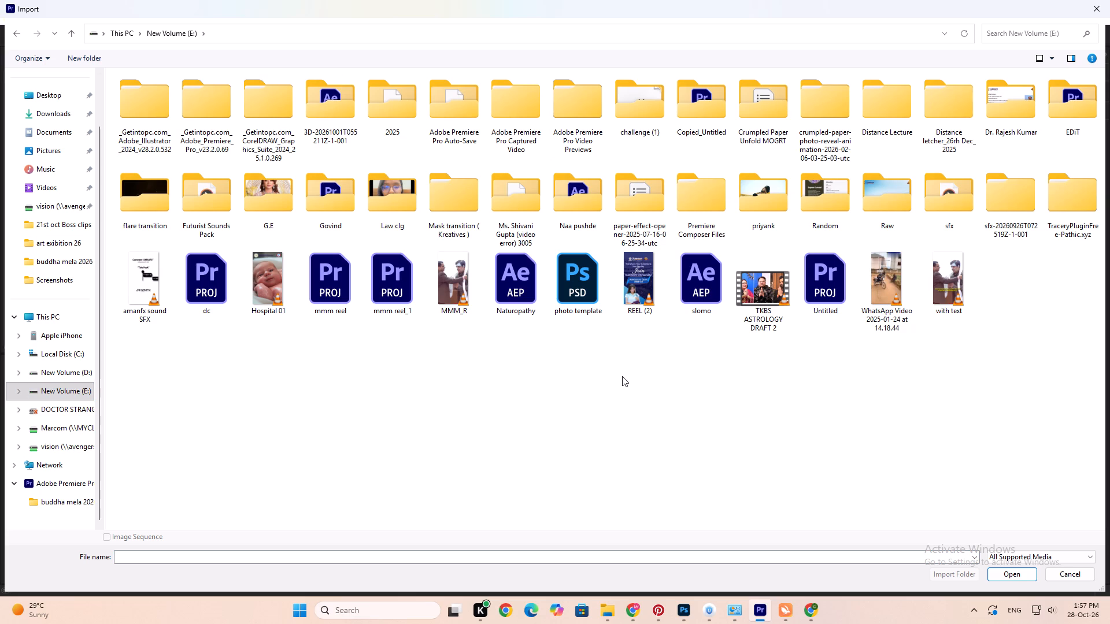
{"action": "key", "text": "t"}
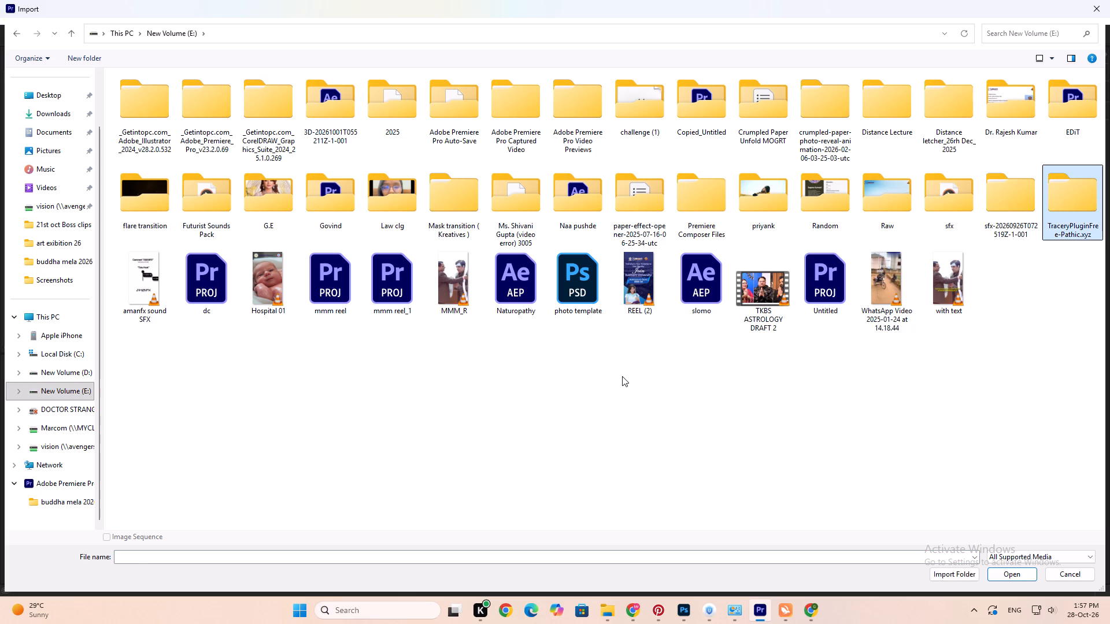
{"action": "key", "text": "r"}
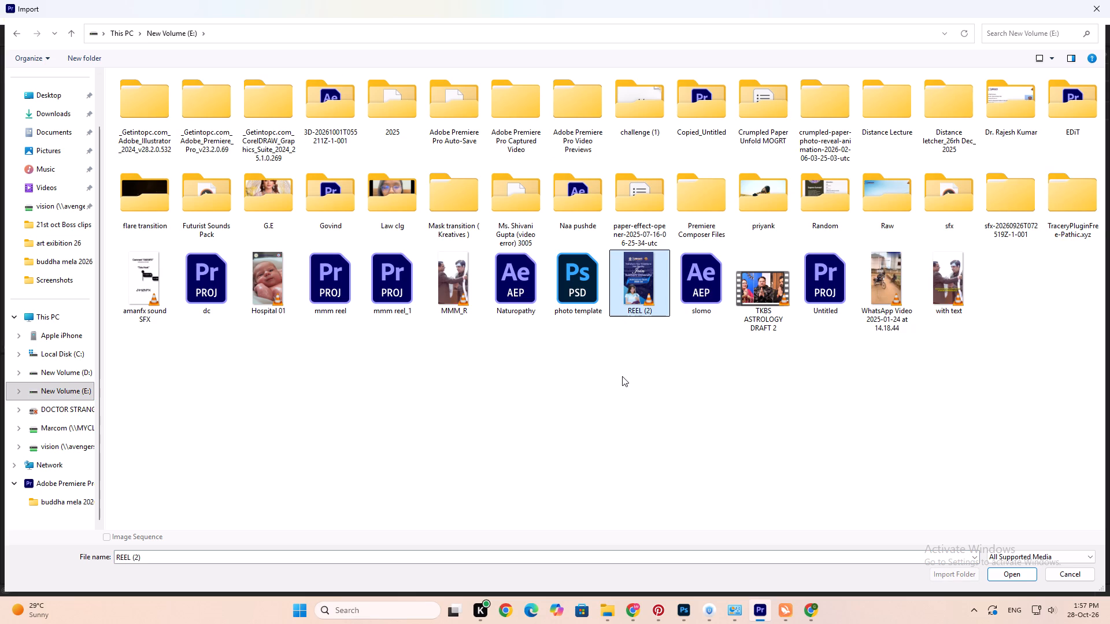
{"action": "left_click", "coordinate": [622, 376]}
{"action": "key", "text": "f"}
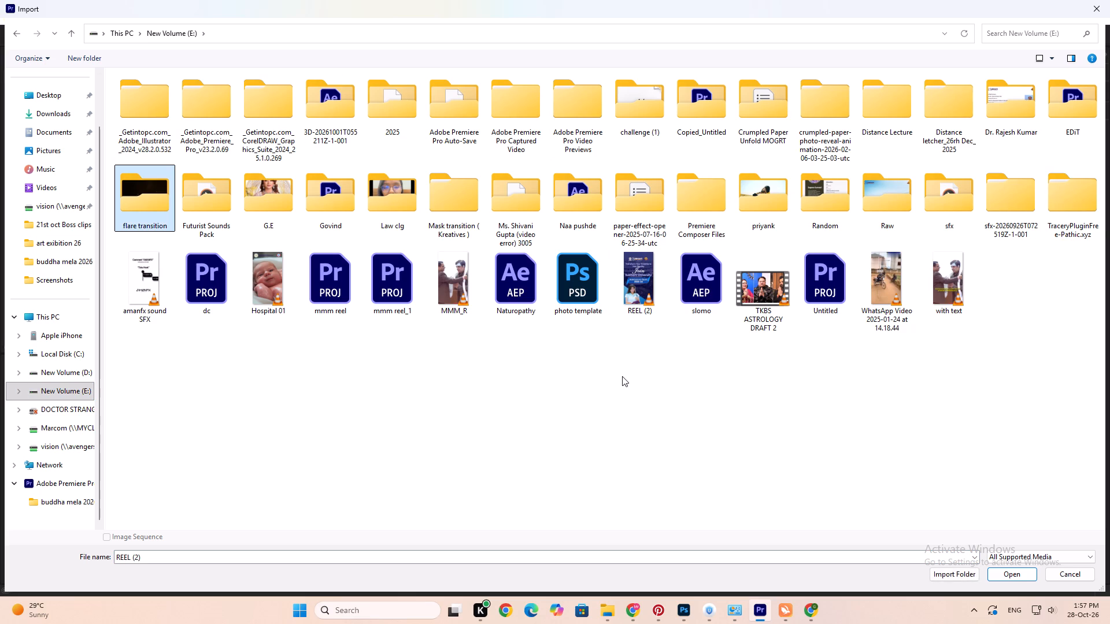
{"action": "key", "text": "Return"}
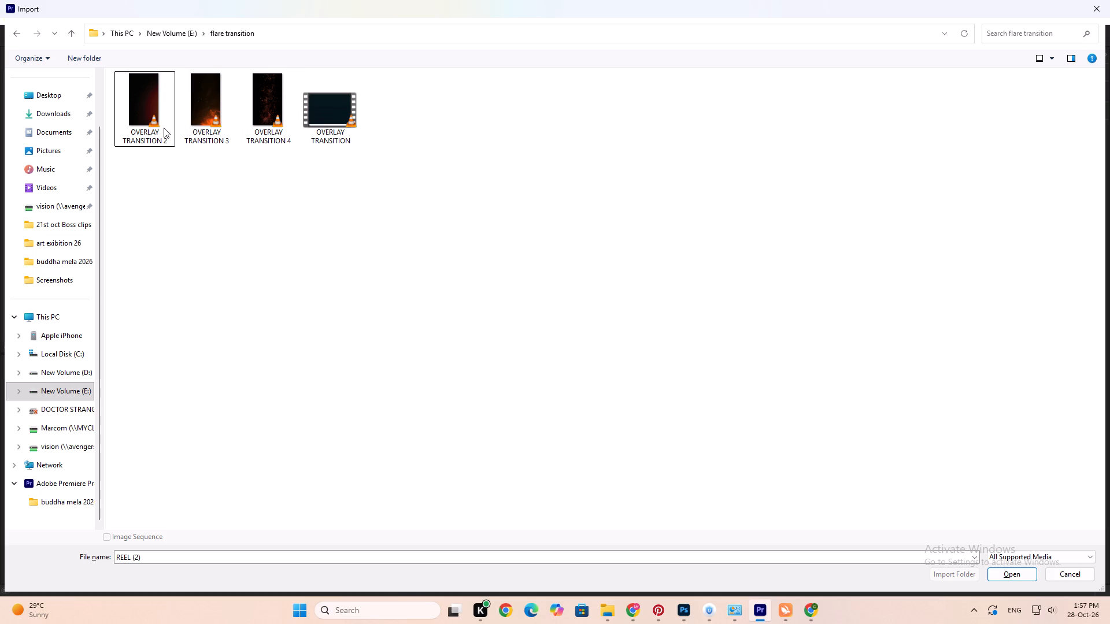
{"action": "double_click", "coordinate": [342, 109]}
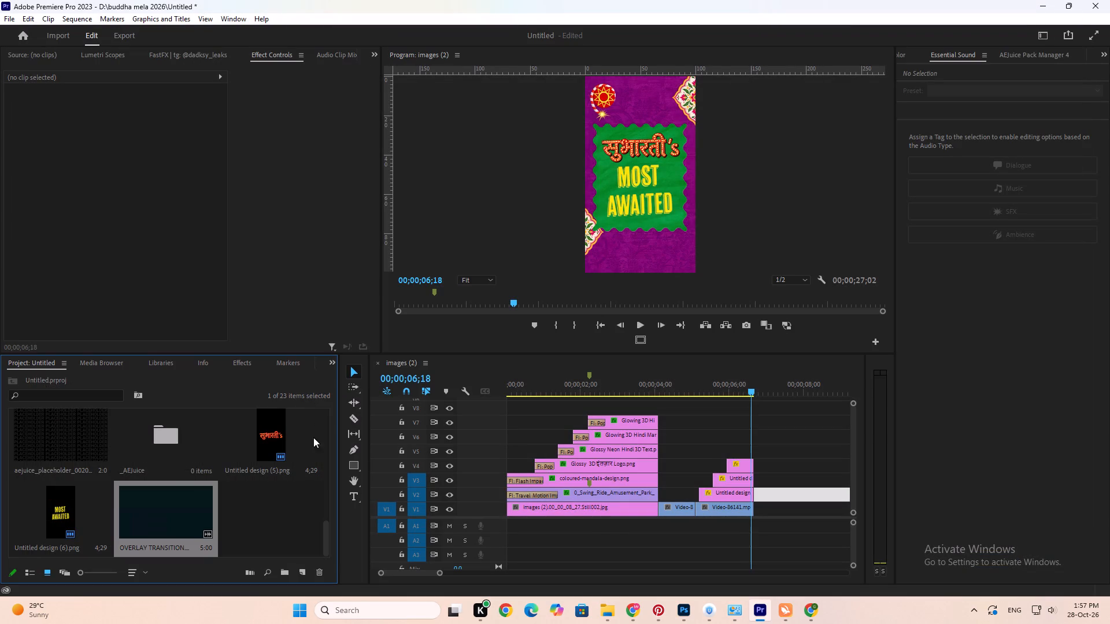
Preview OVERLAY TRANSITION.mp4 in the source view, scrubbing and playing it from the start to judge its transition shots.
{"action": "double_click", "coordinate": [184, 519]}
{"action": "left_click_drag", "start_coordinate": [197, 320], "coordinate": [193, 324]}
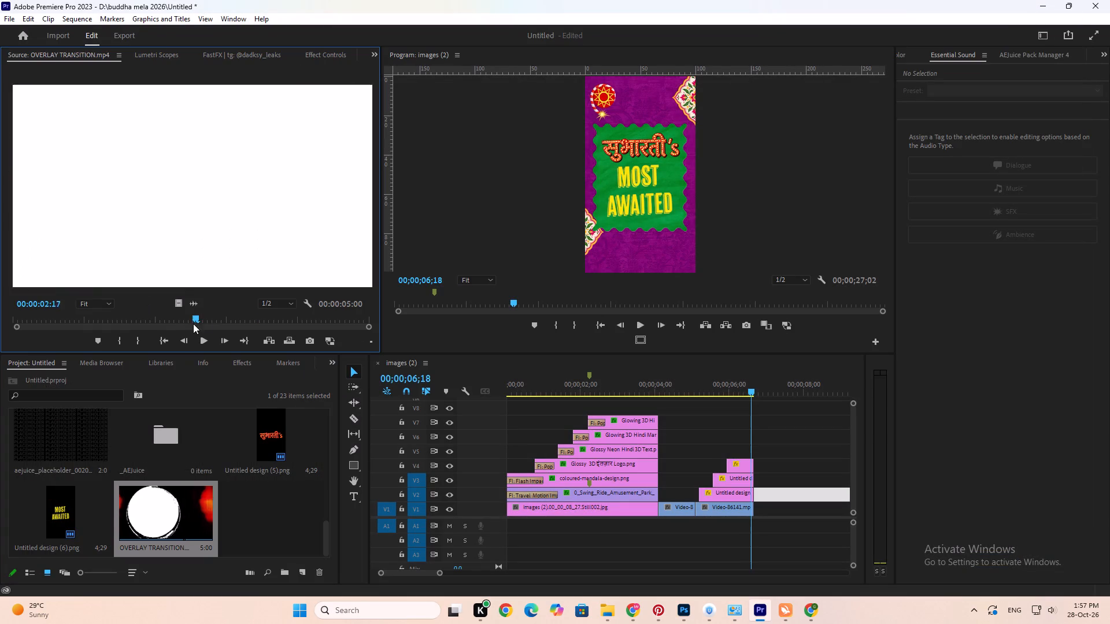
{"action": "left_click_drag", "start_coordinate": [193, 324], "coordinate": [26, 312]}
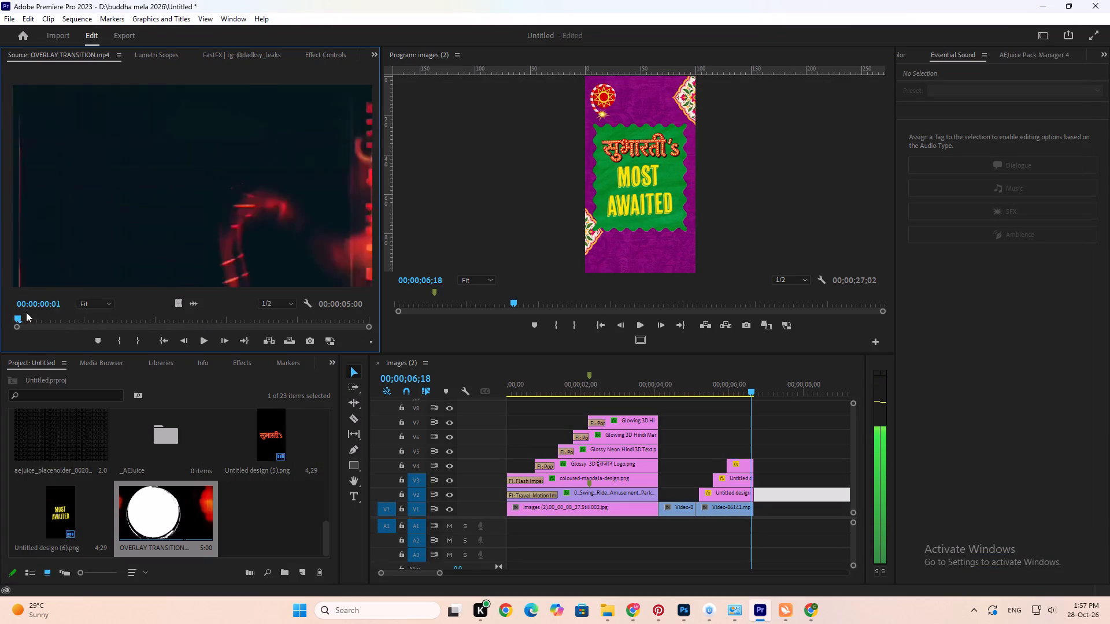
{"action": "left_click_drag", "start_coordinate": [26, 312], "coordinate": [2, 323]}
{"action": "key", "text": "space"}
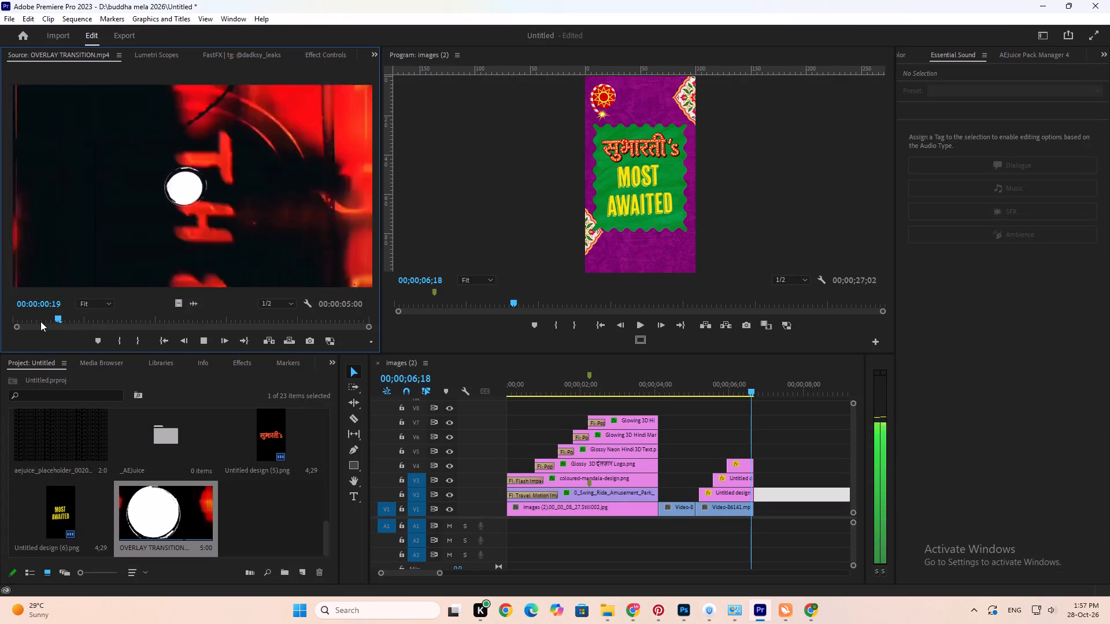
{"action": "key", "text": "space"}
{"action": "left_click_drag", "start_coordinate": [73, 318], "coordinate": [62, 319]}
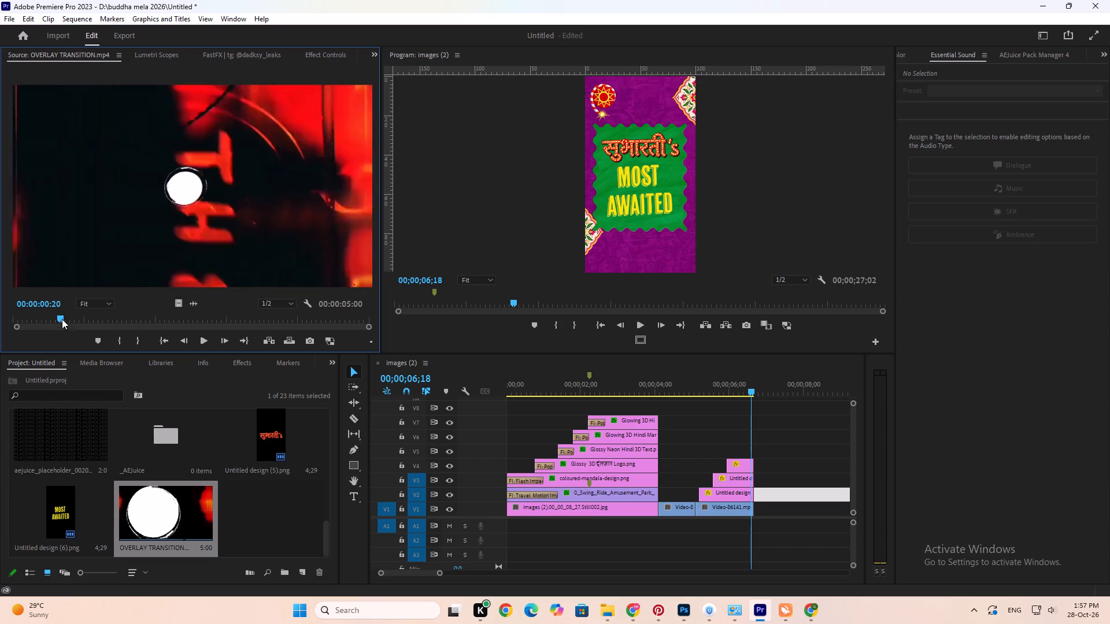
{"action": "left_click_drag", "start_coordinate": [62, 319], "coordinate": [18, 318]}
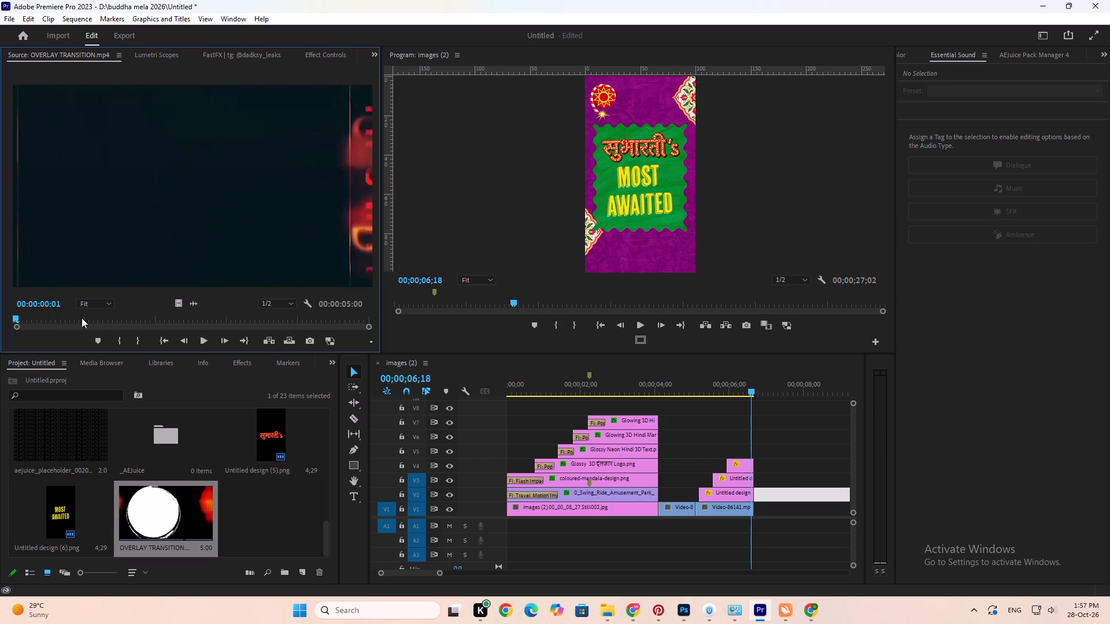
{"action": "key", "text": "space"}
{"action": "key", "text": "space"}
{"action": "key", "text": "space"}
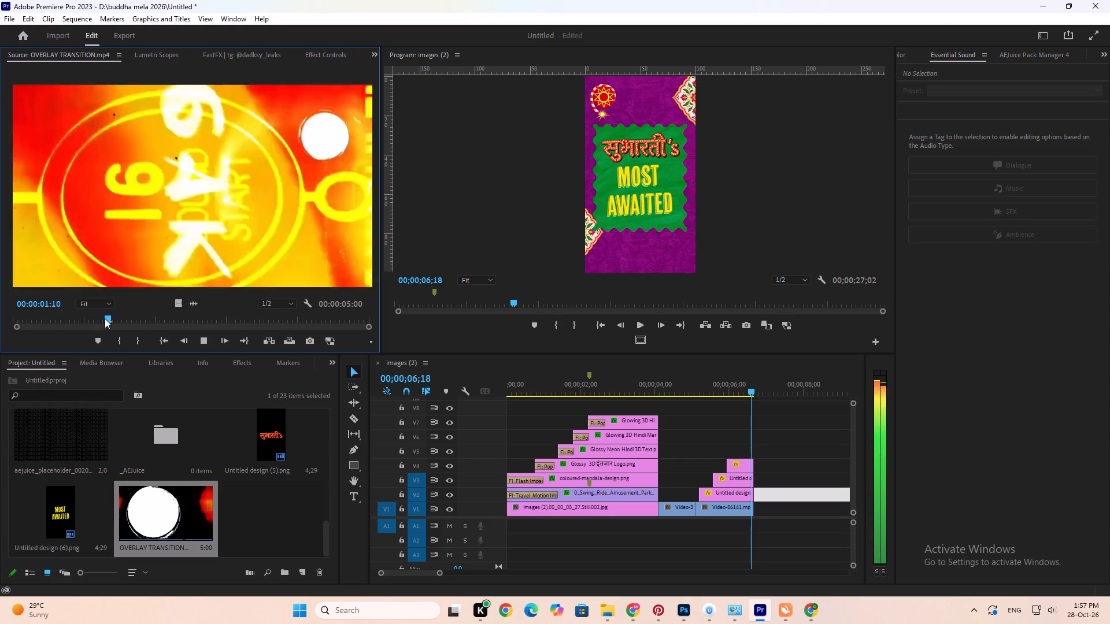
{"action": "key", "text": "space"}
{"action": "left_click_drag", "start_coordinate": [121, 314], "coordinate": [134, 322]}
{"action": "key", "text": "space"}
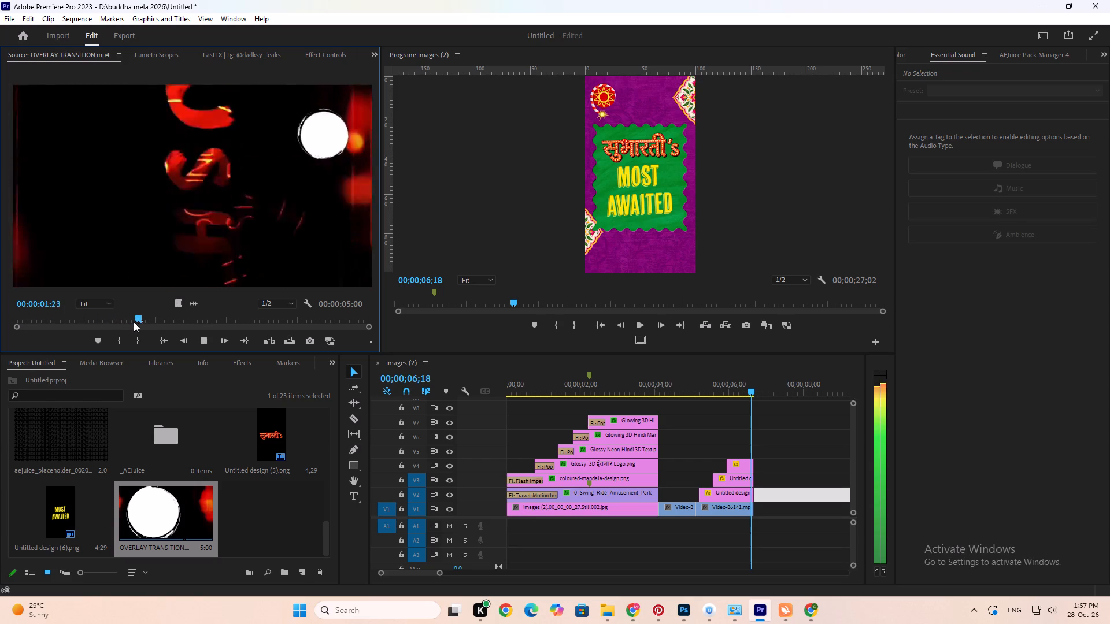
{"action": "key", "text": "space"}
{"action": "left_click_drag", "start_coordinate": [197, 320], "coordinate": [182, 312]}
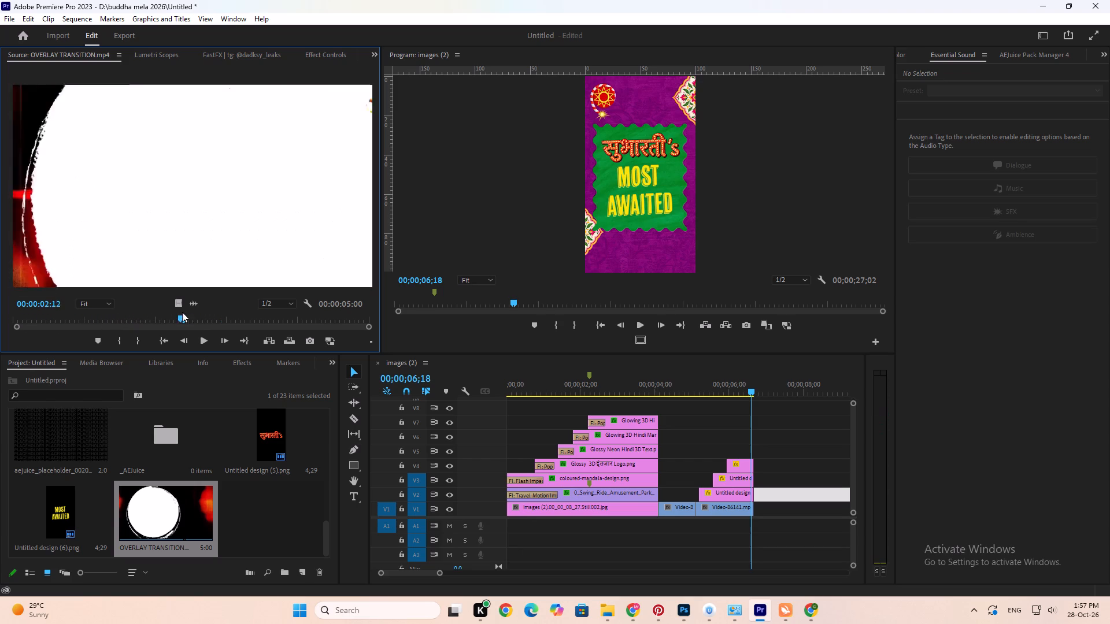
{"action": "left_click_drag", "start_coordinate": [182, 312], "coordinate": [127, 315]}
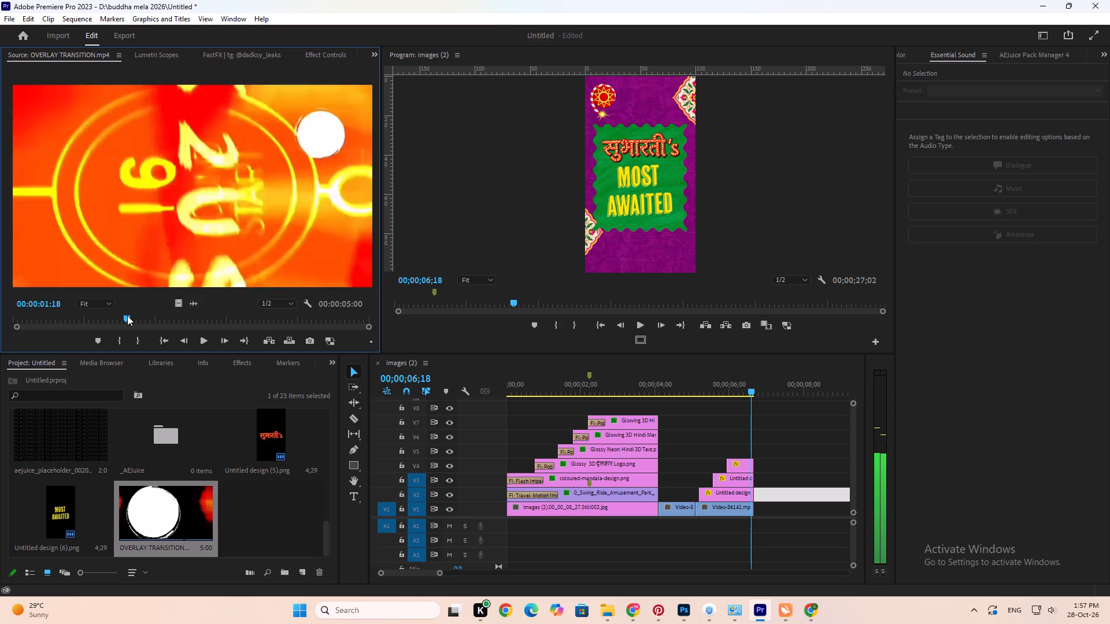
{"action": "left_click_drag", "start_coordinate": [127, 315], "coordinate": [0, 337]}
{"action": "key", "text": "space"}
{"action": "key", "text": "space"}
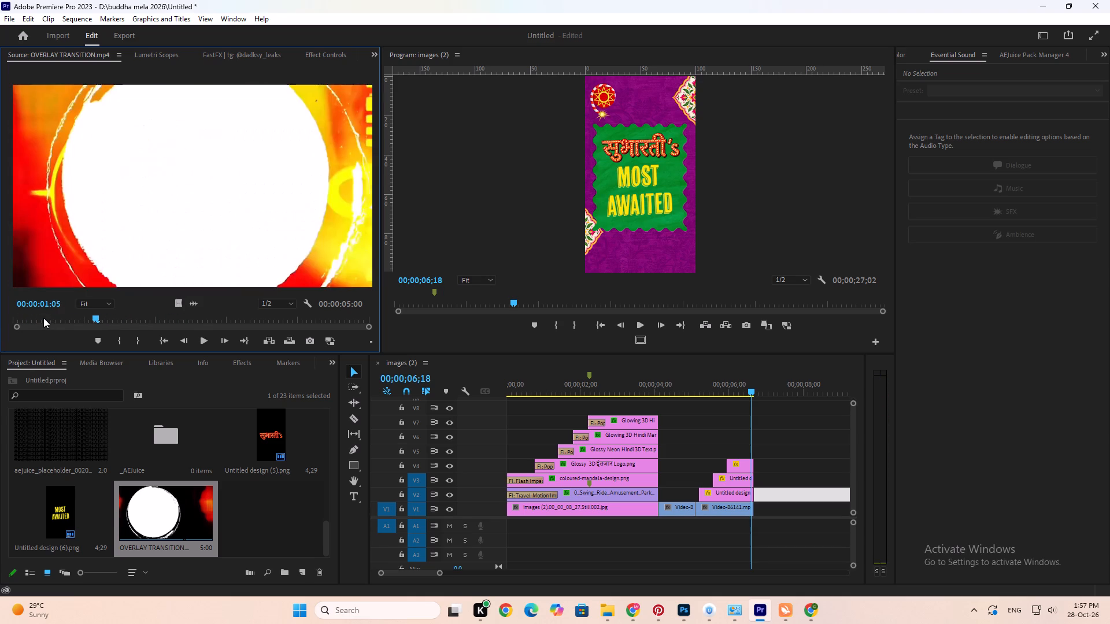
{"action": "key", "text": "space"}
{"action": "key", "text": "space"}
{"action": "left_click_drag", "start_coordinate": [32, 314], "coordinate": [20, 321]}
{"action": "key", "text": "space"}
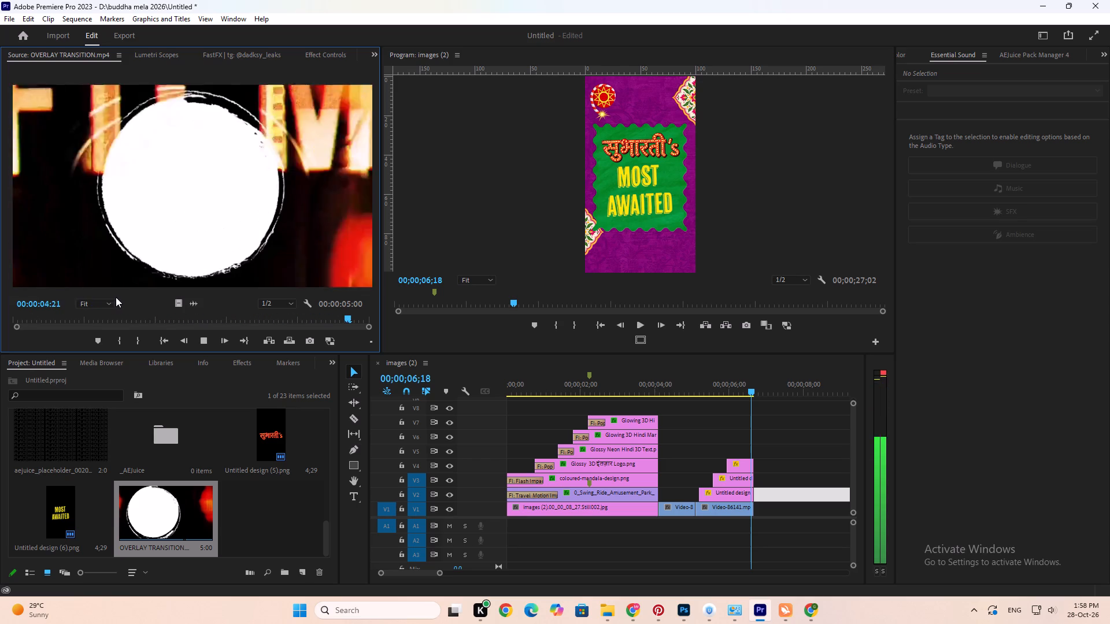
{"action": "key", "text": "space"}
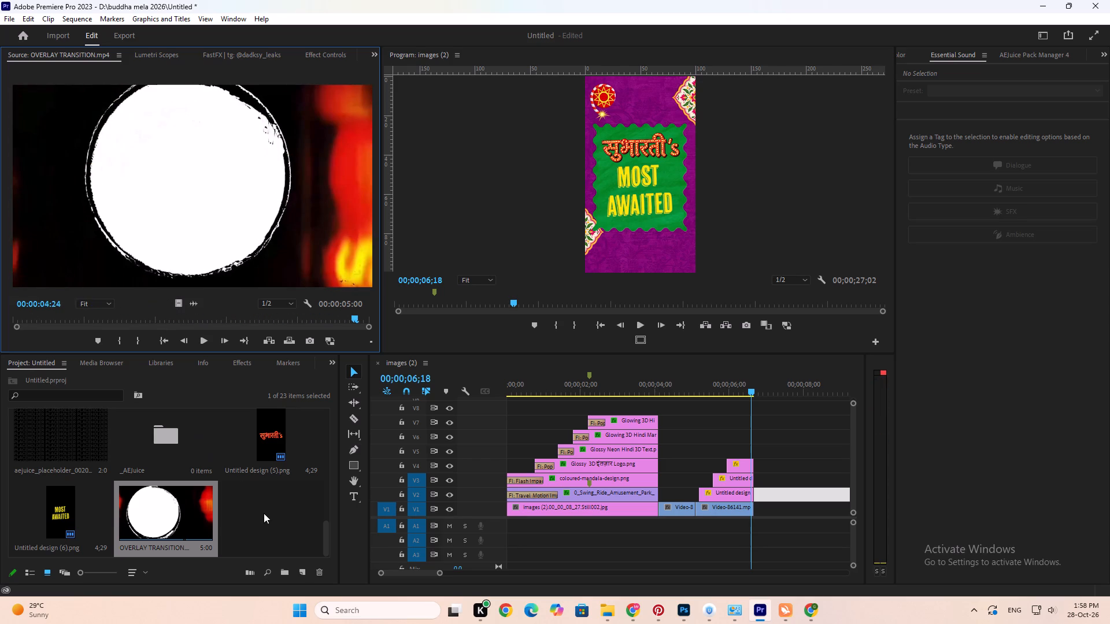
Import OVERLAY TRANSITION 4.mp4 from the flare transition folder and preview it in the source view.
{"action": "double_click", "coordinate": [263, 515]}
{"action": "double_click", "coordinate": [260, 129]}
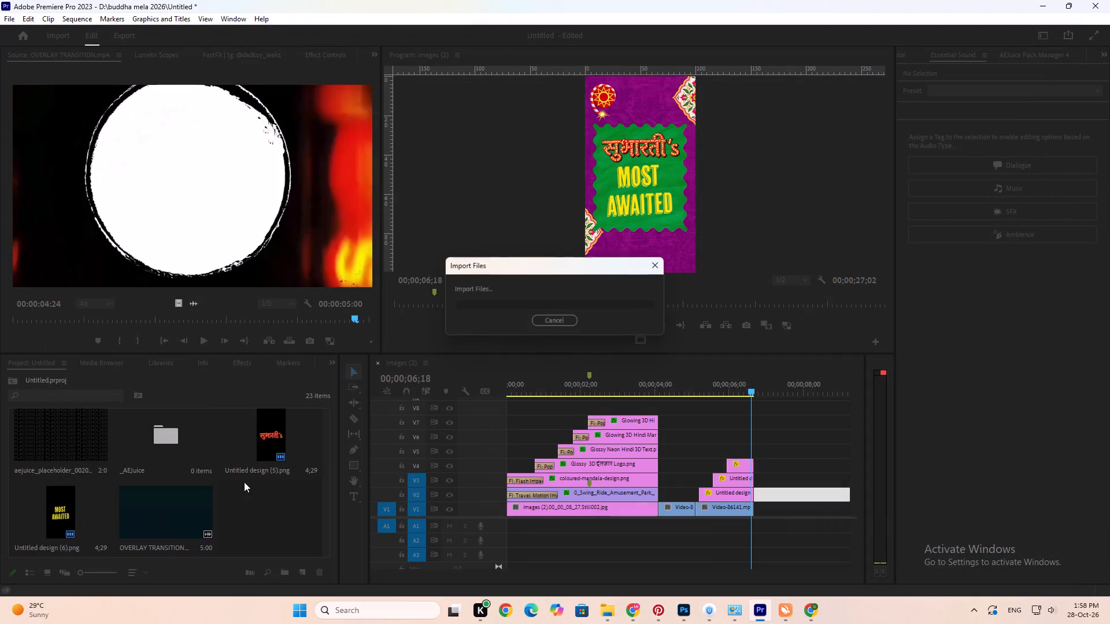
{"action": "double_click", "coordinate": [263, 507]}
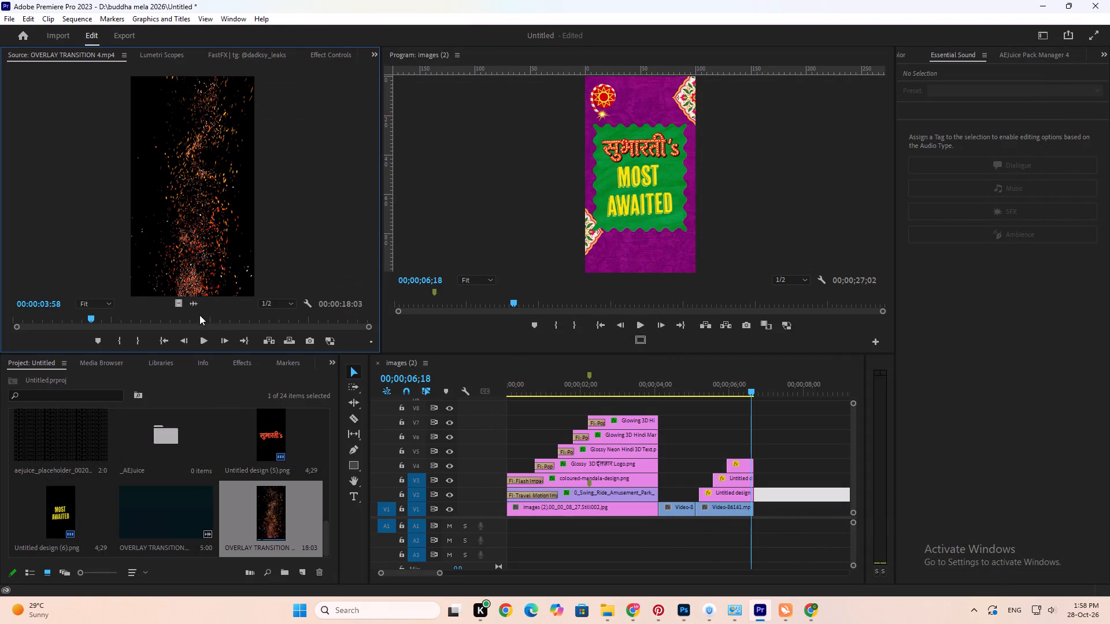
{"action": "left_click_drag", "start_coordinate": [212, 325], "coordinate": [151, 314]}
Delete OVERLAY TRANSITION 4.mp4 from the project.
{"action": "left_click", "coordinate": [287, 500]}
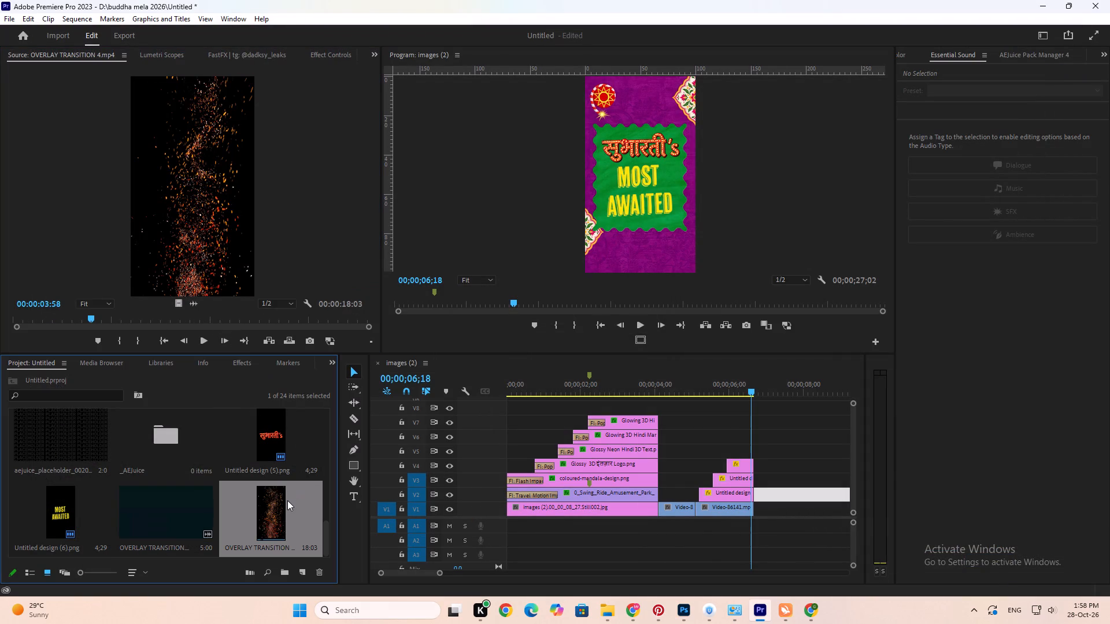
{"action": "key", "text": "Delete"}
Save the project.
{"action": "key", "text": "ctrl+s"}
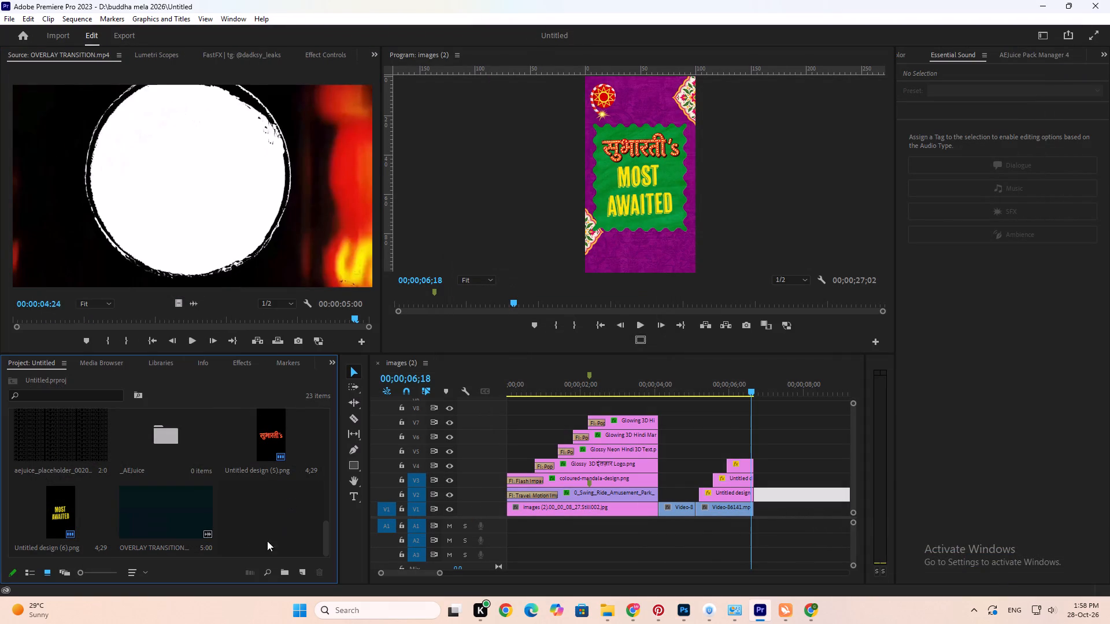
{"action": "left_click", "coordinate": [243, 514]}
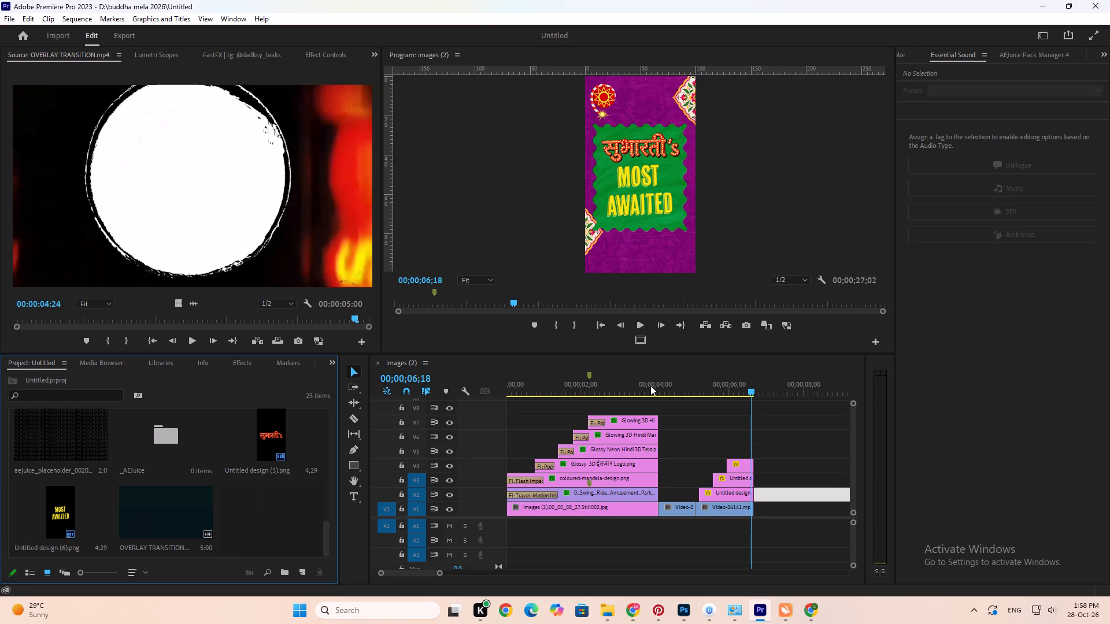
Play the sequence from about 00;00;04;00 to review the cut into the second scene and its captions.
{"action": "left_click", "coordinate": [650, 385]}
{"action": "key", "text": "space"}
{"action": "left_click", "coordinate": [650, 385]}
{"action": "key", "text": "space"}
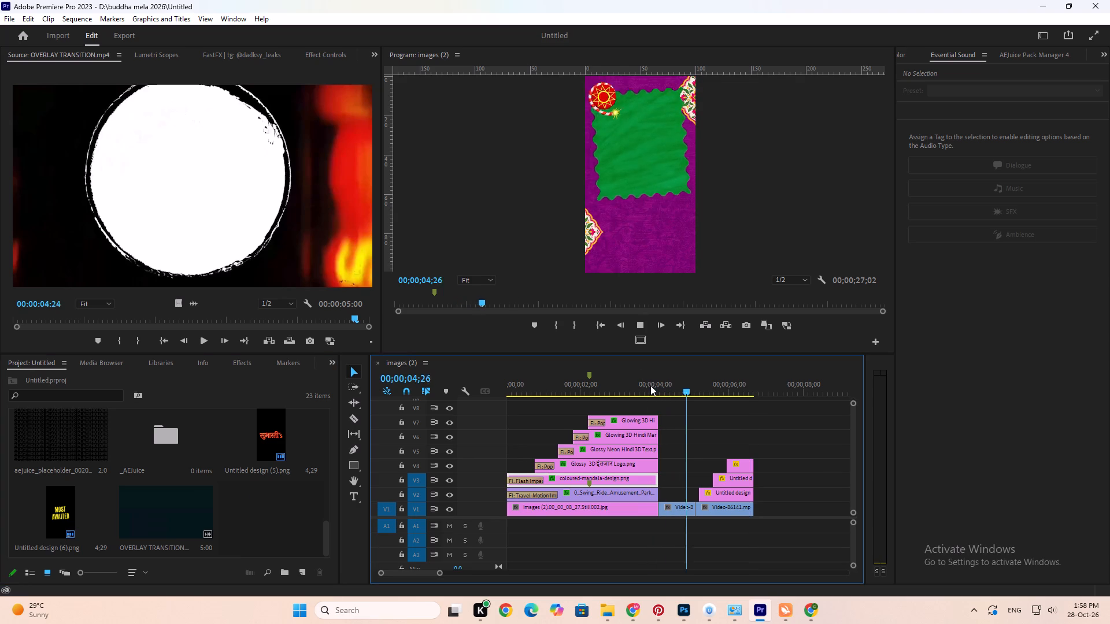
{"action": "key", "text": "space"}
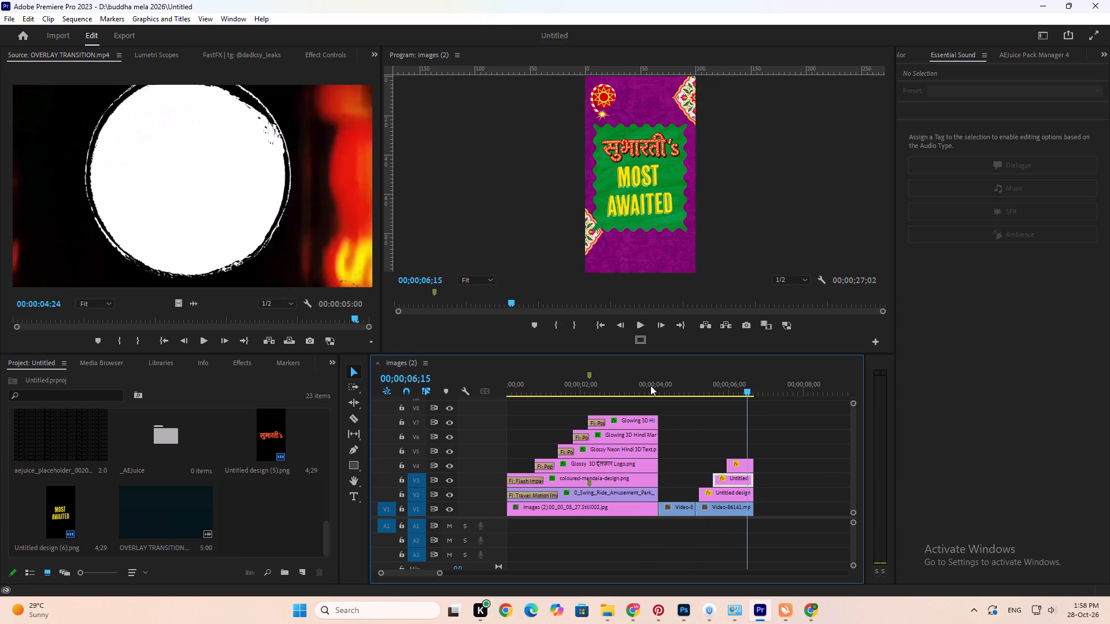
Add the Light Leak transition from Premiere Composer's Starter Pack on V8, over the cut between the first and second scenes.
{"action": "left_click", "coordinate": [230, 14]}
{"action": "left_click", "coordinate": [246, 29]}
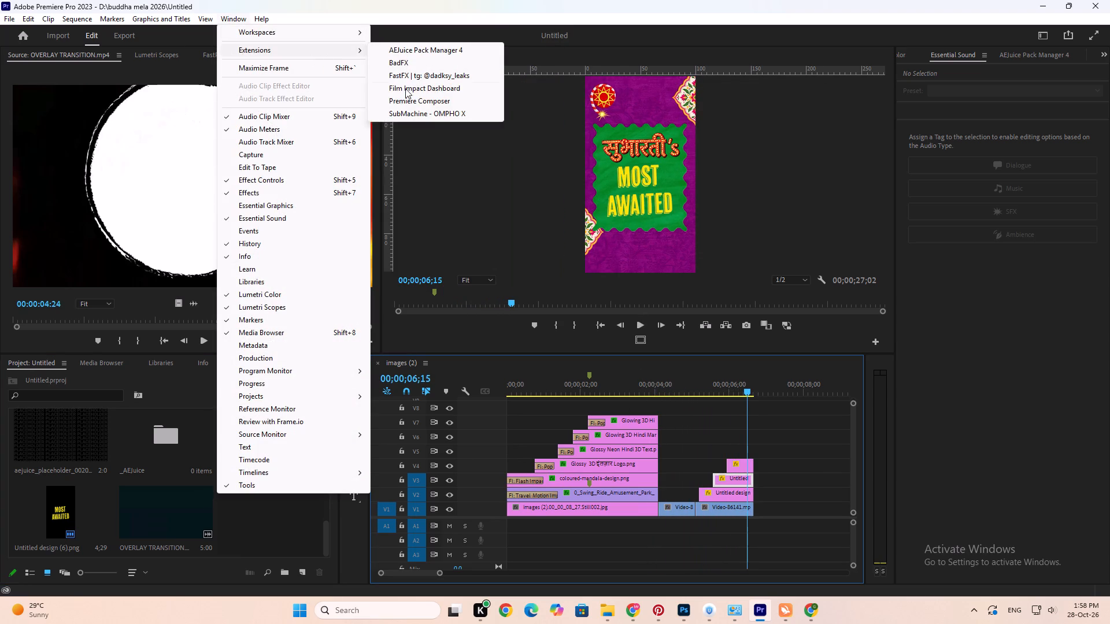
{"action": "left_click", "coordinate": [427, 97]}
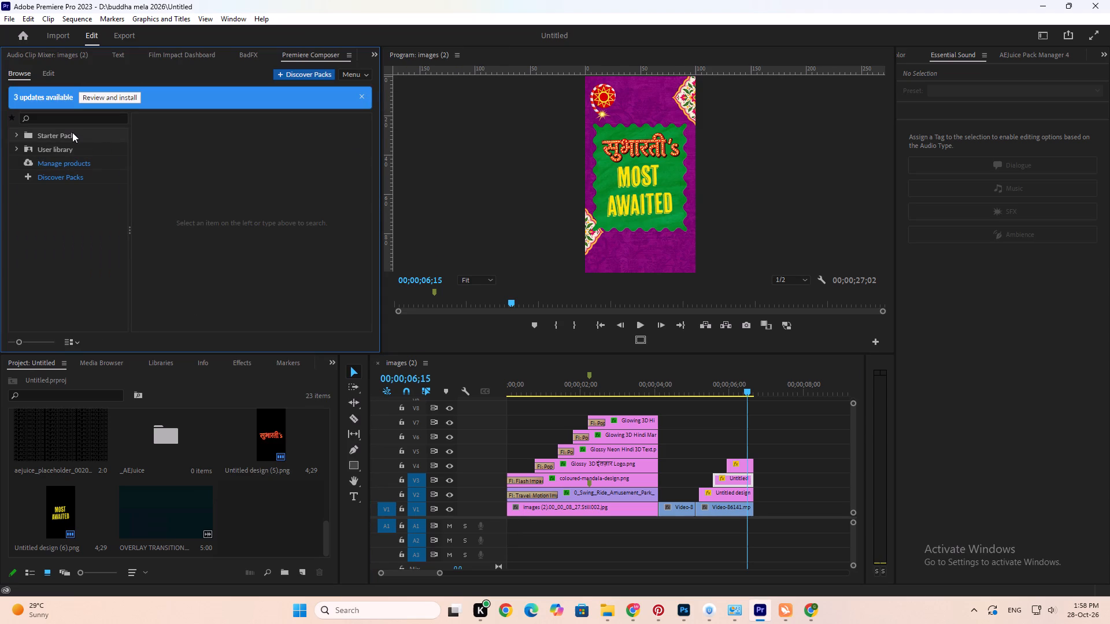
{"action": "left_click", "coordinate": [72, 132]}
{"action": "scroll", "coordinate": [216, 240], "scroll_direction": "down", "scroll_amount": 3}
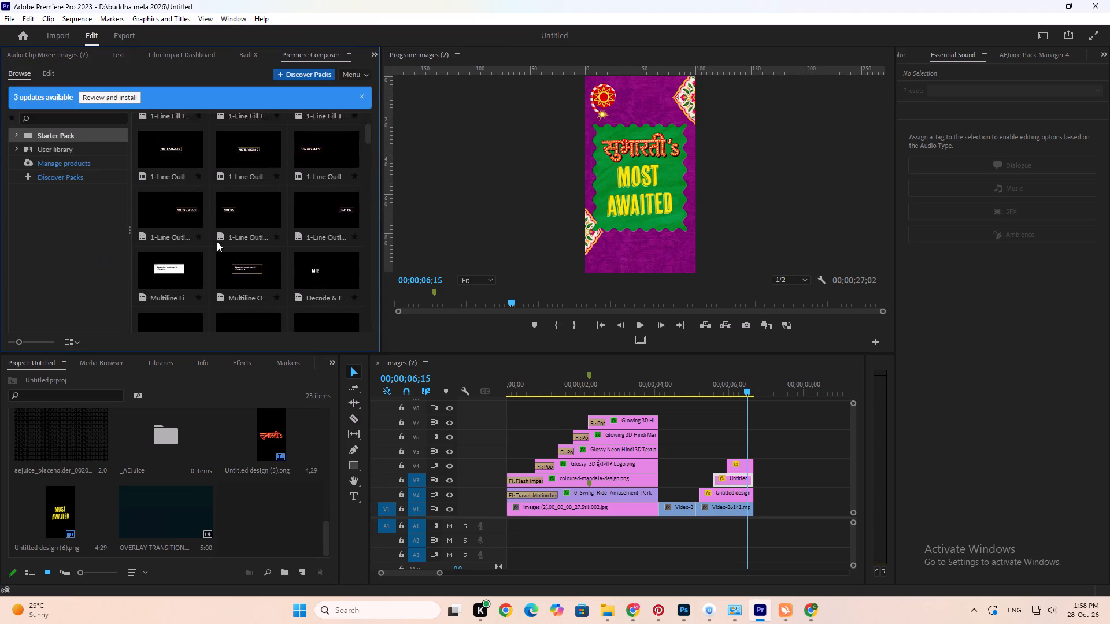
{"action": "scroll", "coordinate": [217, 242], "scroll_direction": "down", "scroll_amount": 6}
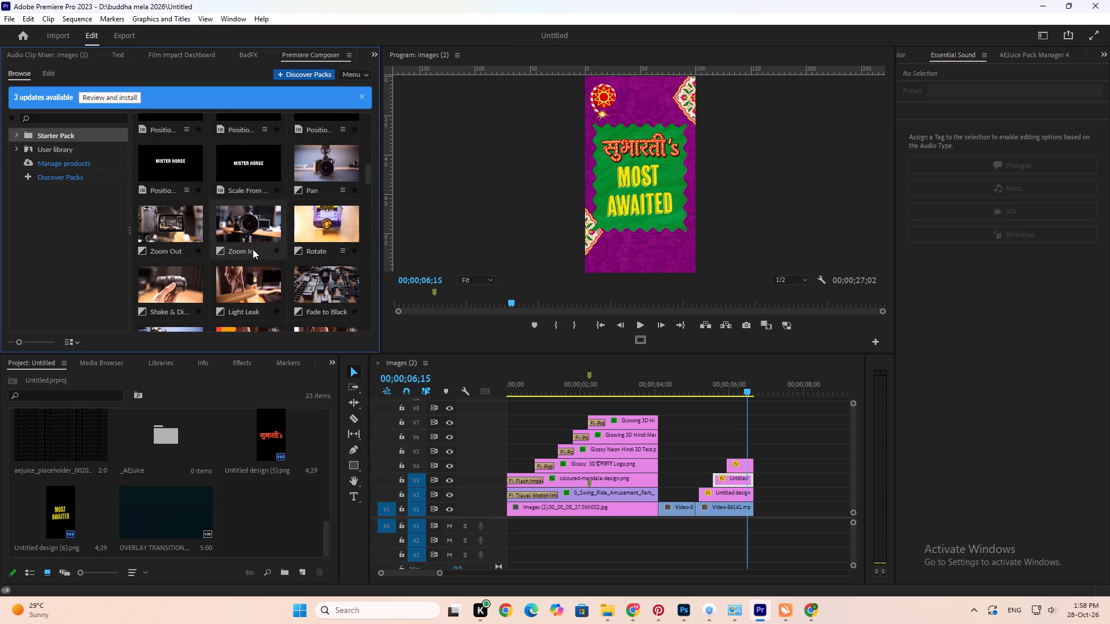
{"action": "scroll", "coordinate": [251, 253], "scroll_direction": "down", "scroll_amount": 2}
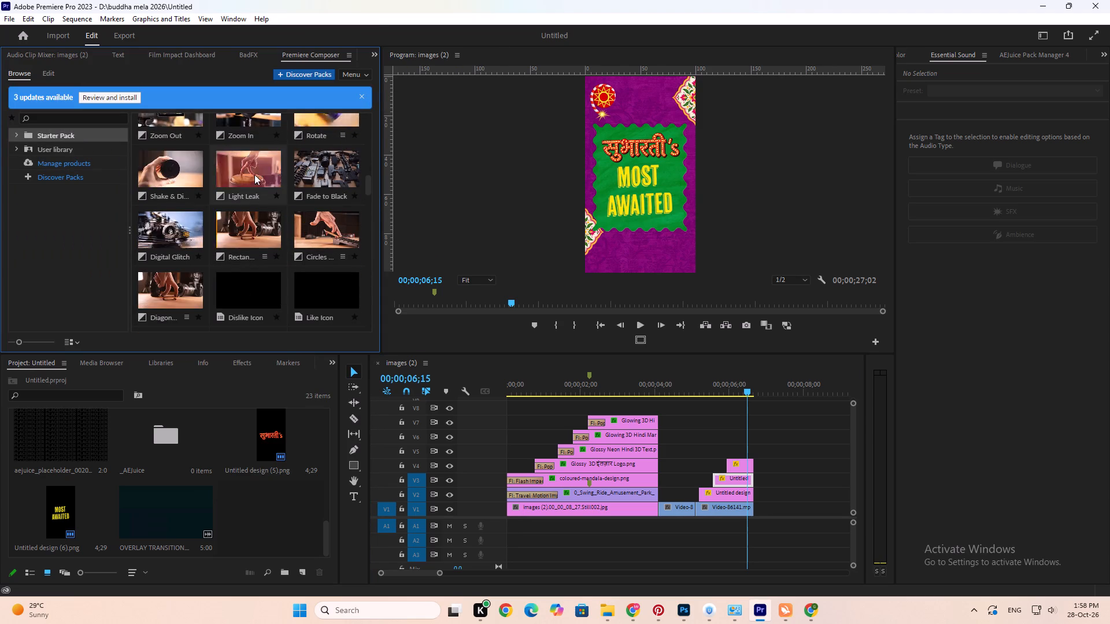
{"action": "left_click_drag", "start_coordinate": [257, 166], "coordinate": [660, 409]}
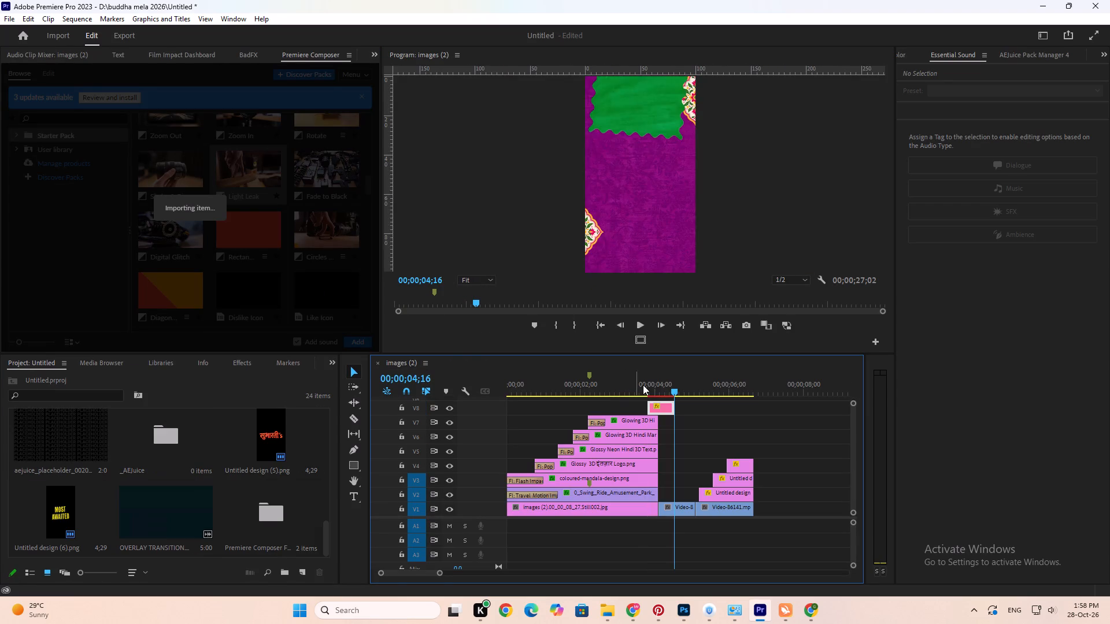
Review the light leak over the cut between the first and second scenes, playing and stepping through frames from about 00;00;03;26.
{"action": "left_click_drag", "start_coordinate": [658, 387], "coordinate": [653, 389]}
{"action": "scroll", "coordinate": [653, 389], "scroll_direction": "up", "scroll_amount": 6, "text": "alt"}
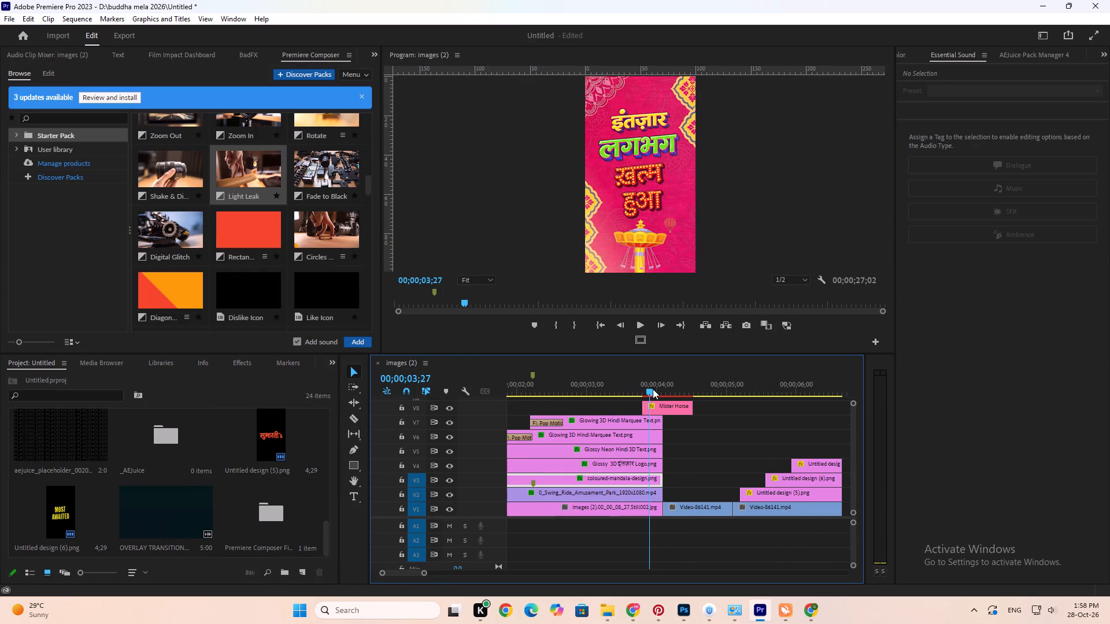
{"action": "left_click", "coordinate": [651, 384]}
{"action": "key", "text": "space"}
{"action": "left_click", "coordinate": [648, 383], "text": "alt"}
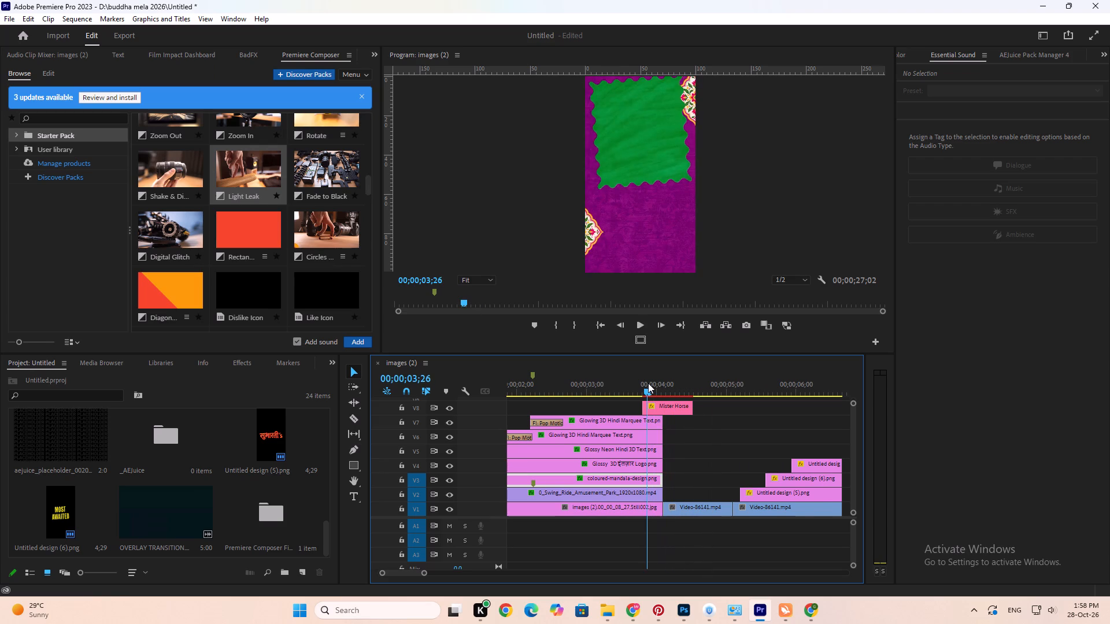
{"action": "scroll", "coordinate": [648, 383], "scroll_direction": "up", "scroll_amount": 3, "text": "alt"}
{"action": "key", "text": "Right"}
{"action": "key", "text": "Right"}
{"action": "key", "text": "Right"}
{"action": "key", "text": "Right"}
{"action": "key", "text": "Right"}
{"action": "key", "text": "Right"}
{"action": "key", "text": "Right"}
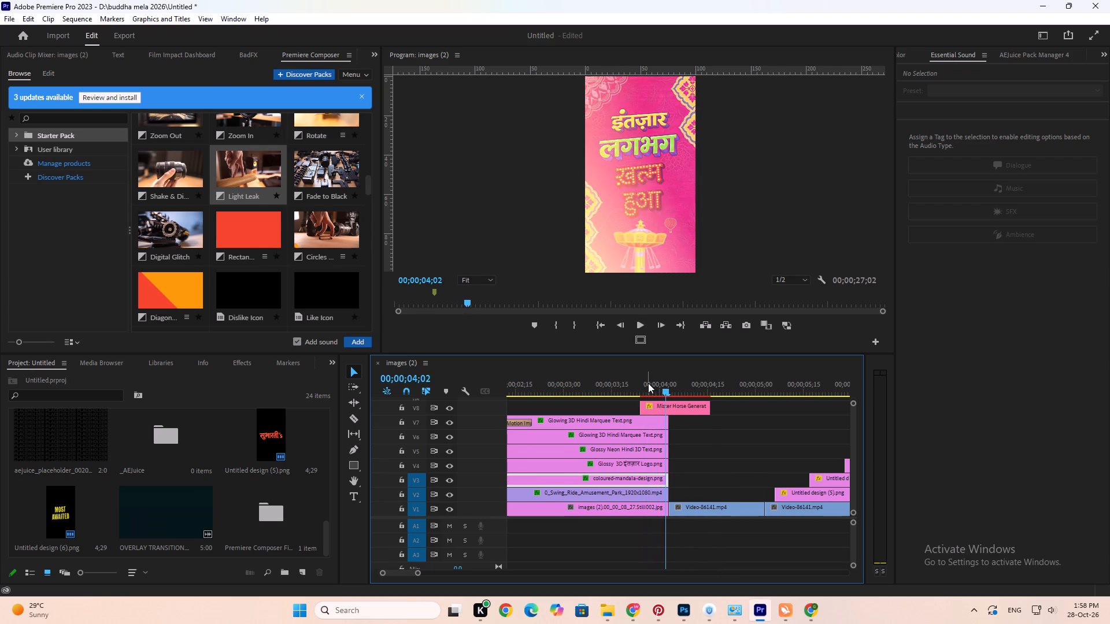
{"action": "key", "text": "Right"}
{"action": "left_click", "coordinate": [648, 383]}
{"action": "key", "text": "space"}
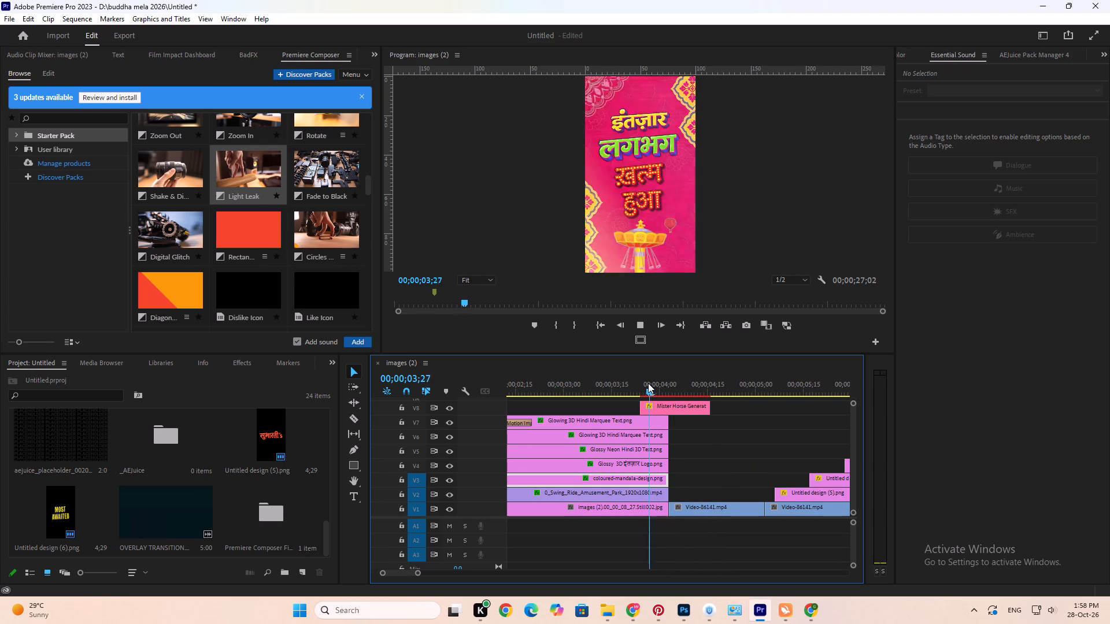
{"action": "left_click_drag", "start_coordinate": [648, 383], "coordinate": [623, 388]}
{"action": "key", "text": "space"}
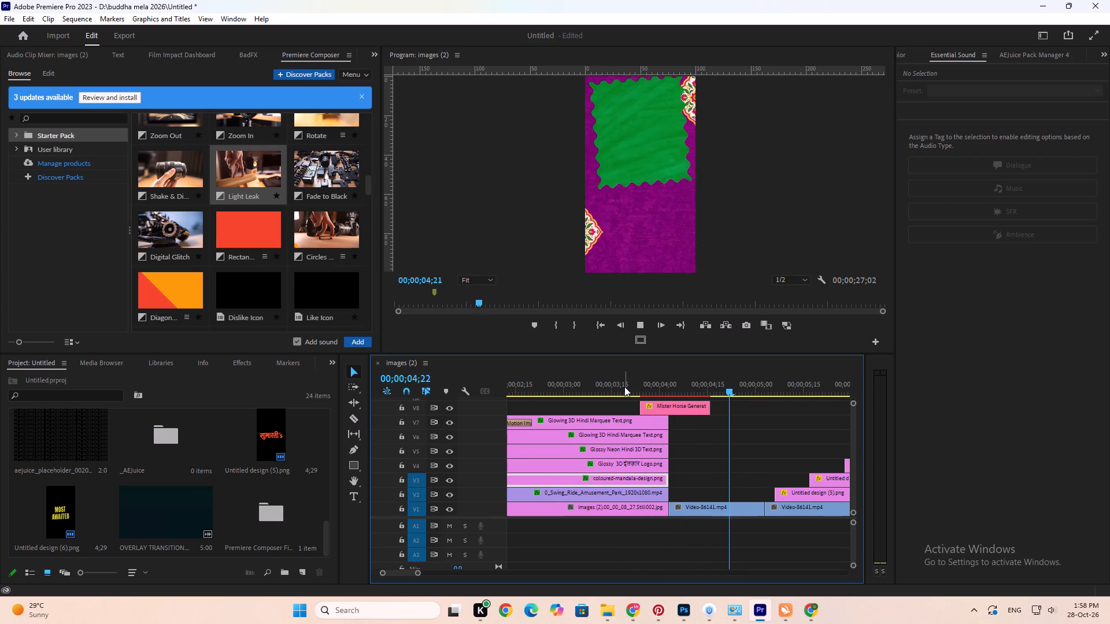
{"action": "scroll", "coordinate": [624, 387], "scroll_direction": "down", "scroll_amount": 3, "text": "alt"}
{"action": "key", "text": "space"}
{"action": "scroll", "coordinate": [703, 395], "scroll_direction": "up", "scroll_amount": 3, "text": "alt"}
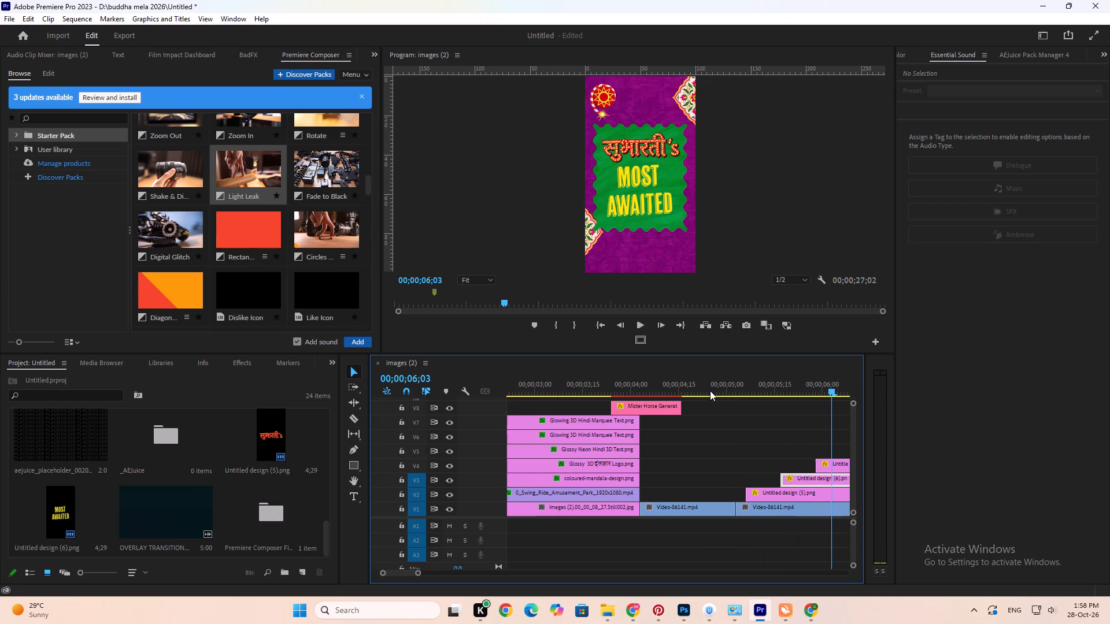
Trim the start of Untitled design (5).png on V2 to about 00;00;05;09 and play back the caption's entrance.
{"action": "left_click", "coordinate": [717, 388]}
{"action": "left_click", "coordinate": [711, 384]}
{"action": "key", "text": "space"}
{"action": "key", "text": "space"}
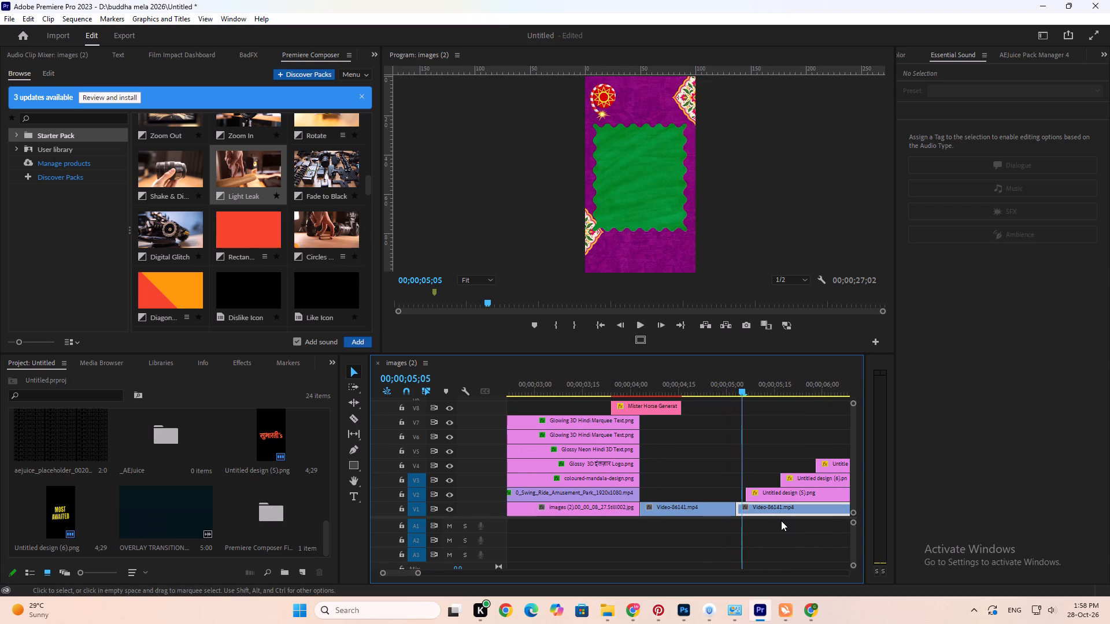
{"action": "left_click_drag", "start_coordinate": [747, 497], "coordinate": [755, 497]}
{"action": "left_click", "coordinate": [715, 388]}
{"action": "key", "text": "space"}
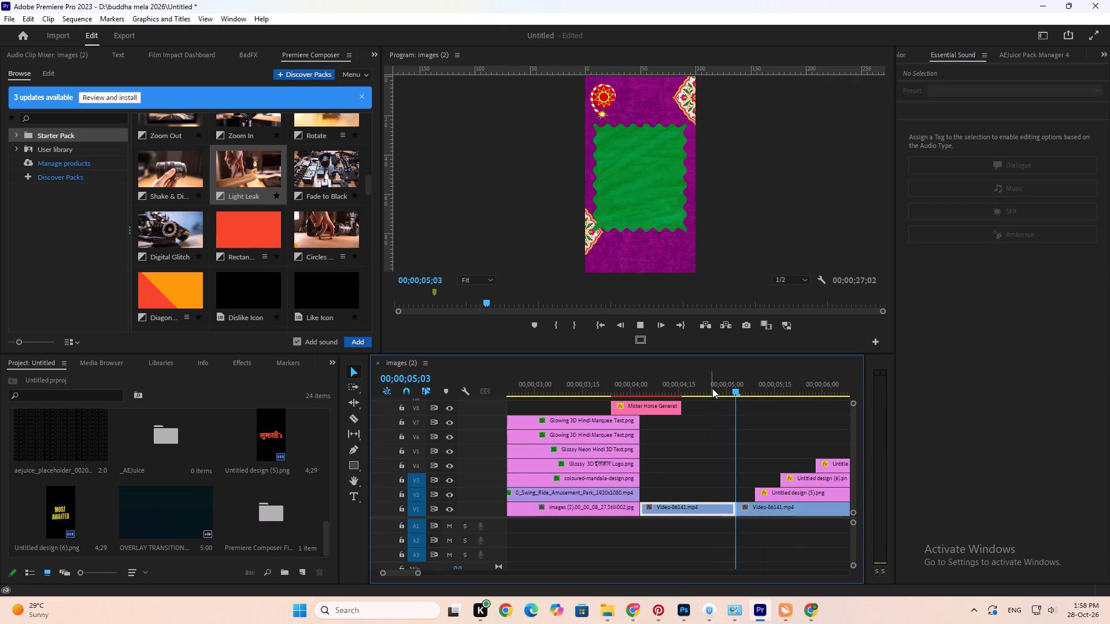
{"action": "key", "text": "space"}
{"action": "left_click", "coordinate": [712, 388]}
{"action": "key", "text": "space"}
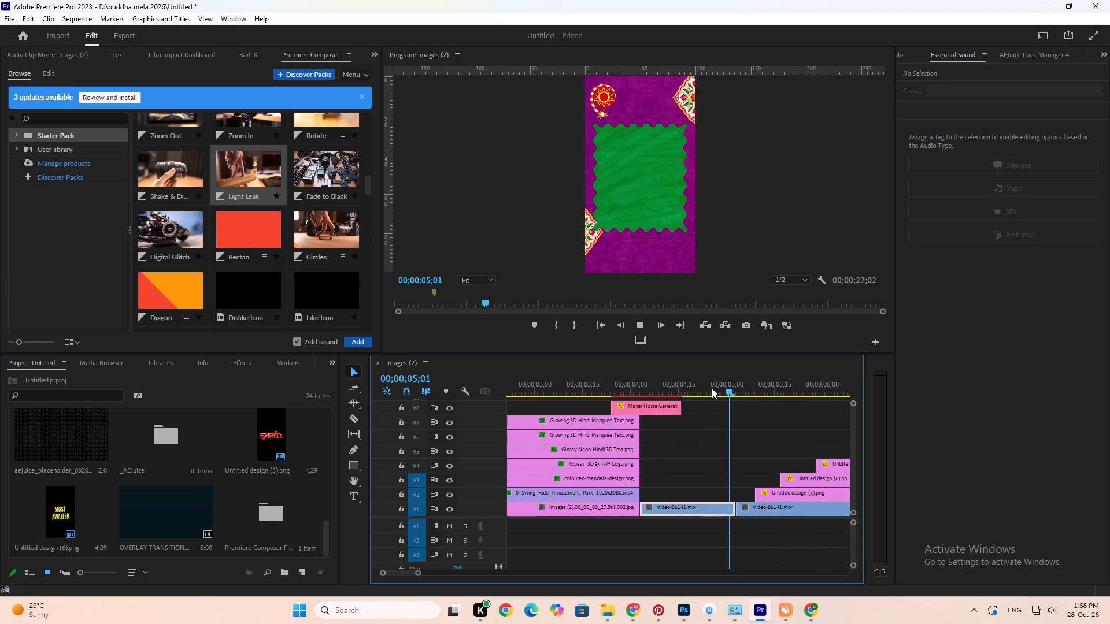
{"action": "key", "text": "space"}
Align the starts of both Untitled design (6).png clips on V3 and V4 at about 00;00;05;24 and play back the captions.
{"action": "scroll", "coordinate": [693, 418], "scroll_direction": "down", "scroll_amount": 4, "text": "alt"}
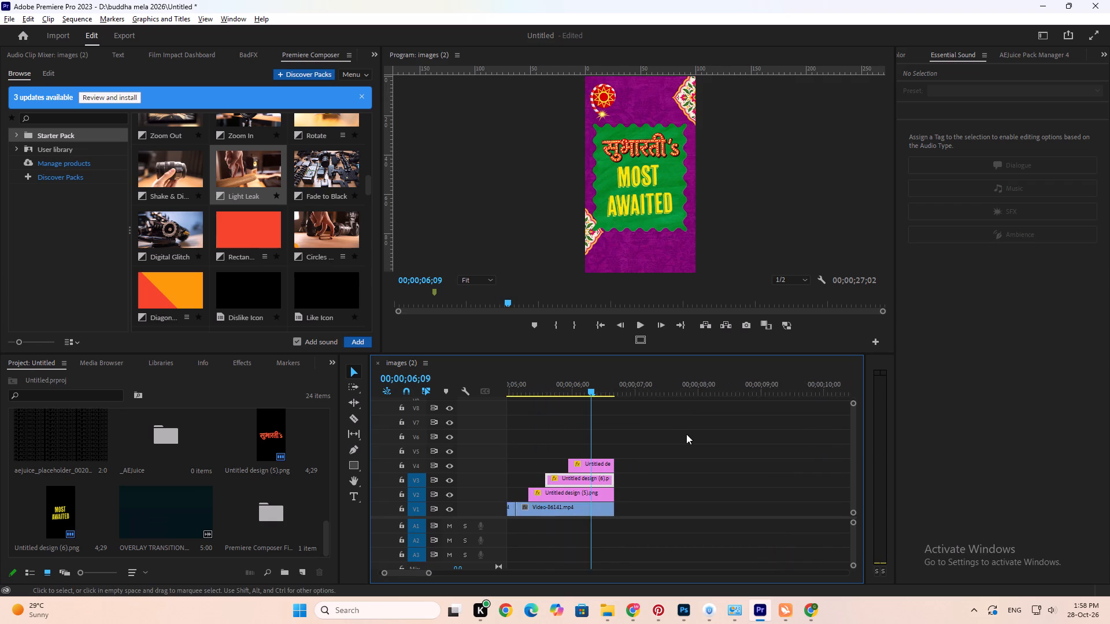
{"action": "scroll", "coordinate": [686, 434], "scroll_direction": "down", "scroll_amount": 3, "text": "alt"}
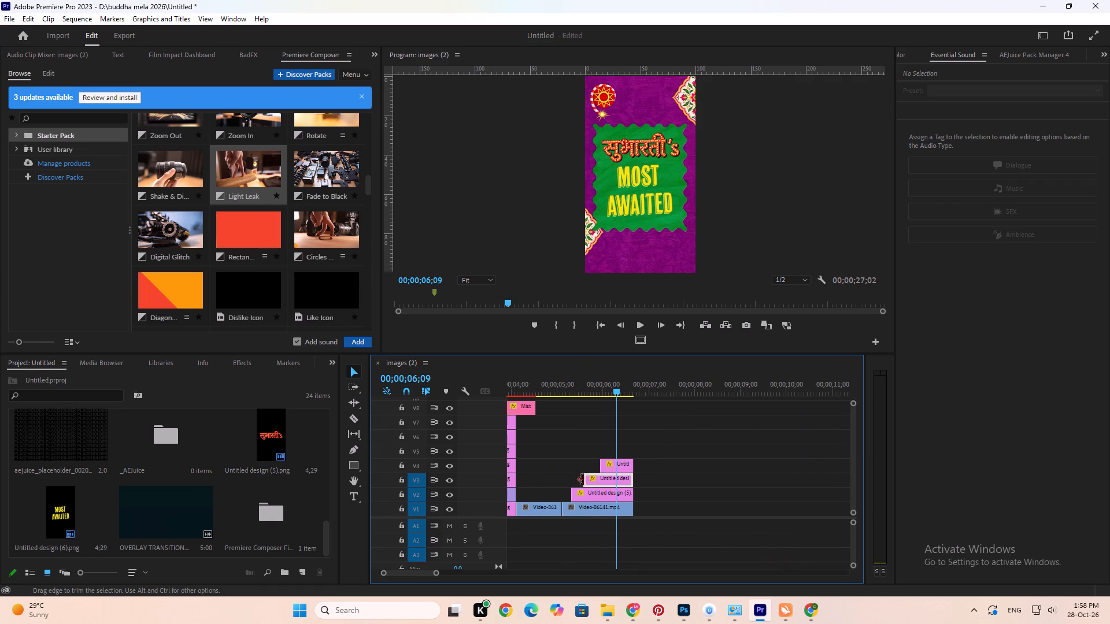
{"action": "left_click_drag", "start_coordinate": [605, 465], "coordinate": [588, 463]}
{"action": "left_click_drag", "start_coordinate": [567, 450], "coordinate": [591, 473]}
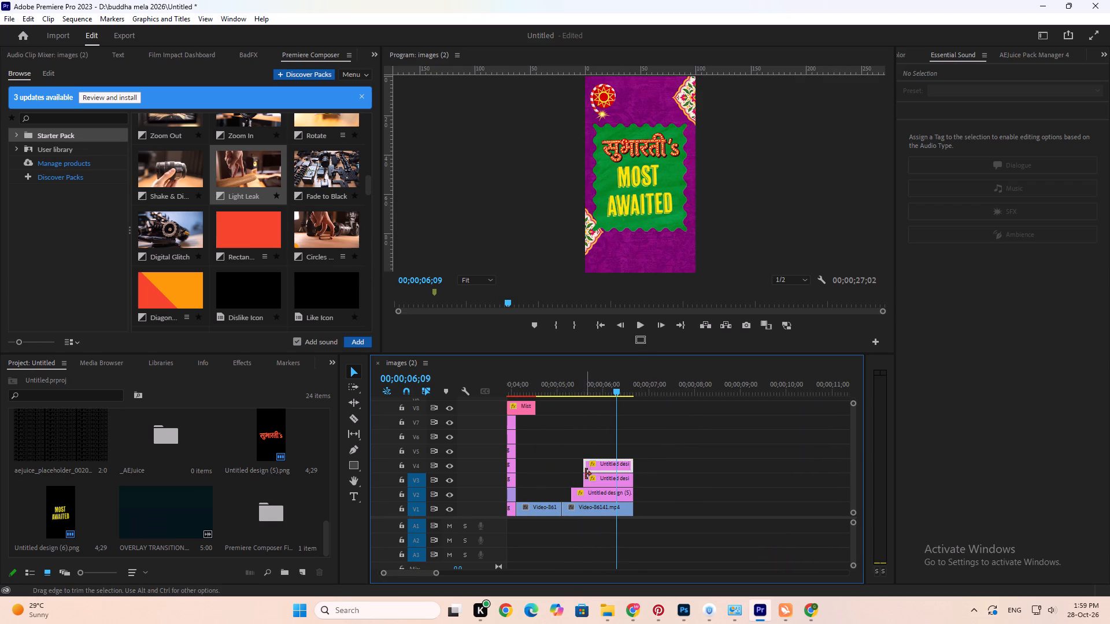
{"action": "left_click_drag", "start_coordinate": [572, 453], "coordinate": [594, 485]}
{"action": "left_click_drag", "start_coordinate": [572, 445], "coordinate": [595, 477]}
{"action": "double_click", "coordinate": [595, 477]}
{"action": "left_click_drag", "start_coordinate": [587, 470], "coordinate": [598, 471]}
{"action": "left_click", "coordinate": [564, 384]}
{"action": "key", "text": "space"}
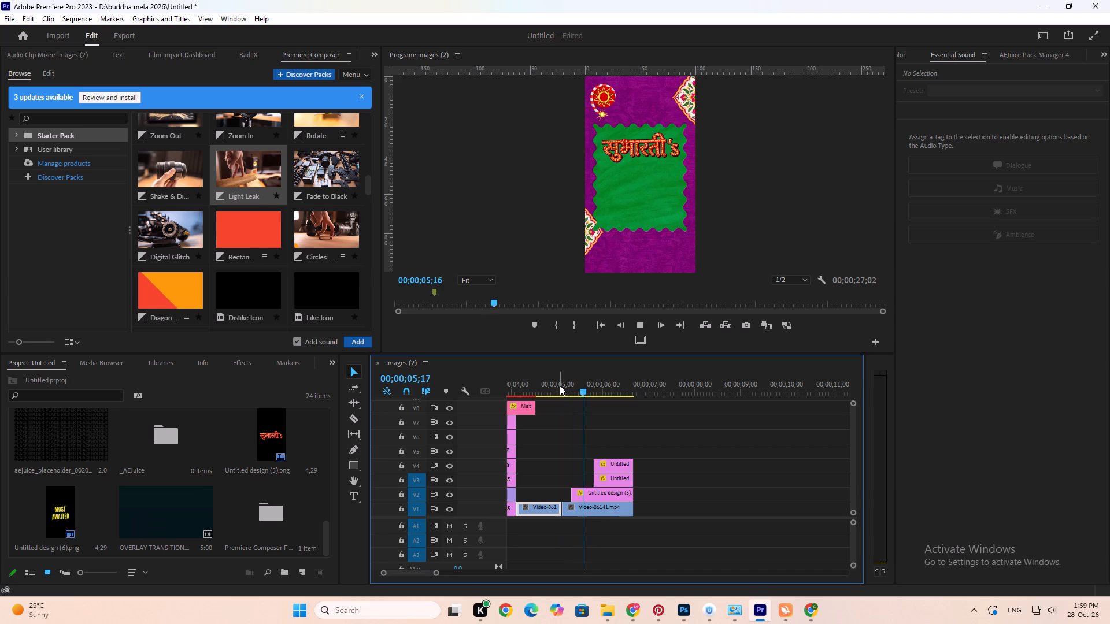
{"action": "key", "text": "space"}
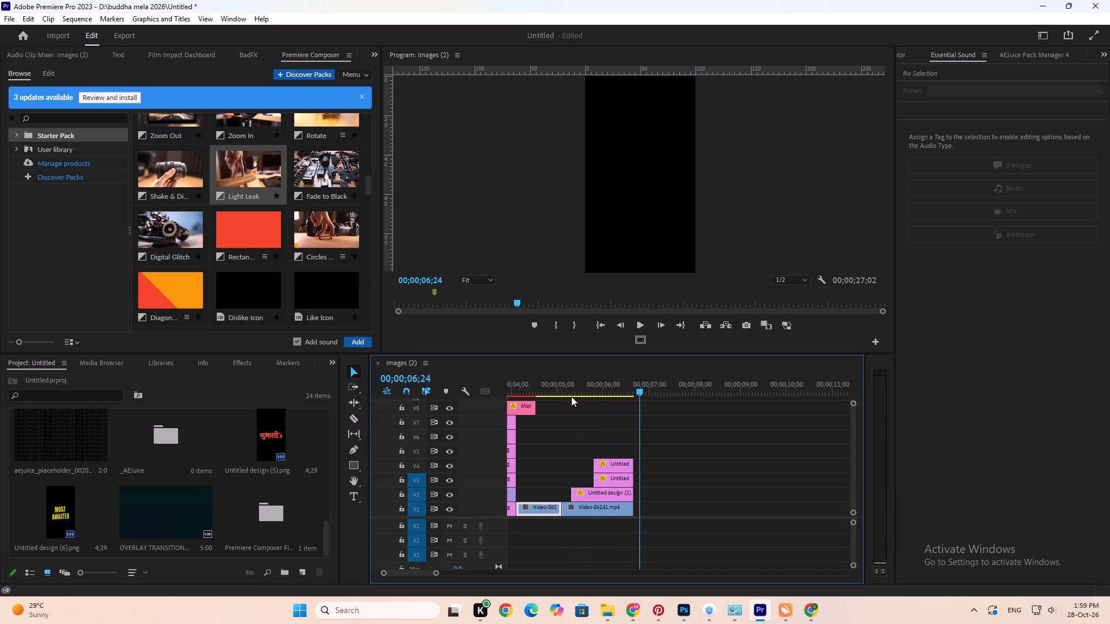
Save the project.
{"action": "key", "text": "ctrl+s"}
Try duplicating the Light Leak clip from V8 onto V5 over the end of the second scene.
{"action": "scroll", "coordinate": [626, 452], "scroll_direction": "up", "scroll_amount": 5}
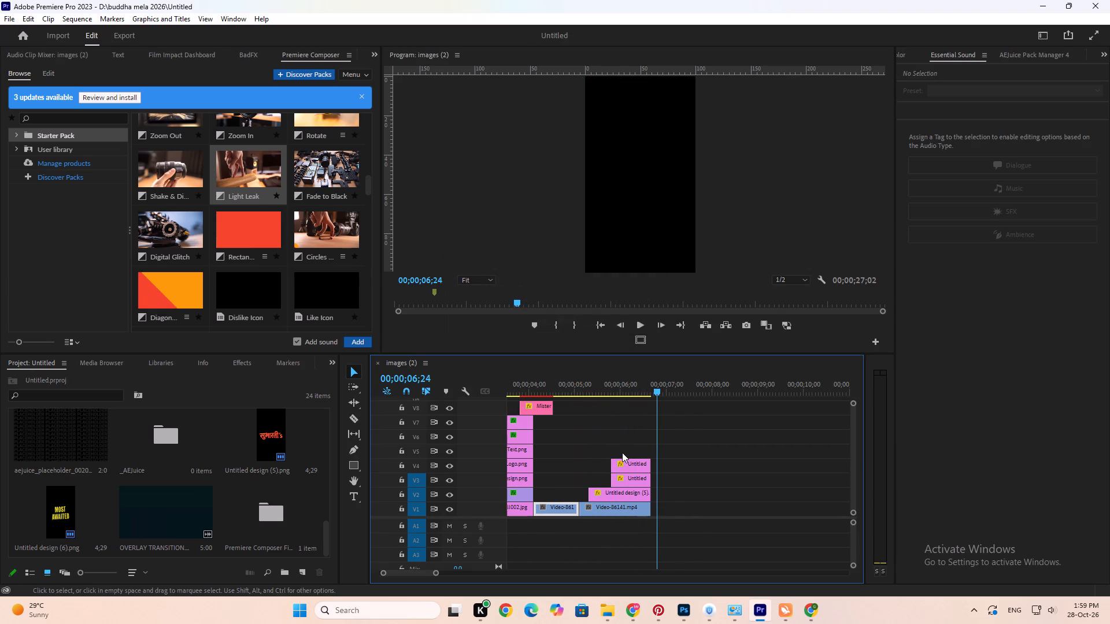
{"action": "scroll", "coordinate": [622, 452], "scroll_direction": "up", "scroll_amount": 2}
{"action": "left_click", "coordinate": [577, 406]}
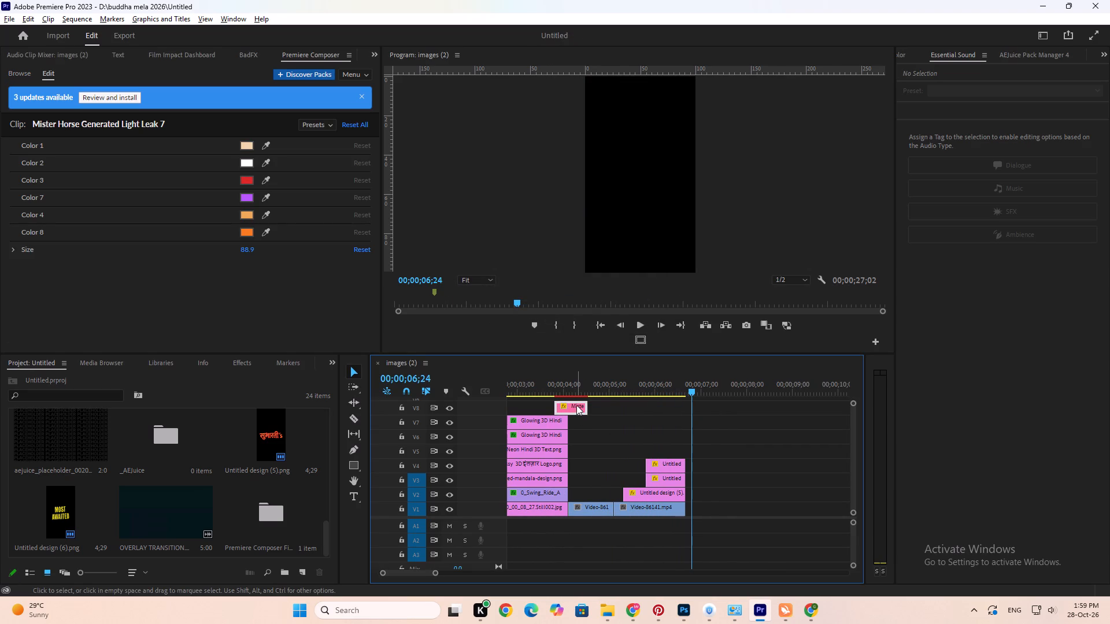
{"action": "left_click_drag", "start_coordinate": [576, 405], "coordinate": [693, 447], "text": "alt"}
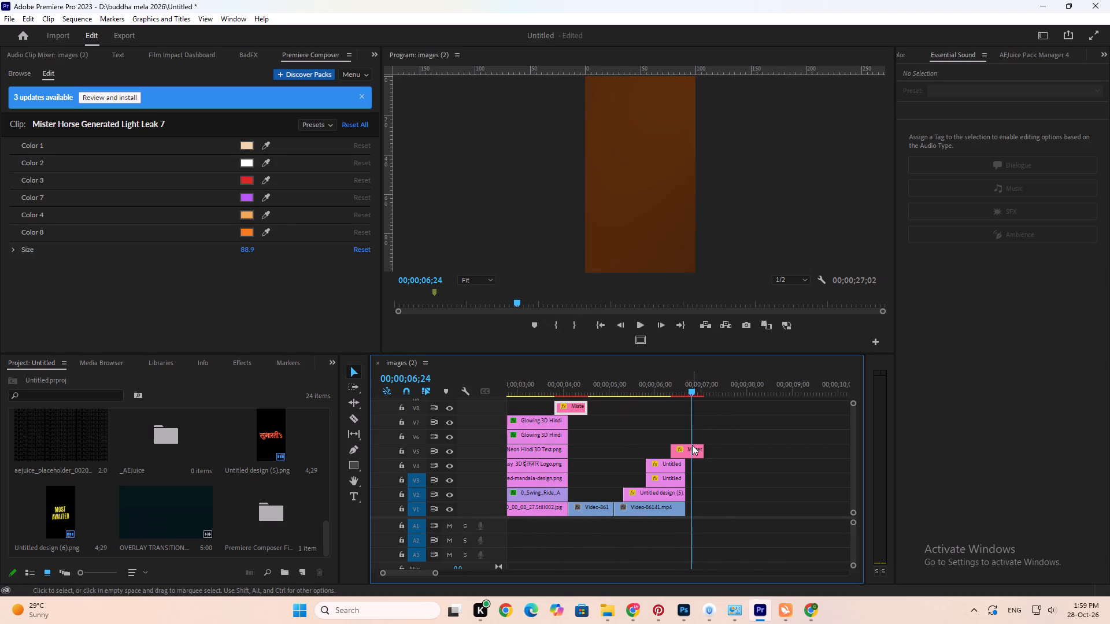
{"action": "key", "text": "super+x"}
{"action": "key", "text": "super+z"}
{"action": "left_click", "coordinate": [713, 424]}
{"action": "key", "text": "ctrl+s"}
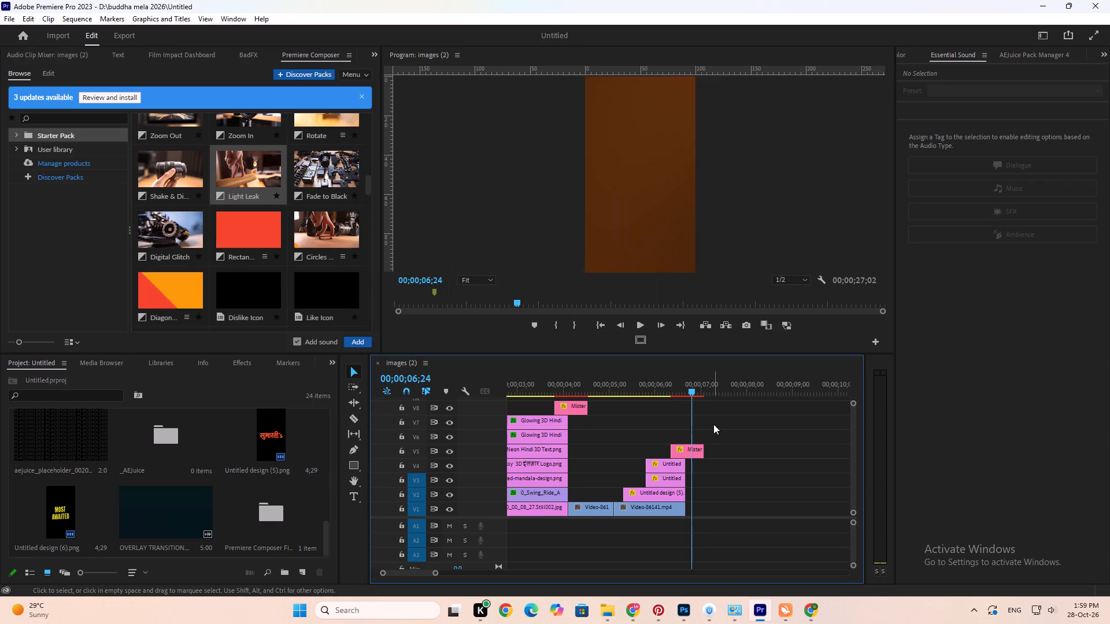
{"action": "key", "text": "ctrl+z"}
Add a marker to the Light Leak clip on V8 at the scene cut, 00;00;04;03.
{"action": "left_click", "coordinate": [567, 405]}
{"action": "left_click", "coordinate": [578, 362]}
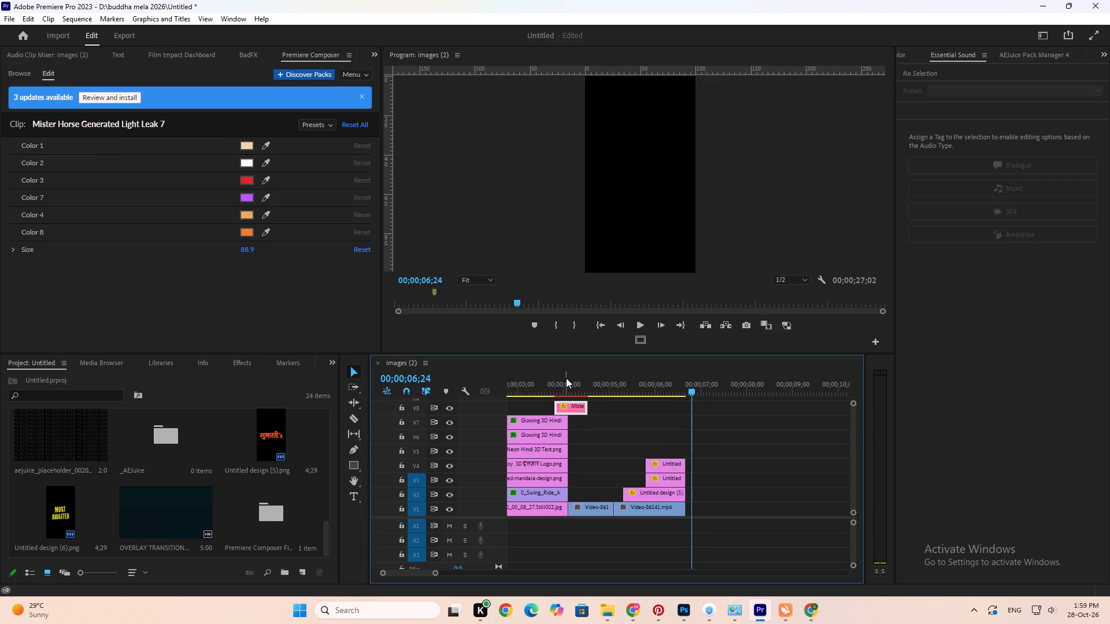
{"action": "left_click", "coordinate": [572, 384]}
{"action": "scroll", "coordinate": [576, 387], "scroll_direction": "up", "scroll_amount": 11, "text": "alt"}
{"action": "key", "text": "Up"}
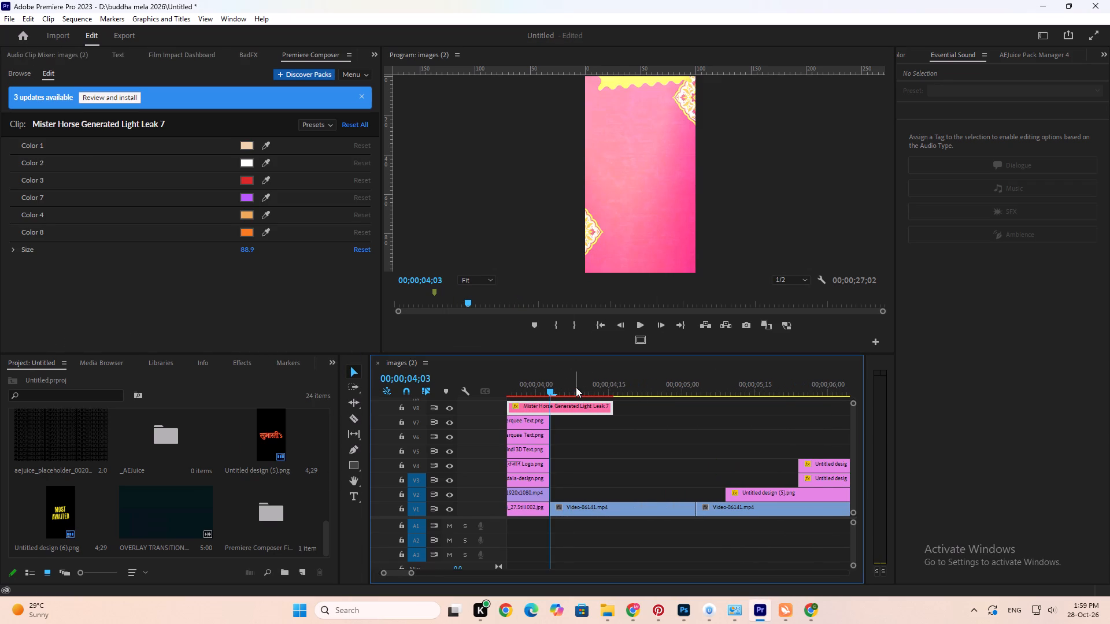
{"action": "scroll", "coordinate": [576, 387], "scroll_direction": "up", "scroll_amount": 1}
{"action": "scroll", "coordinate": [593, 422], "scroll_direction": "up", "scroll_amount": 2, "text": "alt"}
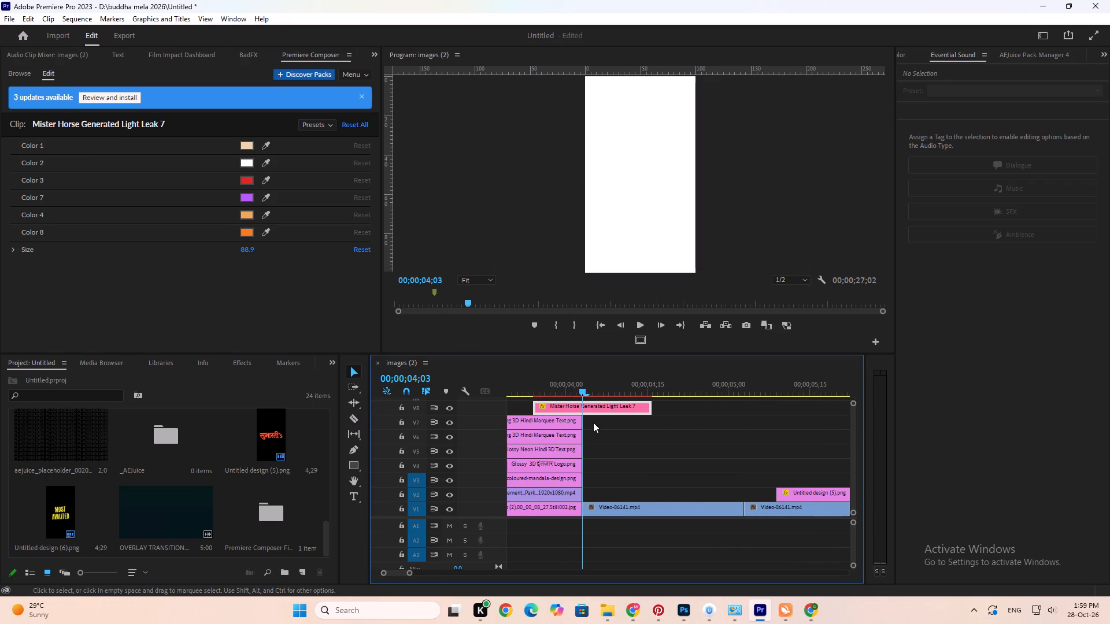
{"action": "key", "text": "m"}
Duplicate the marked Light Leak clip from V8 onto V5, aligning its marker with the end of the second scene.
{"action": "scroll", "coordinate": [593, 422], "scroll_direction": "down", "scroll_amount": 8, "text": "alt"}
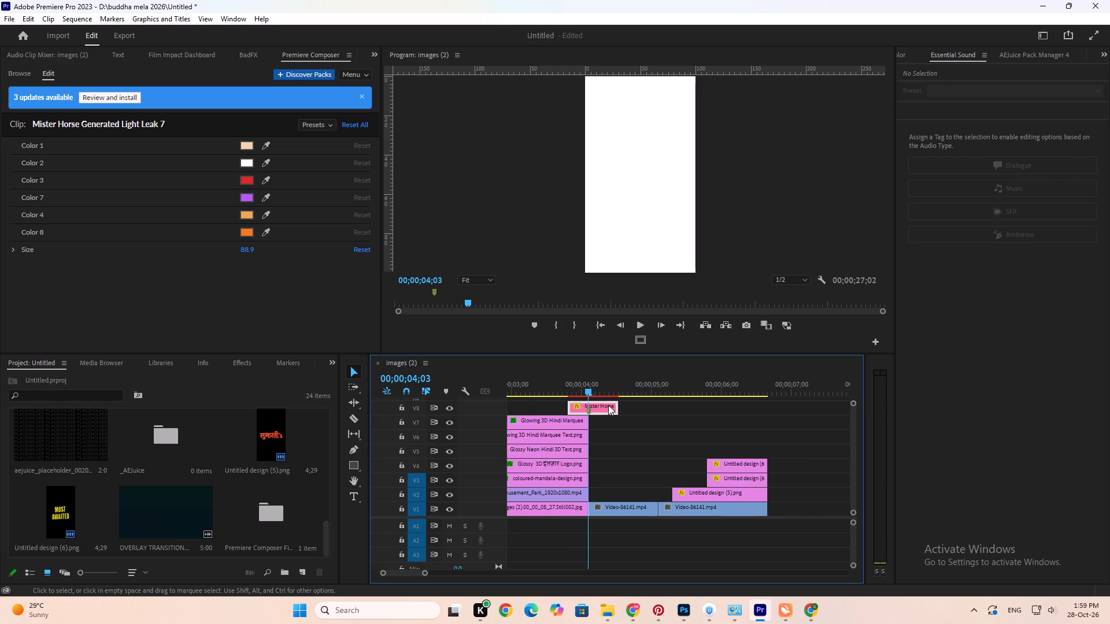
{"action": "left_click_drag", "start_coordinate": [606, 407], "coordinate": [779, 447], "text": "alt"}
{"action": "left_click", "coordinate": [760, 394]}
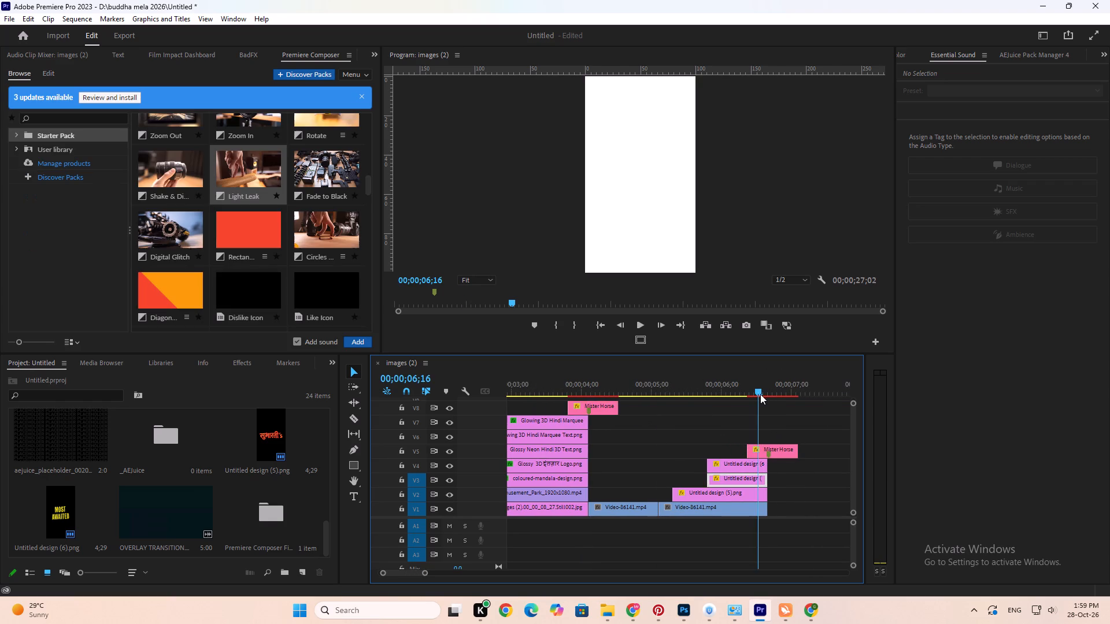
Play back the sequence to review both light leaks, the cut into the second scene, and the caption timing.
{"action": "scroll", "coordinate": [760, 394], "scroll_direction": "down", "scroll_amount": 6, "text": "alt"}
{"action": "left_click", "coordinate": [739, 385]}
{"action": "key", "text": "space"}
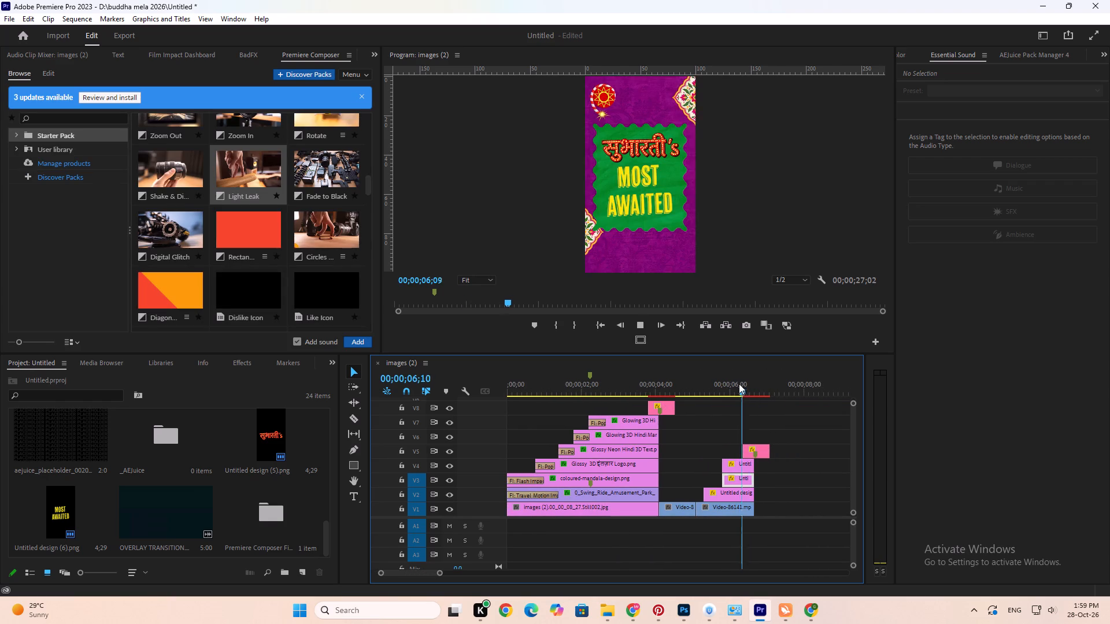
{"action": "key", "text": "space"}
{"action": "left_click_drag", "start_coordinate": [739, 384], "coordinate": [543, 389]}
{"action": "key", "text": "space"}
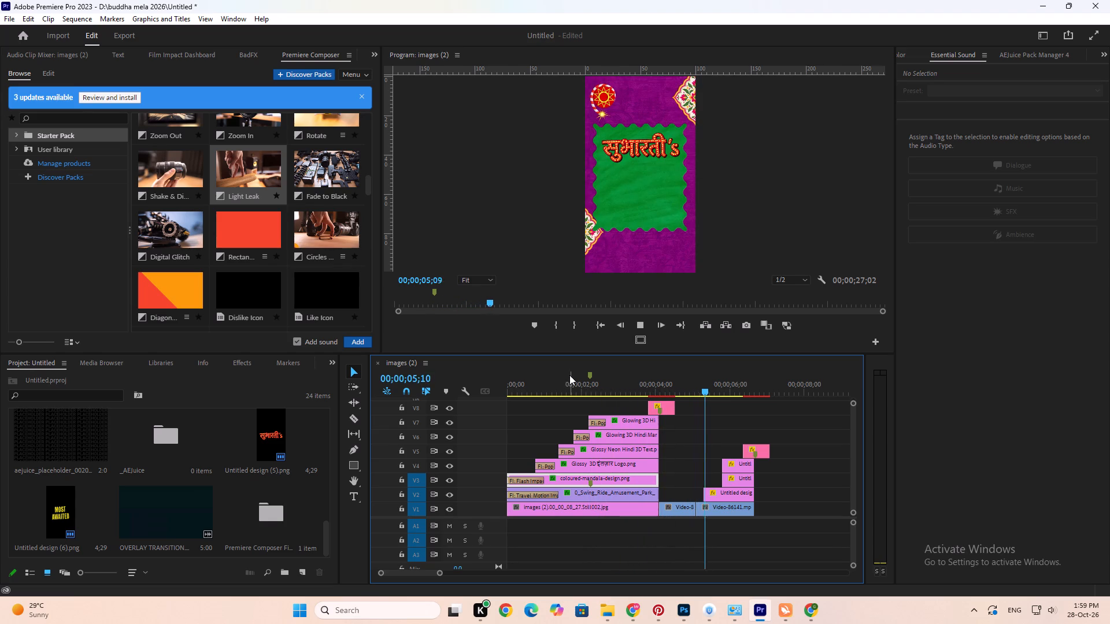
{"action": "key", "text": "space"}
{"action": "left_click", "coordinate": [675, 375]}
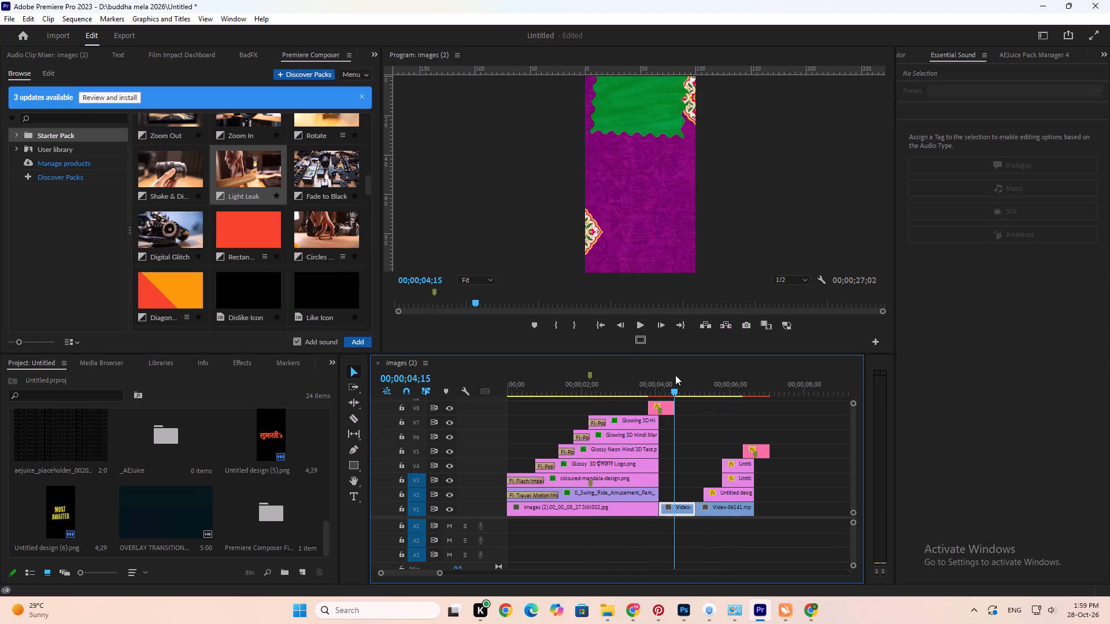
{"action": "left_click", "coordinate": [667, 380]}
{"action": "key", "text": "space"}
{"action": "key", "text": "space"}
{"action": "left_click", "coordinate": [667, 380]}
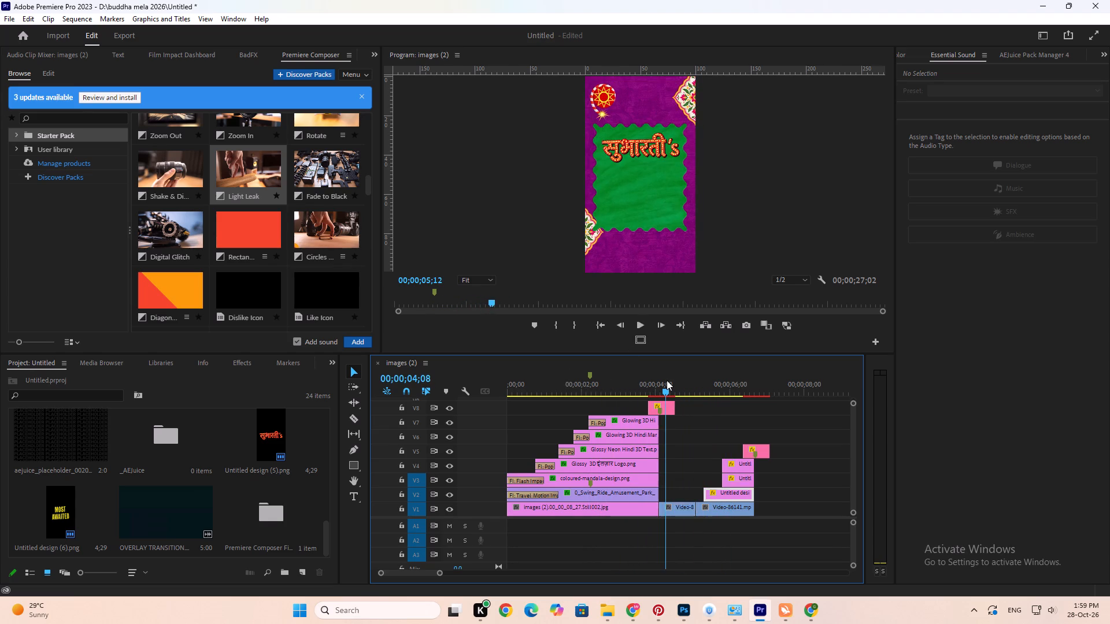
{"action": "key", "text": "space"}
{"action": "key", "text": "space"}
{"action": "key", "text": "space"}
{"action": "key", "text": "space"}
{"action": "key", "text": "space"}
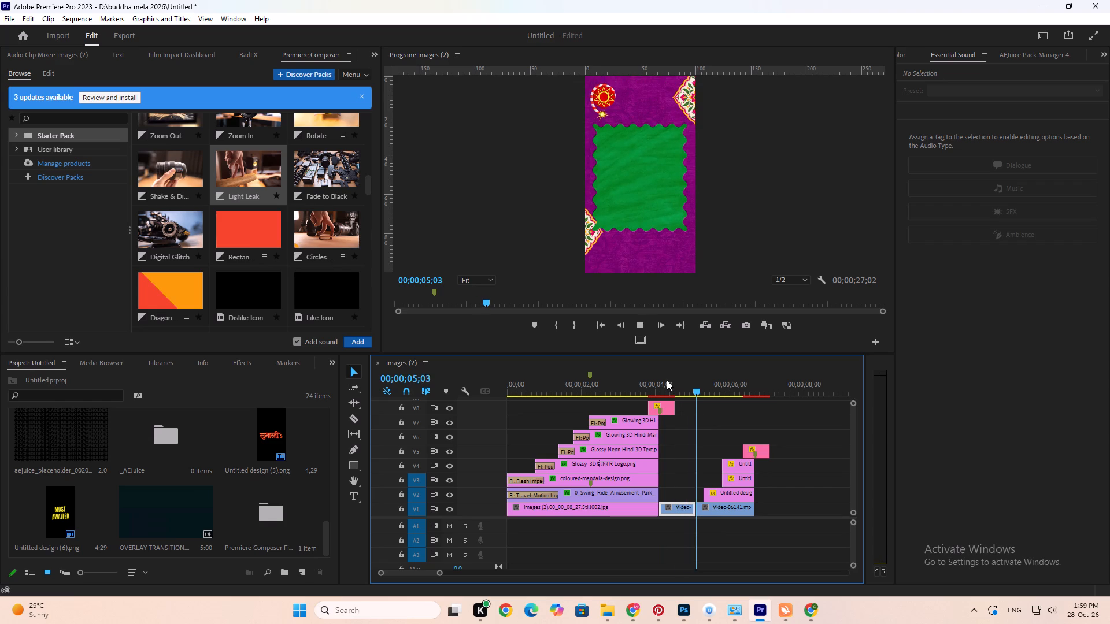
{"action": "key", "text": "space"}
{"action": "left_click", "coordinate": [667, 380]}
{"action": "key", "text": "space"}
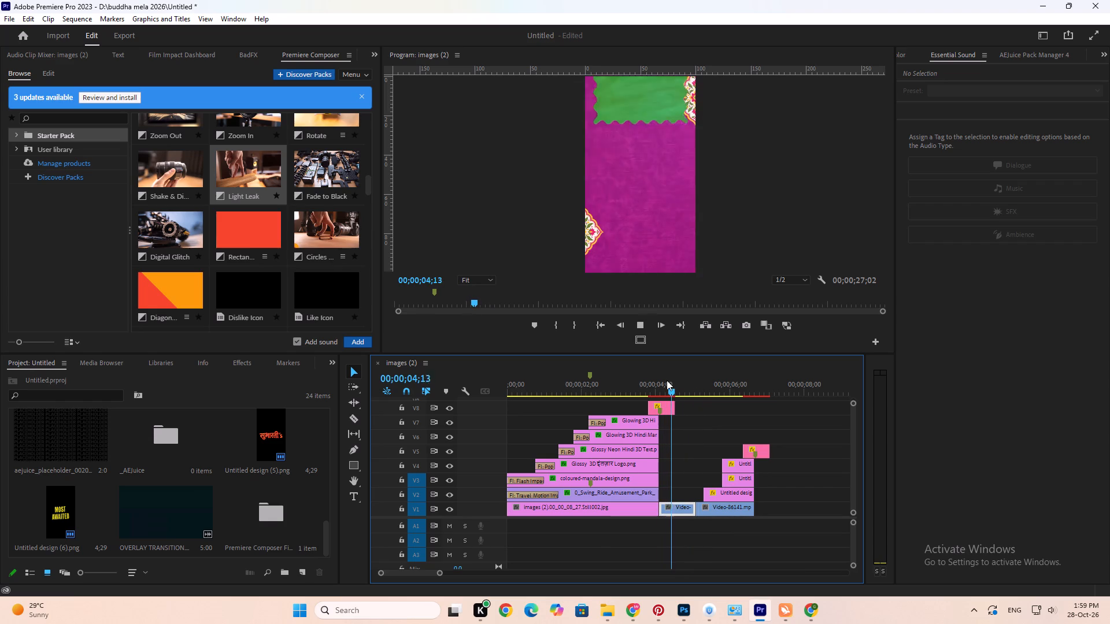
{"action": "key", "text": "space"}
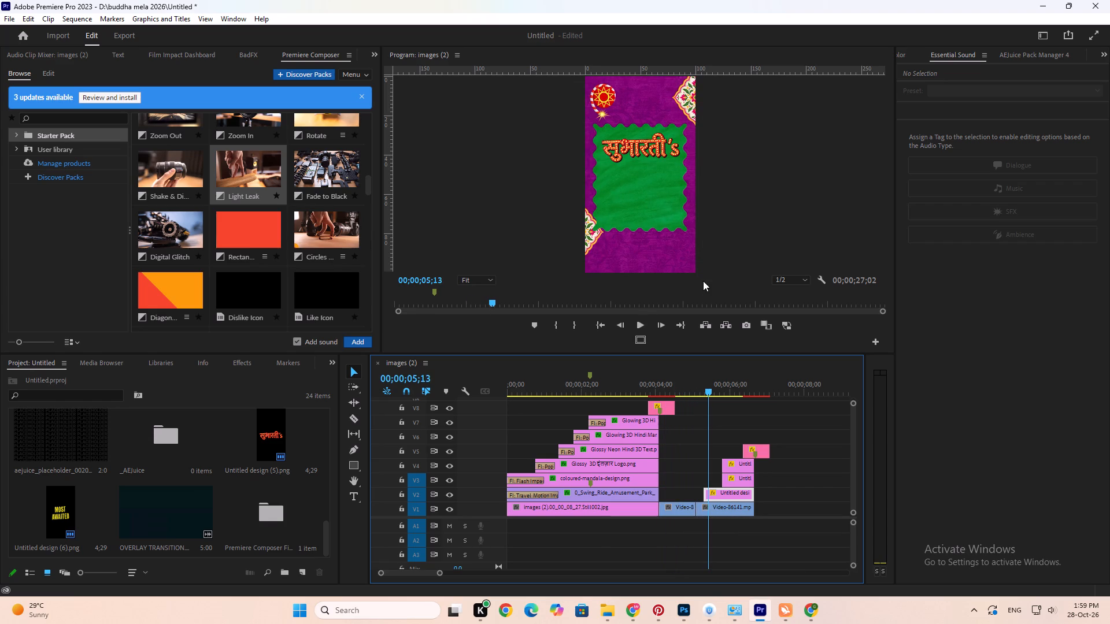
Save the project.
{"action": "key", "text": "ctrl+s"}
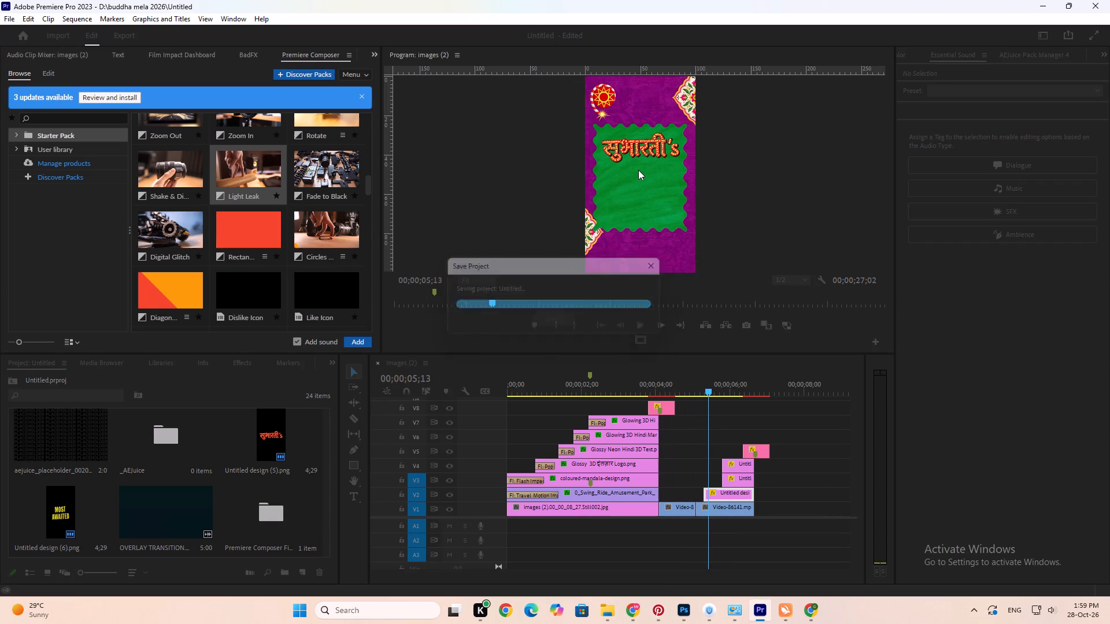
Preview the second scene full screen and return to the editing workspace.
{"action": "left_click", "coordinate": [638, 170]}
{"action": "key", "text": "ctrl+grave"}
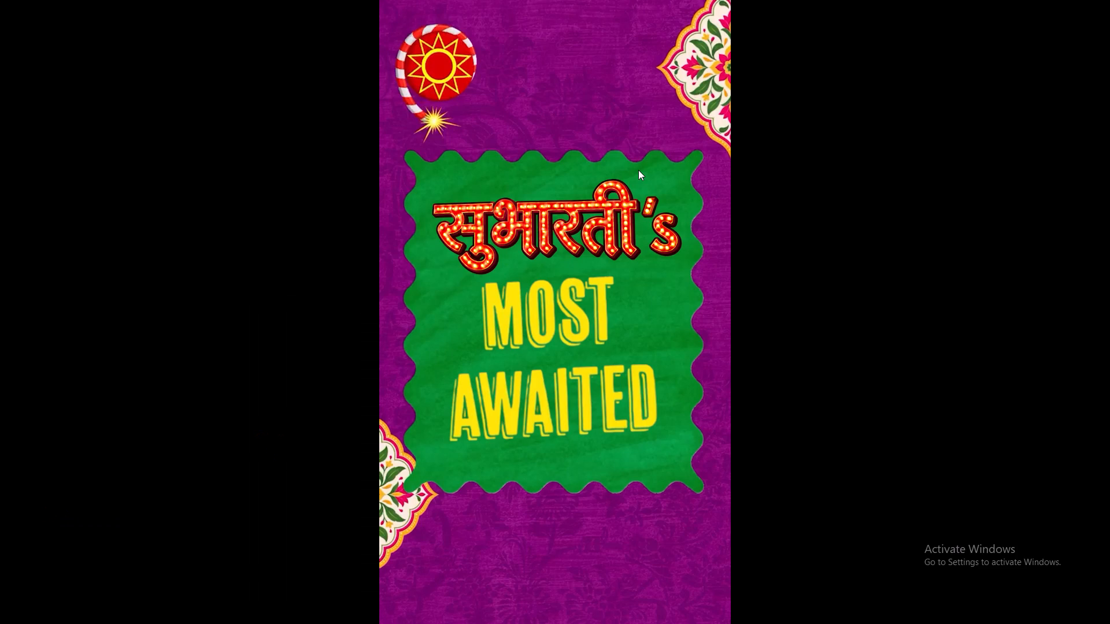
{"action": "key", "text": "ctrl+grave"}
Save the project.
{"action": "key", "text": "ctrl+s"}
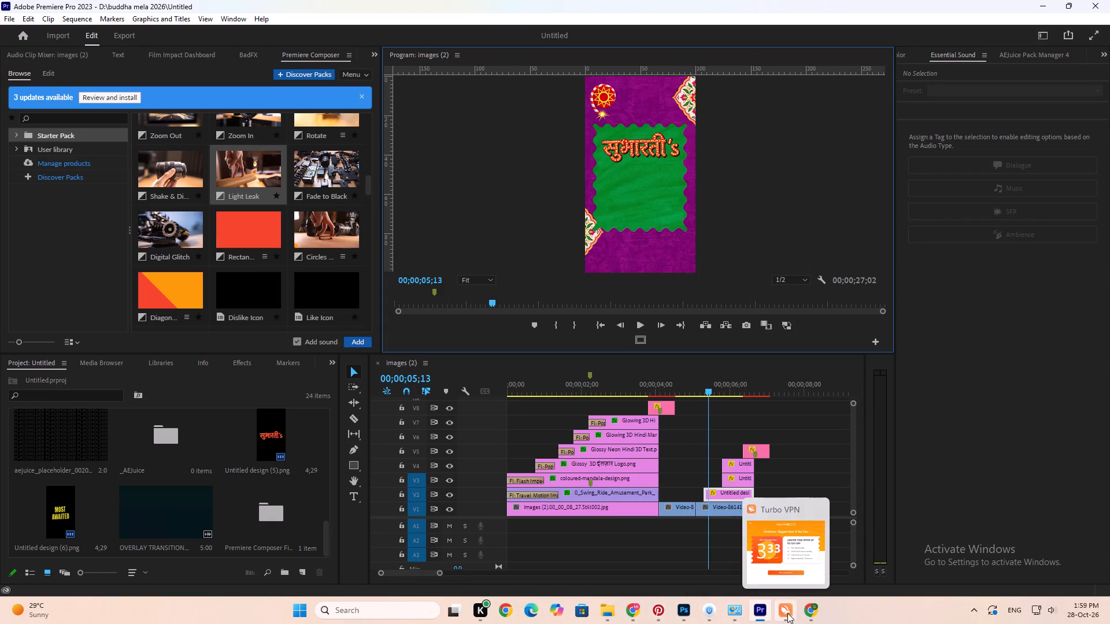
{"action": "left_click", "coordinate": [804, 609]}
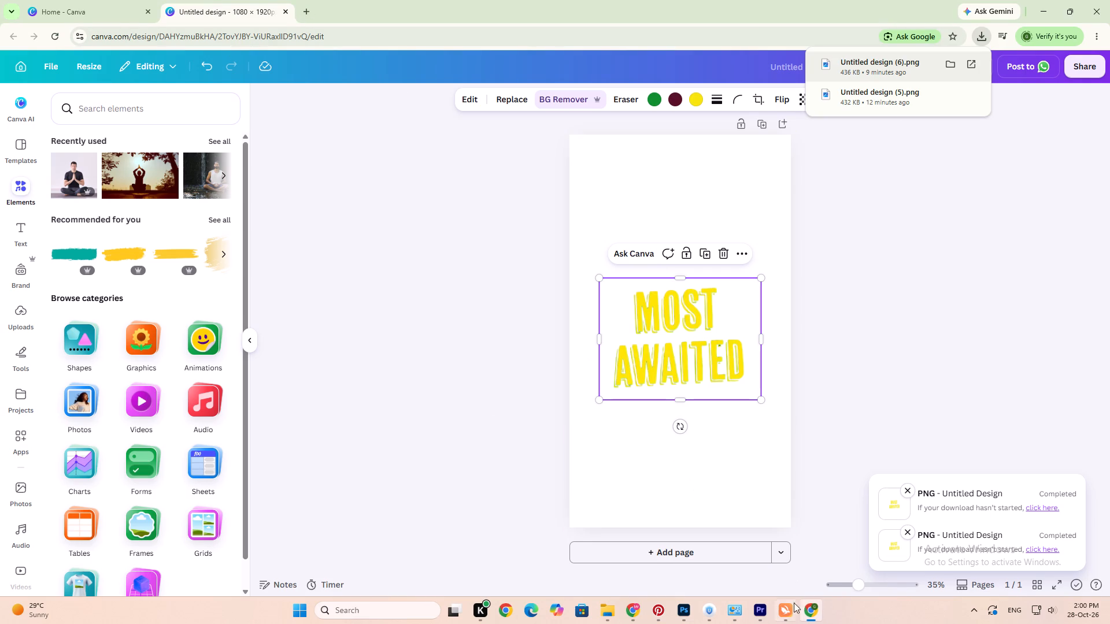
{"action": "left_click", "coordinate": [290, 194]}
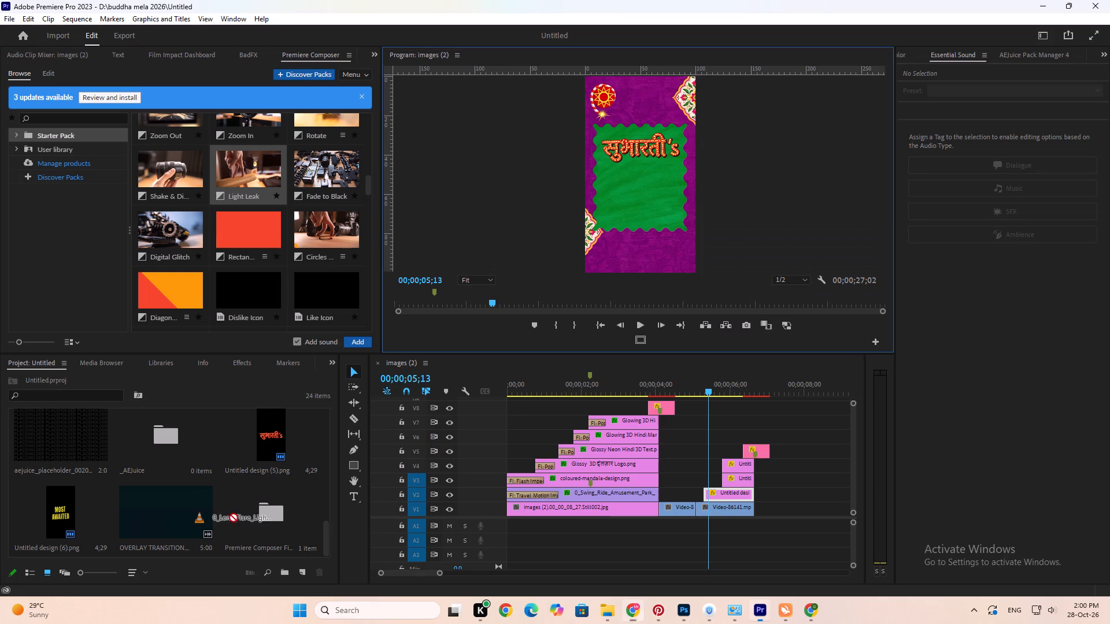
{"action": "left_click_drag", "start_coordinate": [234, 518], "coordinate": [234, 519]}
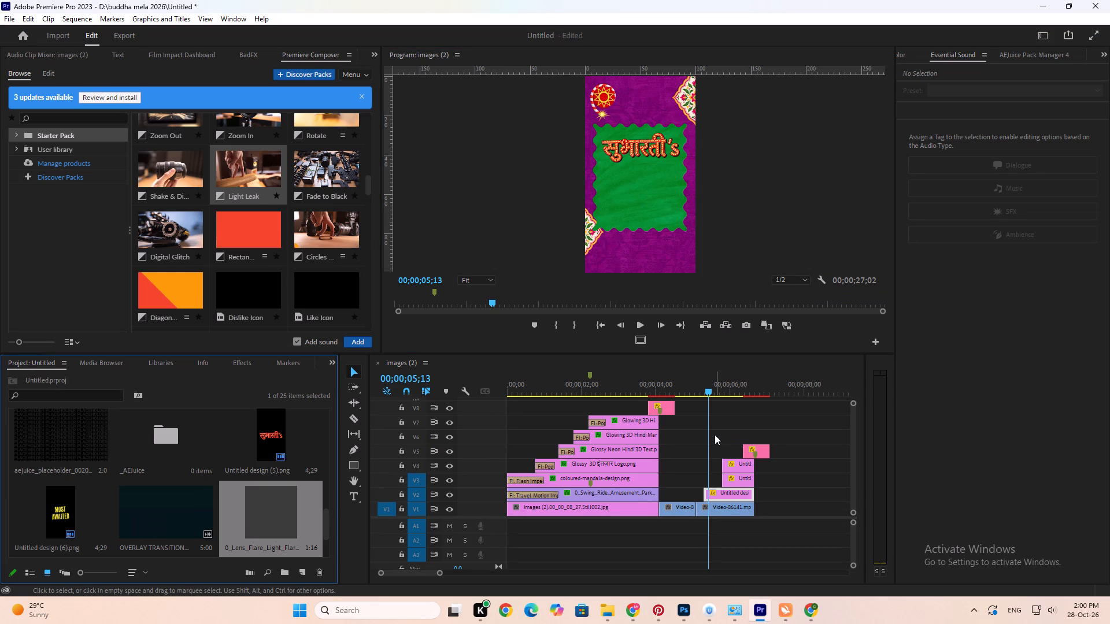
Place the lens flare clip on track V6, starting at 00;00;05;03 where the second Video-86141.mp4 clip begins.
{"action": "scroll", "coordinate": [713, 434], "scroll_direction": "up", "scroll_amount": 11, "text": "alt"}
{"action": "left_click_drag", "start_coordinate": [683, 395], "coordinate": [674, 391]}
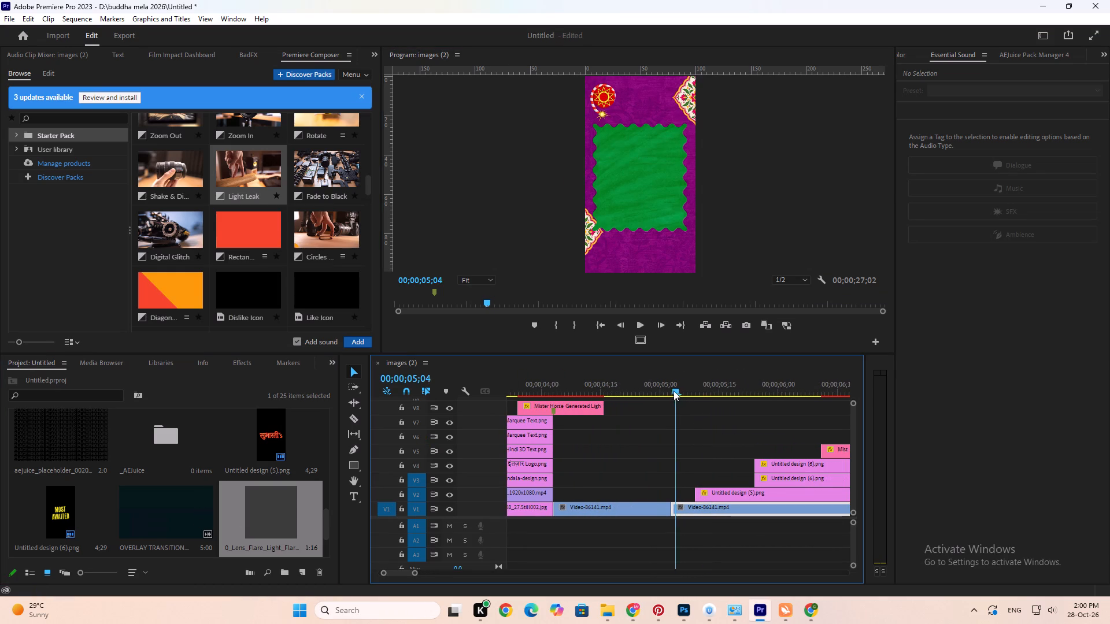
{"action": "left_click_drag", "start_coordinate": [674, 391], "coordinate": [671, 390]}
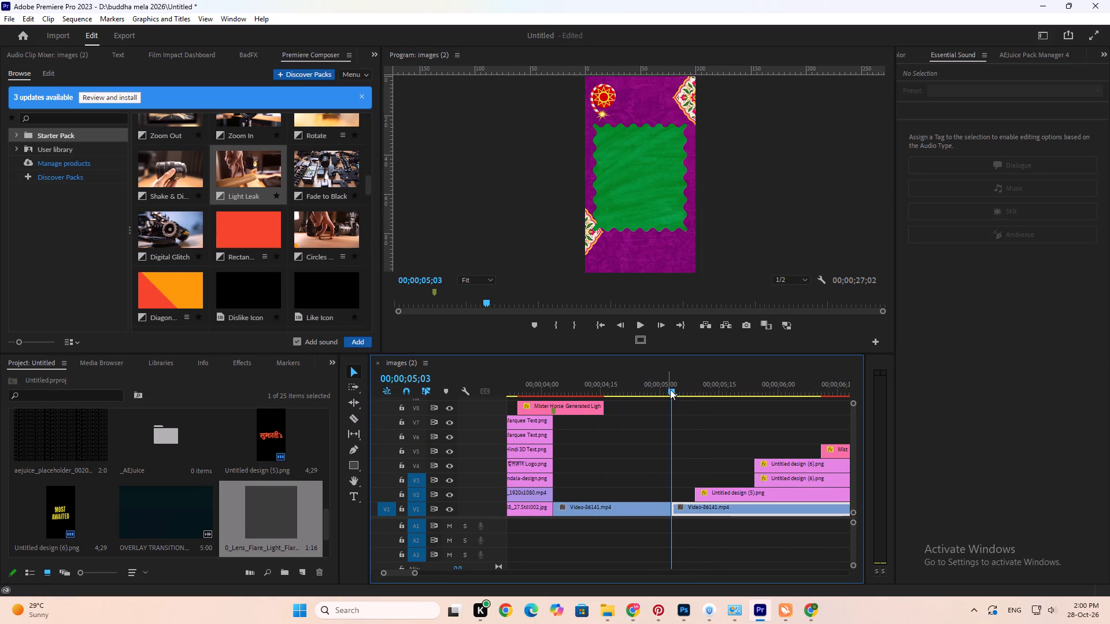
{"action": "scroll", "coordinate": [658, 471], "scroll_direction": "down", "scroll_amount": 6, "text": "alt"}
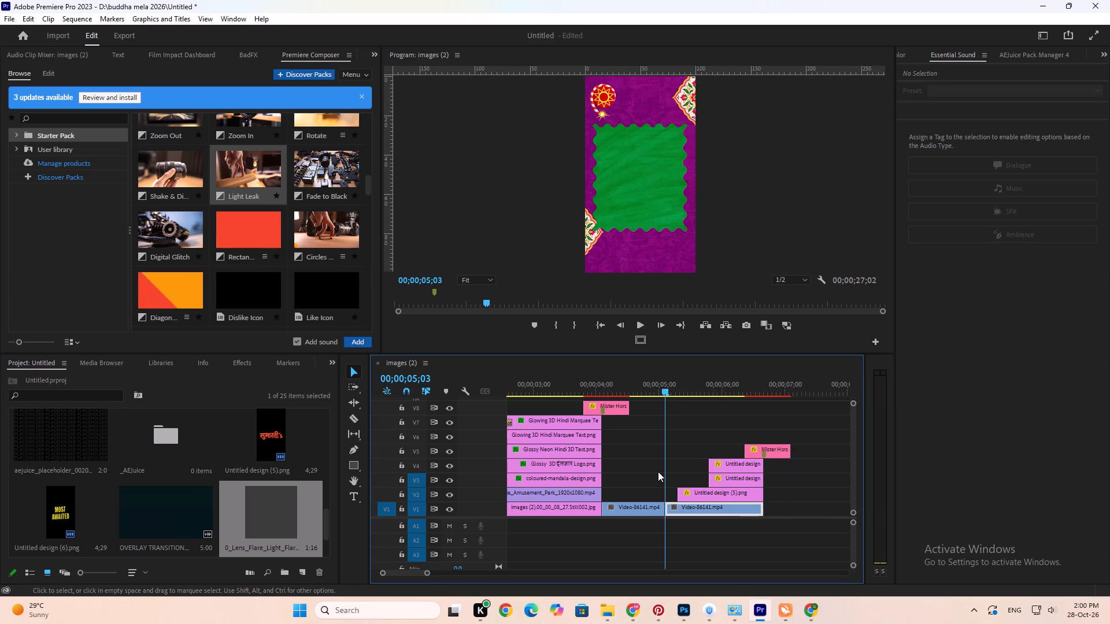
{"action": "left_click_drag", "start_coordinate": [287, 511], "coordinate": [698, 432], "text": "alt"}
{"action": "left_click_drag", "start_coordinate": [290, 508], "coordinate": [671, 451]}
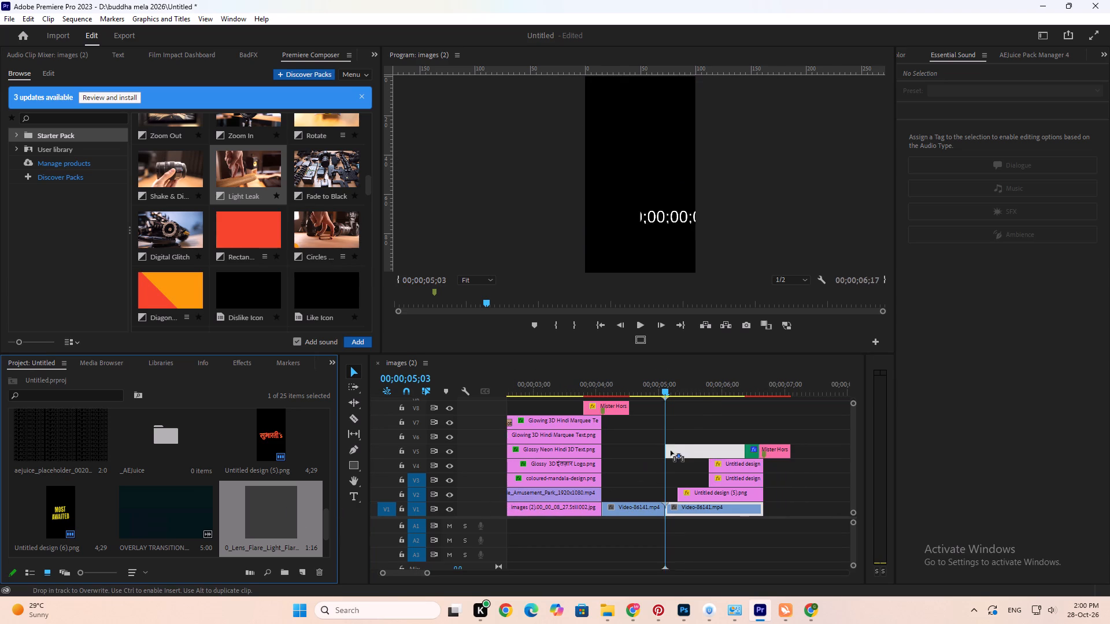
{"action": "left_click_drag", "start_coordinate": [671, 451], "coordinate": [275, 274]}
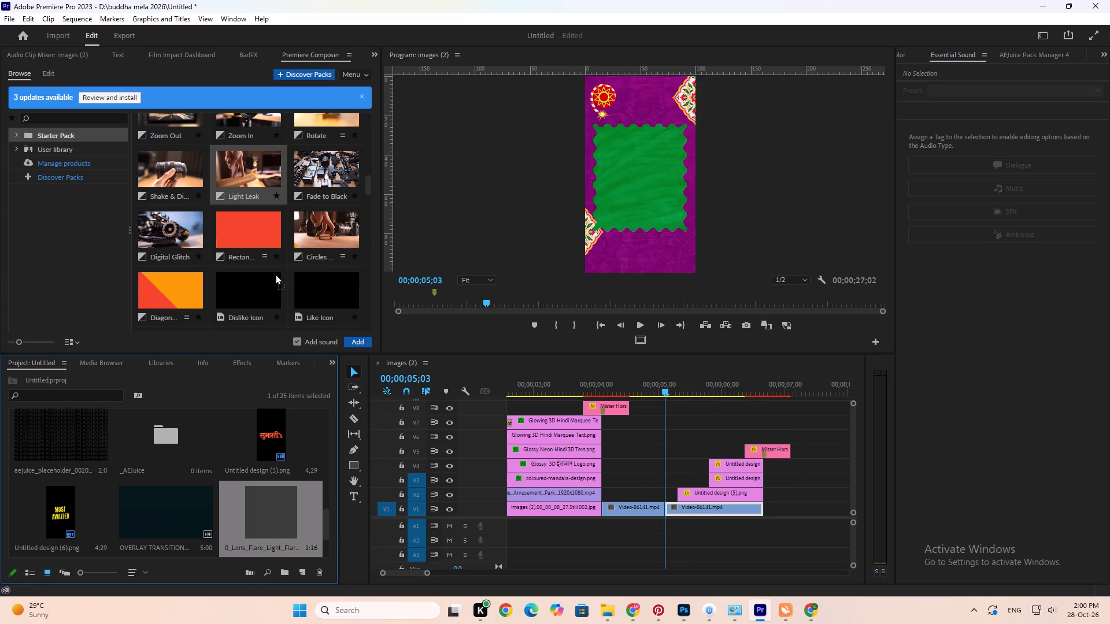
{"action": "left_click_drag", "start_coordinate": [275, 274], "coordinate": [678, 430]}
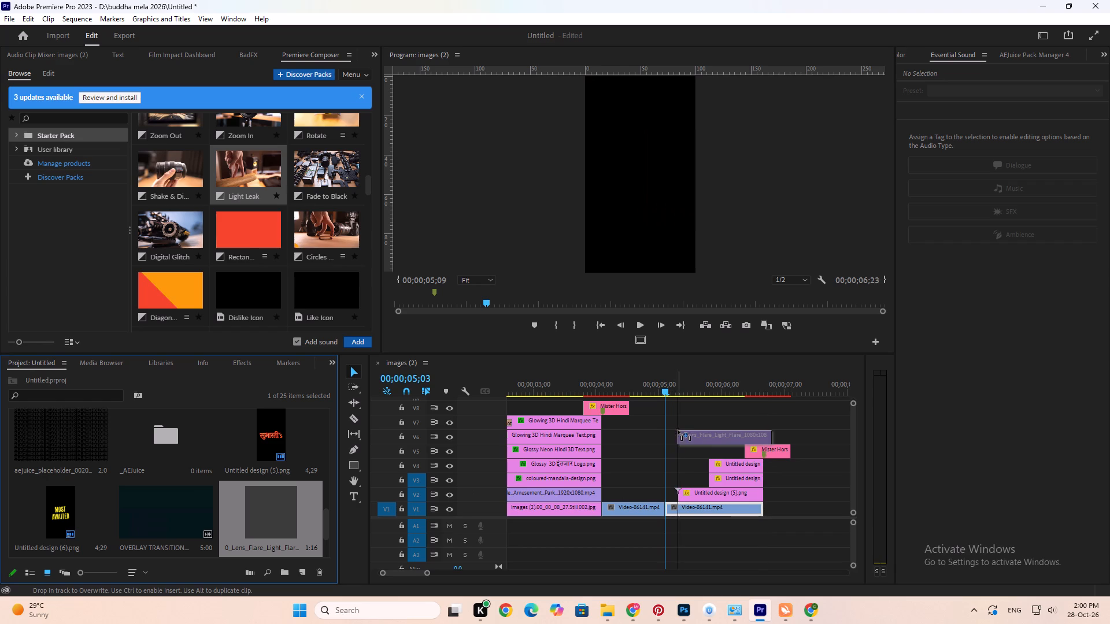
{"action": "left_click_drag", "start_coordinate": [678, 430], "coordinate": [666, 429]}
{"action": "left_click", "coordinate": [687, 425]}
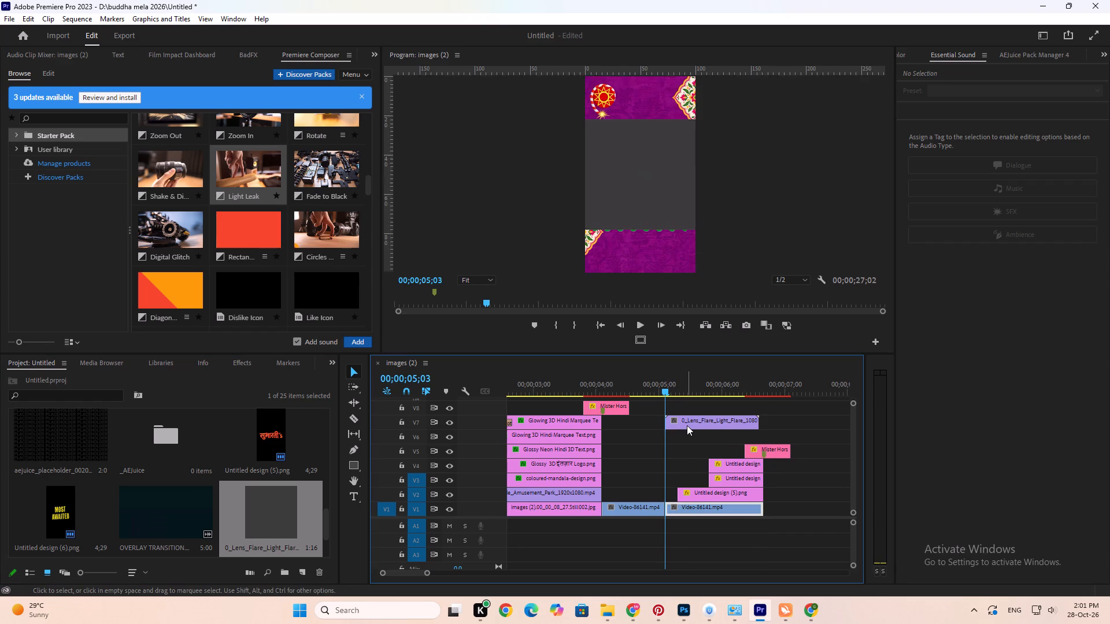
{"action": "key", "text": "alt+Down"}
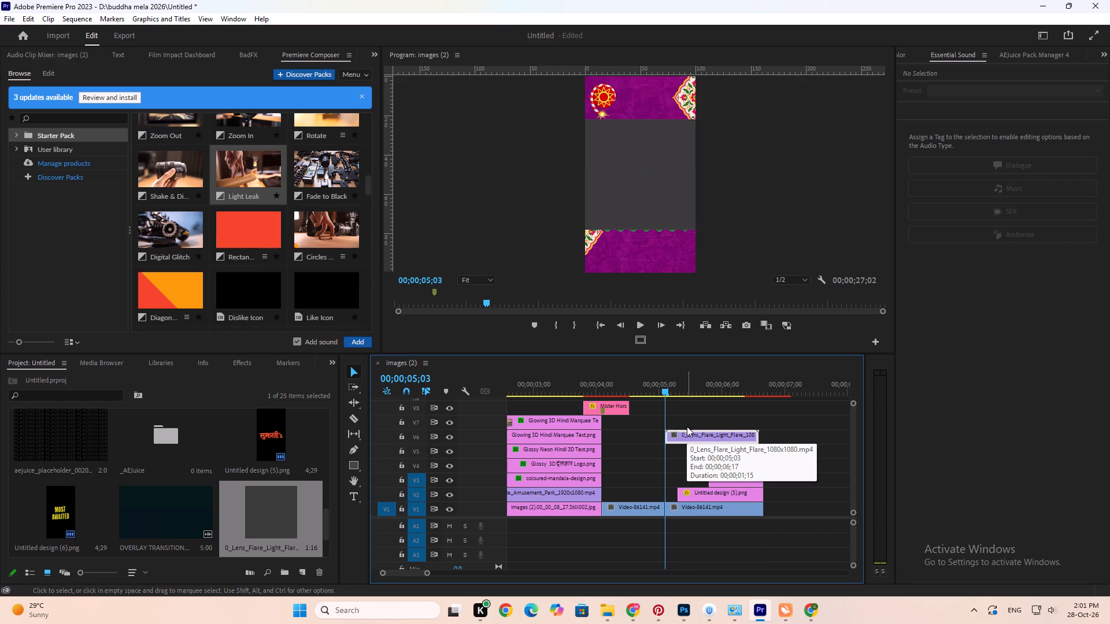
Find the Ultra Key effect and apply it to the lens flare clip, with the playhead at 00;00;05;26 where the flare shows.
{"action": "left_click_drag", "start_coordinate": [691, 382], "coordinate": [705, 382]}
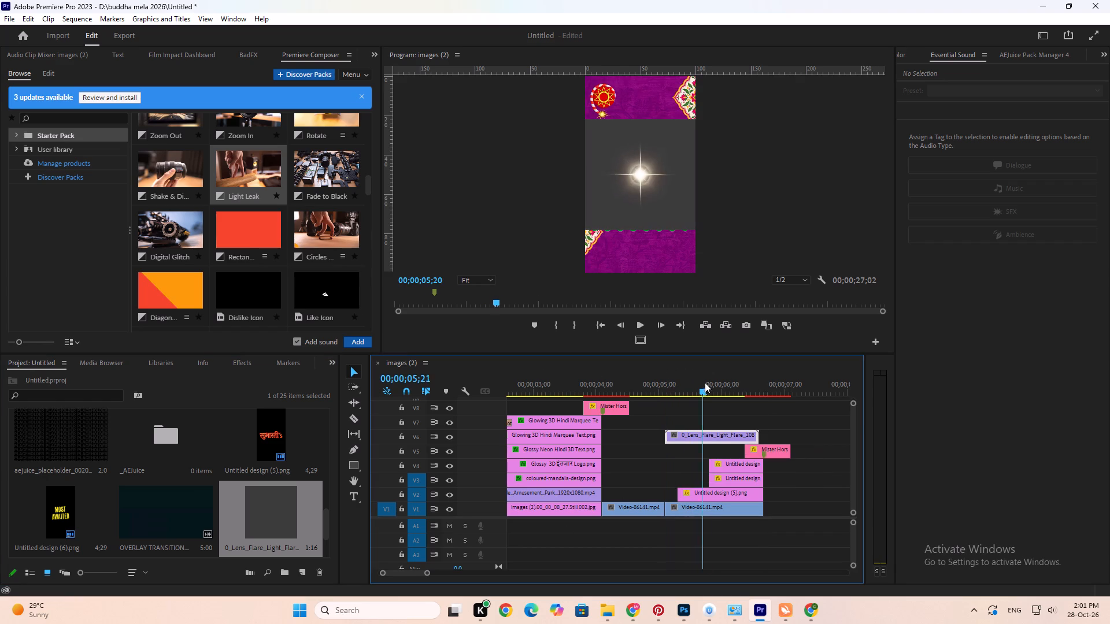
{"action": "left_click_drag", "start_coordinate": [705, 382], "coordinate": [713, 376]}
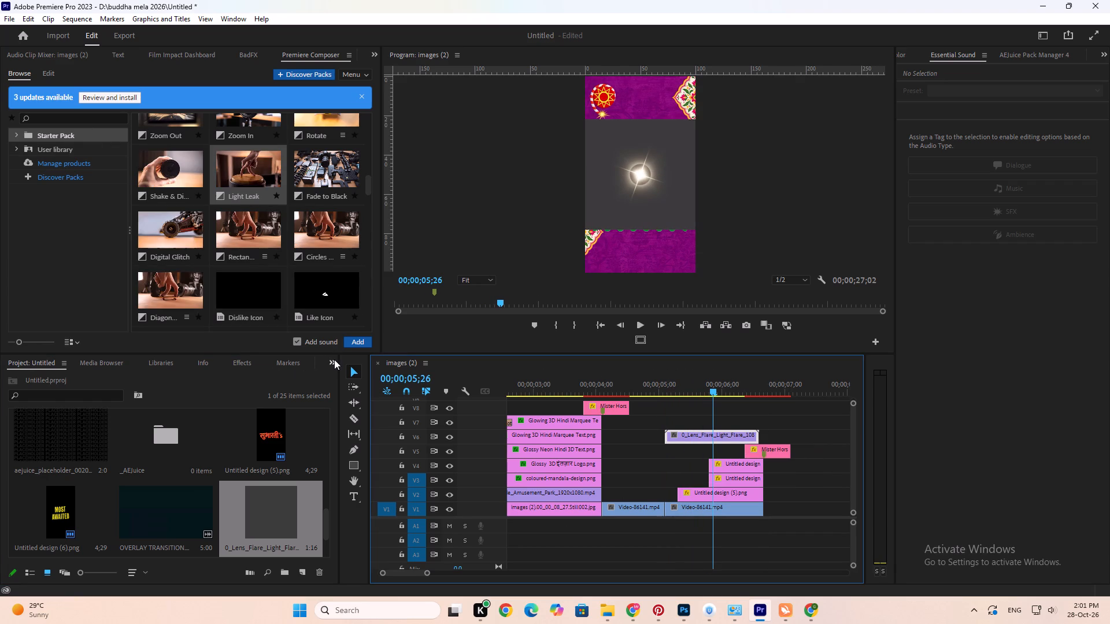
{"action": "left_click", "coordinate": [334, 359]}
{"action": "left_click", "coordinate": [353, 424]}
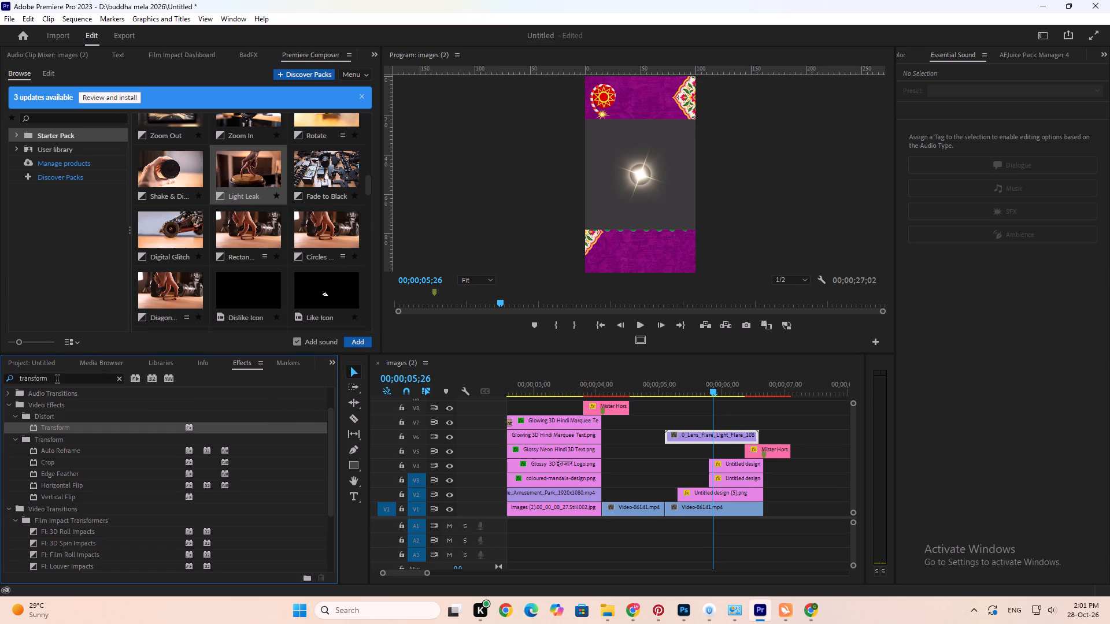
{"action": "left_click_drag", "start_coordinate": [57, 380], "coordinate": [13, 385]}
{"action": "type", "text": "ultra"}
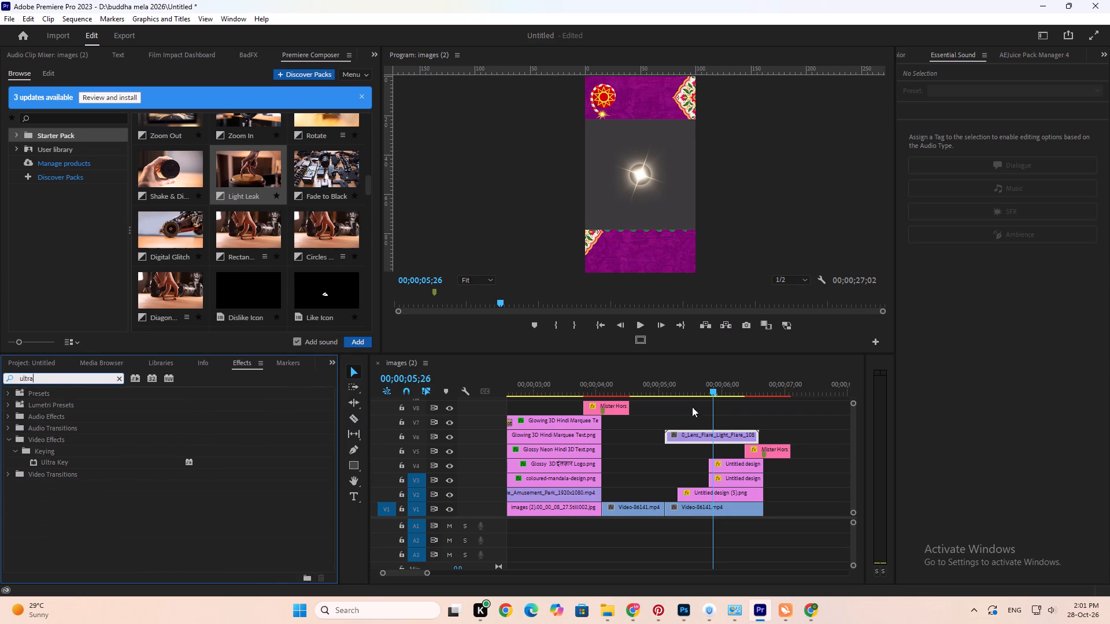
{"action": "left_click", "coordinate": [60, 473]}
{"action": "left_click", "coordinate": [58, 462]}
{"action": "double_click", "coordinate": [58, 462]}
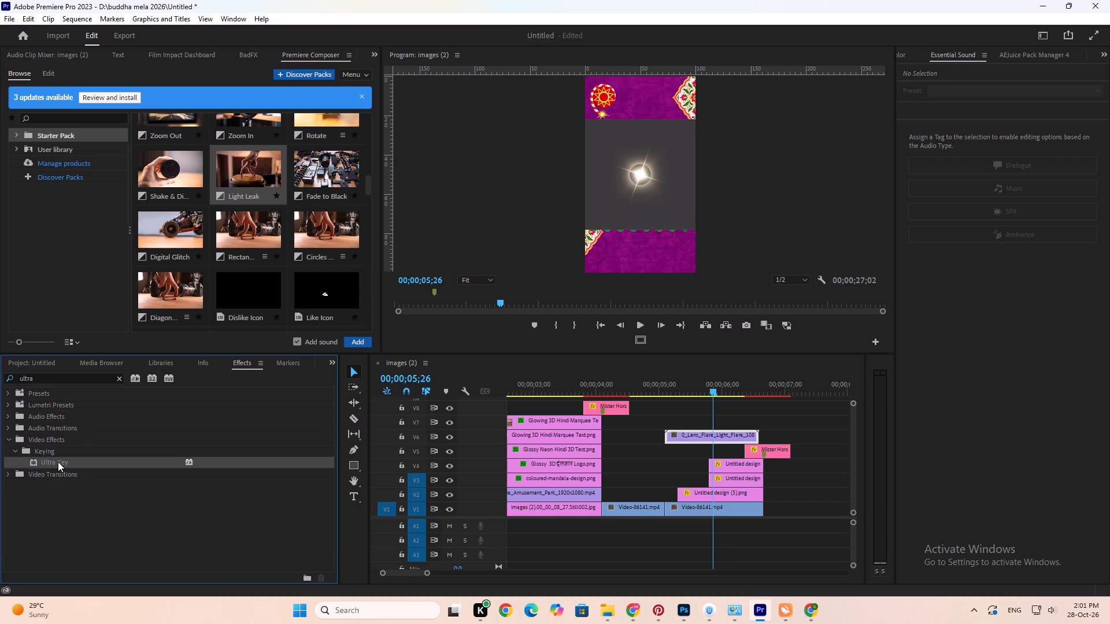
Set the lens flare clip's Ultra Key key colour by sampling its grey background in the preview.
{"action": "scroll", "coordinate": [147, 64], "scroll_direction": "up", "scroll_amount": 3}
{"action": "scroll", "coordinate": [153, 58], "scroll_direction": "down", "scroll_amount": 2}
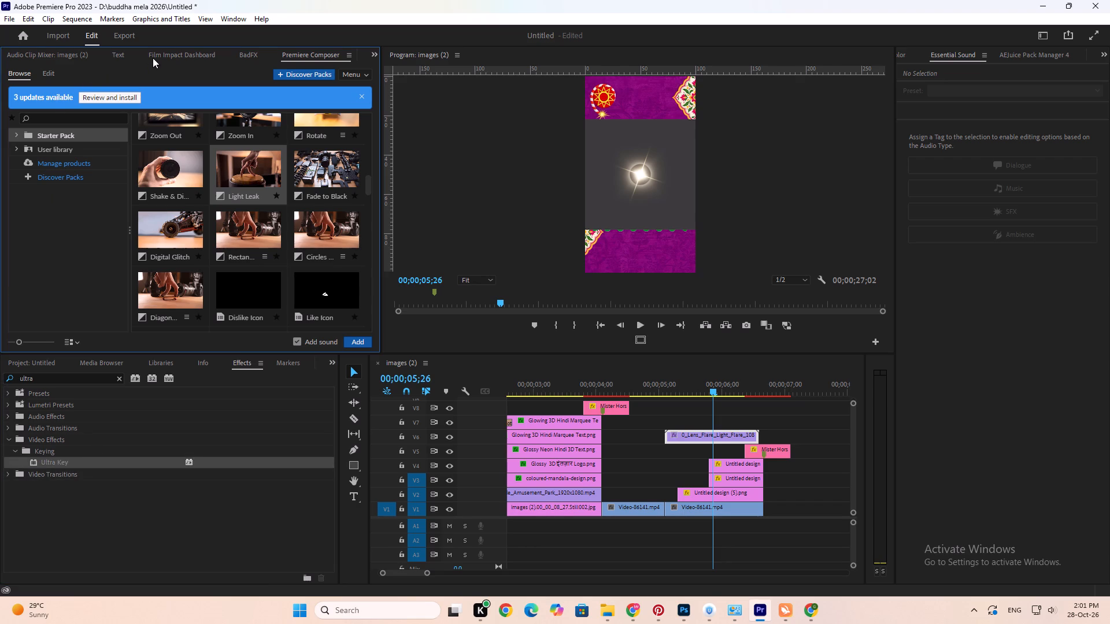
{"action": "scroll", "coordinate": [158, 58], "scroll_direction": "up", "scroll_amount": 5}
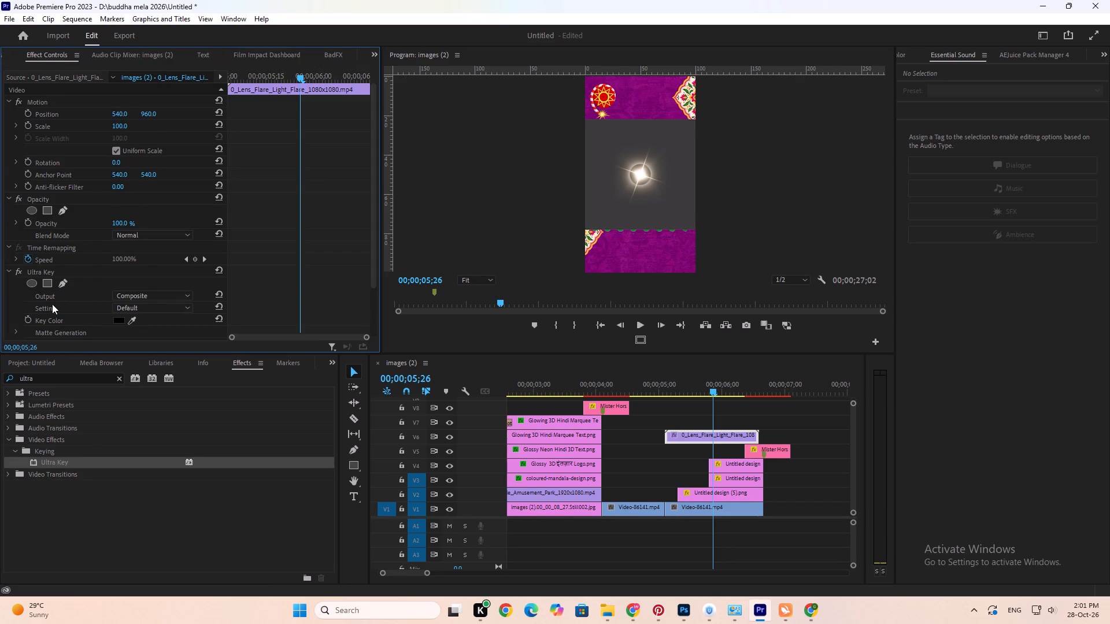
{"action": "scroll", "coordinate": [56, 304], "scroll_direction": "down", "scroll_amount": 4}
{"action": "left_click", "coordinate": [136, 274]}
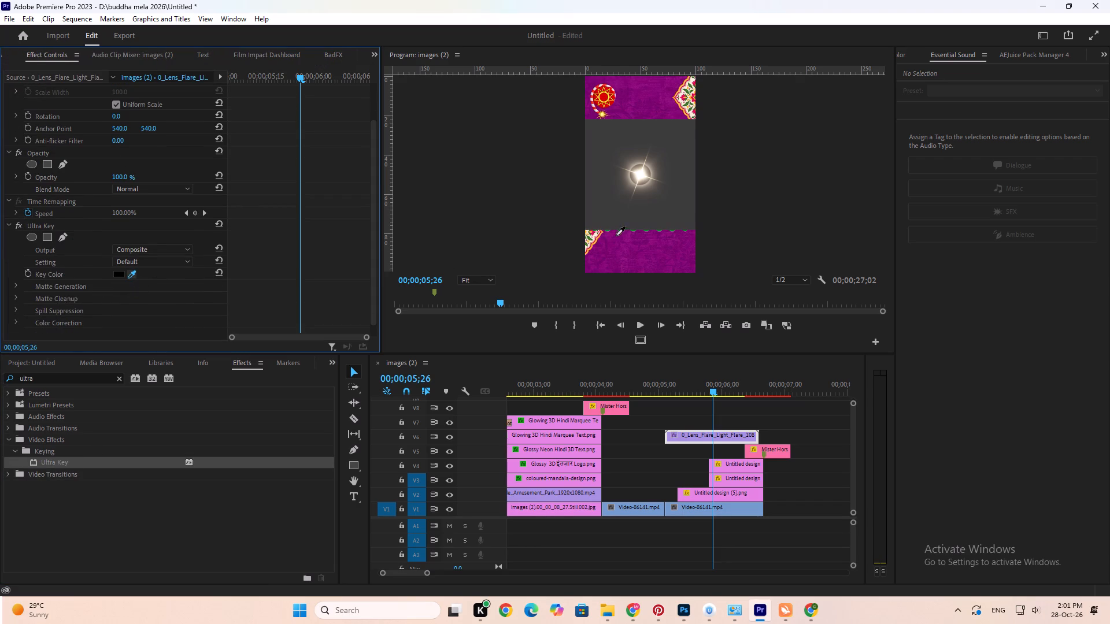
{"action": "left_click", "coordinate": [649, 220]}
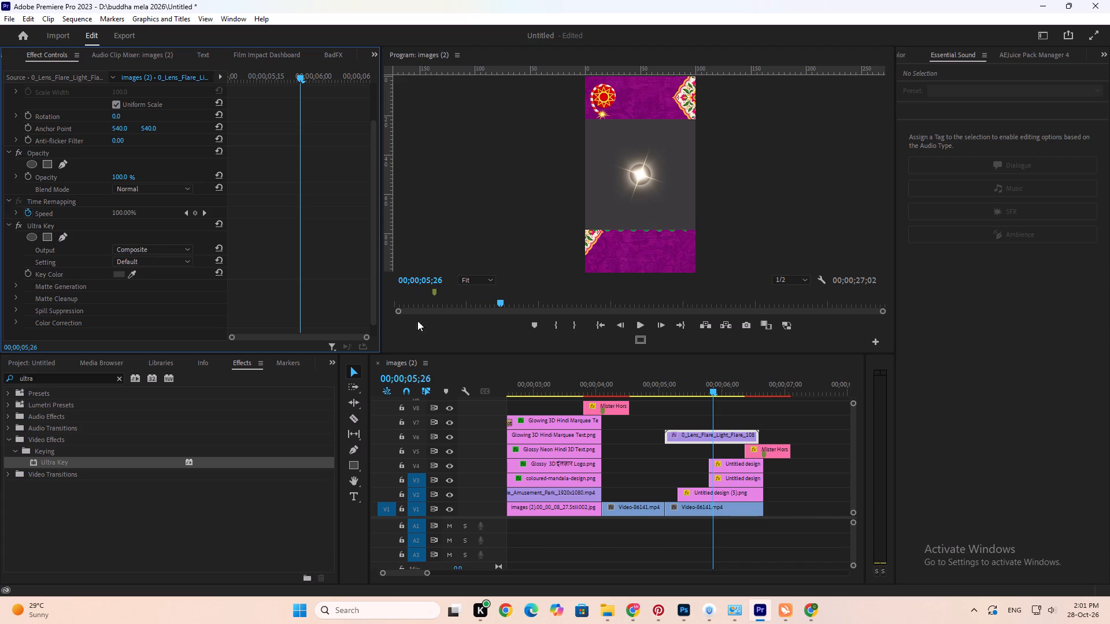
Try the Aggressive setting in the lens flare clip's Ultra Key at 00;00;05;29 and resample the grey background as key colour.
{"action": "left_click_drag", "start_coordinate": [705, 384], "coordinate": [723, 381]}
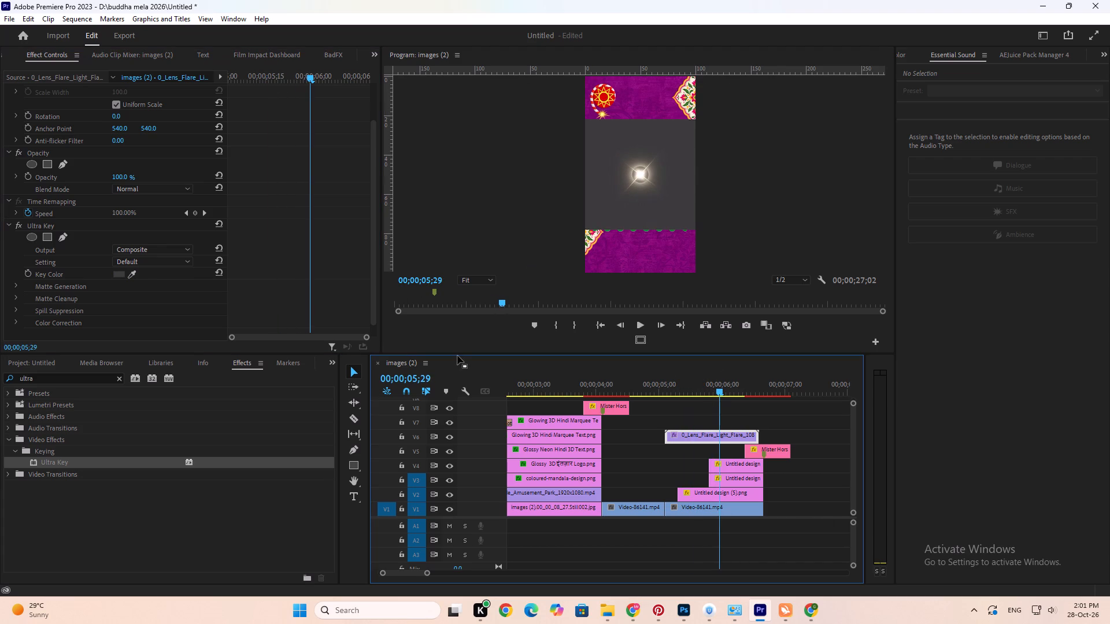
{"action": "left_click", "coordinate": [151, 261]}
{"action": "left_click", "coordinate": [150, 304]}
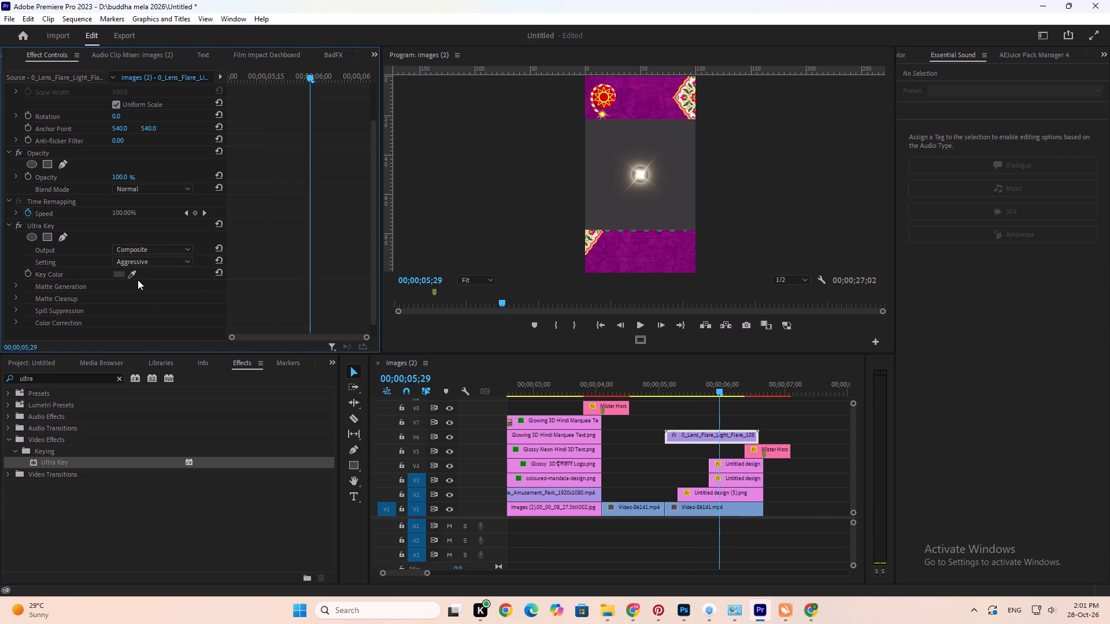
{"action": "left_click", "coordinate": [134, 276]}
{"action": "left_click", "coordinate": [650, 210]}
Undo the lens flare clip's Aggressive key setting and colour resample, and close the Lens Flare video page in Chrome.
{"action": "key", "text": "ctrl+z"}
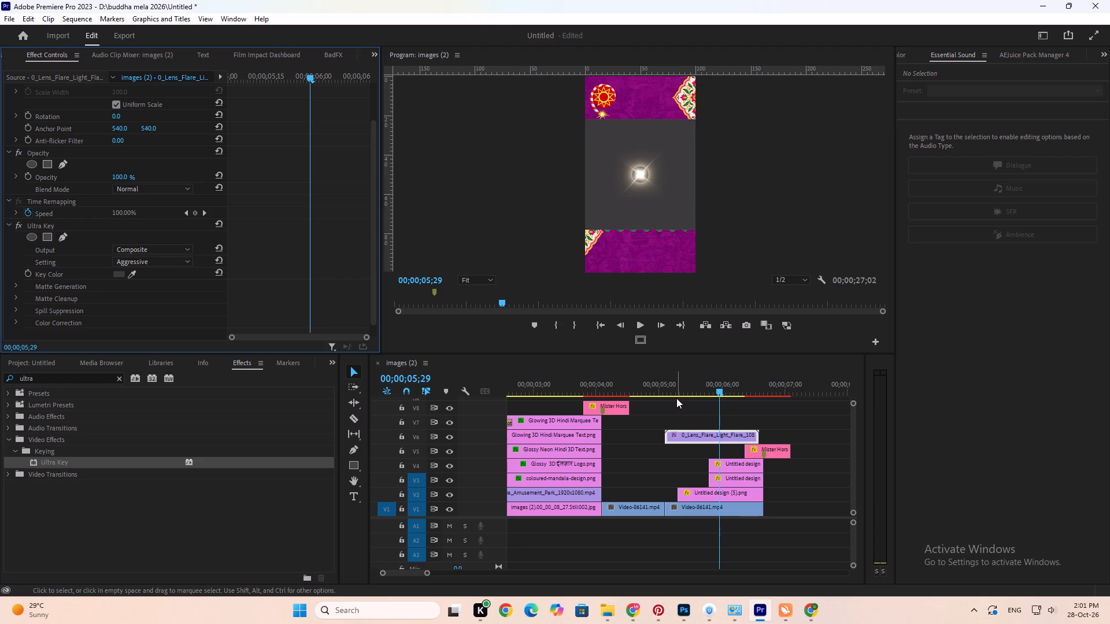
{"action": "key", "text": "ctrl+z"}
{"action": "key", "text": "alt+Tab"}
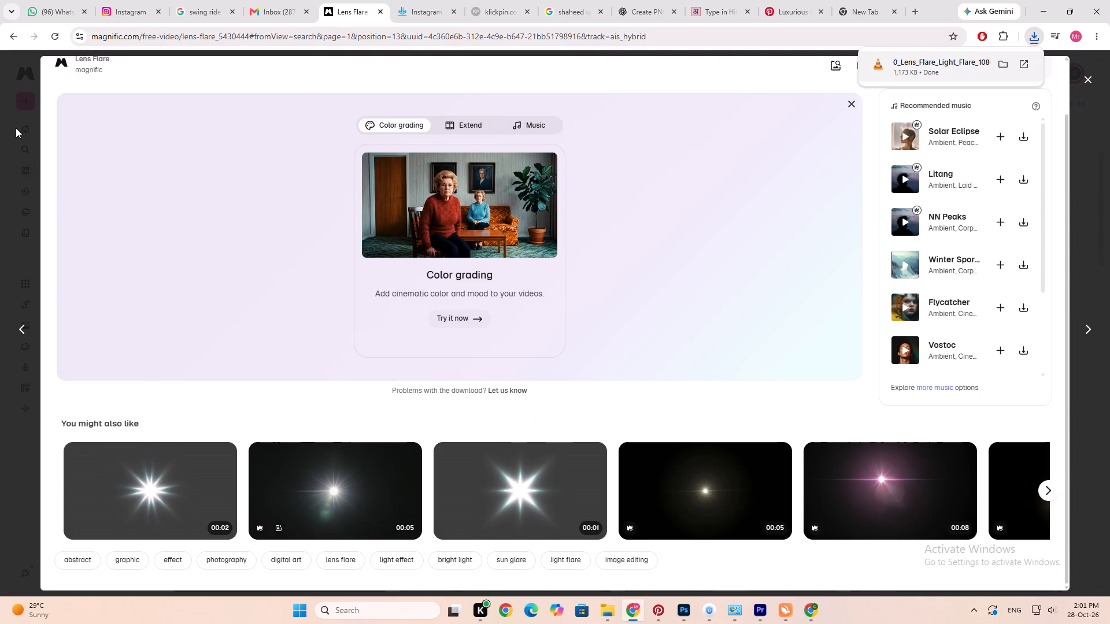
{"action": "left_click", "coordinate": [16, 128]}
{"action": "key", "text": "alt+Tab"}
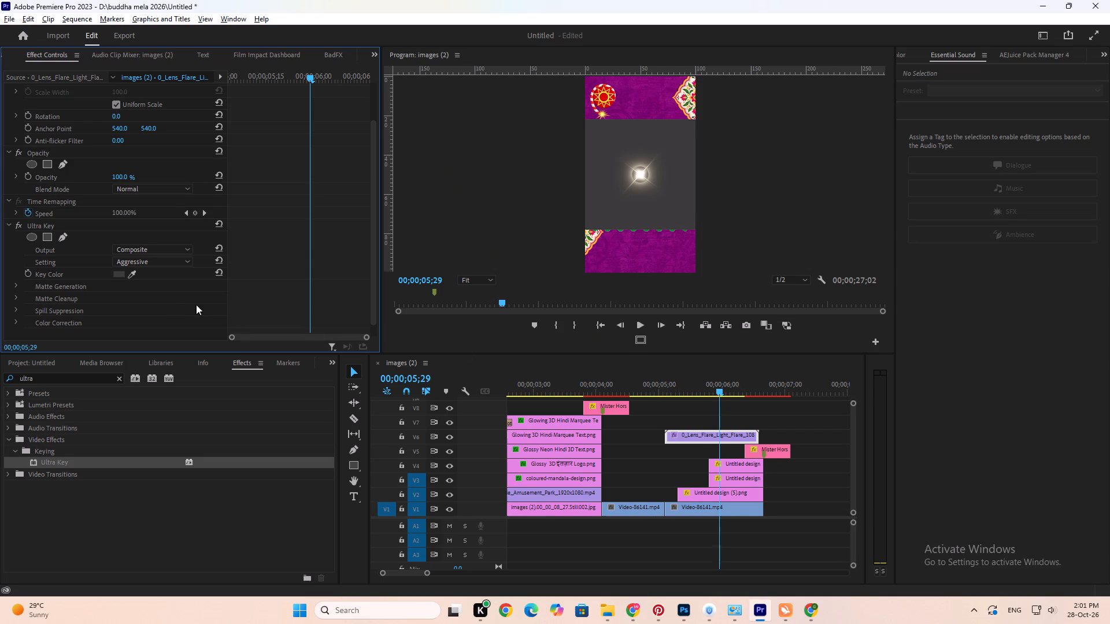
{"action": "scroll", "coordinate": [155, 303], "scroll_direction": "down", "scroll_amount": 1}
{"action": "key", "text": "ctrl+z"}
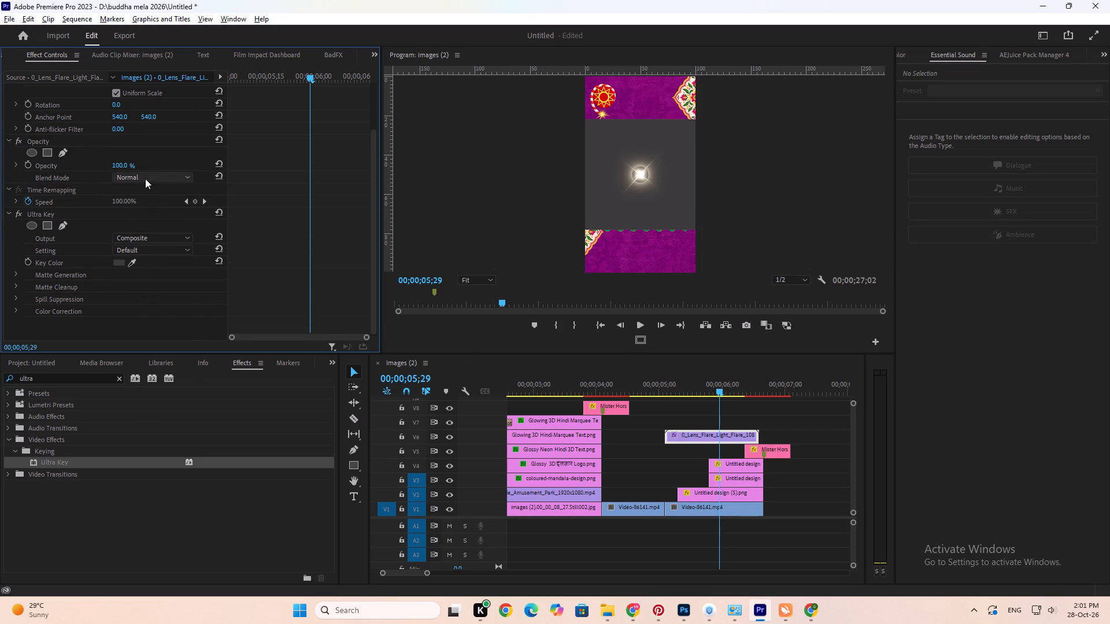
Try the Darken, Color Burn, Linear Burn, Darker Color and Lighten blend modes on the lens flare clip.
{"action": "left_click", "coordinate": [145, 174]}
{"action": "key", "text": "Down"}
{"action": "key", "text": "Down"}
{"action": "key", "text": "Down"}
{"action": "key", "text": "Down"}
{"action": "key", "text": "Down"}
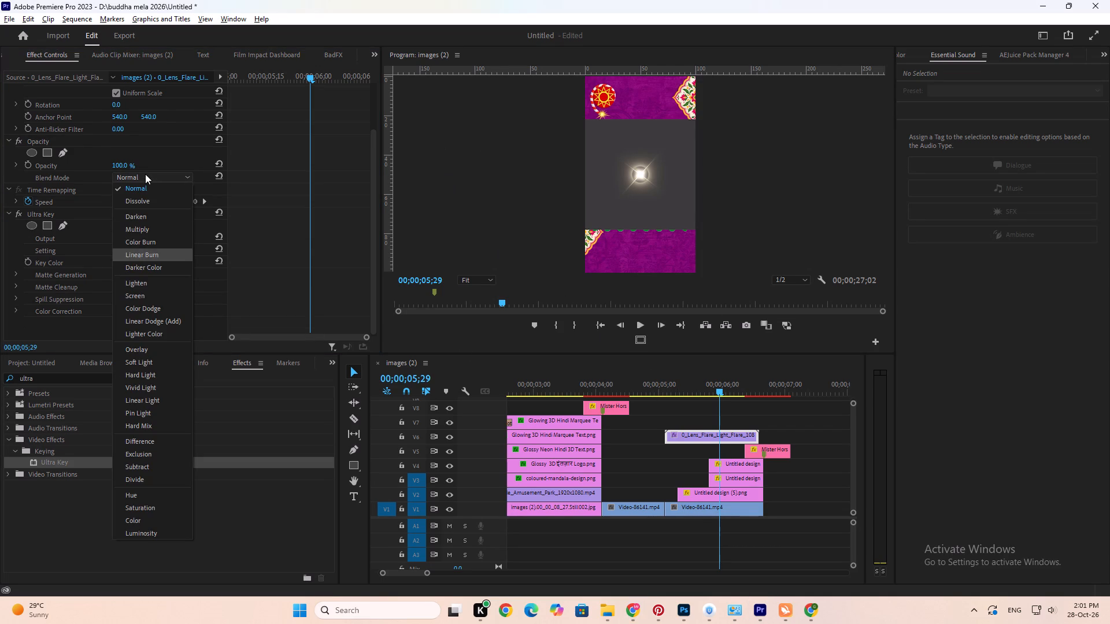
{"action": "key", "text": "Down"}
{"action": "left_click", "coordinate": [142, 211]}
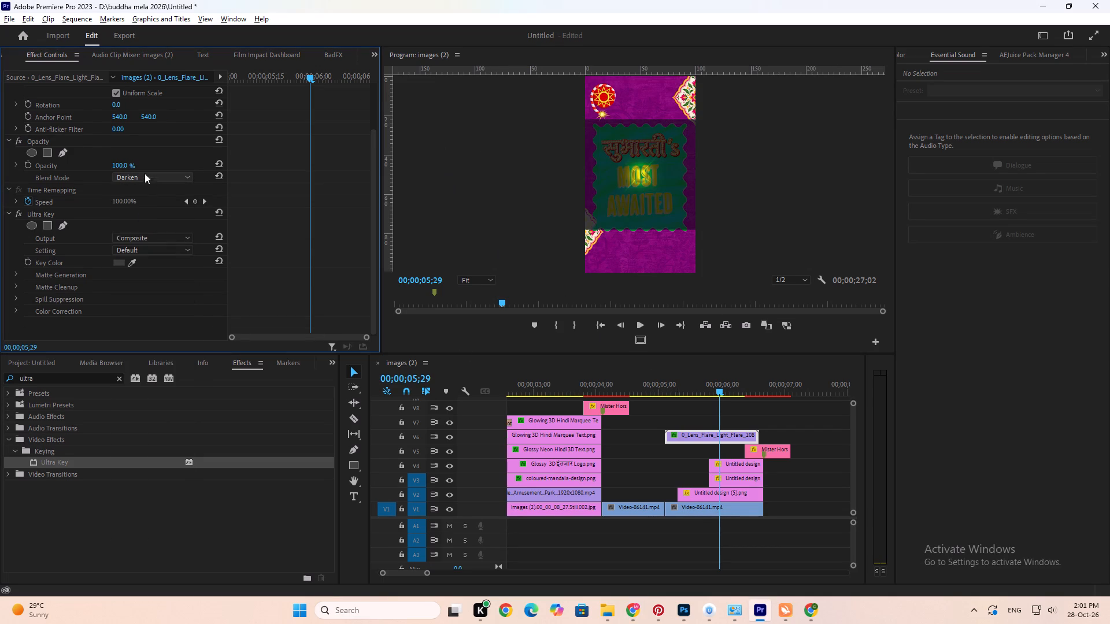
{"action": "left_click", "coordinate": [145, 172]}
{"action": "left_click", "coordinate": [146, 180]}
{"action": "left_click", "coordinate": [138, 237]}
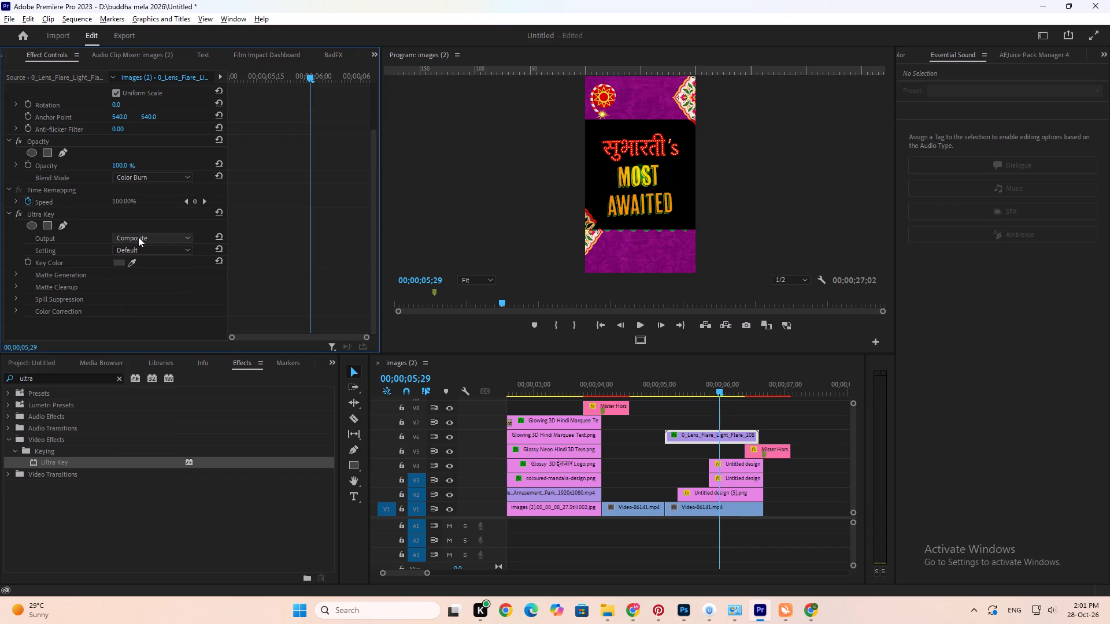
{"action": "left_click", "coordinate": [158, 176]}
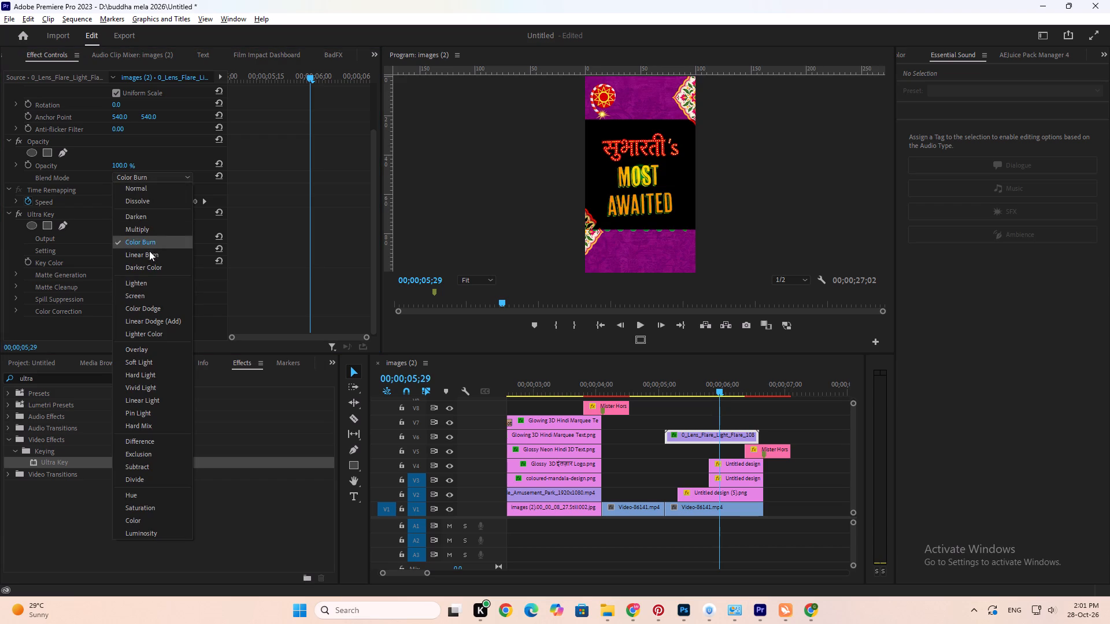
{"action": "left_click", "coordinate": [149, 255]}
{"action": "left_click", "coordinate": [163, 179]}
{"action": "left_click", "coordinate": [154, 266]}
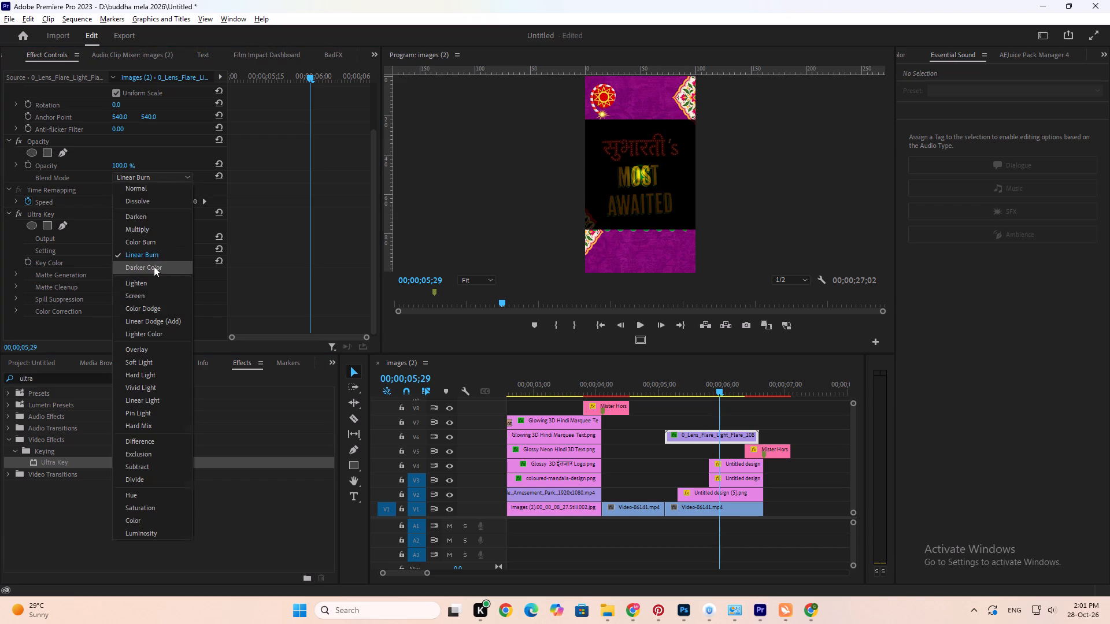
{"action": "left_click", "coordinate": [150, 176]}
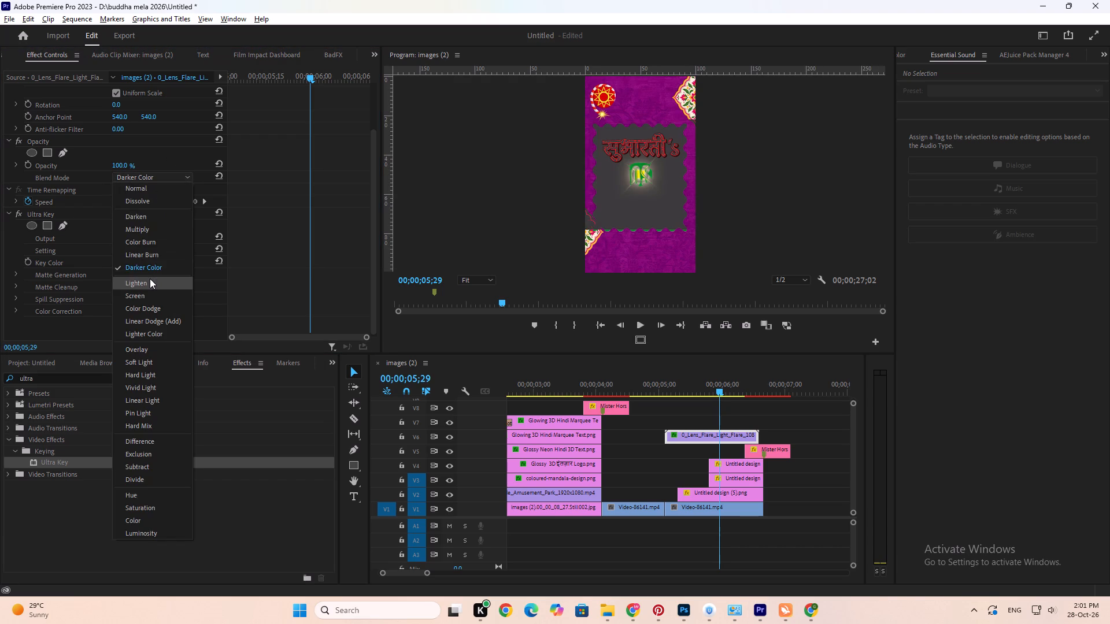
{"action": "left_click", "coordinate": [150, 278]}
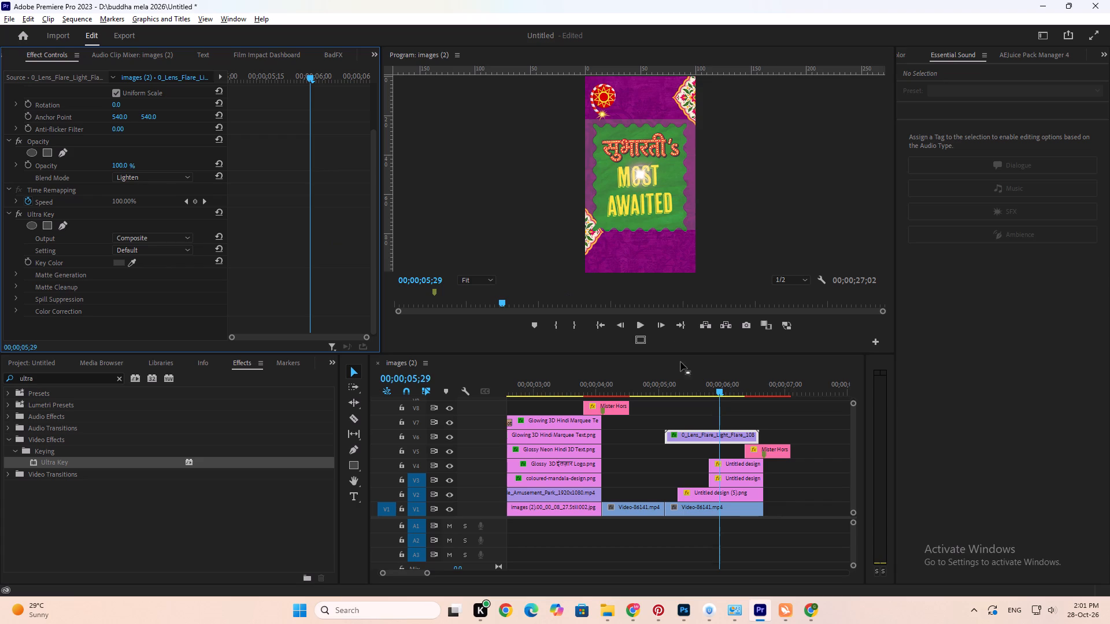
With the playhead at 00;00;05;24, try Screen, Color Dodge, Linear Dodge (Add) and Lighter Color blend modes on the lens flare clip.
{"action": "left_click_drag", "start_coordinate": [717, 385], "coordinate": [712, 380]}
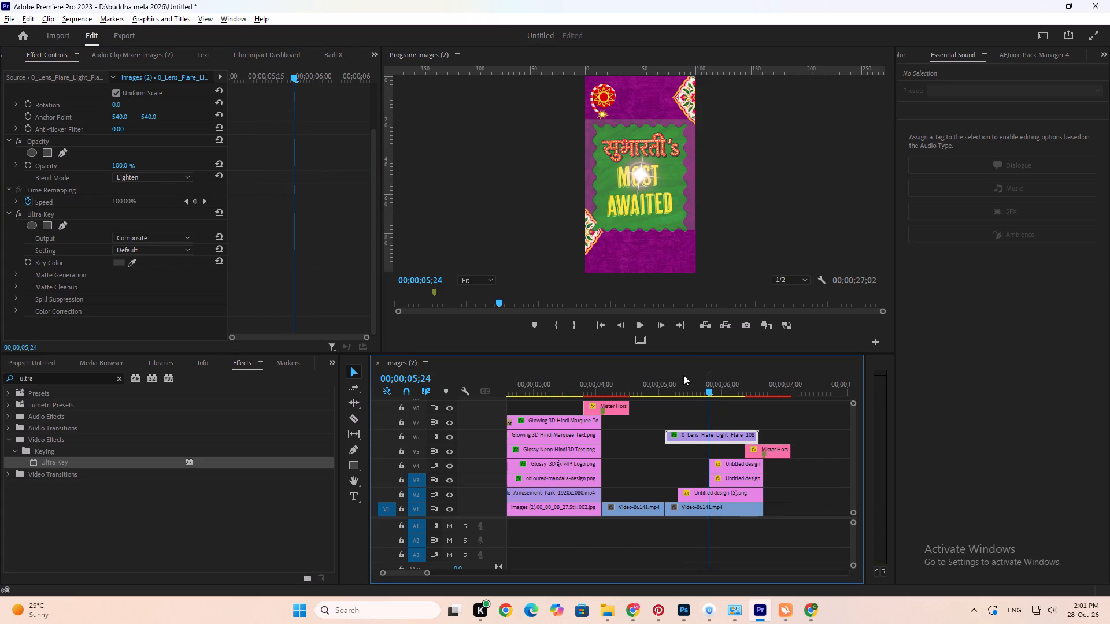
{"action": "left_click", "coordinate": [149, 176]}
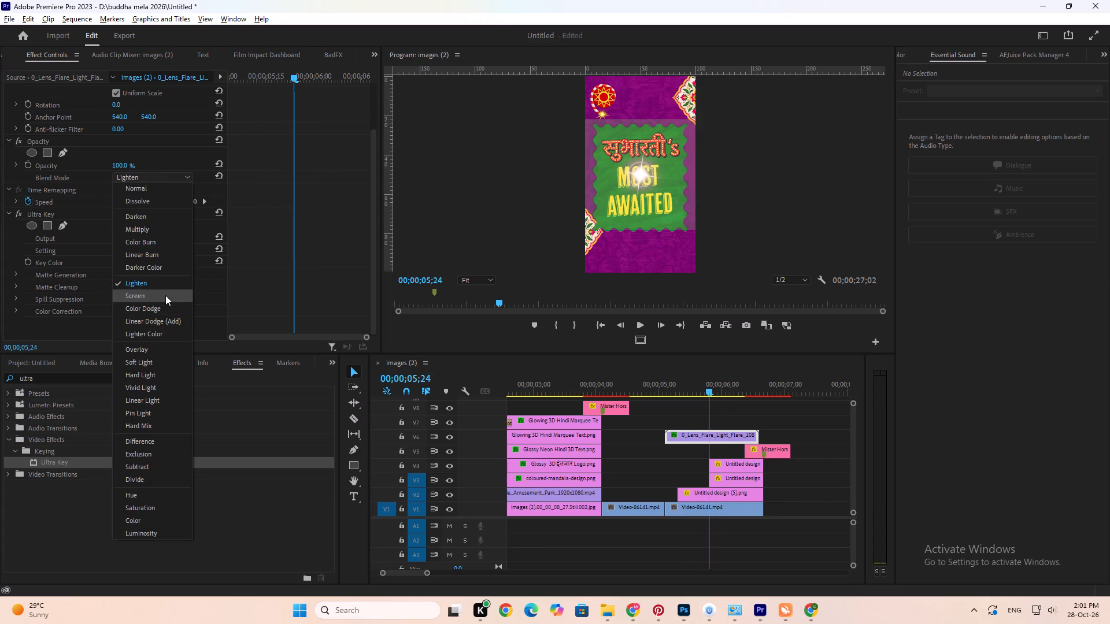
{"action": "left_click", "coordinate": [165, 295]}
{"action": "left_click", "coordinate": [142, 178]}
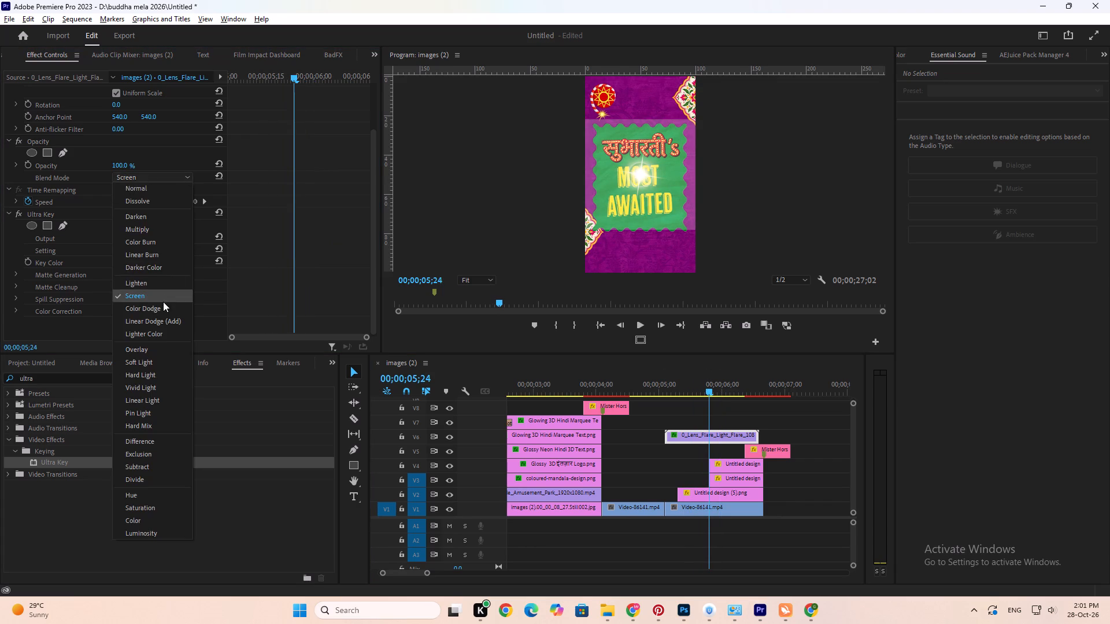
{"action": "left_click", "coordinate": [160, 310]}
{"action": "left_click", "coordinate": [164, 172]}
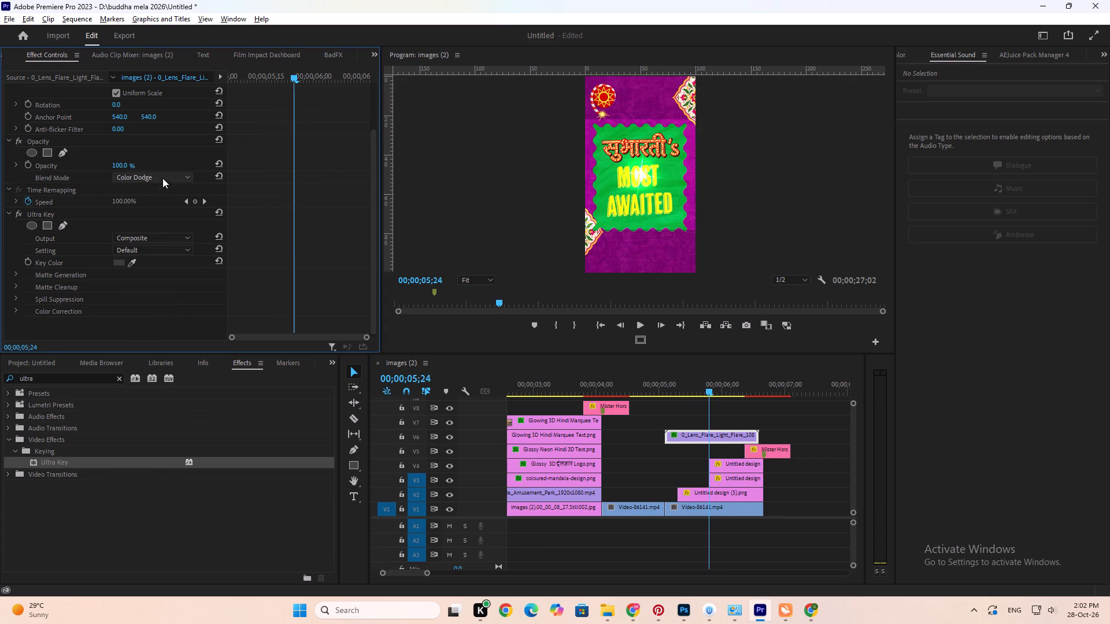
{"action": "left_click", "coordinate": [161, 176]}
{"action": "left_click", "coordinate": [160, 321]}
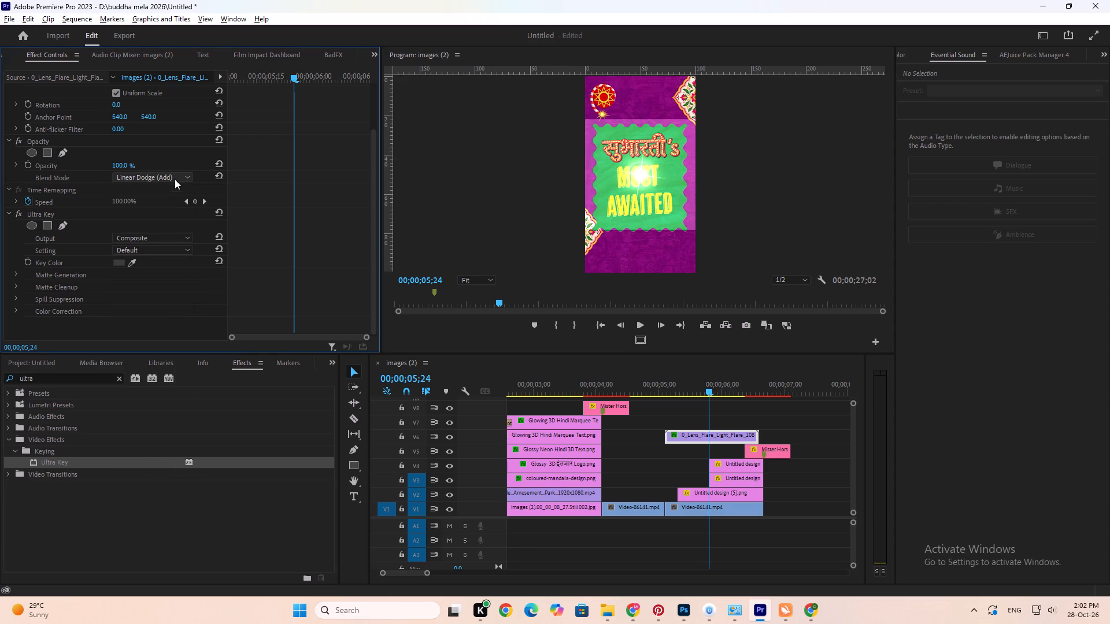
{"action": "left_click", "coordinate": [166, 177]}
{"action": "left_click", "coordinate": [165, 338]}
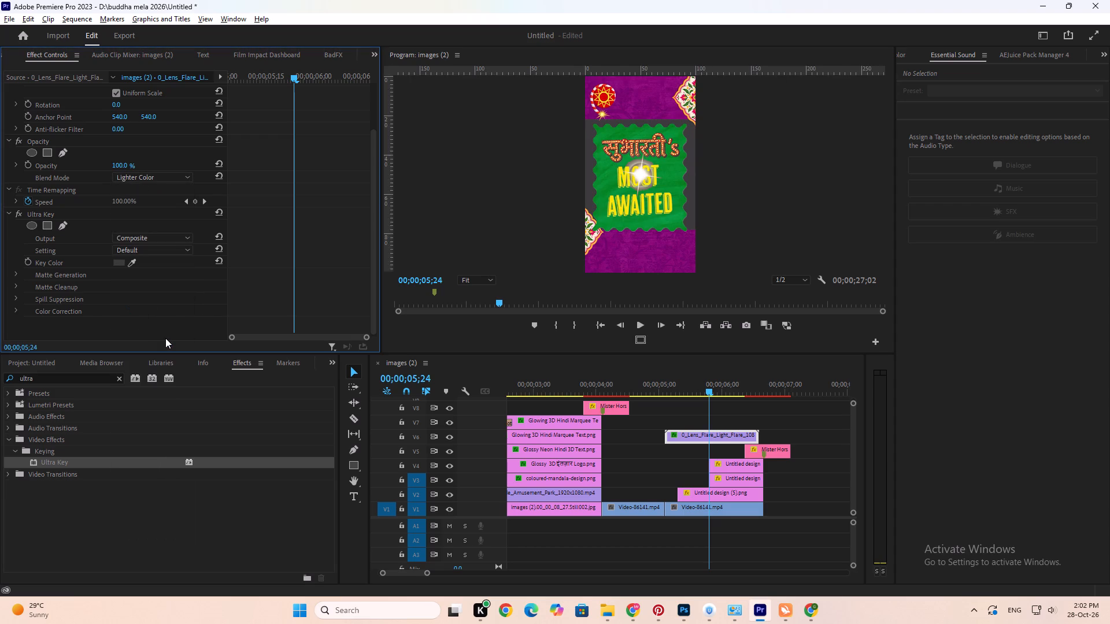
Set the lens flare clip's blend mode to Overlay.
{"action": "left_click", "coordinate": [152, 170]}
{"action": "left_click", "coordinate": [147, 170]}
{"action": "left_click", "coordinate": [149, 175]}
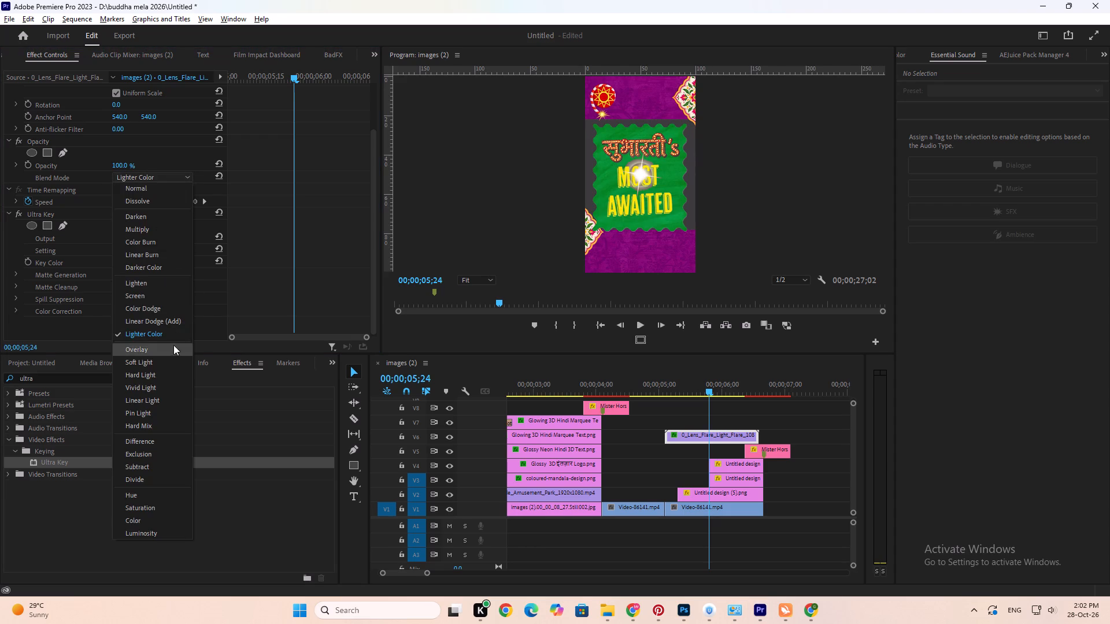
{"action": "left_click", "coordinate": [169, 348]}
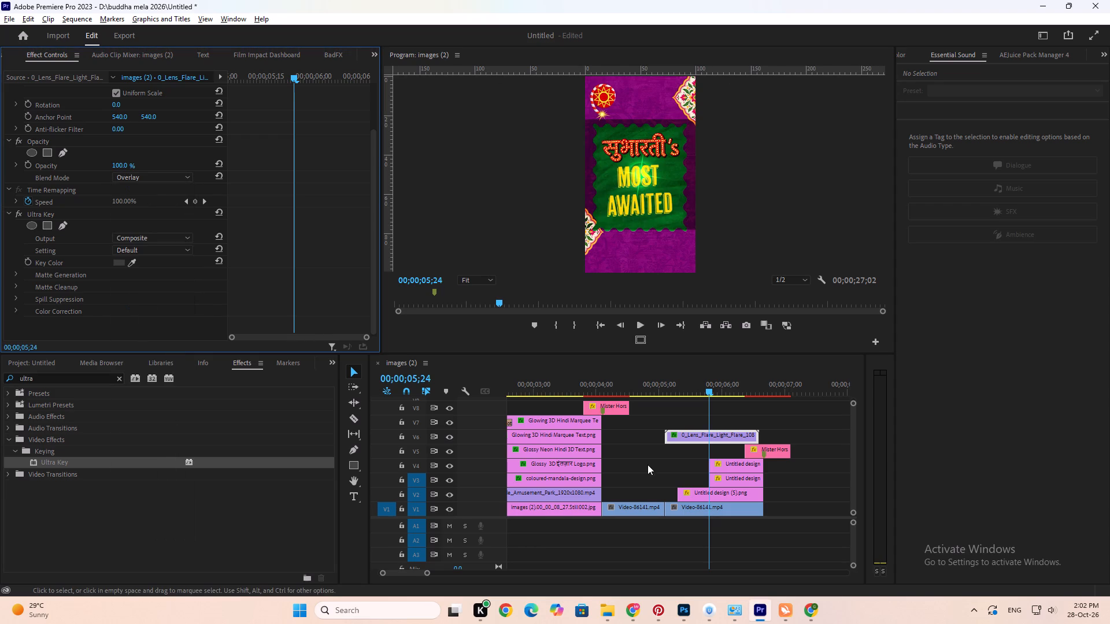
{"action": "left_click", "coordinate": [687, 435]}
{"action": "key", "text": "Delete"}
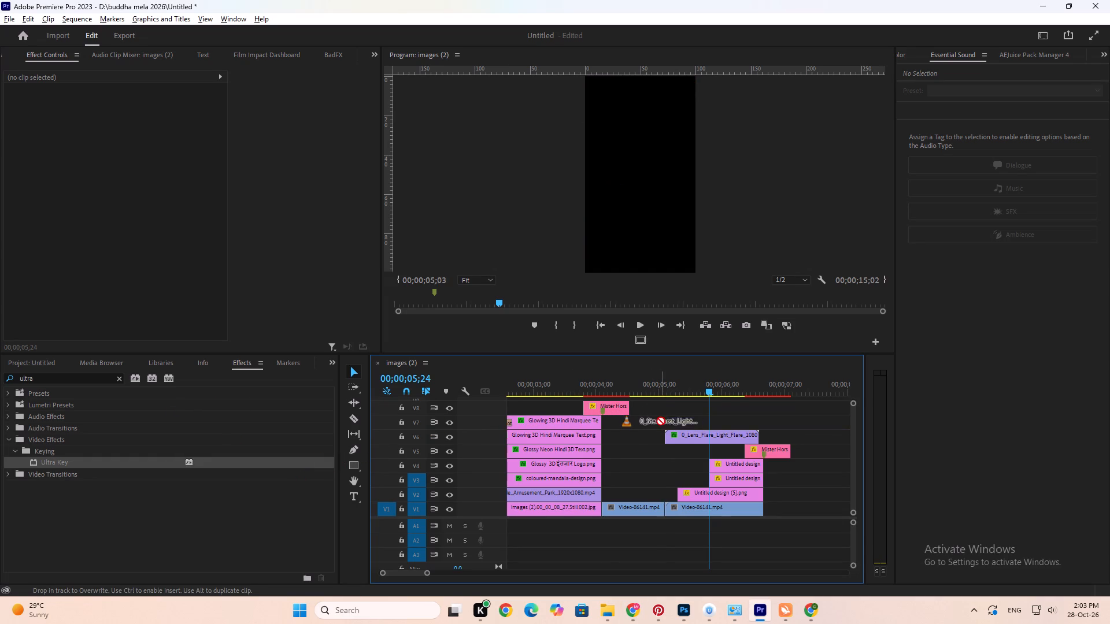
{"action": "left_click_drag", "start_coordinate": [661, 421], "coordinate": [663, 422]}
{"action": "scroll", "coordinate": [663, 422], "scroll_direction": "down", "scroll_amount": 14, "text": "alt"}
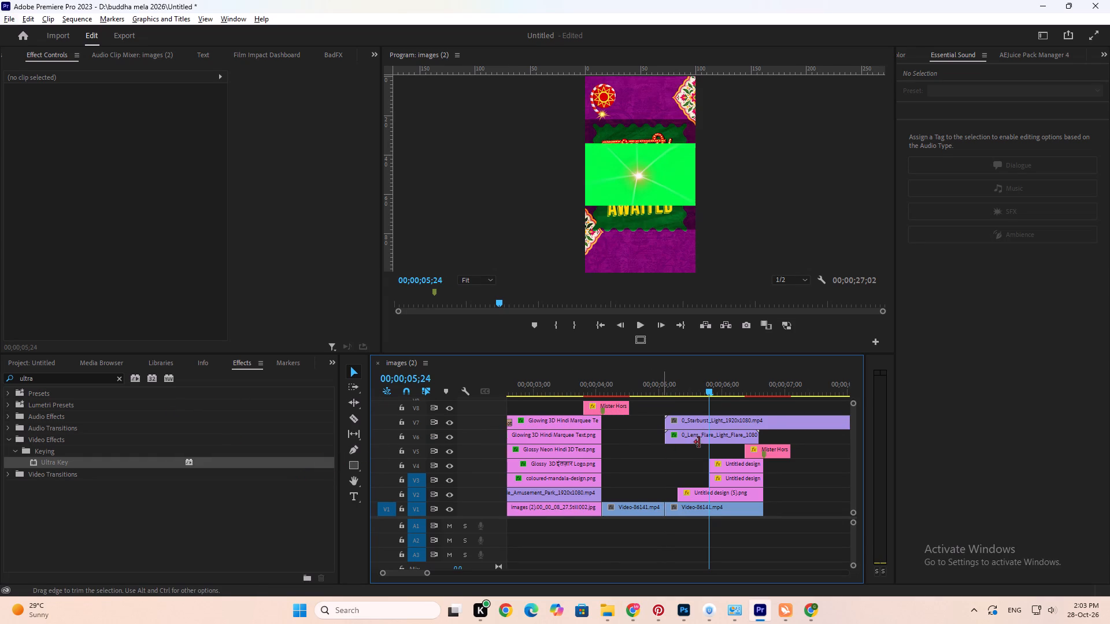
Clear the timeline selection and save the project.
{"action": "key", "text": "v"}
{"action": "left_click", "coordinate": [803, 492]}
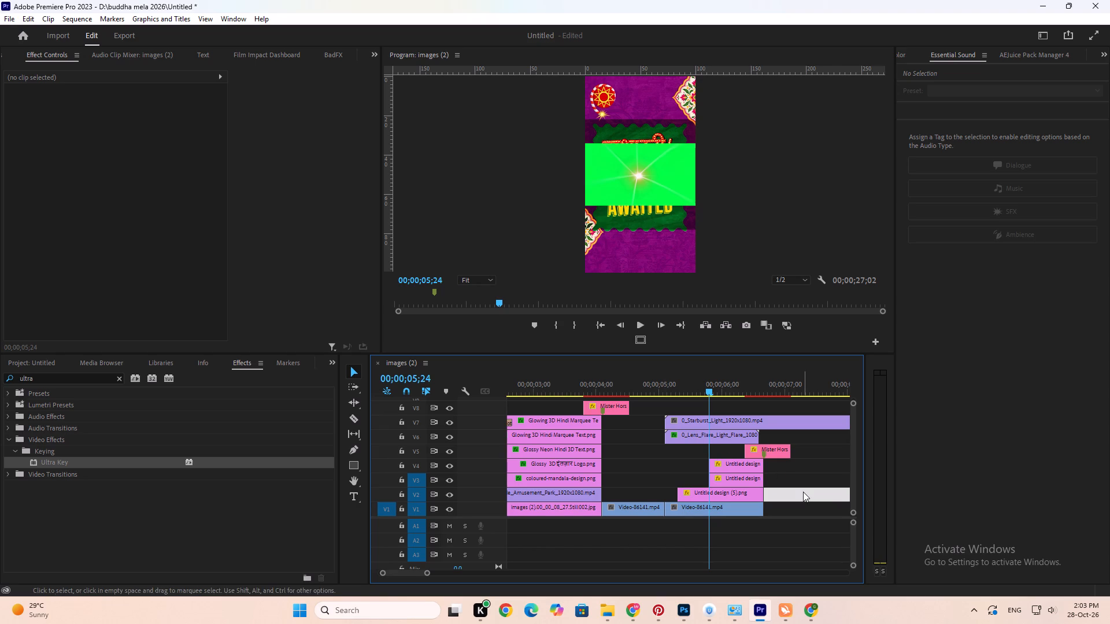
{"action": "key", "text": "ctrl+s"}
Switch to the Chrome window holding the 1080 × 1920px Untitled design.
{"action": "key", "text": "alt+Tab"}
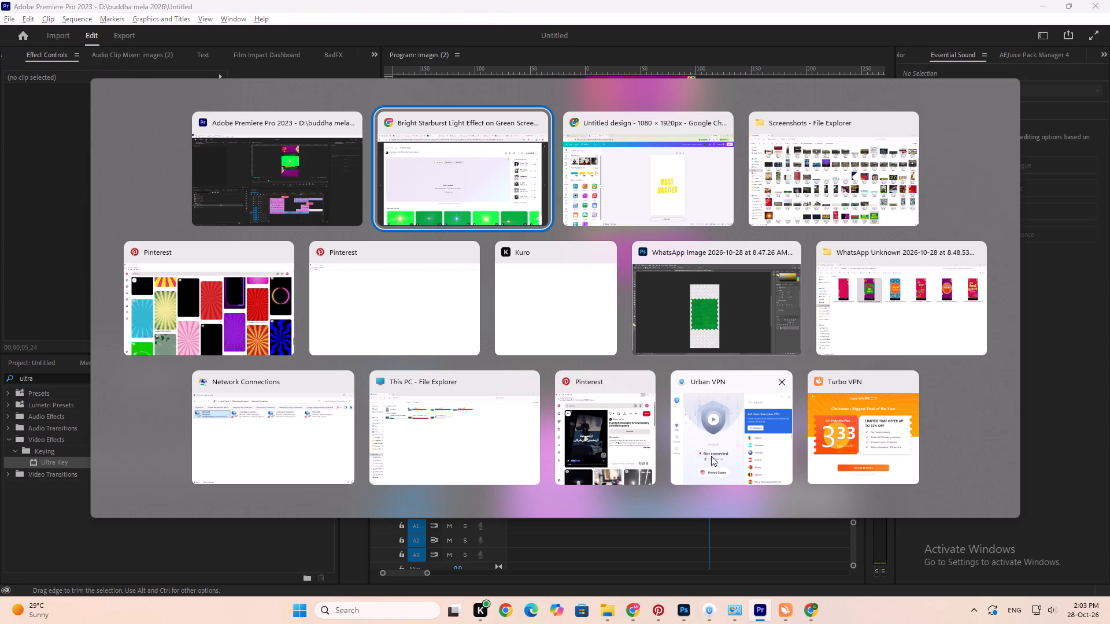
{"action": "key", "text": "alt+Tab"}
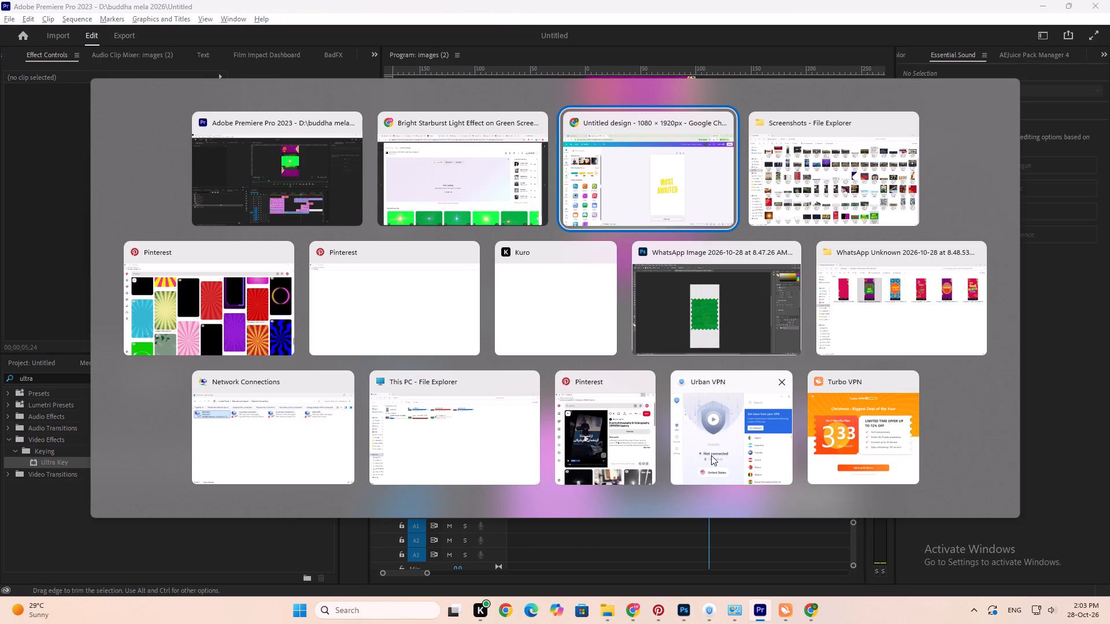
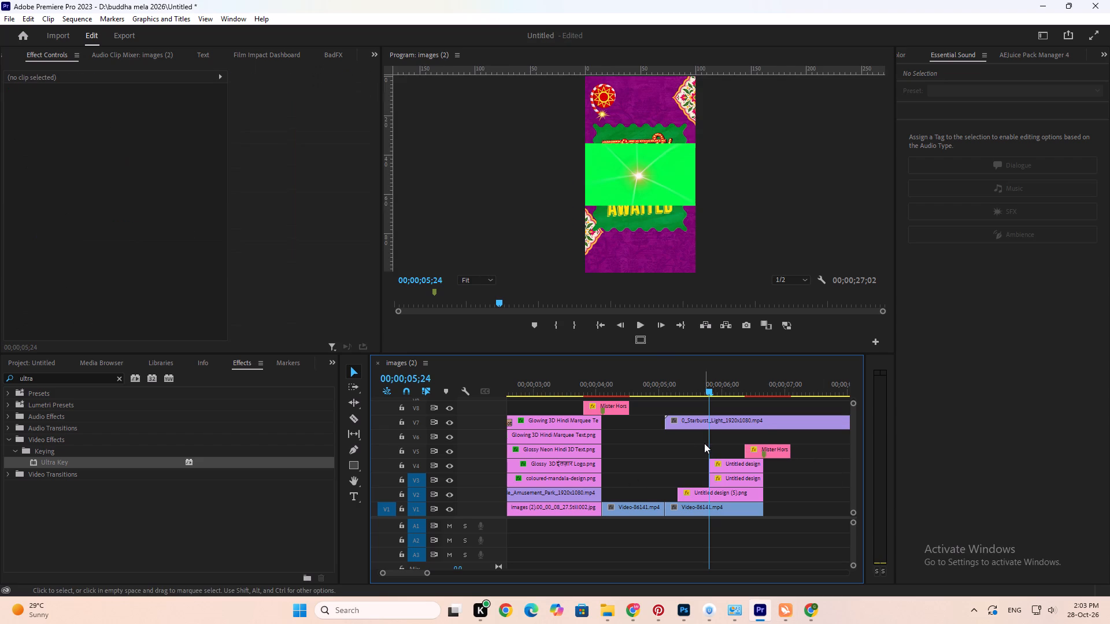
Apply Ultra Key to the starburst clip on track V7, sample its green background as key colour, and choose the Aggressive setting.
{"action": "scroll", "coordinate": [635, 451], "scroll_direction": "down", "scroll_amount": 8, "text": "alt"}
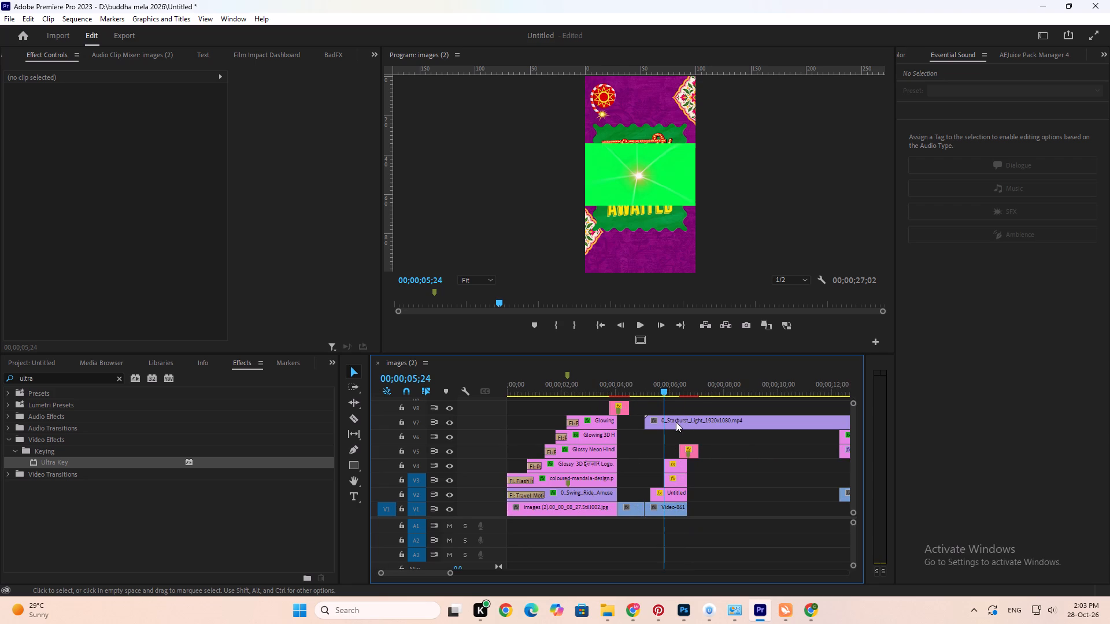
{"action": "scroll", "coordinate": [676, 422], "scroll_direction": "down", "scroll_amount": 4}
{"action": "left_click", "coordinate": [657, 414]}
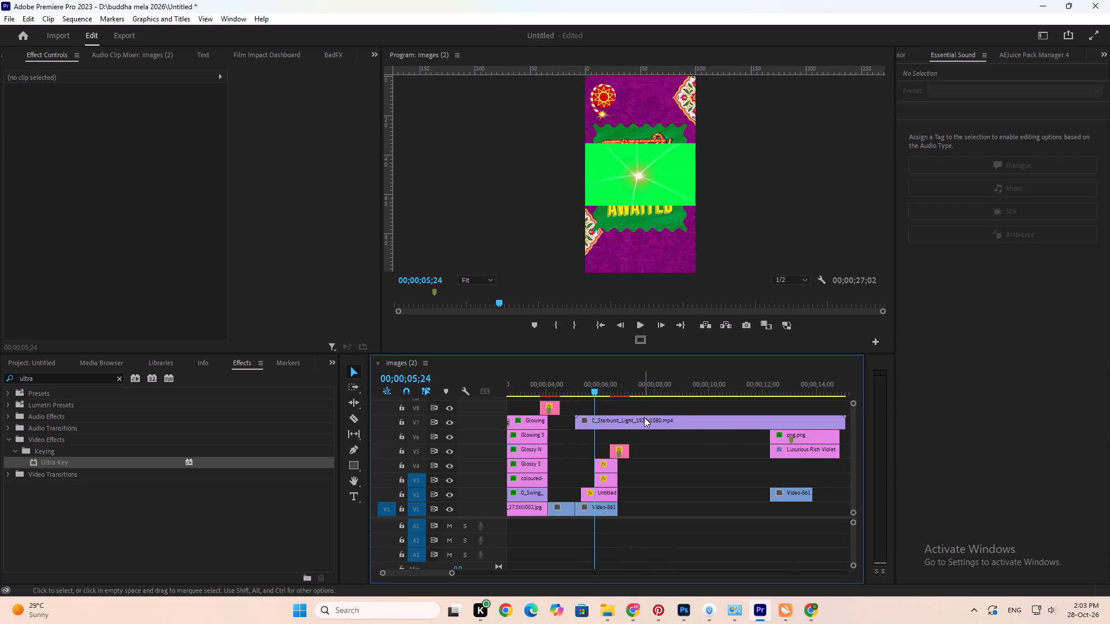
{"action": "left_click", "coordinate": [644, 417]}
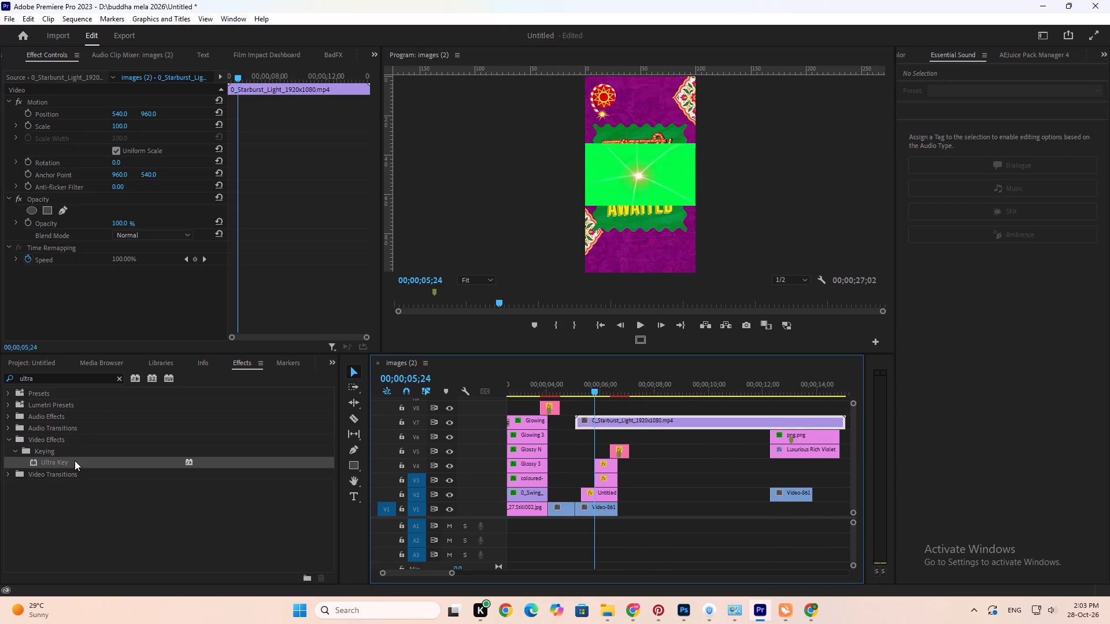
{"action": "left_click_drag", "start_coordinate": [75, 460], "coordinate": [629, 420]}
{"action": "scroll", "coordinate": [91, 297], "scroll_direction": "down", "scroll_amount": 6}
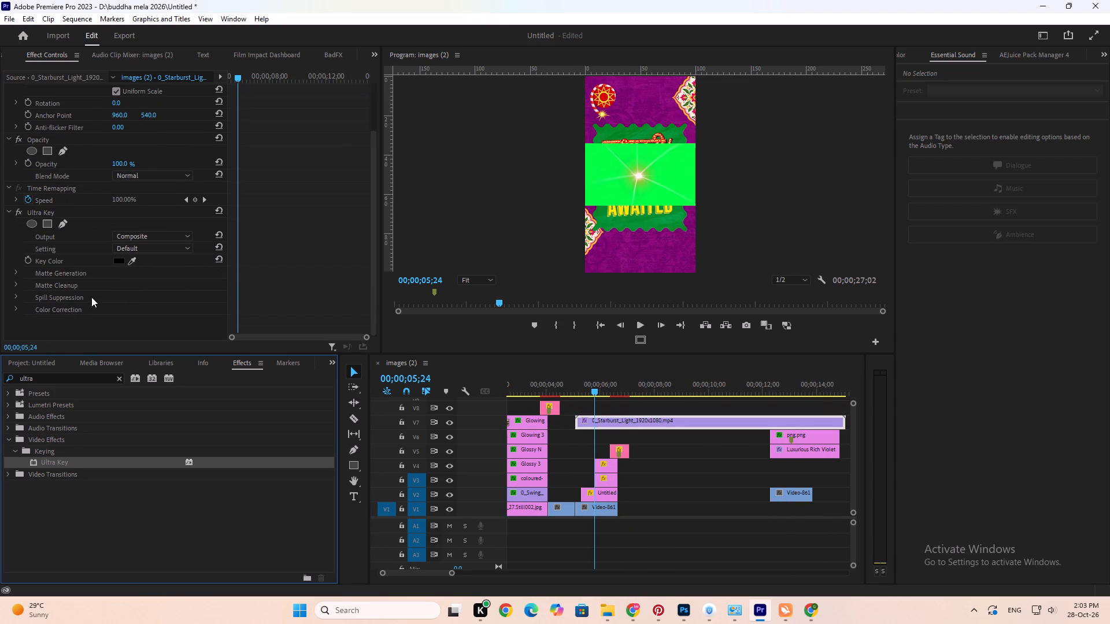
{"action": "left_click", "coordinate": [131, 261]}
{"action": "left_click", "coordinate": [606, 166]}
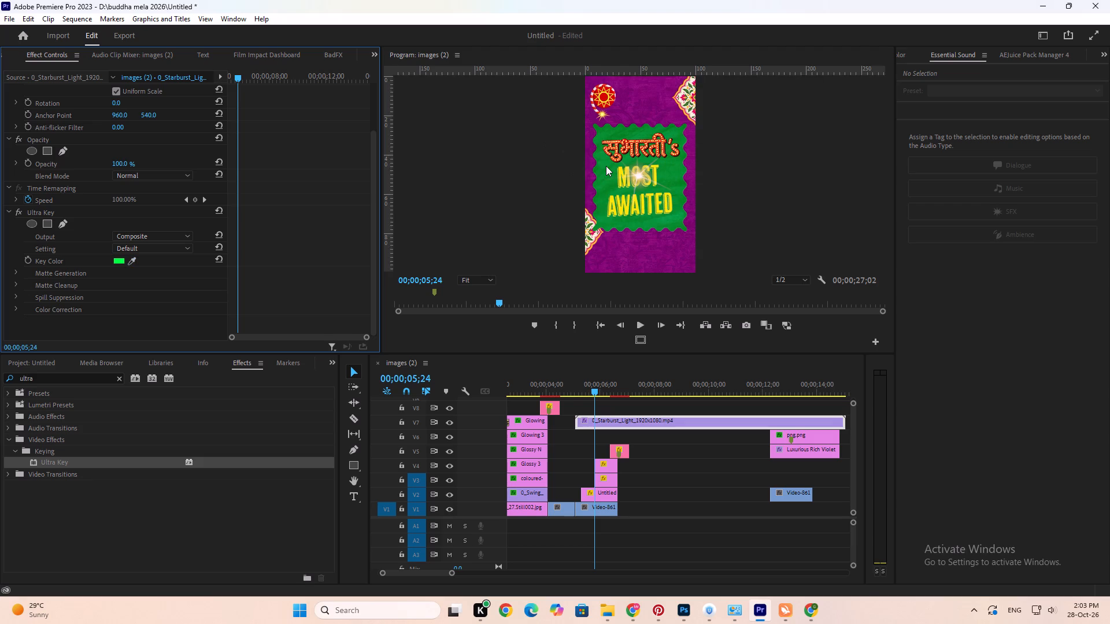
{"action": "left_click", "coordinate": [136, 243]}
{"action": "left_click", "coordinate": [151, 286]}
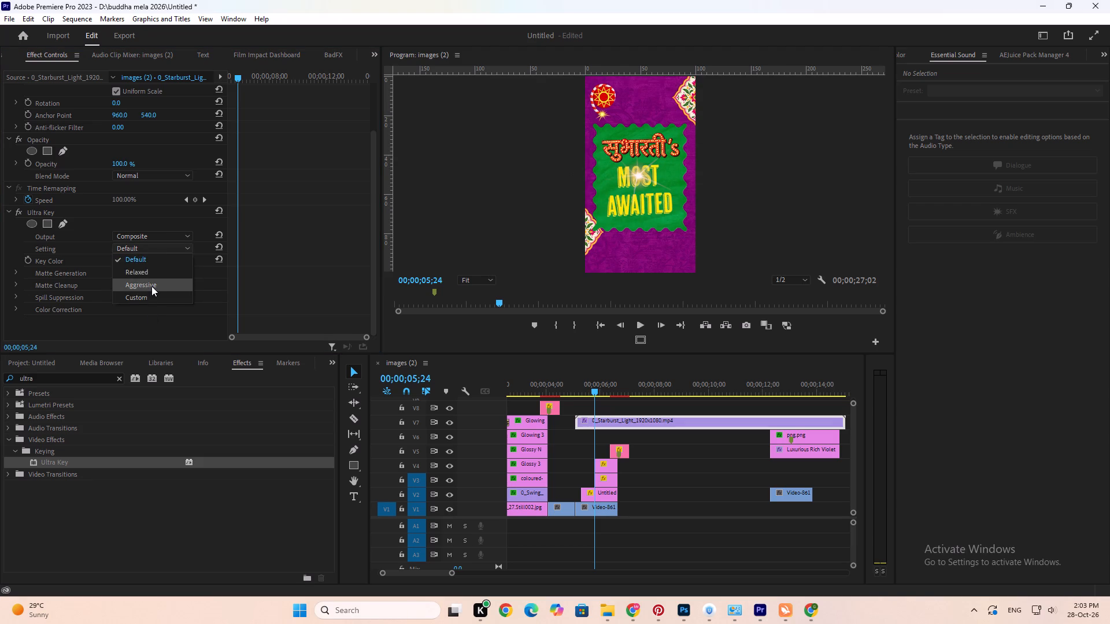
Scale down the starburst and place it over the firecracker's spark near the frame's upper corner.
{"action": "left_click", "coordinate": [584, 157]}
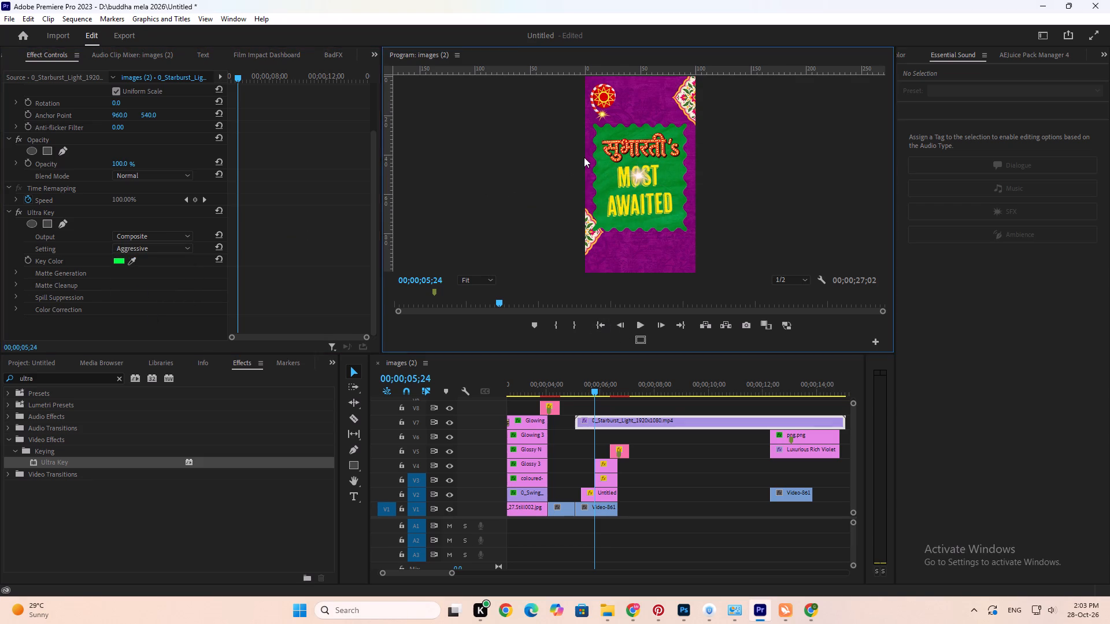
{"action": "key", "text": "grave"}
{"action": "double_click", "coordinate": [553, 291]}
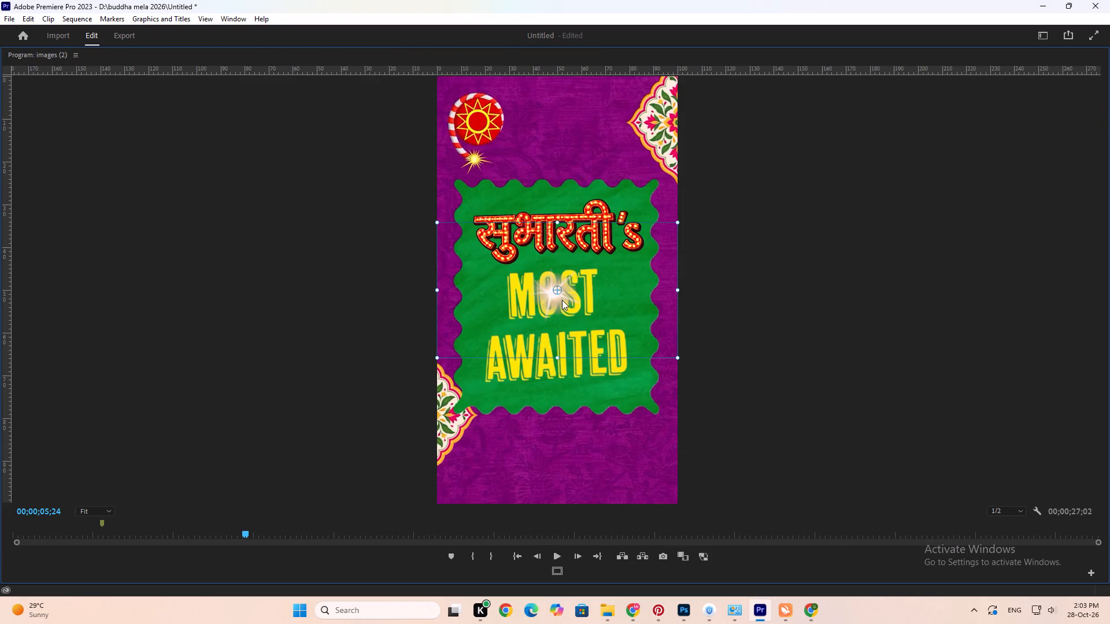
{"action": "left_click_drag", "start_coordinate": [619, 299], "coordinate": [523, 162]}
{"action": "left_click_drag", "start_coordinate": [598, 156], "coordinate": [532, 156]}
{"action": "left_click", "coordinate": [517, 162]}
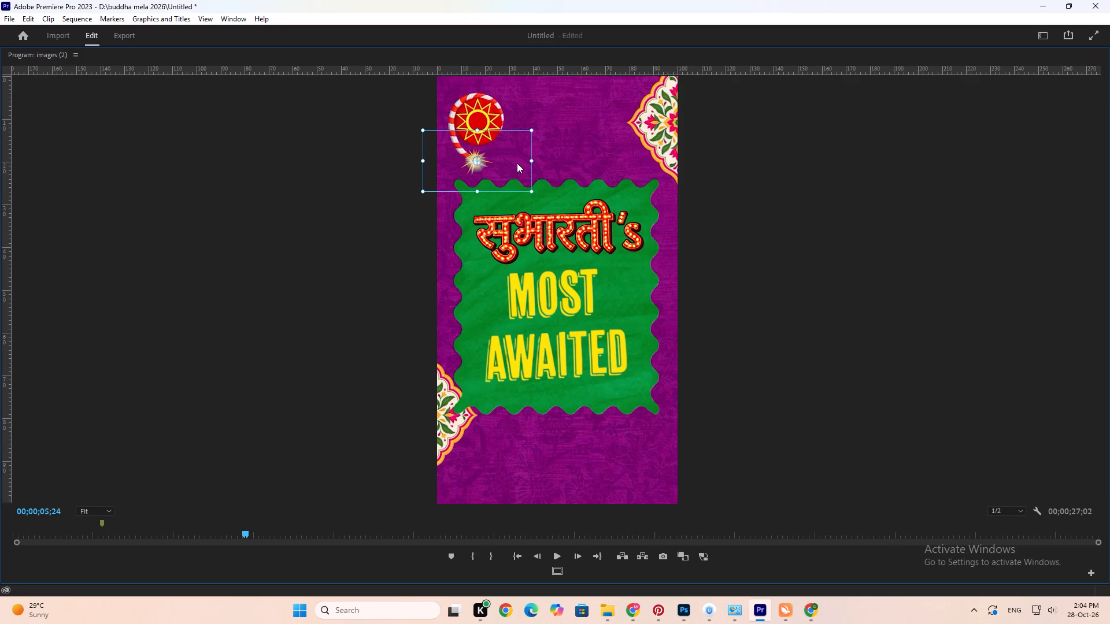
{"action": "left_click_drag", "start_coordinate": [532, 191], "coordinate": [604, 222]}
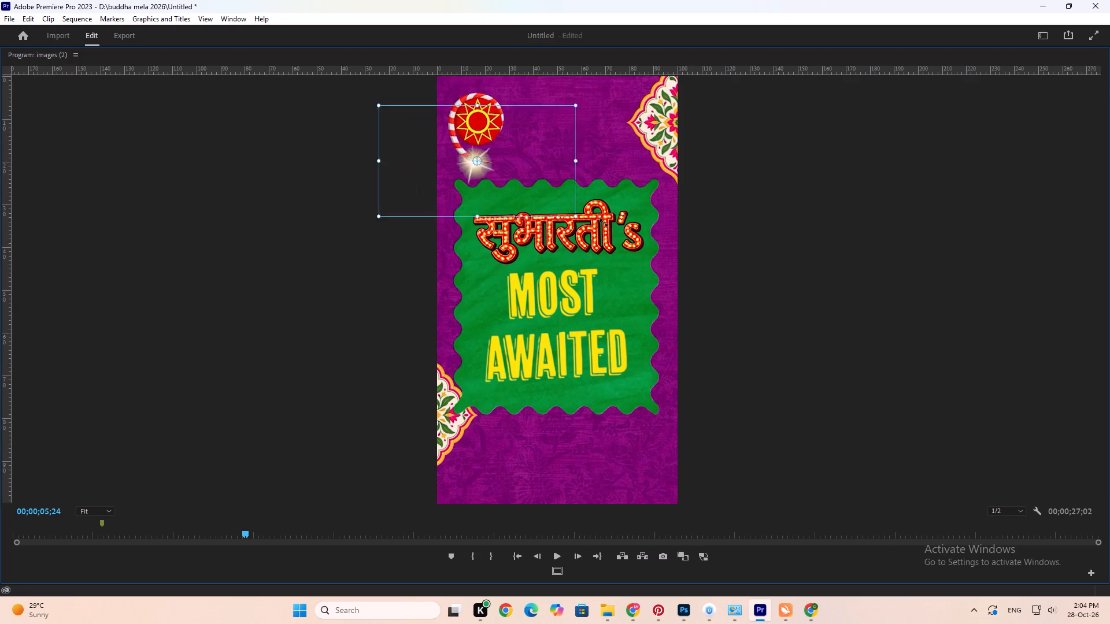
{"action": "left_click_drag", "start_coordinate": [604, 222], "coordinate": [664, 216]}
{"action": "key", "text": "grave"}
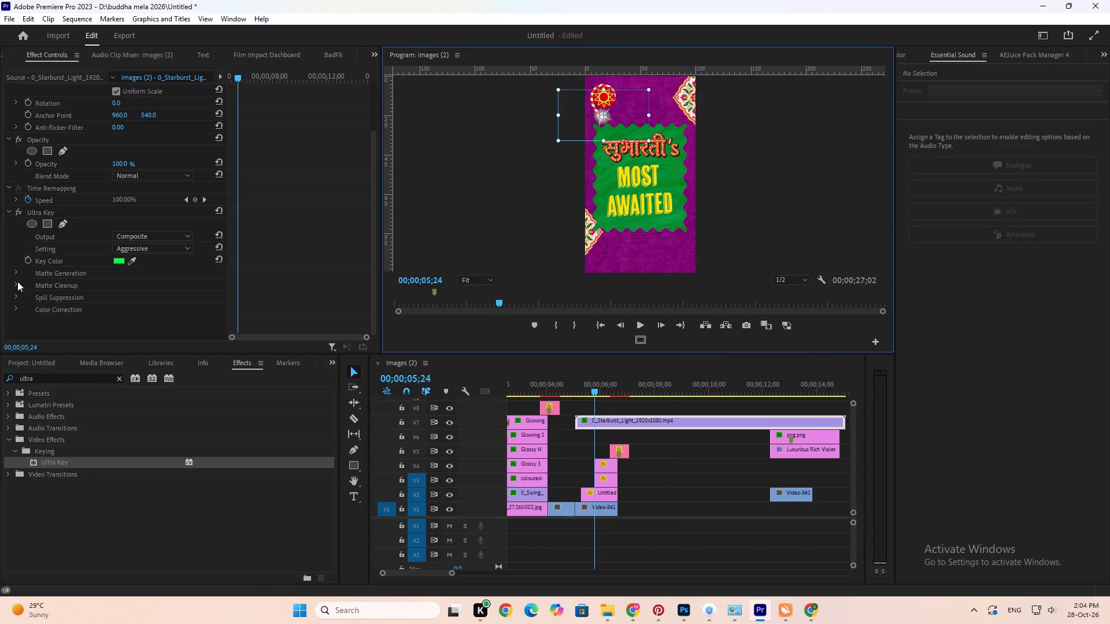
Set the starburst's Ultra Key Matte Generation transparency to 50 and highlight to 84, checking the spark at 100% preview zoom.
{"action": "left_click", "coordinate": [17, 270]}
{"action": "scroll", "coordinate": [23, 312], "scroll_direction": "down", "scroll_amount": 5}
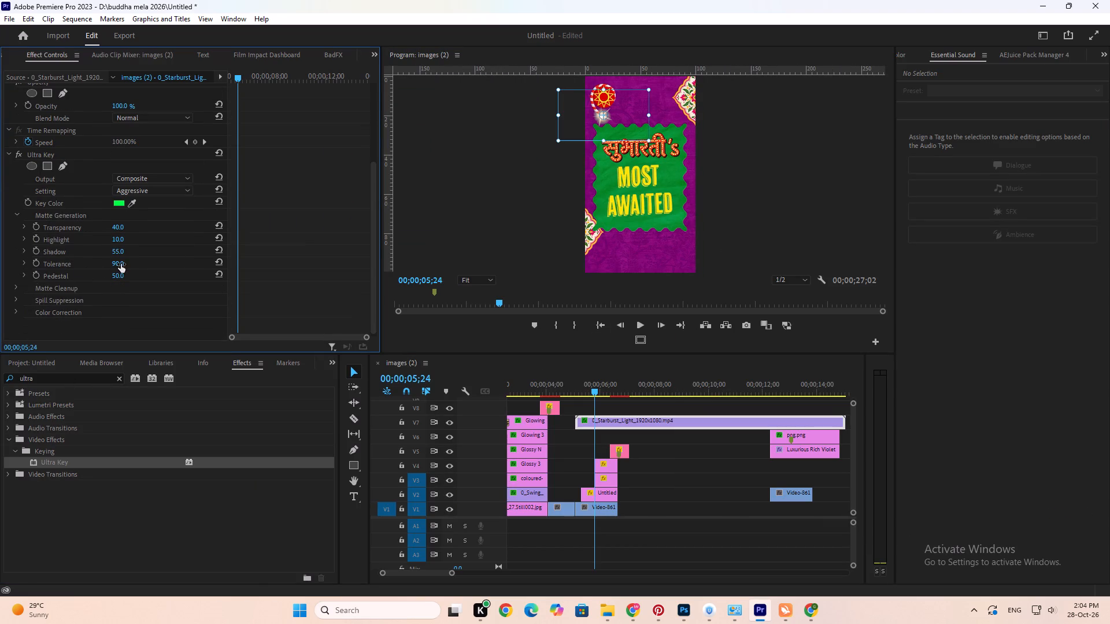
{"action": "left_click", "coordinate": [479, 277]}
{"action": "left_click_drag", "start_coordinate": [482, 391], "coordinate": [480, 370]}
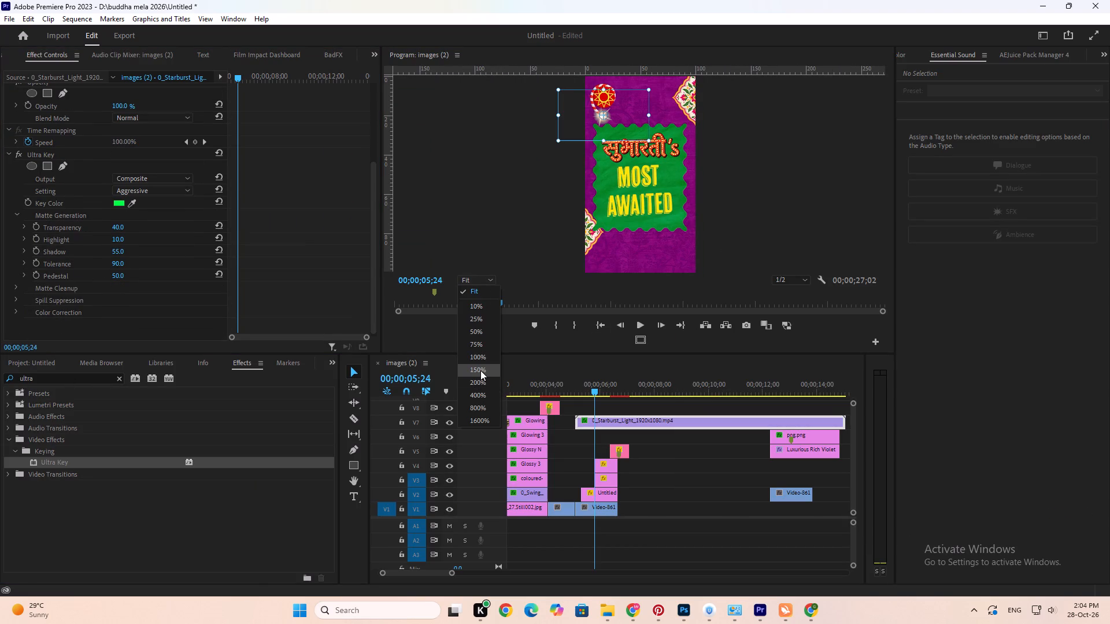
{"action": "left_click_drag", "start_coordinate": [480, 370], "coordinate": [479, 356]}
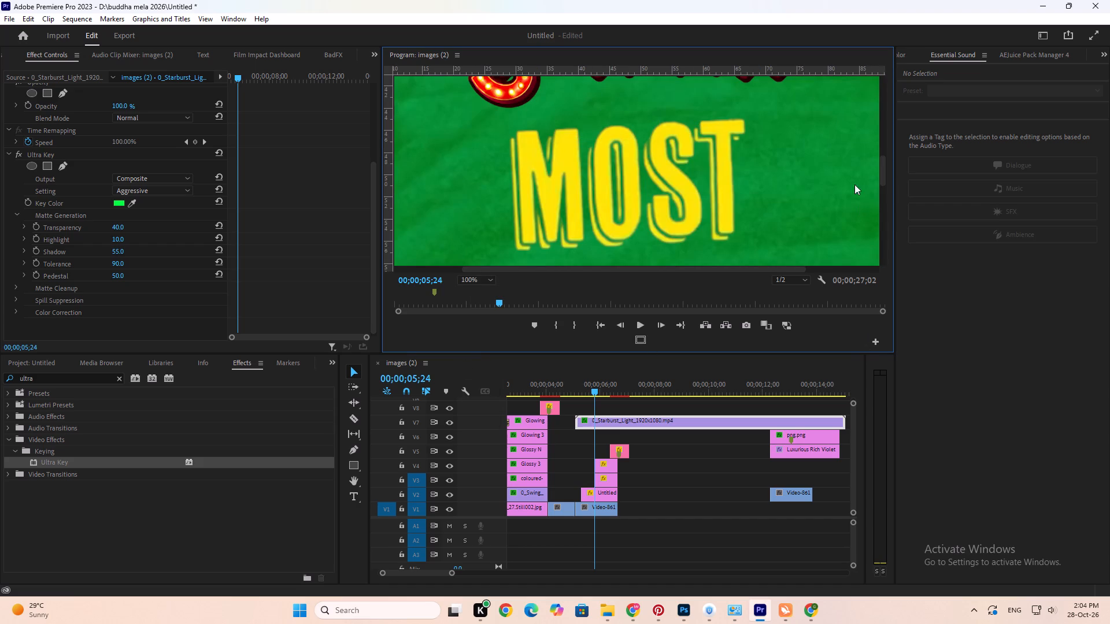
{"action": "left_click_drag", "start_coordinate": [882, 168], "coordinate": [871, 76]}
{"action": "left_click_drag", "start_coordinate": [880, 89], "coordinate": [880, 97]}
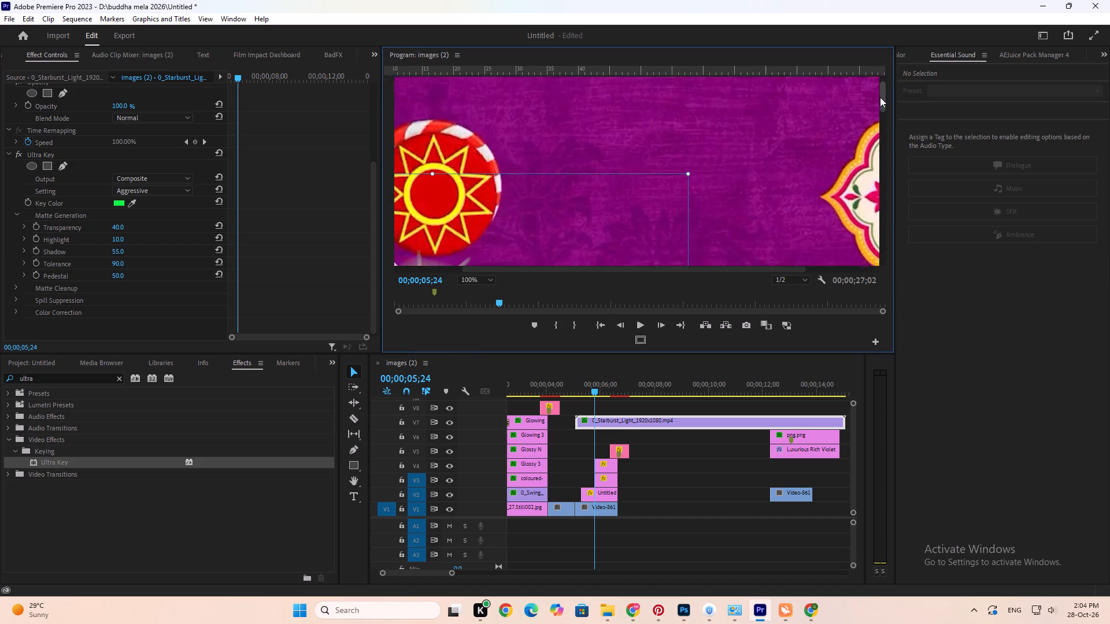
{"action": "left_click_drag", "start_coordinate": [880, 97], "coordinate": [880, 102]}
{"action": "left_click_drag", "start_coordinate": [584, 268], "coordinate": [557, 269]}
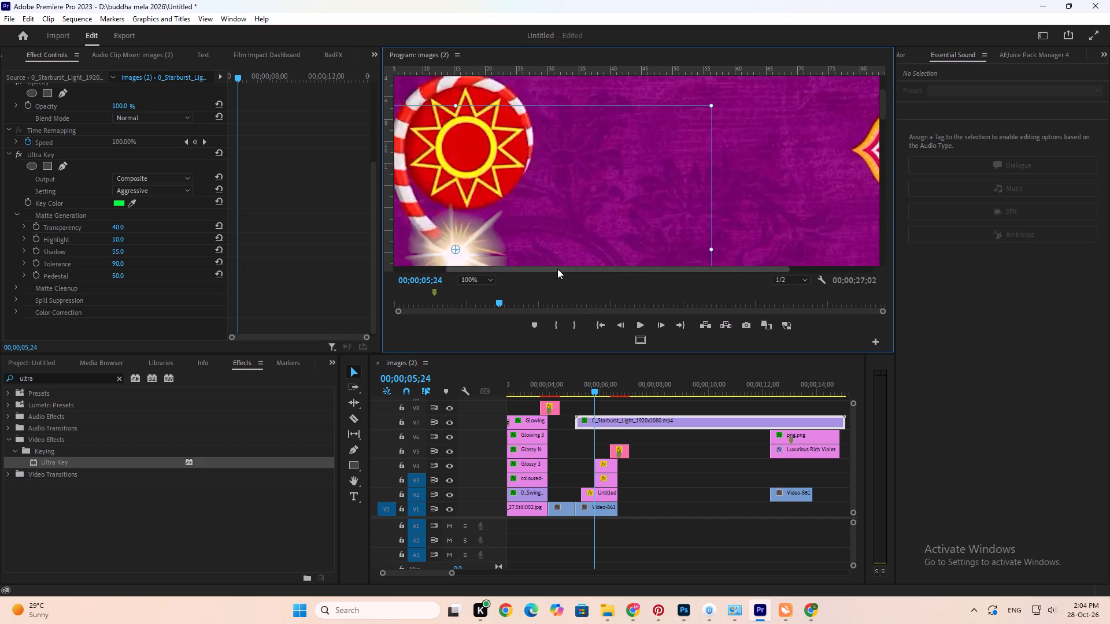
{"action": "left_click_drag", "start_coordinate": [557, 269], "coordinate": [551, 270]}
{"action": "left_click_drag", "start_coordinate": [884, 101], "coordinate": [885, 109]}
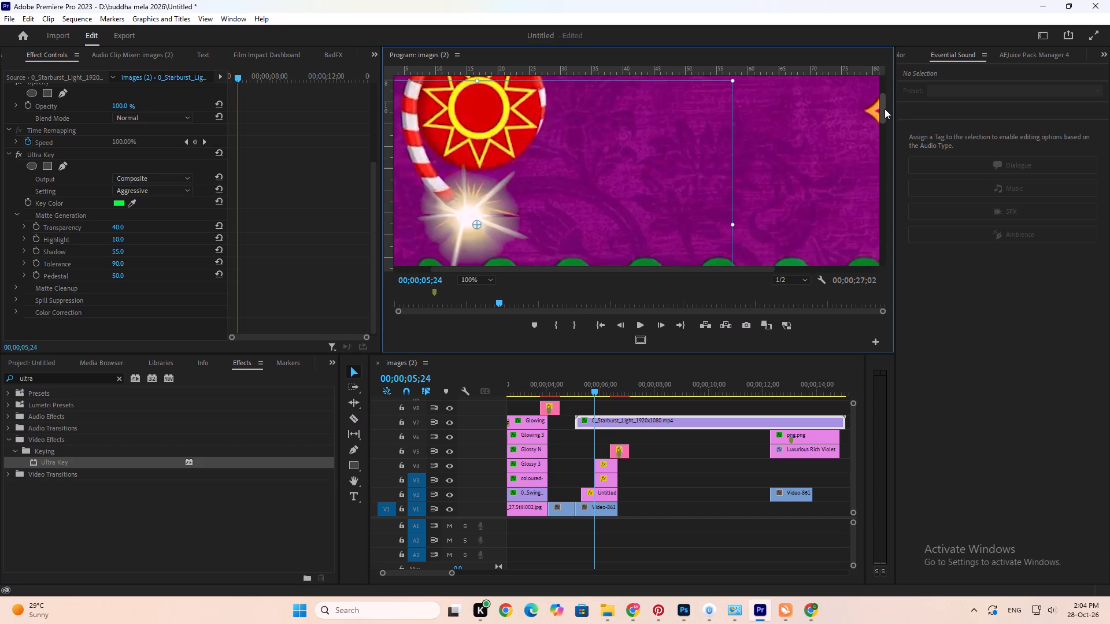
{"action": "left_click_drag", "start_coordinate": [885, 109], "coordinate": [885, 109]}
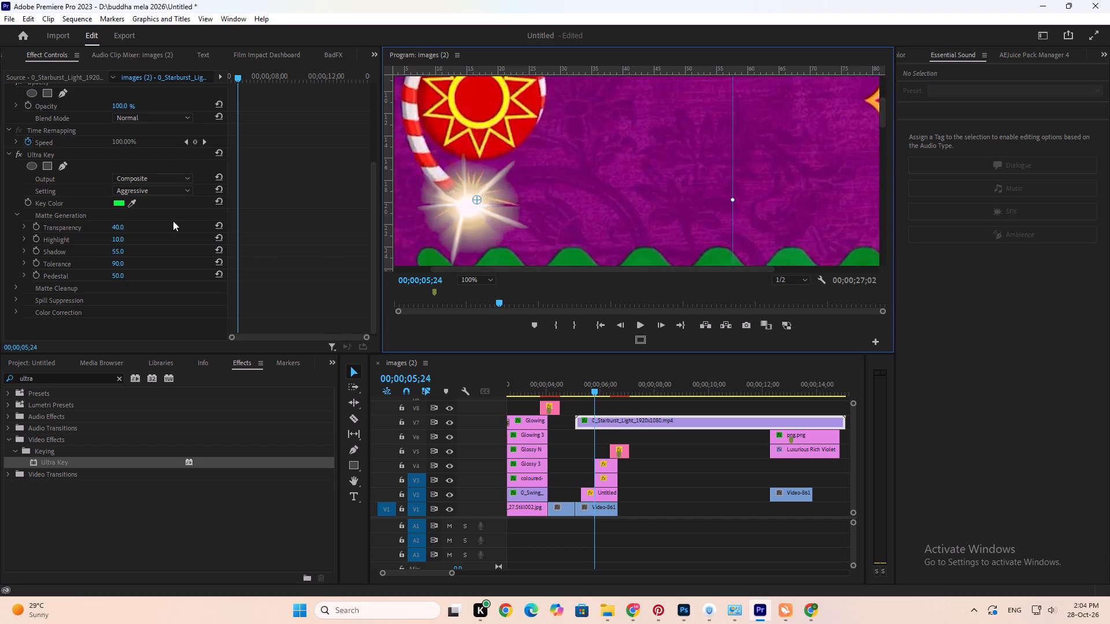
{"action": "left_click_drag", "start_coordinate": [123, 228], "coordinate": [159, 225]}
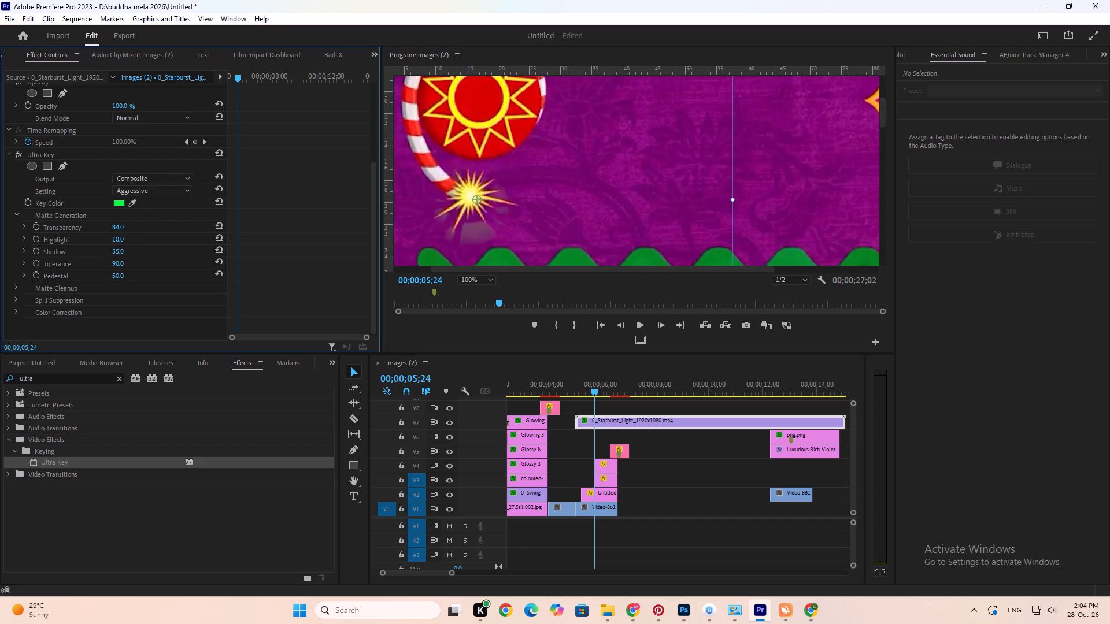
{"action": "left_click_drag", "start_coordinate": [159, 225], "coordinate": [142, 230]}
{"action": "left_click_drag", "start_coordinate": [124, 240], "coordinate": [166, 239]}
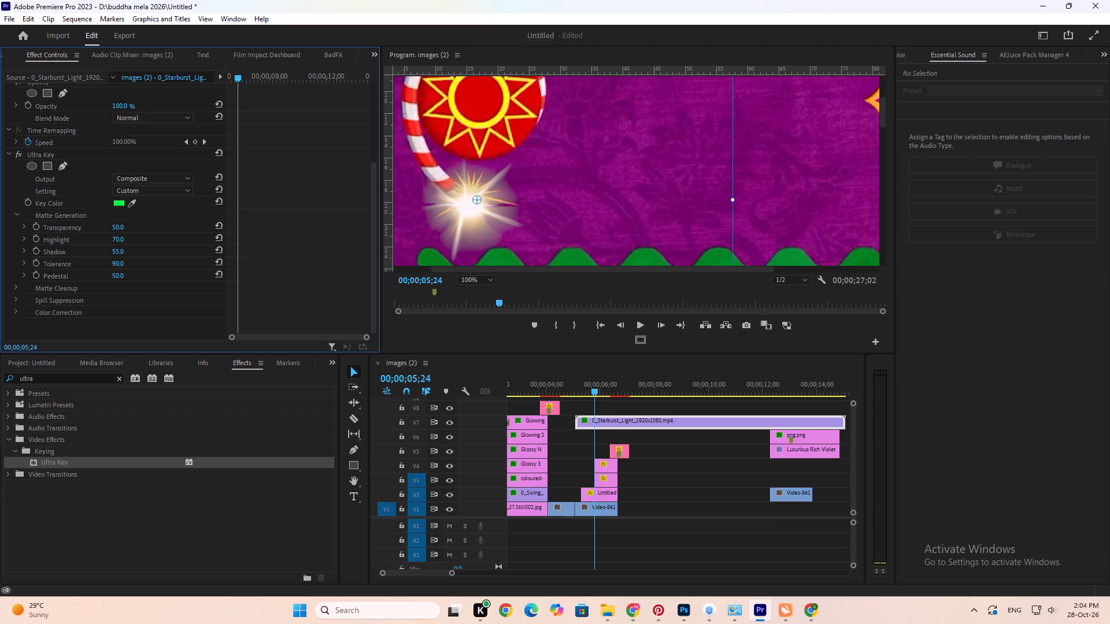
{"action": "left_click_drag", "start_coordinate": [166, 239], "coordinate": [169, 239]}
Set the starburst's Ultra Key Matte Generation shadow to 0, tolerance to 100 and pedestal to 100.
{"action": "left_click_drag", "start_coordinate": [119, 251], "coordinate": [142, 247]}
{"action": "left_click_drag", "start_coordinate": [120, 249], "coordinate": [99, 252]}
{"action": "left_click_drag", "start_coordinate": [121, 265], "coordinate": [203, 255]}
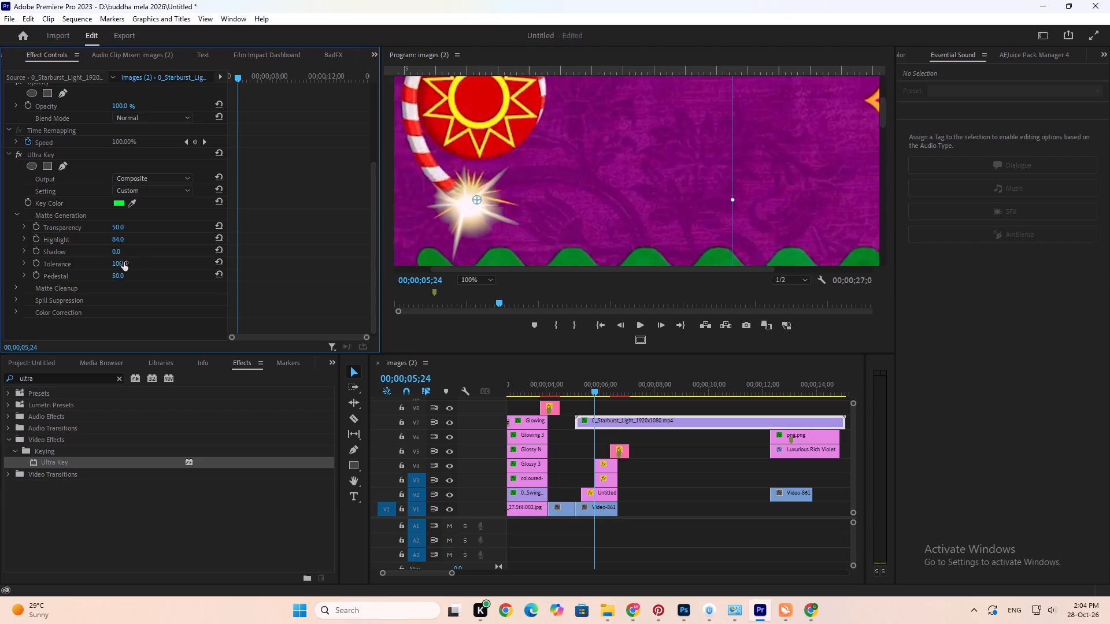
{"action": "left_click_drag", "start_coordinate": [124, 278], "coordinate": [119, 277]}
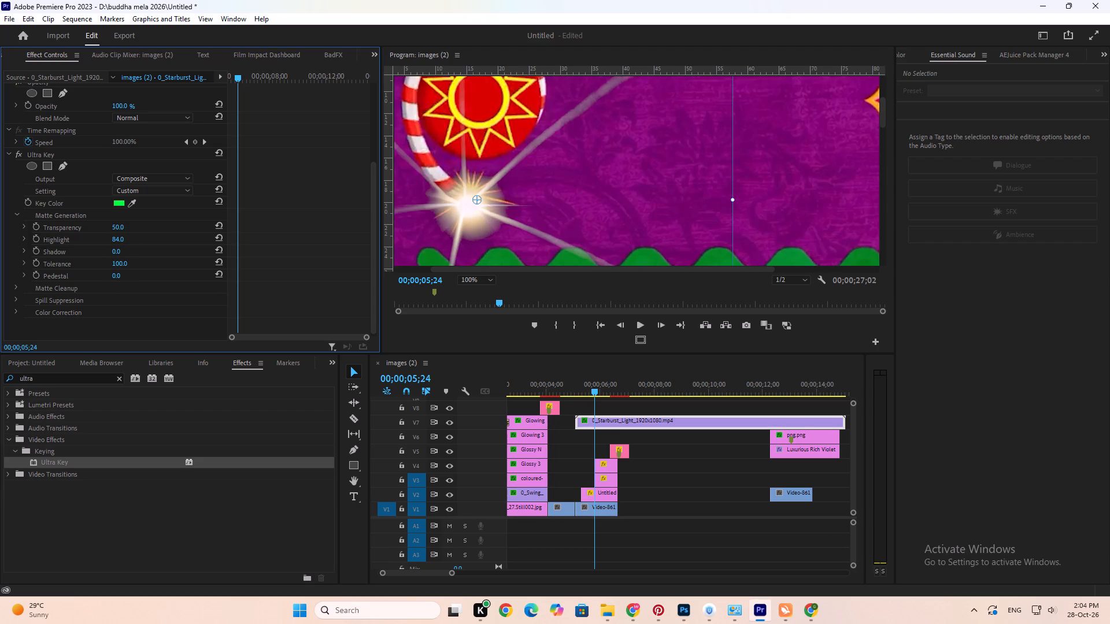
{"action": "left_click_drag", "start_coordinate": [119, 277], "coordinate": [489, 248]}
Delete the starburst clip from track V7.
{"action": "left_click", "coordinate": [630, 421]}
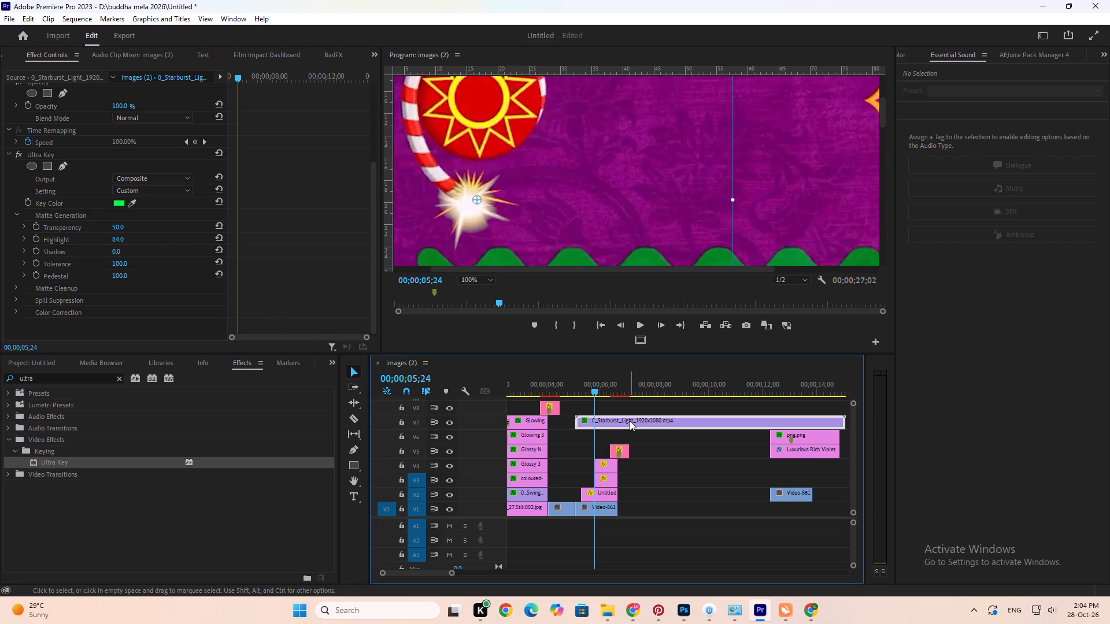
{"action": "key", "text": "Delete"}
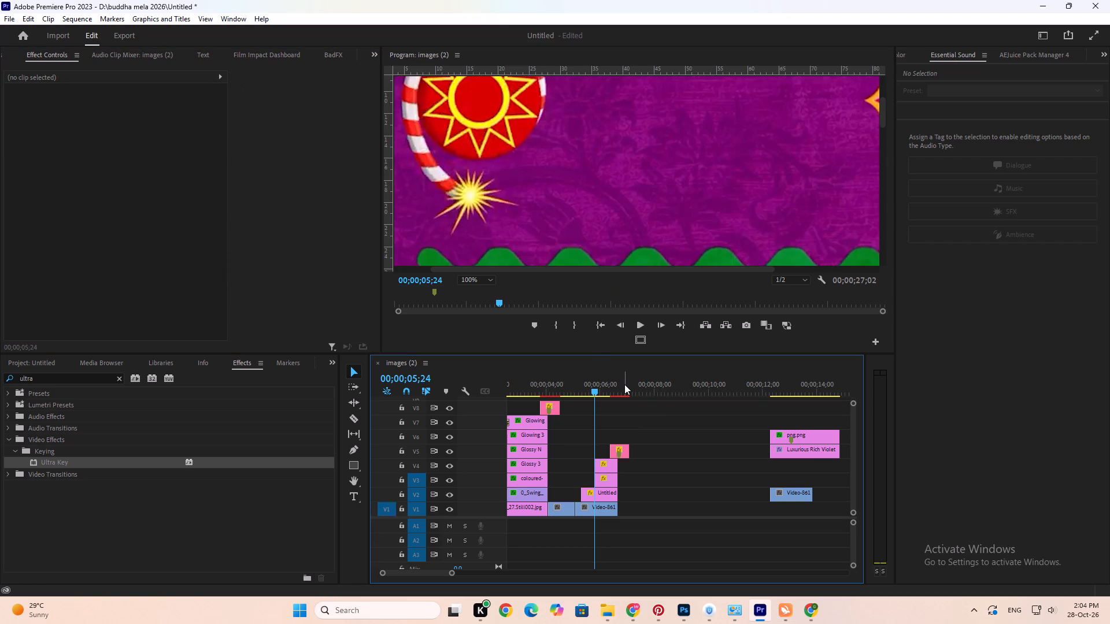
Fit the whole frame in the preview and play back the green card's entrance around 00;00;04;17 to 00;00;05;11.
{"action": "scroll", "coordinate": [624, 384], "scroll_direction": "down", "scroll_amount": 3, "text": "alt"}
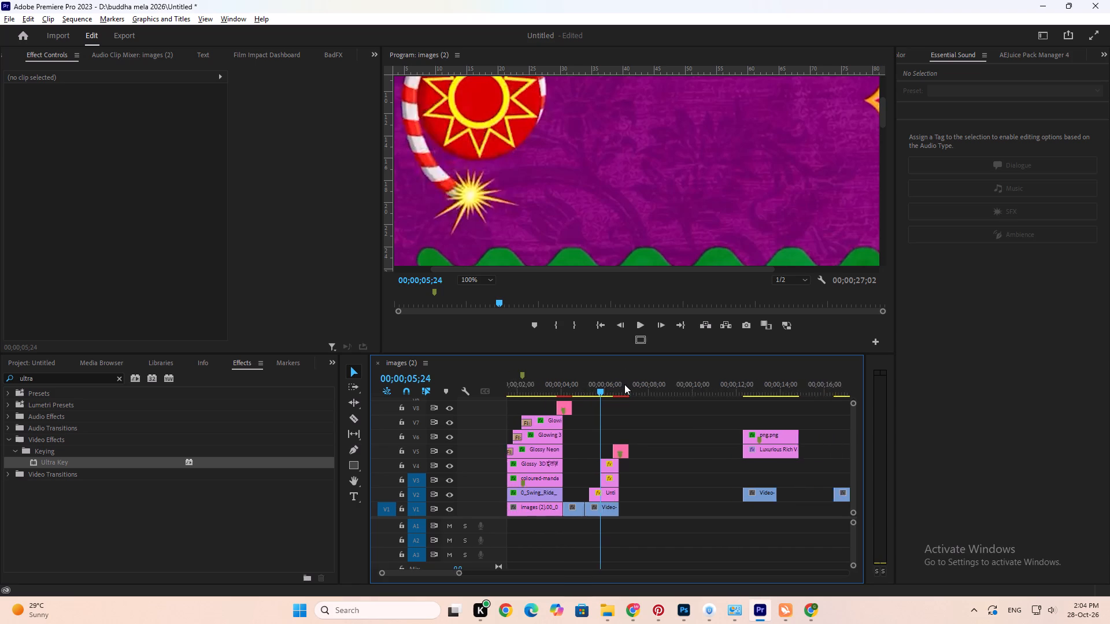
{"action": "scroll", "coordinate": [624, 384], "scroll_direction": "down", "scroll_amount": 4, "text": "alt"}
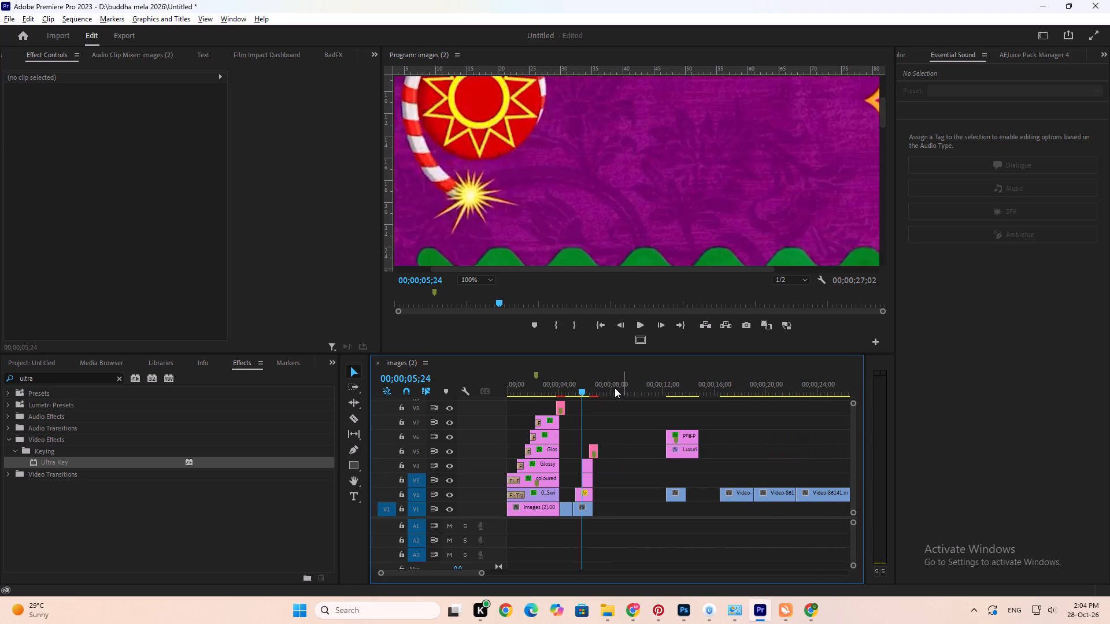
{"action": "left_click", "coordinate": [489, 278]}
{"action": "left_click", "coordinate": [477, 295]}
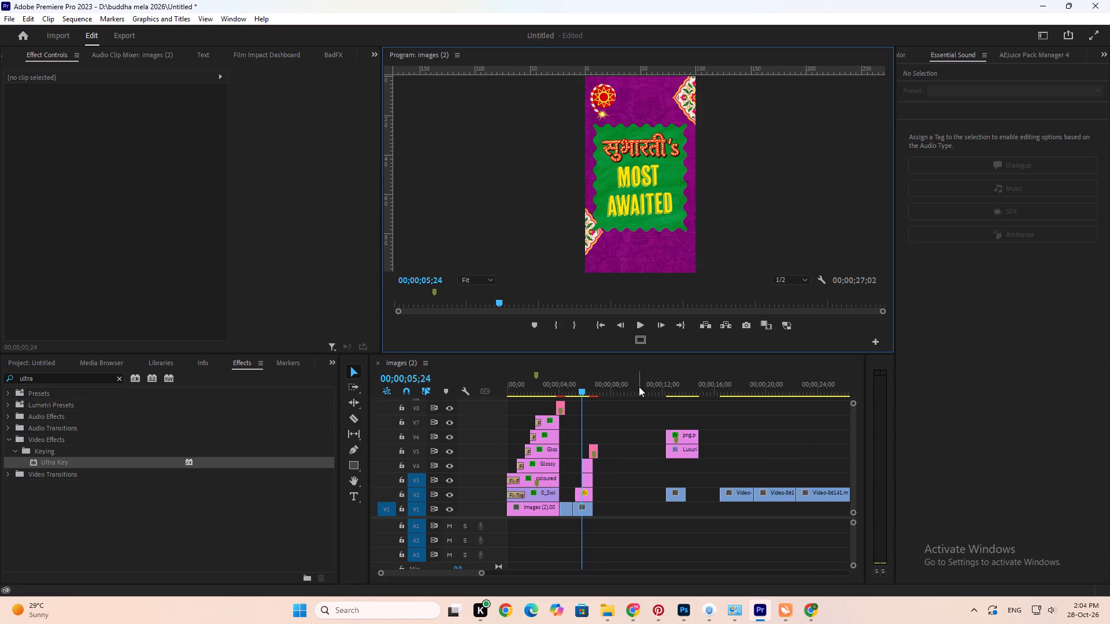
{"action": "left_click", "coordinate": [569, 389]}
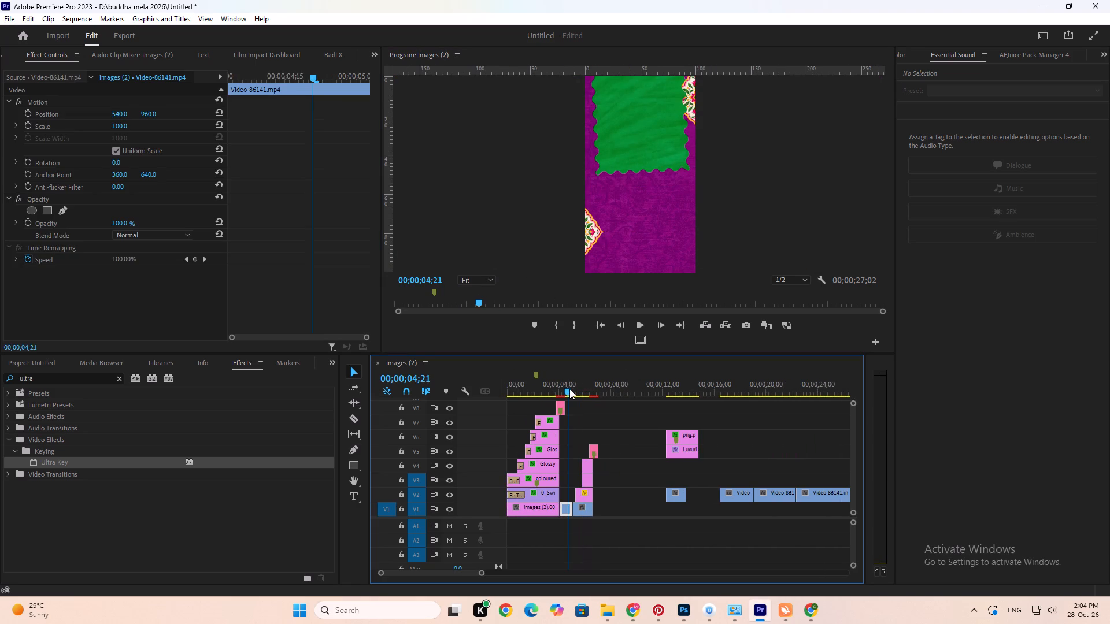
{"action": "scroll", "coordinate": [569, 389], "scroll_direction": "up", "scroll_amount": 6, "text": "alt"}
{"action": "key", "text": "space"}
{"action": "key", "text": "space"}
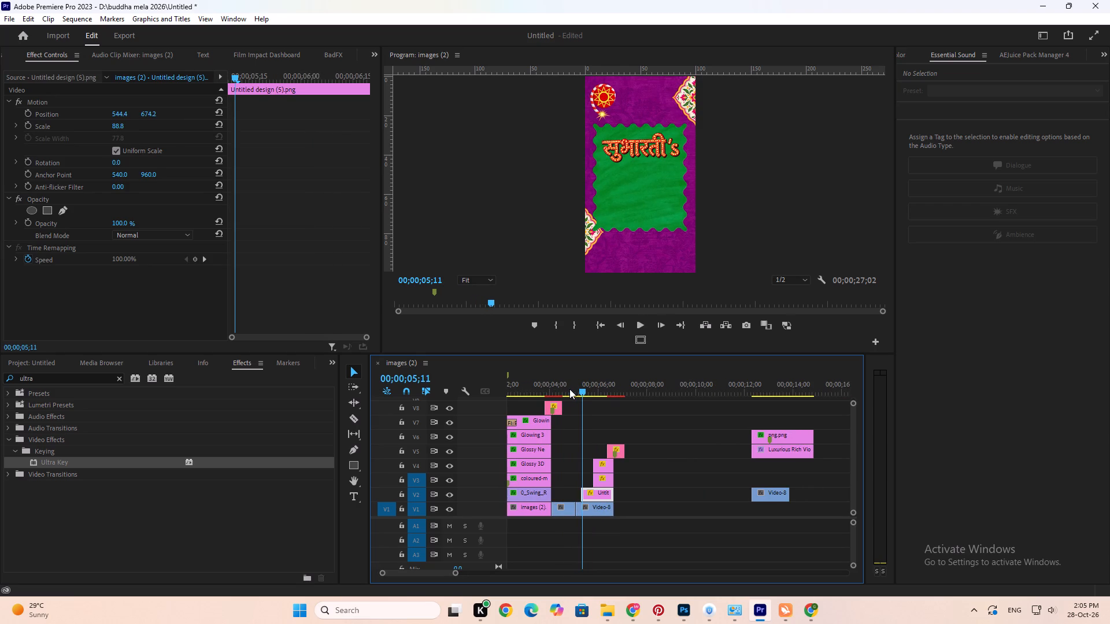
{"action": "scroll", "coordinate": [569, 389], "scroll_direction": "up", "scroll_amount": 3, "text": "alt"}
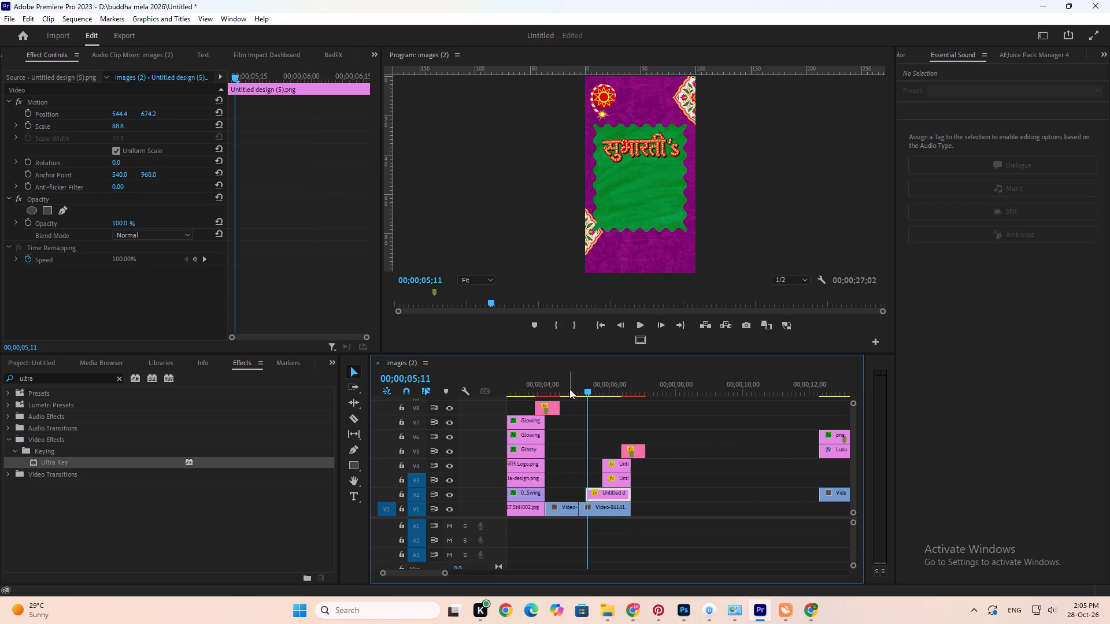
{"action": "left_click", "coordinate": [569, 389]}
{"action": "key", "text": "space"}
{"action": "key", "text": "space"}
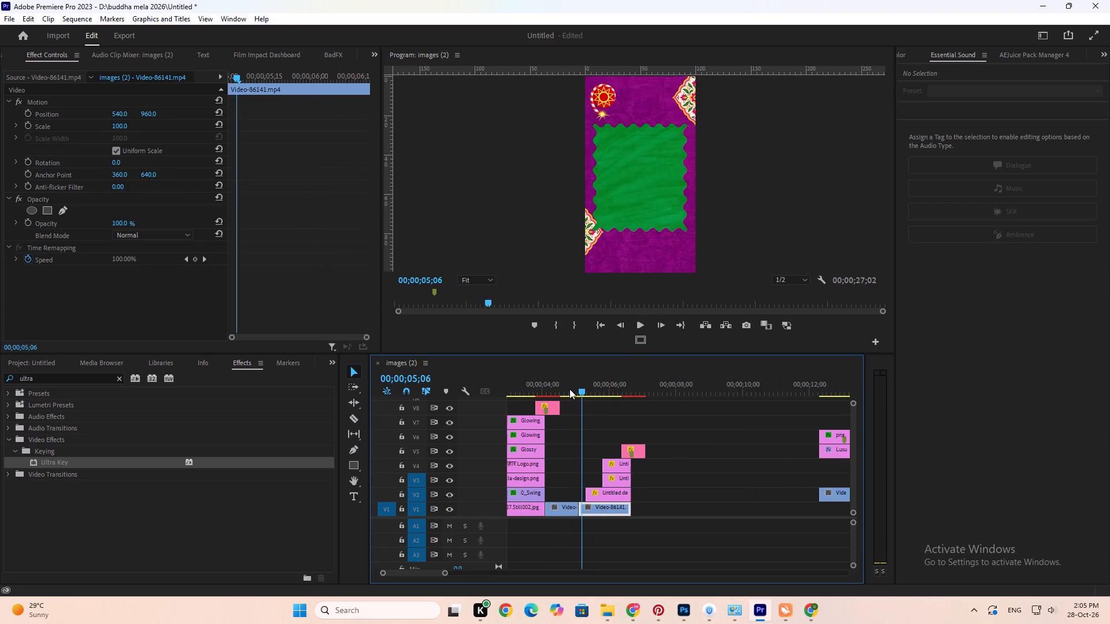
{"action": "scroll", "coordinate": [569, 389], "scroll_direction": "up", "scroll_amount": 6, "text": "alt"}
{"action": "left_click", "coordinate": [565, 388]}
{"action": "left_click_drag", "start_coordinate": [561, 387], "coordinate": [555, 388]}
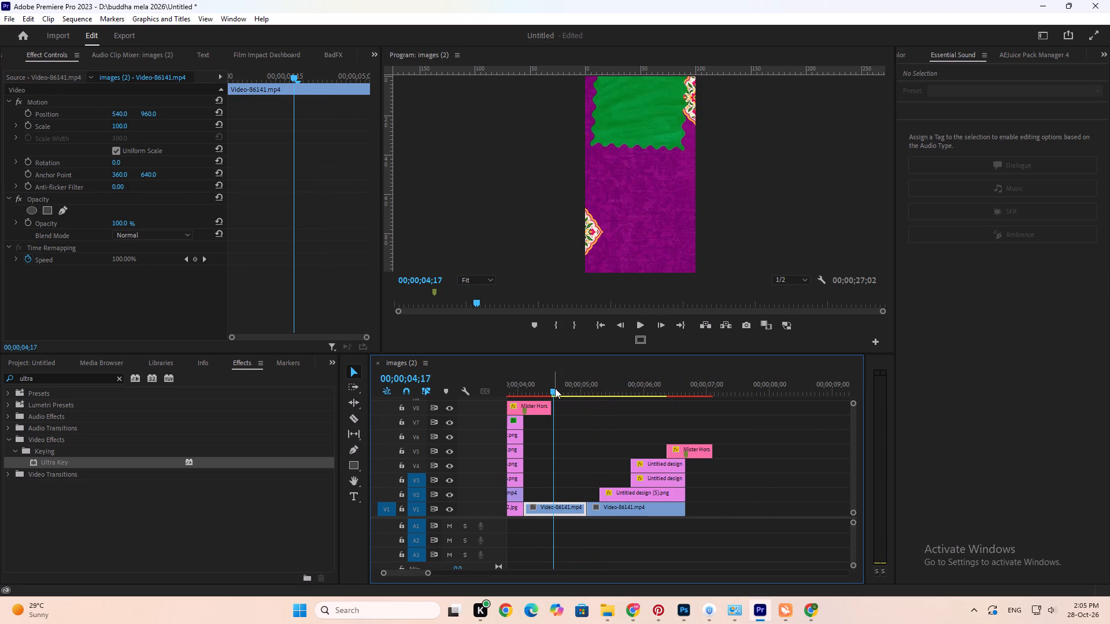
{"action": "key", "text": "space"}
{"action": "key", "text": "space"}
{"action": "key", "text": "space"}
{"action": "key", "text": "space"}
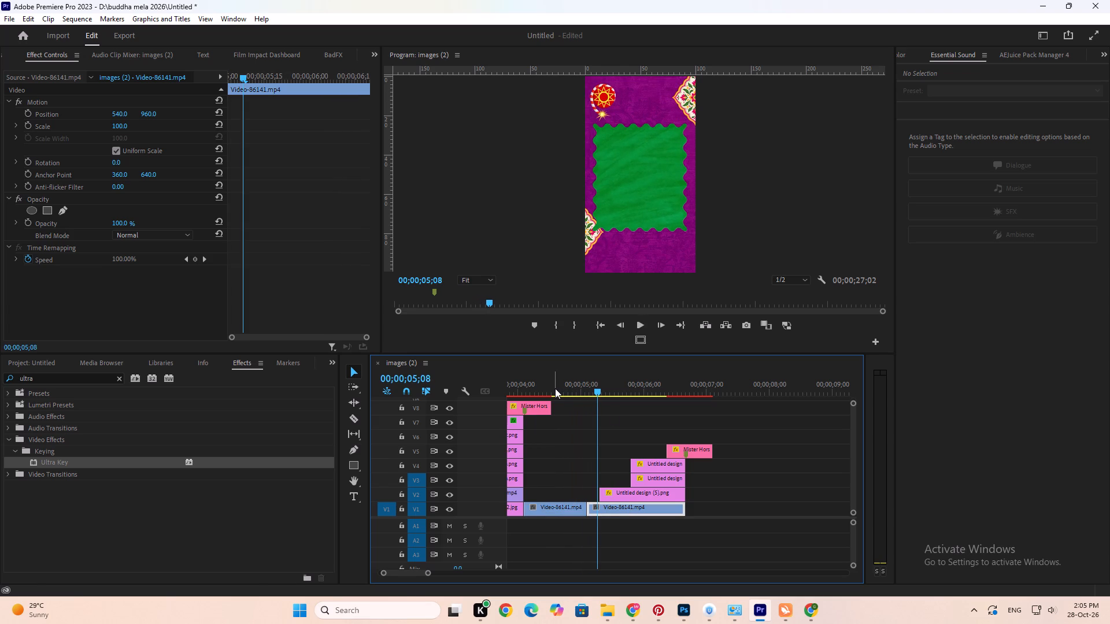
Move the Video-86141.mp4 clip on V2 beneath the violet background earlier, starting at about 9 seconds, and preview it at 00;00;10;21.
{"action": "scroll", "coordinate": [613, 415], "scroll_direction": "down", "scroll_amount": 7, "text": "alt"}
{"action": "scroll", "coordinate": [695, 471], "scroll_direction": "down", "scroll_amount": 6}
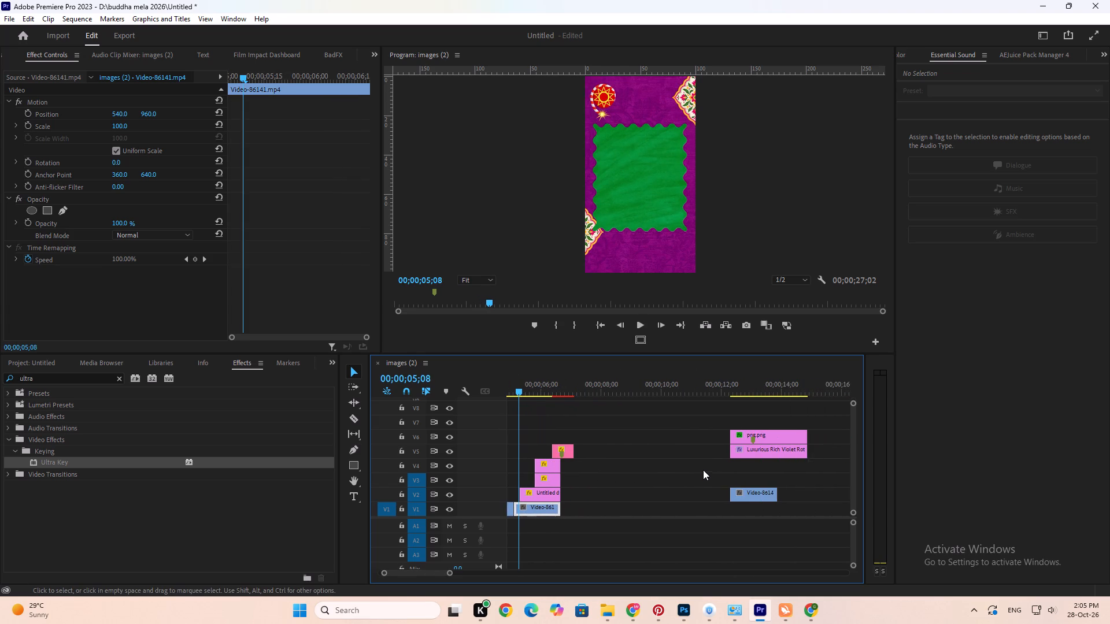
{"action": "left_click_drag", "start_coordinate": [720, 386], "coordinate": [727, 390]}
{"action": "left_click_drag", "start_coordinate": [734, 494], "coordinate": [645, 488]}
{"action": "left_click_drag", "start_coordinate": [672, 381], "coordinate": [666, 382]}
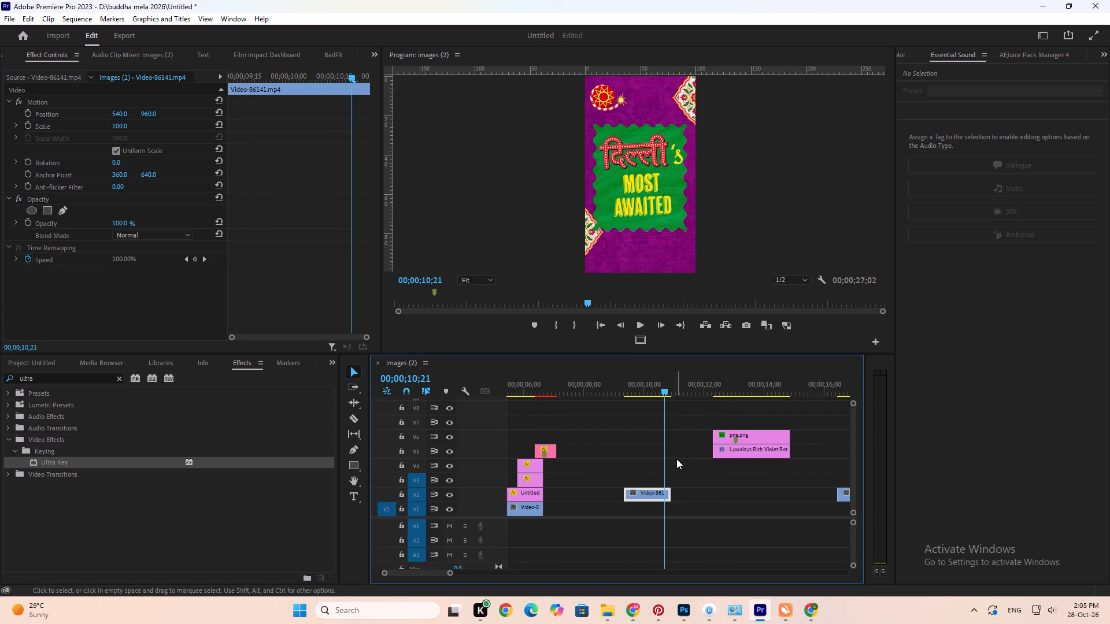
Undo the last move of the Video-86141.mp4 clip on V2.
{"action": "key", "text": "ctrl+z"}
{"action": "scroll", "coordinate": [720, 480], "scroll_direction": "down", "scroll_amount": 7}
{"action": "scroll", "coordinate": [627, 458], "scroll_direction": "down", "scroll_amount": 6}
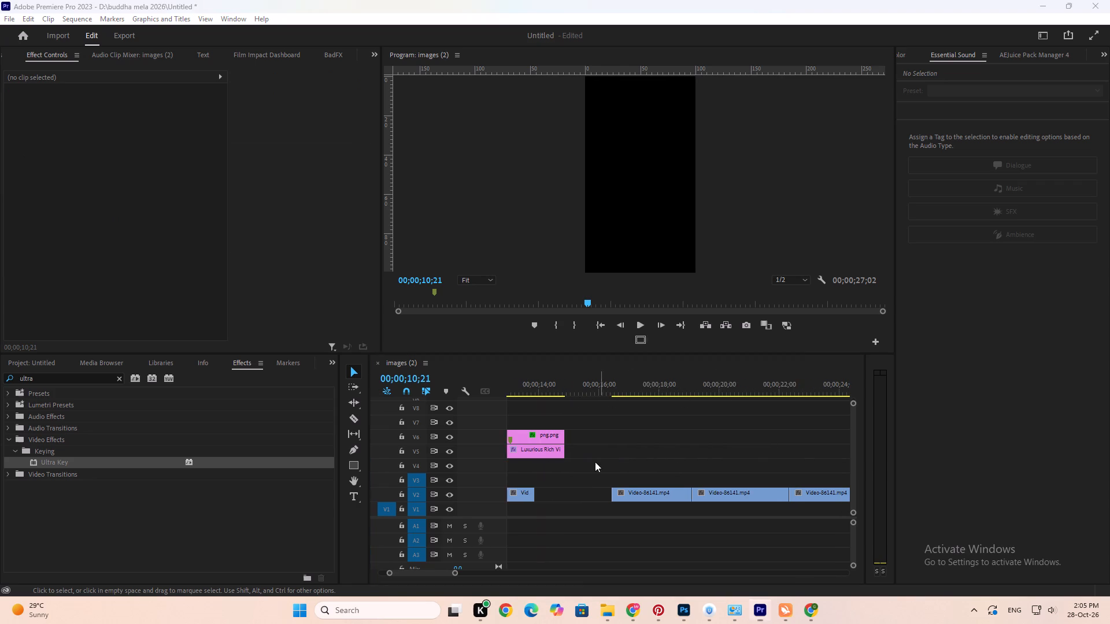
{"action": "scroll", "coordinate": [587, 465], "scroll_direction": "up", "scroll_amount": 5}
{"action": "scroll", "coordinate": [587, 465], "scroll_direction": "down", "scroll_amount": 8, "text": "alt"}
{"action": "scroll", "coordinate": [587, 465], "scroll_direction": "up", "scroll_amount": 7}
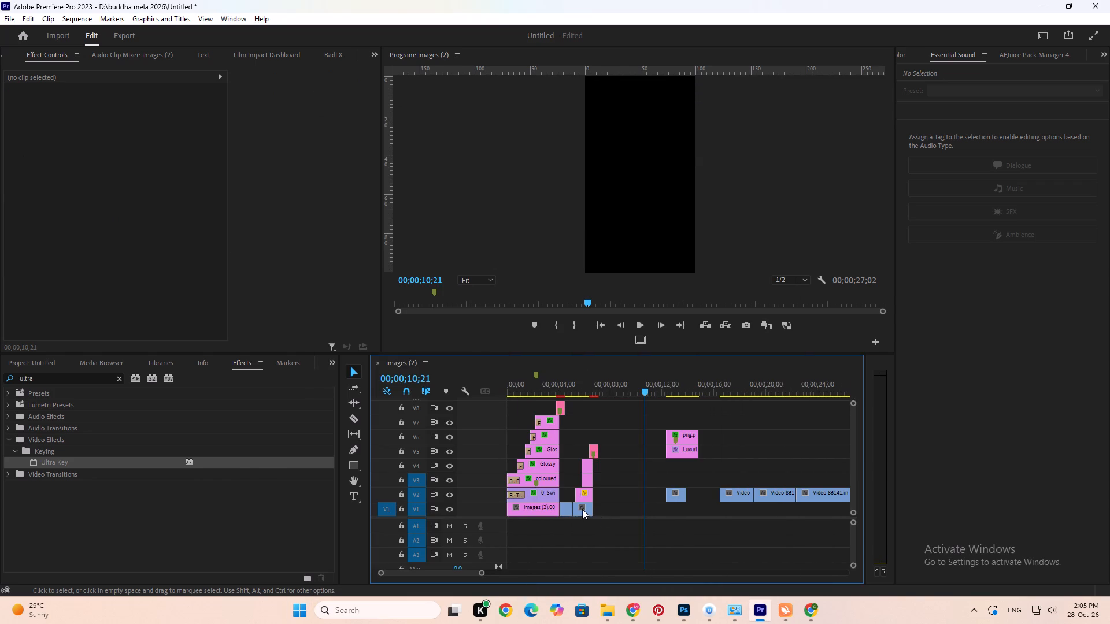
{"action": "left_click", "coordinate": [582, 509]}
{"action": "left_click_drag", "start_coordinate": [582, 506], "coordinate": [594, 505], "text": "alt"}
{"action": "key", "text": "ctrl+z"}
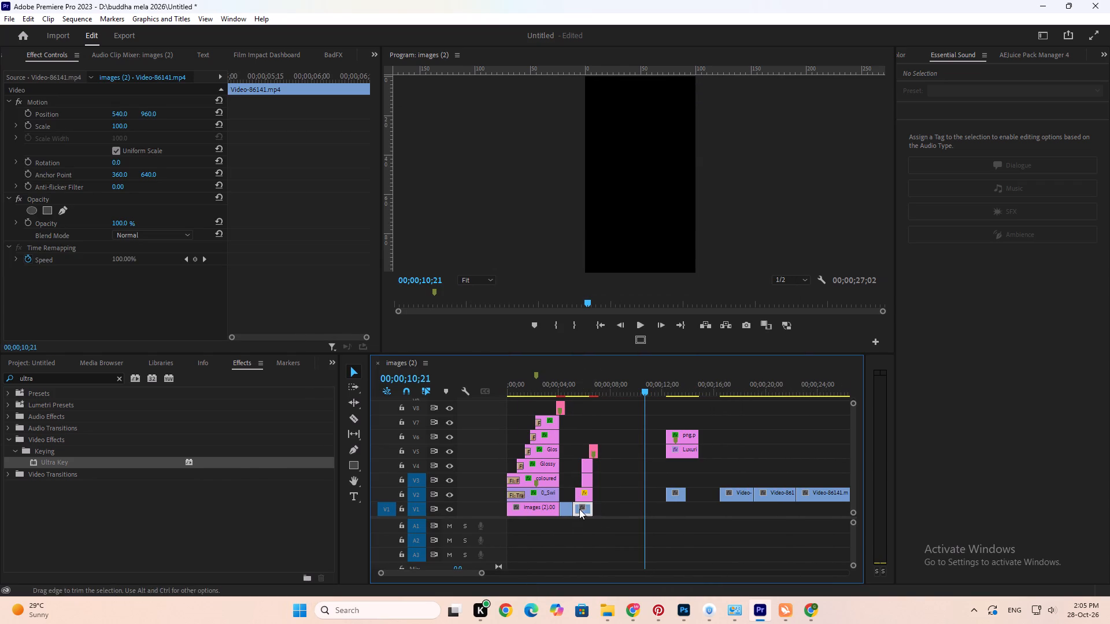
Copy the short Video-86141.mp4 clip on V1 at about 4 seconds to V6 at about 19 seconds, extending its end to 00;00;24;03.
{"action": "left_click", "coordinate": [566, 510]}
{"action": "left_click_drag", "start_coordinate": [566, 509], "coordinate": [760, 442], "text": "alt"}
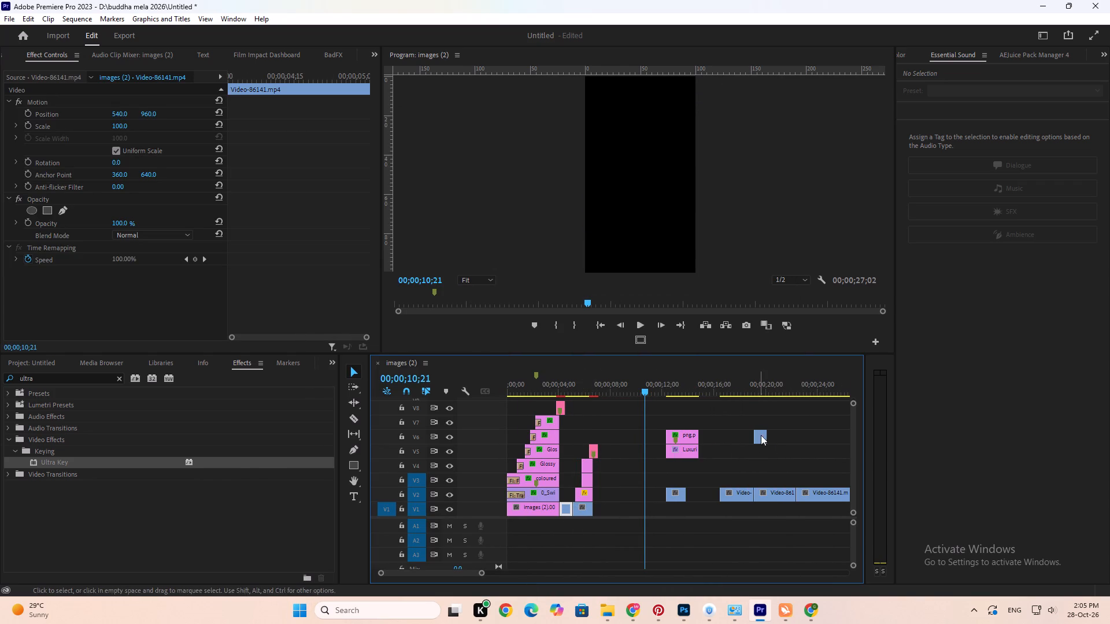
{"action": "left_click", "coordinate": [763, 382]}
{"action": "left_click_drag", "start_coordinate": [767, 433], "coordinate": [819, 433]}
Cut the copied Video-86141.mp4 clip on V6 at 00;00;20;03, where the green card is still without text.
{"action": "left_click_drag", "start_coordinate": [771, 391], "coordinate": [776, 392]}
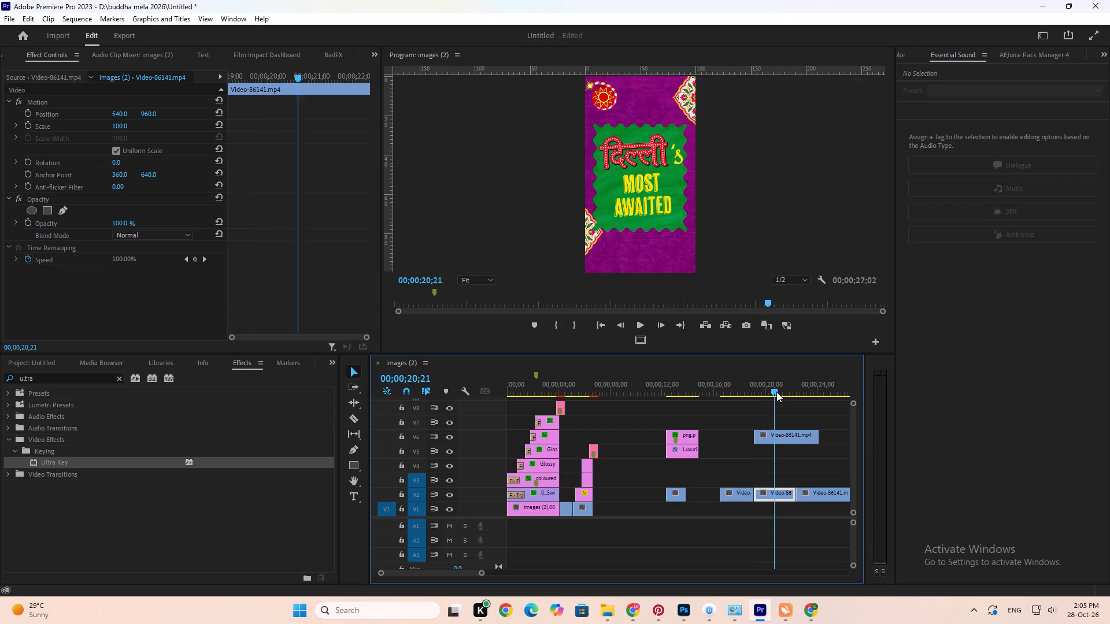
{"action": "left_click_drag", "start_coordinate": [776, 392], "coordinate": [797, 398]}
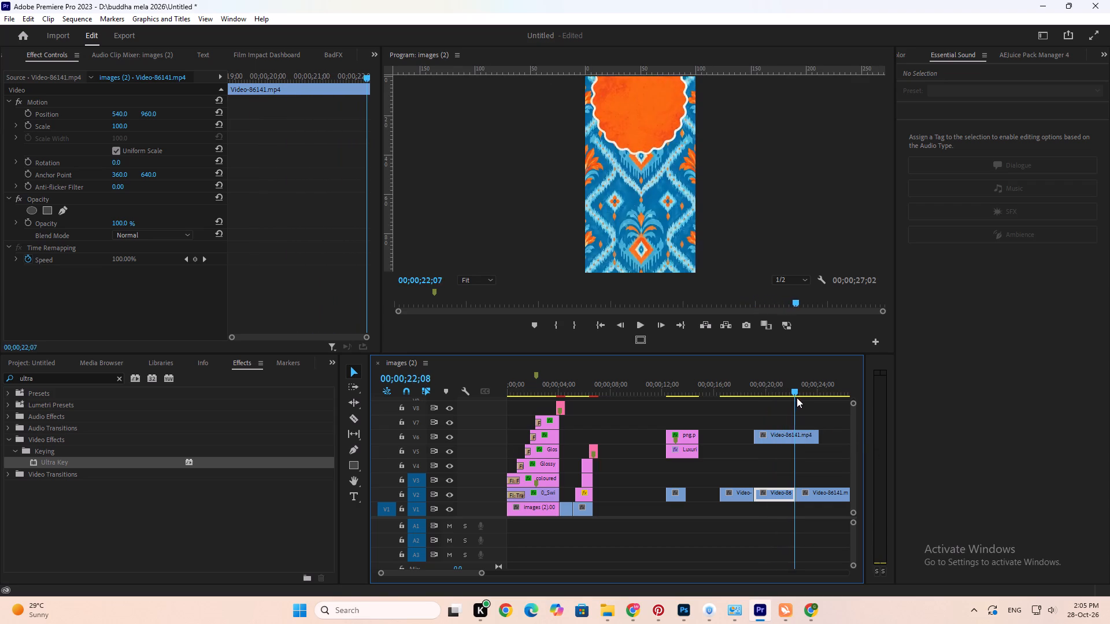
{"action": "left_click_drag", "start_coordinate": [797, 398], "coordinate": [768, 403]}
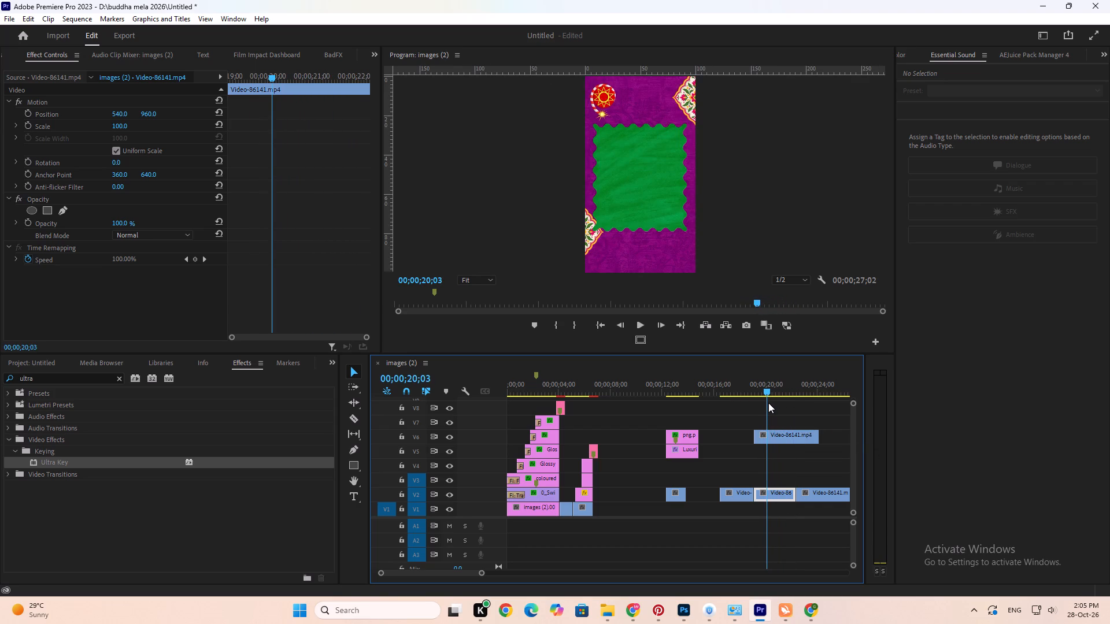
{"action": "left_click_drag", "start_coordinate": [768, 403], "coordinate": [769, 404]}
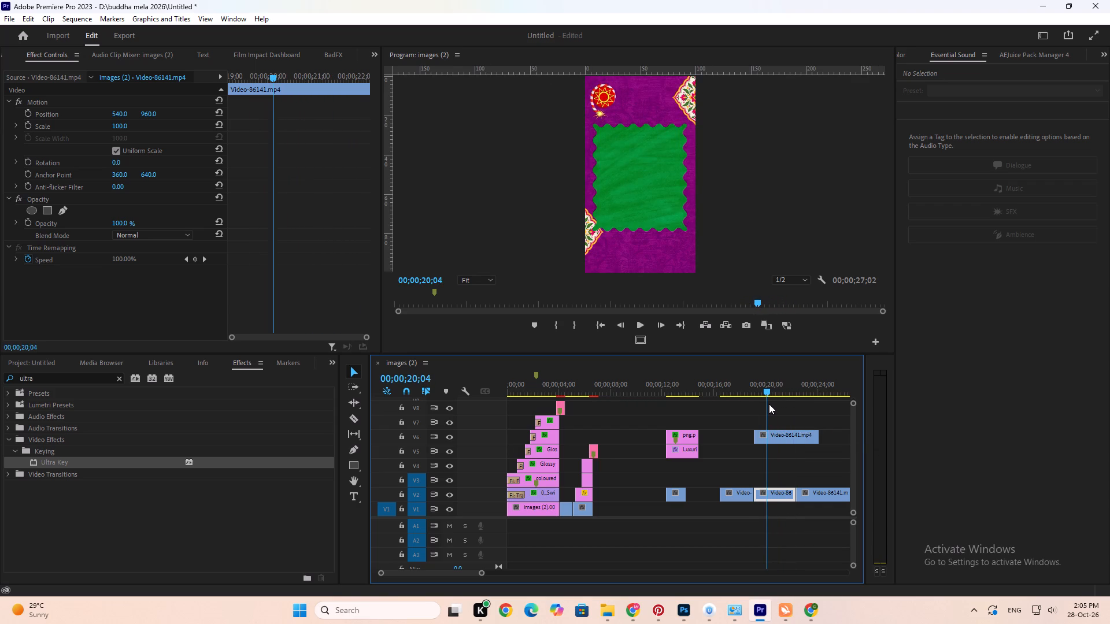
{"action": "left_click_drag", "start_coordinate": [769, 404], "coordinate": [768, 404]}
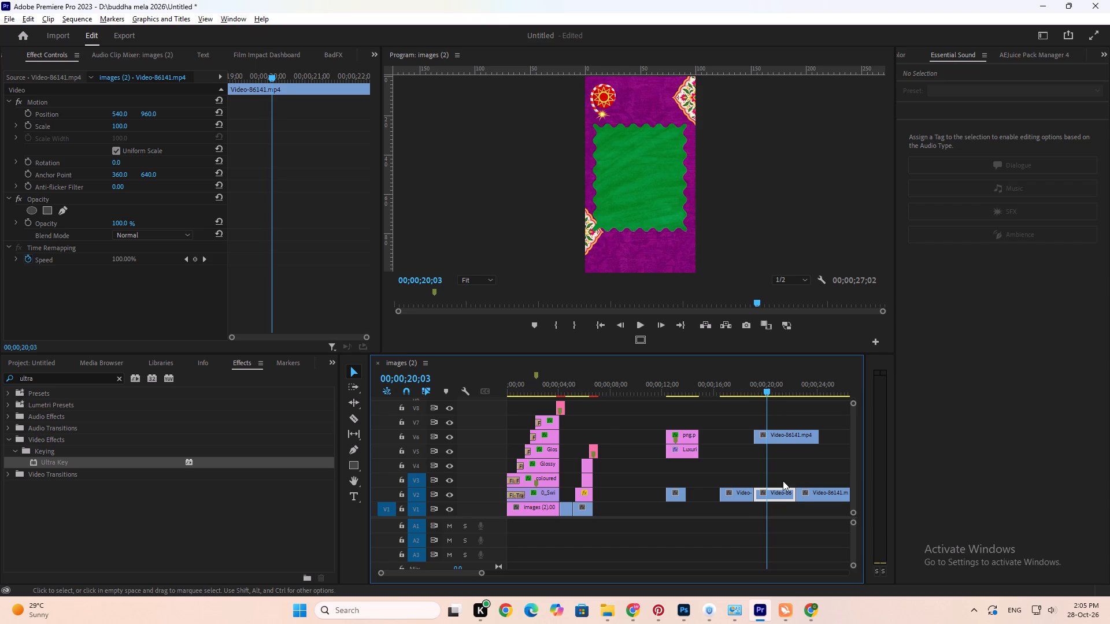
{"action": "scroll", "coordinate": [787, 495], "scroll_direction": "up", "scroll_amount": 12, "text": "alt"}
{"action": "left_click", "coordinate": [749, 443]}
{"action": "scroll", "coordinate": [750, 436], "scroll_direction": "down", "scroll_amount": 2}
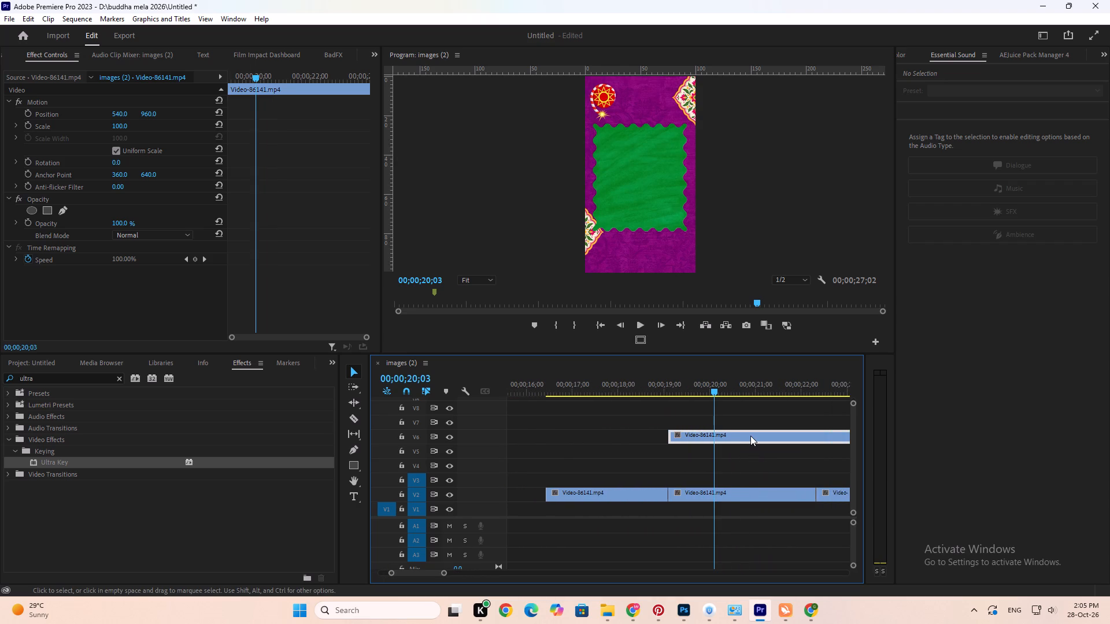
{"action": "scroll", "coordinate": [750, 436], "scroll_direction": "down", "scroll_amount": 4}
{"action": "key", "text": "c"}
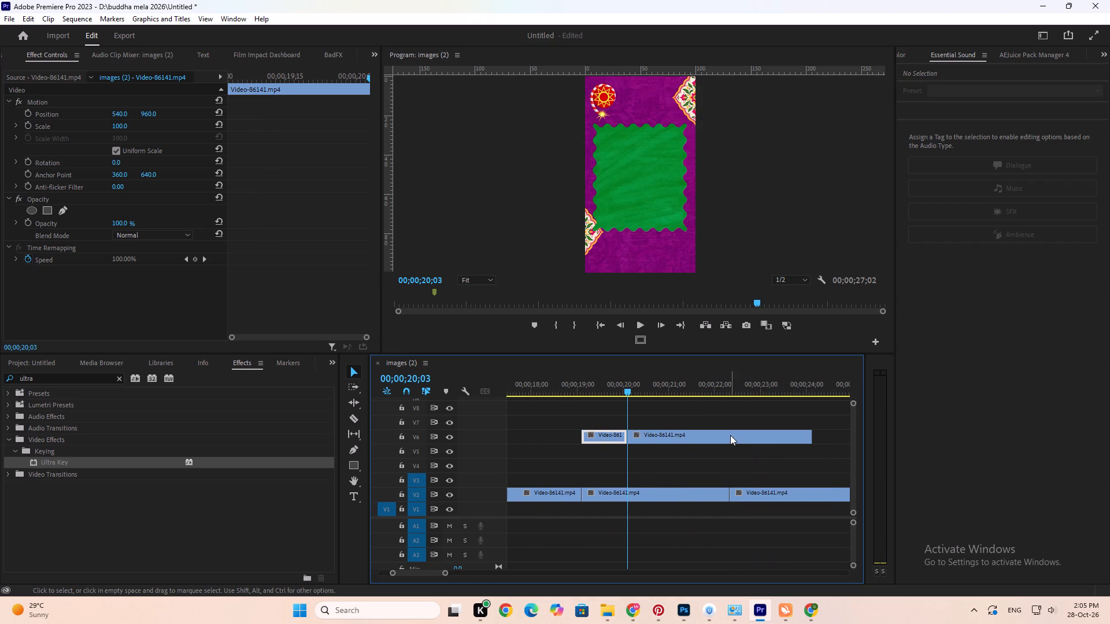
Cut the remaining Video-86141.mp4 clip on V6 at 00;00;21;13, just before the pink light leak begins over the green card.
{"action": "key", "text": "Right"}
{"action": "key", "text": "Right"}
{"action": "key", "text": "Right"}
{"action": "key", "text": "Right"}
{"action": "key", "text": "Right"}
{"action": "key", "text": "Right"}
{"action": "key", "text": "Right"}
{"action": "key", "text": "Right"}
{"action": "key", "text": "Right"}
{"action": "key", "text": "Right"}
{"action": "key", "text": "Right"}
{"action": "key", "text": "Right"}
{"action": "key", "text": "Right"}
{"action": "key", "text": "Right"}
{"action": "key", "text": "Right"}
{"action": "key", "text": "Right"}
{"action": "key", "text": "Right"}
{"action": "key", "text": "Right"}
{"action": "key", "text": "Right"}
{"action": "key", "text": "Right"}
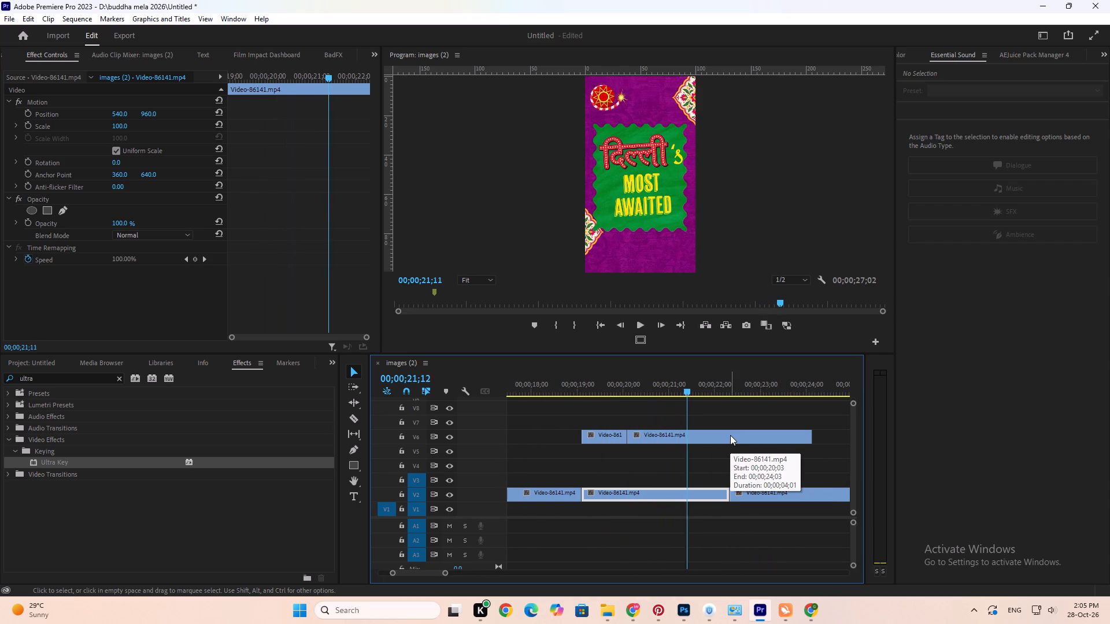
{"action": "key", "text": "Left"}
{"action": "key", "text": "Left"}
{"action": "key", "text": "Left"}
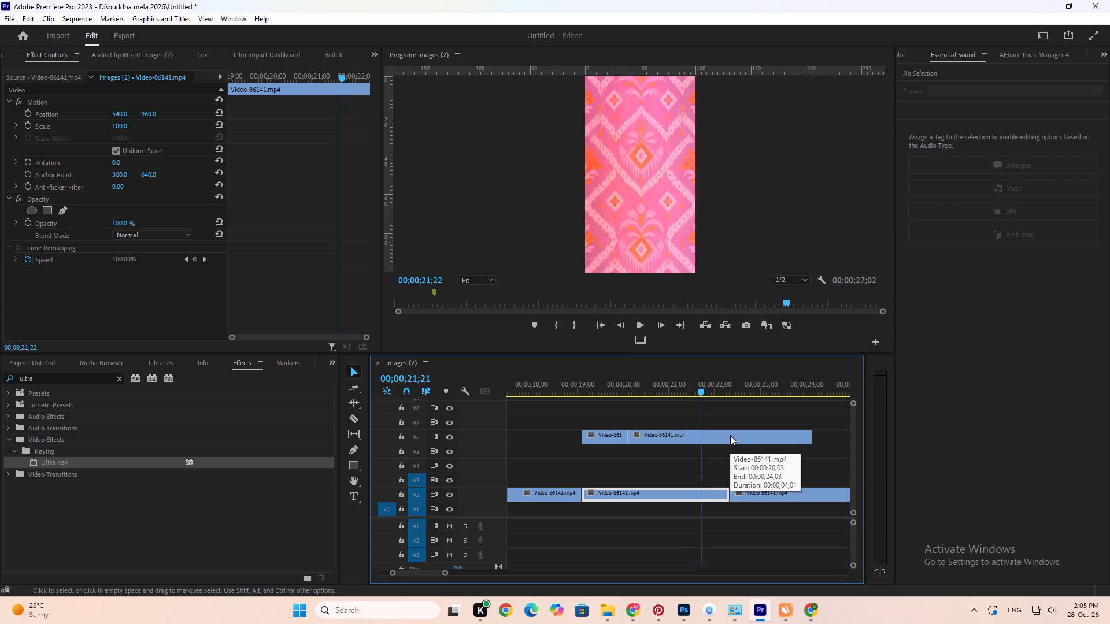
{"action": "key", "text": "Left"}
{"action": "key", "text": "Left"}
{"action": "key", "text": "Left"}
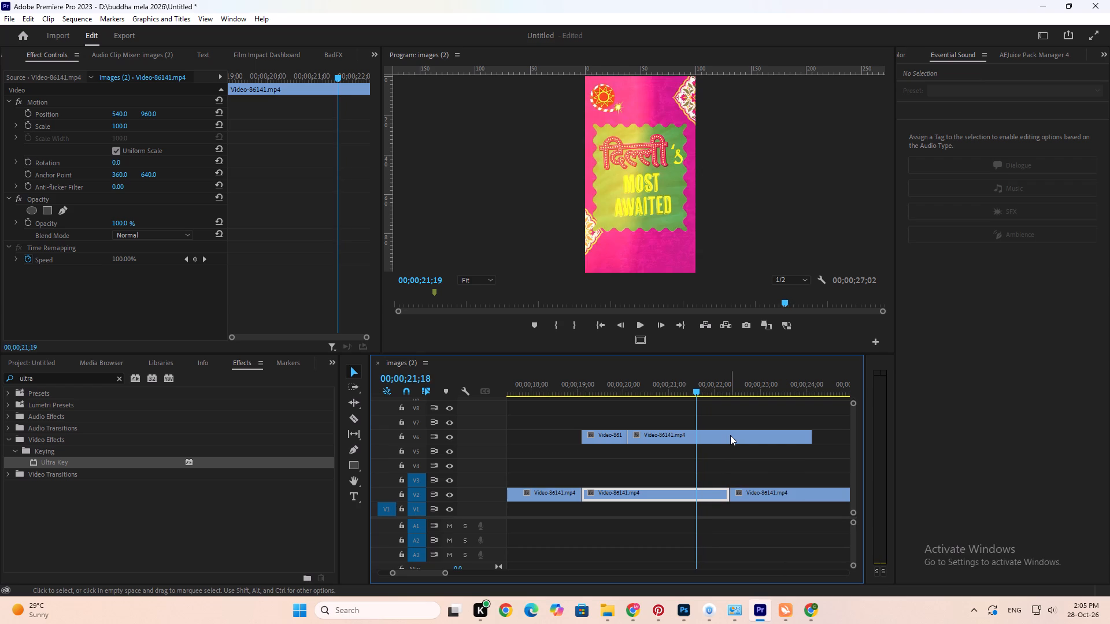
{"action": "key", "text": "Right"}
{"action": "key", "text": "Left"}
{"action": "key", "text": "Left"}
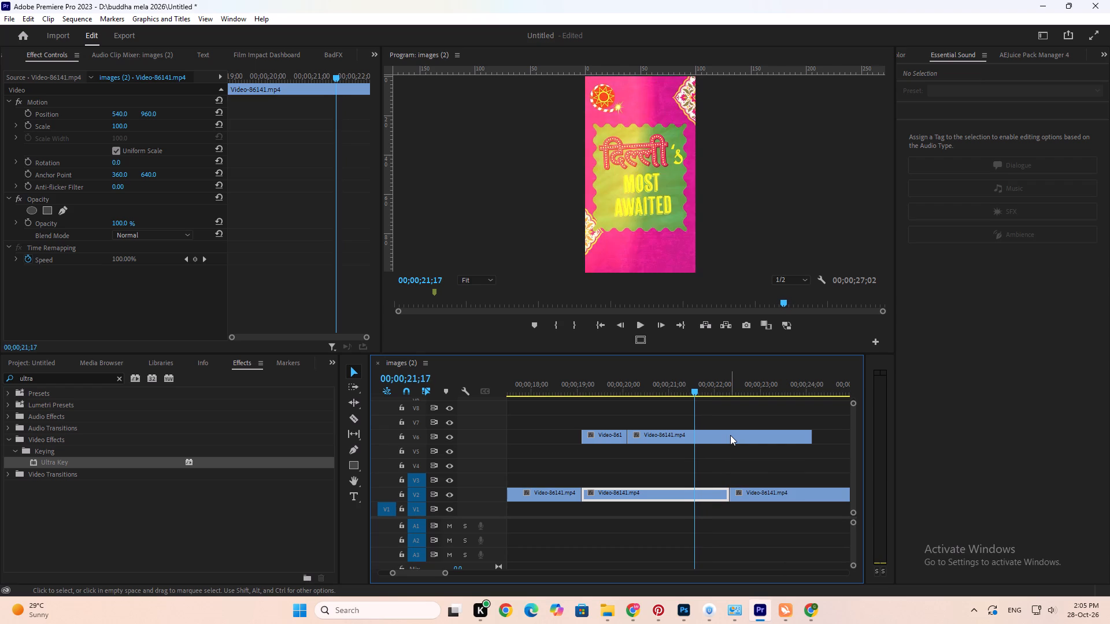
{"action": "key", "text": "Left"}
{"action": "key", "text": "Left"}
{"action": "key", "text": "Left"}
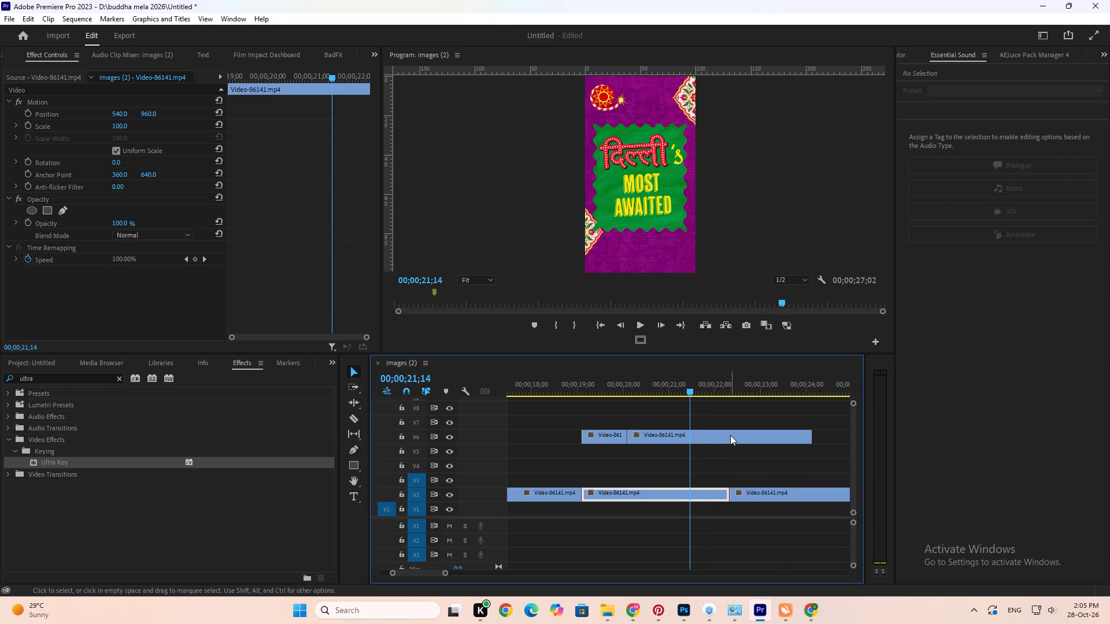
{"action": "key", "text": "Left"}
{"action": "left_click", "coordinate": [730, 435]}
{"action": "key", "text": "c"}
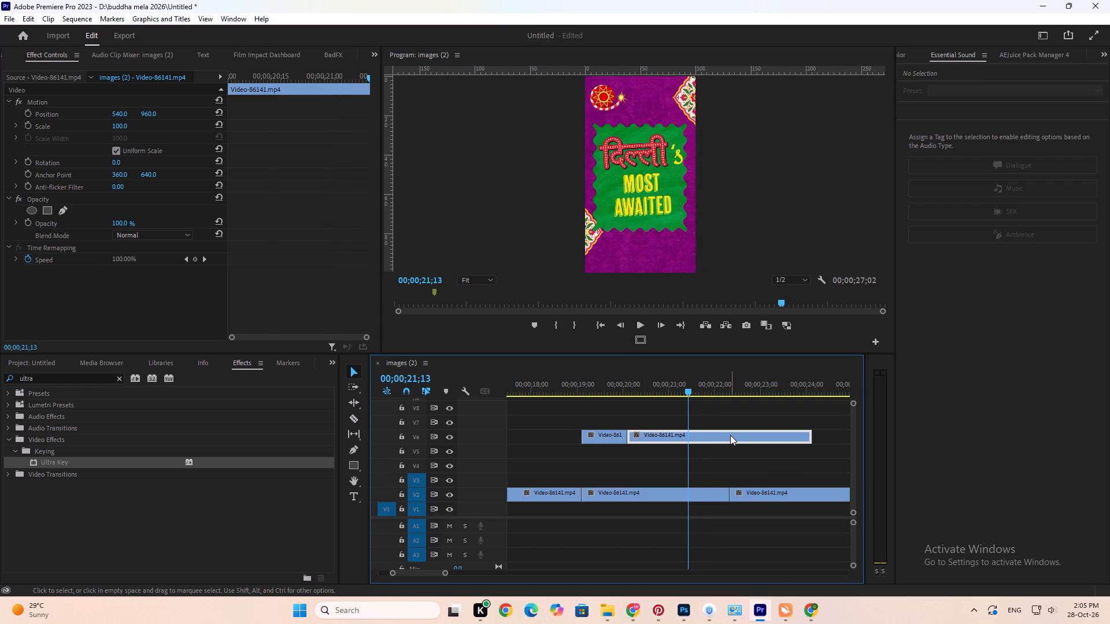
Apply the Crop effect to the middle Video-86141.mp4 segment on V6, between the two cuts.
{"action": "scroll", "coordinate": [680, 468], "scroll_direction": "up", "scroll_amount": 4}
{"action": "left_click", "coordinate": [712, 438]}
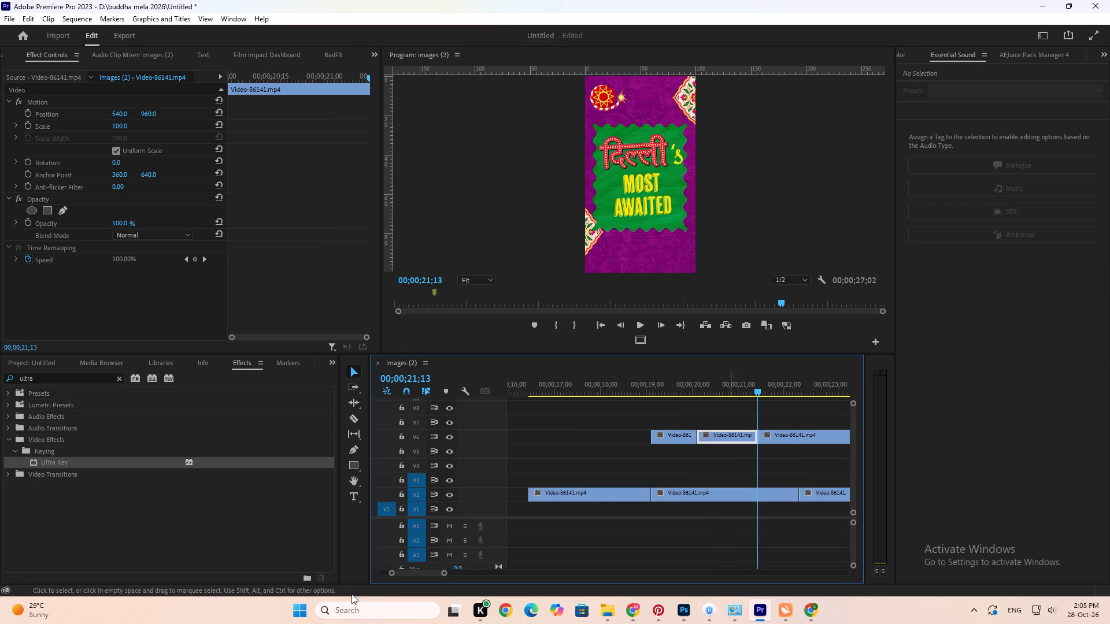
{"action": "left_click_drag", "start_coordinate": [40, 381], "coordinate": [0, 367]}
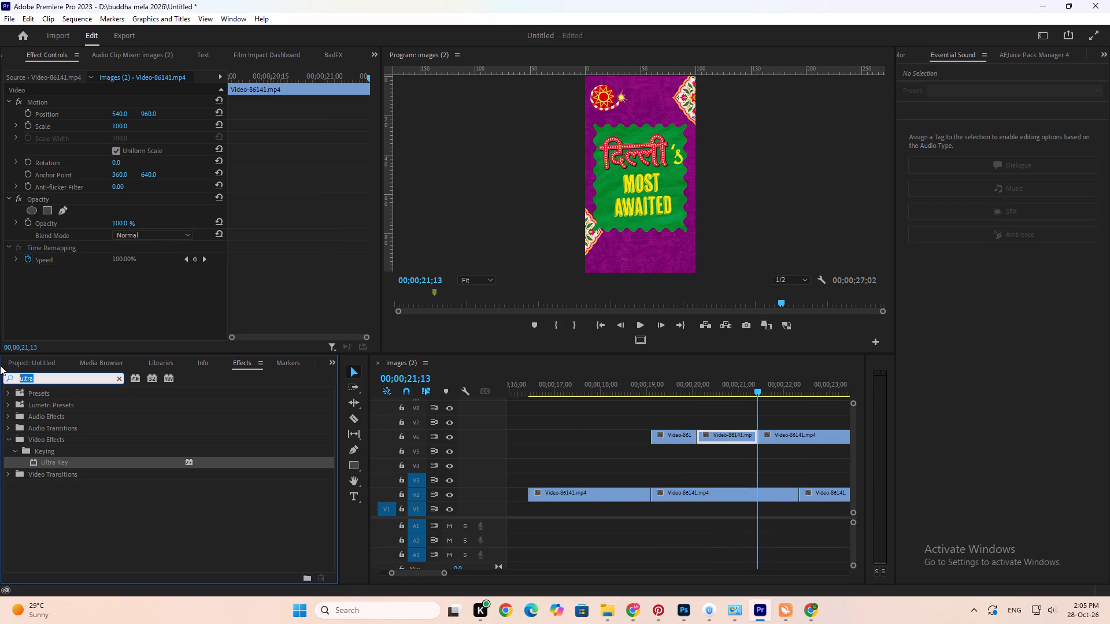
{"action": "type", "text": "ultra"}
{"action": "key", "text": "BackSpace"}
{"action": "key", "text": "BackSpace"}
{"action": "key", "text": "BackSpace"}
{"action": "key", "text": "BackSpace"}
{"action": "key", "text": "BackSpace"}
{"action": "key", "text": "BackSpace"}
{"action": "type", "text": "cr"}
{"action": "type", "text": "op"}
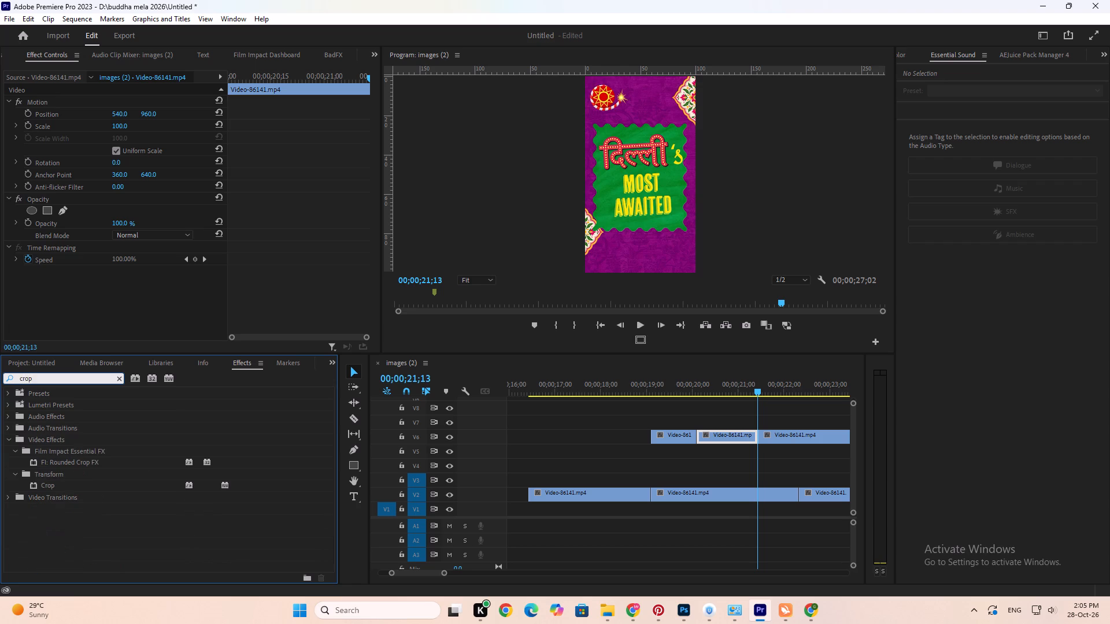
{"action": "left_click_drag", "start_coordinate": [68, 487], "coordinate": [681, 409]}
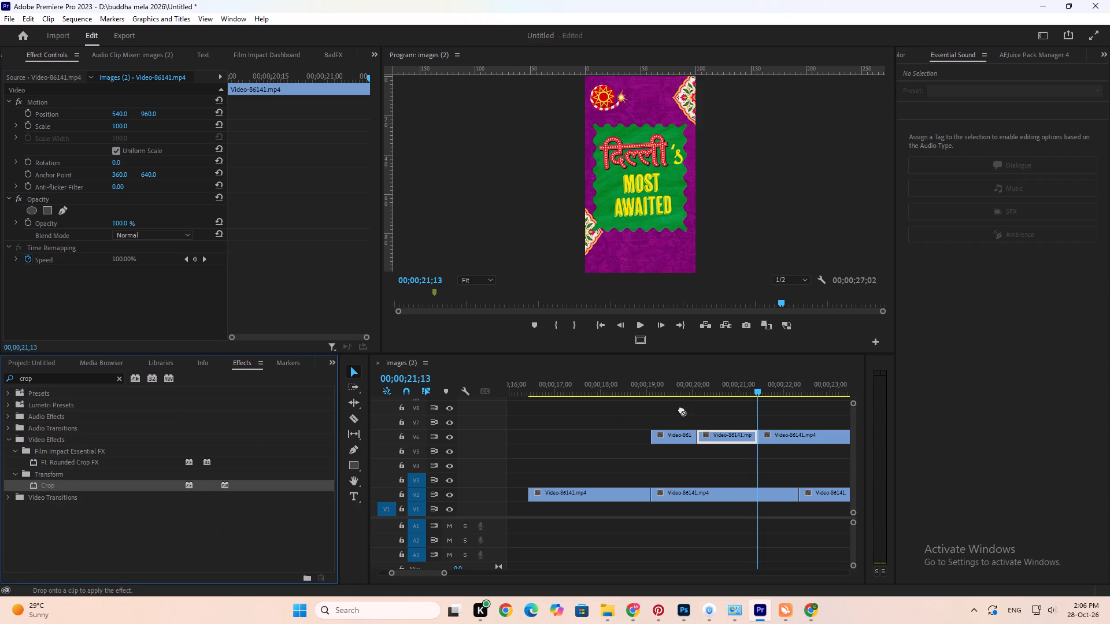
{"action": "left_click_drag", "start_coordinate": [681, 409], "coordinate": [713, 437]}
Crop the bottom of the middle V6 segment by 79.7%, keeping only the violet band with the rotating mandala at the top.
{"action": "scroll", "coordinate": [103, 291], "scroll_direction": "down", "scroll_amount": 7}
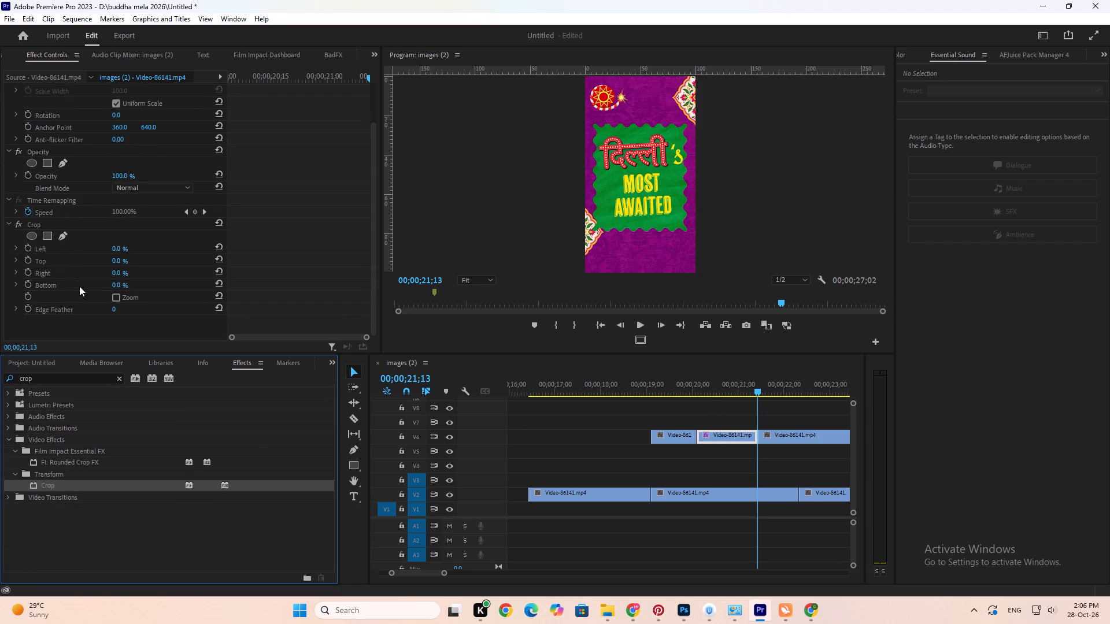
{"action": "left_click", "coordinate": [734, 382]}
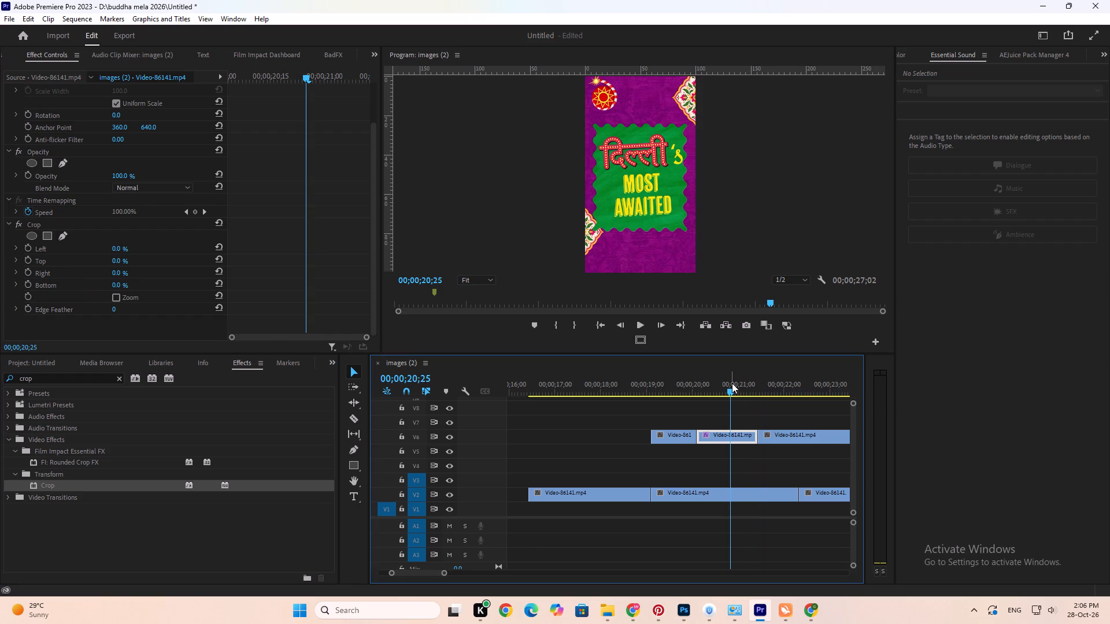
{"action": "left_click_drag", "start_coordinate": [732, 383], "coordinate": [746, 386]}
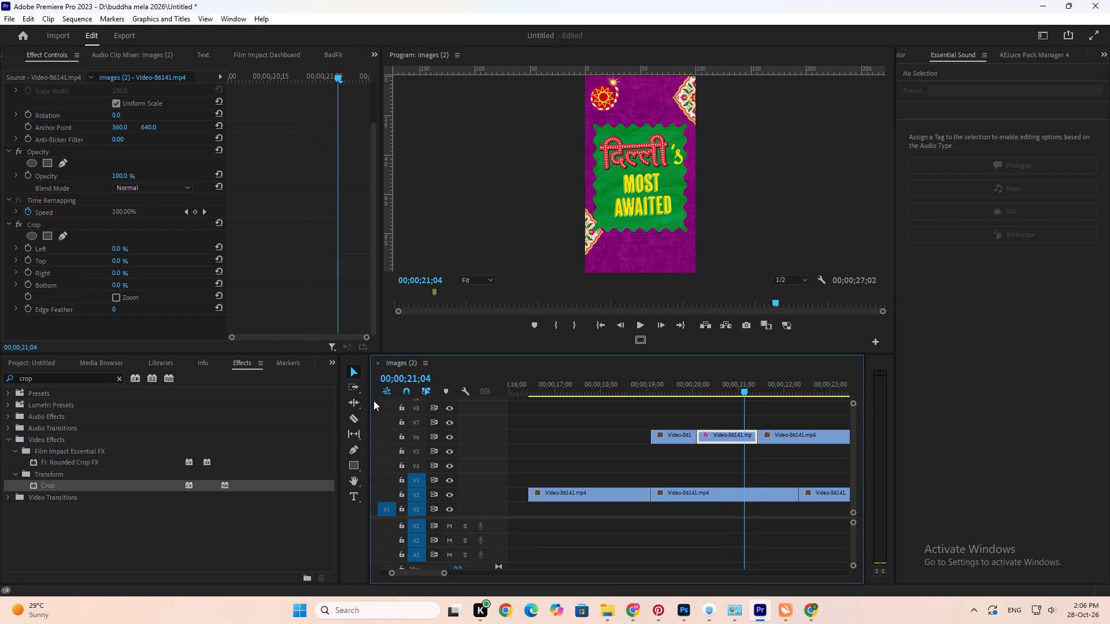
{"action": "left_click", "coordinate": [122, 287]}
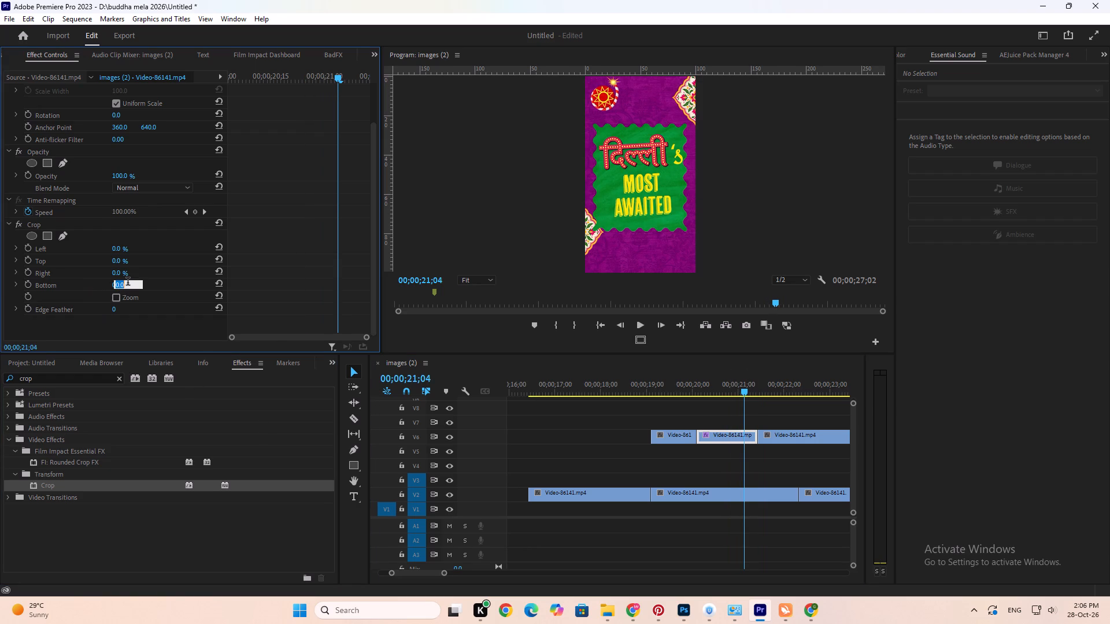
{"action": "left_click", "coordinate": [116, 225]}
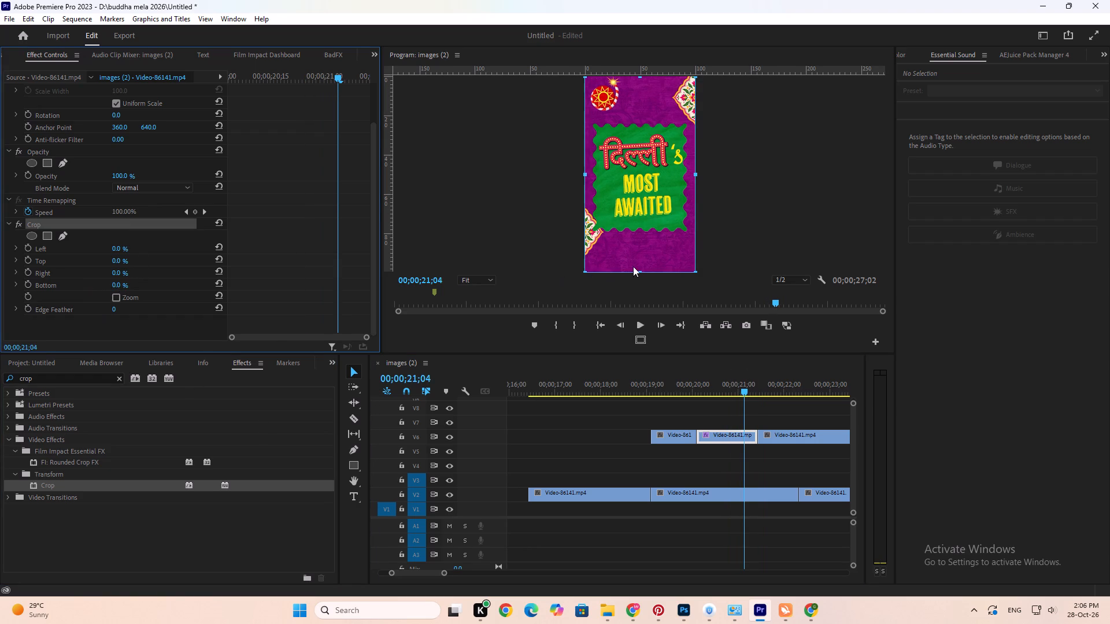
{"action": "left_click_drag", "start_coordinate": [639, 270], "coordinate": [651, 125]}
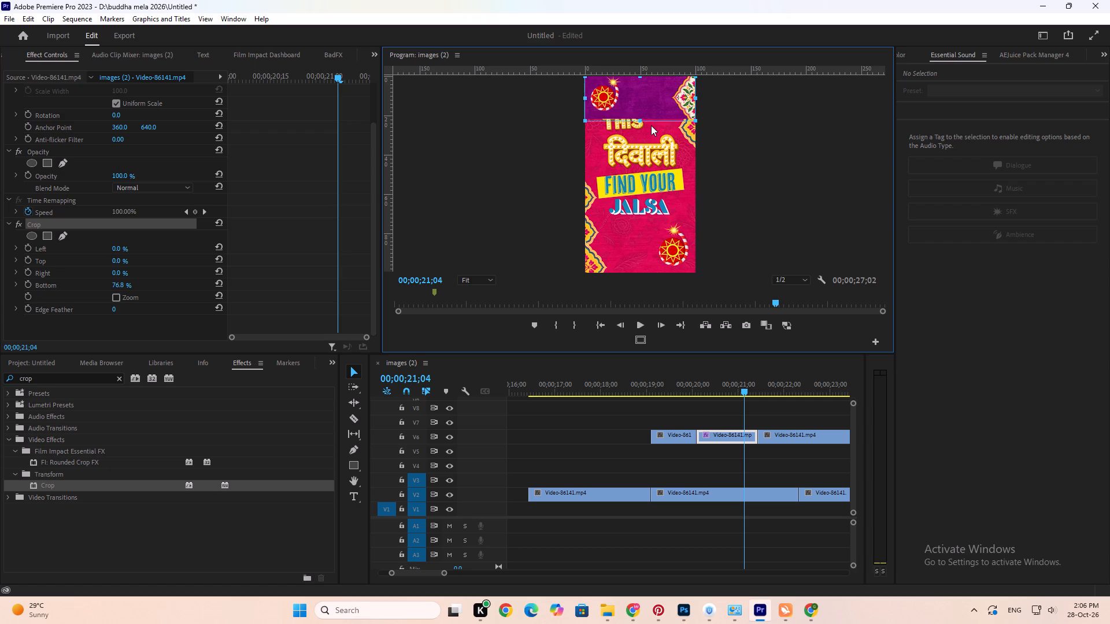
{"action": "left_click_drag", "start_coordinate": [651, 125], "coordinate": [654, 127]}
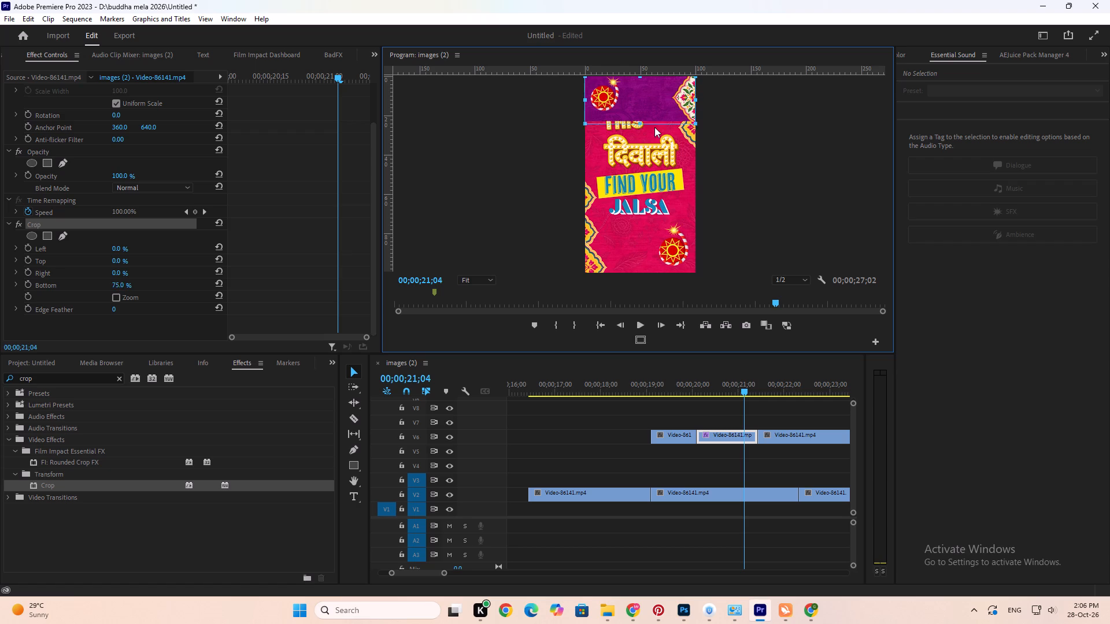
{"action": "left_click_drag", "start_coordinate": [654, 127], "coordinate": [653, 116]}
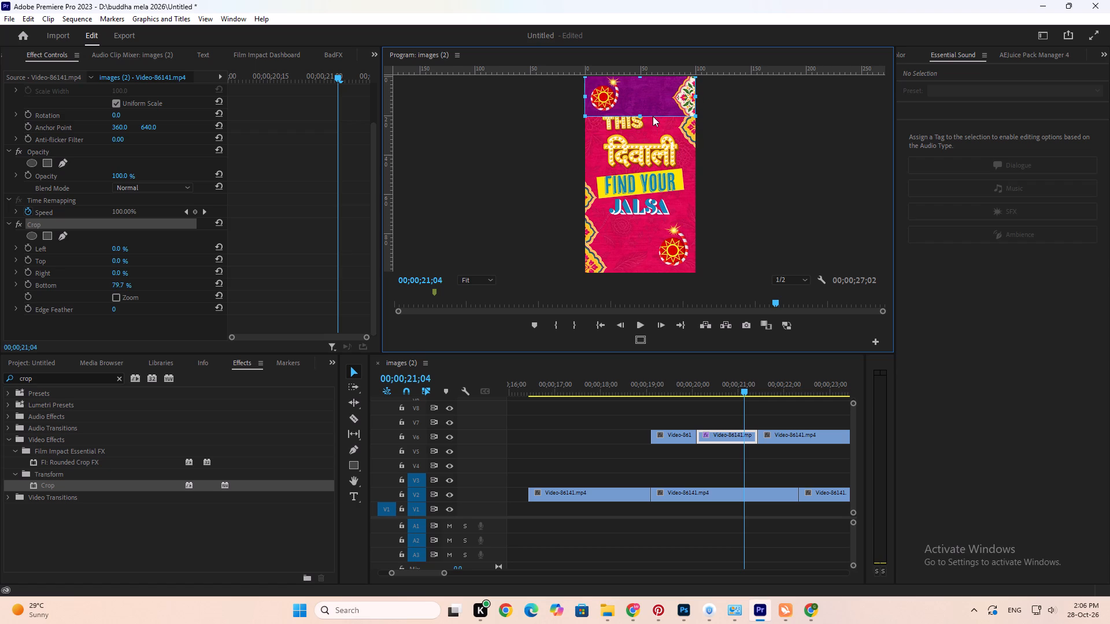
Move the graphic clips on V2 to V5 between about 5 and 7 seconds up one track.
{"action": "scroll", "coordinate": [735, 466], "scroll_direction": "up", "scroll_amount": 10}
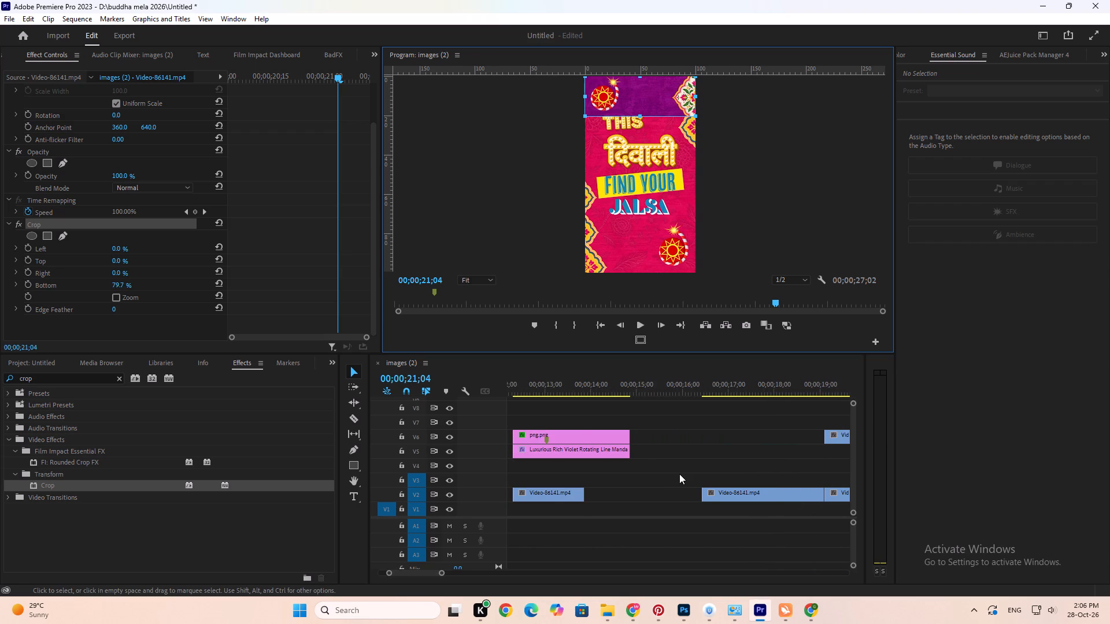
{"action": "scroll", "coordinate": [668, 468], "scroll_direction": "down", "scroll_amount": 7, "text": "alt"}
{"action": "scroll", "coordinate": [668, 468], "scroll_direction": "up", "scroll_amount": 2}
{"action": "scroll", "coordinate": [668, 468], "scroll_direction": "down", "scroll_amount": 3}
{"action": "scroll", "coordinate": [668, 468], "scroll_direction": "down", "scroll_amount": 4, "text": "alt"}
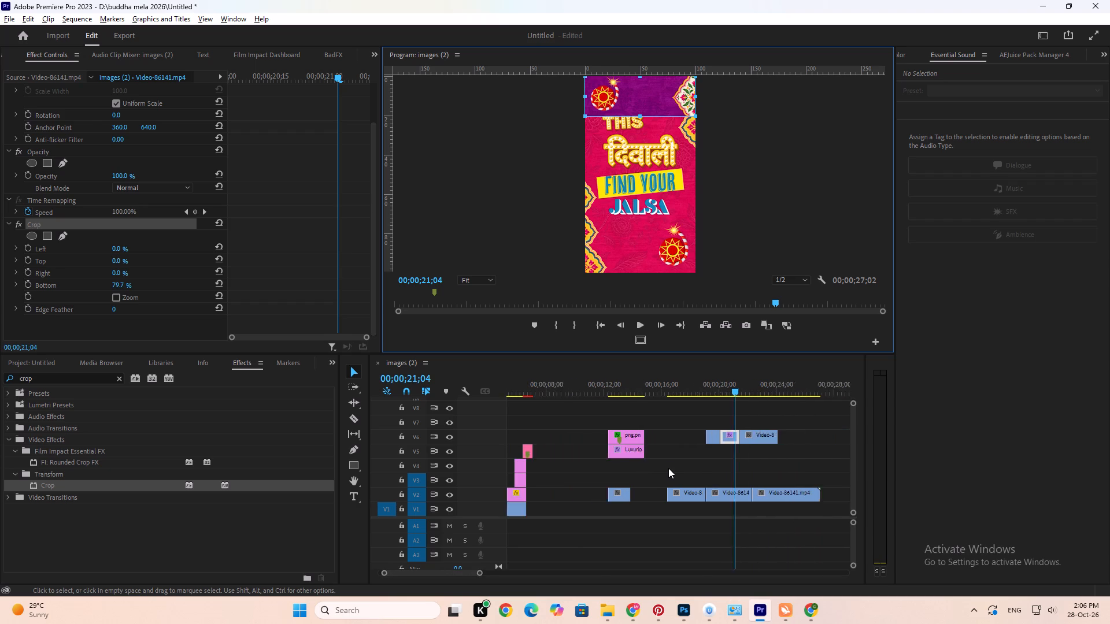
{"action": "scroll", "coordinate": [668, 468], "scroll_direction": "down", "scroll_amount": 1, "text": "alt"}
{"action": "scroll", "coordinate": [668, 468], "scroll_direction": "up", "scroll_amount": 5}
{"action": "left_click_drag", "start_coordinate": [609, 419], "coordinate": [580, 489]}
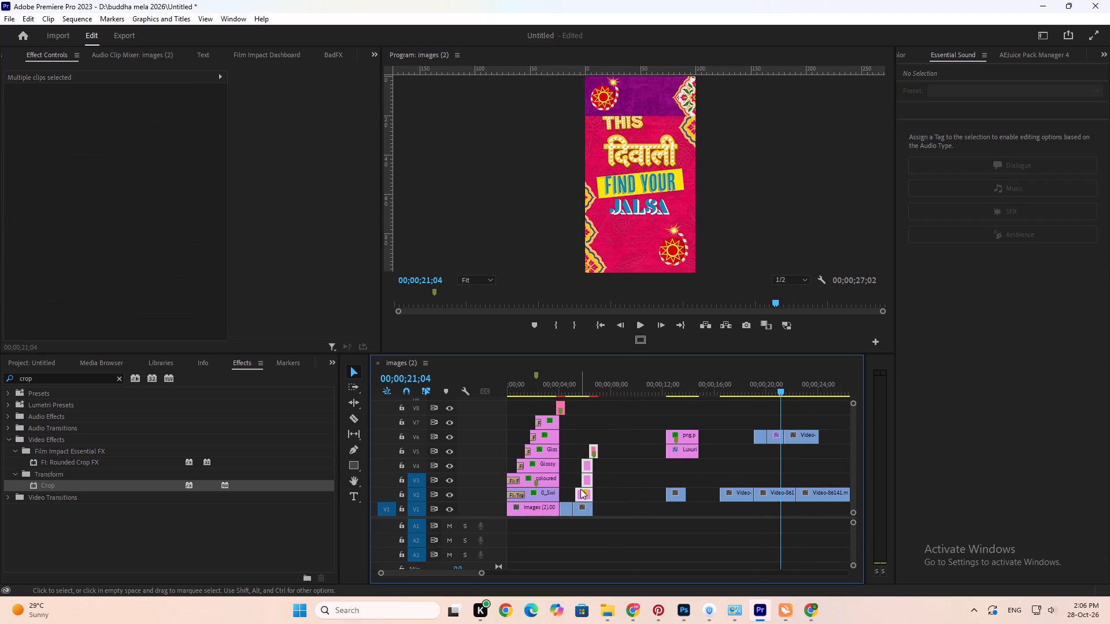
{"action": "key", "text": "alt+Up"}
Move the cropped Video-86141.mp4 segment from V6 to V2, aligned with the start of the second Video-86141.mp4 clip on V1 at about 5 seconds.
{"action": "scroll", "coordinate": [580, 489], "scroll_direction": "up", "scroll_amount": 6, "text": "alt"}
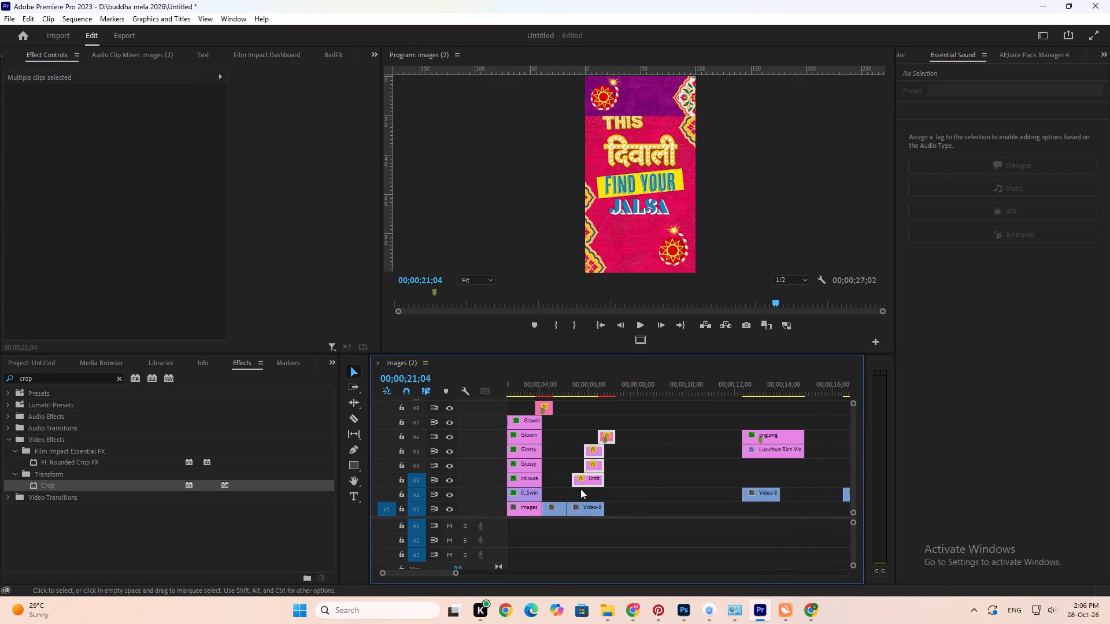
{"action": "scroll", "coordinate": [808, 454], "scroll_direction": "down", "scroll_amount": 7, "text": "alt"}
{"action": "left_click", "coordinate": [749, 436]}
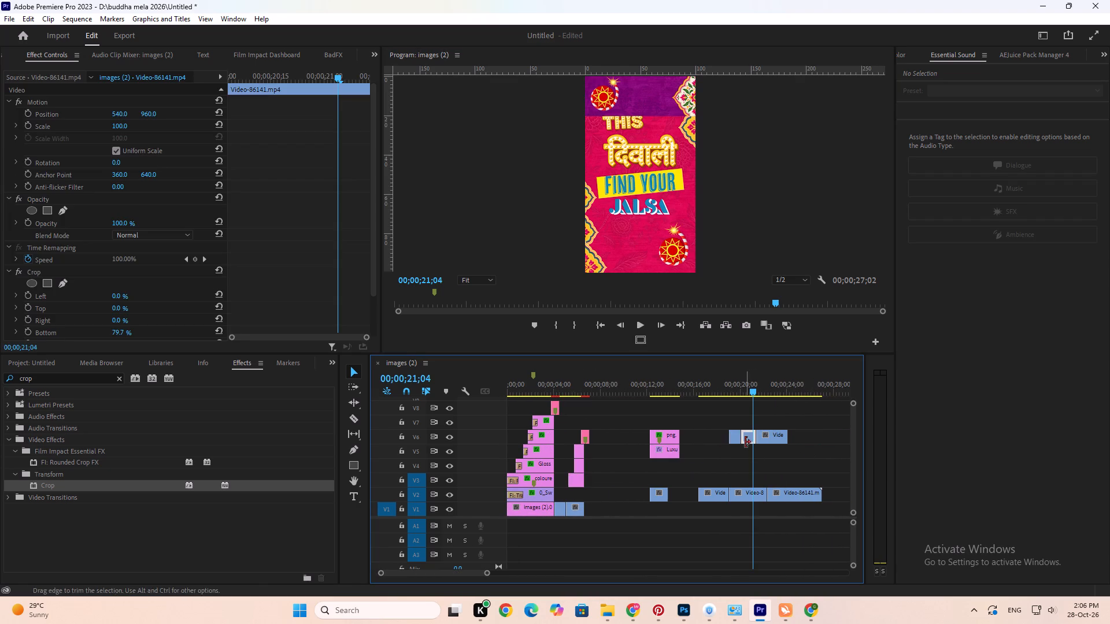
{"action": "left_click_drag", "start_coordinate": [749, 437], "coordinate": [593, 493]}
{"action": "scroll", "coordinate": [592, 493], "scroll_direction": "up", "scroll_amount": 14, "text": "alt"}
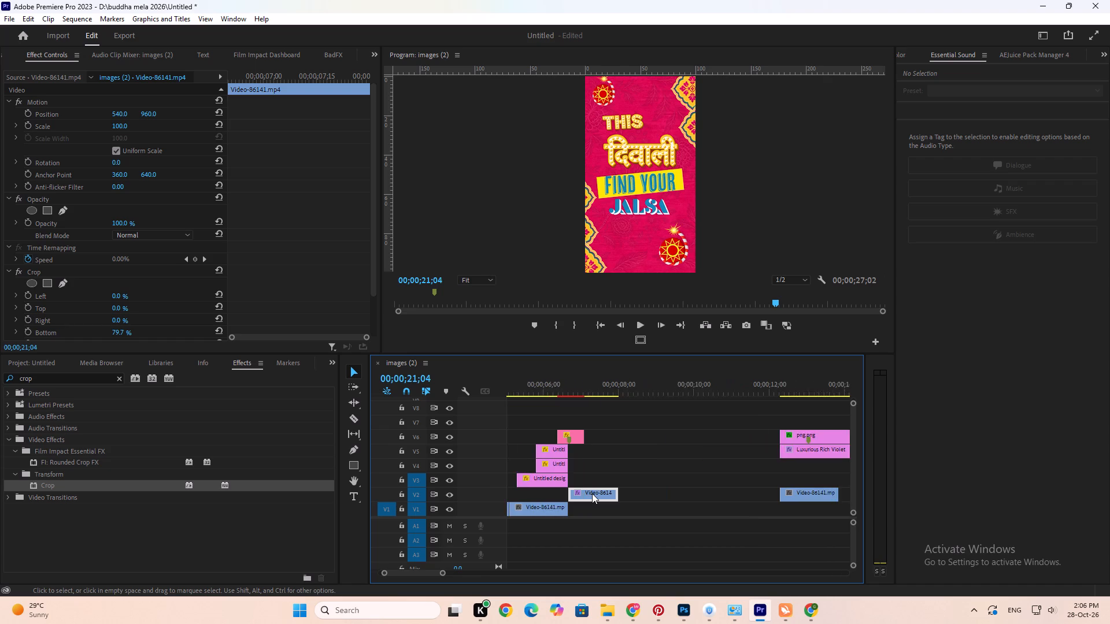
{"action": "scroll", "coordinate": [592, 493], "scroll_direction": "up", "scroll_amount": 3, "text": "alt"}
{"action": "left_click", "coordinate": [633, 390]}
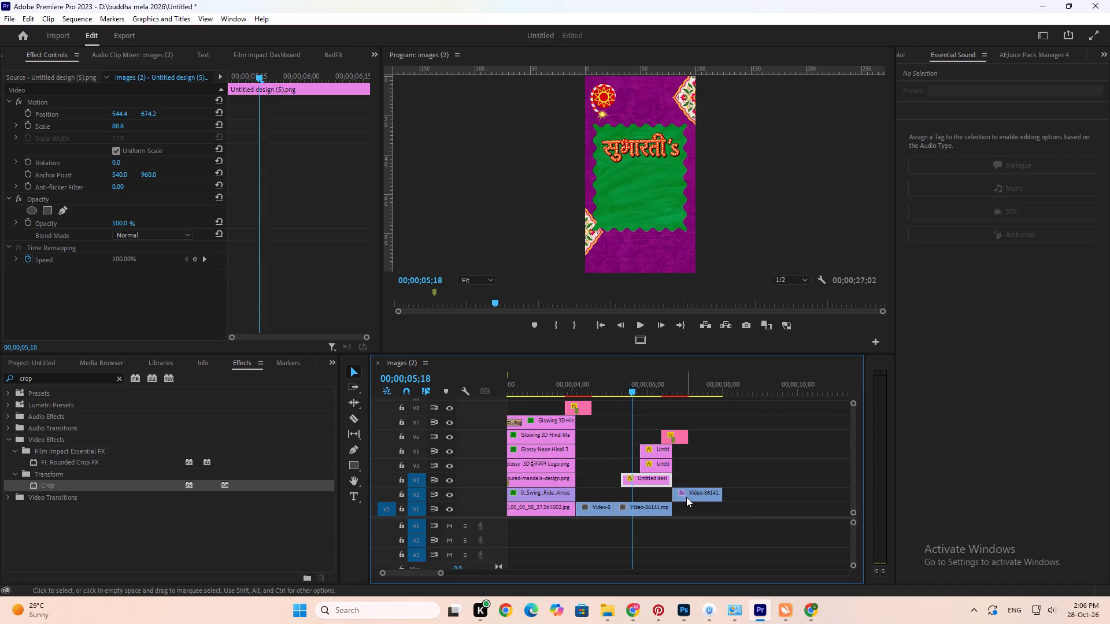
{"action": "left_click_drag", "start_coordinate": [686, 497], "coordinate": [627, 499]}
{"action": "left_click", "coordinate": [610, 390]}
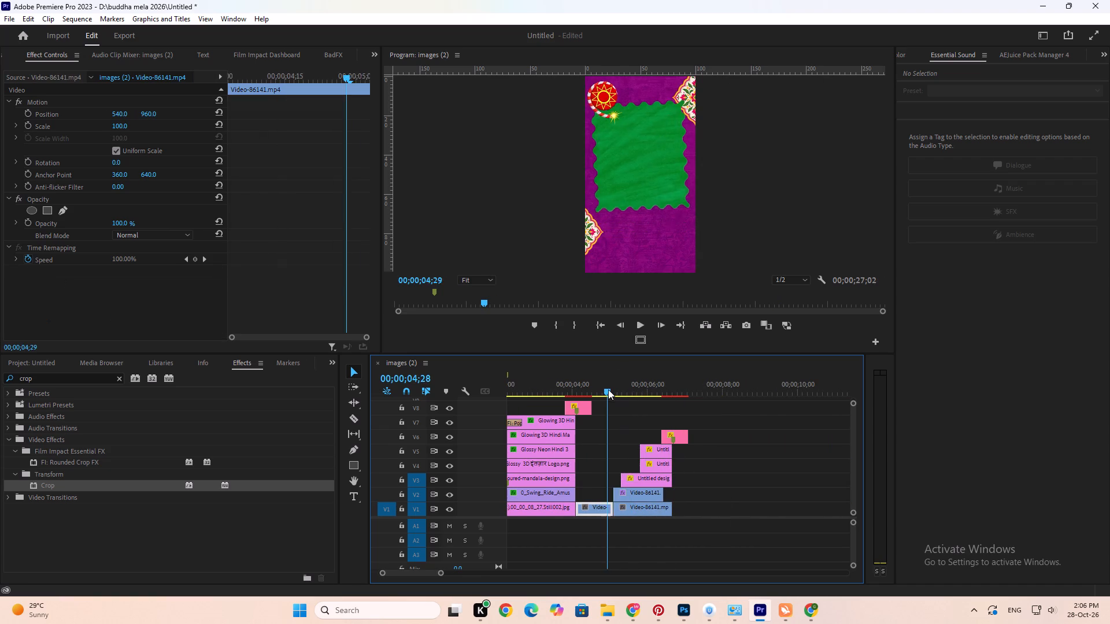
{"action": "key", "text": "space"}
{"action": "key", "text": "space"}
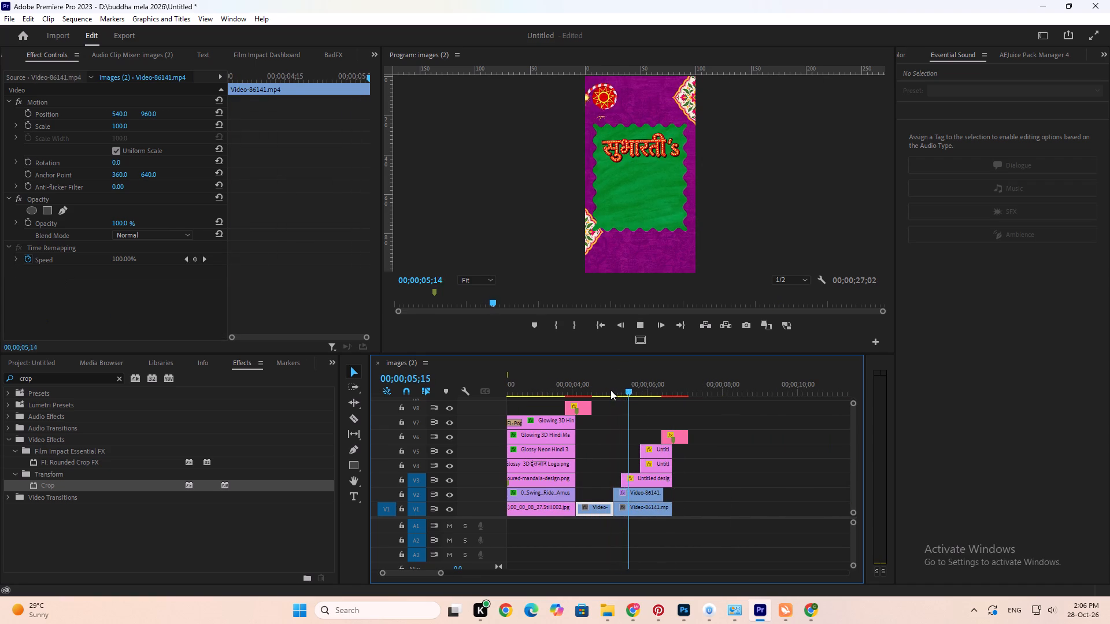
{"action": "left_click", "coordinate": [610, 390]}
{"action": "key", "text": "space"}
{"action": "key", "text": "space"}
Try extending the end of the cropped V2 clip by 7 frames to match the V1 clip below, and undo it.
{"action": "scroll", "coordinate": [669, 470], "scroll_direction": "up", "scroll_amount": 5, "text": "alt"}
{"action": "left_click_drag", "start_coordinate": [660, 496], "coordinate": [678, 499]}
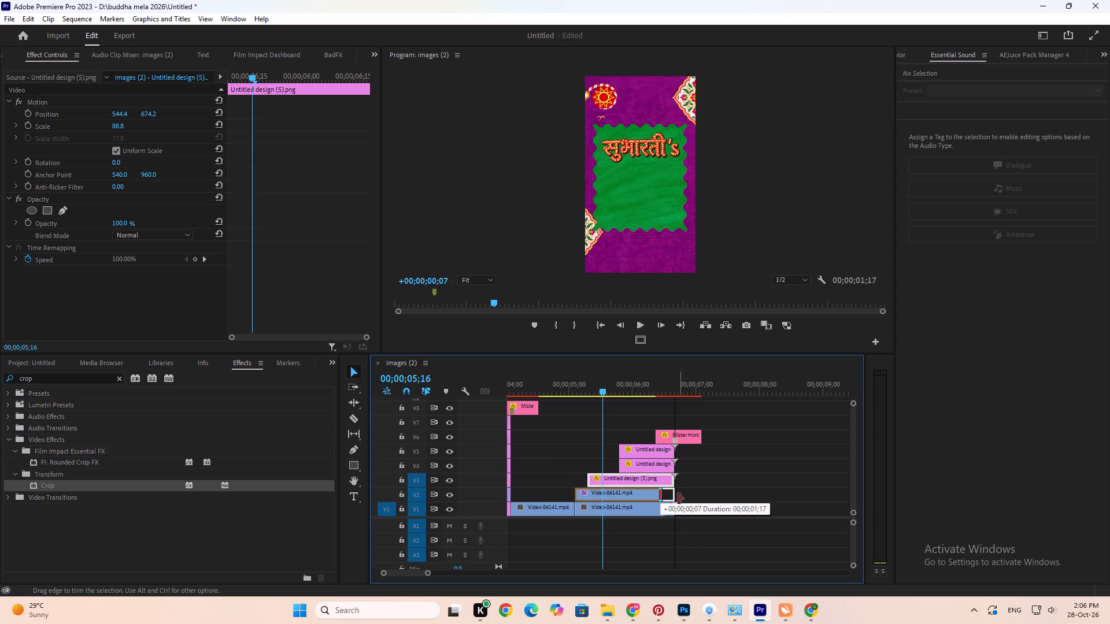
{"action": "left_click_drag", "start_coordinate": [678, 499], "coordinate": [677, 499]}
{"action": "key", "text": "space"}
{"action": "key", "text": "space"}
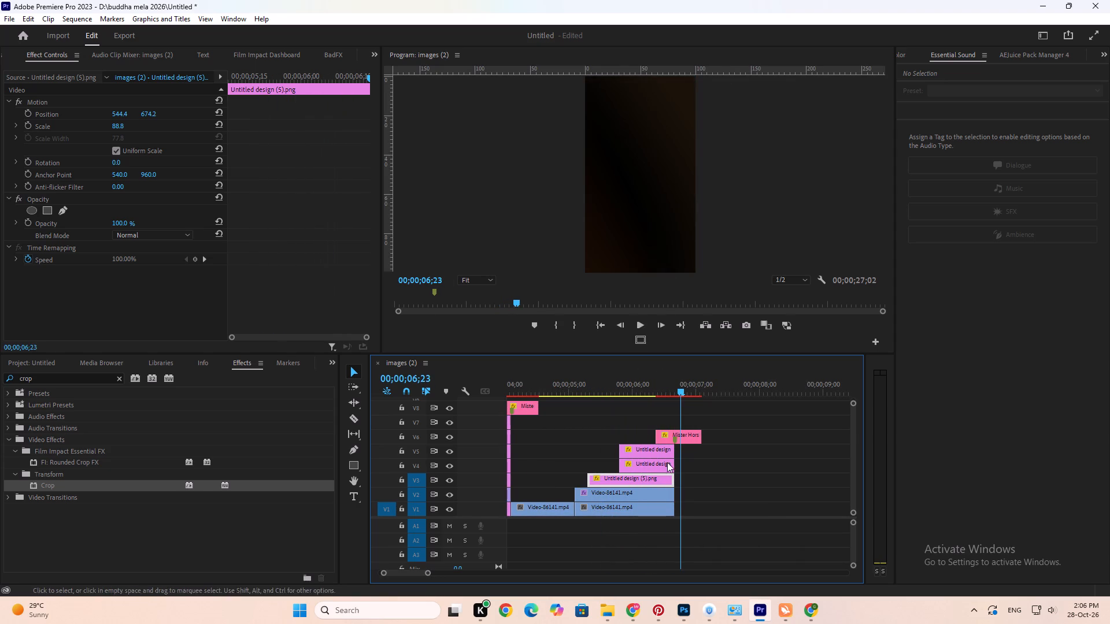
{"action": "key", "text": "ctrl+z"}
Set the bottom crop of the V2 Video-86141.mp4 clip to 76.8%, extending the mandala band down to the green card's top edge.
{"action": "left_click_drag", "start_coordinate": [609, 376], "coordinate": [582, 383]}
{"action": "scroll", "coordinate": [574, 385], "scroll_direction": "up", "scroll_amount": 7, "text": "alt"}
{"action": "key", "text": "space"}
{"action": "key", "text": "space"}
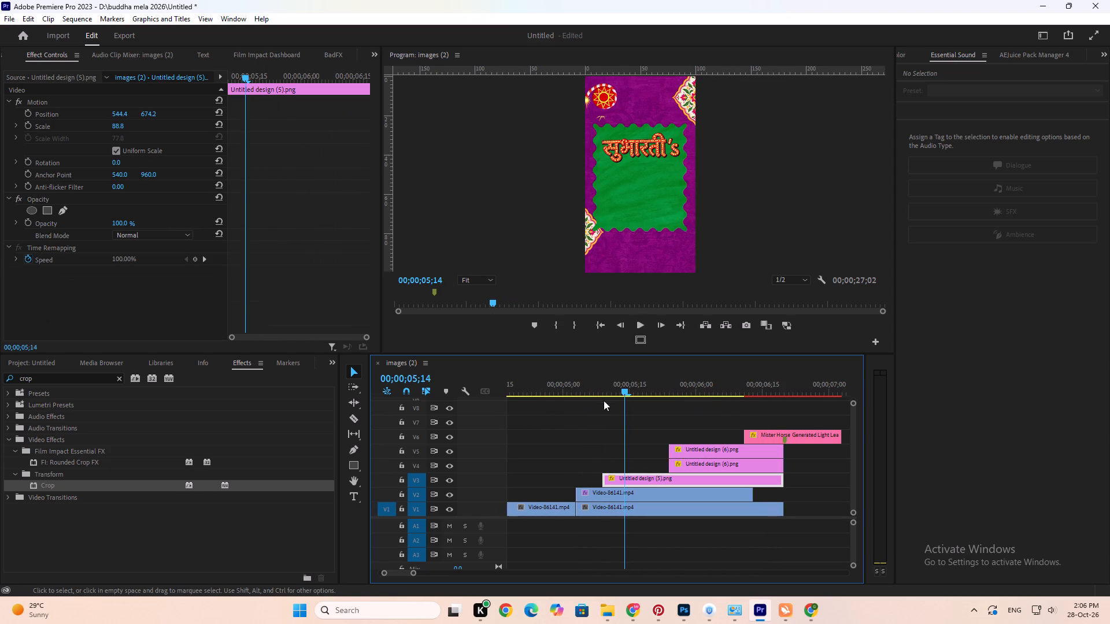
{"action": "left_click", "coordinate": [629, 506]}
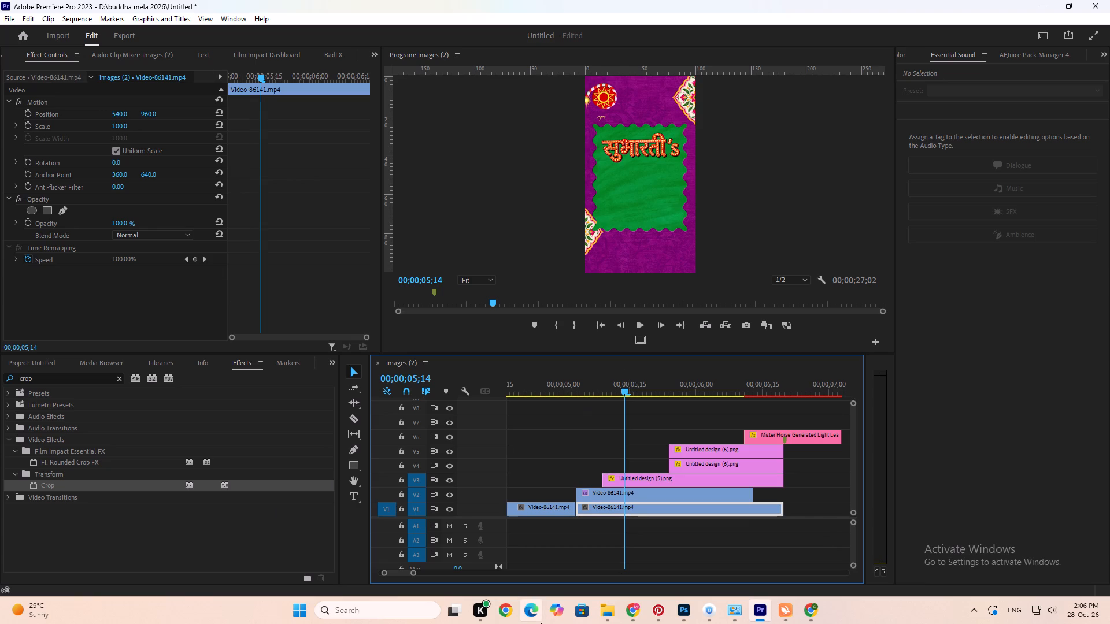
{"action": "left_click", "coordinate": [656, 498]}
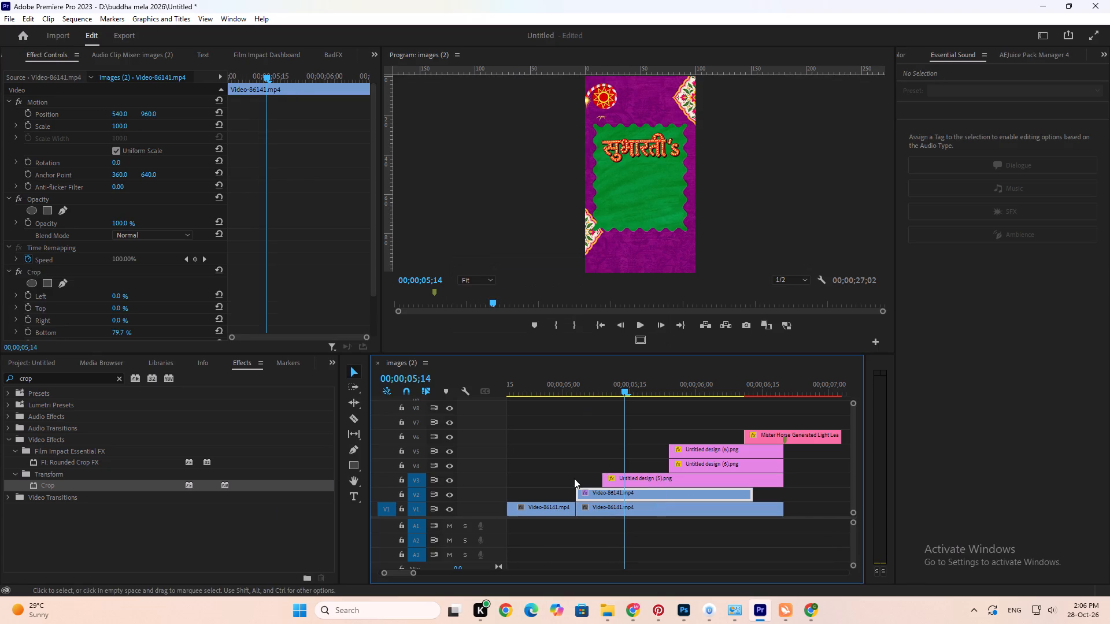
{"action": "scroll", "coordinate": [80, 298], "scroll_direction": "down", "scroll_amount": 4}
{"action": "left_click", "coordinate": [72, 225]}
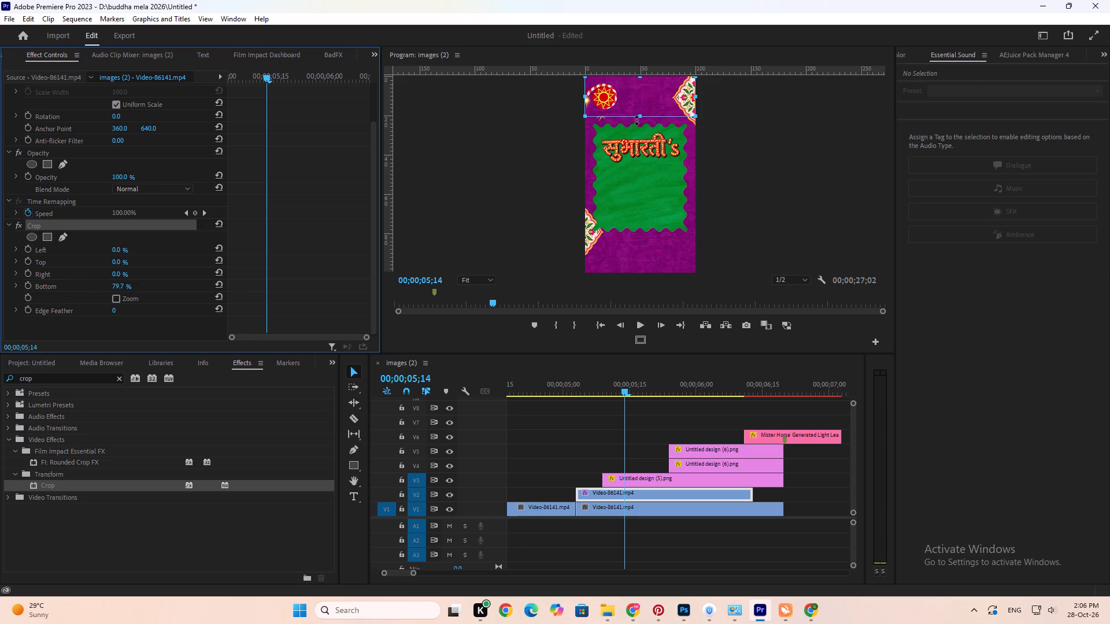
{"action": "left_click", "coordinate": [640, 117]}
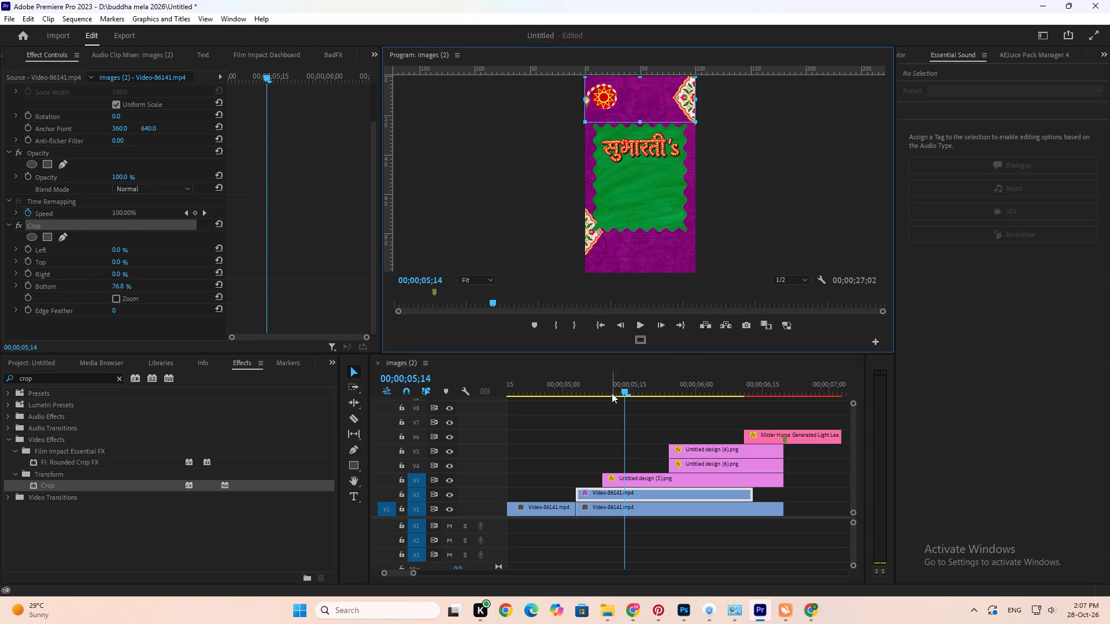
Play back the green card section from about 4 to 6 seconds to examine the mandala band overlay.
{"action": "left_click_drag", "start_coordinate": [608, 393], "coordinate": [573, 389]}
{"action": "key", "text": "space"}
{"action": "key", "text": "space"}
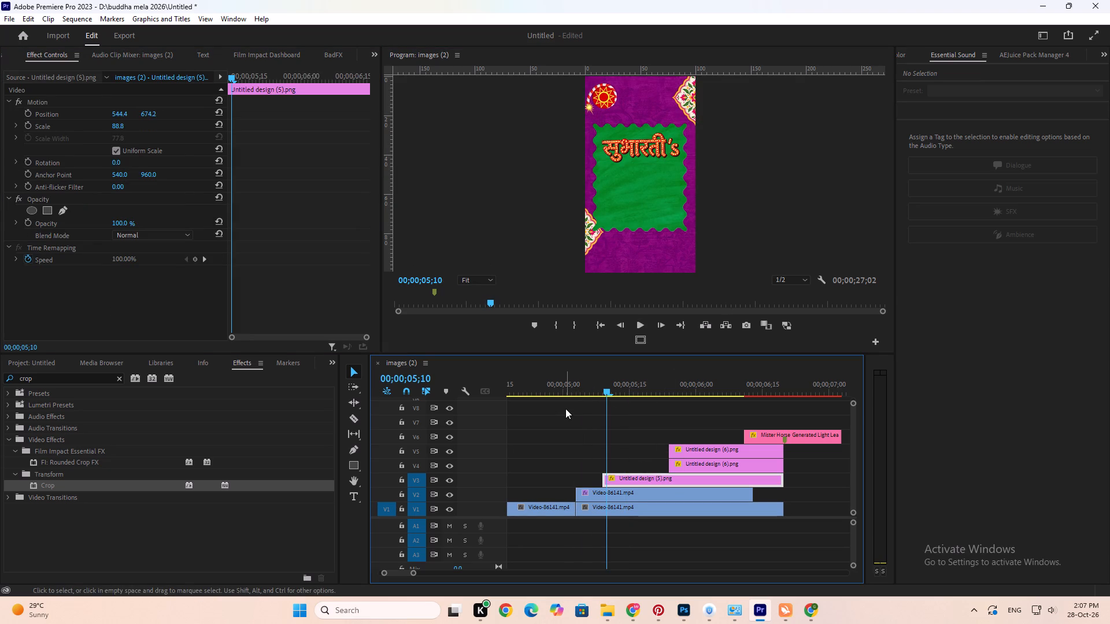
{"action": "scroll", "coordinate": [565, 408], "scroll_direction": "down", "scroll_amount": 6, "text": "alt"}
{"action": "scroll", "coordinate": [565, 408], "scroll_direction": "up", "scroll_amount": 5}
{"action": "left_click", "coordinate": [590, 391]}
{"action": "key", "text": "space"}
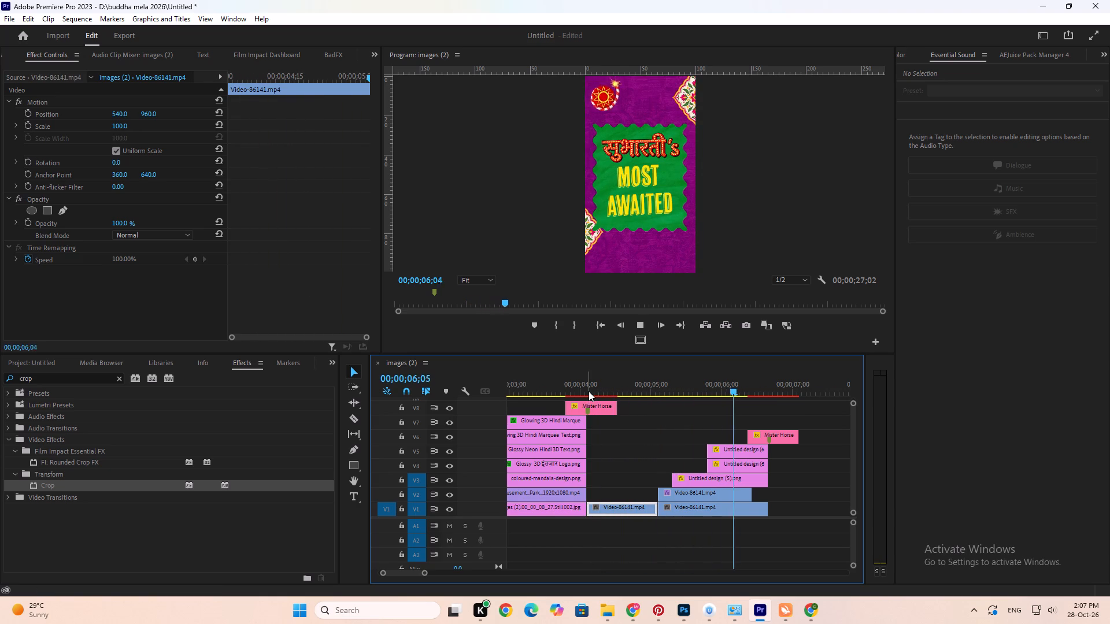
{"action": "key", "text": "space"}
Extend the end of the cropped V2 clip to match the end of the Video-86141.mp4 clip on V1.
{"action": "left_click_drag", "start_coordinate": [705, 381], "coordinate": [698, 381]}
{"action": "key", "text": "space"}
{"action": "key", "text": "space"}
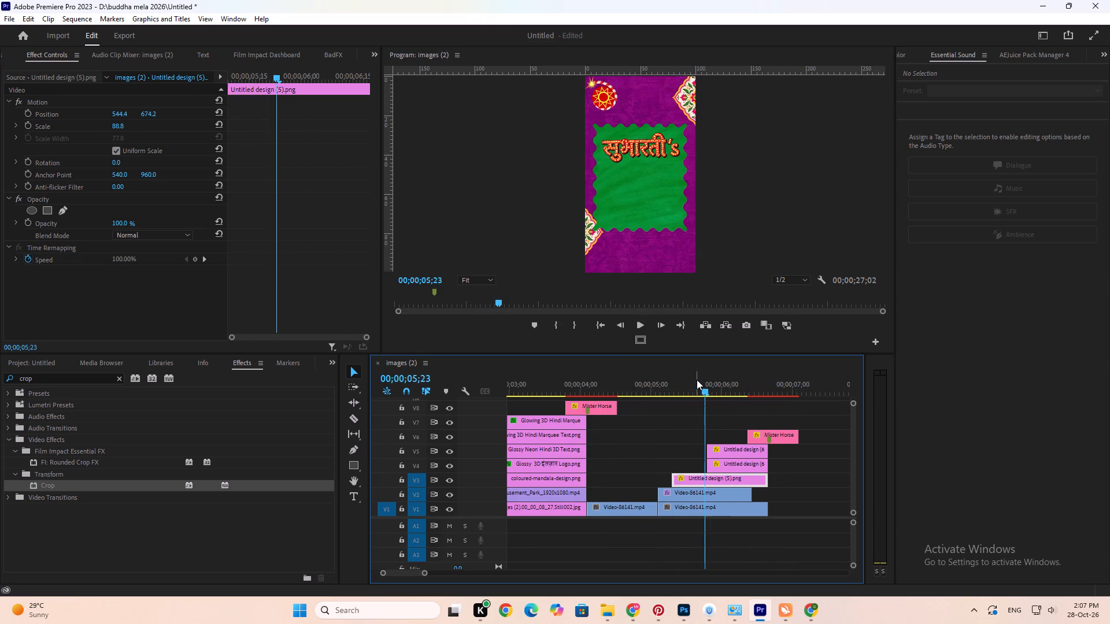
{"action": "key", "text": "space"}
{"action": "key", "text": "space"}
{"action": "left_click_drag", "start_coordinate": [753, 492], "coordinate": [770, 497]}
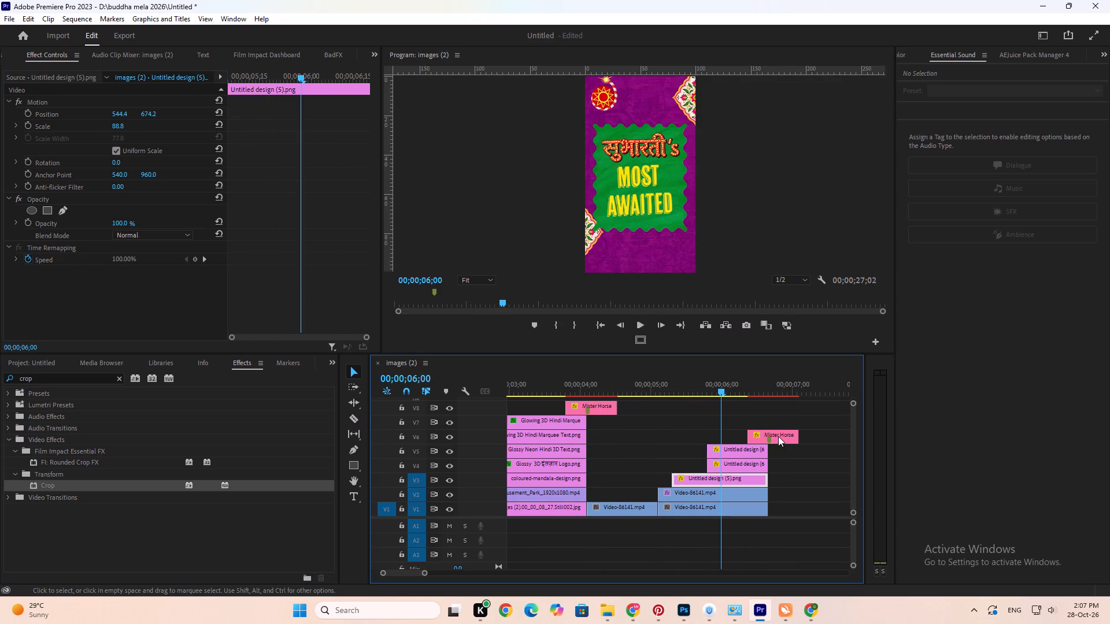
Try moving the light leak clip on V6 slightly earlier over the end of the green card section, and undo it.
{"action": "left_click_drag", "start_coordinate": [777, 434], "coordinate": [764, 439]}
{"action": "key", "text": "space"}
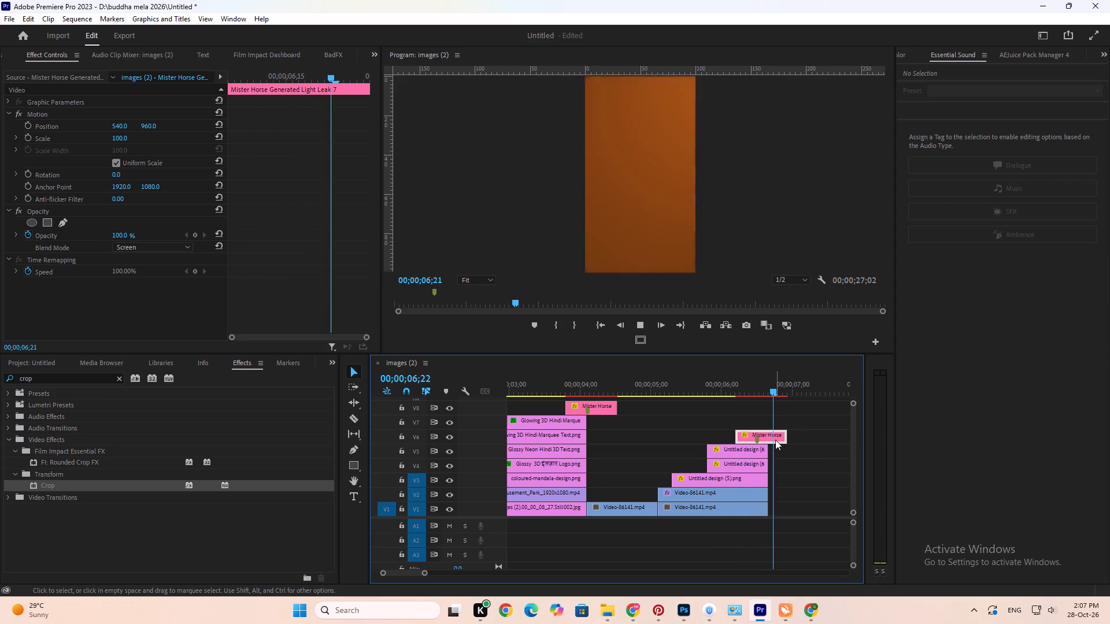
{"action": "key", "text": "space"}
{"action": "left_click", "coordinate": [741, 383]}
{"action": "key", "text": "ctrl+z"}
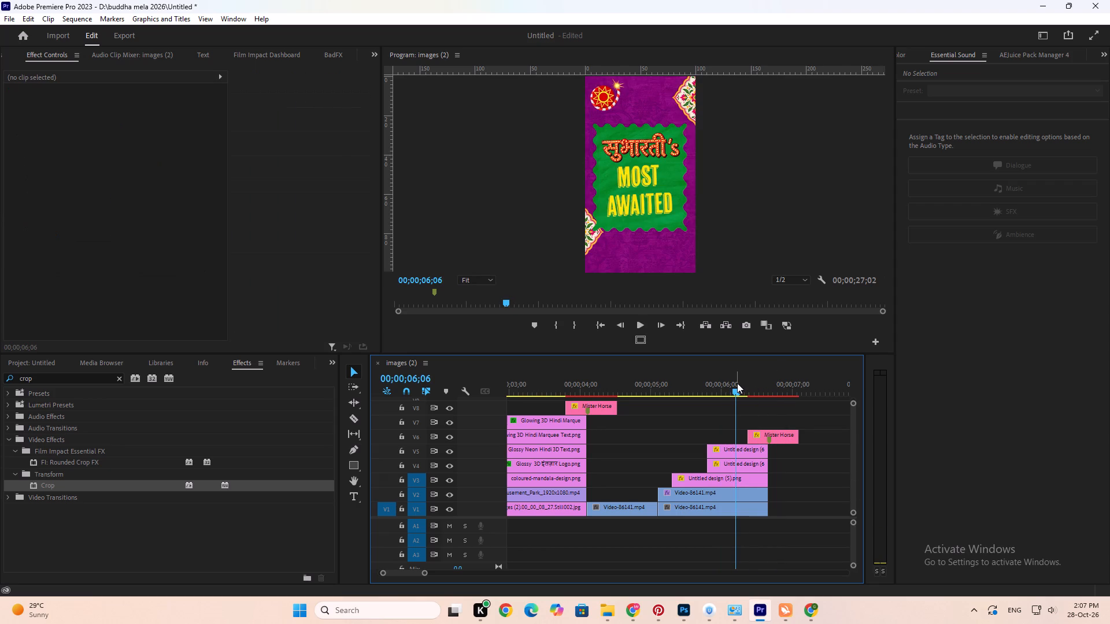
Set the Crop edge feather of the mandala band clip on V2 to 153.
{"action": "left_click", "coordinate": [737, 383]}
{"action": "key", "text": "space"}
{"action": "left_click_drag", "start_coordinate": [724, 382], "coordinate": [716, 382]}
{"action": "key", "text": "space"}
{"action": "key", "text": "space"}
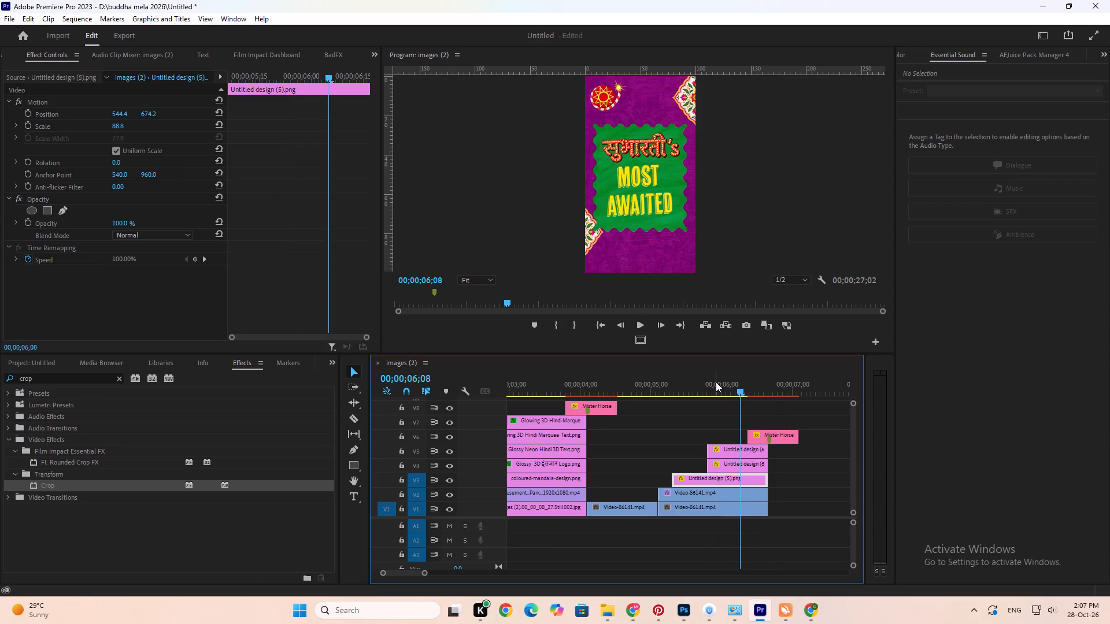
{"action": "left_click", "coordinate": [717, 495]}
{"action": "scroll", "coordinate": [114, 298], "scroll_direction": "down", "scroll_amount": 6}
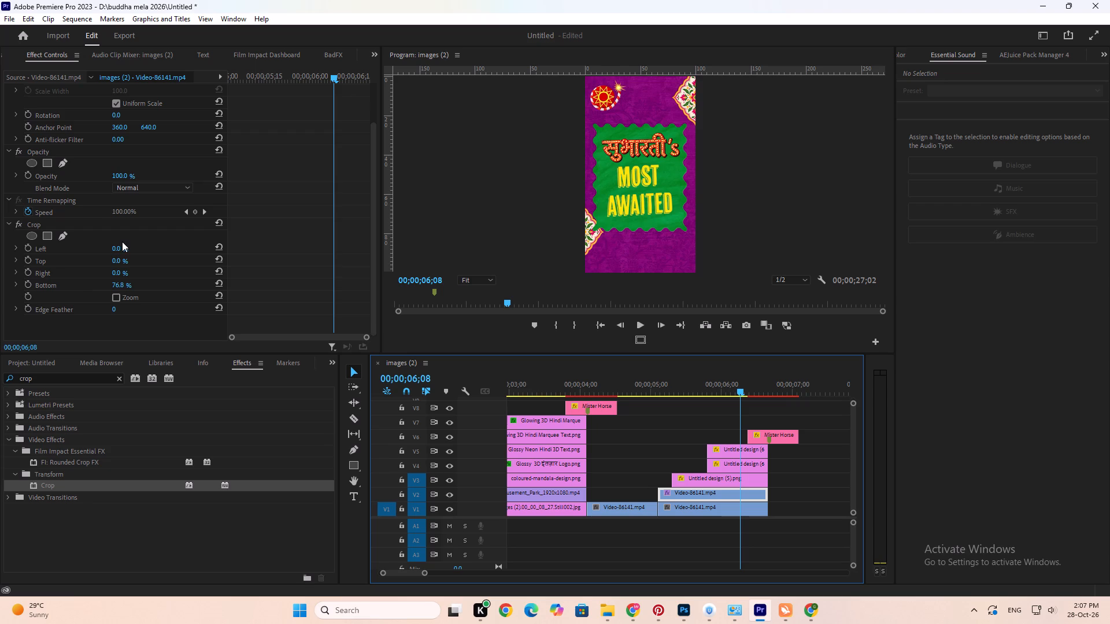
{"action": "left_click_drag", "start_coordinate": [118, 309], "coordinate": [130, 309]}
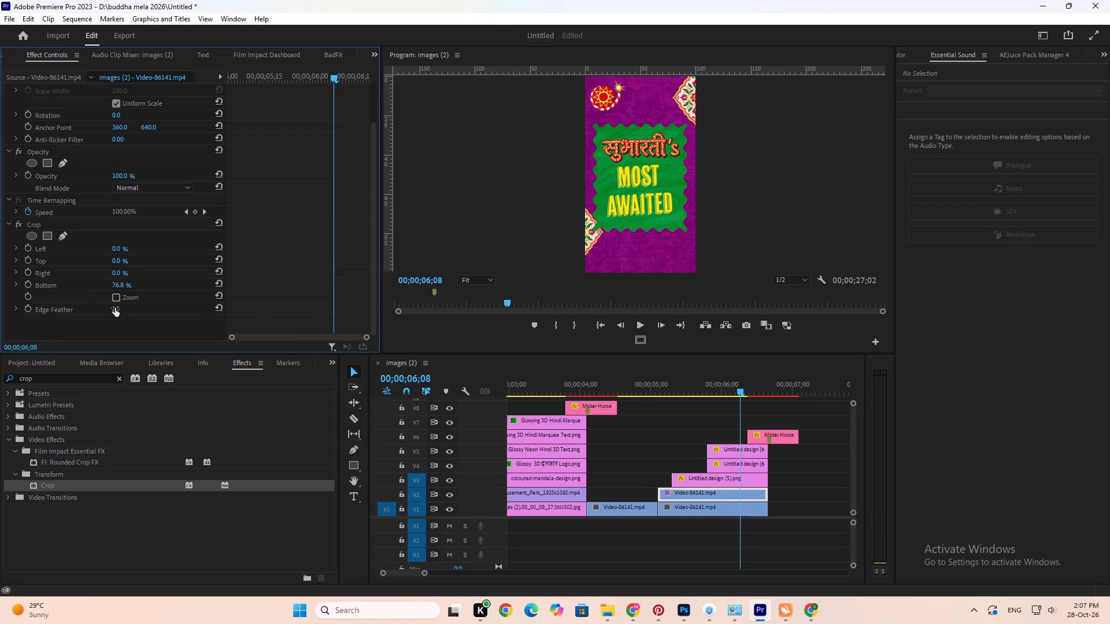
{"action": "left_click_drag", "start_coordinate": [115, 308], "coordinate": [192, 309]}
Scrub and play the green card section full screen to examine how the feathered mandala band blends in.
{"action": "left_click_drag", "start_coordinate": [675, 386], "coordinate": [660, 387]}
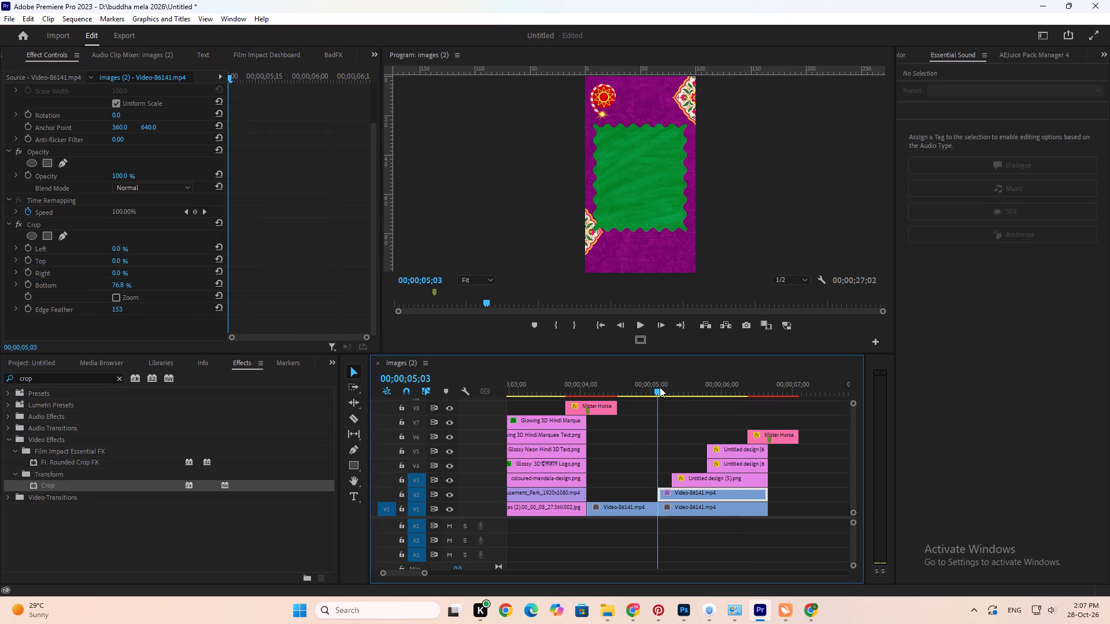
{"action": "left_click_drag", "start_coordinate": [660, 387], "coordinate": [737, 369]}
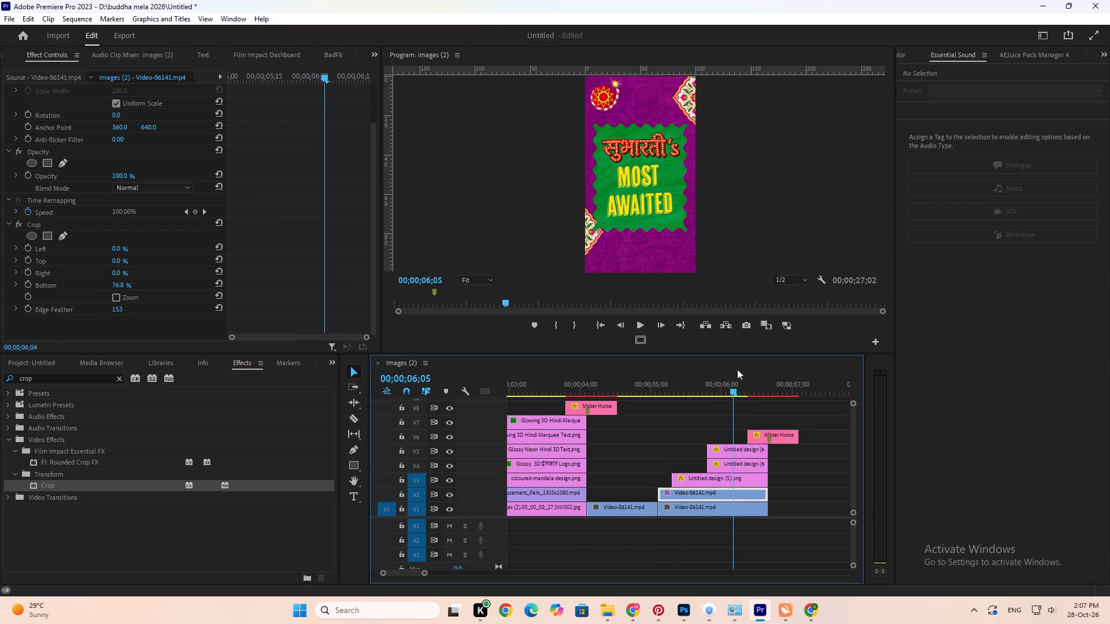
{"action": "left_click_drag", "start_coordinate": [737, 369], "coordinate": [709, 389]}
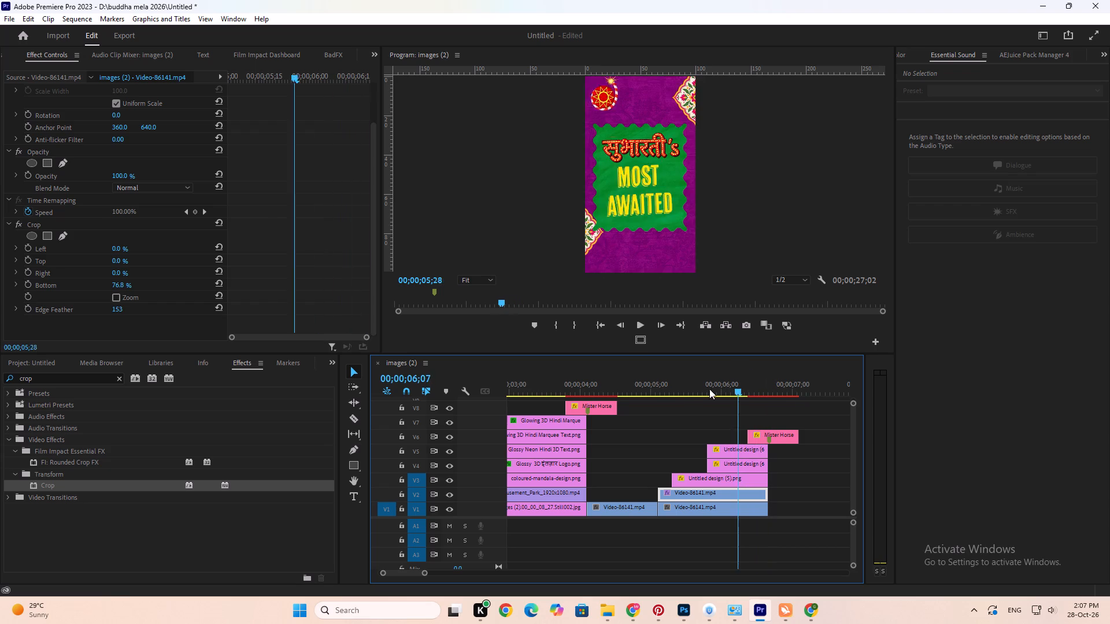
{"action": "left_click_drag", "start_coordinate": [709, 389], "coordinate": [656, 399]}
{"action": "left_click", "coordinate": [642, 205]}
{"action": "key", "text": "ctrl+grave"}
{"action": "key", "text": "space"}
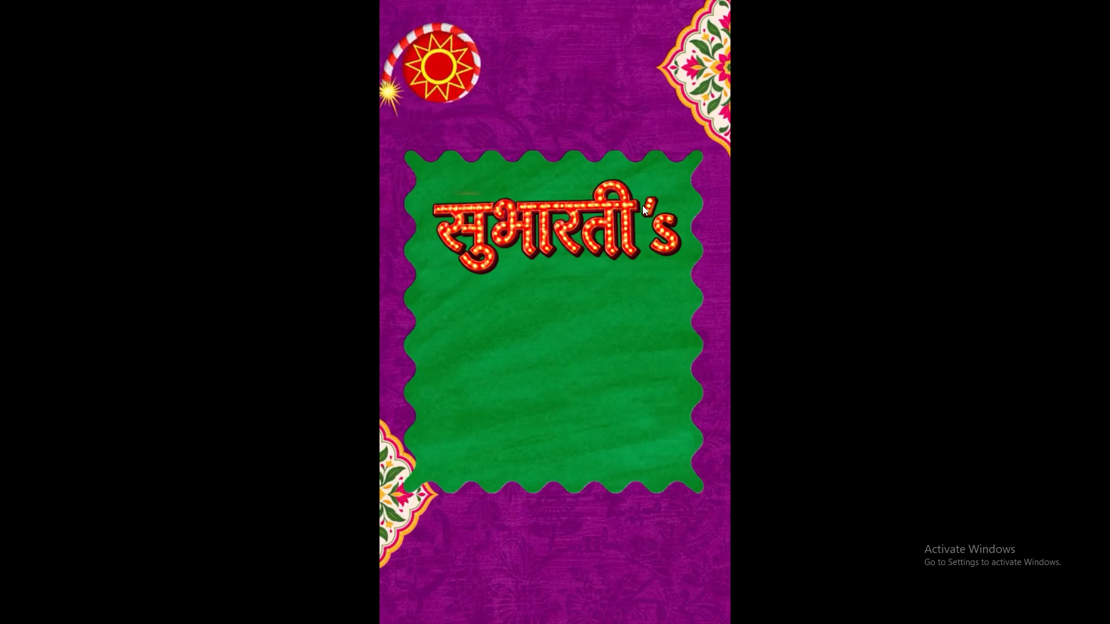
{"action": "key", "text": "space"}
{"action": "type", "text": "`"}
{"action": "left_click", "coordinate": [647, 333]}
{"action": "key", "text": "ctrl+grave"}
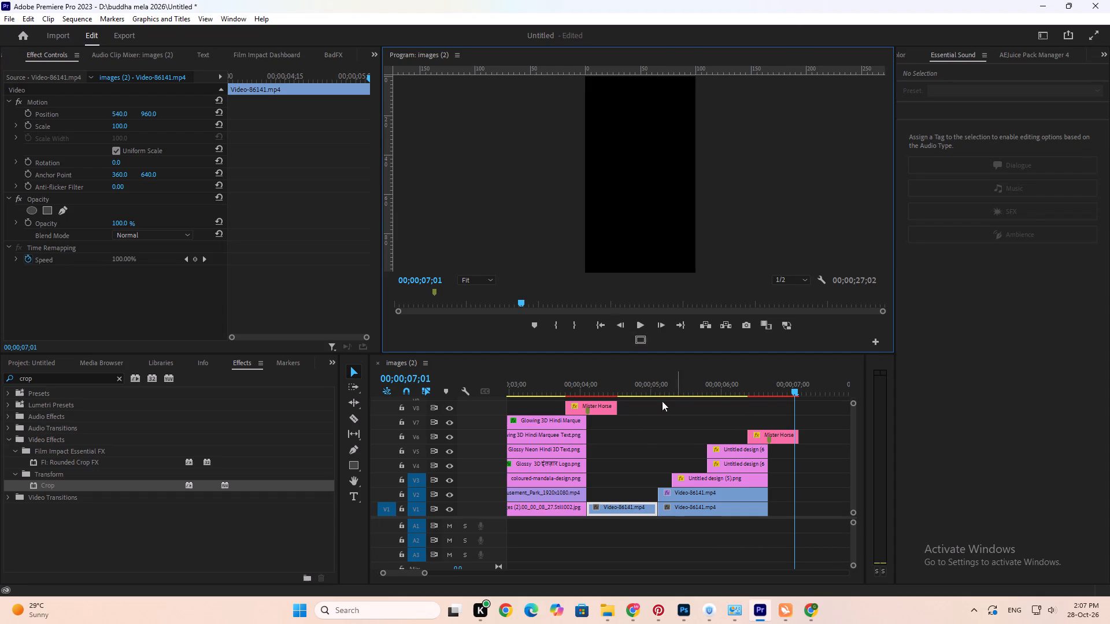
Play the sequence from the beginning through the green card section to review the edit.
{"action": "scroll", "coordinate": [631, 441], "scroll_direction": "down", "scroll_amount": 6, "text": "alt"}
{"action": "scroll", "coordinate": [627, 440], "scroll_direction": "up", "scroll_amount": 5}
{"action": "scroll", "coordinate": [562, 404], "scroll_direction": "up", "scroll_amount": 5}
{"action": "left_click", "coordinate": [561, 369]}
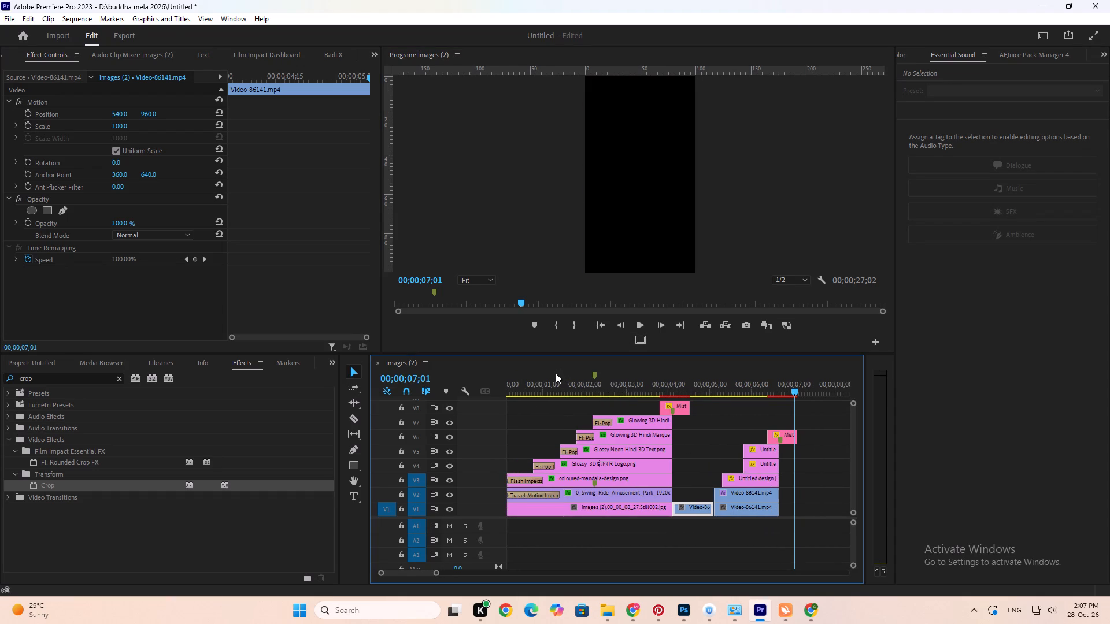
{"action": "left_click", "coordinate": [553, 374]}
{"action": "key", "text": "Home"}
{"action": "key", "text": "space"}
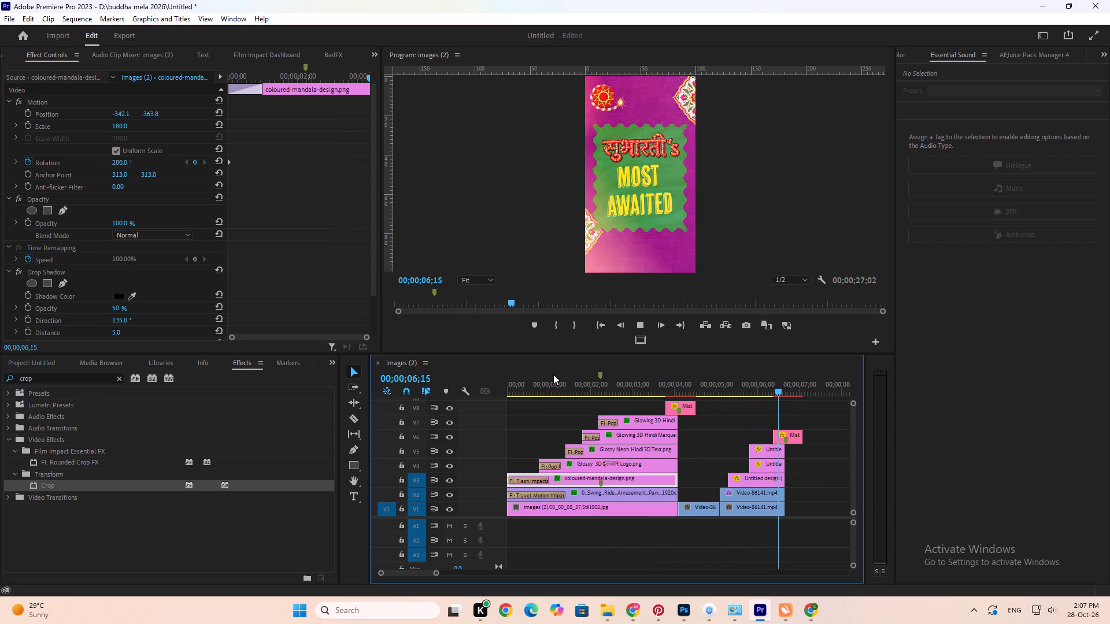
{"action": "key", "text": "space"}
Save the project.
{"action": "scroll", "coordinate": [570, 464], "scroll_direction": "down", "scroll_amount": 1}
{"action": "key", "text": "ctrl+s"}
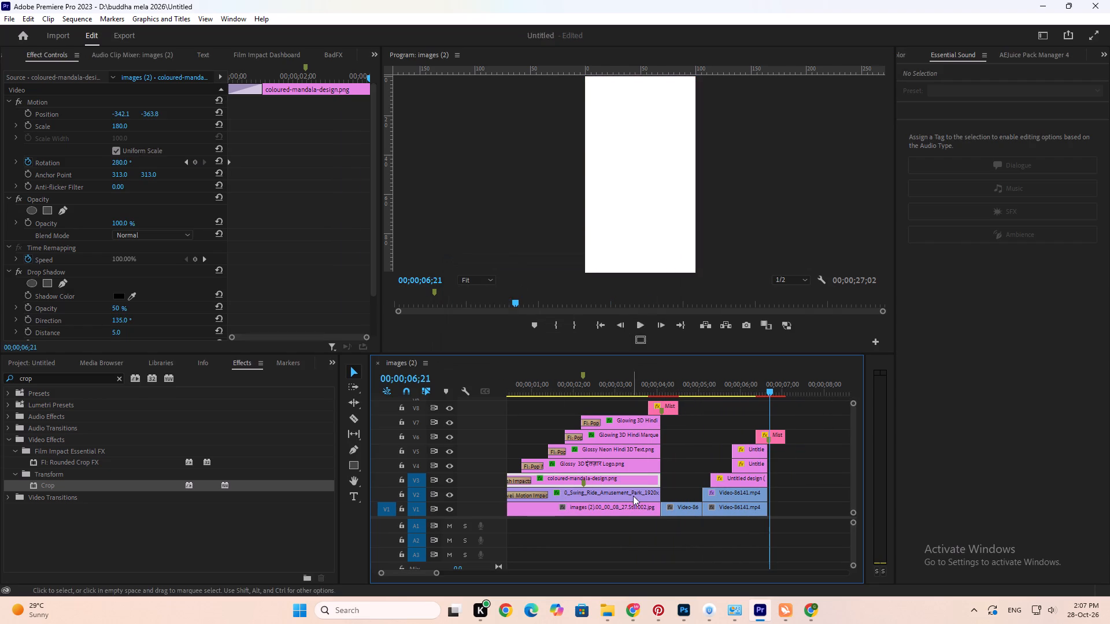
{"action": "key", "text": "space"}
{"action": "scroll", "coordinate": [633, 496], "scroll_direction": "down", "scroll_amount": 5}
{"action": "scroll", "coordinate": [633, 496], "scroll_direction": "down", "scroll_amount": 10, "text": "alt"}
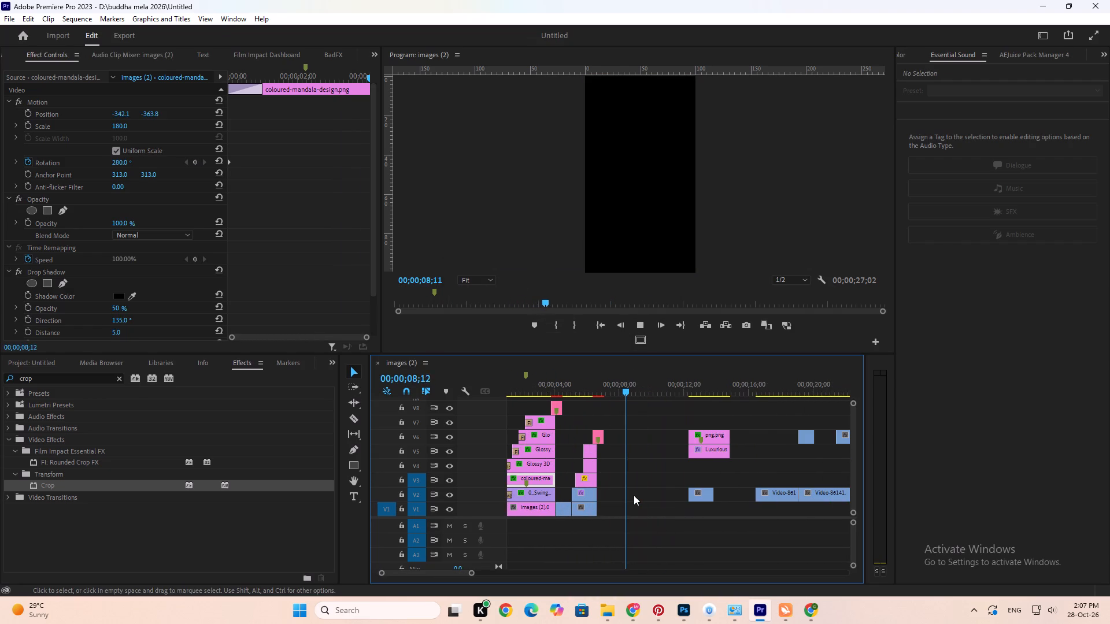
{"action": "key", "text": "ctrl+s"}
Delete the png.png, Luxurious Rich Violet and short Video-86141.mp4 clips between about 12 and 15 seconds.
{"action": "left_click_drag", "start_coordinate": [689, 390], "coordinate": [721, 383]}
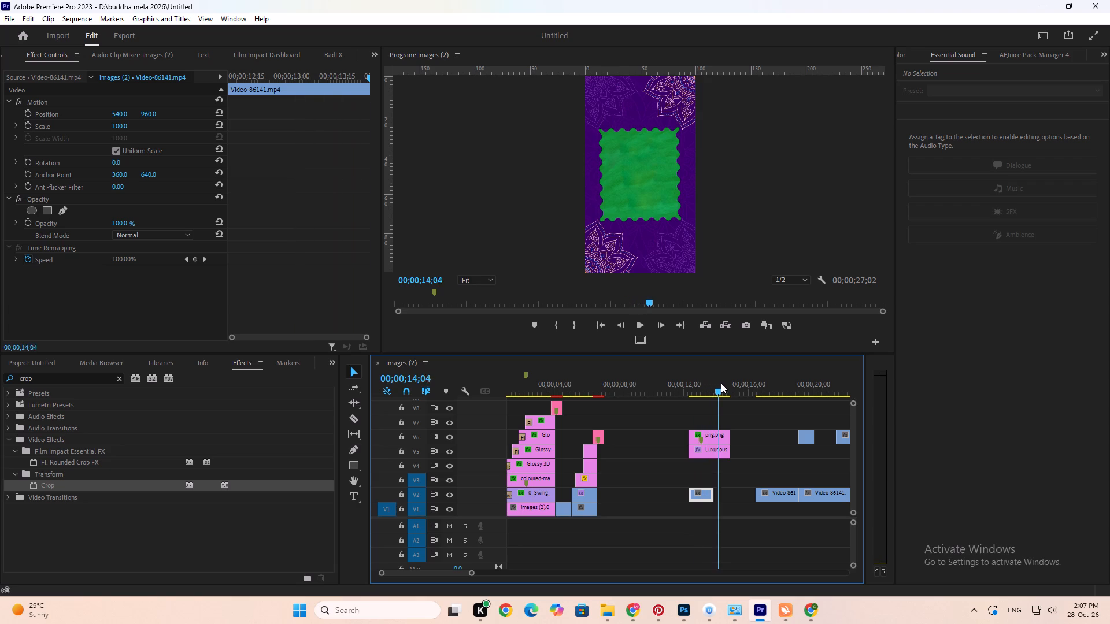
{"action": "left_click_drag", "start_coordinate": [721, 383], "coordinate": [724, 389]}
{"action": "left_click_drag", "start_coordinate": [743, 401], "coordinate": [679, 507]}
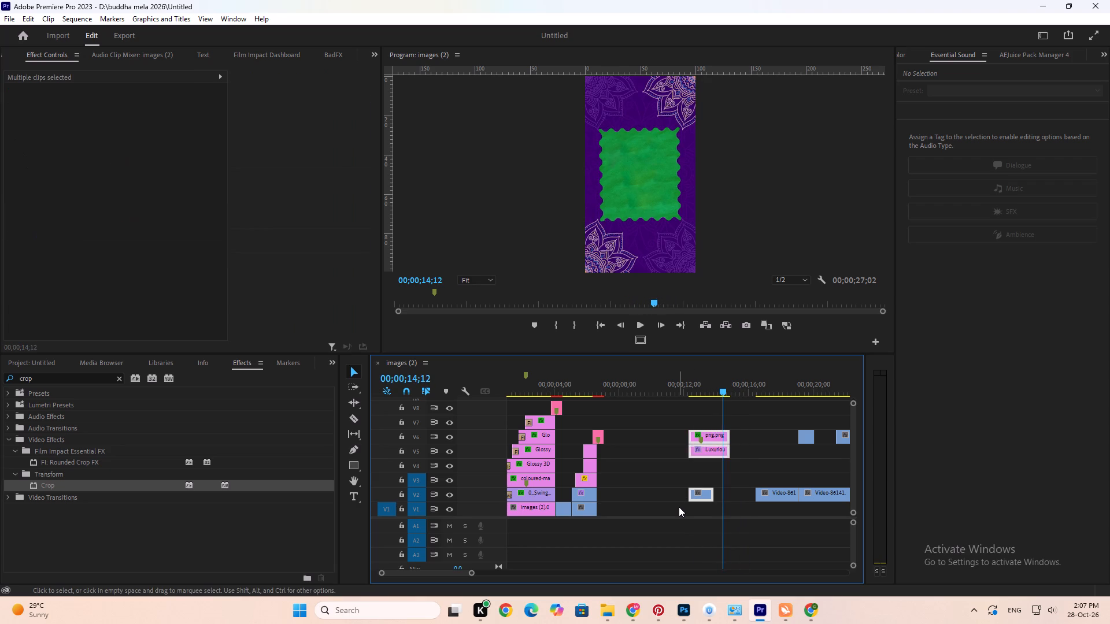
{"action": "key", "text": "Delete"}
Repeatedly play the blue-patterned section with the orange EXHIBITION badge from about 16;13 to examine how the badge and text animate in.
{"action": "key", "text": "Down"}
{"action": "scroll", "coordinate": [678, 507], "scroll_direction": "down", "scroll_amount": 7}
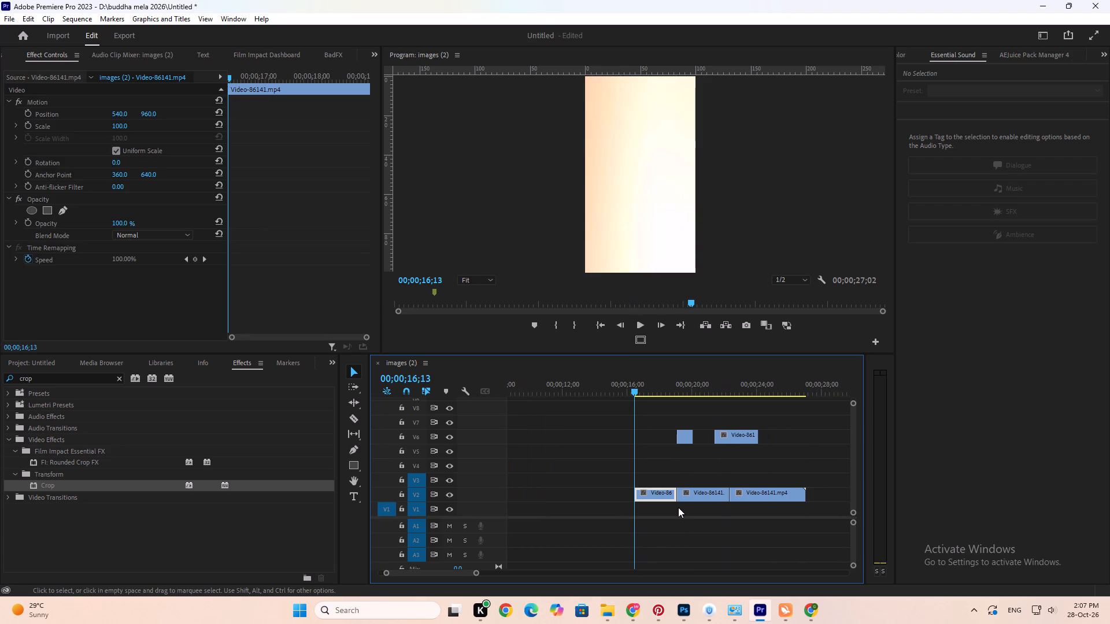
{"action": "key", "text": "space"}
{"action": "key", "text": "space"}
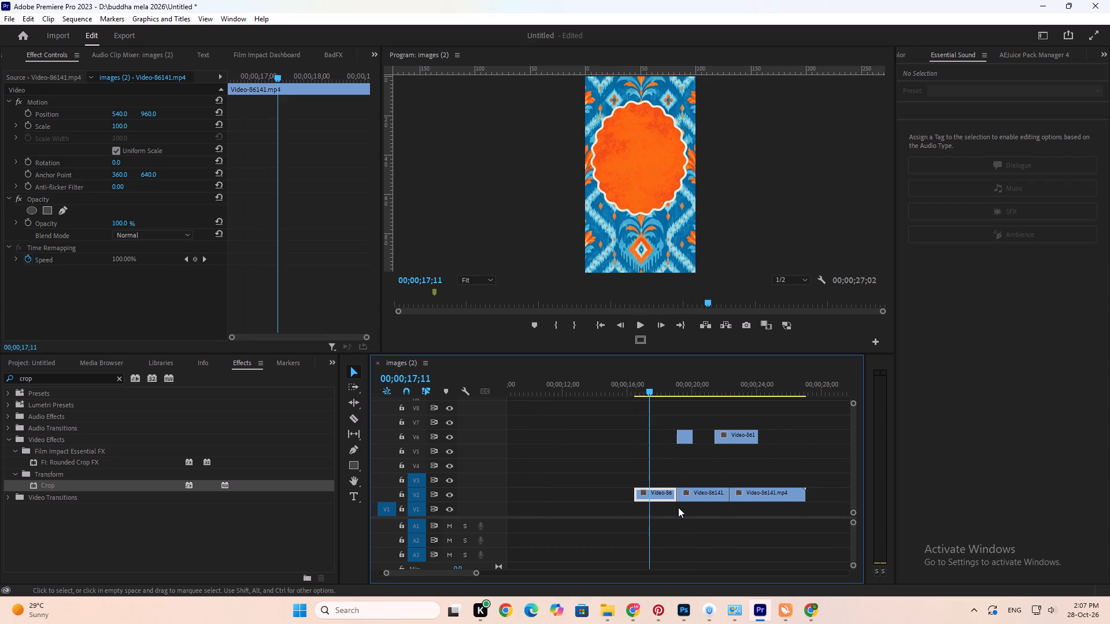
{"action": "key", "text": "space"}
{"action": "key", "text": "space"}
{"action": "key", "text": "space"}
{"action": "key", "text": "space"}
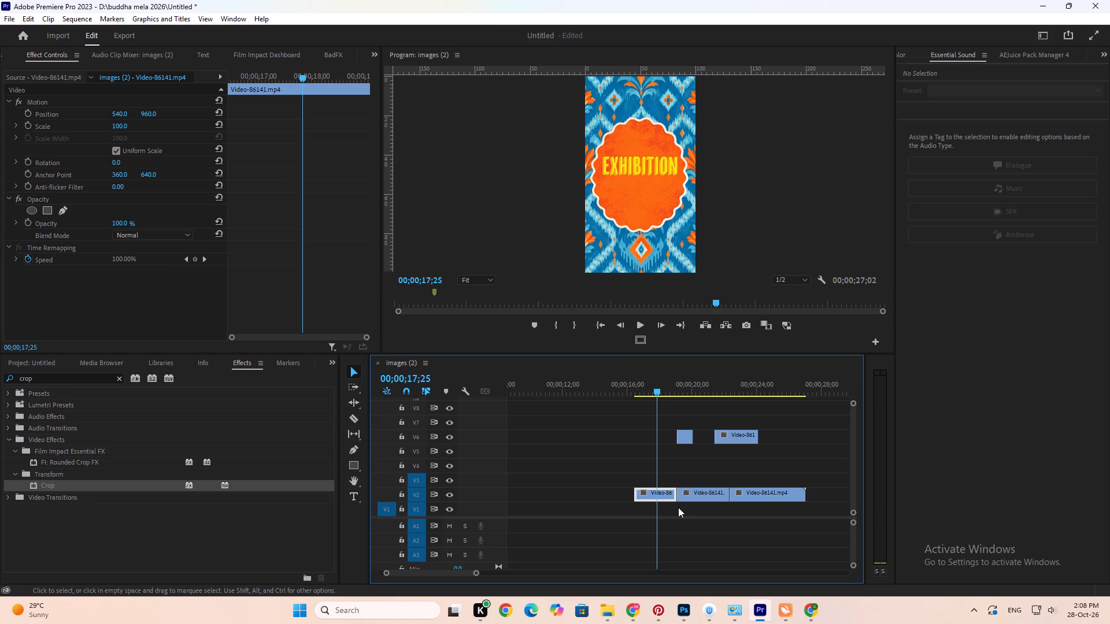
{"action": "key", "text": "space"}
{"action": "key", "text": "space"}
{"action": "scroll", "coordinate": [678, 507], "scroll_direction": "up", "scroll_amount": 5, "text": "alt"}
{"action": "left_click_drag", "start_coordinate": [618, 394], "coordinate": [615, 391]}
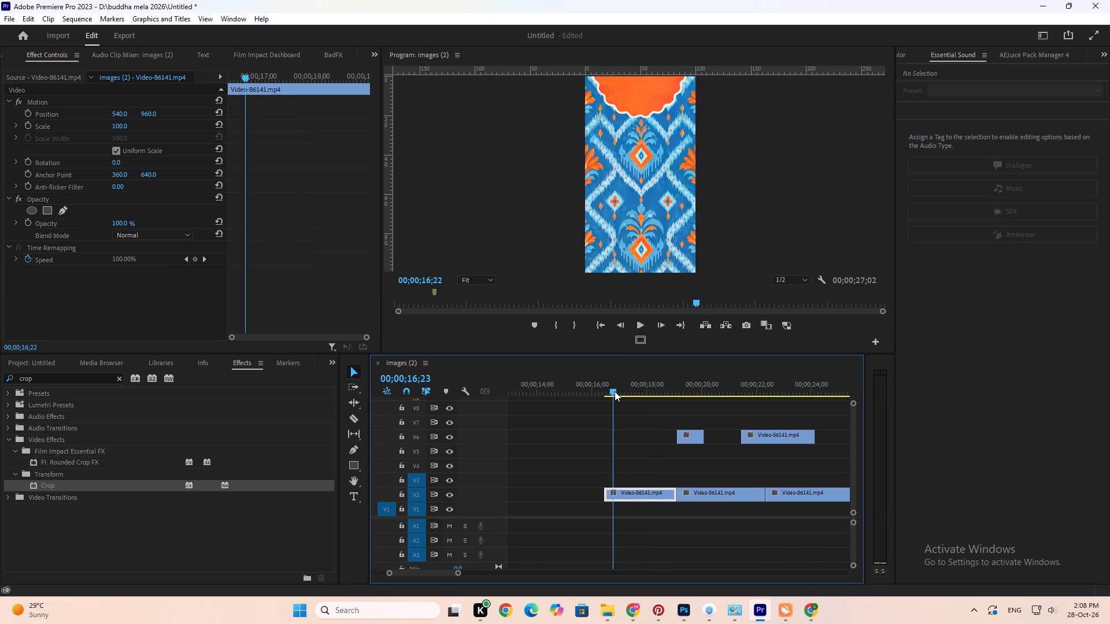
{"action": "left_click_drag", "start_coordinate": [615, 391], "coordinate": [606, 387]}
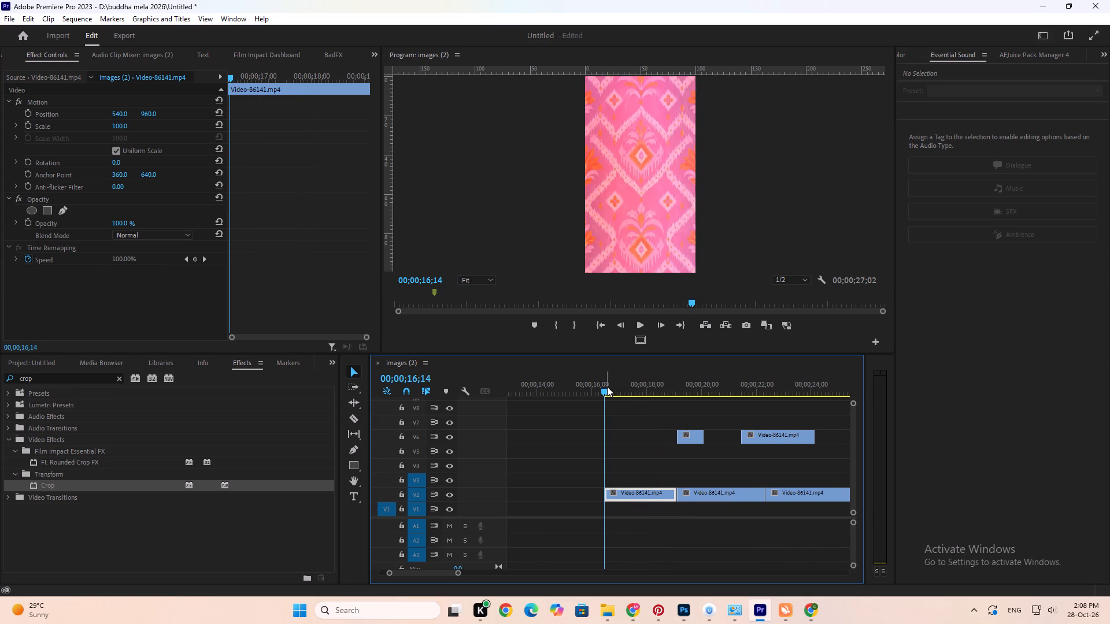
{"action": "key", "text": "space"}
{"action": "key", "text": "space"}
{"action": "key", "text": "space"}
{"action": "key", "text": "space"}
{"action": "key", "text": "space"}
{"action": "key", "text": "space"}
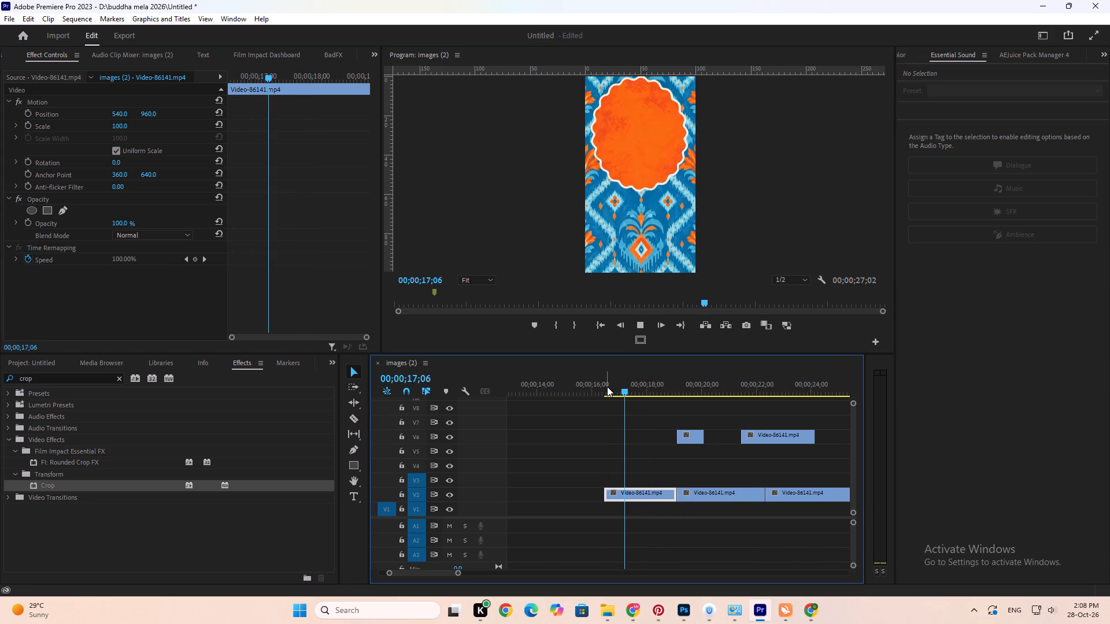
{"action": "left_click", "coordinate": [607, 387]}
{"action": "key", "text": "space"}
{"action": "key", "text": "space"}
{"action": "scroll", "coordinate": [607, 387], "scroll_direction": "up", "scroll_amount": 8, "text": "alt"}
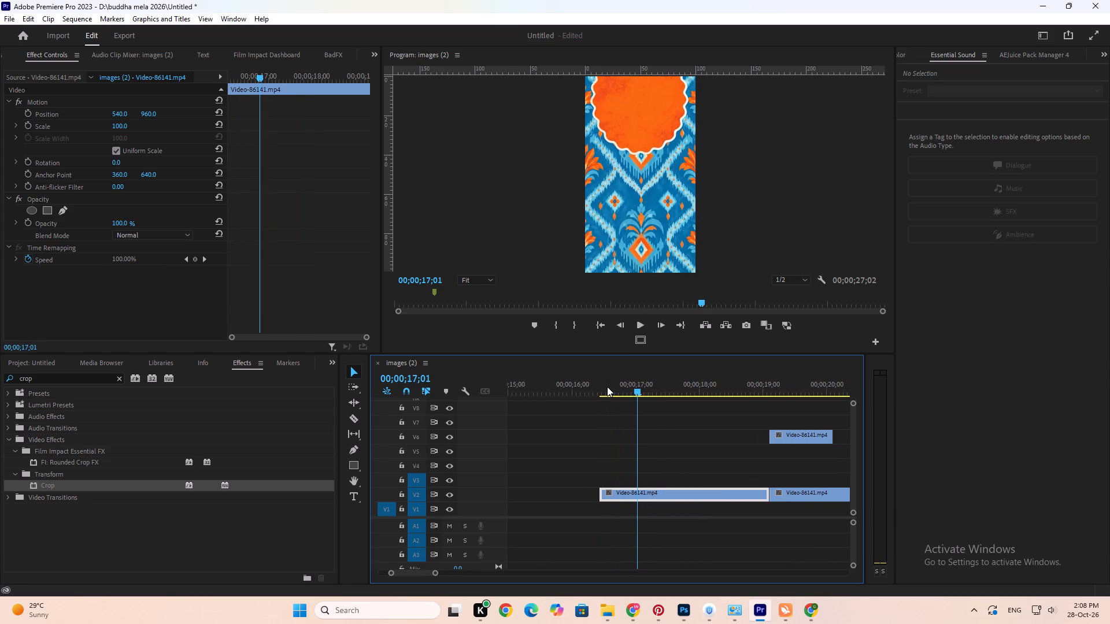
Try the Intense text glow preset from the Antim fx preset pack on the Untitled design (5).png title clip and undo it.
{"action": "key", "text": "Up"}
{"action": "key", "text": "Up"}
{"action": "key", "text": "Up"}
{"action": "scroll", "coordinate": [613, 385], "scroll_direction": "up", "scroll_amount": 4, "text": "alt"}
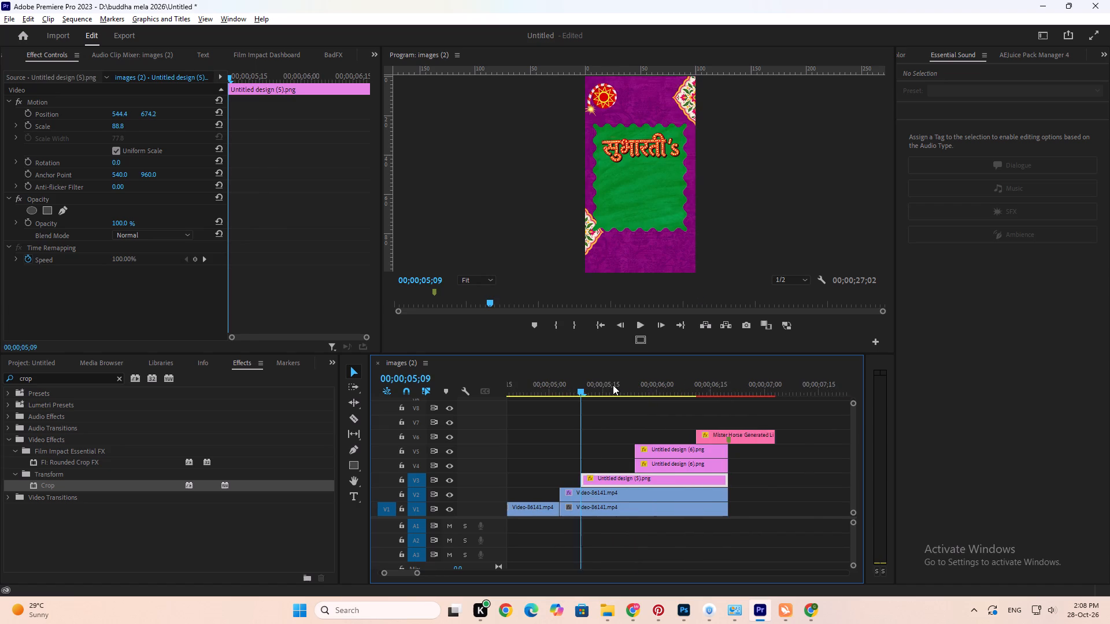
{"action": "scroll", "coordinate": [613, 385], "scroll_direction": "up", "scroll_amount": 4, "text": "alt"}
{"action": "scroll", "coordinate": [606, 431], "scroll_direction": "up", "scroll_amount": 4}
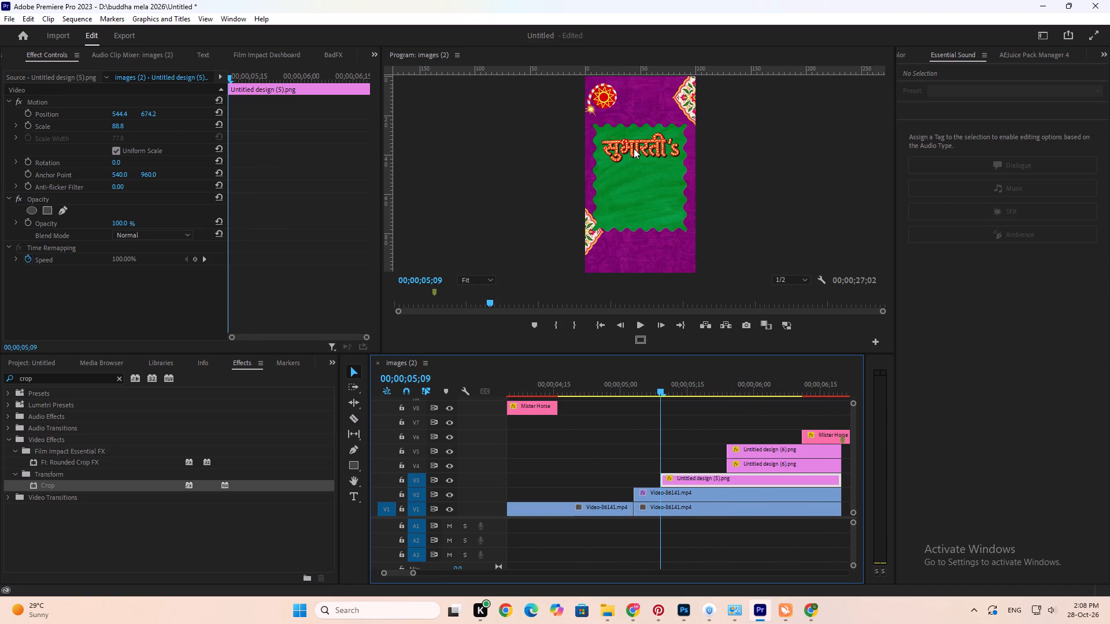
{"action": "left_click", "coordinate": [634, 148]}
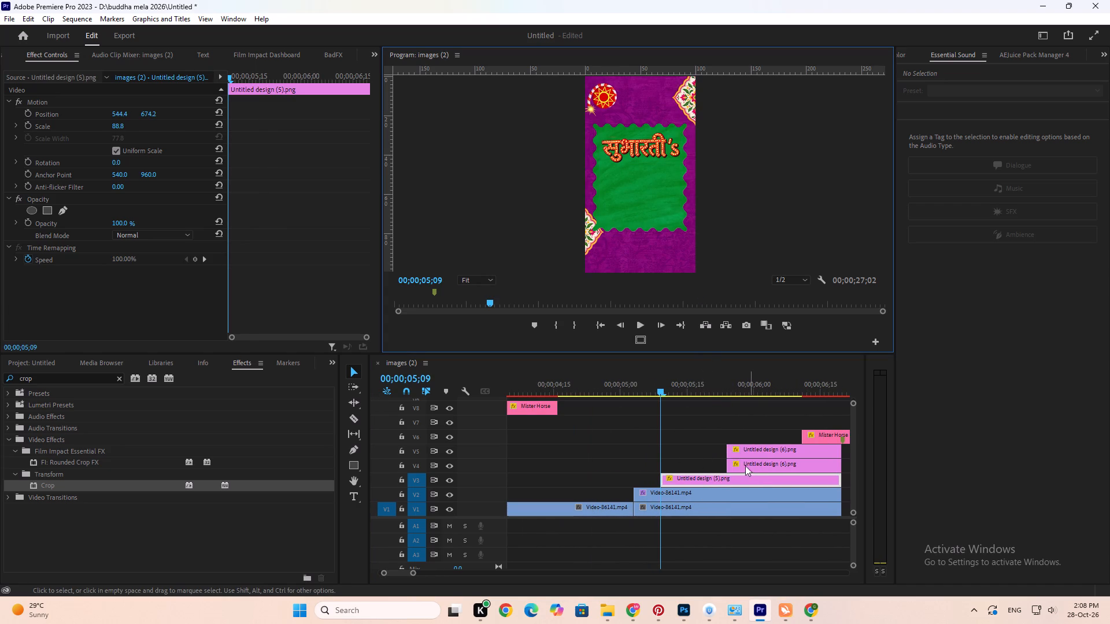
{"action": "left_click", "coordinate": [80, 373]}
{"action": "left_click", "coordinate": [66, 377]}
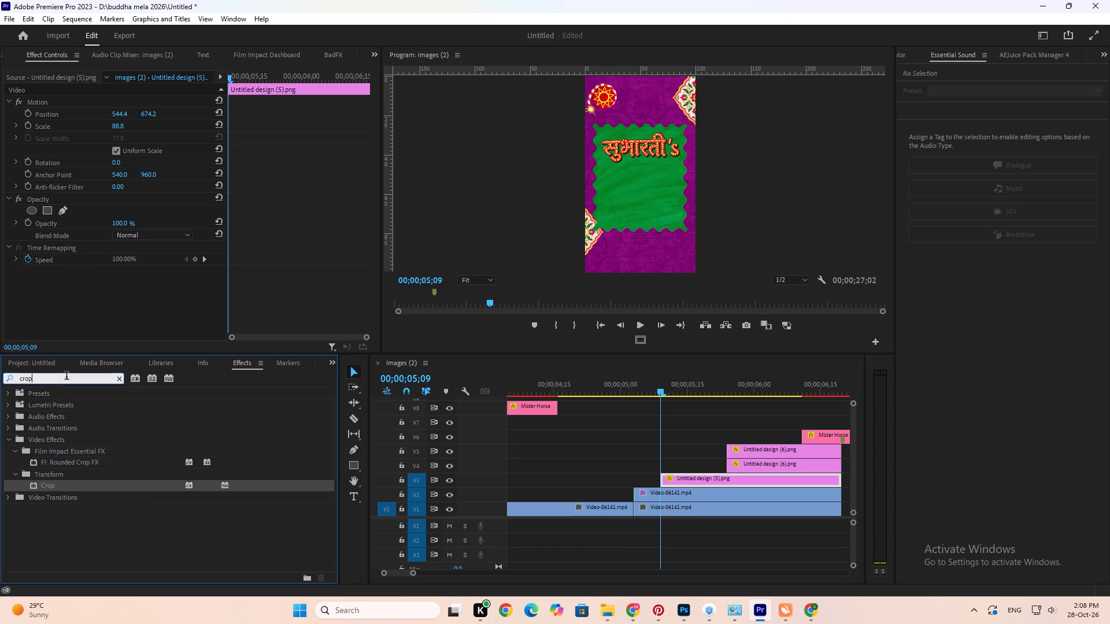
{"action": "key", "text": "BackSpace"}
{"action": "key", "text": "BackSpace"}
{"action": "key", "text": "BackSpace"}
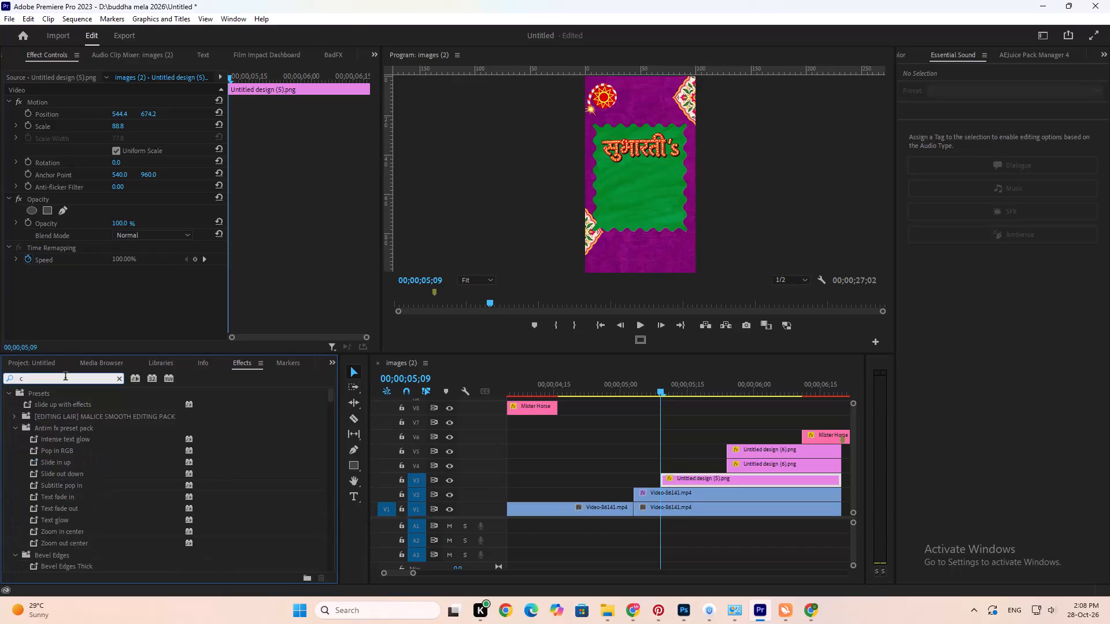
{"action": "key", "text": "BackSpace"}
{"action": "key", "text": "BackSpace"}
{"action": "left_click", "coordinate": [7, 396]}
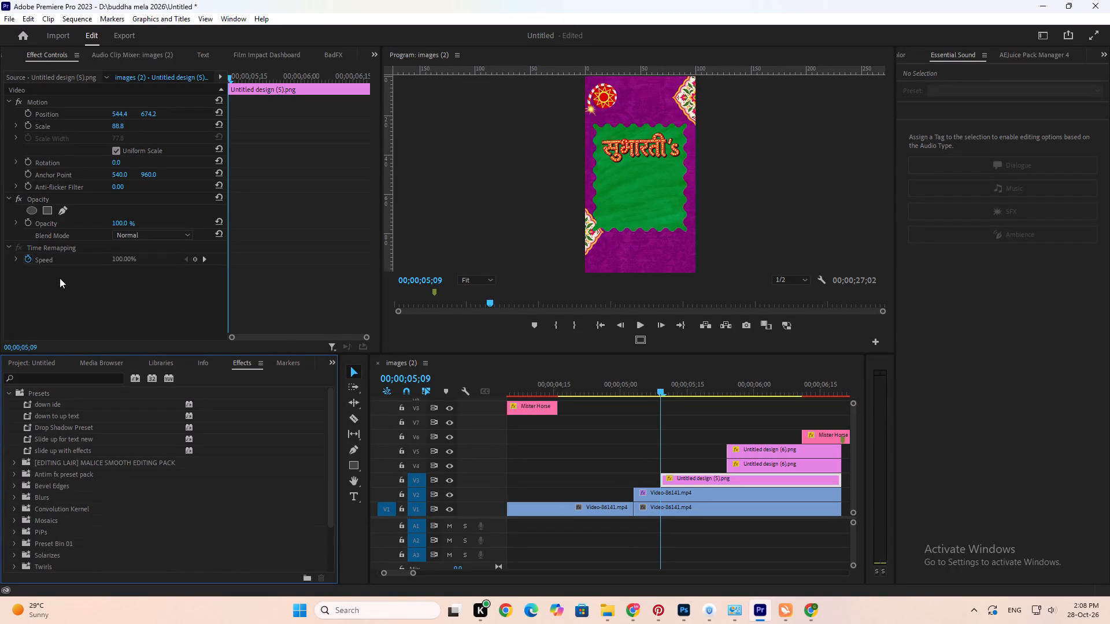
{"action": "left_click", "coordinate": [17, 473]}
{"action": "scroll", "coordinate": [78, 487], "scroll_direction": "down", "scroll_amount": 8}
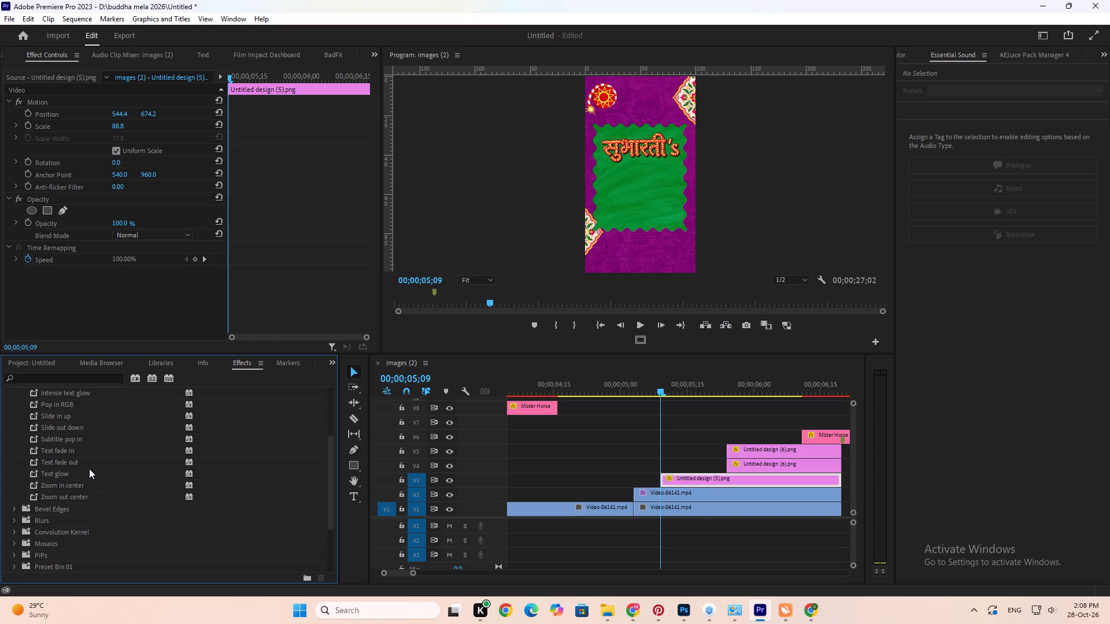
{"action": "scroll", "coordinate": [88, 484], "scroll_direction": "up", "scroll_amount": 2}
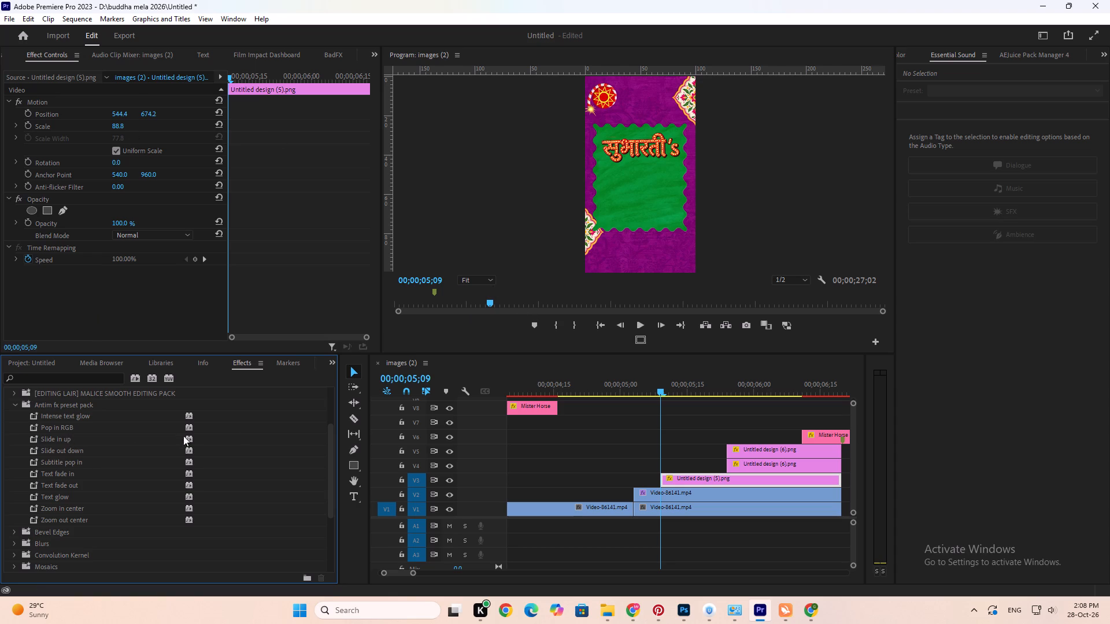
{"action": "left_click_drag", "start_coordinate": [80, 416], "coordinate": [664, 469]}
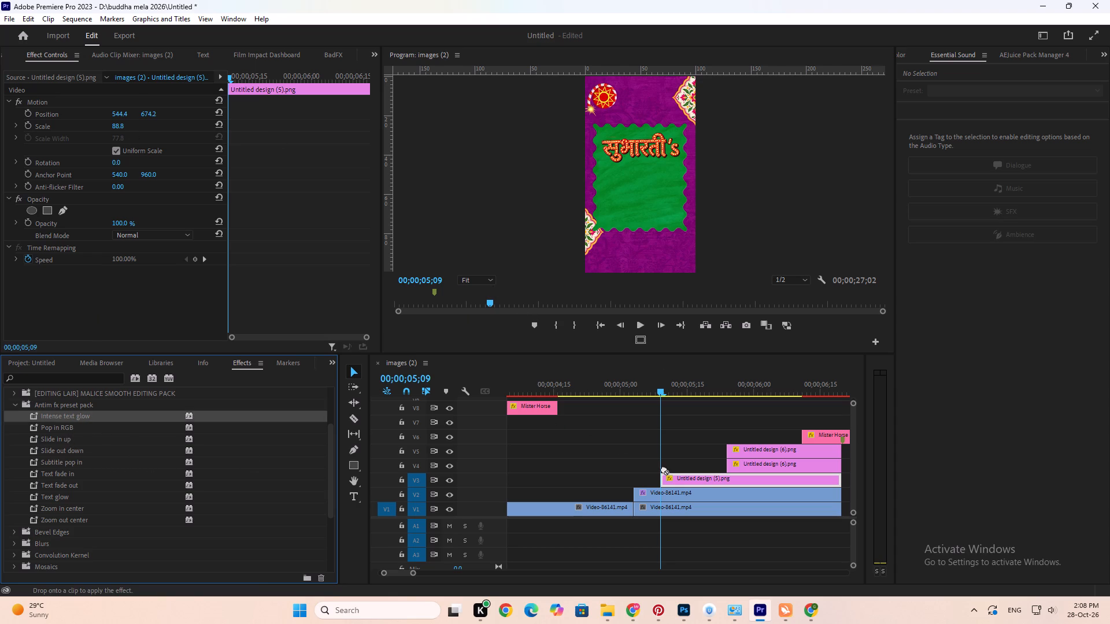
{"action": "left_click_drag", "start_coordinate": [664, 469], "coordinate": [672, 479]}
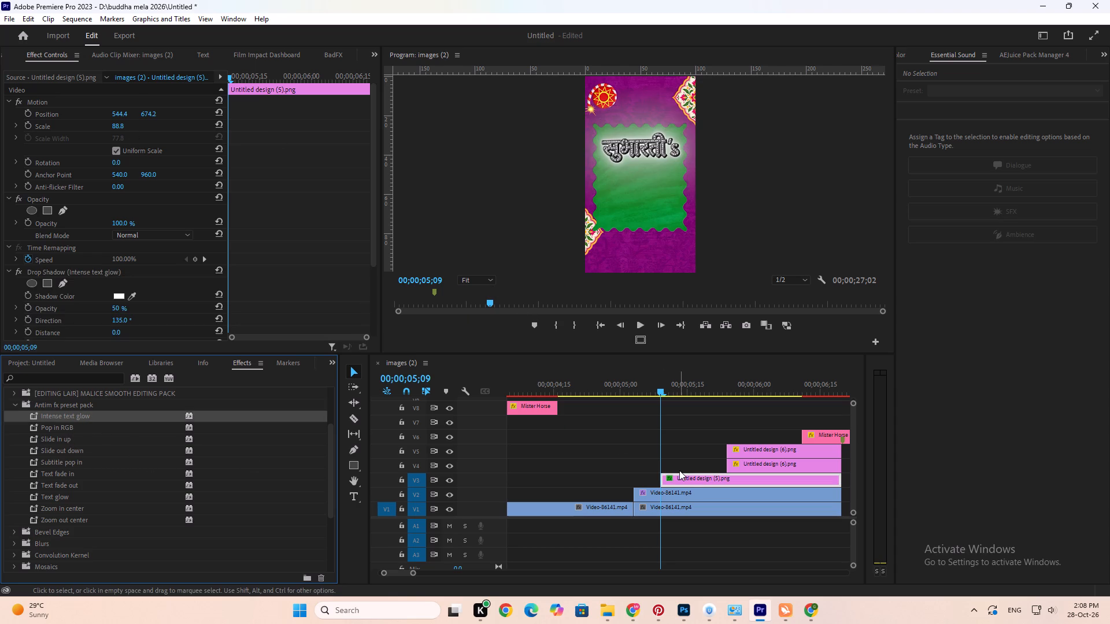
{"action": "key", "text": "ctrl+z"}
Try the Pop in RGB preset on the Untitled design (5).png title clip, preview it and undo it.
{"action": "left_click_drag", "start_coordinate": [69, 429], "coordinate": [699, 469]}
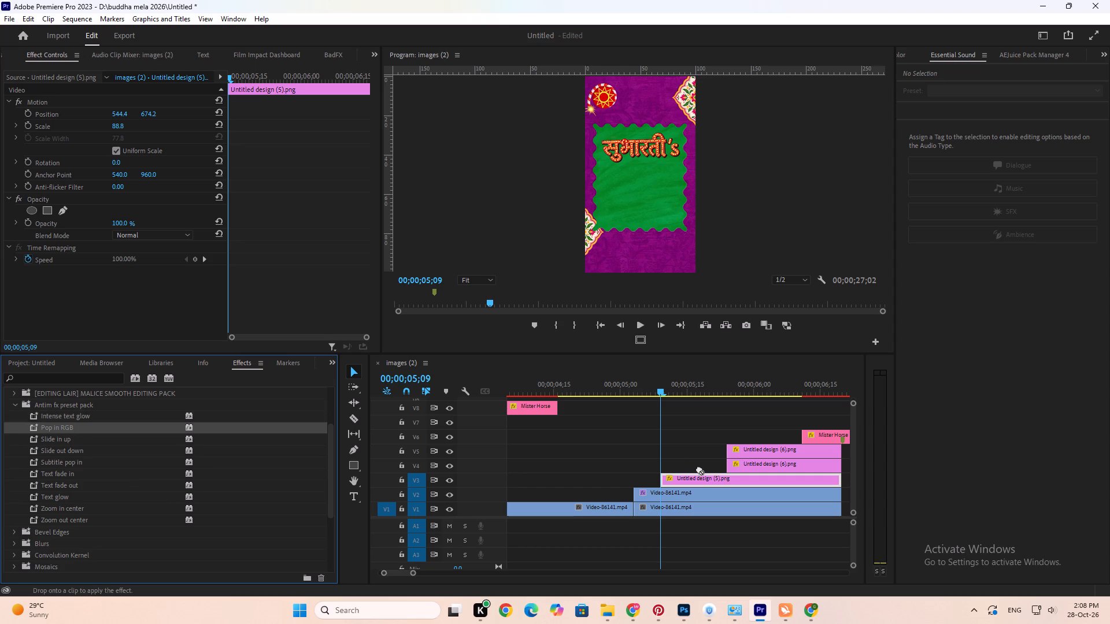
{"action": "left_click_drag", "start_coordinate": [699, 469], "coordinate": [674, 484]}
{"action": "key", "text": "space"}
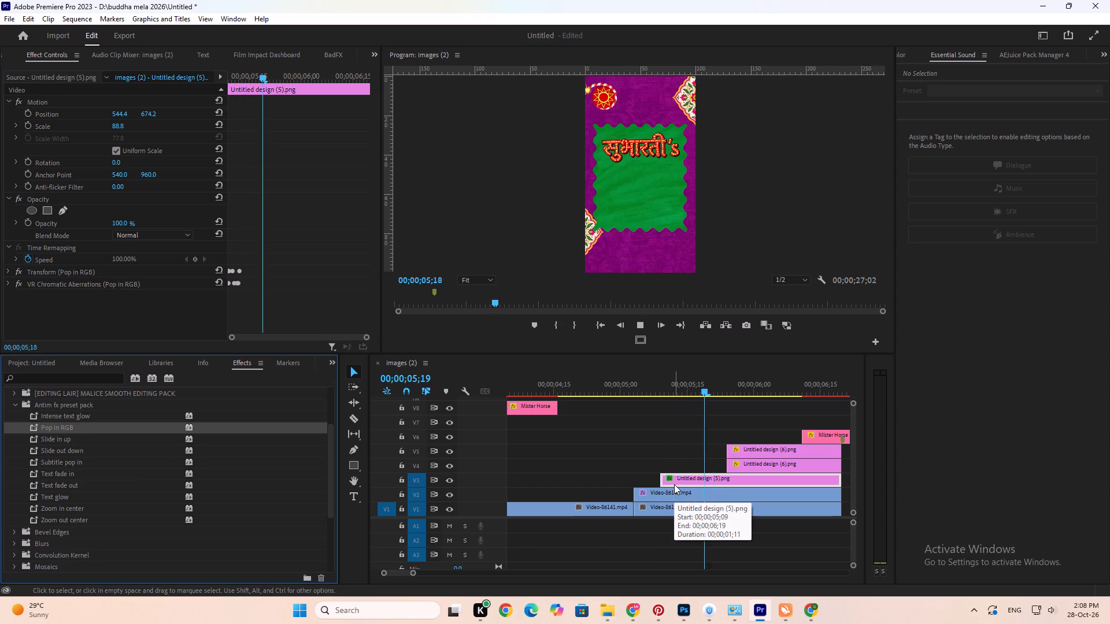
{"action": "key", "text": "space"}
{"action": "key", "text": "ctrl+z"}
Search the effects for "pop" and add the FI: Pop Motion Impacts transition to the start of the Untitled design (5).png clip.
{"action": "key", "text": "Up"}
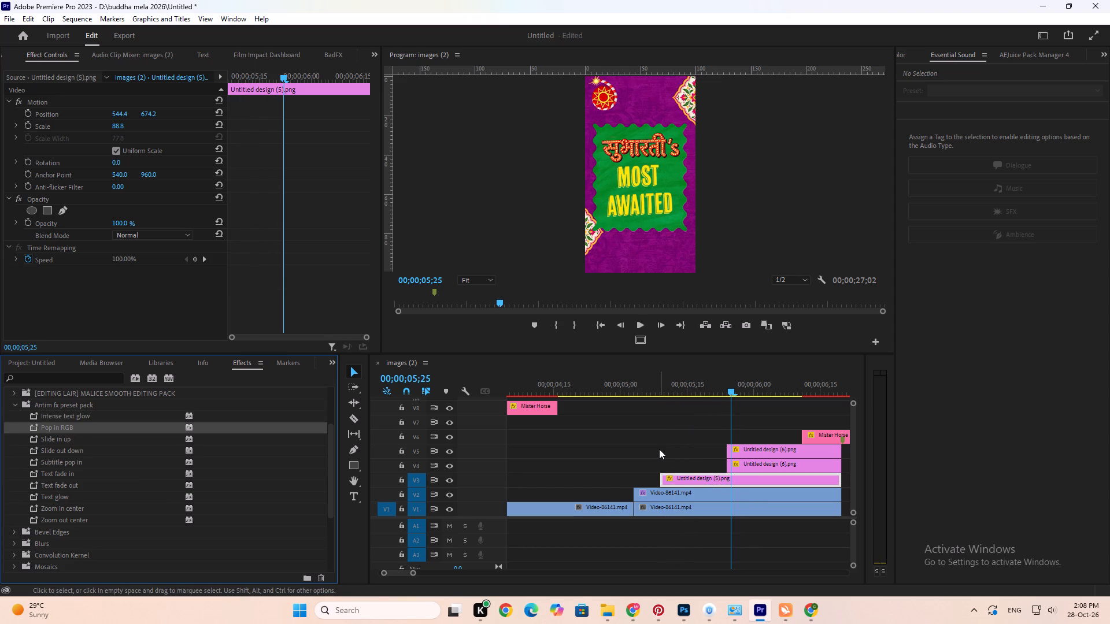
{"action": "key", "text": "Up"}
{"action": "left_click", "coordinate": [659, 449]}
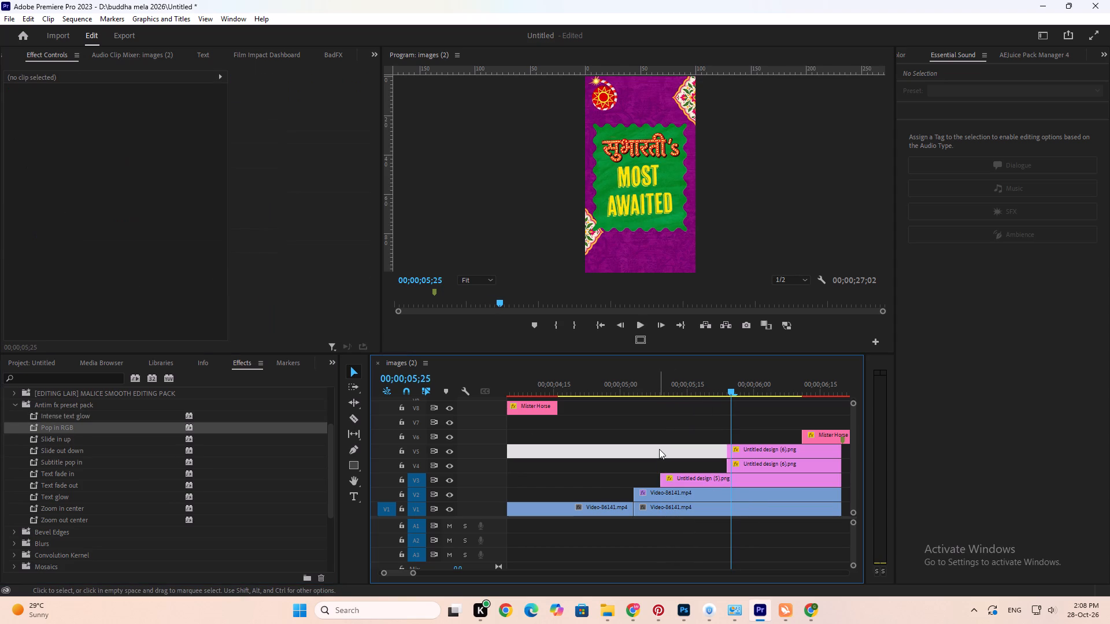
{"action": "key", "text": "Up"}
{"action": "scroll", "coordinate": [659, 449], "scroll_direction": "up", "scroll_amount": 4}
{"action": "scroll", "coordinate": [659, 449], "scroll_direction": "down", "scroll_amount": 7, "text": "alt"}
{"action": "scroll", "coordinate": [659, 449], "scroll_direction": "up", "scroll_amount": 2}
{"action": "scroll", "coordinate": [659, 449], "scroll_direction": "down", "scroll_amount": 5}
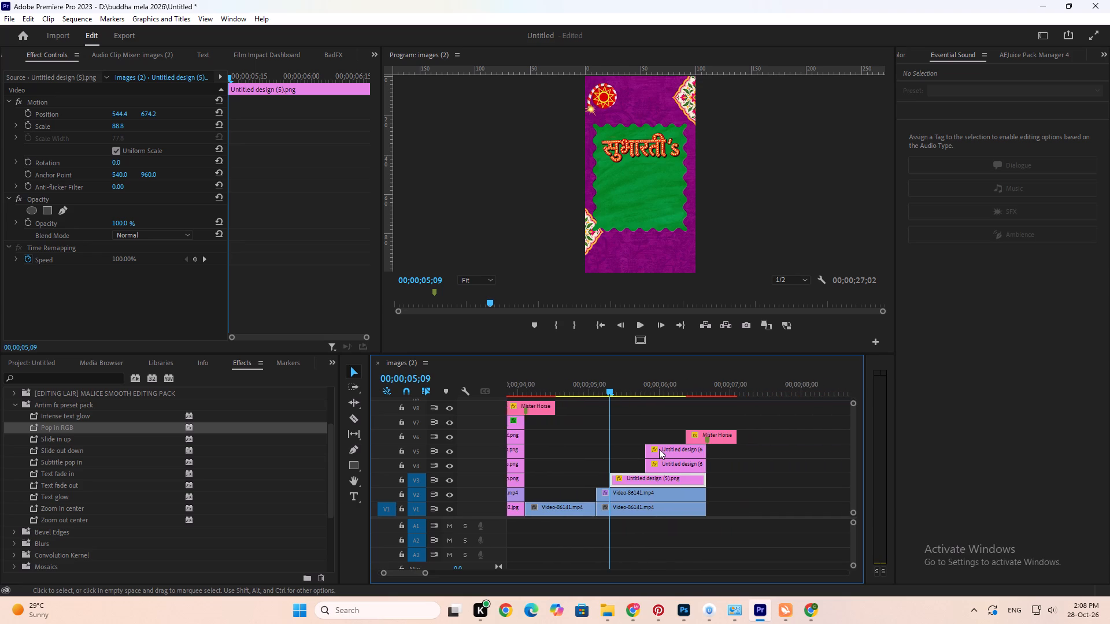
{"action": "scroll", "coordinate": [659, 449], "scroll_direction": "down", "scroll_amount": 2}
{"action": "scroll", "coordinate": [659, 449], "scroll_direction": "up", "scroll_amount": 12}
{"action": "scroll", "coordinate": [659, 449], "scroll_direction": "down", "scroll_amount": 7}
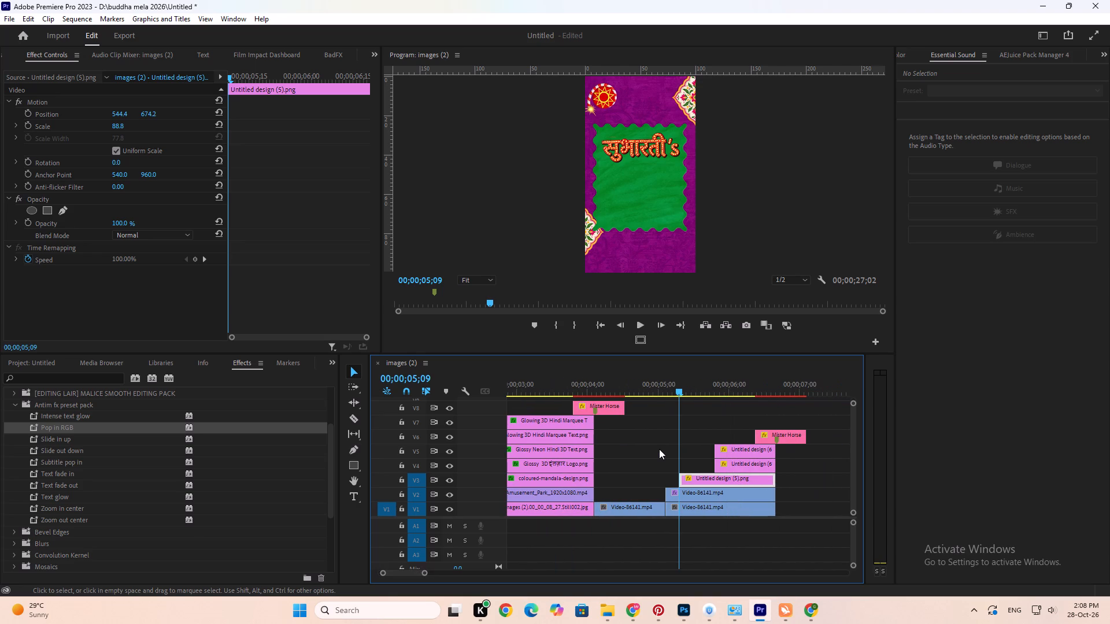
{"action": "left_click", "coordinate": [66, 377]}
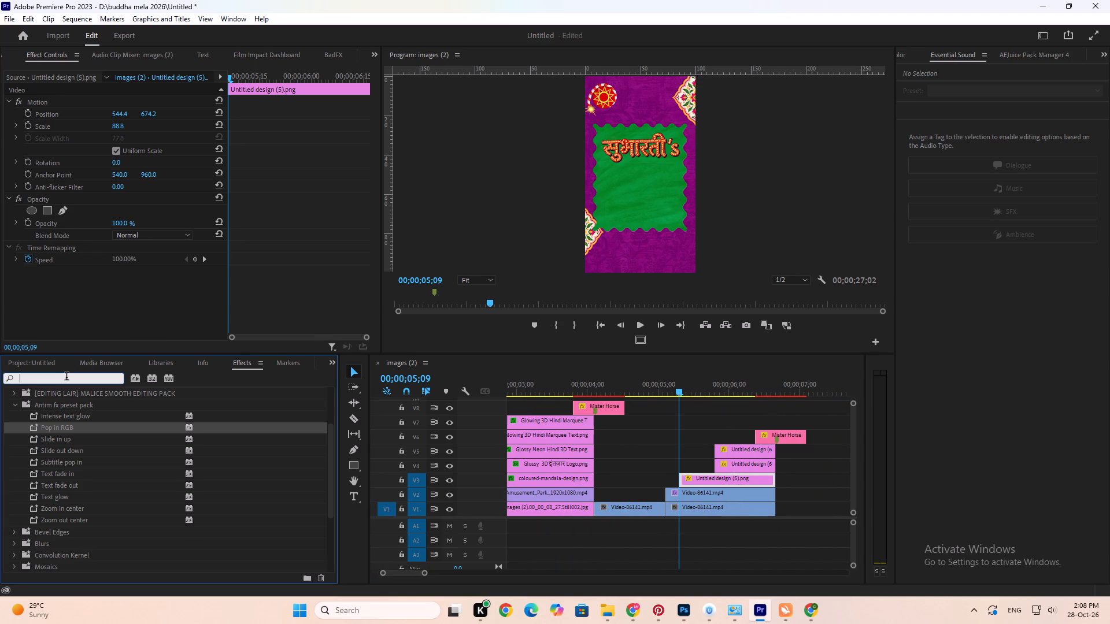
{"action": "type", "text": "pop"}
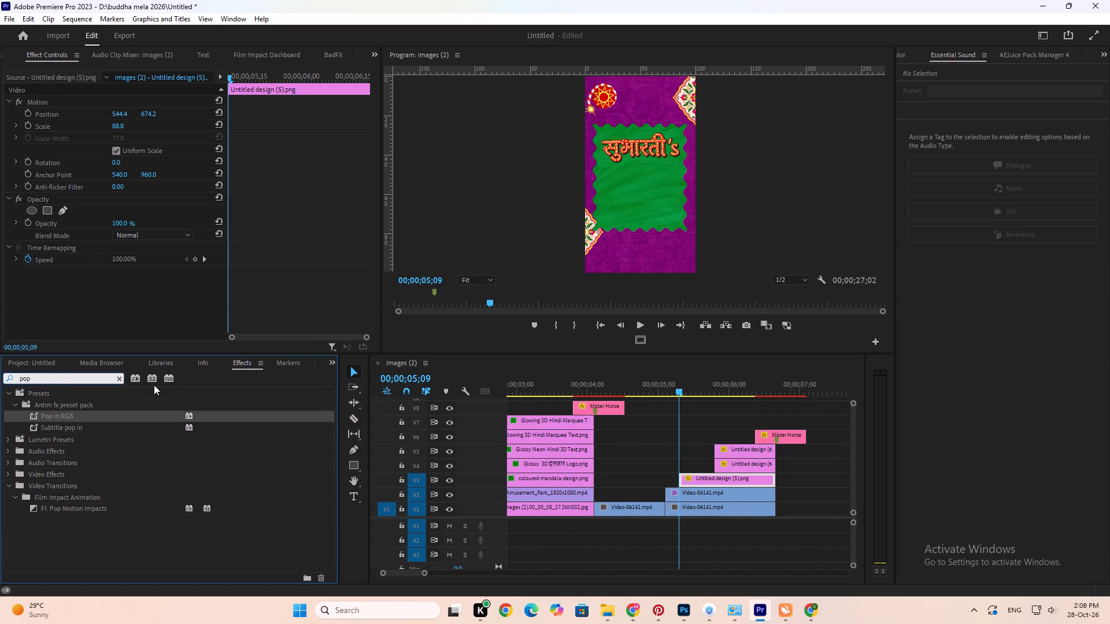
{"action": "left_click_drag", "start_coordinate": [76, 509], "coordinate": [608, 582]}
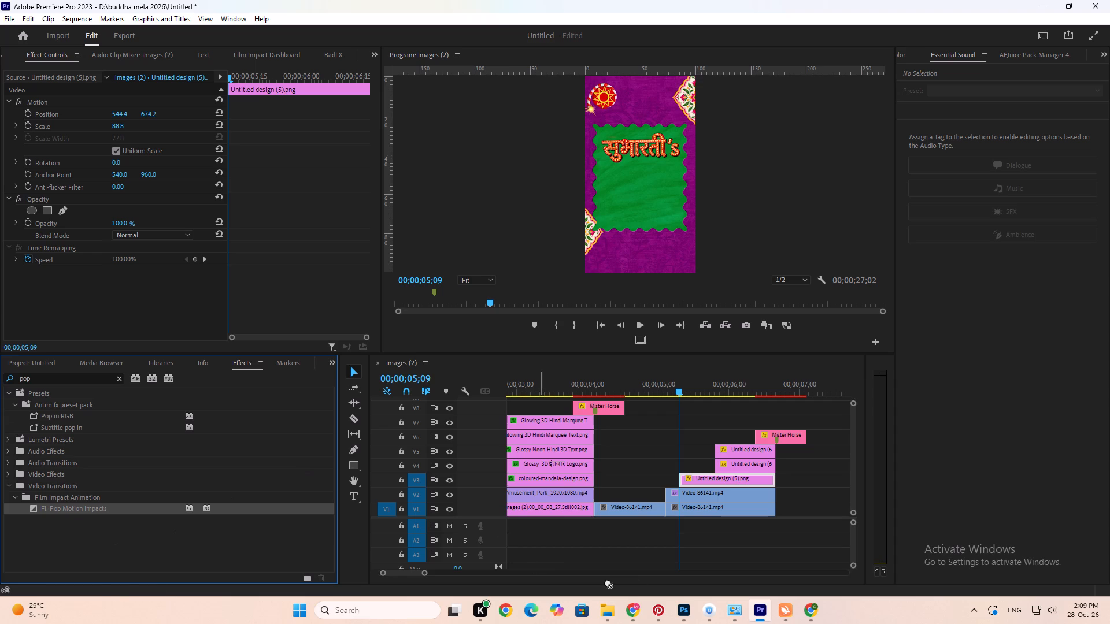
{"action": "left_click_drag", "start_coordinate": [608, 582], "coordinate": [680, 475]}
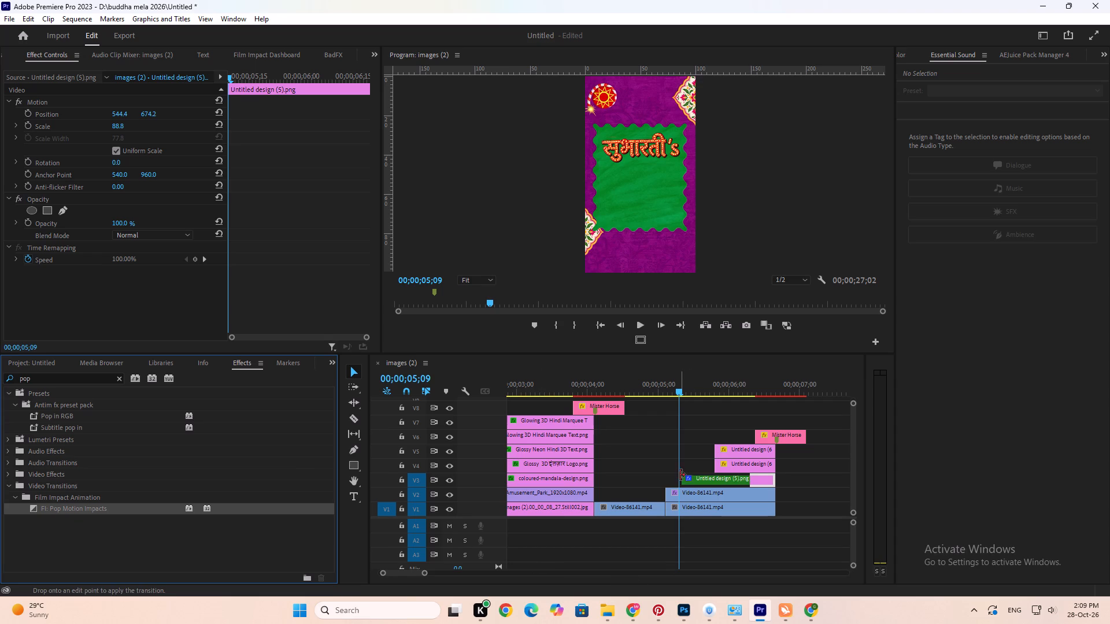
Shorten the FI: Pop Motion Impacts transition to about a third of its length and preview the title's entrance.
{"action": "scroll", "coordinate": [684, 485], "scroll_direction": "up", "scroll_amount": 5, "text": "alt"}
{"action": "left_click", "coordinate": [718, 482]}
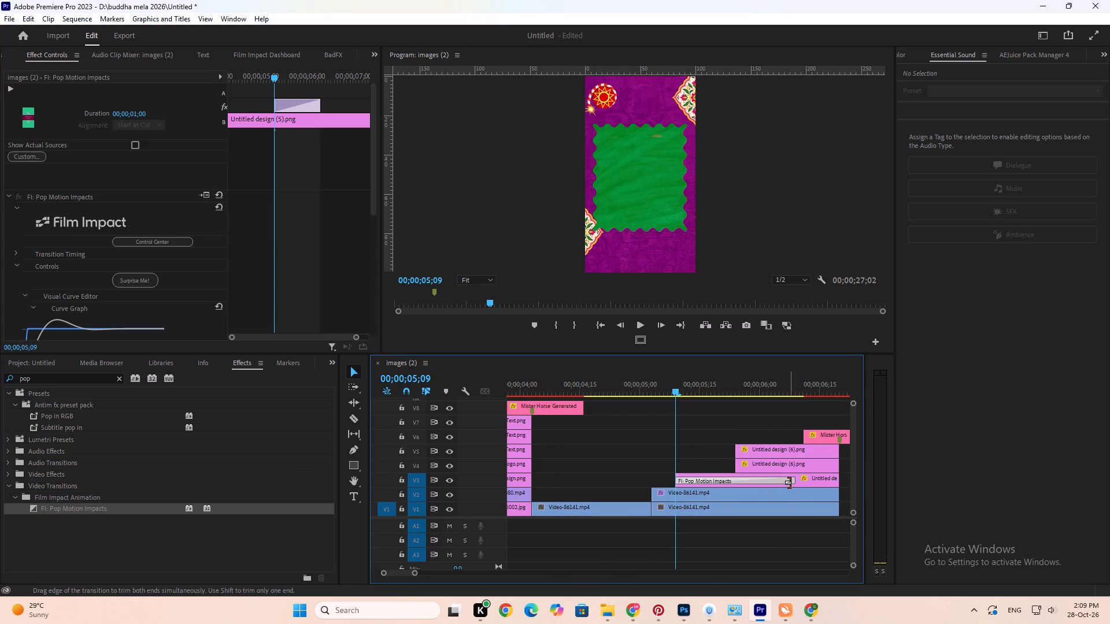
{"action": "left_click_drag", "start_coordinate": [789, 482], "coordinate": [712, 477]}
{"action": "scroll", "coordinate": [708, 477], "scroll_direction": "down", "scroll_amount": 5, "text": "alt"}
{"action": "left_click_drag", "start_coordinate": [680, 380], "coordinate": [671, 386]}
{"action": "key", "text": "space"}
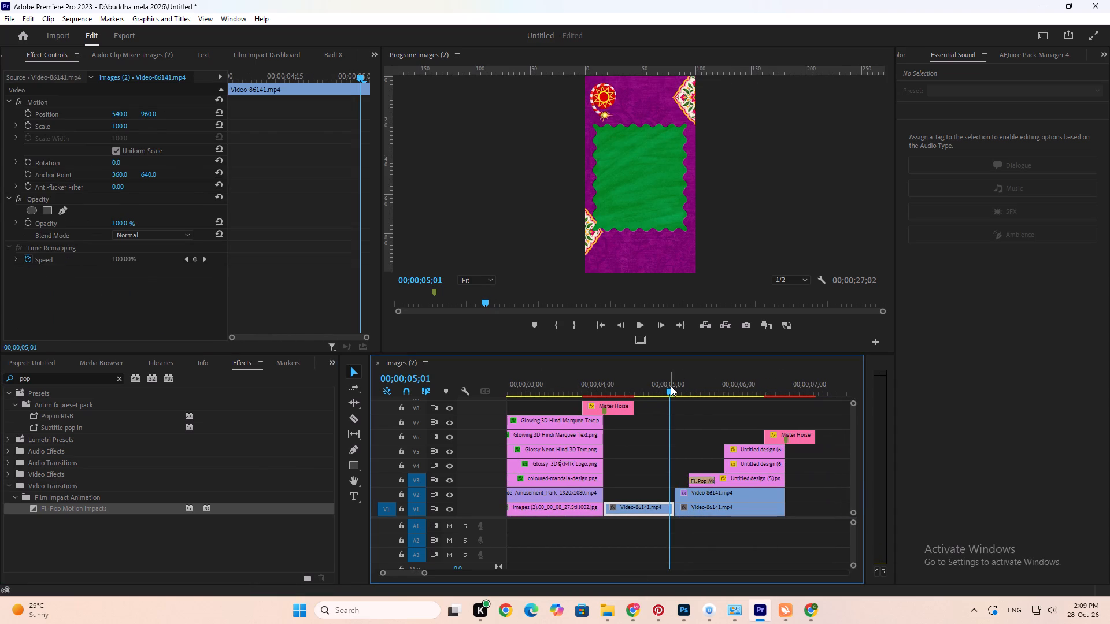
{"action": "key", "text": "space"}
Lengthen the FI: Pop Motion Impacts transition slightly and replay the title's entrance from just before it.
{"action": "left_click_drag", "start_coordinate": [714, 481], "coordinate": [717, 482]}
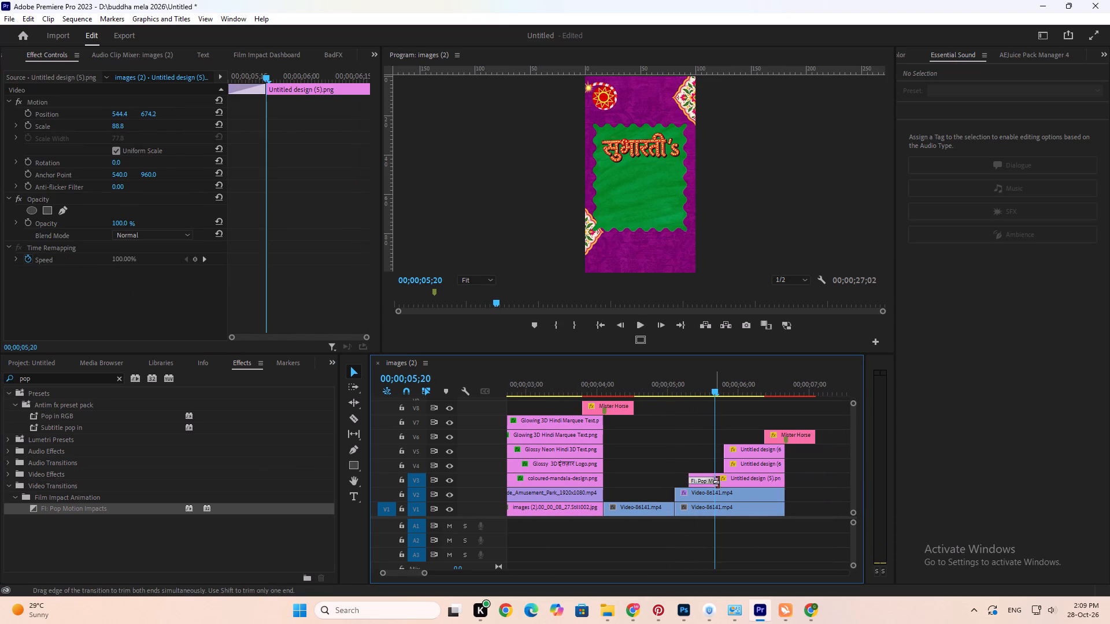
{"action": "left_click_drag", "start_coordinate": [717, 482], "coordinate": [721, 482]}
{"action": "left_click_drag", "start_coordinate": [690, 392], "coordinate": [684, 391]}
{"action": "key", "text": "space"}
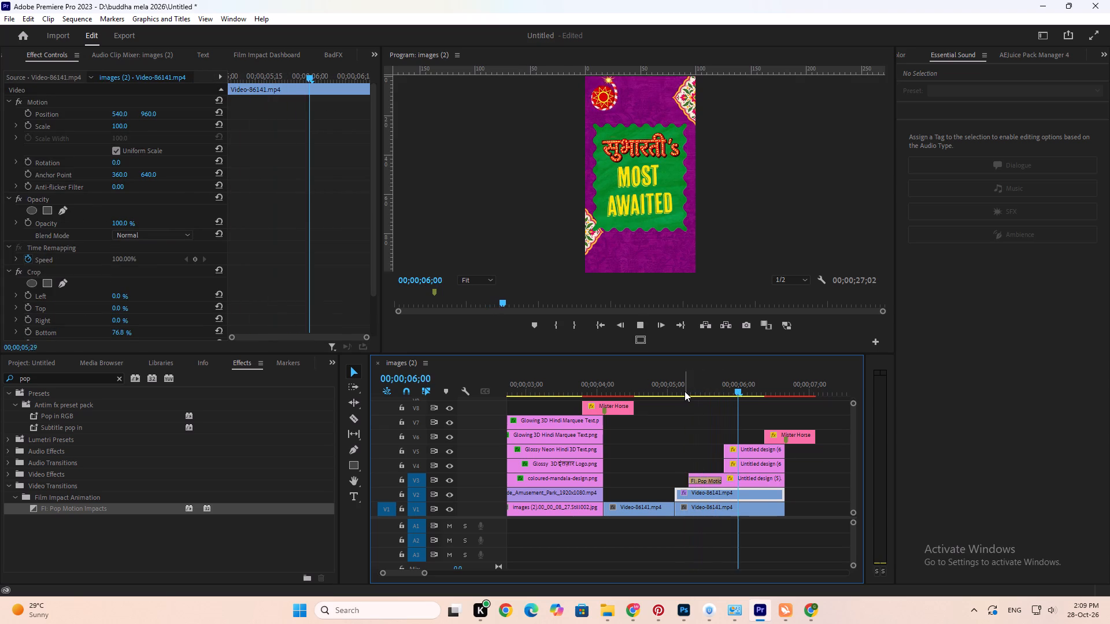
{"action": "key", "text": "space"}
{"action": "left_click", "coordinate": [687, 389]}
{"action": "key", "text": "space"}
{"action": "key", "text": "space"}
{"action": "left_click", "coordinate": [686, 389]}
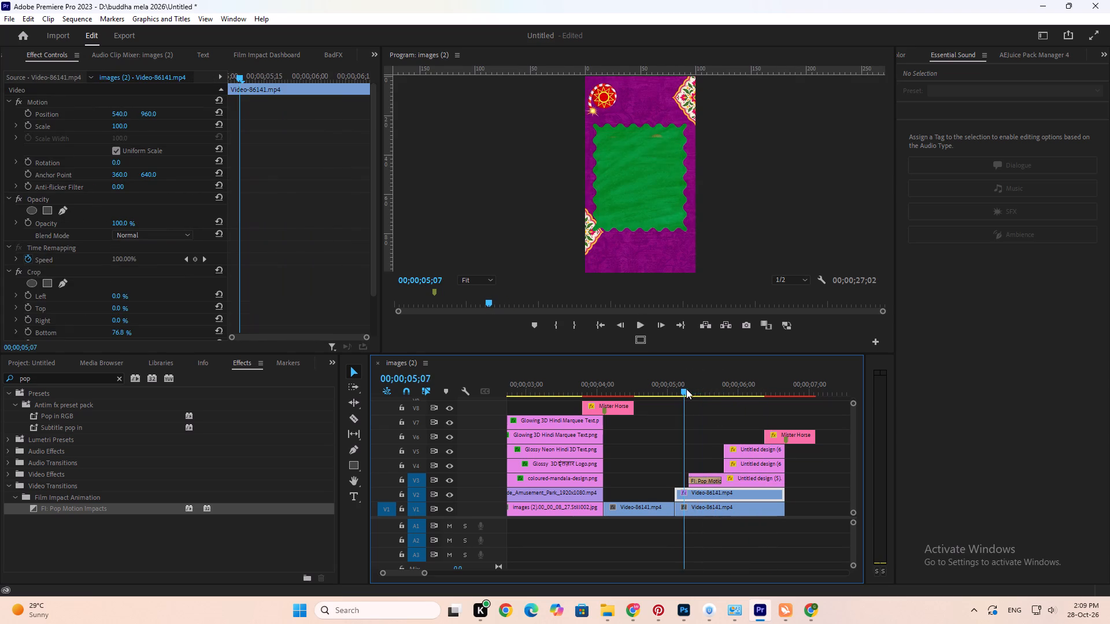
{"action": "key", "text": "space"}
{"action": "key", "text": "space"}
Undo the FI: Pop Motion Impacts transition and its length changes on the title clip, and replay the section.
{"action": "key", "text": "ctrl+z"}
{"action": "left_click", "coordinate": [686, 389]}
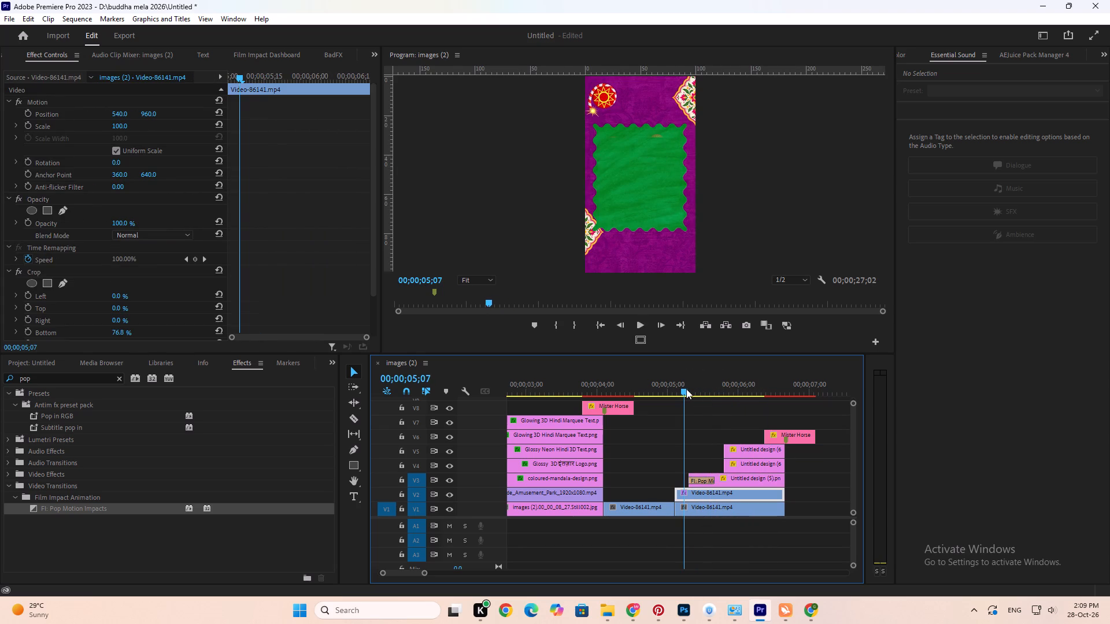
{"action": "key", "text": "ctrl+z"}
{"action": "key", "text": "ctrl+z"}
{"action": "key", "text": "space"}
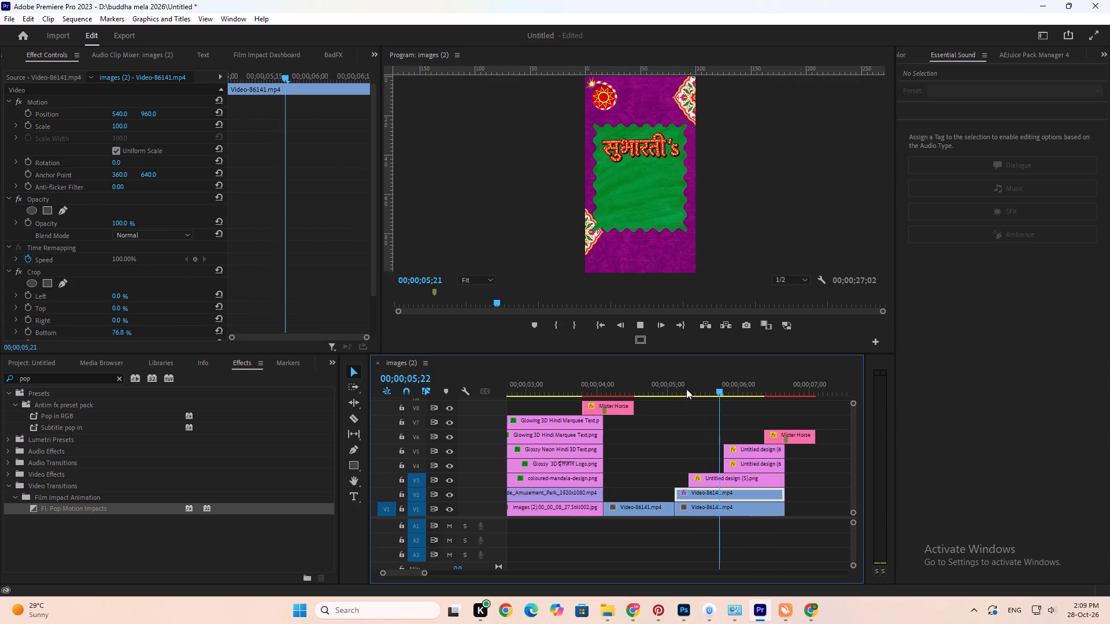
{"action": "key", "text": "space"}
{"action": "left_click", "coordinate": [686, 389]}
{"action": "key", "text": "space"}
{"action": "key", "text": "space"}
Trim the start of the V5 Untitled design (6) title to about eight frames after the V4 title, and preview the card.
{"action": "left_click_drag", "start_coordinate": [728, 450], "coordinate": [736, 451]}
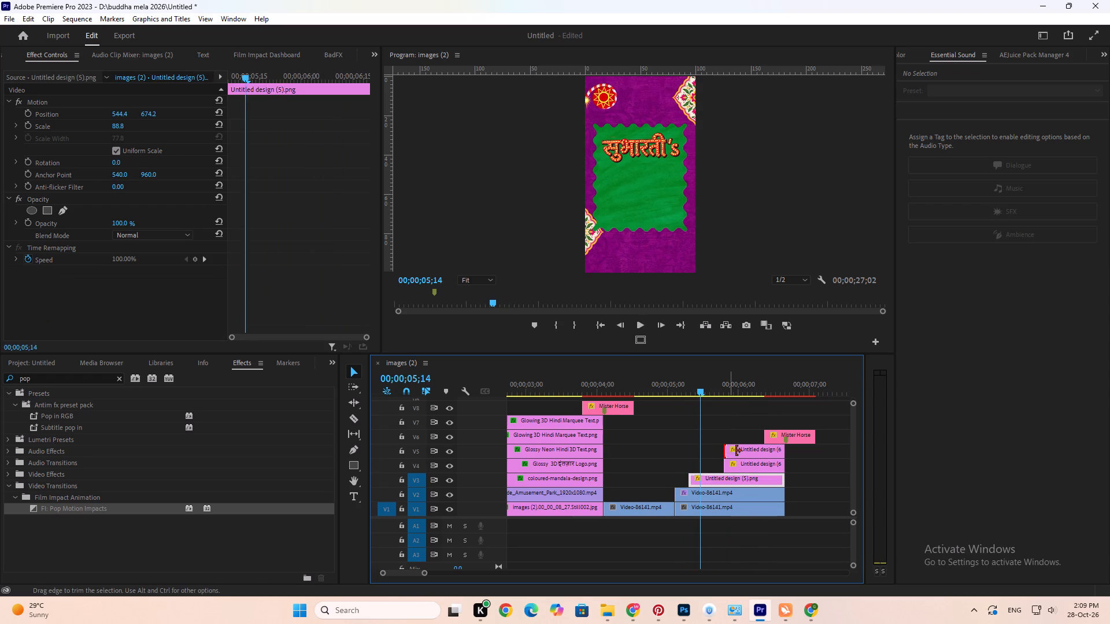
{"action": "left_click_drag", "start_coordinate": [736, 451], "coordinate": [746, 452]}
{"action": "key", "text": "space"}
{"action": "key", "text": "space"}
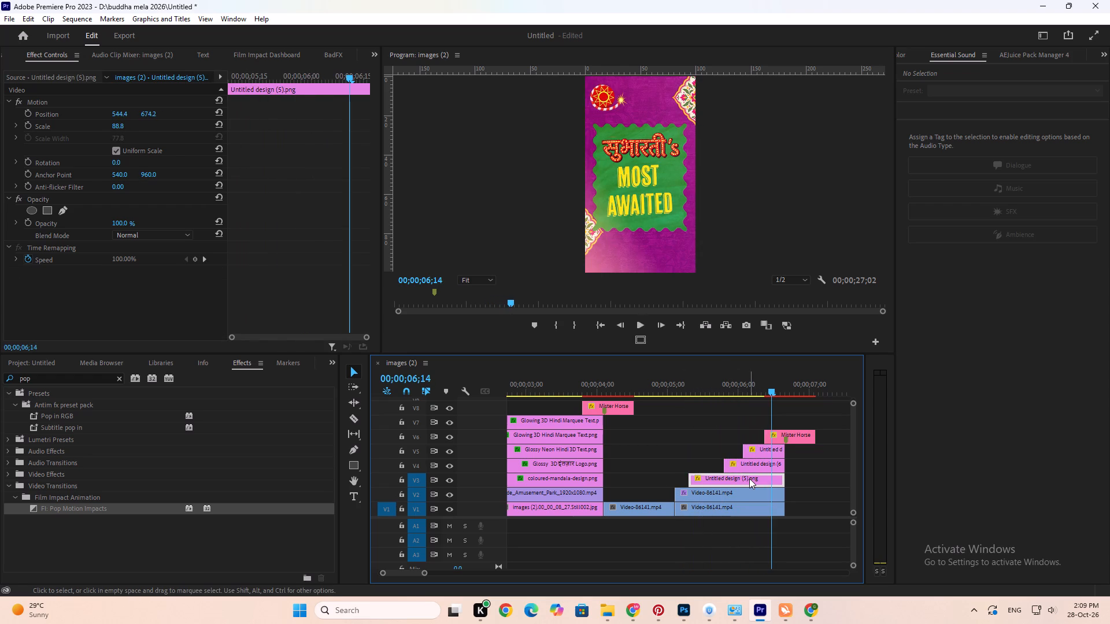
{"action": "scroll", "coordinate": [749, 478], "scroll_direction": "down", "scroll_amount": 3}
{"action": "key", "text": "space"}
{"action": "key", "text": "space"}
{"action": "key", "text": "space"}
{"action": "key", "text": "space"}
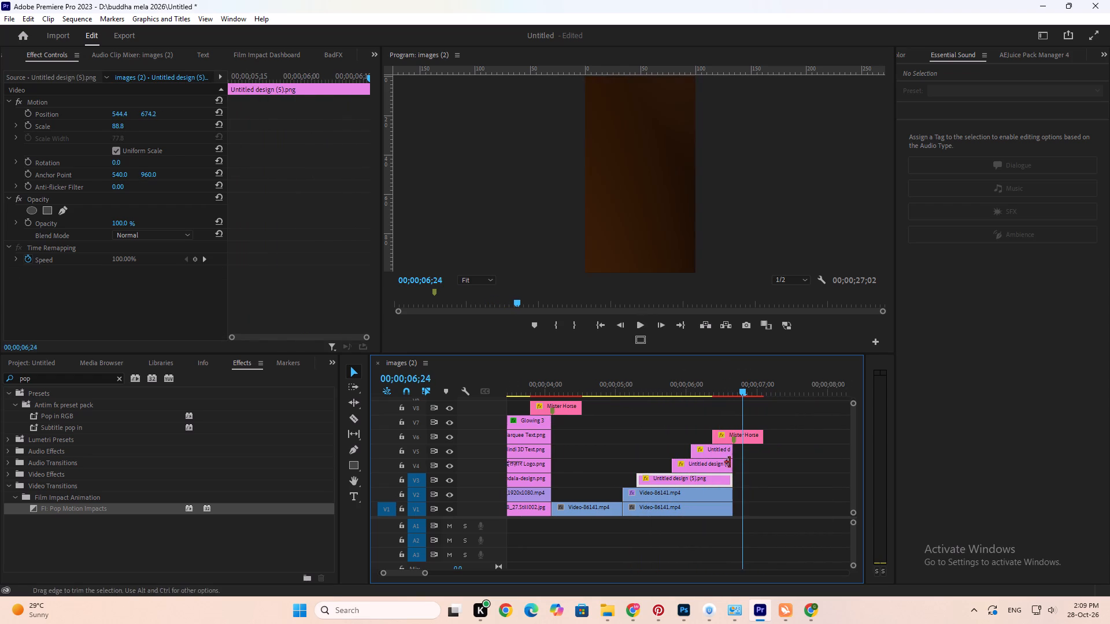
Extend the V5 title's start back to about five frames after the V4 title, and replay the green card.
{"action": "left_click_drag", "start_coordinate": [690, 450], "coordinate": [683, 450]}
{"action": "left_click_drag", "start_coordinate": [661, 406], "coordinate": [653, 403]}
{"action": "left_click", "coordinate": [647, 392]}
{"action": "key", "text": "space"}
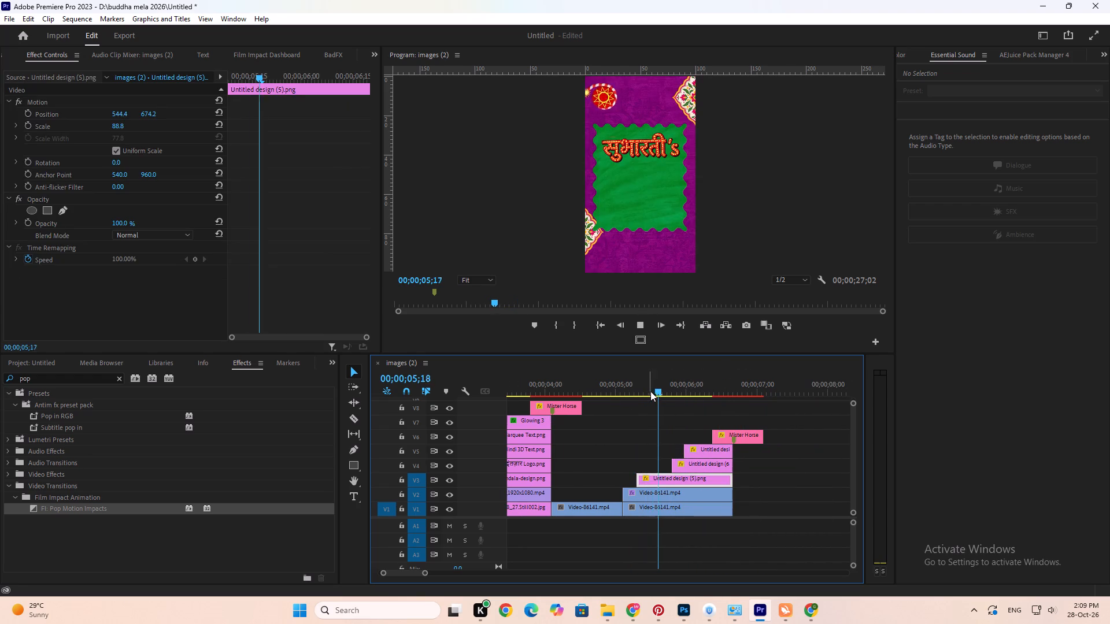
{"action": "key", "text": "space"}
{"action": "key", "text": "space"}
{"action": "key", "text": "space"}
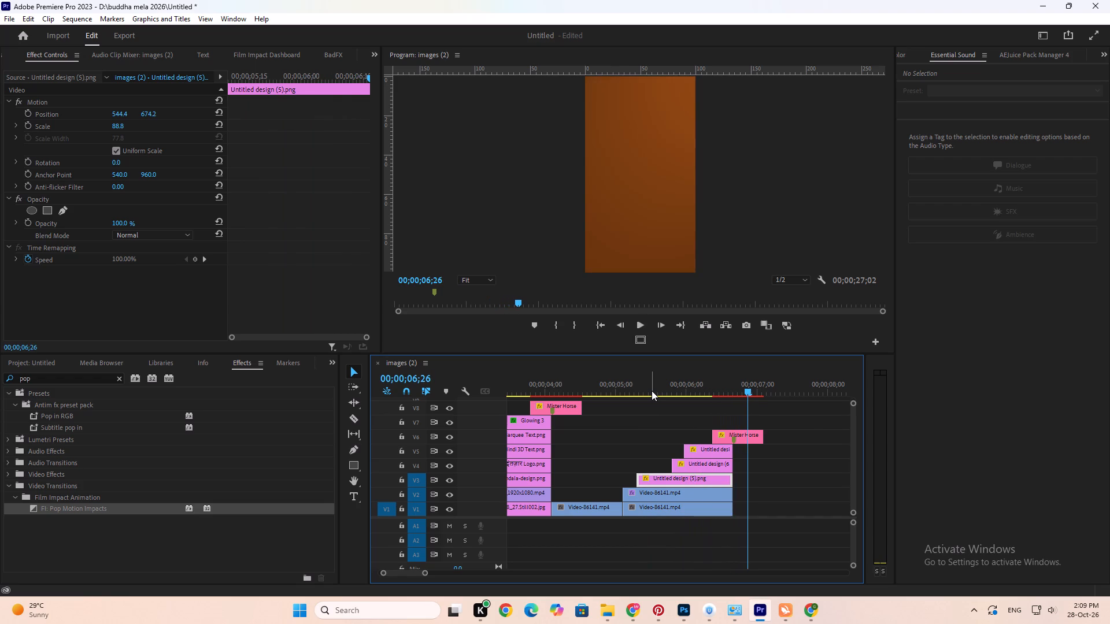
Play from the end of the mandala scene through the finished green card, and save the project.
{"action": "scroll", "coordinate": [652, 391], "scroll_direction": "up", "scroll_amount": 3}
{"action": "left_click", "coordinate": [595, 382]}
{"action": "key", "text": "space"}
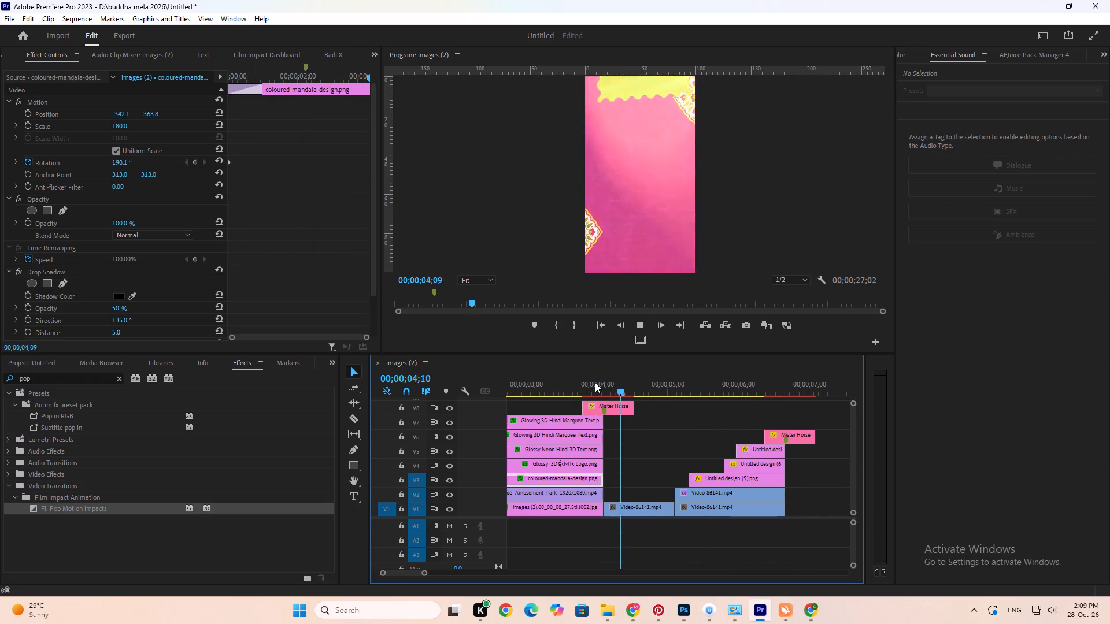
{"action": "scroll", "coordinate": [595, 382], "scroll_direction": "down", "scroll_amount": 4, "text": "alt"}
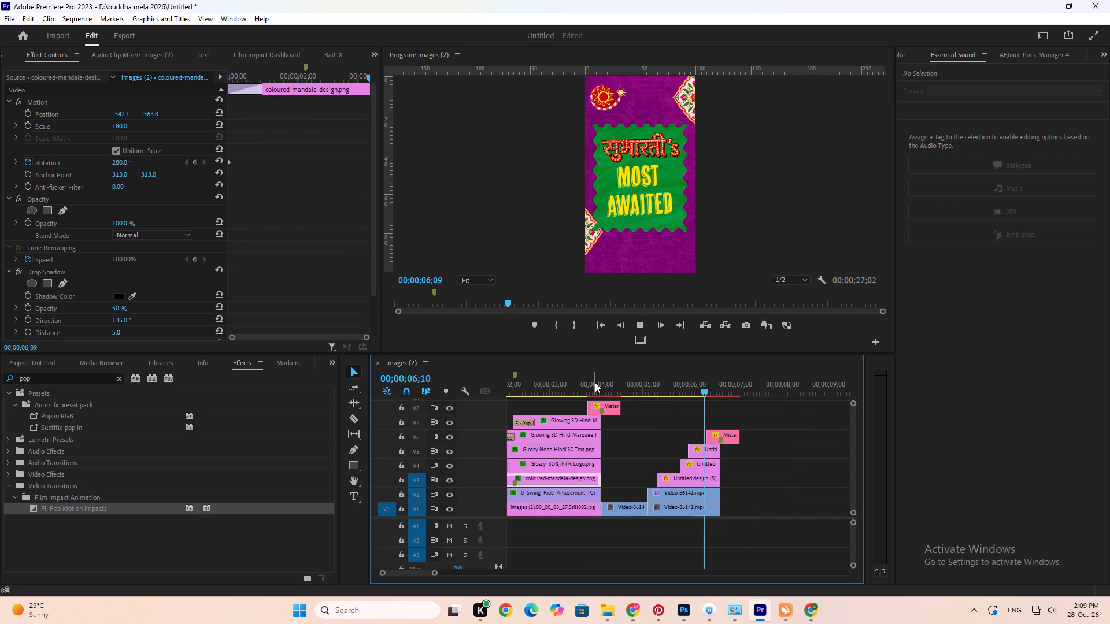
{"action": "key", "text": "space"}
{"action": "key", "text": "ctrl+s"}
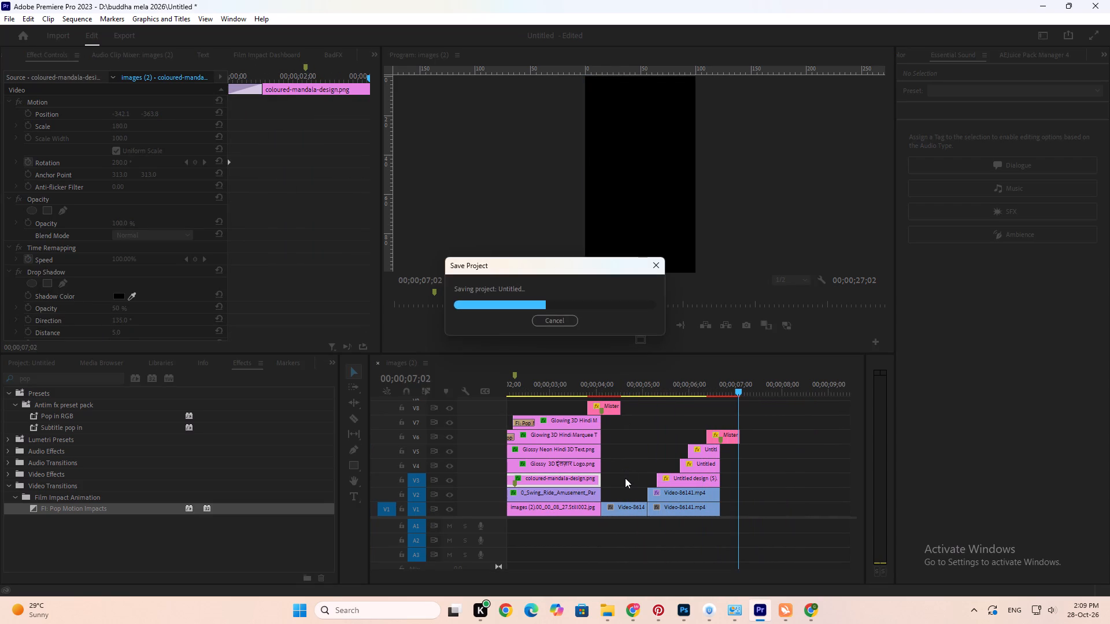
Find the next Video-86141.mp4 reference scene on V2 and move it earlier, to start at 00;00;15;10.
{"action": "scroll", "coordinate": [625, 478], "scroll_direction": "down", "scroll_amount": 11}
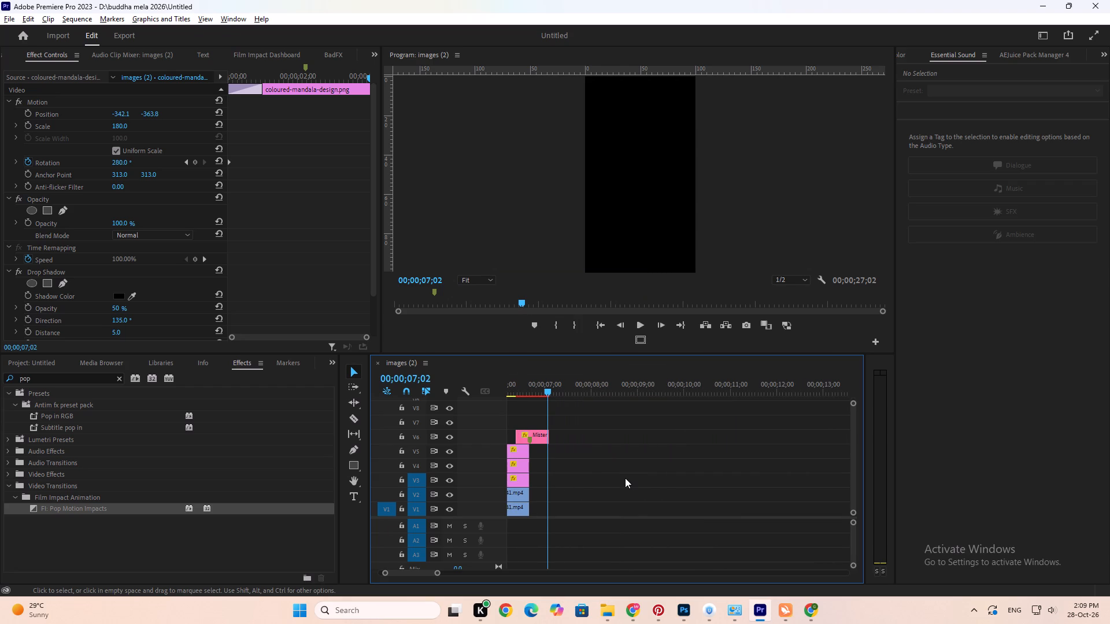
{"action": "key", "text": "Down"}
{"action": "key", "text": "Down"}
{"action": "left_click", "coordinate": [625, 478]}
{"action": "key", "text": "Down"}
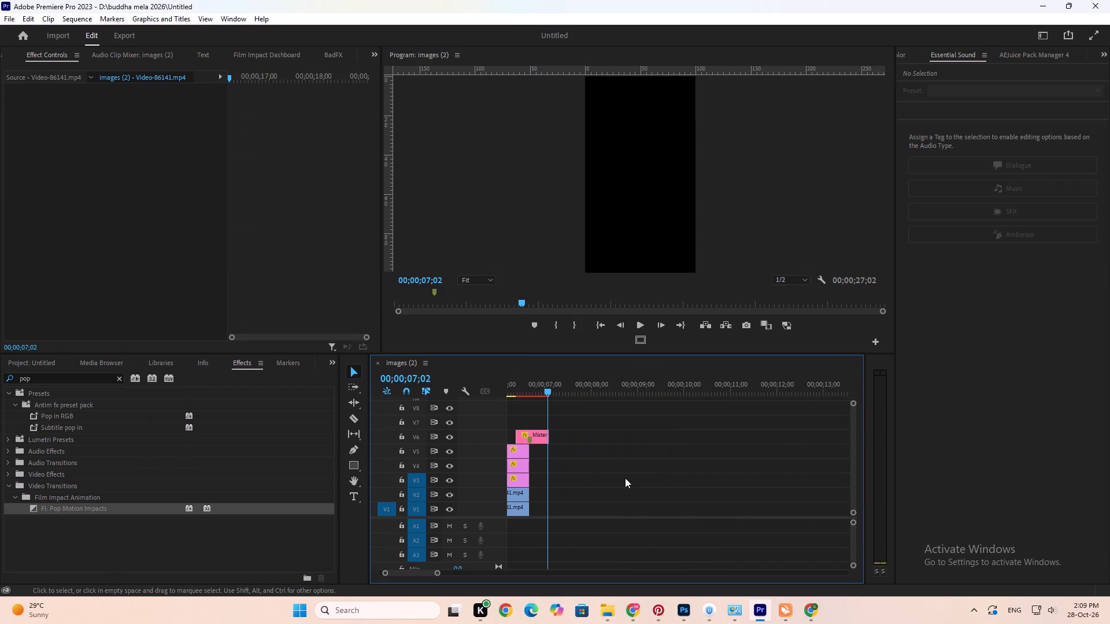
{"action": "key", "text": "Down"}
{"action": "scroll", "coordinate": [625, 478], "scroll_direction": "down", "scroll_amount": 4}
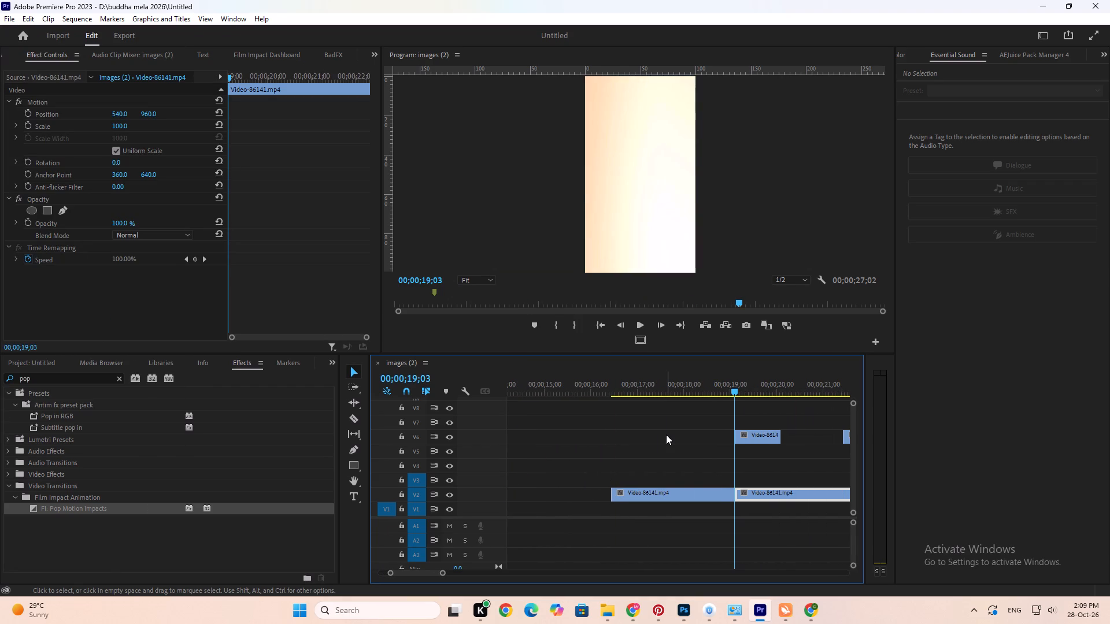
{"action": "key", "text": "Up"}
{"action": "scroll", "coordinate": [687, 418], "scroll_direction": "up", "scroll_amount": 4}
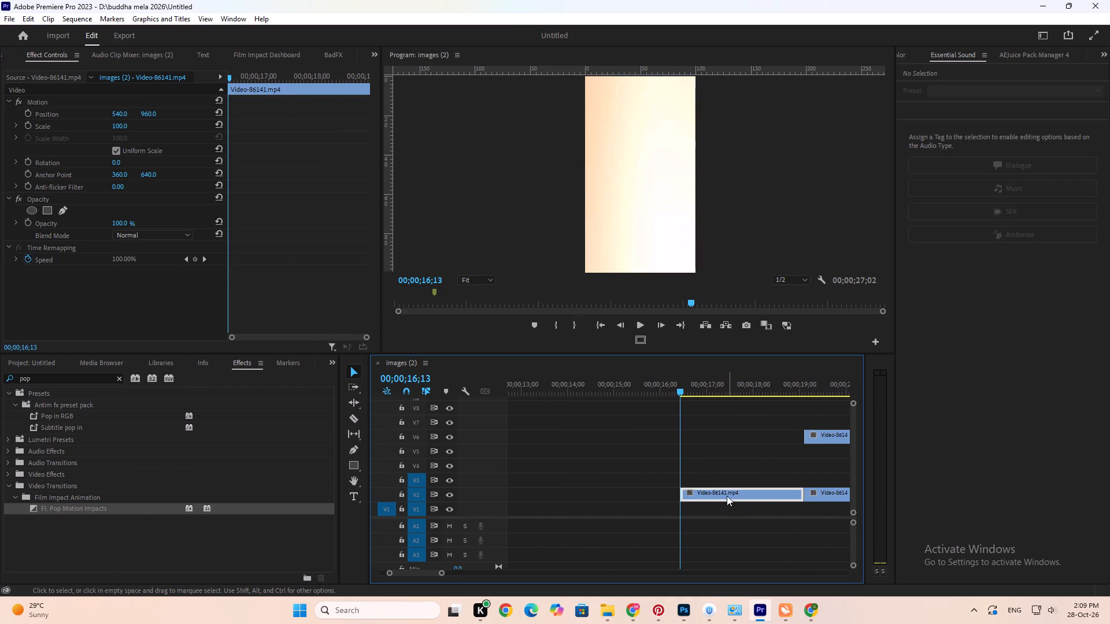
{"action": "left_click_drag", "start_coordinate": [725, 495], "coordinate": [674, 489]}
{"action": "scroll", "coordinate": [671, 489], "scroll_direction": "up", "scroll_amount": 3}
{"action": "key", "text": "Up"}
Replay the moved reference scene from its start to study how the orange badge enters over the blue pattern.
{"action": "key", "text": "space"}
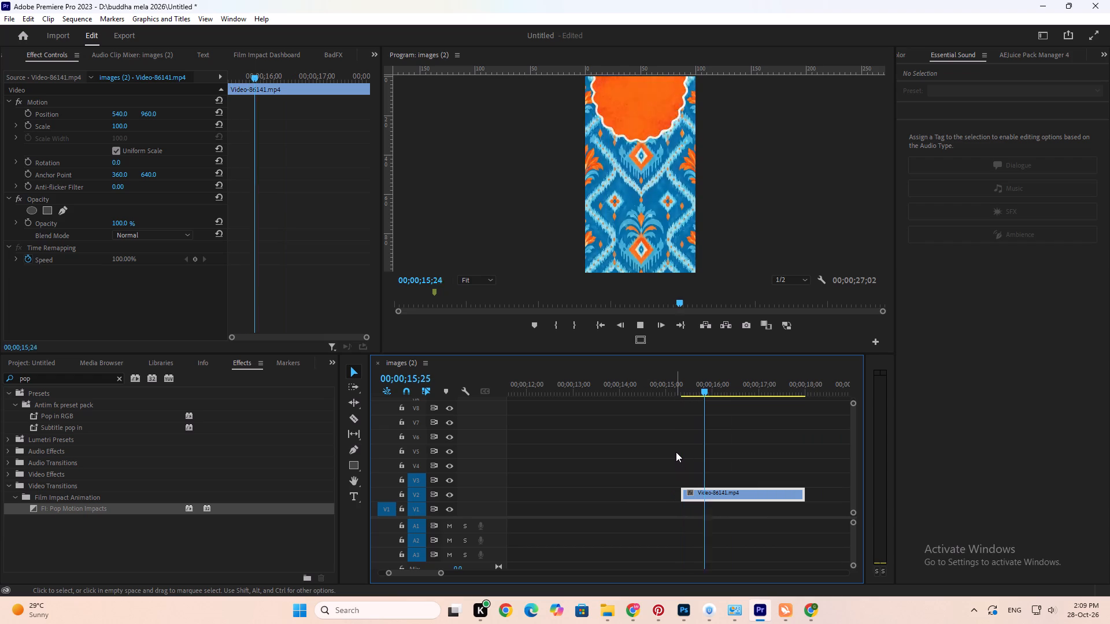
{"action": "key", "text": "space"}
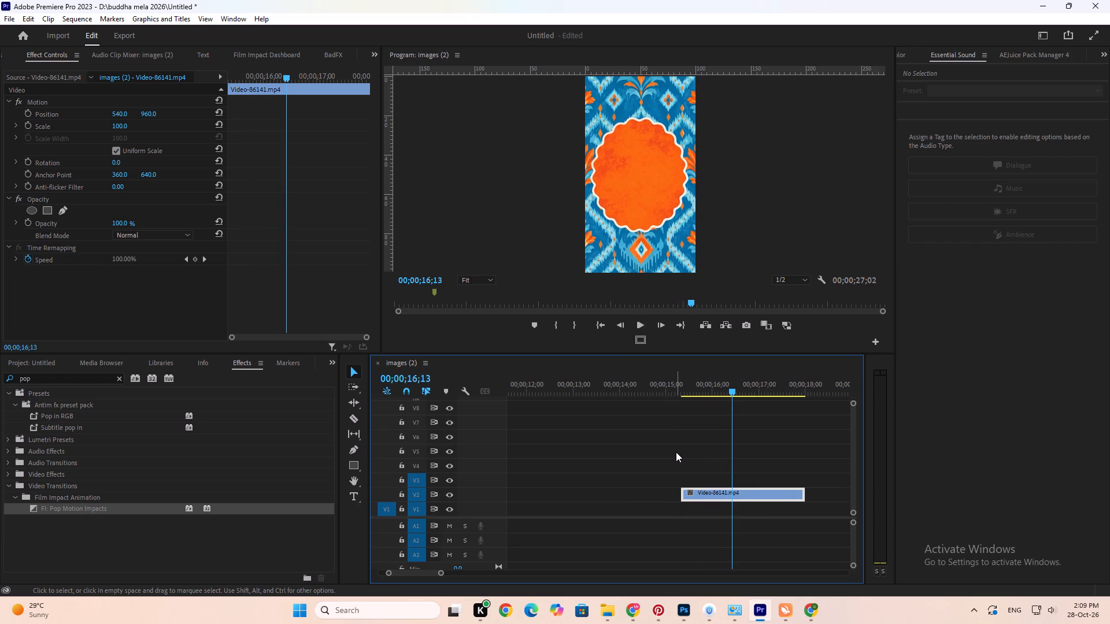
{"action": "key", "text": "Up"}
{"action": "key", "text": "space"}
{"action": "key", "text": "space"}
{"action": "key", "text": "Up"}
{"action": "key", "text": "space"}
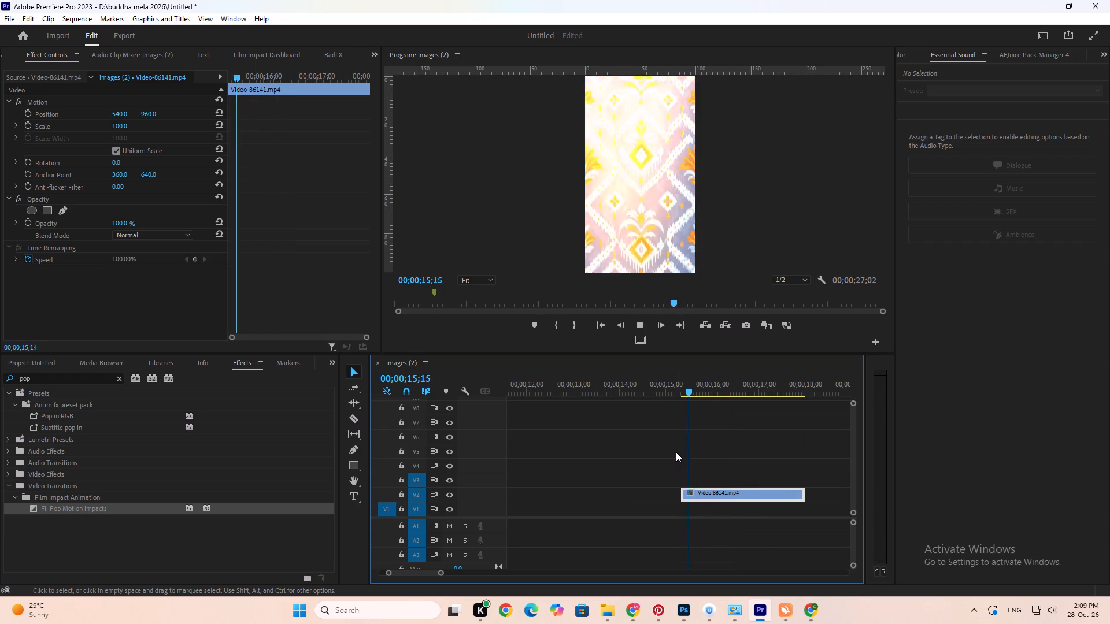
{"action": "key", "text": "space"}
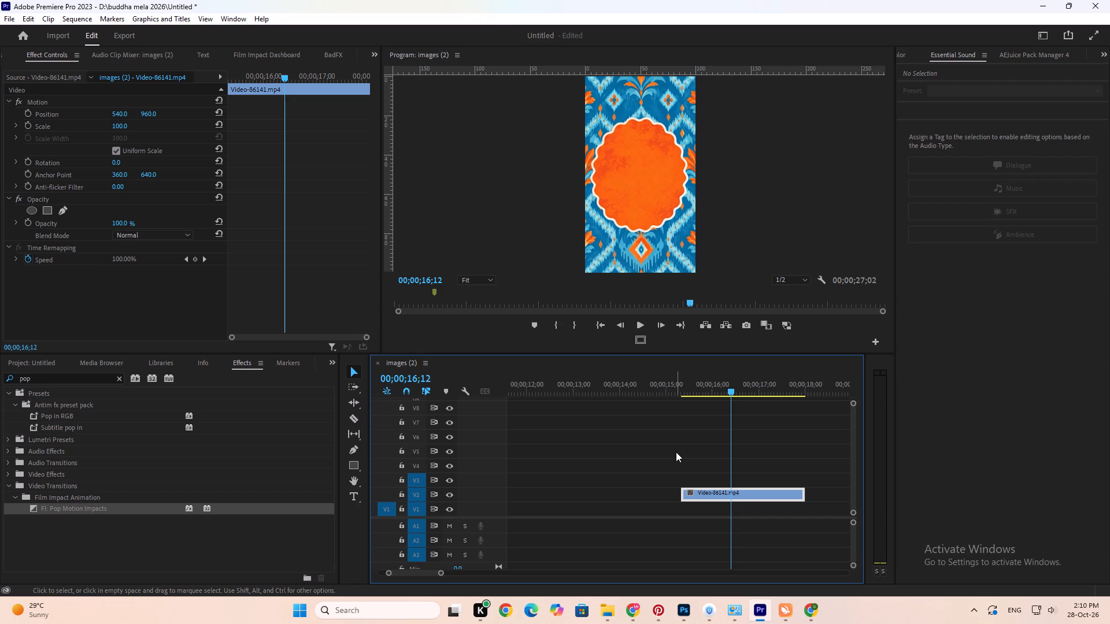
{"action": "key", "text": "Up"}
{"action": "key", "text": "space"}
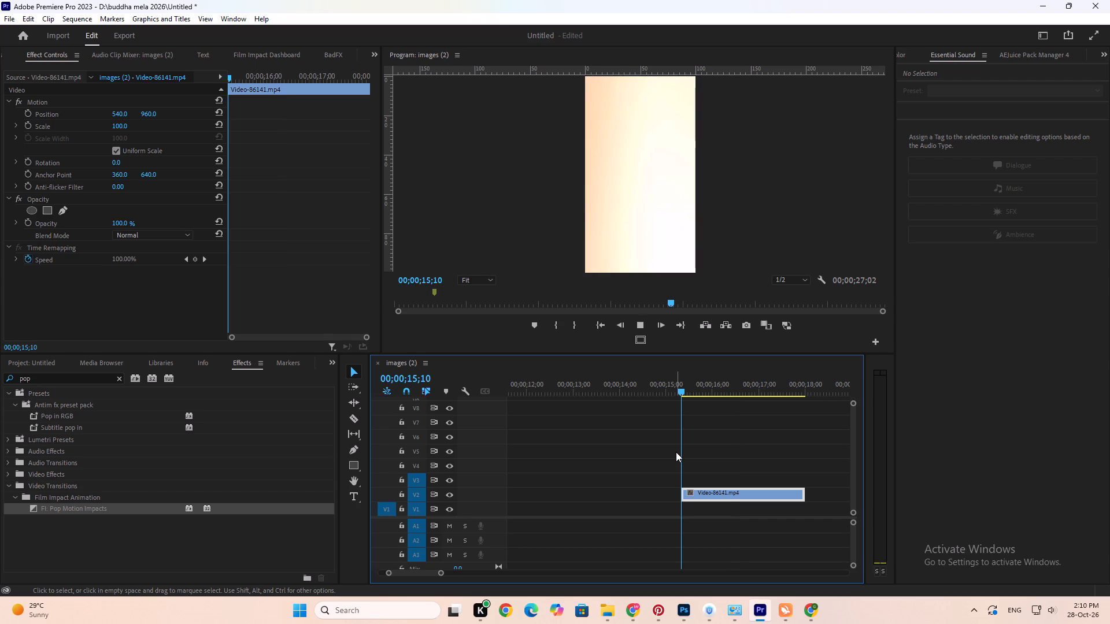
{"action": "key", "text": "space"}
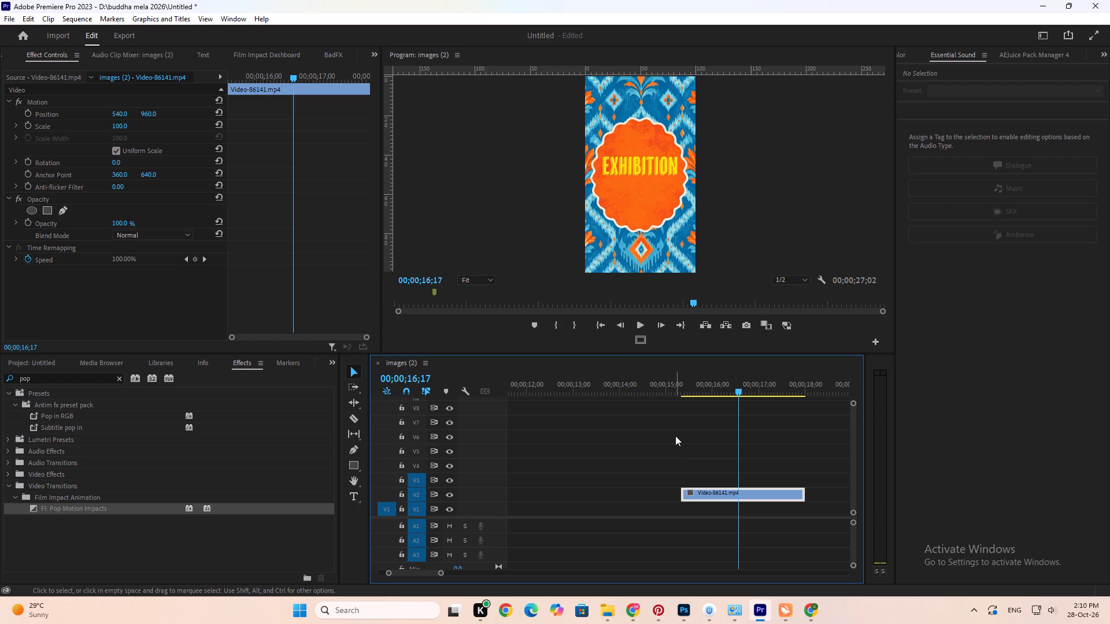
Step back to just before the EXHIBITION title and replay the opening to check the badge and title timing.
{"action": "scroll", "coordinate": [660, 457], "scroll_direction": "down", "scroll_amount": 4, "text": "alt"}
{"action": "scroll", "coordinate": [660, 457], "scroll_direction": "up", "scroll_amount": 4, "text": "alt"}
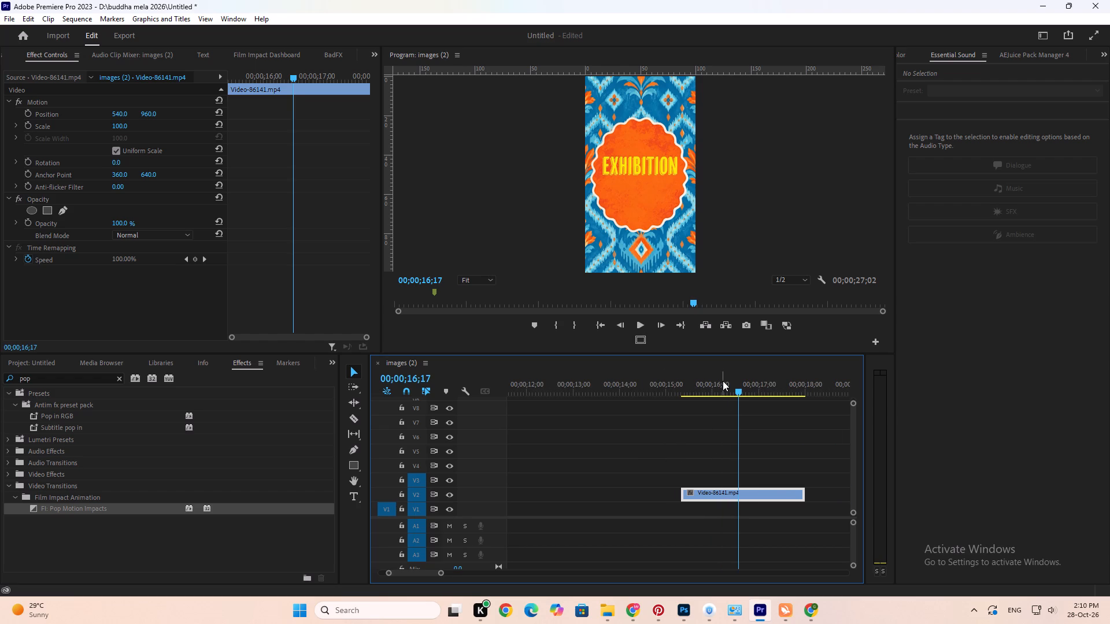
{"action": "key", "text": "Left"}
{"action": "key", "text": "Left"}
{"action": "key", "text": "Left"}
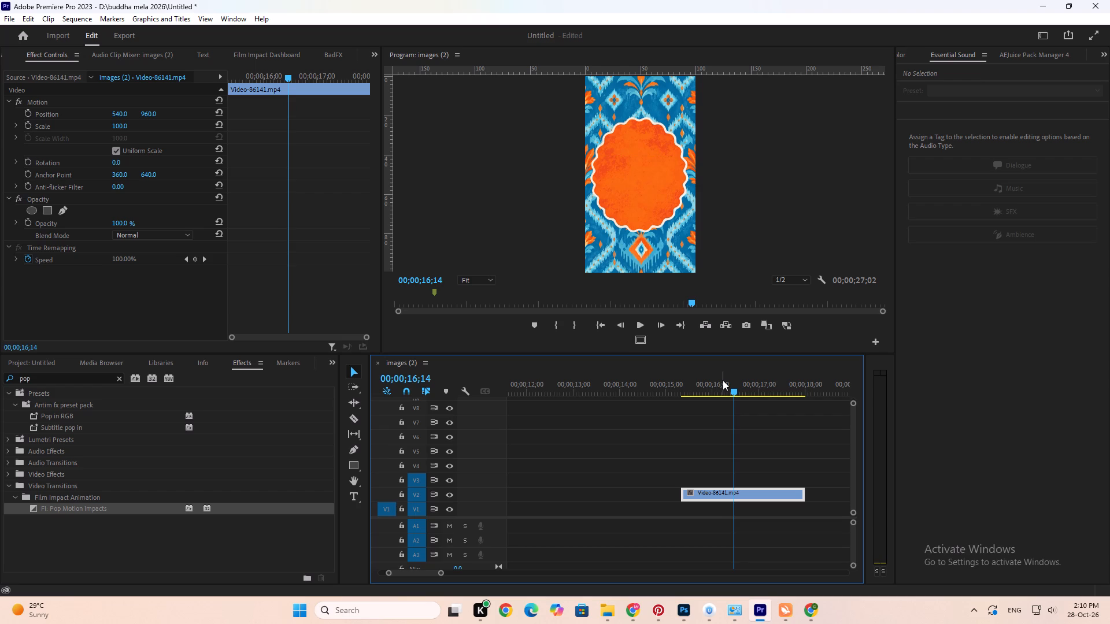
{"action": "key", "text": "Up"}
{"action": "key", "text": "space"}
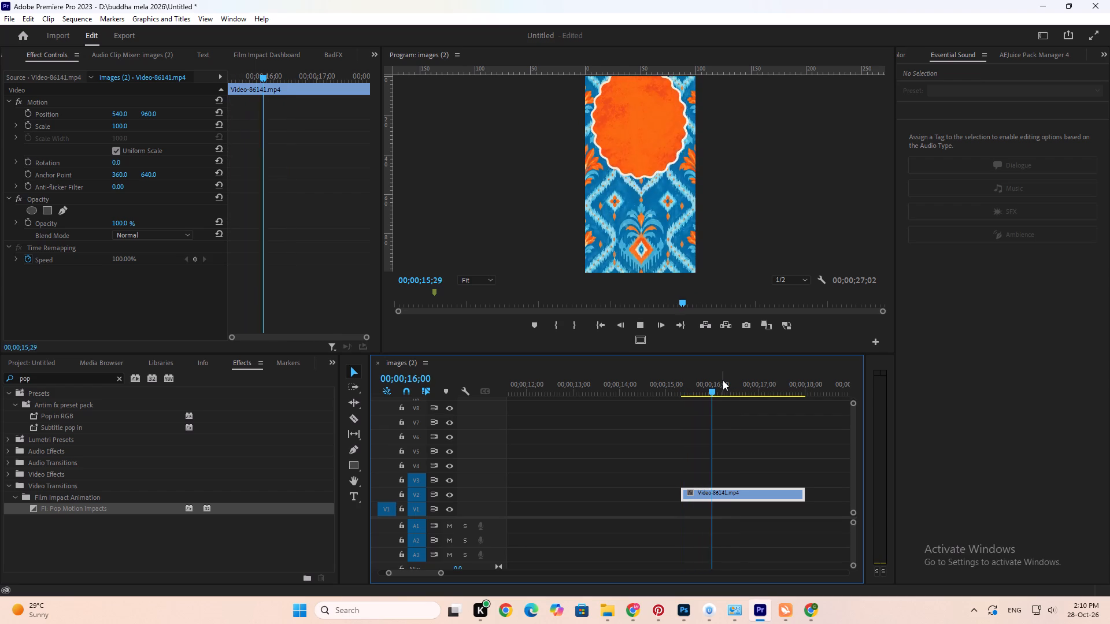
{"action": "key", "text": "space"}
{"action": "key", "text": "Up"}
{"action": "key", "text": "space"}
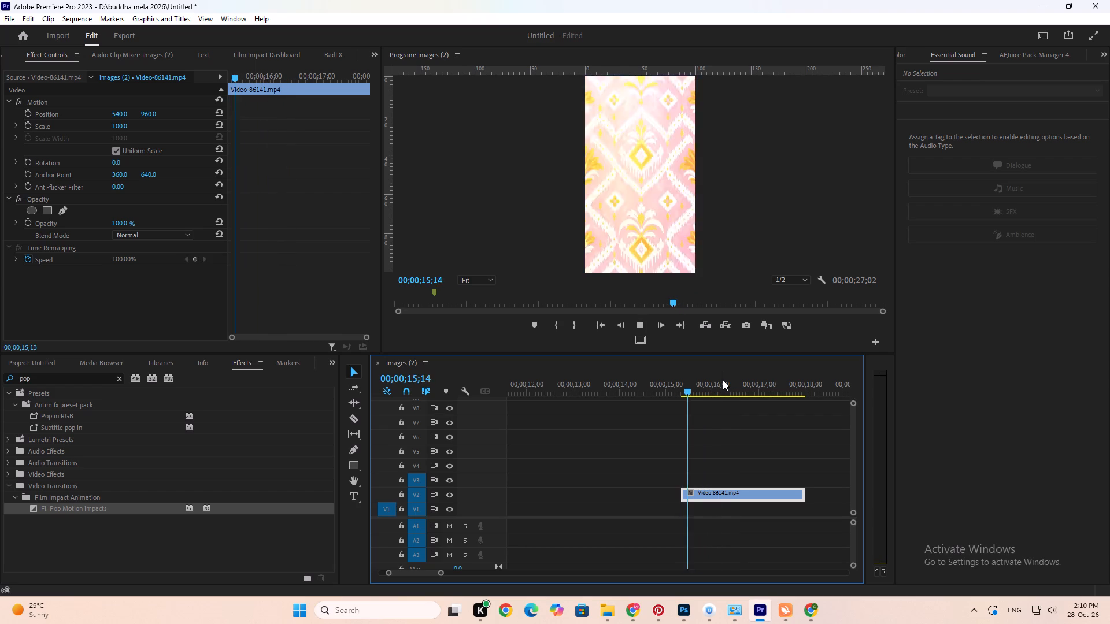
{"action": "key", "text": "space"}
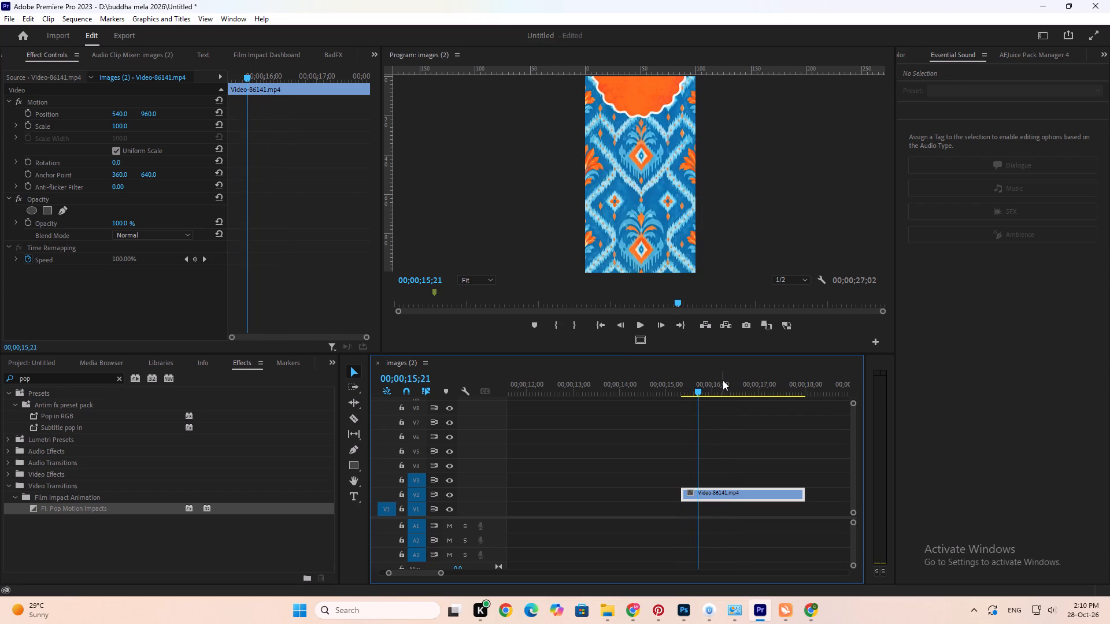
{"action": "key", "text": "Up"}
{"action": "key", "text": "space"}
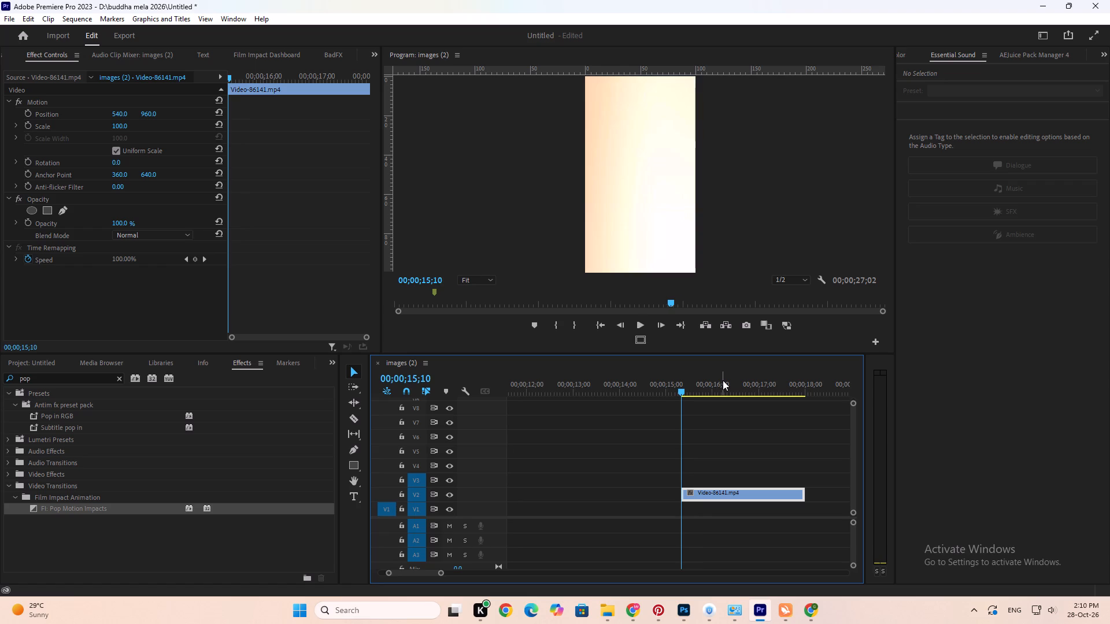
{"action": "key", "text": "space"}
{"action": "key", "text": "Up"}
{"action": "key", "text": "space"}
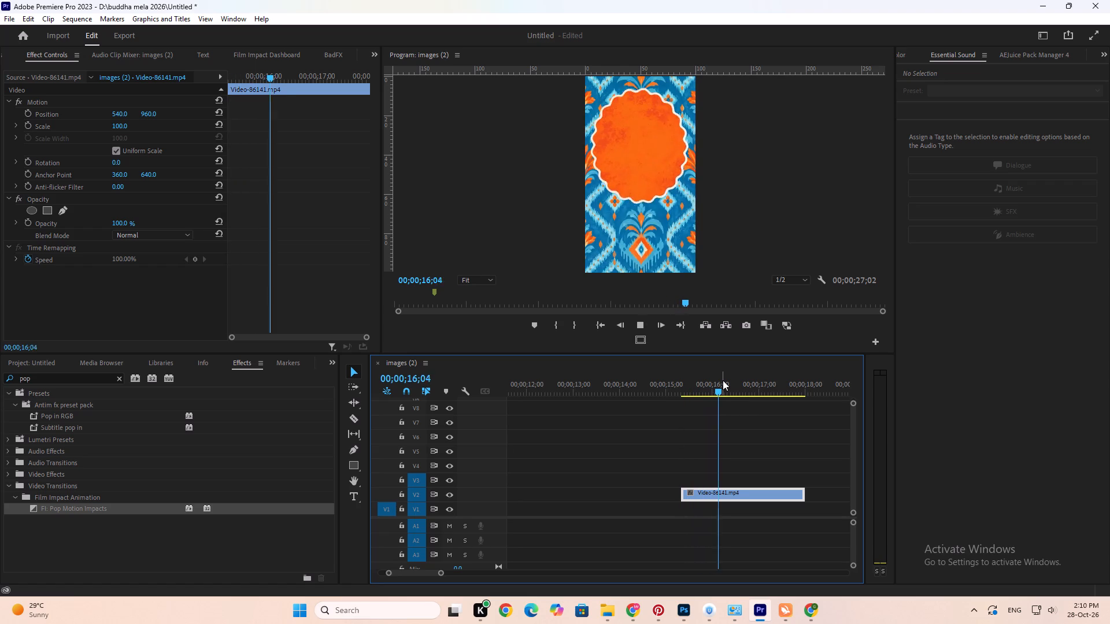
{"action": "key", "text": "space"}
Replay the reference repeatedly from 00;00;15;20 to examine the badge's drop and the EXHIBITION title's entrance.
{"action": "left_click", "coordinate": [698, 381]}
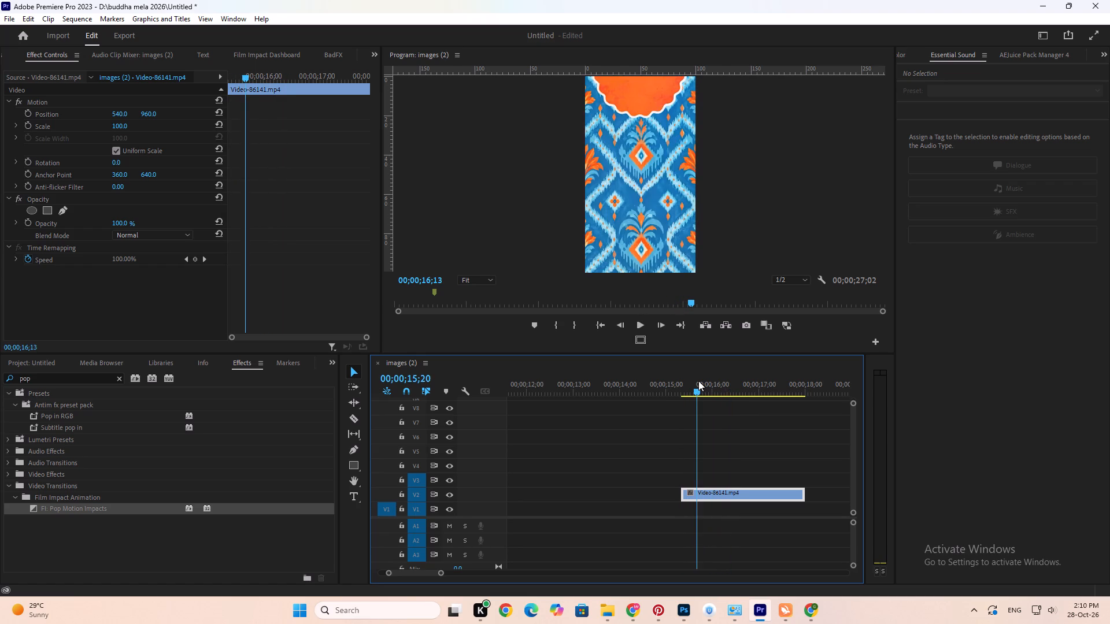
{"action": "key", "text": "space"}
{"action": "key", "text": "space"}
{"action": "left_click", "coordinate": [698, 381]}
{"action": "key", "text": "space"}
{"action": "left_click", "coordinate": [698, 381]}
{"action": "key", "text": "space"}
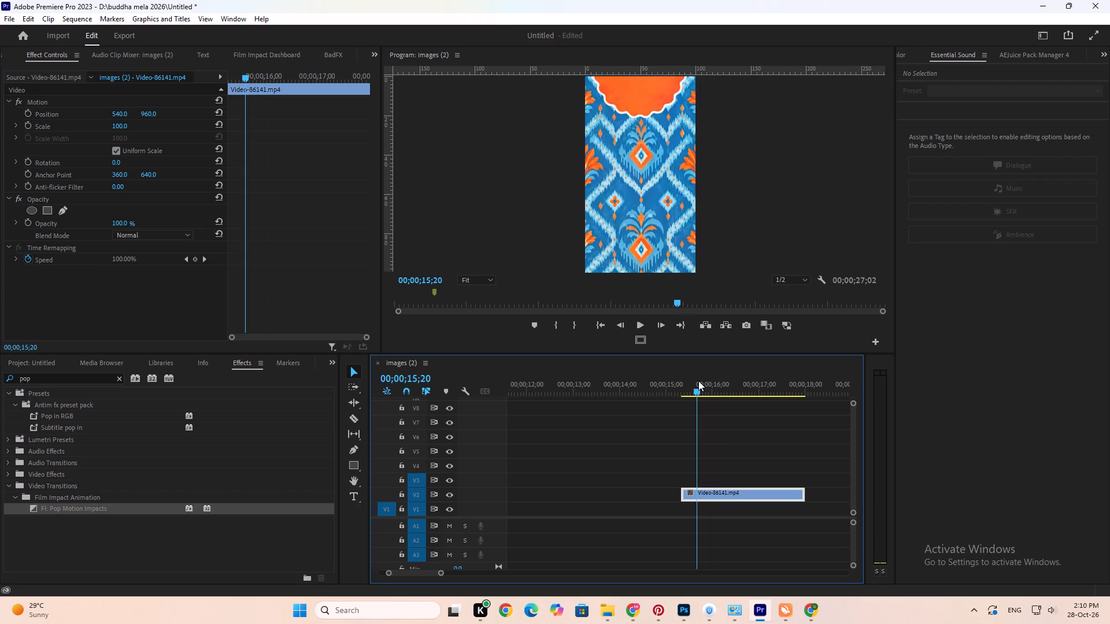
{"action": "left_click", "coordinate": [698, 381]}
{"action": "key", "text": "space"}
{"action": "key", "text": "space"}
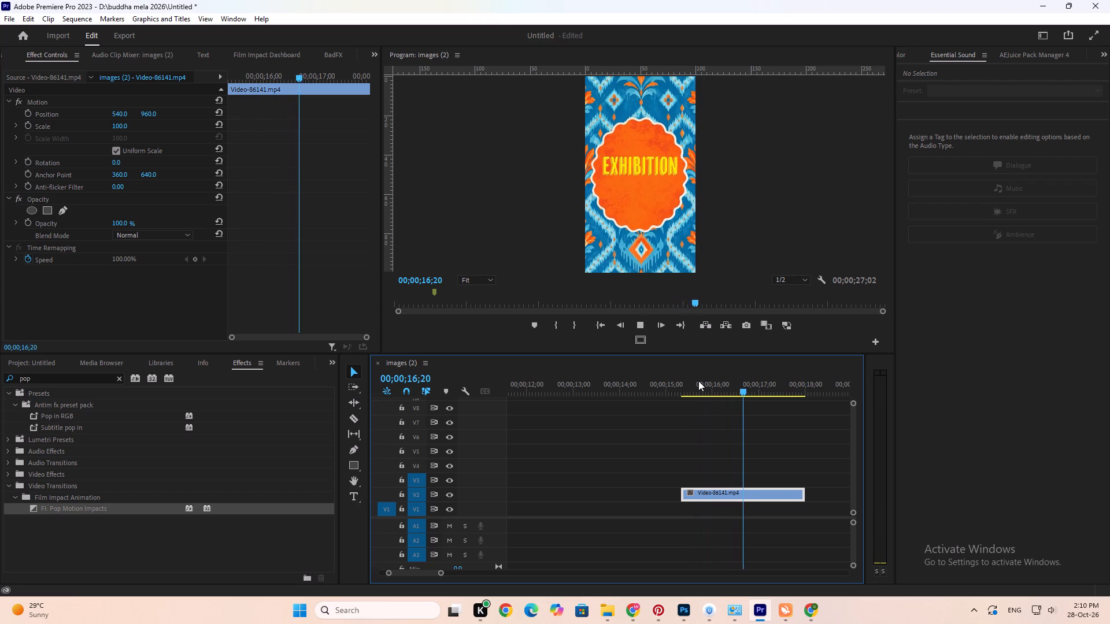
{"action": "left_click", "coordinate": [698, 381]}
{"action": "key", "text": "space"}
{"action": "left_click", "coordinate": [698, 381]}
{"action": "key", "text": "space"}
{"action": "key", "text": "space"}
{"action": "left_click", "coordinate": [698, 381]}
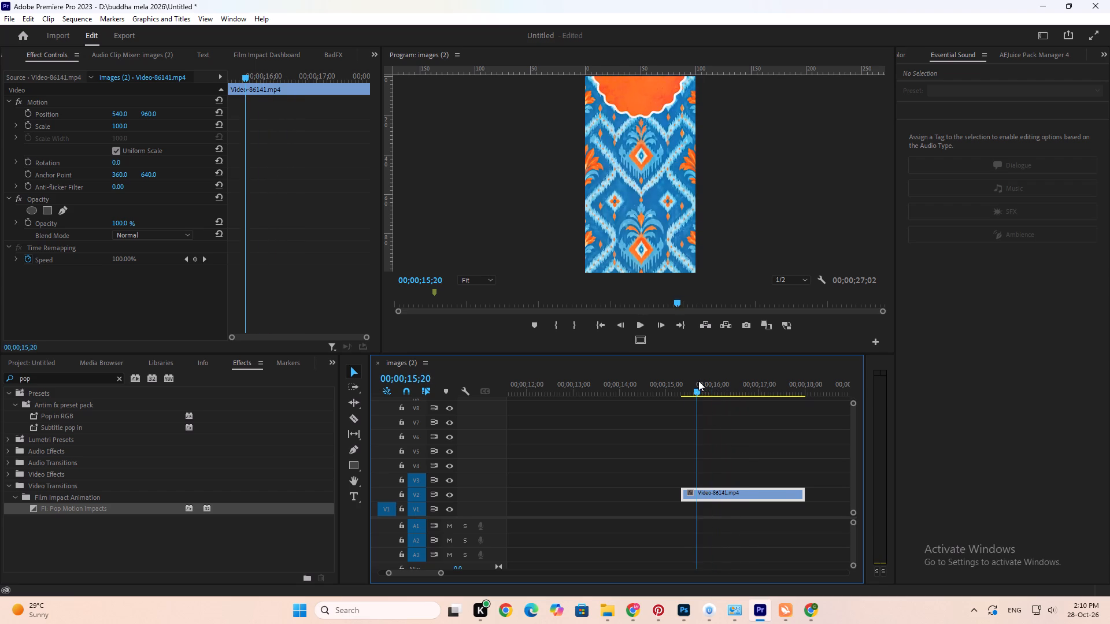
{"action": "key", "text": "space"}
{"action": "key", "text": "space"}
{"action": "key", "text": "space"}
{"action": "key", "text": "space"}
{"action": "left_click", "coordinate": [698, 381]}
Advance frame by frame from 00;00;15;20 to 00;00;16;01 to examine the badge's downward motion, and return to the clip's start.
{"action": "key", "text": "Right"}
{"action": "key", "text": "Right"}
{"action": "key", "text": "Right"}
{"action": "key", "text": "Right"}
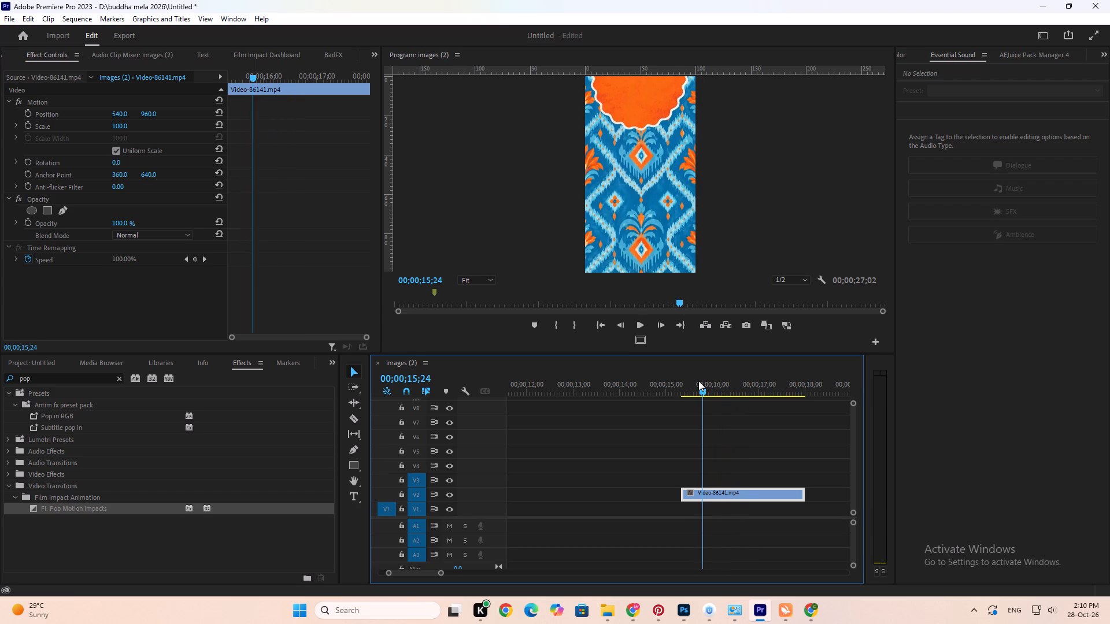
{"action": "key", "text": "Right"}
{"action": "key", "text": "Right"}
{"action": "key", "text": "Right"}
{"action": "key", "text": "Right"}
{"action": "key", "text": "Right"}
{"action": "key", "text": "Right"}
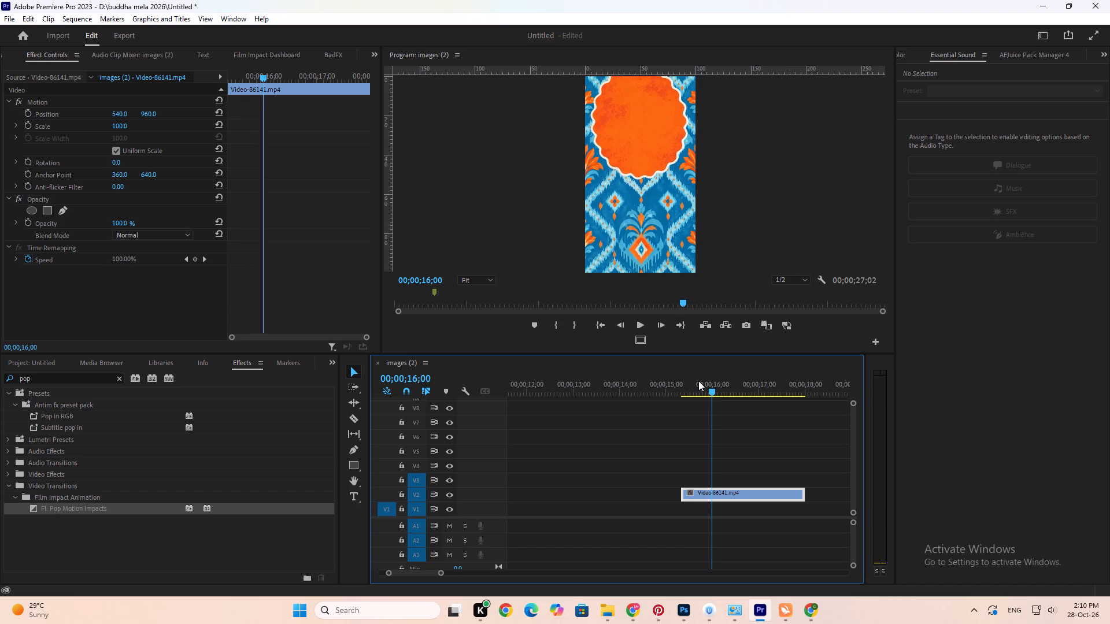
{"action": "key", "text": "Right"}
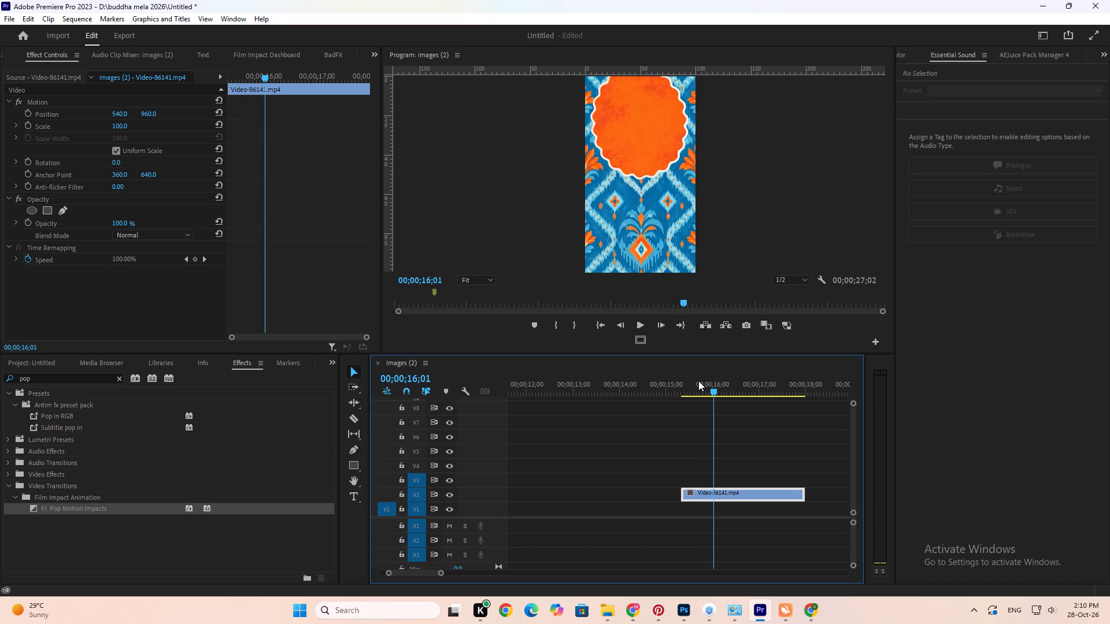
{"action": "key", "text": "Up"}
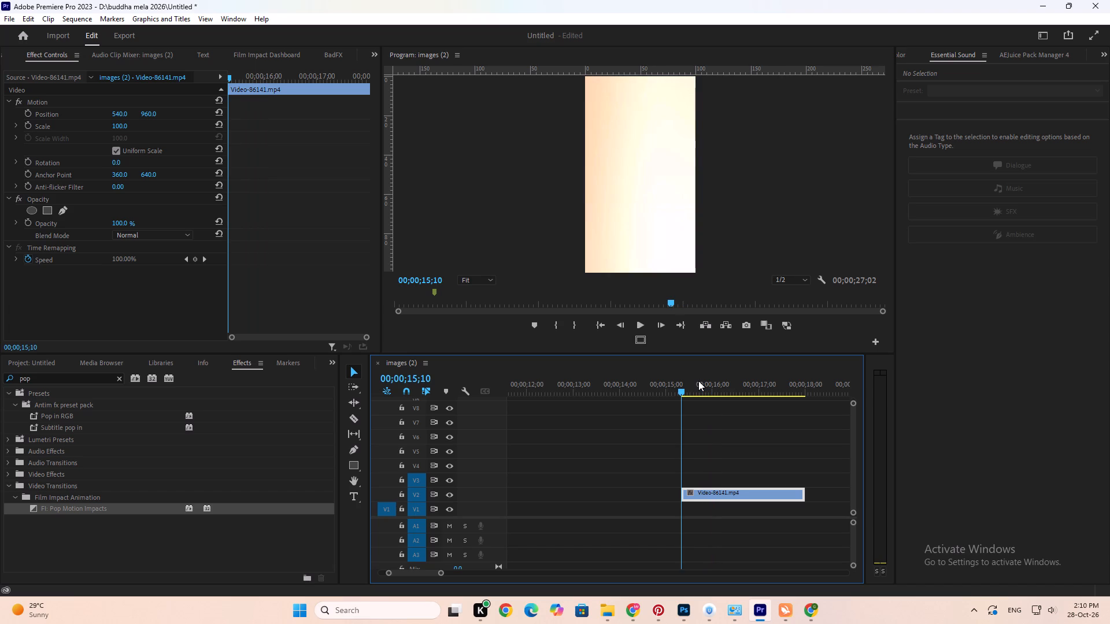
Replay the orange badge's entrance from 00;00;15;10 and save the project.
{"action": "key", "text": "space"}
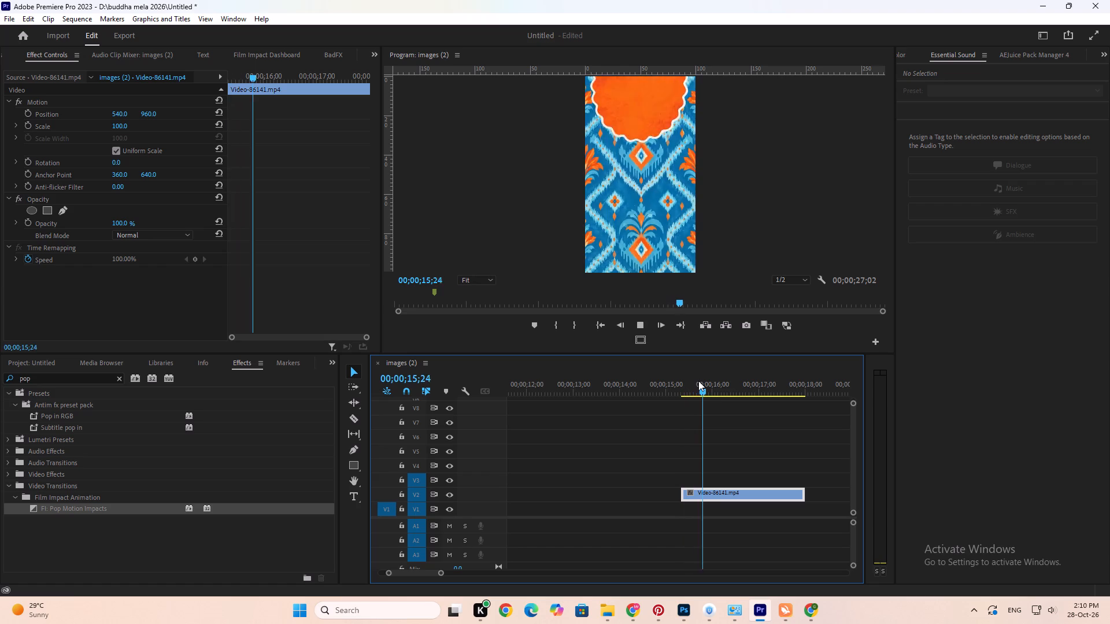
{"action": "key", "text": "space"}
{"action": "key", "text": "ctrl+s"}
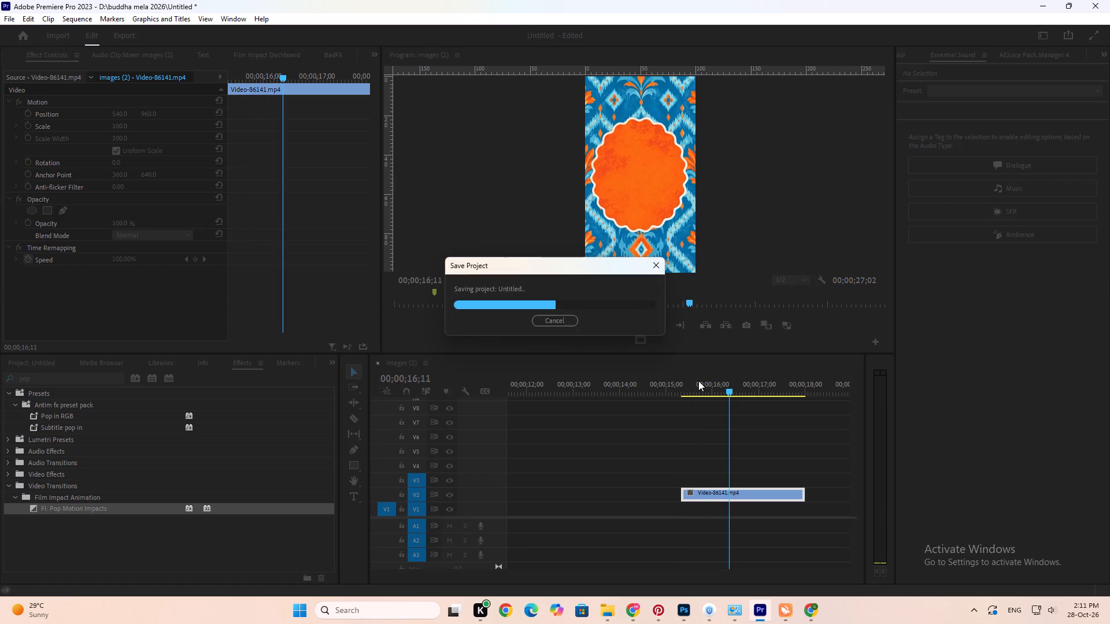
{"action": "scroll", "coordinate": [687, 456], "scroll_direction": "down", "scroll_amount": 2}
{"action": "scroll", "coordinate": [686, 457], "scroll_direction": "up", "scroll_amount": 4}
{"action": "scroll", "coordinate": [686, 457], "scroll_direction": "down", "scroll_amount": 6, "text": "alt"}
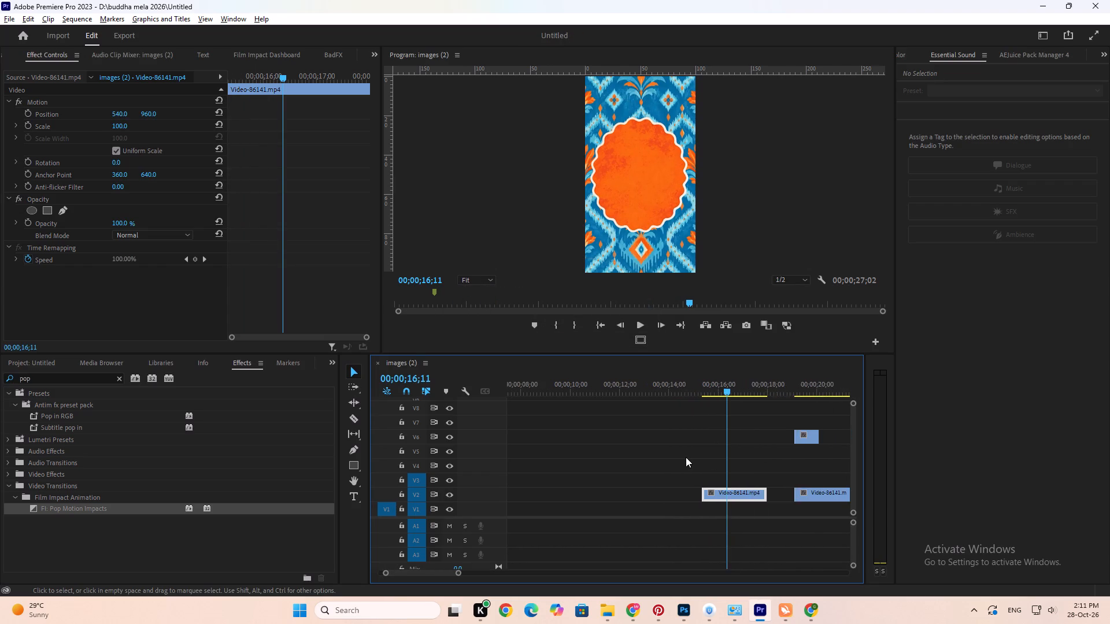
{"action": "scroll", "coordinate": [686, 457], "scroll_direction": "up", "scroll_amount": 5}
{"action": "scroll", "coordinate": [686, 457], "scroll_direction": "down", "scroll_amount": 1, "text": "alt"}
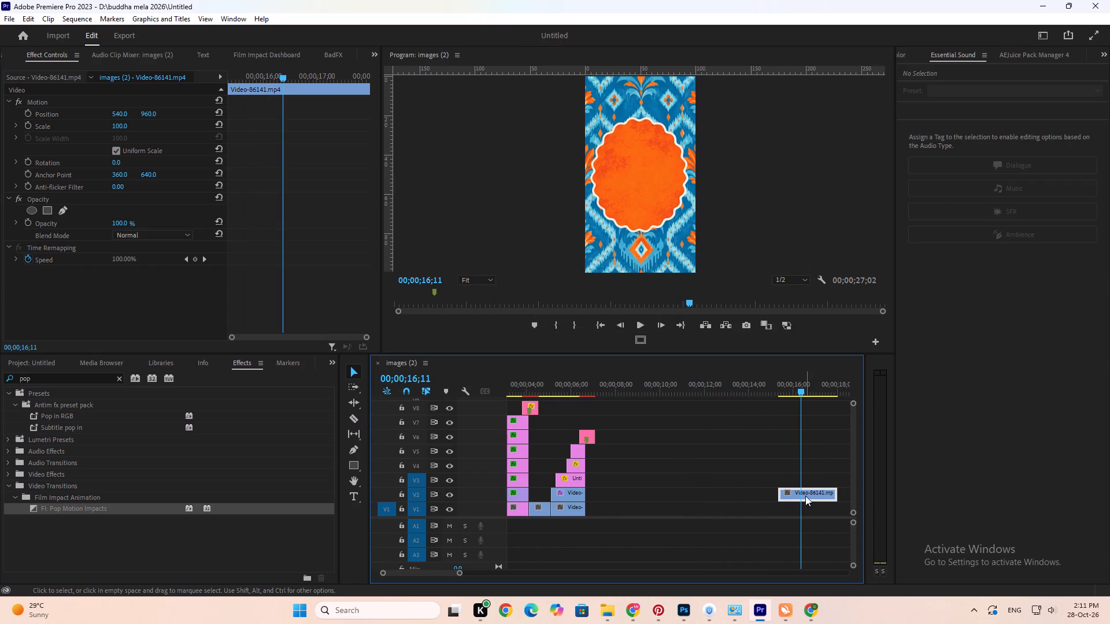
{"action": "key", "text": "ctrl+s"}
Play the promo from its start, and replay the green card scene to check when its titles appear.
{"action": "left_click_drag", "start_coordinate": [588, 387], "coordinate": [560, 391]}
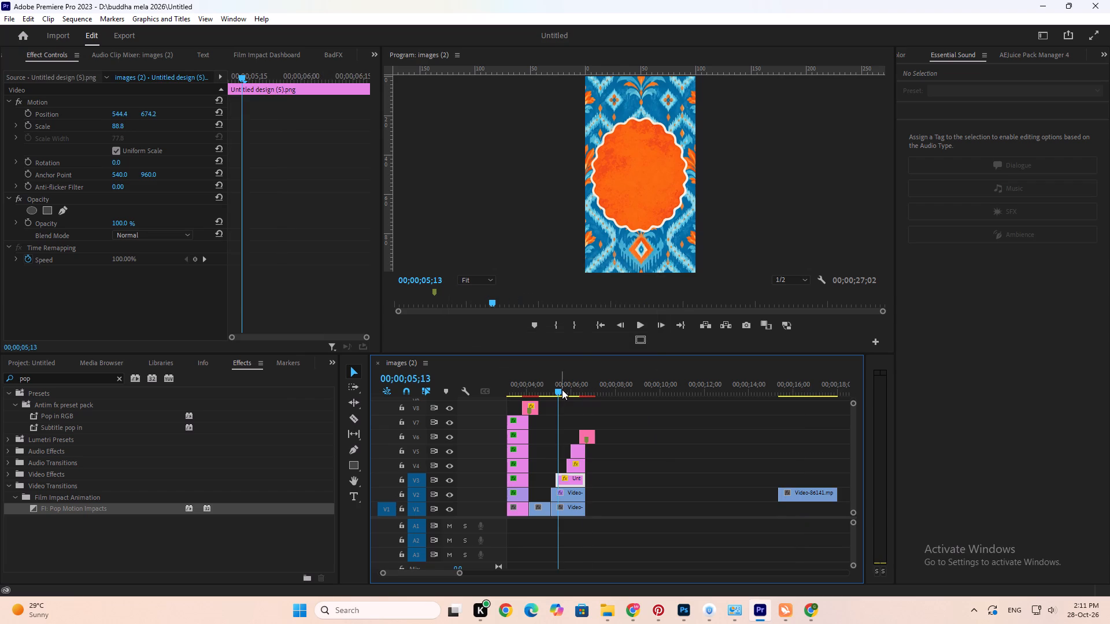
{"action": "key", "text": "Home"}
{"action": "key", "text": "space"}
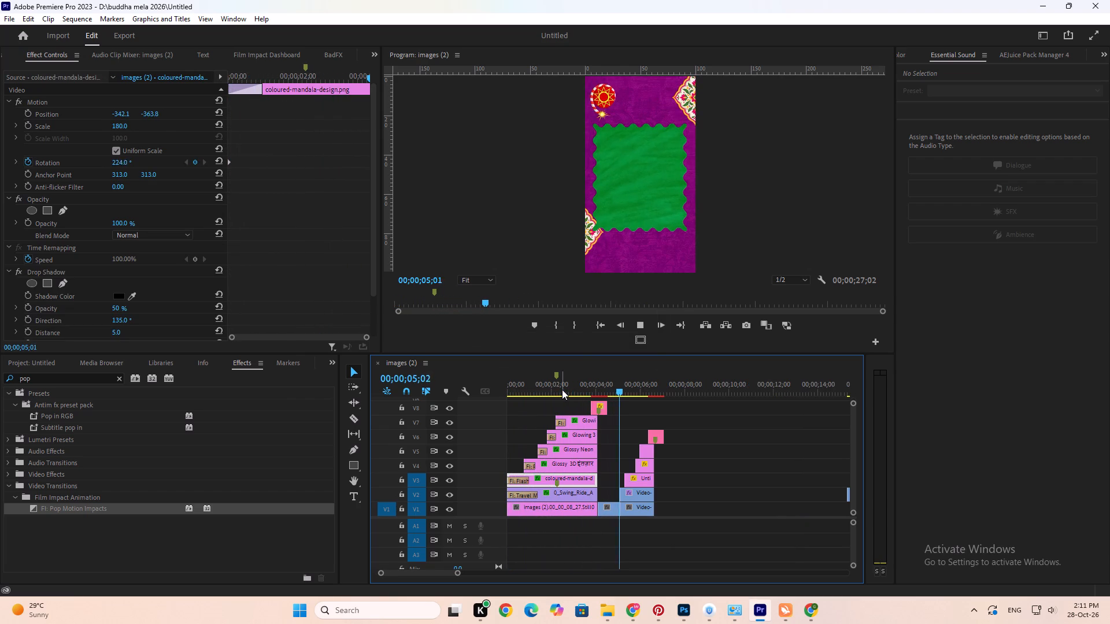
{"action": "key", "text": "space"}
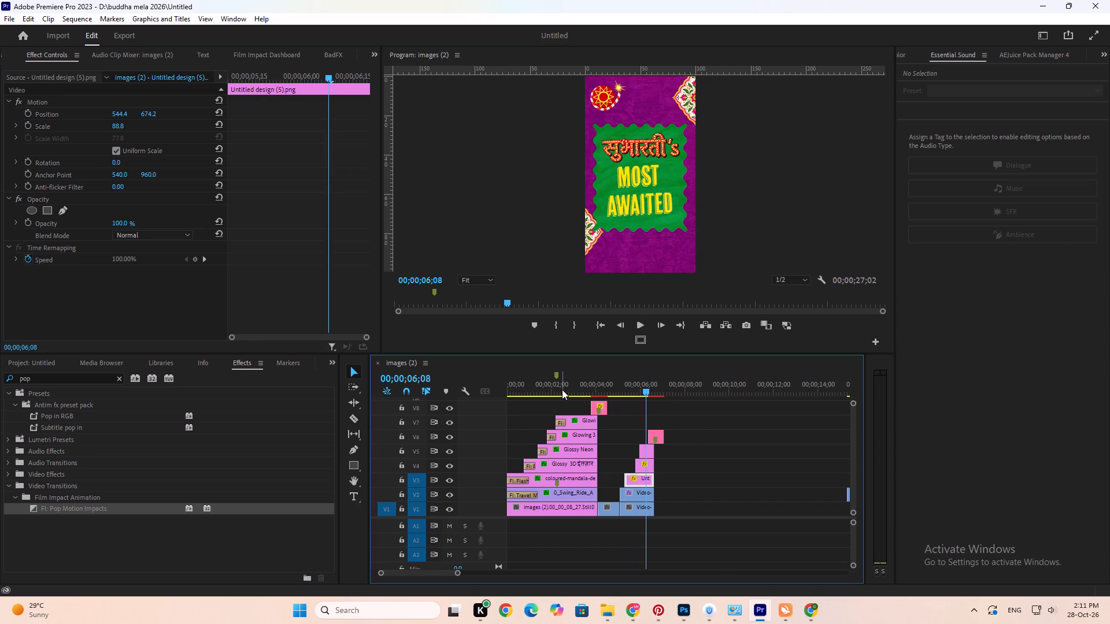
{"action": "scroll", "coordinate": [562, 389], "scroll_direction": "up", "scroll_amount": 10, "text": "alt"}
{"action": "left_click", "coordinate": [648, 385]}
{"action": "key", "text": "space"}
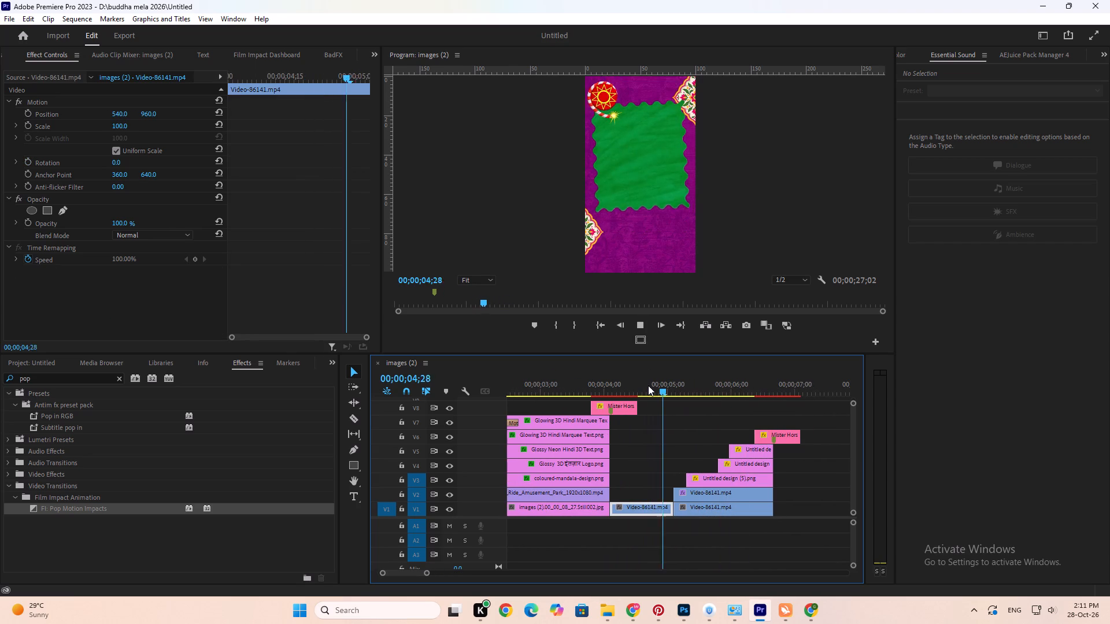
{"action": "key", "text": "space"}
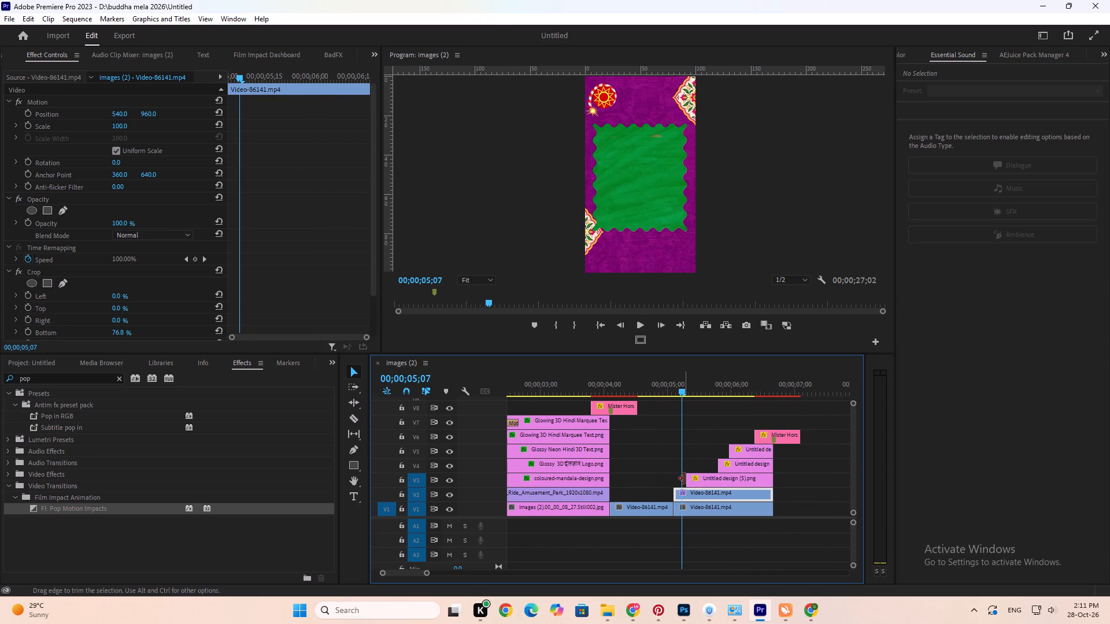
{"action": "key", "text": "space"}
{"action": "key", "text": "space"}
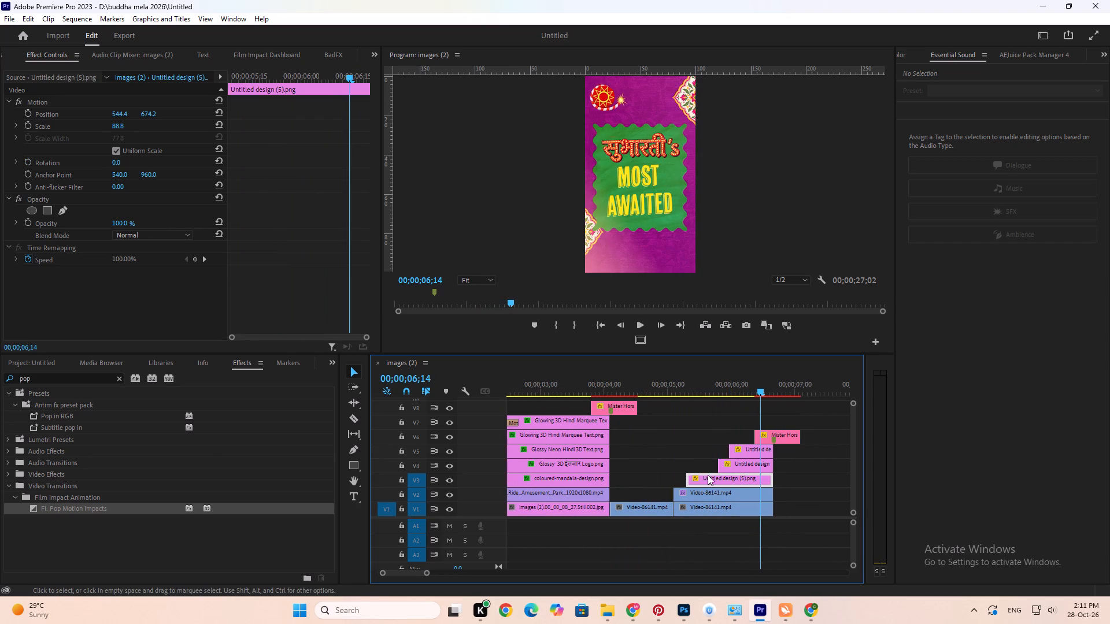
Trim the start of the V4 title to line up with the V5 title's start, and replay the green card.
{"action": "left_click_drag", "start_coordinate": [721, 466], "coordinate": [730, 466]}
{"action": "left_click_drag", "start_coordinate": [679, 397], "coordinate": [671, 400]}
{"action": "key", "text": "space"}
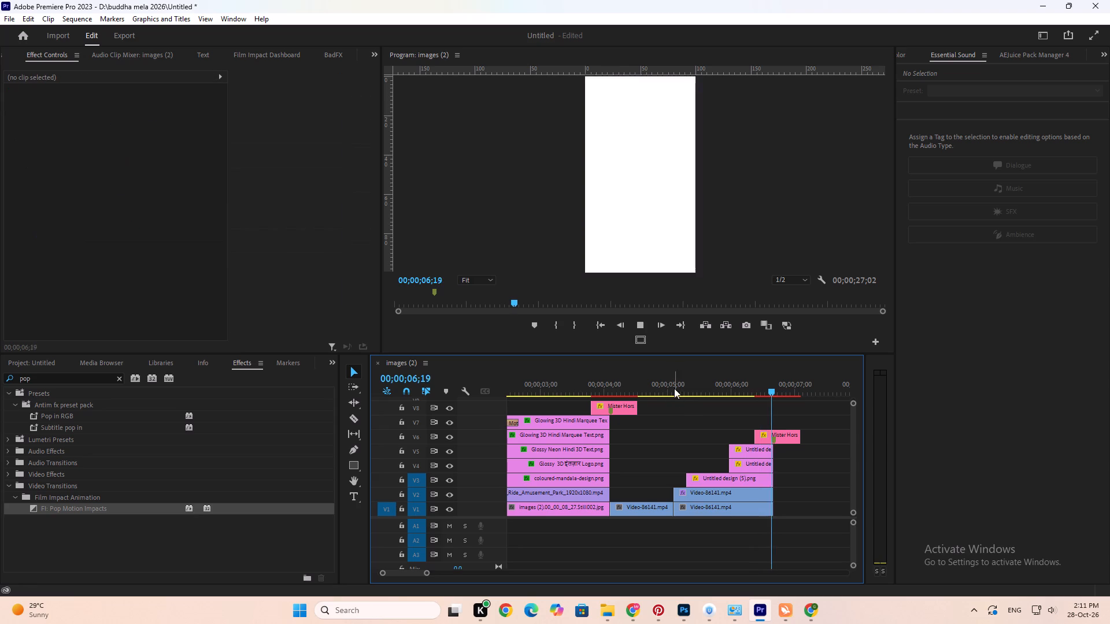
{"action": "key", "text": "space"}
Trim the start of the सुभारती's title on V3 to 00;00;05;11 and replay the green card's opening.
{"action": "left_click", "coordinate": [690, 474]}
{"action": "left_click", "coordinate": [665, 386]}
{"action": "key", "text": "space"}
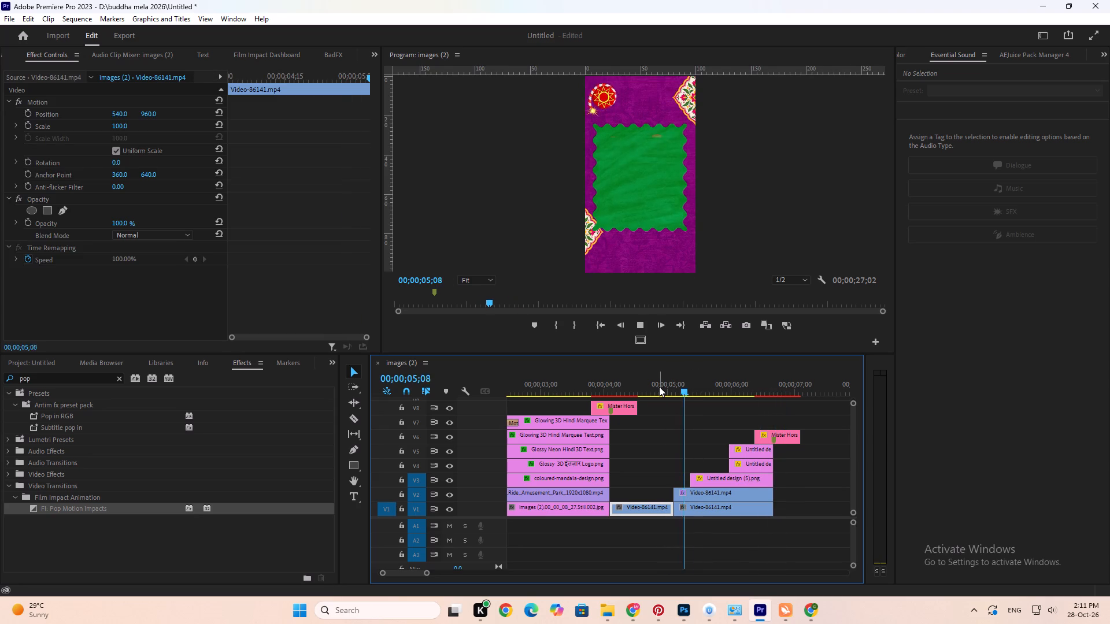
{"action": "key", "text": "space"}
{"action": "left_click", "coordinate": [659, 387]}
{"action": "key", "text": "space"}
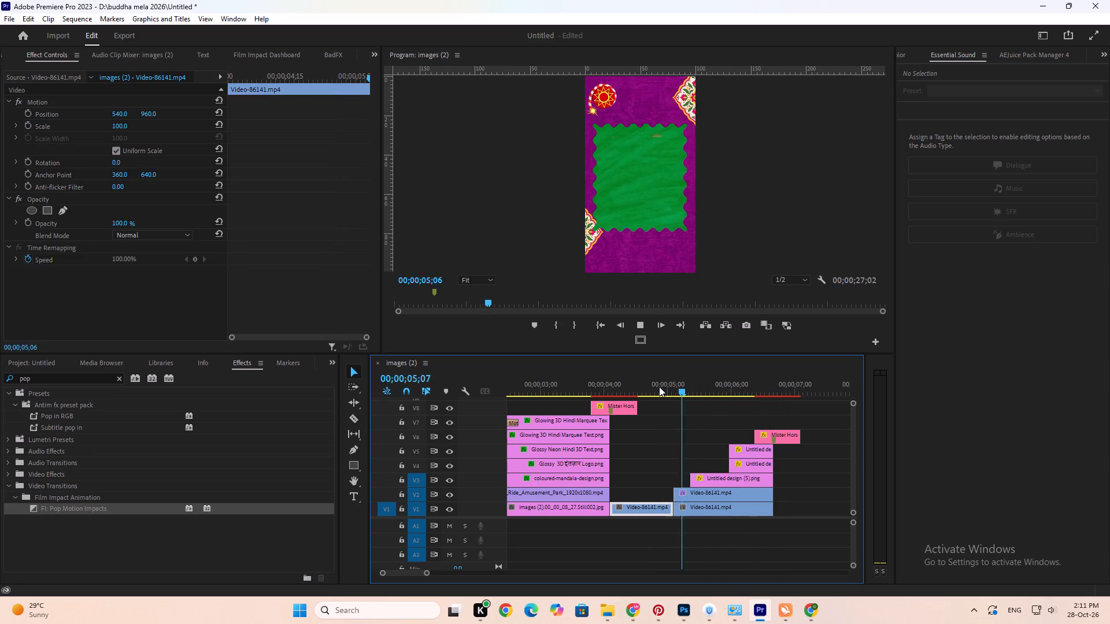
{"action": "key", "text": "space"}
Extend the starts of the V4 and V5 titles together to just before 00;00;06;00, and replay the scene through its ending.
{"action": "left_click_drag", "start_coordinate": [719, 433], "coordinate": [731, 461]}
{"action": "left_click_drag", "start_coordinate": [728, 459], "coordinate": [716, 454]}
{"action": "left_click", "coordinate": [690, 389]}
{"action": "key", "text": "space"}
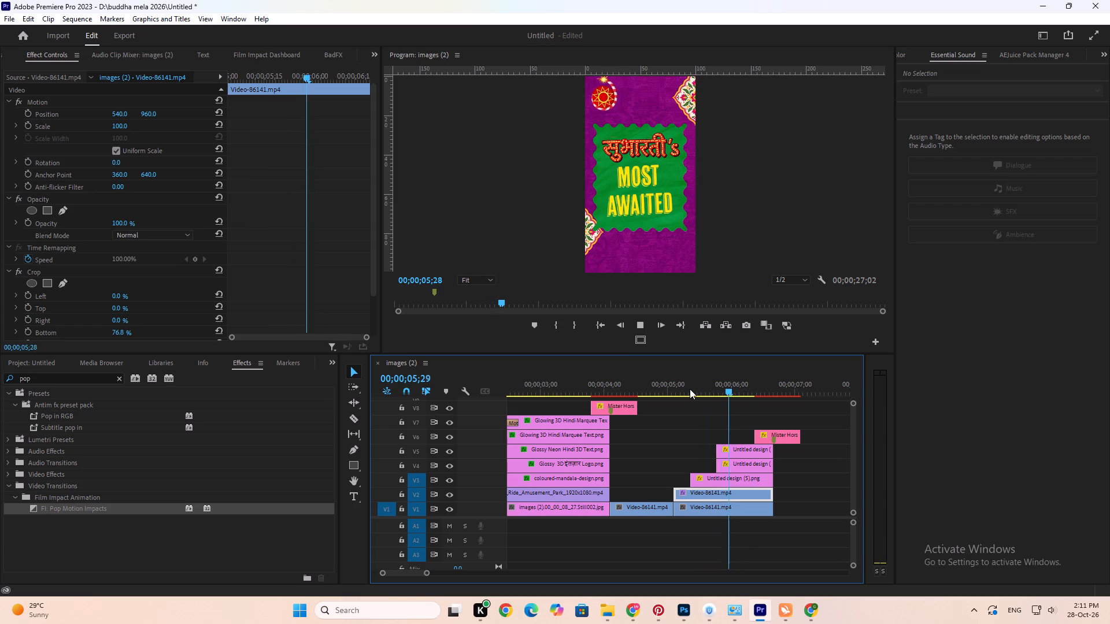
{"action": "key", "text": "space"}
{"action": "scroll", "coordinate": [682, 440], "scroll_direction": "down", "scroll_amount": 5, "text": "alt"}
{"action": "key", "text": "space"}
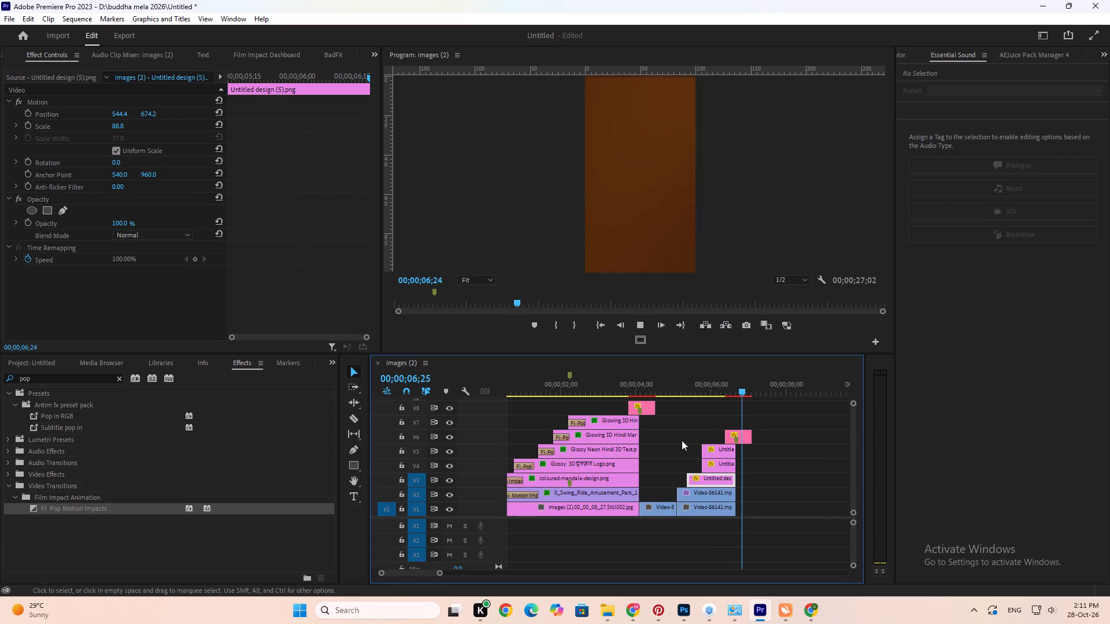
{"action": "key", "text": "space"}
Replay the EXHIBITION reference scene and park on the empty orange badge at 00;00;16;12 to examine it before its title appears.
{"action": "scroll", "coordinate": [682, 440], "scroll_direction": "down", "scroll_amount": 16}
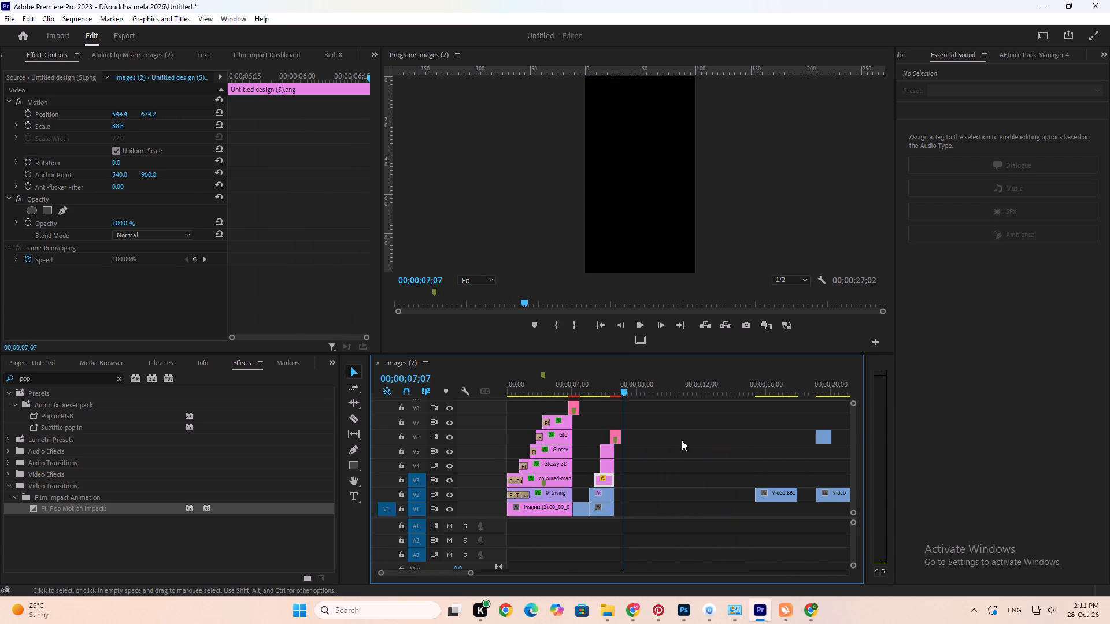
{"action": "key", "text": "Down"}
{"action": "key", "text": "space"}
{"action": "key", "text": "space"}
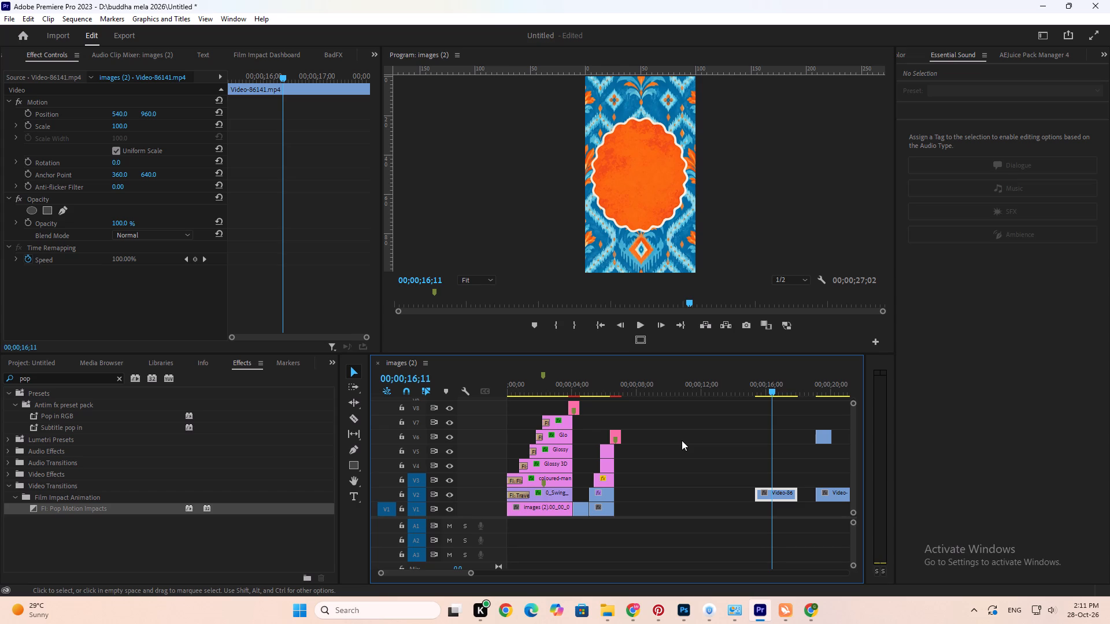
{"action": "key", "text": "Up"}
{"action": "key", "text": "space"}
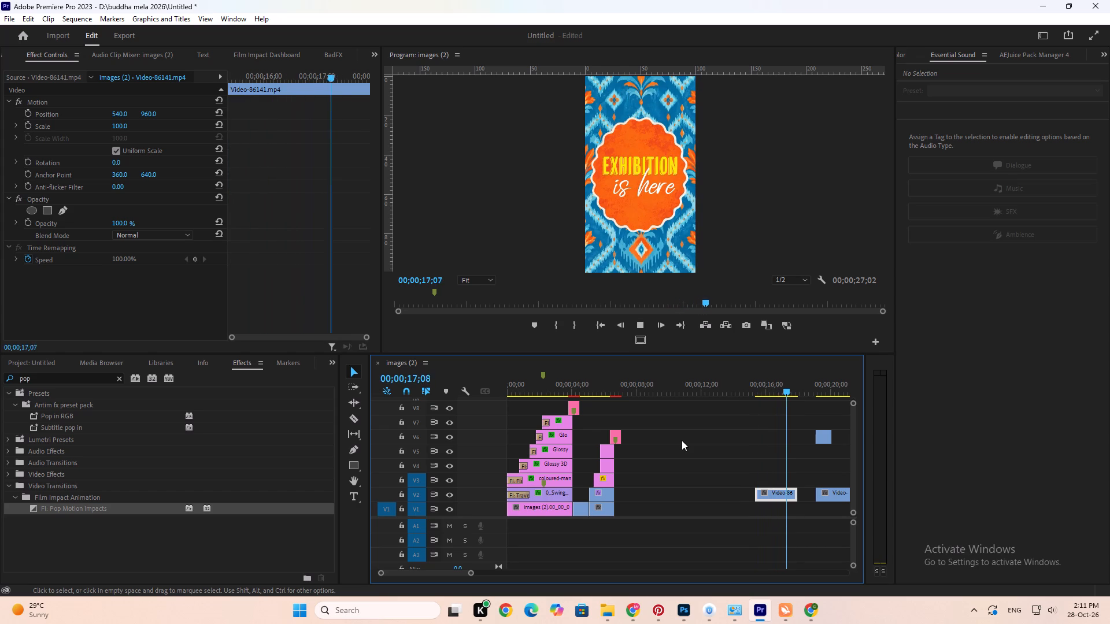
{"action": "key", "text": "space"}
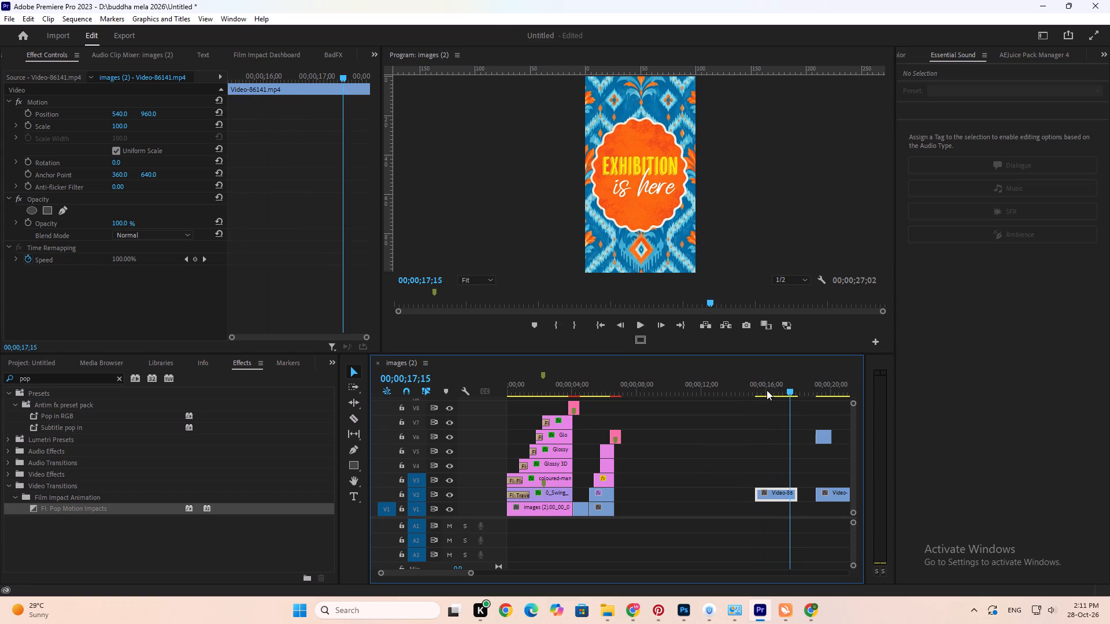
{"action": "left_click_drag", "start_coordinate": [769, 390], "coordinate": [774, 393]}
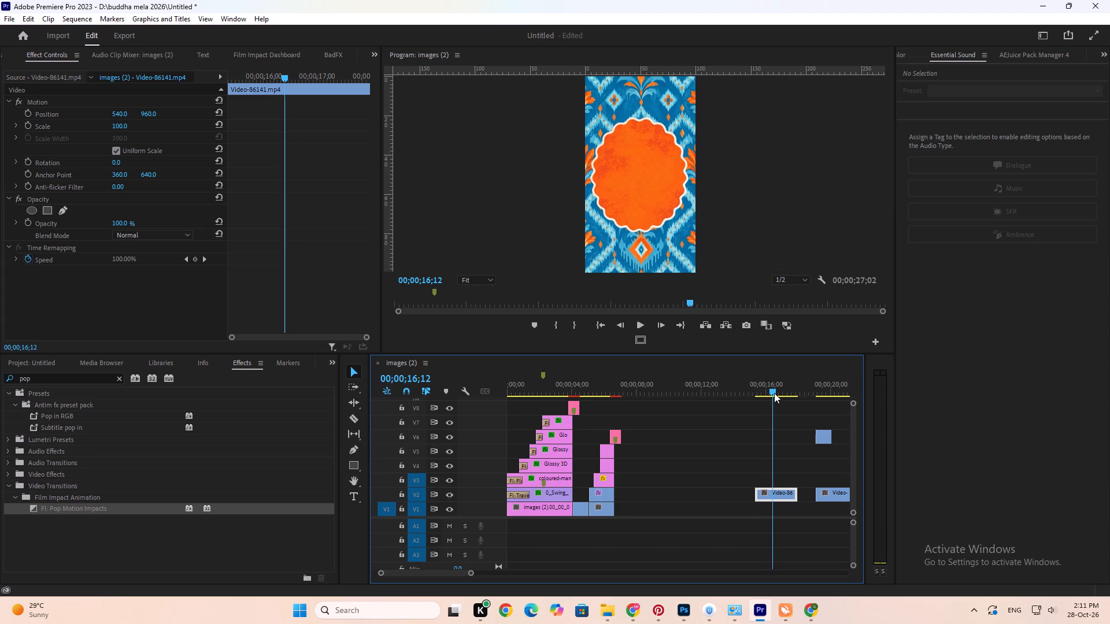
{"action": "left_click_drag", "start_coordinate": [774, 393], "coordinate": [774, 392]}
Replay the green card scene from 00;00;05;03, and compare it with the orange-badge clip, ending at that clip's start.
{"action": "key", "text": "Up"}
{"action": "key", "text": "Up"}
{"action": "key", "text": "Up"}
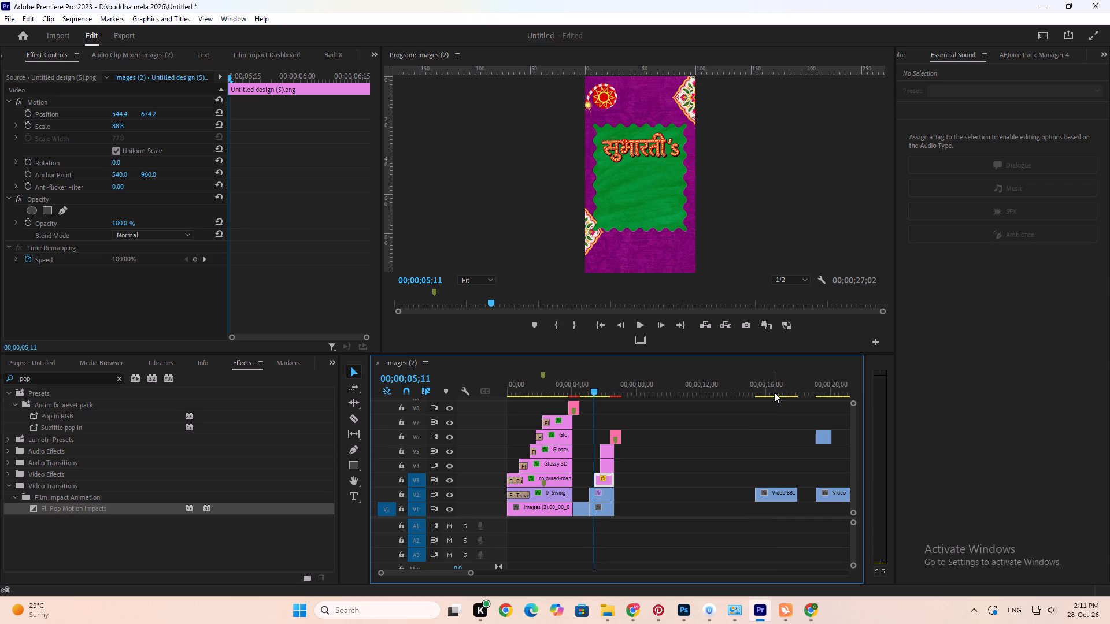
{"action": "key", "text": "Up"}
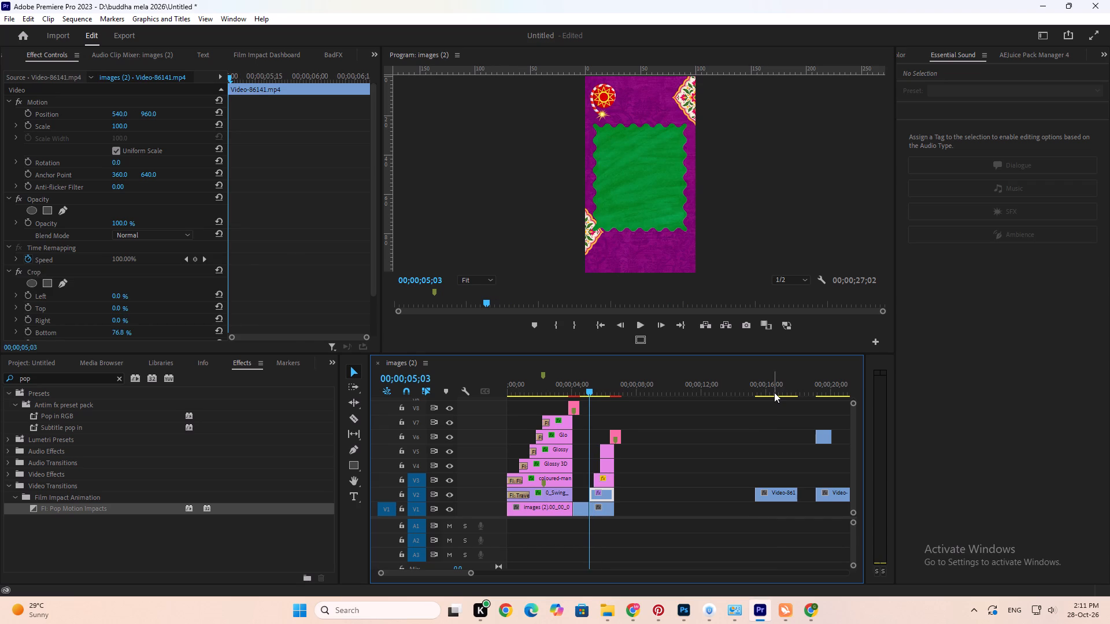
{"action": "key", "text": "space"}
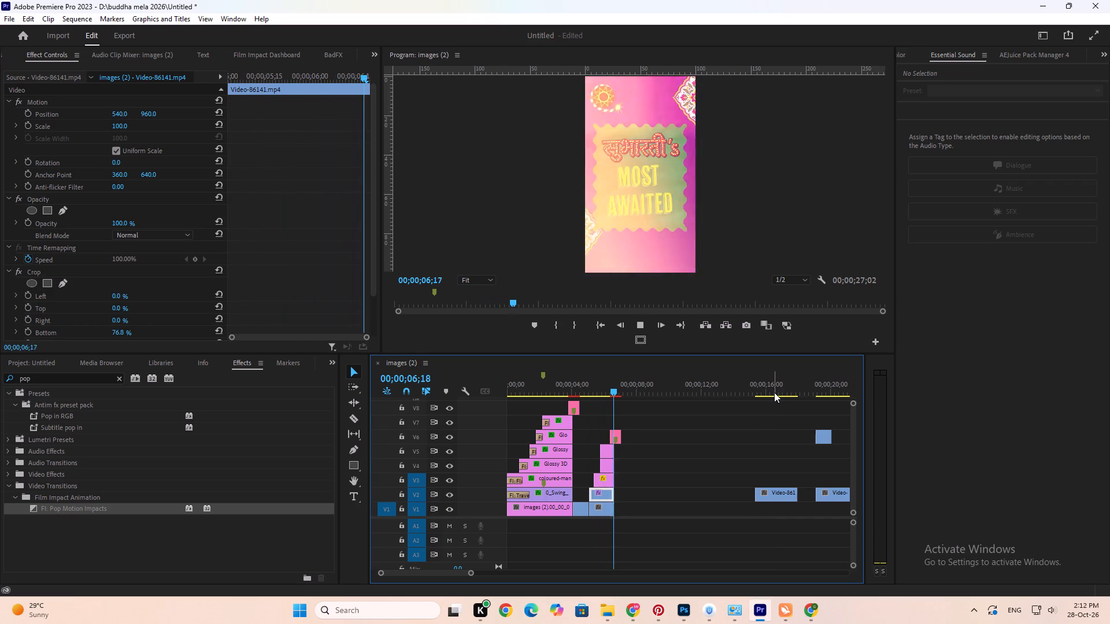
{"action": "key", "text": "Down"}
{"action": "key", "text": "space"}
{"action": "key", "text": "space"}
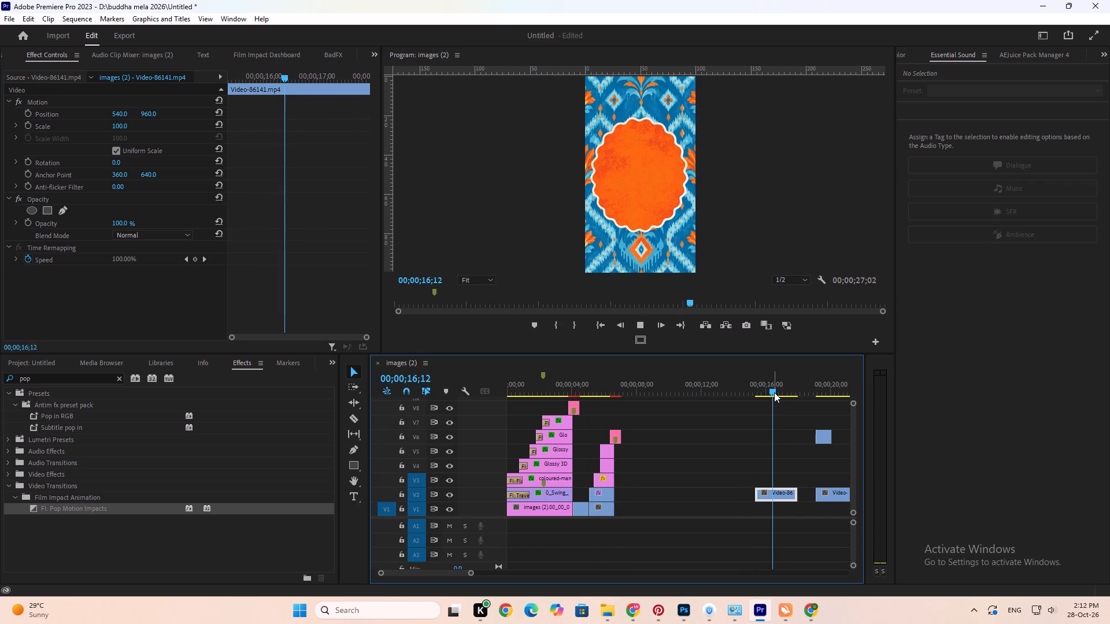
{"action": "key", "text": "space"}
{"action": "key", "text": "space"}
{"action": "key", "text": "Up"}
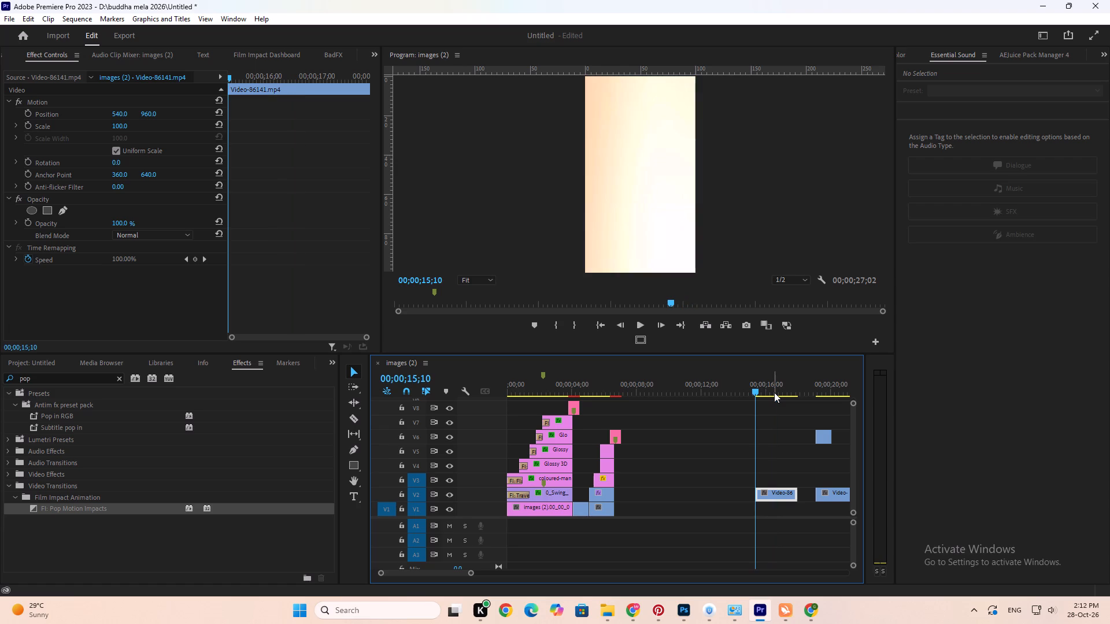
Move the orange-badge clip onto V1 directly after the green card scene, and replay across the join.
{"action": "left_click_drag", "start_coordinate": [770, 497], "coordinate": [709, 517]}
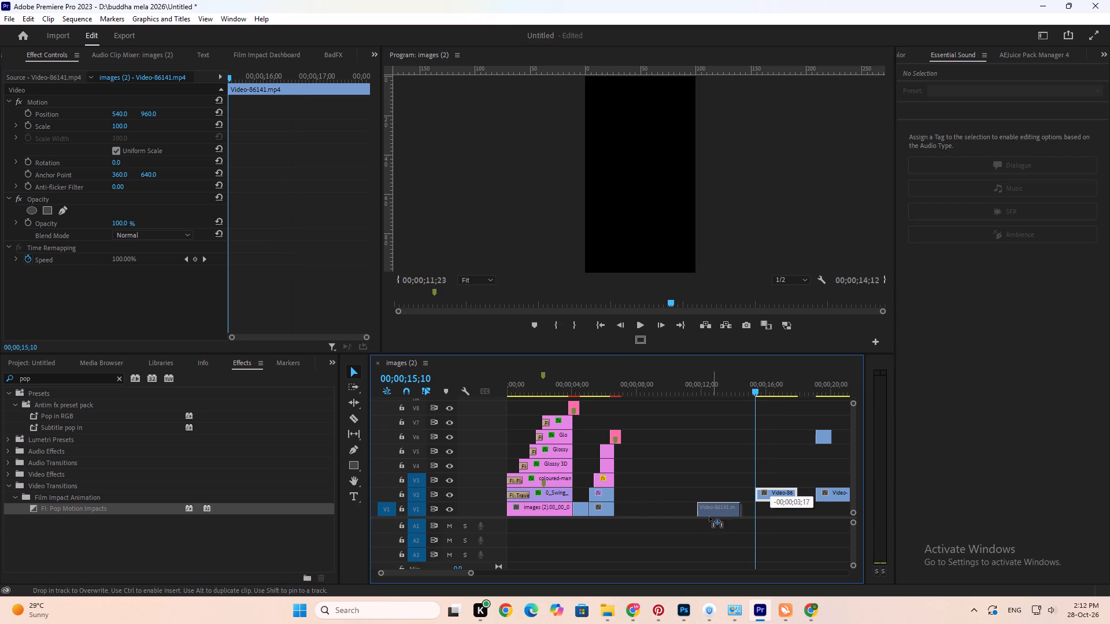
{"action": "left_click_drag", "start_coordinate": [709, 517], "coordinate": [632, 518]}
{"action": "scroll", "coordinate": [625, 510], "scroll_direction": "up", "scroll_amount": 6, "text": "alt"}
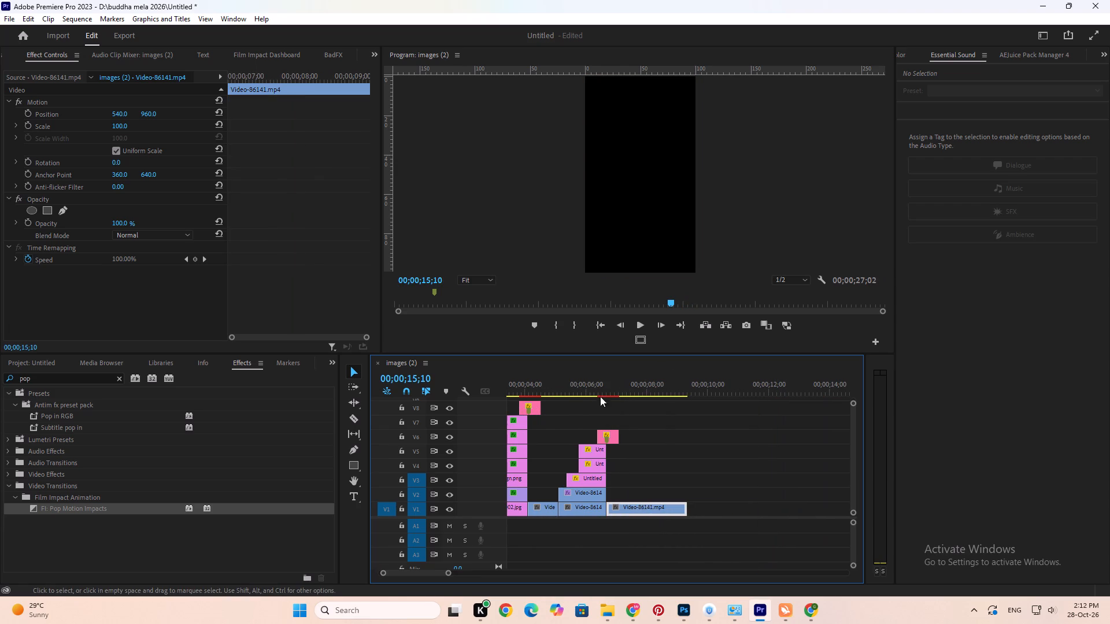
{"action": "left_click", "coordinate": [598, 378]}
{"action": "key", "text": "space"}
{"action": "scroll", "coordinate": [604, 376], "scroll_direction": "up", "scroll_amount": 5, "text": "alt"}
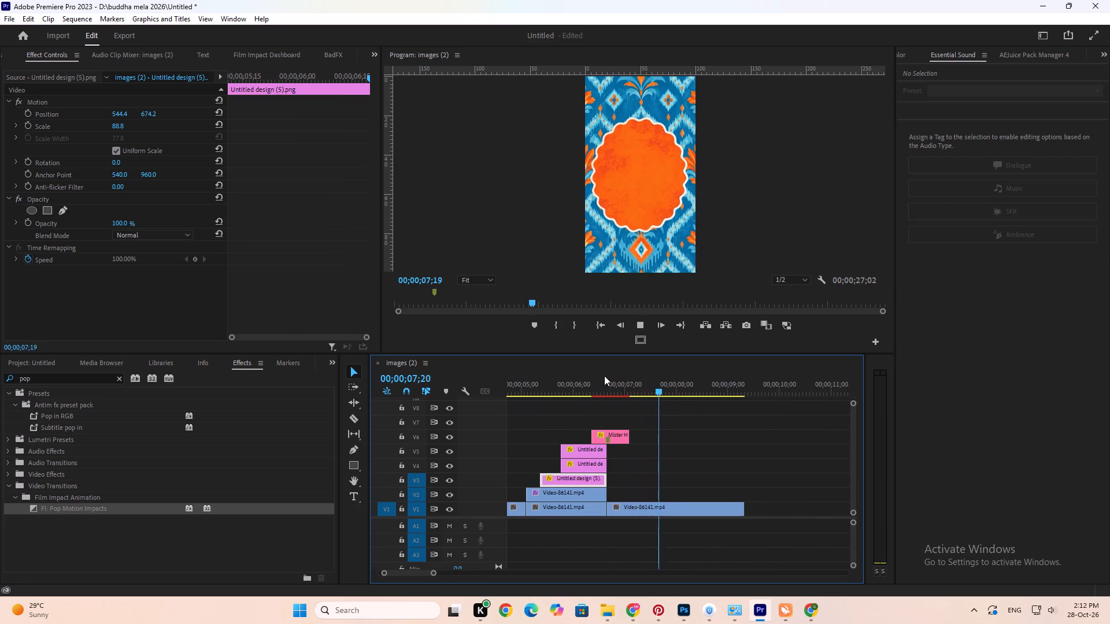
{"action": "key", "text": "space"}
Set the playhead to 00;00;07;25 and duplicate the orange-badge clip directly above itself onto V2.
{"action": "left_click", "coordinate": [674, 383]}
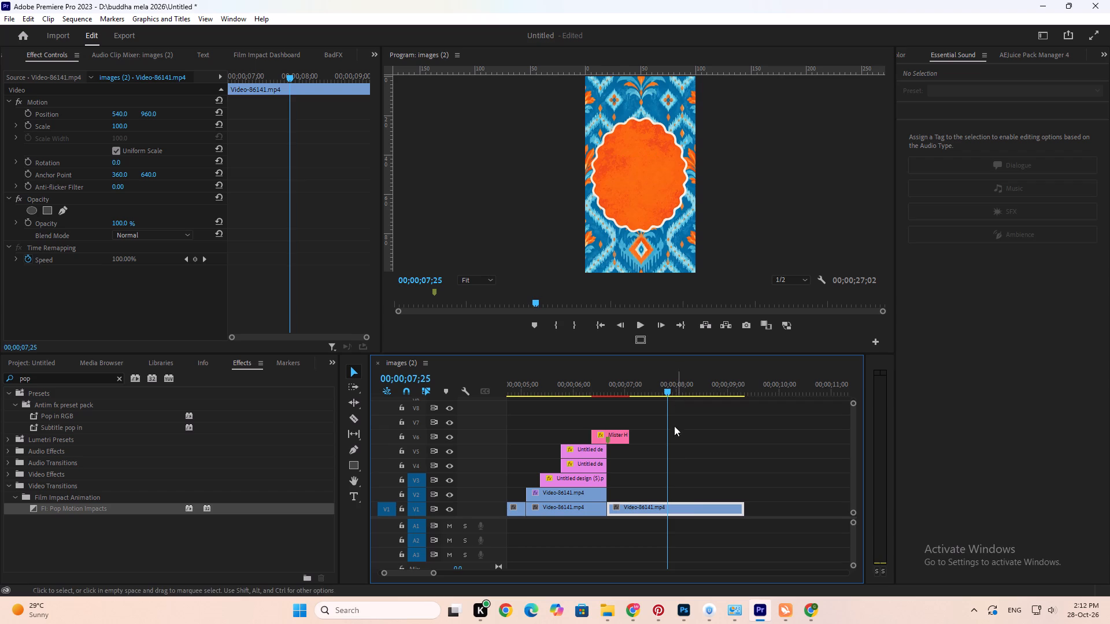
{"action": "left_click_drag", "start_coordinate": [686, 507], "coordinate": [687, 500], "text": "alt"}
{"action": "left_click", "coordinate": [690, 496]}
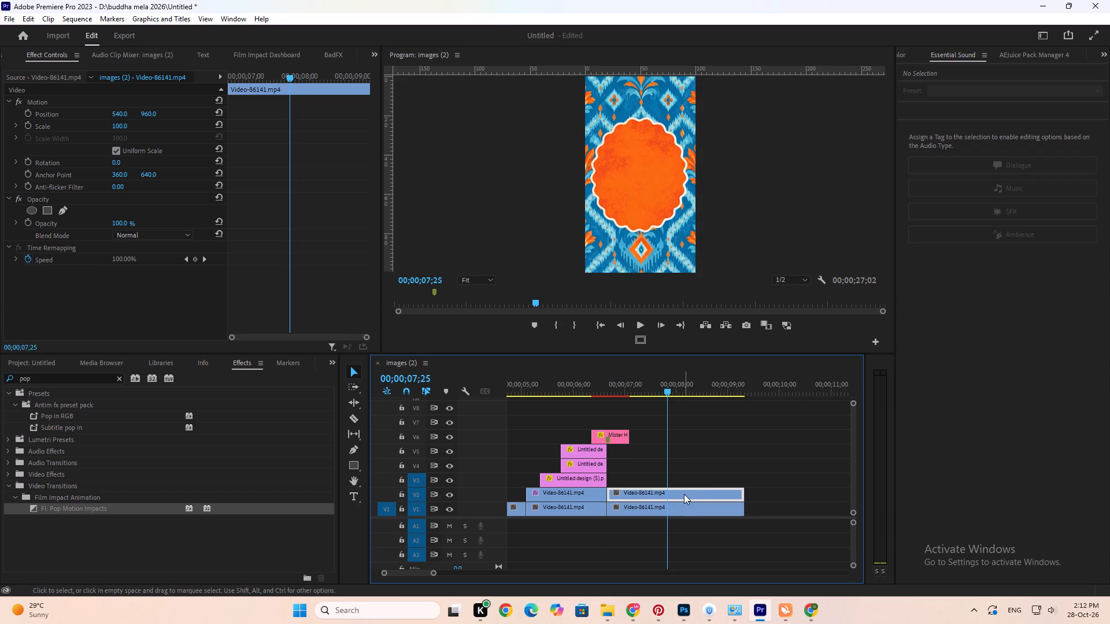
Add a frame hold to the V2 orange-badge copy at 00;00;07;25, and replay the badge's drop leading up to it.
{"action": "left_click", "coordinate": [684, 494]}
{"action": "right_click", "coordinate": [684, 494]}
{"action": "left_click", "coordinate": [669, 492]}
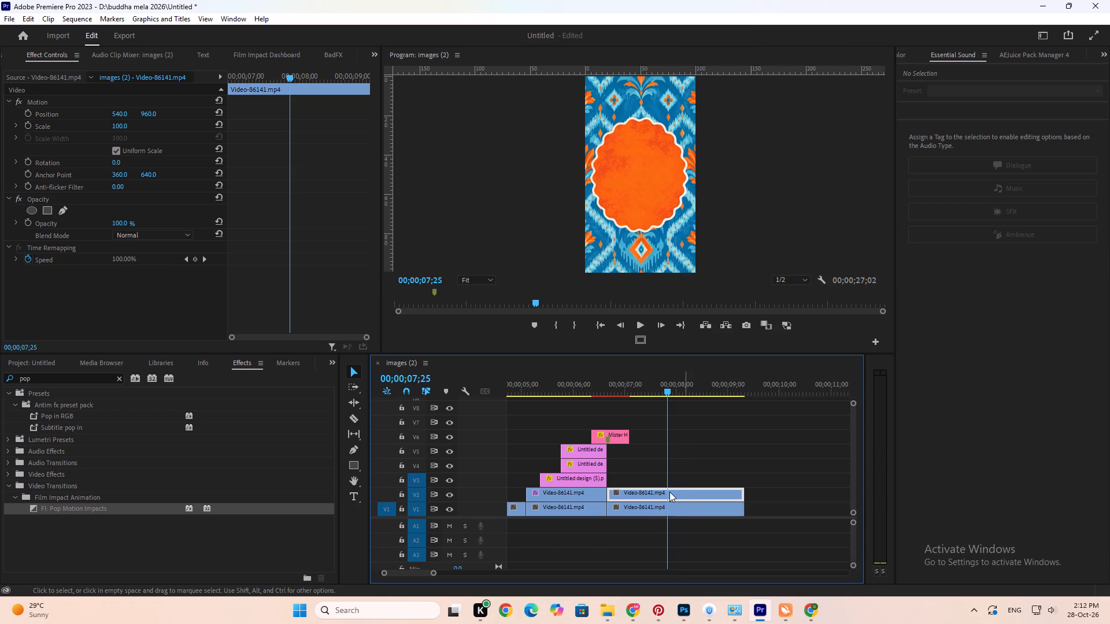
{"action": "right_click", "coordinate": [669, 492]}
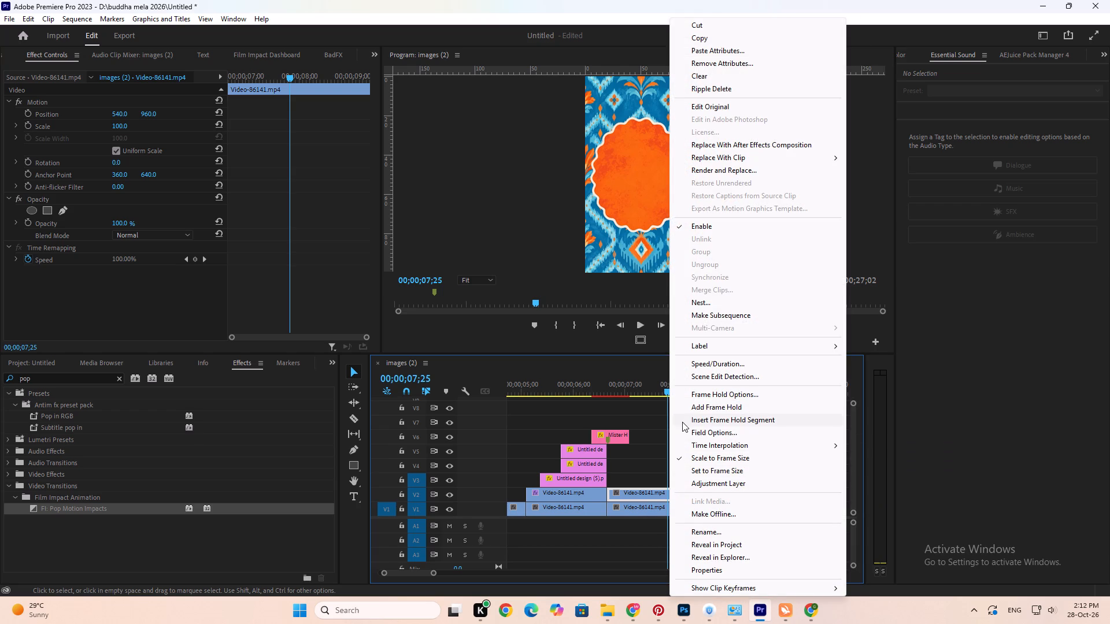
{"action": "left_click", "coordinate": [716, 411]}
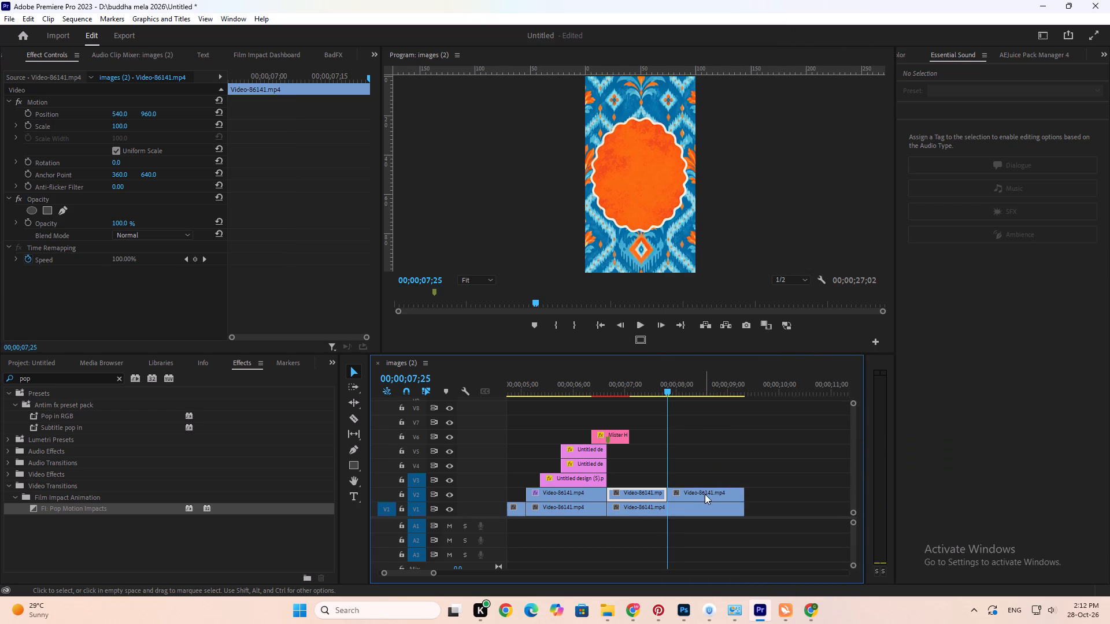
{"action": "left_click_drag", "start_coordinate": [647, 387], "coordinate": [618, 386]}
{"action": "key", "text": "space"}
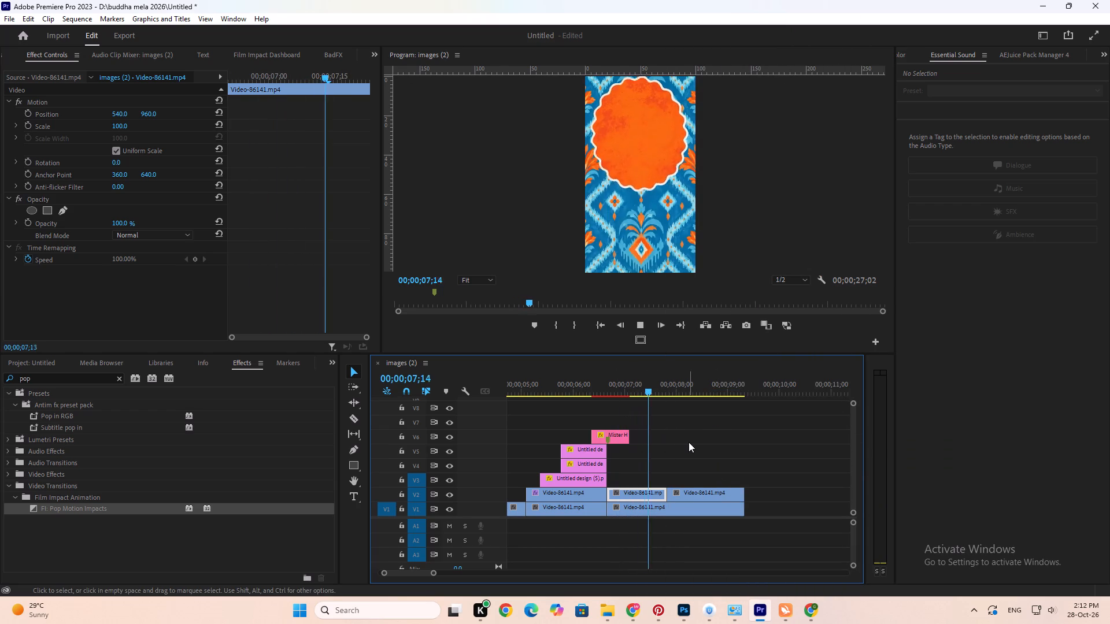
Play through the frozen badge, and replace the original orange-badge clip on V1 with the moving and frozen pieces from V2.
{"action": "key", "text": "space"}
{"action": "key", "text": "space"}
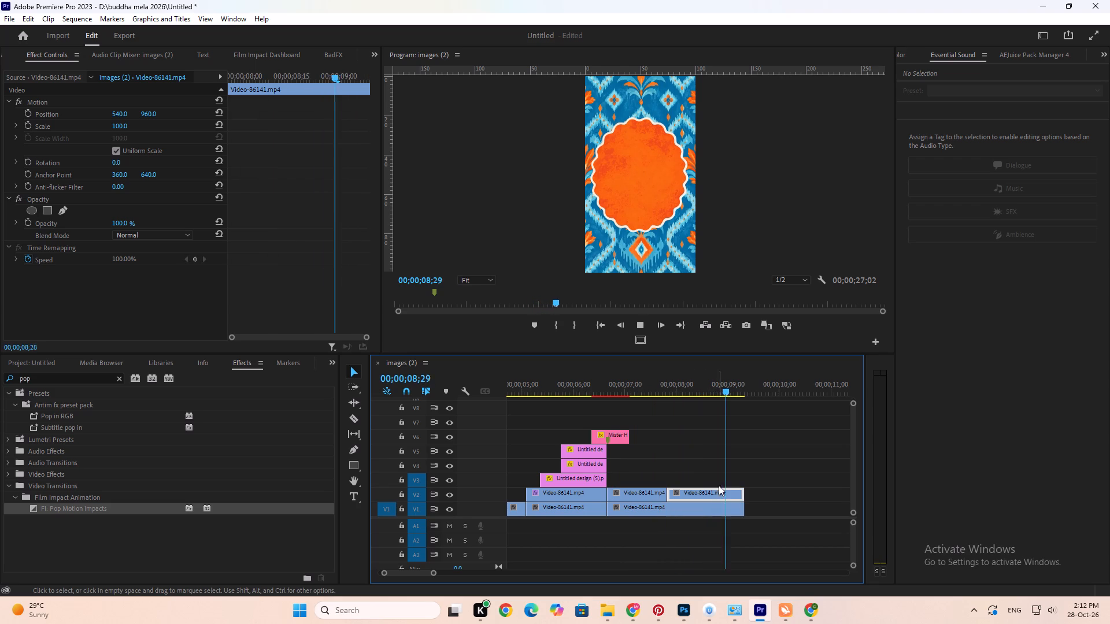
{"action": "key", "text": "space"}
{"action": "left_click", "coordinate": [711, 508]}
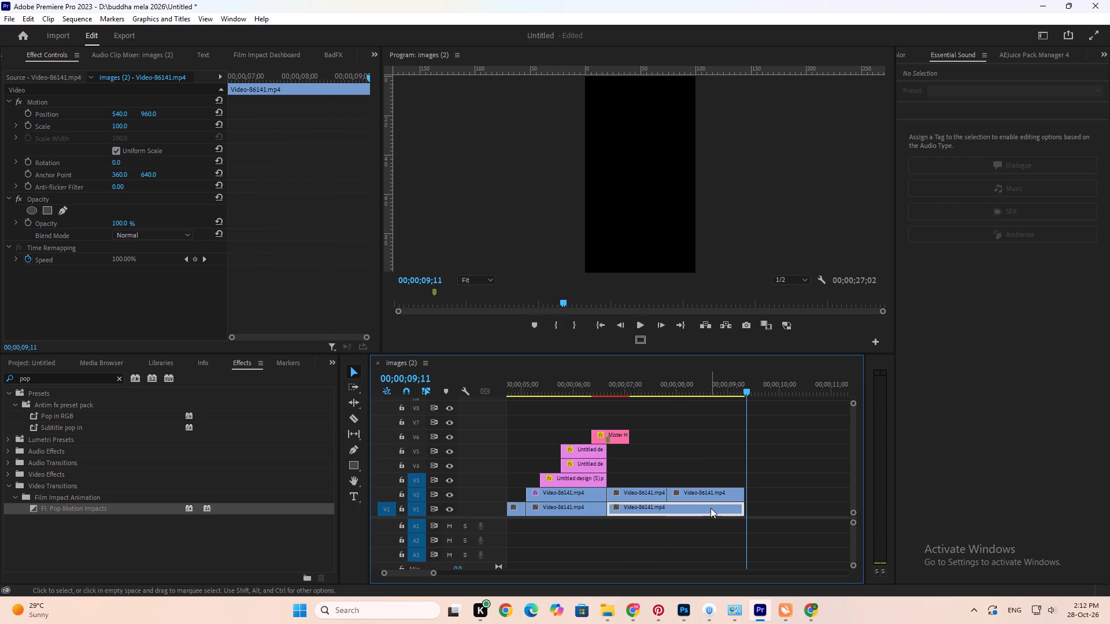
{"action": "key", "text": "Delete"}
{"action": "left_click_drag", "start_coordinate": [645, 472], "coordinate": [684, 517]}
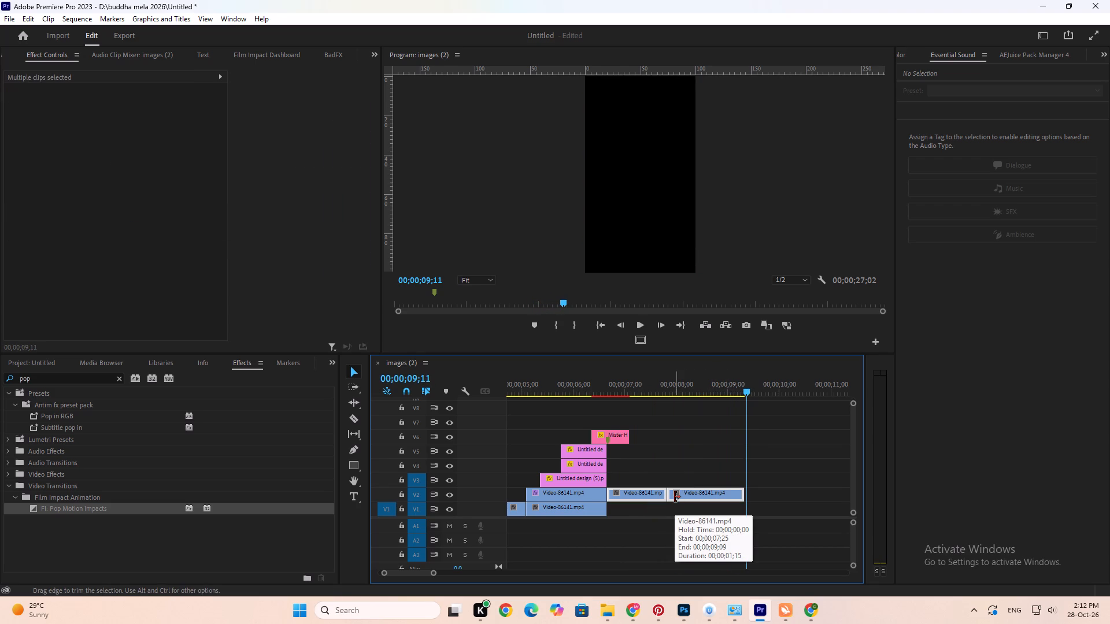
{"action": "key", "text": "alt+Down"}
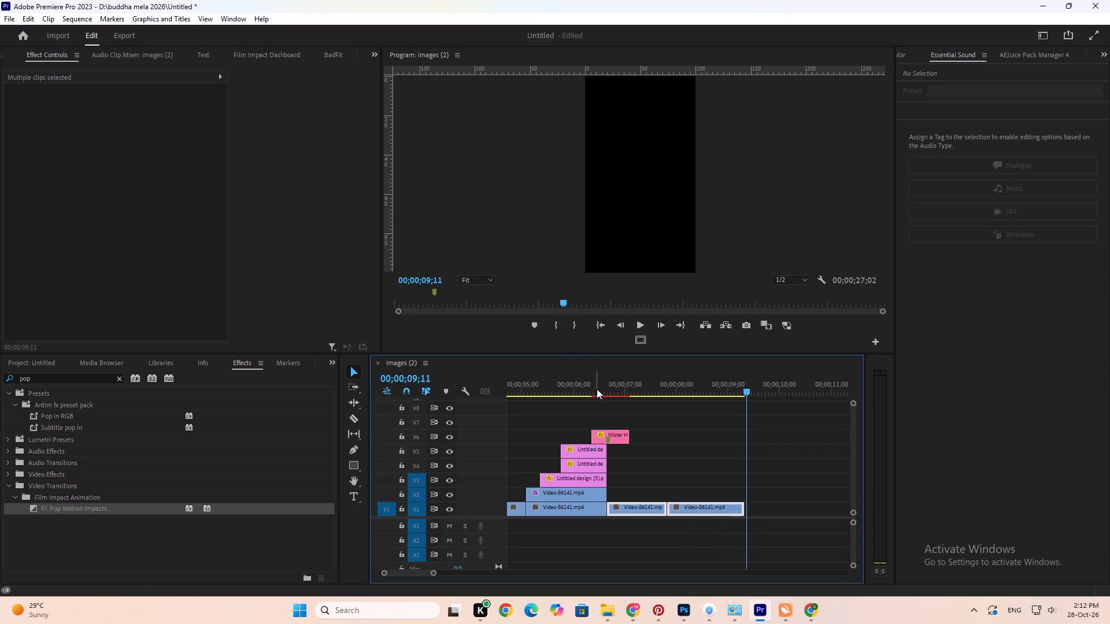
Replay the join from the green card scene and the badge's drop into the frozen frame several times to check the timing.
{"action": "left_click", "coordinate": [597, 389]}
{"action": "key", "text": "space"}
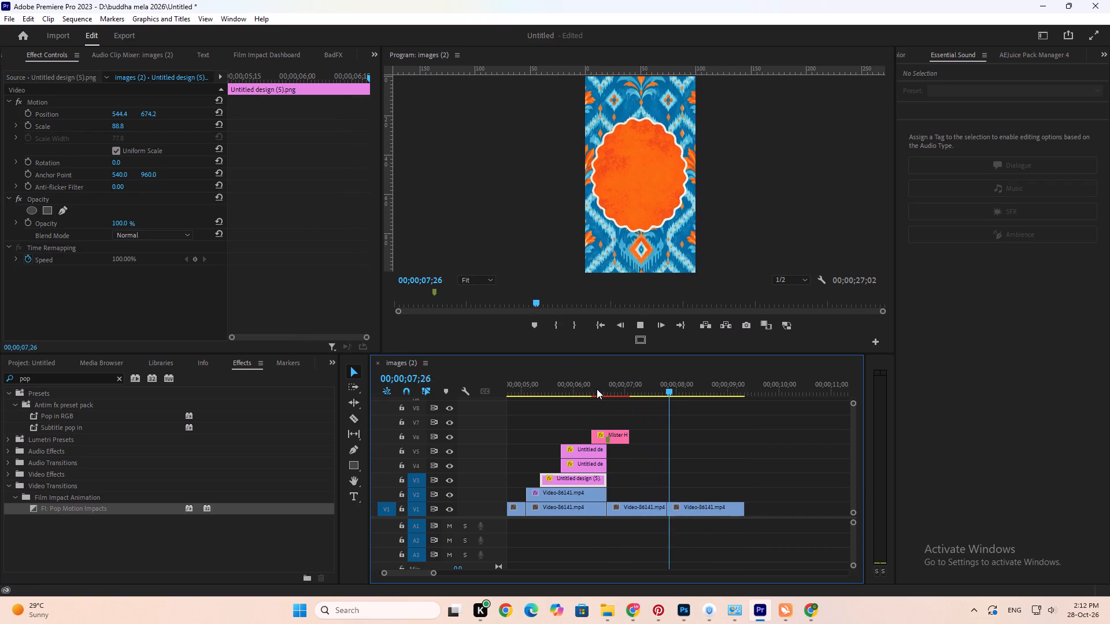
{"action": "key", "text": "space"}
{"action": "left_click", "coordinate": [660, 383]}
{"action": "key", "text": "space"}
{"action": "key", "text": "space"}
{"action": "left_click", "coordinate": [660, 383]}
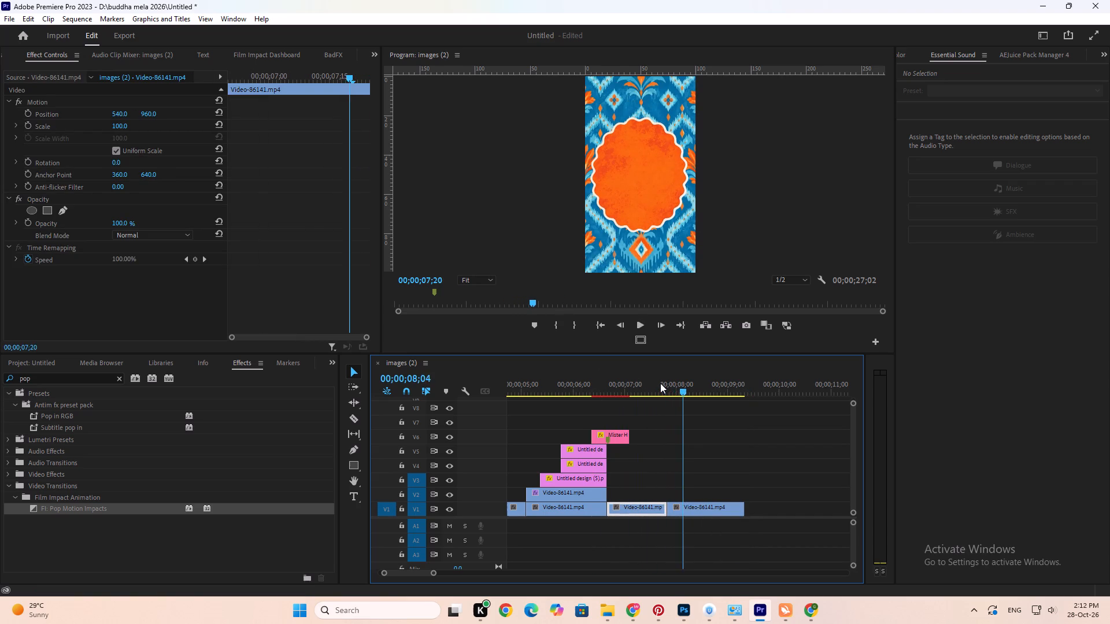
{"action": "key", "text": "space"}
{"action": "left_click_drag", "start_coordinate": [660, 383], "coordinate": [639, 383]}
{"action": "key", "text": "space"}
{"action": "key", "text": "space"}
{"action": "left_click", "coordinate": [639, 383]}
{"action": "key", "text": "space"}
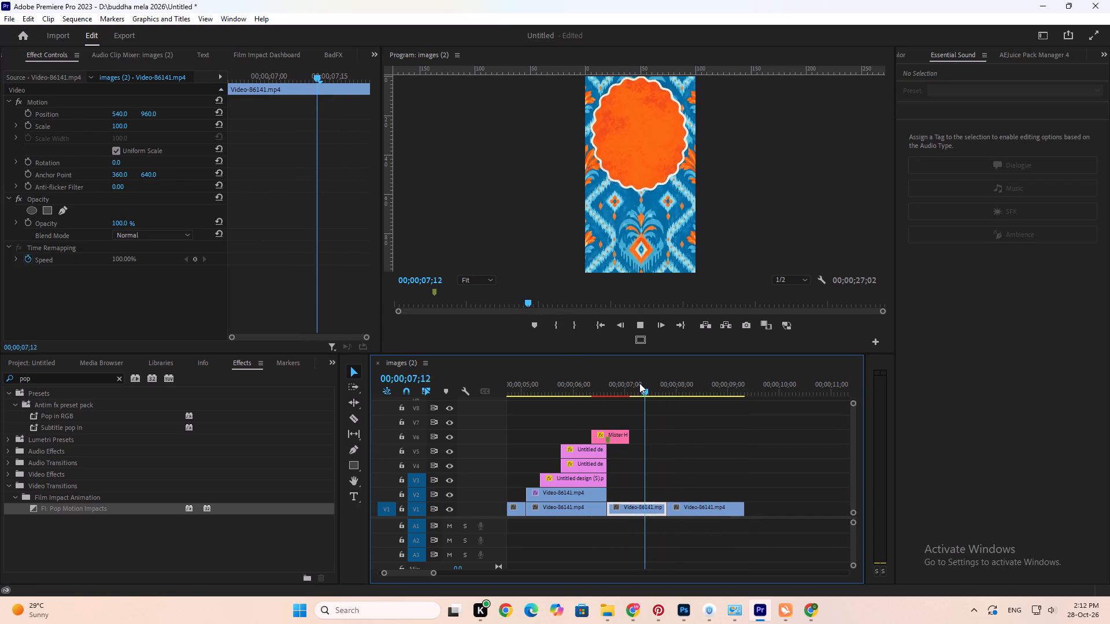
{"action": "key", "text": "space"}
{"action": "key", "text": "space"}
{"action": "key", "text": "space"}
{"action": "scroll", "coordinate": [683, 437], "scroll_direction": "up", "scroll_amount": 3, "text": "alt"}
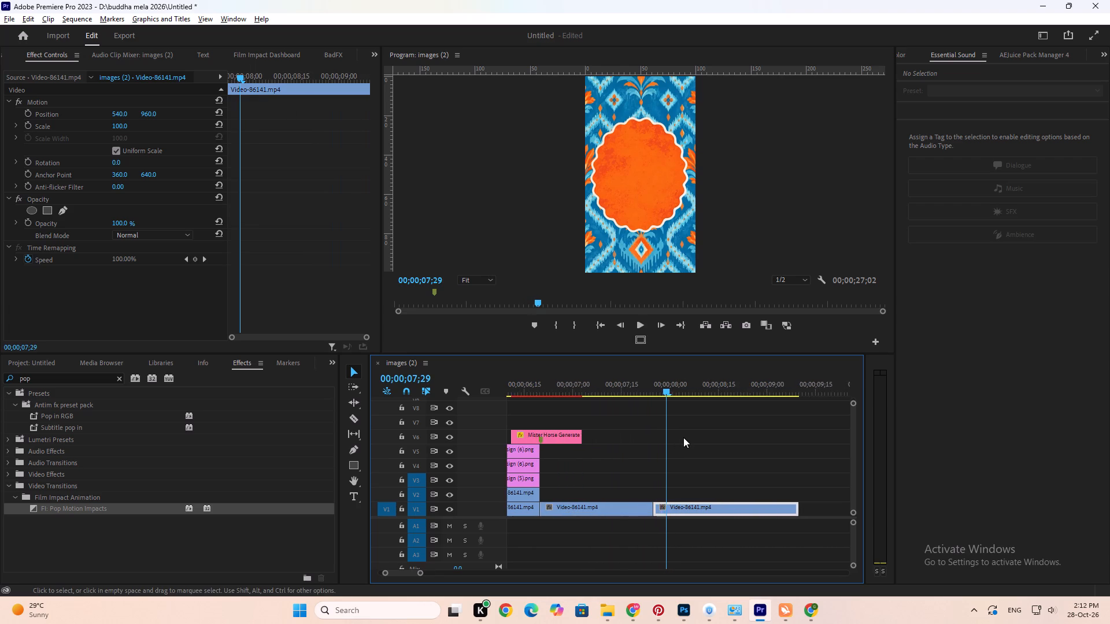
{"action": "scroll", "coordinate": [683, 437], "scroll_direction": "up", "scroll_amount": 5, "text": "alt"}
{"action": "scroll", "coordinate": [683, 437], "scroll_direction": "down", "scroll_amount": 5, "text": "alt"}
{"action": "scroll", "coordinate": [669, 444], "scroll_direction": "up", "scroll_amount": 1}
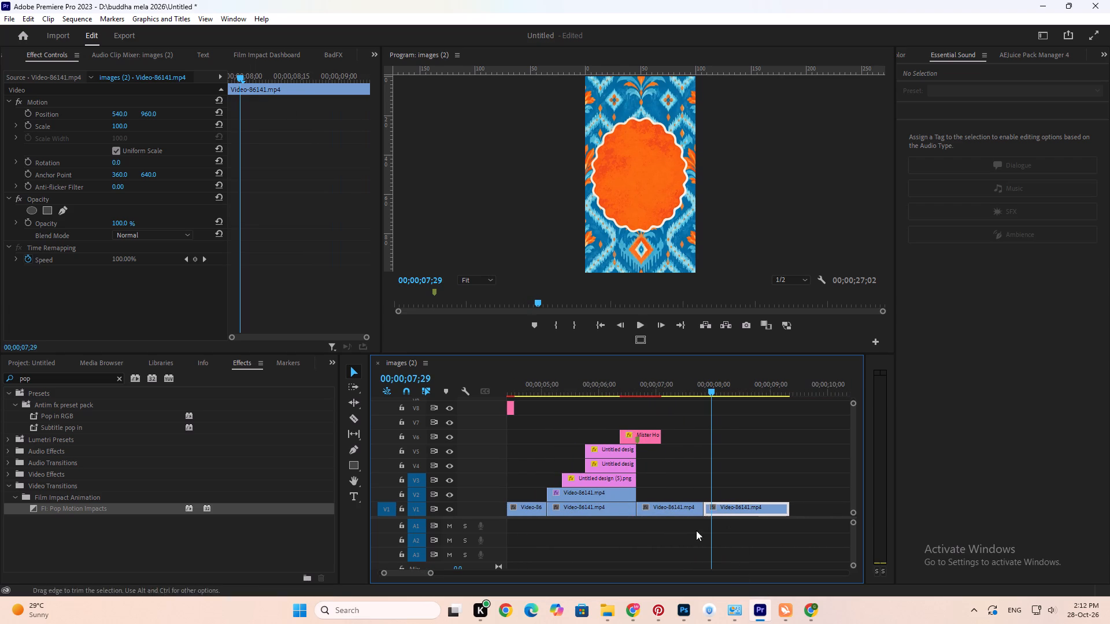
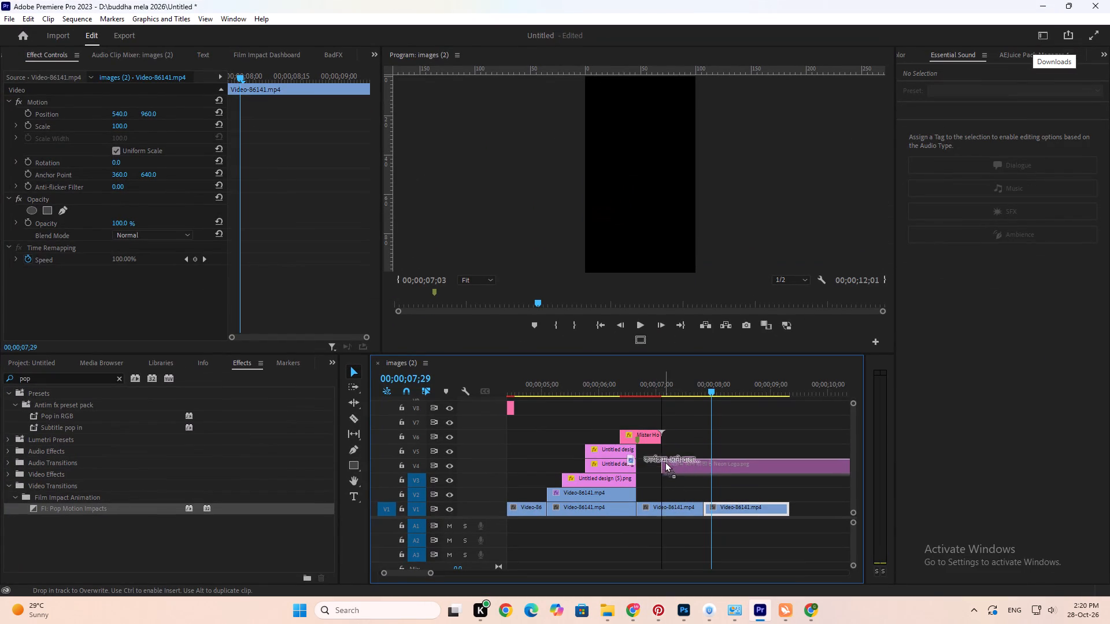
{"action": "left_click_drag", "start_coordinate": [665, 462], "coordinate": [596, 408]}
Move the lettering clip down to V2, starting together with the last Video-86141.mp4 clip on V1.
{"action": "scroll", "coordinate": [587, 417], "scroll_direction": "down", "scroll_amount": 7, "text": "alt"}
{"action": "scroll", "coordinate": [631, 424], "scroll_direction": "up", "scroll_amount": 5}
{"action": "left_click", "coordinate": [664, 407]}
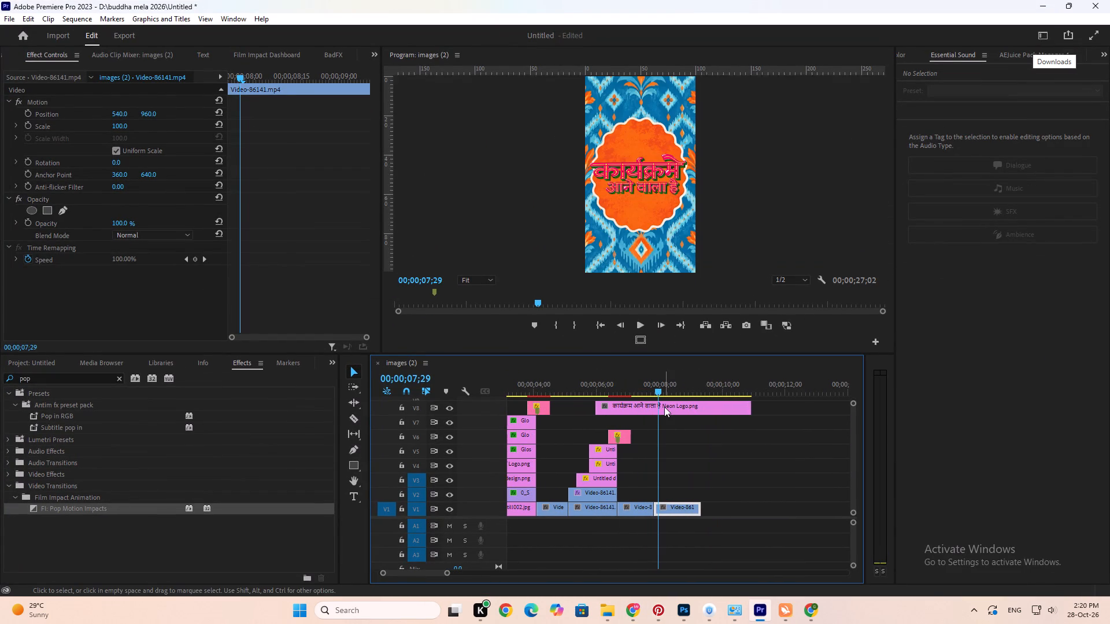
{"action": "left_click_drag", "start_coordinate": [668, 406], "coordinate": [724, 478]}
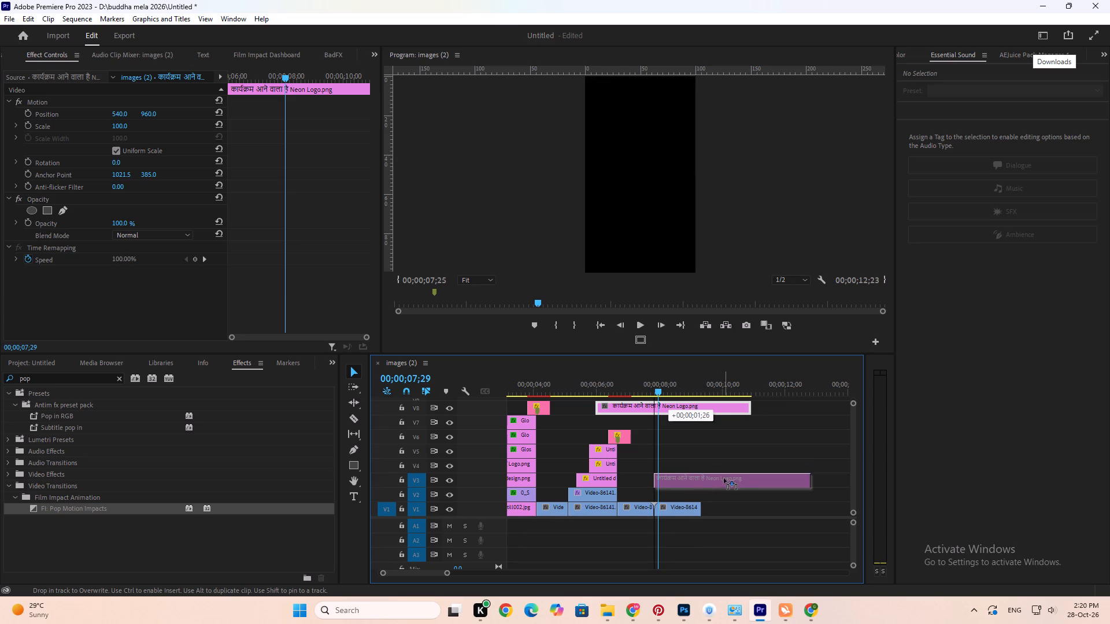
{"action": "left_click_drag", "start_coordinate": [724, 478], "coordinate": [724, 484]}
{"action": "scroll", "coordinate": [706, 480], "scroll_direction": "up", "scroll_amount": 10, "text": "alt"}
{"action": "scroll", "coordinate": [626, 458], "scroll_direction": "up", "scroll_amount": 4, "text": "alt"}
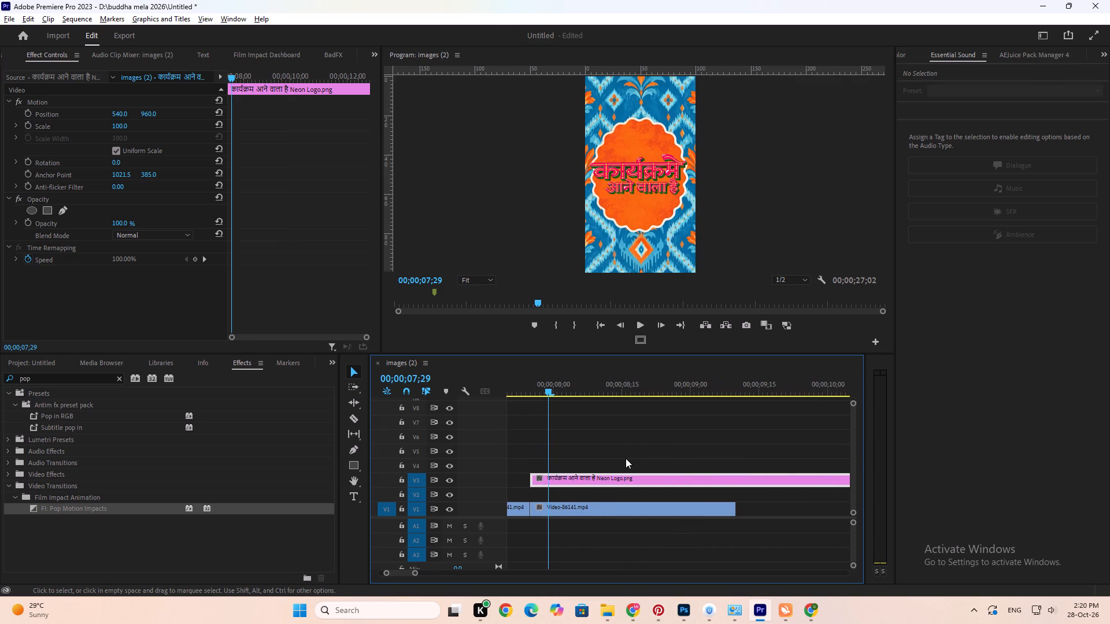
{"action": "left_click_drag", "start_coordinate": [616, 478], "coordinate": [620, 490]}
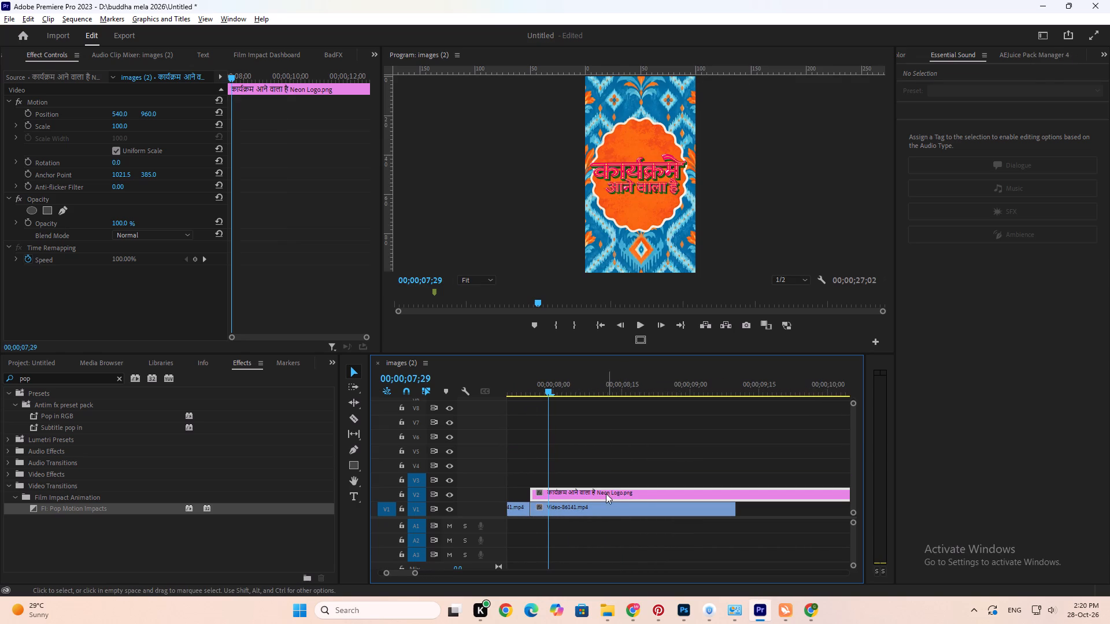
Duplicate the lettering clip onto V3 and V4, starting about 4 and 9 frames after the V2 clip.
{"action": "left_click_drag", "start_coordinate": [604, 494], "coordinate": [613, 478], "text": "alt"}
{"action": "left_click_drag", "start_coordinate": [612, 480], "coordinate": [616, 469], "text": "alt"}
{"action": "left_click_drag", "start_coordinate": [608, 470], "coordinate": [632, 472]}
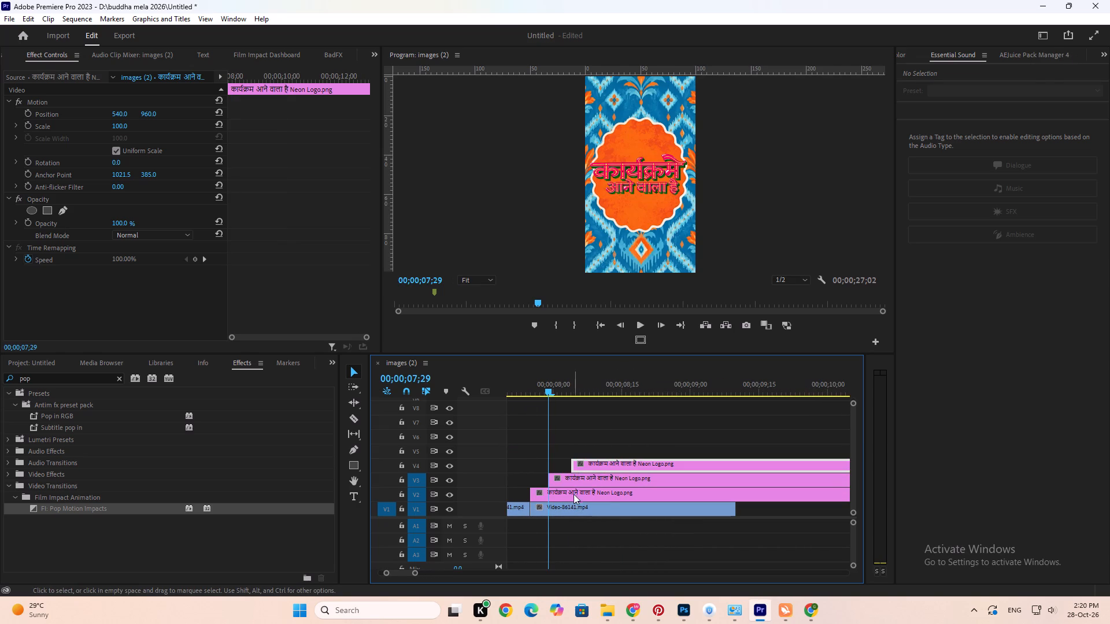
Set the V2 lettering clip's scale to 79 and check it in the enlarged program preview.
{"action": "left_click", "coordinate": [573, 494]}
{"action": "left_click", "coordinate": [539, 386]}
{"action": "scroll", "coordinate": [539, 386], "scroll_direction": "up", "scroll_amount": 8, "text": "alt"}
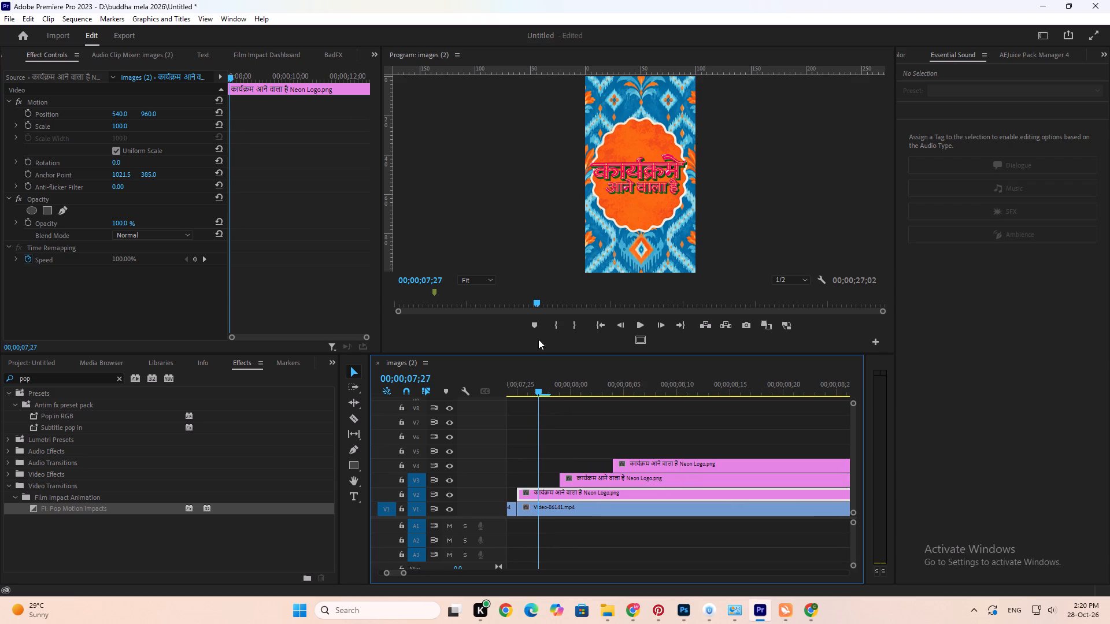
{"action": "left_click", "coordinate": [576, 161]}
{"action": "left_click", "coordinate": [67, 196]}
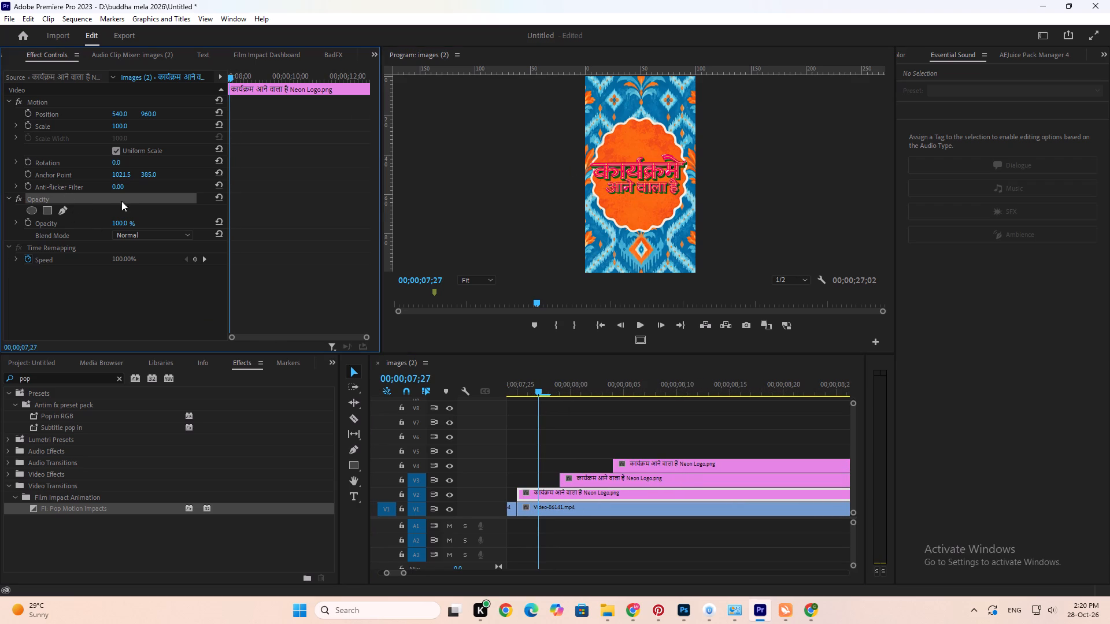
{"action": "key", "text": "grave"}
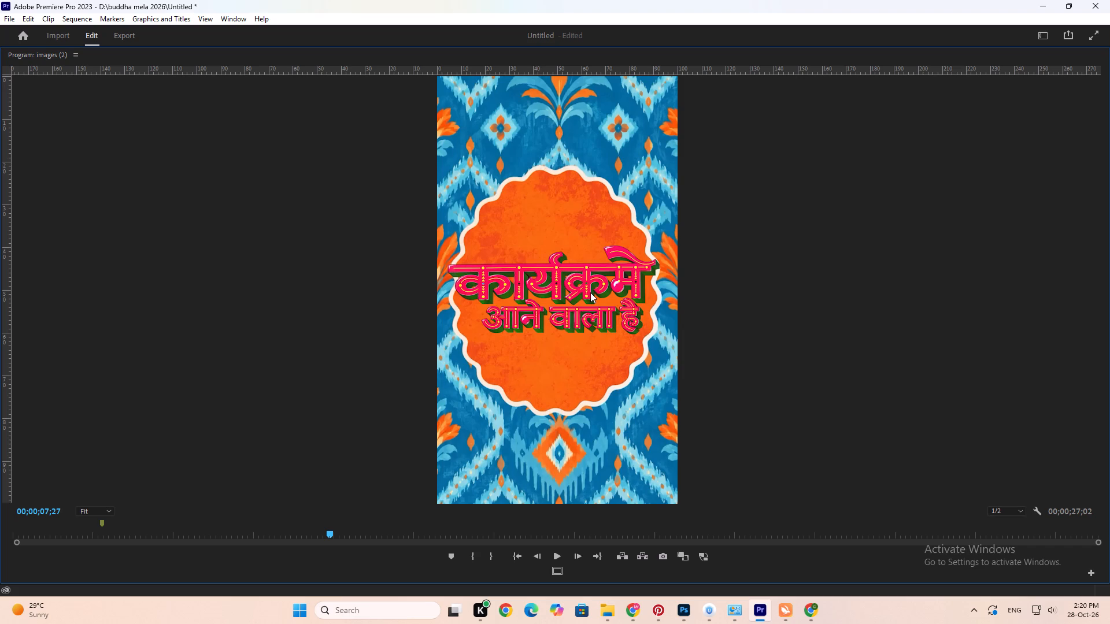
{"action": "key", "text": "grave"}
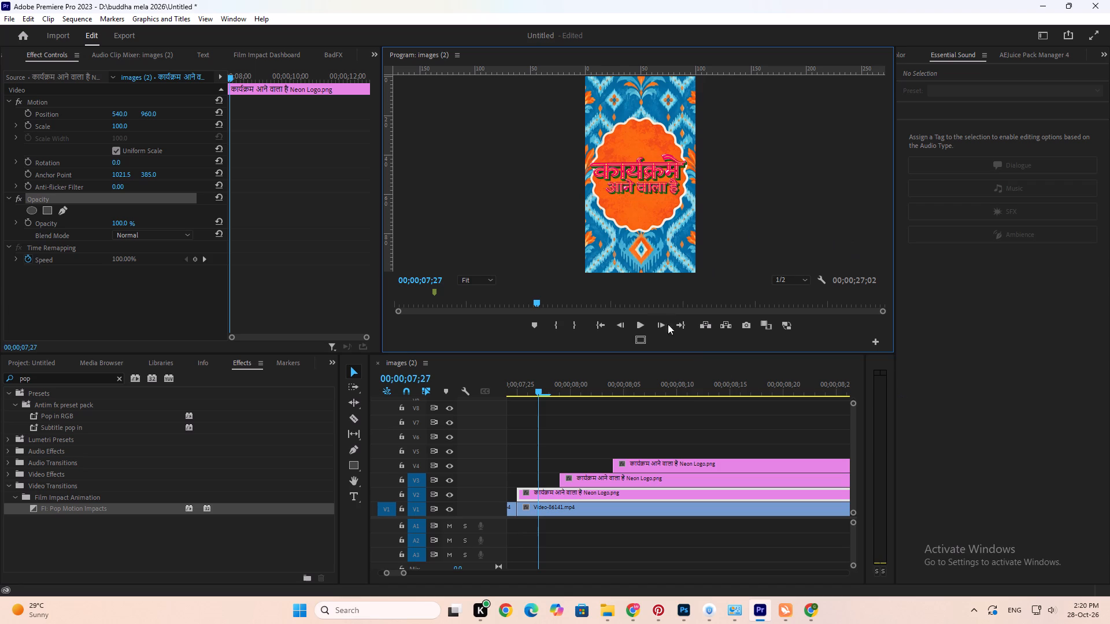
{"action": "left_click", "coordinate": [118, 120]}
{"action": "left_click_drag", "start_coordinate": [123, 125], "coordinate": [113, 131]}
{"action": "left_click", "coordinate": [512, 128]}
{"action": "key", "text": "ctrl+grave"}
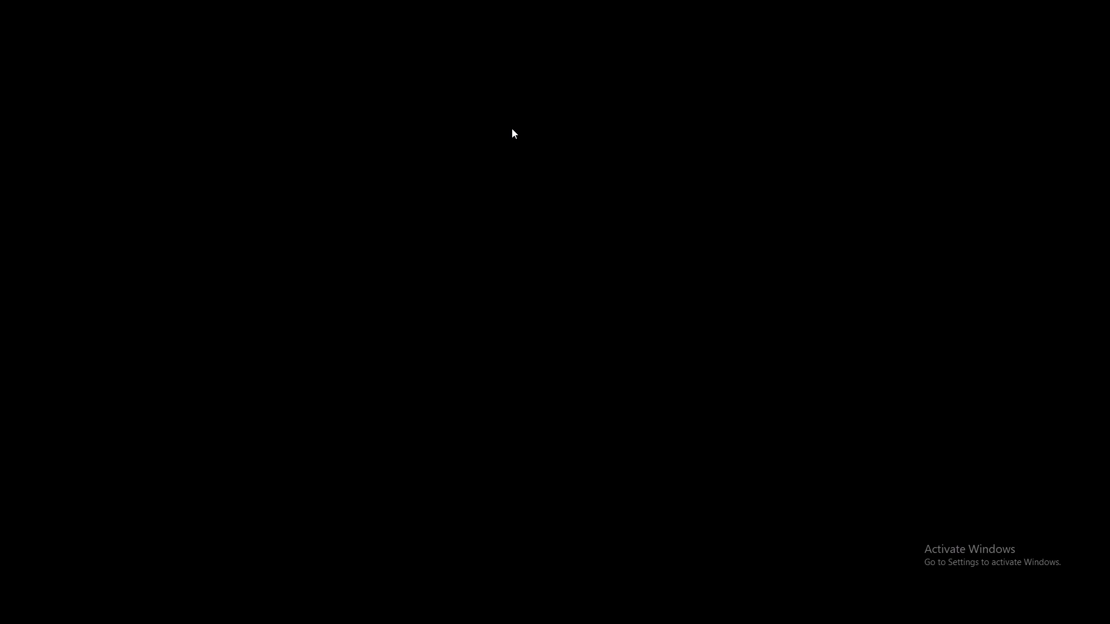
{"action": "key", "text": "ctrl+grave"}
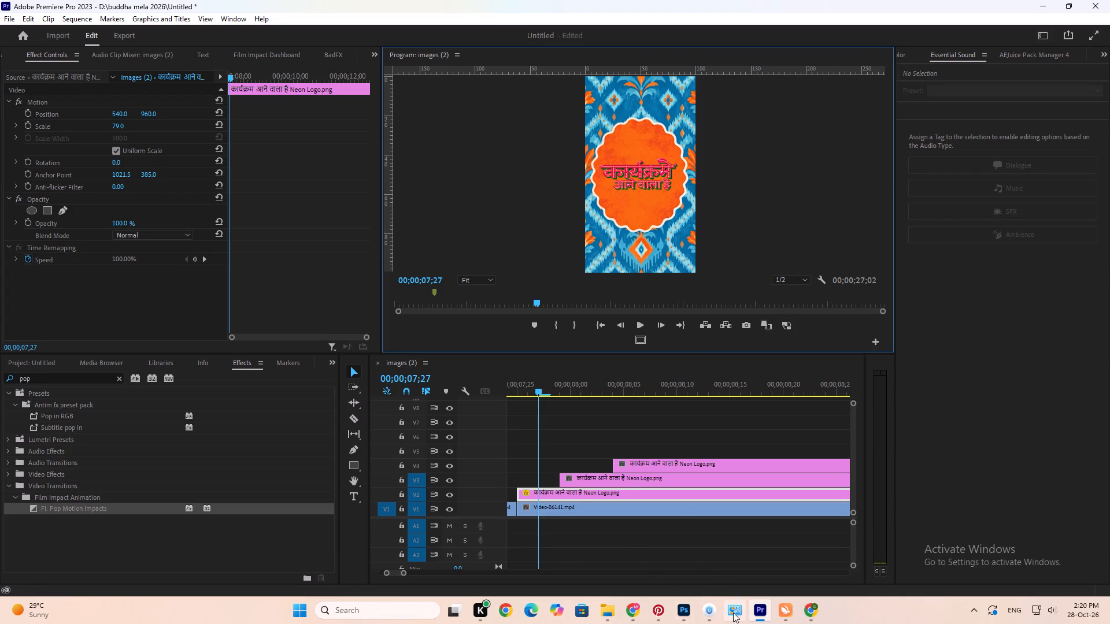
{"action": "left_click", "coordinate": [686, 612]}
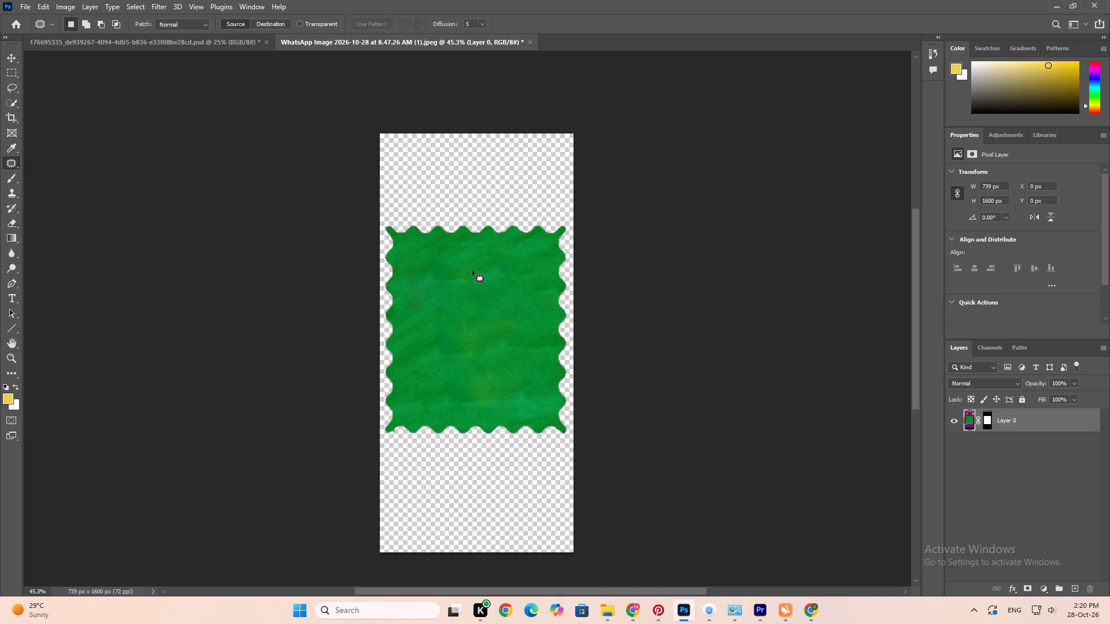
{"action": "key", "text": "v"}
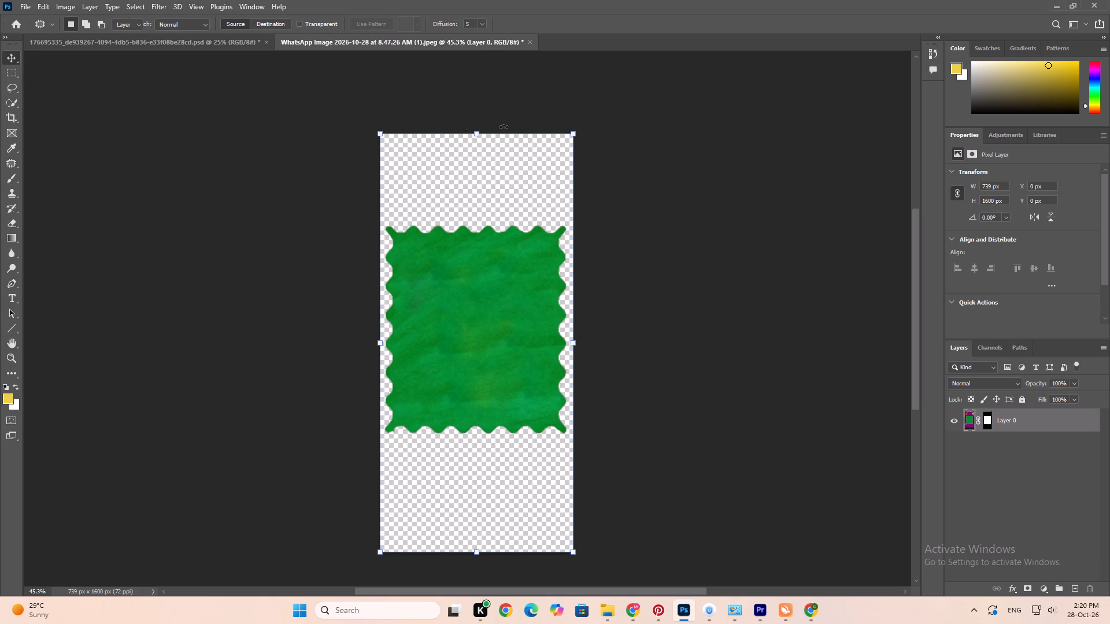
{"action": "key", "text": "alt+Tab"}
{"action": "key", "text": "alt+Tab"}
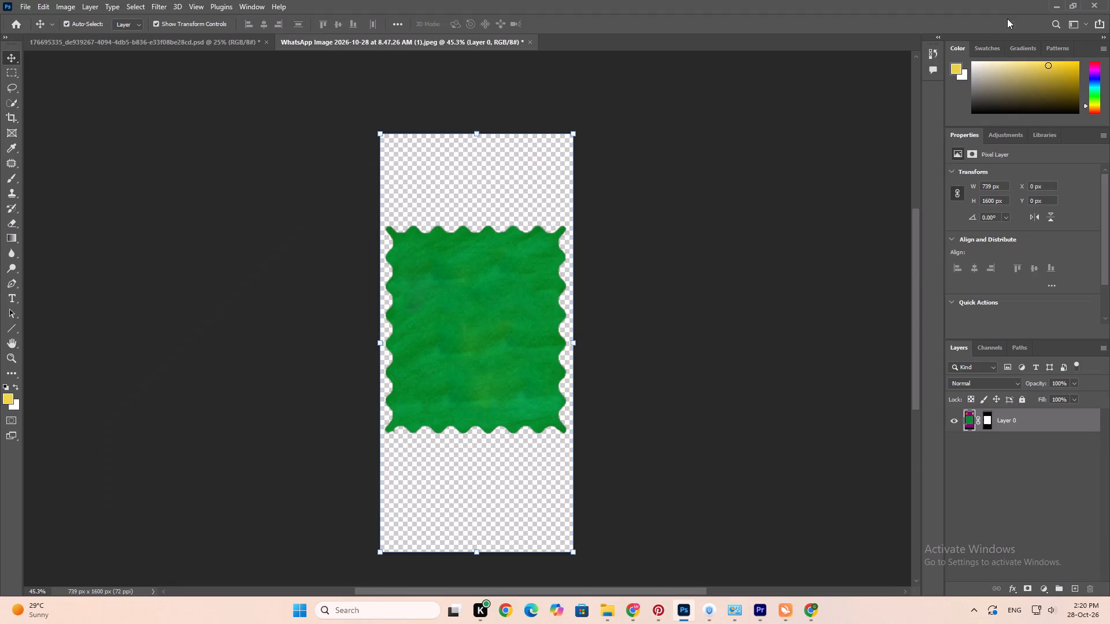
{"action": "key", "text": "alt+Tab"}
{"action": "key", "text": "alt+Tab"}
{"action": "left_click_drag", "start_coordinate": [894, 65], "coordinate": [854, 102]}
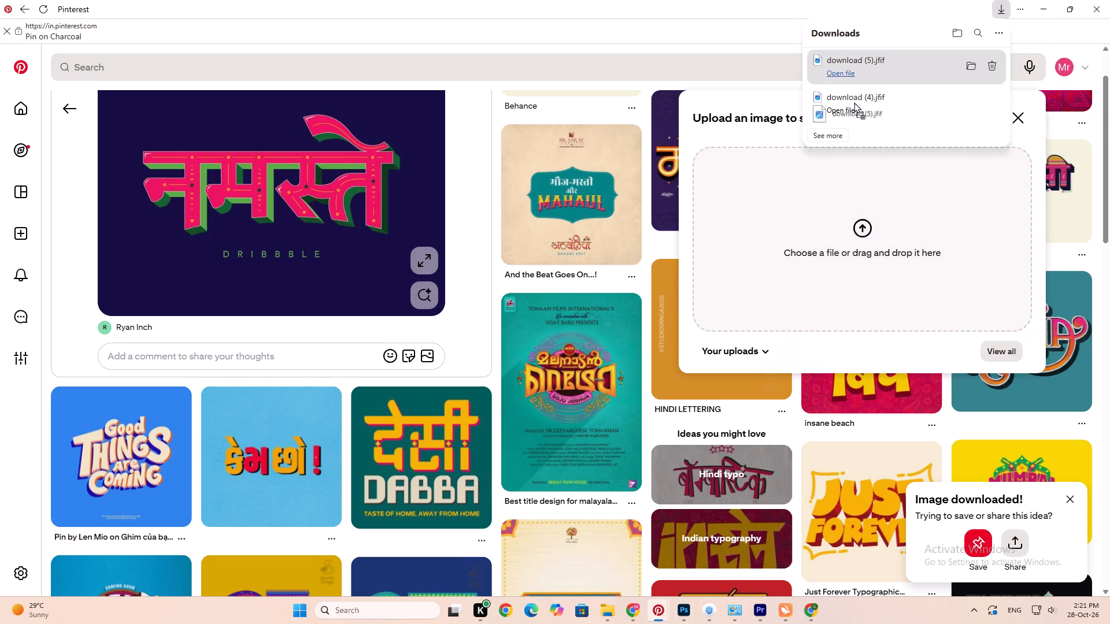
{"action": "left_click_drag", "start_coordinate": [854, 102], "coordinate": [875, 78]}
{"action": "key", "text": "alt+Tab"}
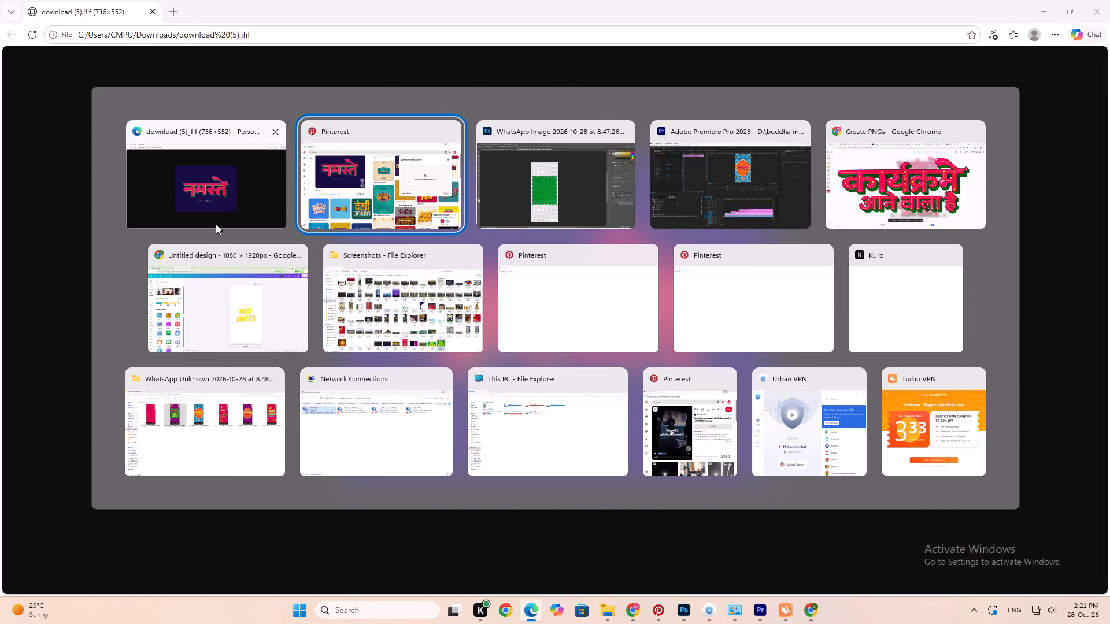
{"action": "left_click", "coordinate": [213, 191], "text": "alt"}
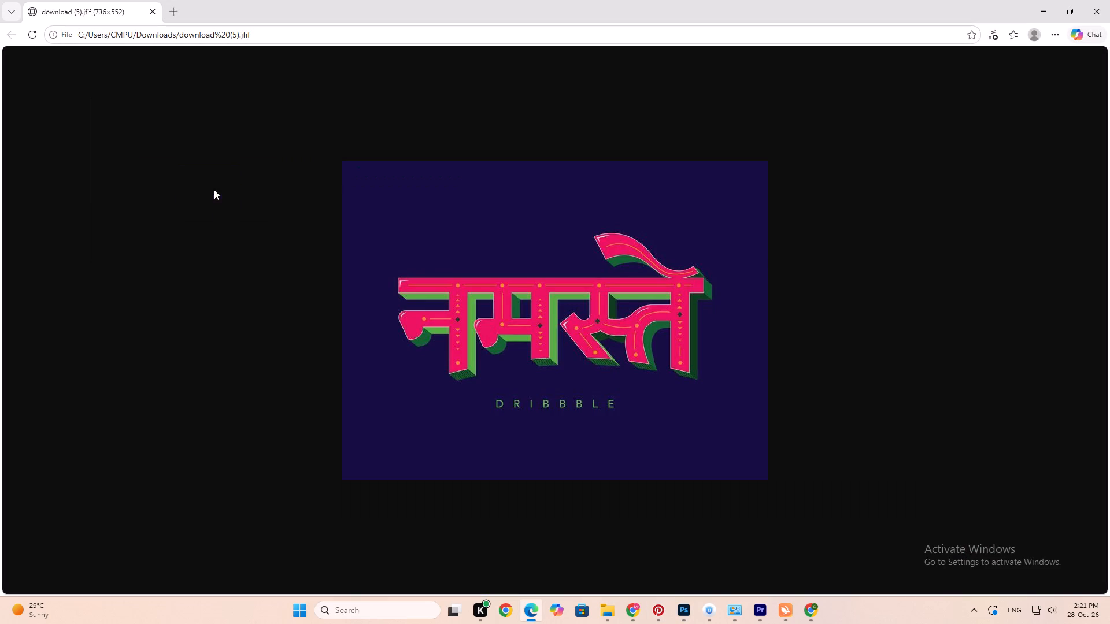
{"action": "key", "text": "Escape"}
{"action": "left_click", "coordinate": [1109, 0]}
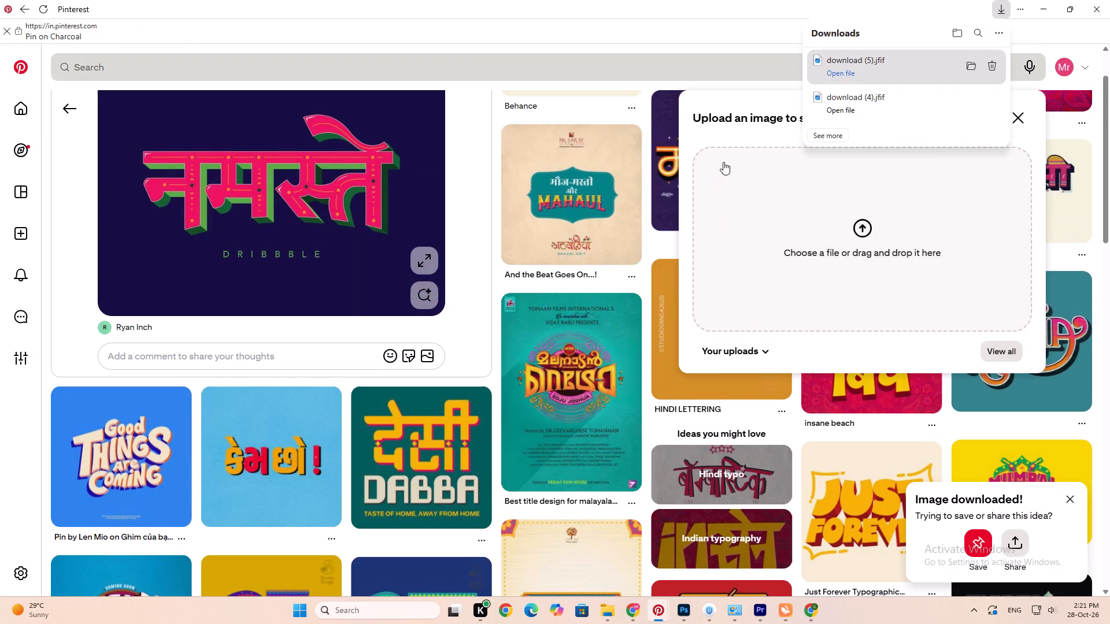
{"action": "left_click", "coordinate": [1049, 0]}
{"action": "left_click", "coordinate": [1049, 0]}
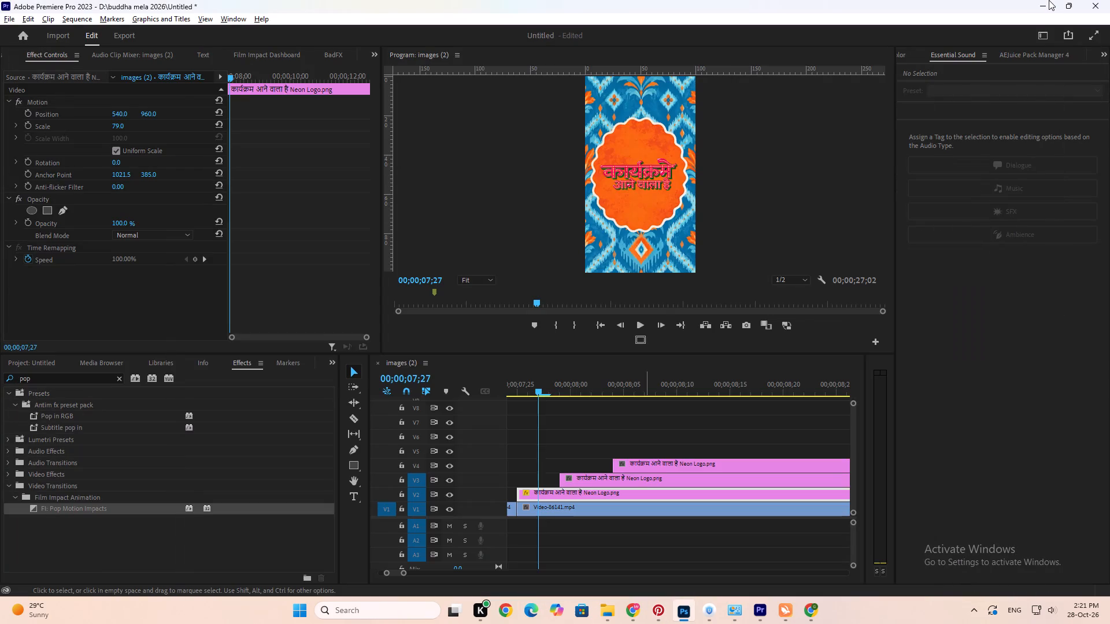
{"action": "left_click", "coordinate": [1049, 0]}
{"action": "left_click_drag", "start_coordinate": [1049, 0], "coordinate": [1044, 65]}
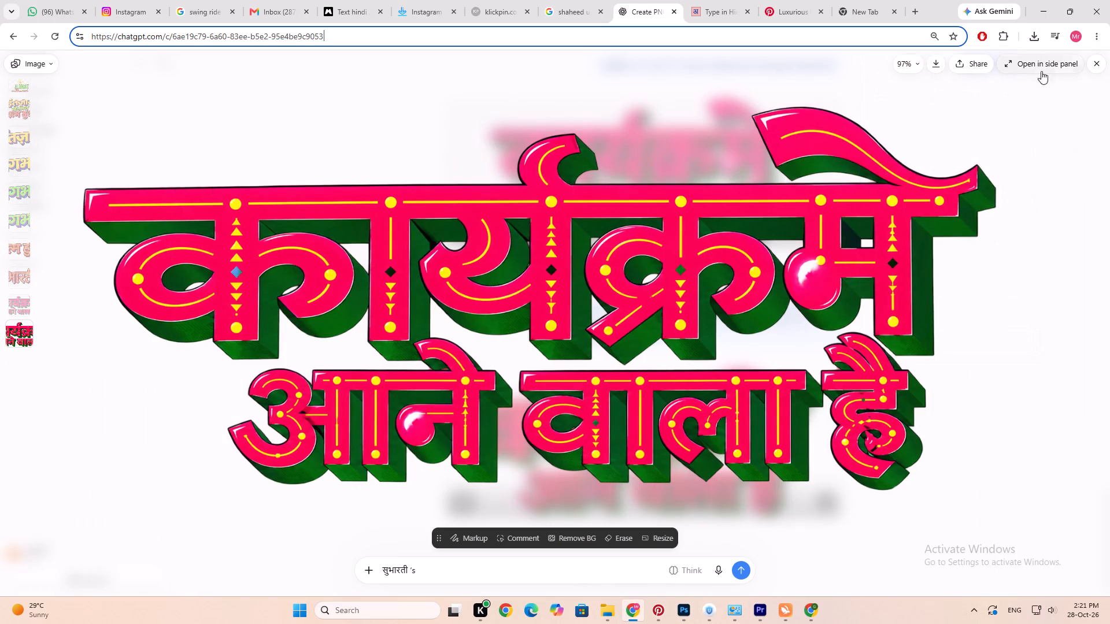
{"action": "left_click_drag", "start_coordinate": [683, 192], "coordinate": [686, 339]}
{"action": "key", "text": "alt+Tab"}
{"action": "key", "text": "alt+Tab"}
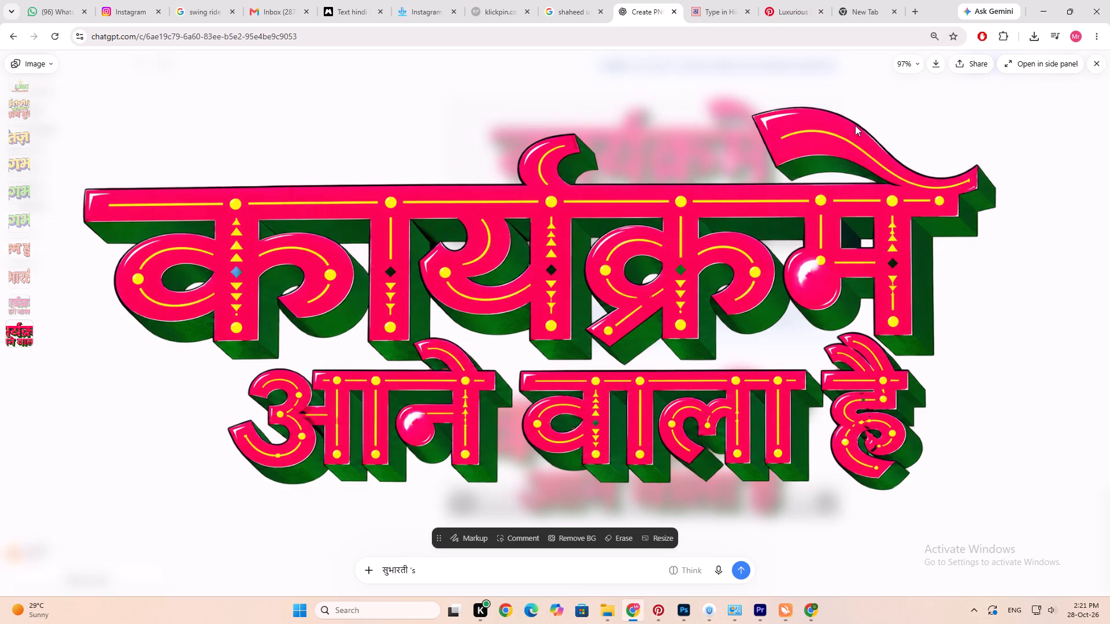
Open the downloaded "कार्यक्रम आने वाला है Neon Logo.png" from the browser's downloads as a new document in Photoshop.
{"action": "left_click", "coordinate": [1031, 36]}
{"action": "left_click_drag", "start_coordinate": [932, 88], "coordinate": [641, 356]}
{"action": "key", "text": "alt+Tab"}
{"action": "key", "text": "alt+Tab"}
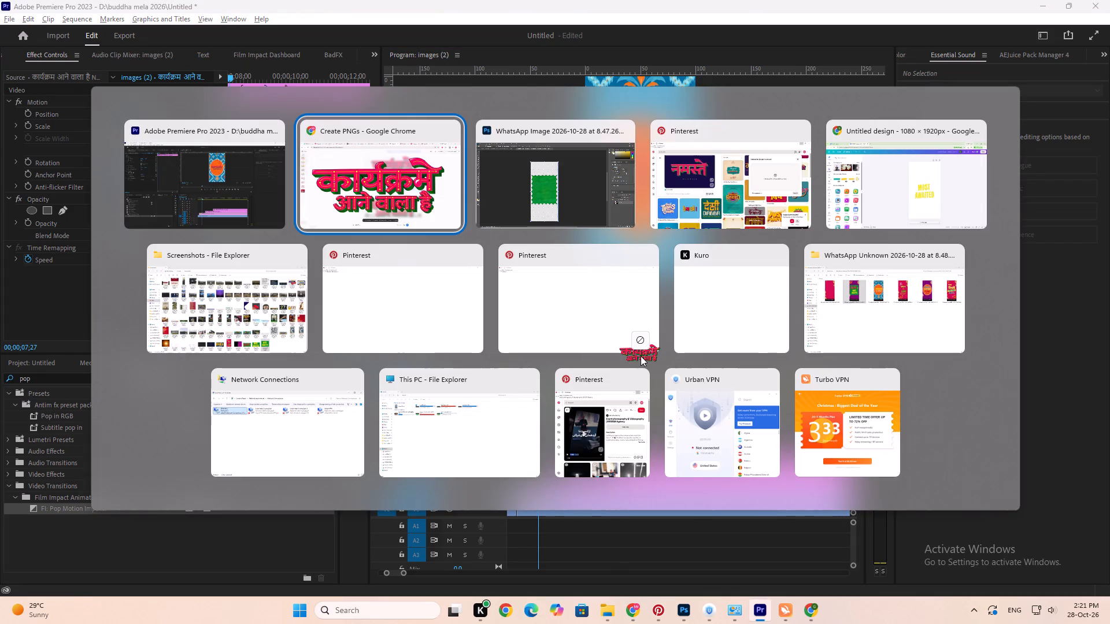
{"action": "left_click_drag", "start_coordinate": [641, 356], "coordinate": [620, 36]}
{"action": "key", "text": "alt+Tab"}
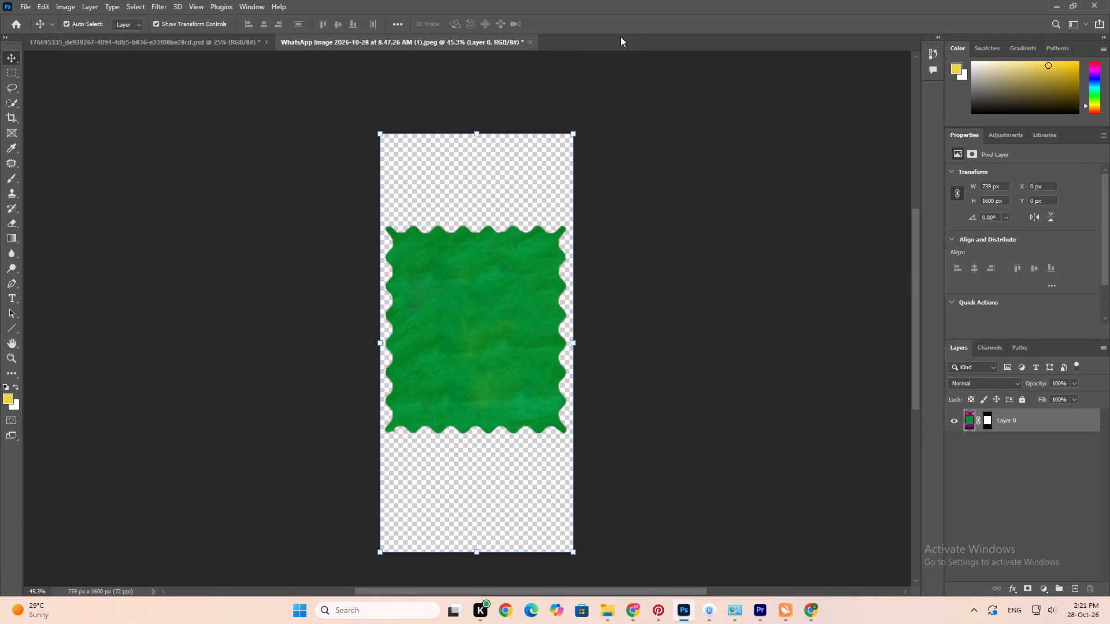
{"action": "scroll", "coordinate": [543, 322], "scroll_direction": "down", "scroll_amount": 2, "text": "alt"}
{"action": "scroll", "coordinate": [543, 322], "scroll_direction": "up", "scroll_amount": 2, "text": "alt"}
{"action": "key", "text": "Return"}
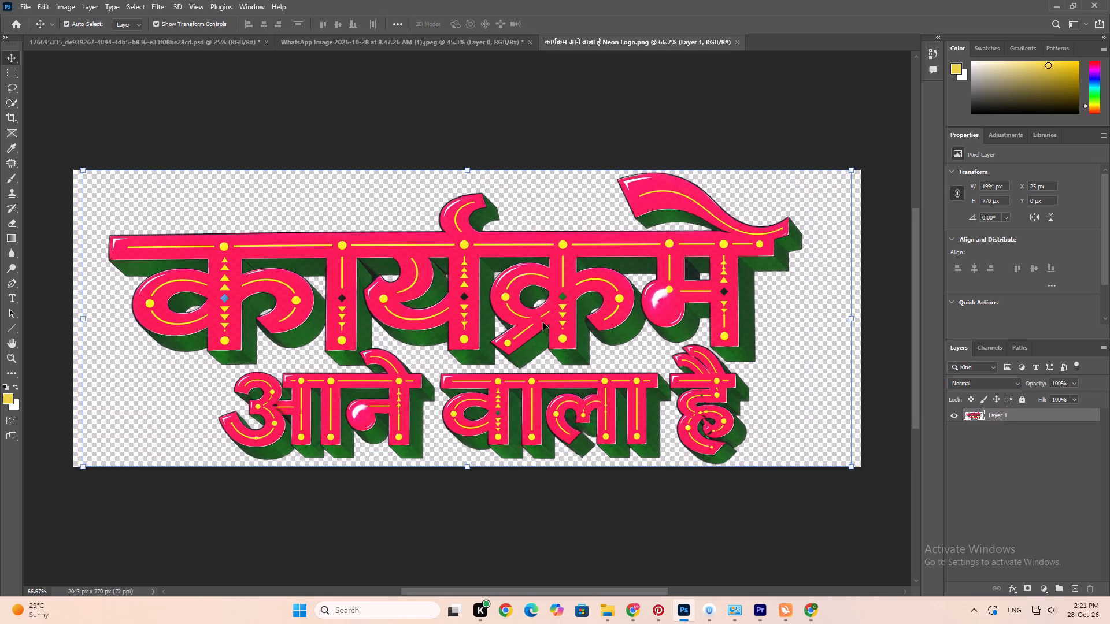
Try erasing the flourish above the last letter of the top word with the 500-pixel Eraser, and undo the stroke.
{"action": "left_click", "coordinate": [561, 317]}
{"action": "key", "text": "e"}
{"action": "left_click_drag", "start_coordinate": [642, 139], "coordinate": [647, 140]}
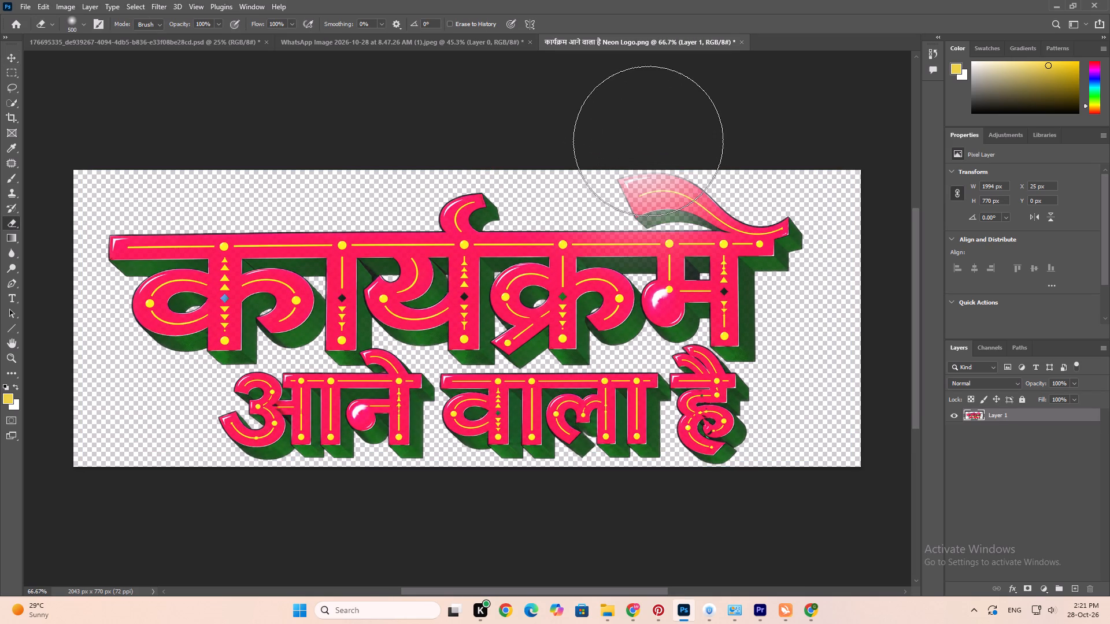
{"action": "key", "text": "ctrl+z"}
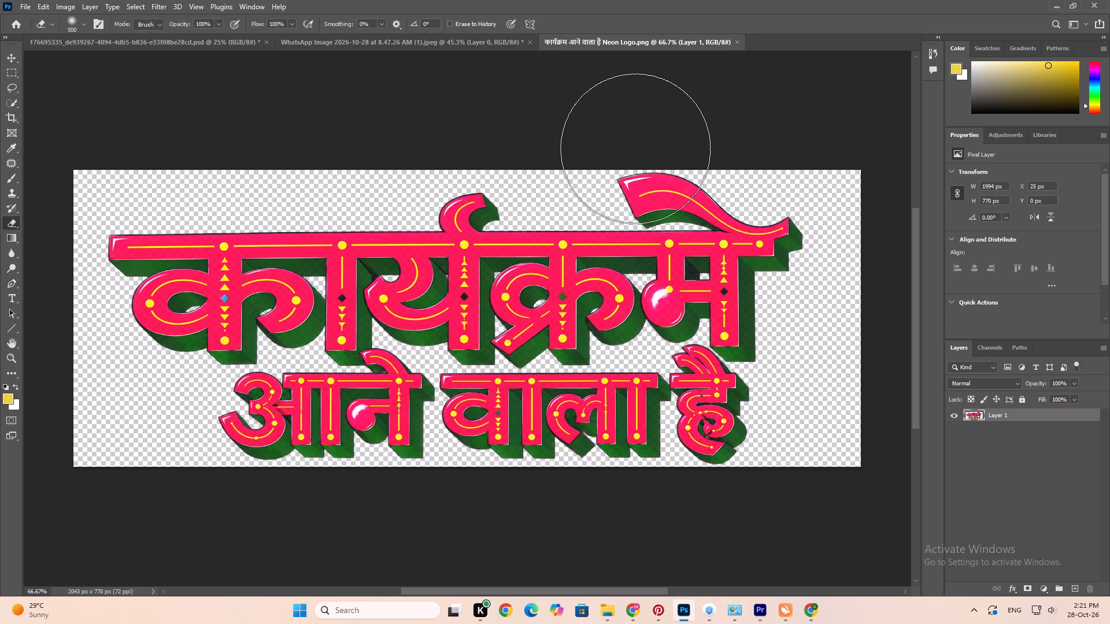
Erase the starting tip of the flourish above the last letter of the top word with the Eraser at 150 pixels.
{"action": "type", "text": "[["}
{"action": "key", "text": "bracketleft"}
{"action": "type", "text": "[[["}
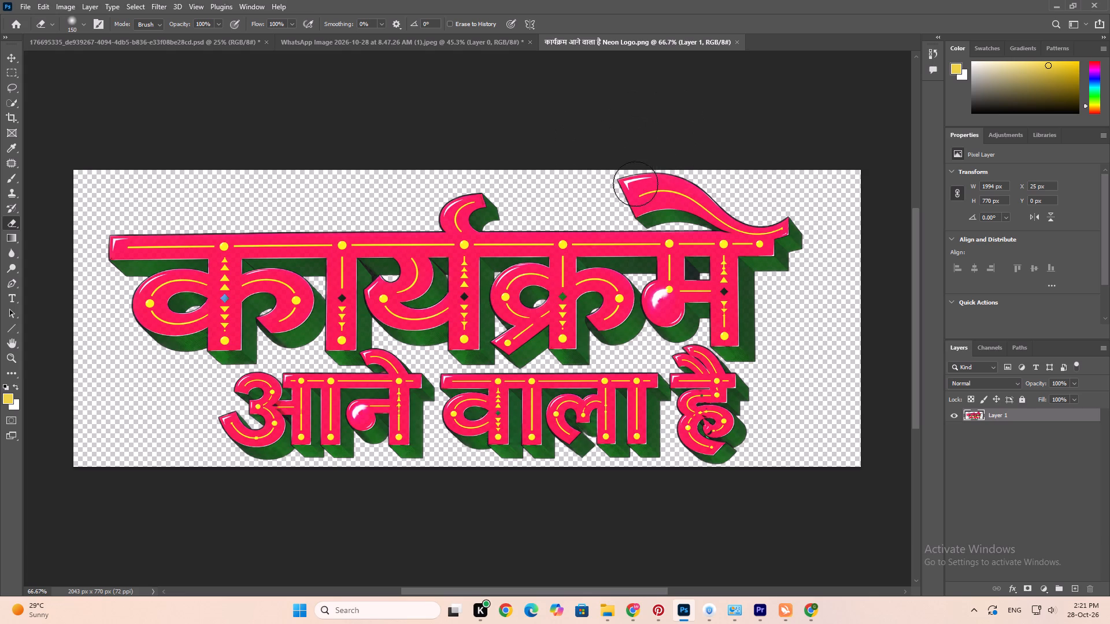
{"action": "scroll", "coordinate": [672, 205], "scroll_direction": "up", "scroll_amount": 10, "text": "alt"}
{"action": "key", "text": "space"}
{"action": "key", "text": "space"}
{"action": "key", "text": "space"}
{"action": "key", "text": "space"}
{"action": "key", "text": "space"}
{"action": "key", "text": "space"}
{"action": "key", "text": "space"}
{"action": "key", "text": "space"}
{"action": "key", "text": "space"}
{"action": "key", "text": "space"}
{"action": "key", "text": "space"}
{"action": "key", "text": "space"}
{"action": "key", "text": "space"}
{"action": "key", "text": "space"}
{"action": "key", "text": "space"}
{"action": "key", "text": "space"}
{"action": "key", "text": "space"}
{"action": "key", "text": "space"}
{"action": "key", "text": "space"}
{"action": "key", "text": "space"}
{"action": "left_click_drag", "start_coordinate": [729, 218], "coordinate": [536, 284]}
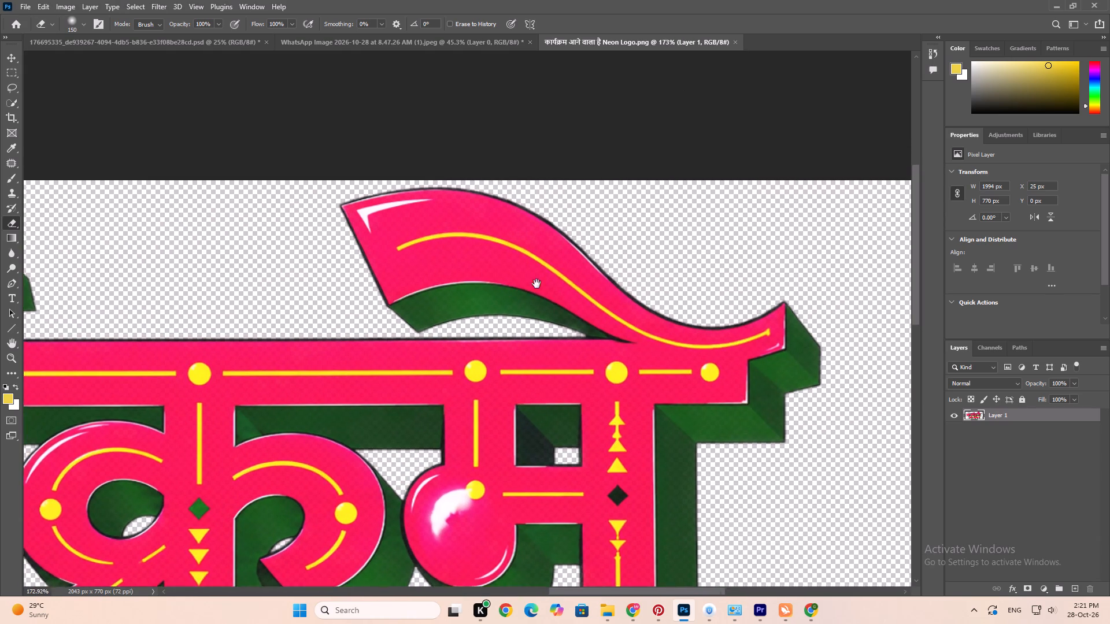
{"action": "left_click_drag", "start_coordinate": [536, 284], "coordinate": [479, 300]}
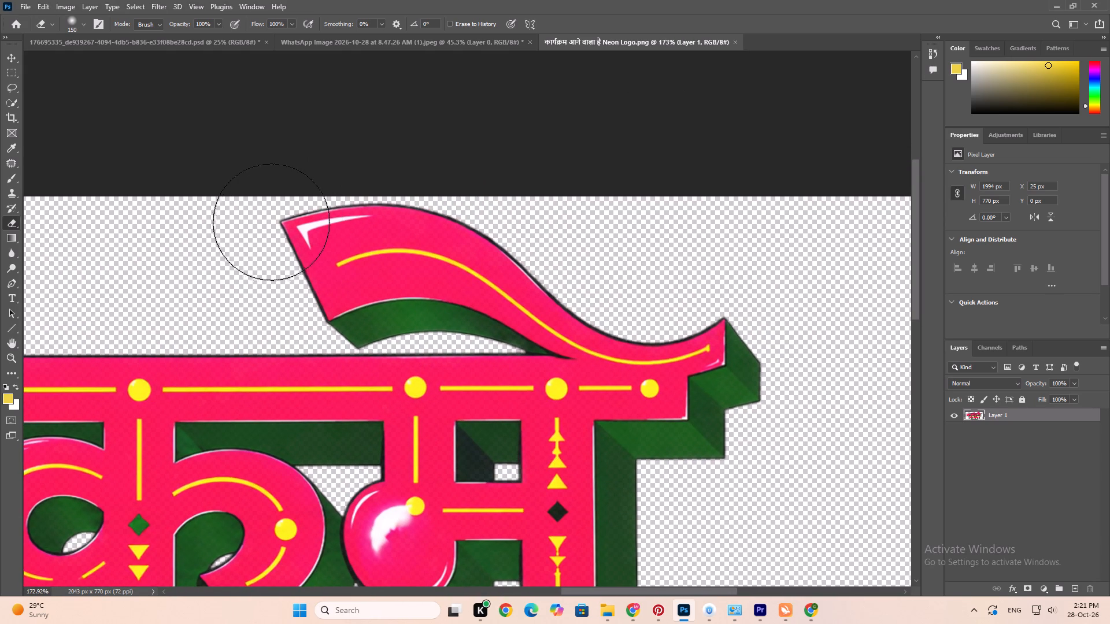
{"action": "left_click_drag", "start_coordinate": [270, 220], "coordinate": [319, 225]}
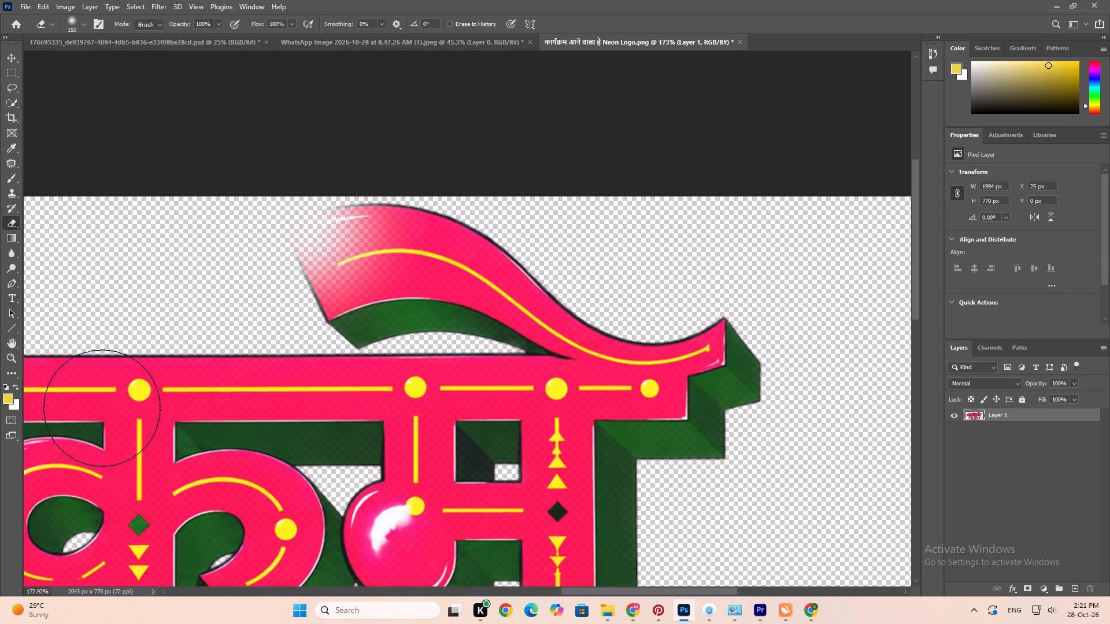
Raise the Eraser's hardness to a crisp edge and erase the rest of the flourish's broad upper tip.
{"action": "left_click", "coordinate": [74, 29]}
{"action": "left_click_drag", "start_coordinate": [64, 85], "coordinate": [356, 88]}
{"action": "left_click_drag", "start_coordinate": [305, 216], "coordinate": [279, 229]}
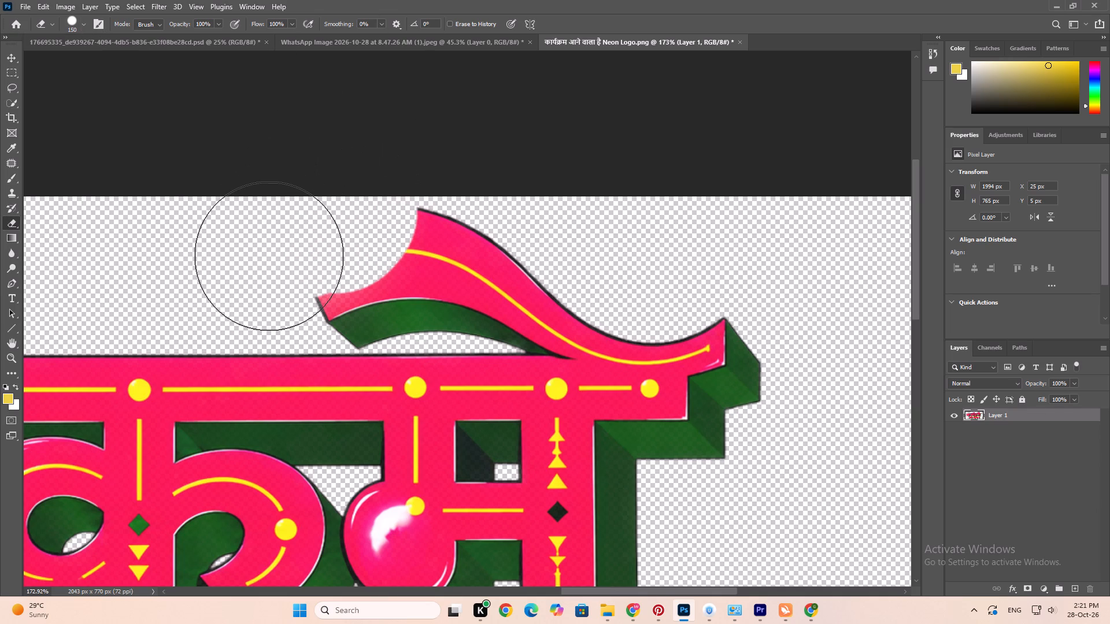
Erase the lower corner of the flourish's cut end with the Eraser reduced to 90 pixels.
{"action": "type", "text": "---"}
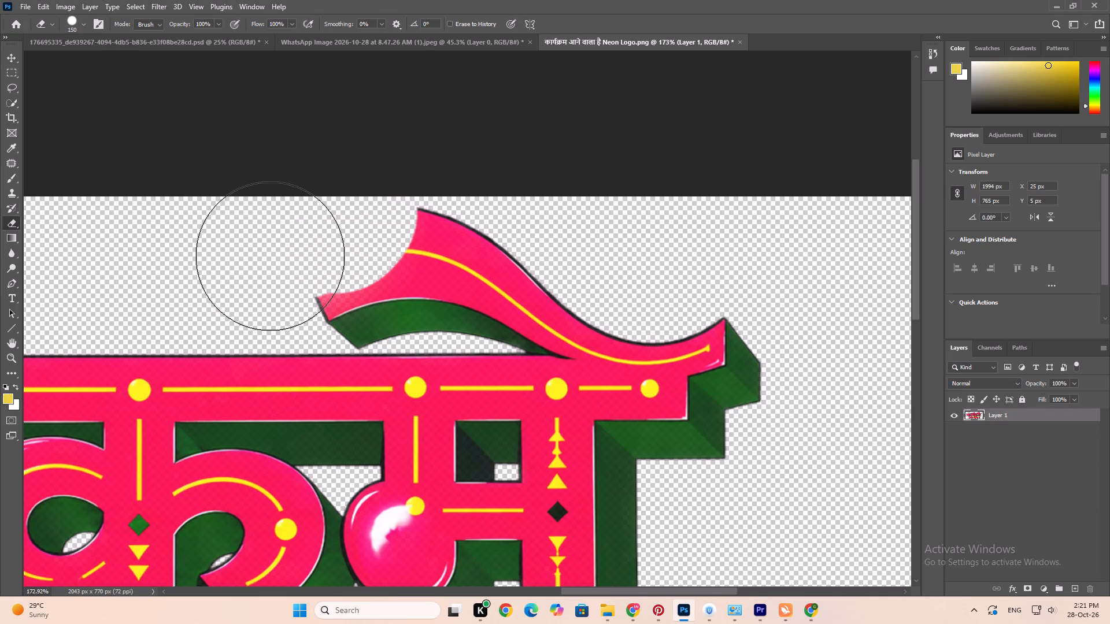
{"action": "type", "text": "---"}
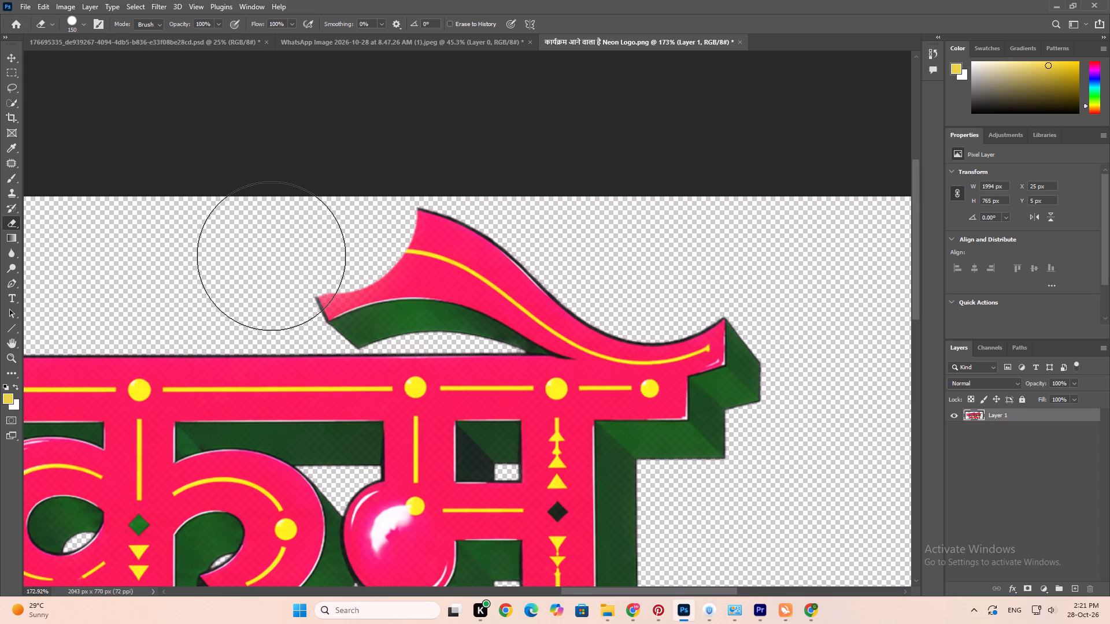
{"action": "type", "text": "]]"}
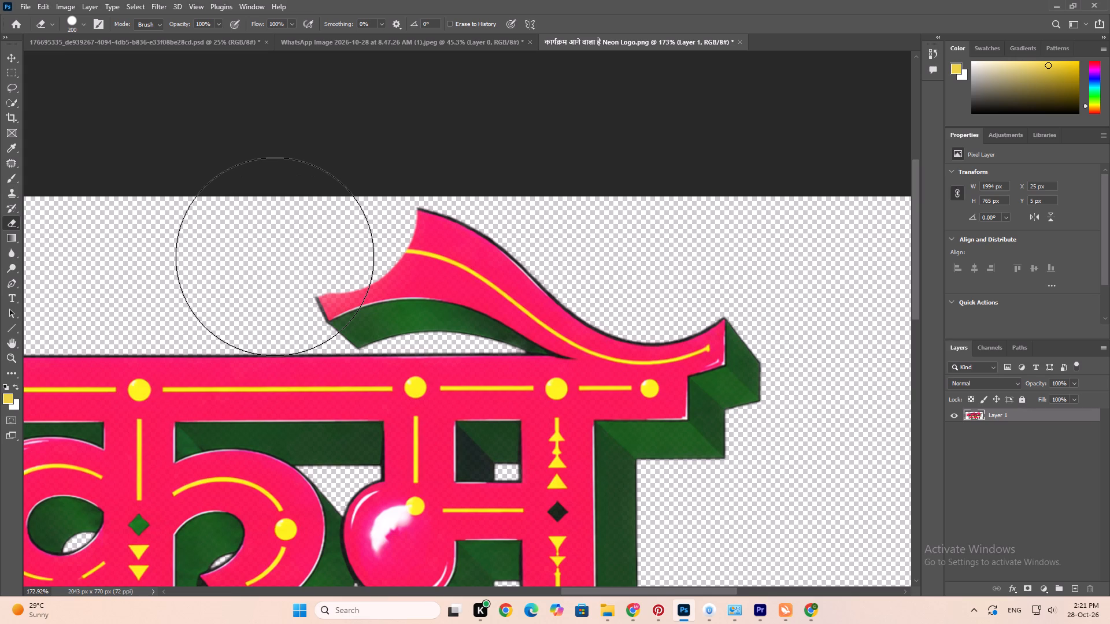
{"action": "type", "text": "[["}
{"action": "key", "text": "bracketleft"}
{"action": "key", "text": "bracketleft"}
{"action": "key", "text": "bracketleft"}
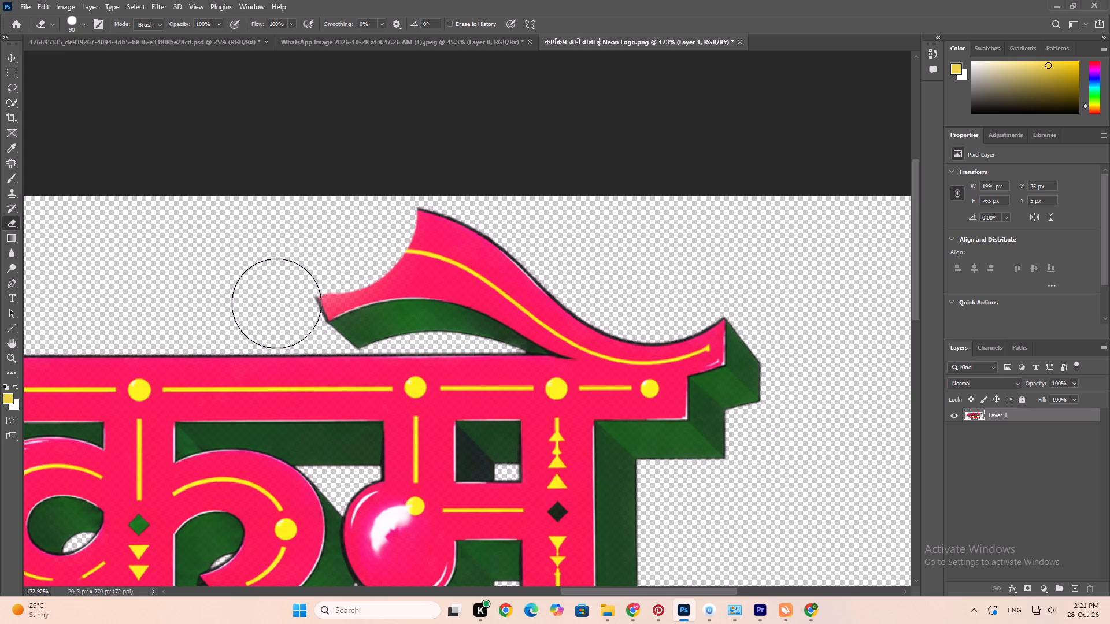
{"action": "left_click", "coordinate": [291, 310], "text": "shift"}
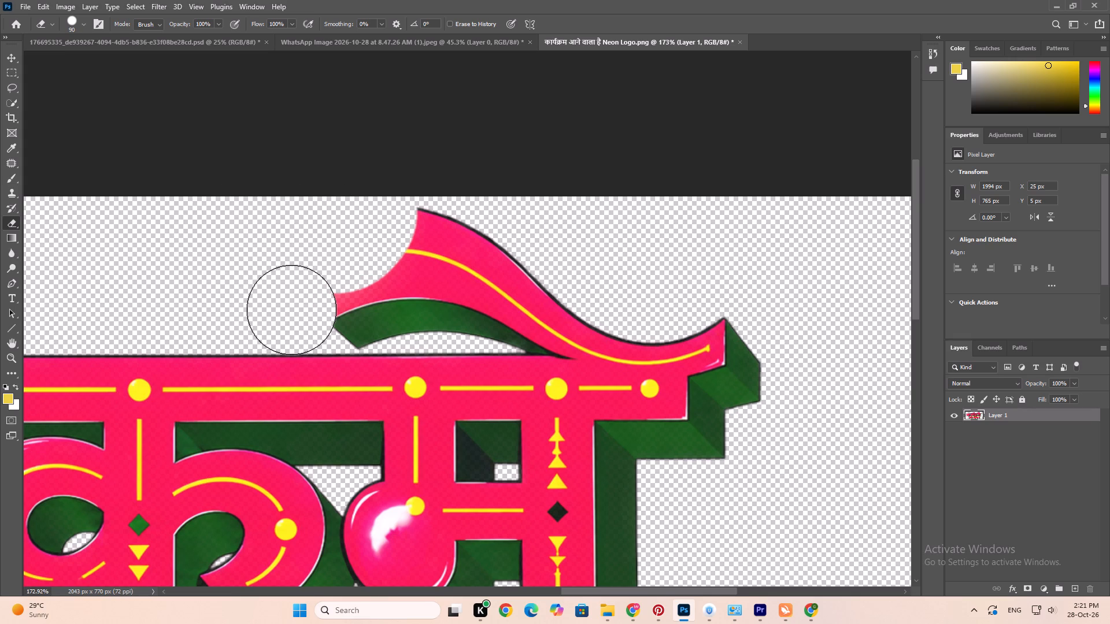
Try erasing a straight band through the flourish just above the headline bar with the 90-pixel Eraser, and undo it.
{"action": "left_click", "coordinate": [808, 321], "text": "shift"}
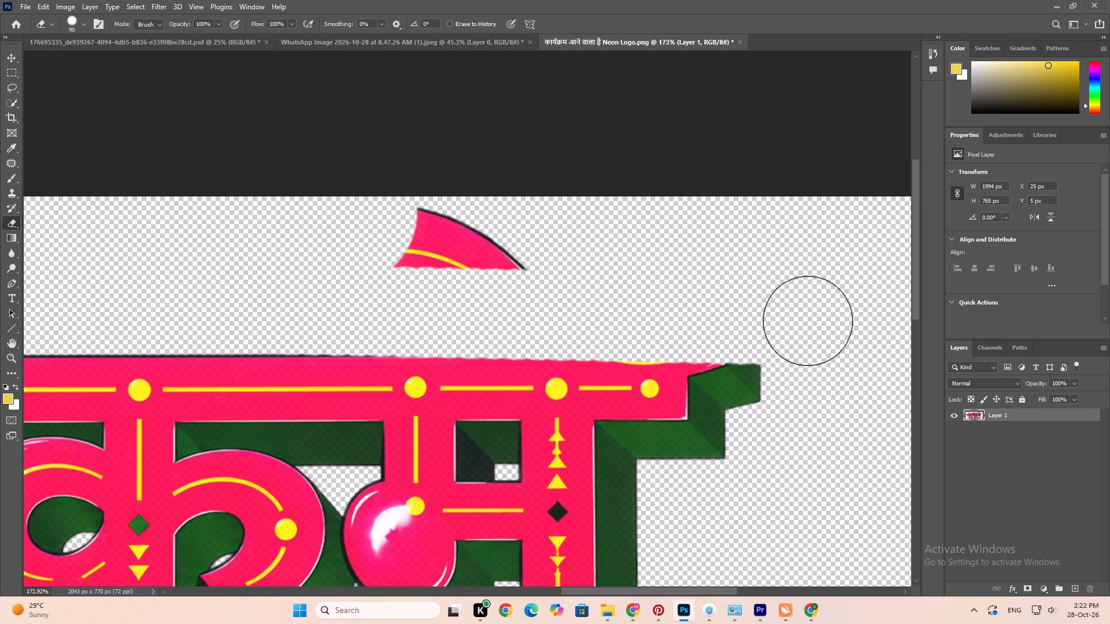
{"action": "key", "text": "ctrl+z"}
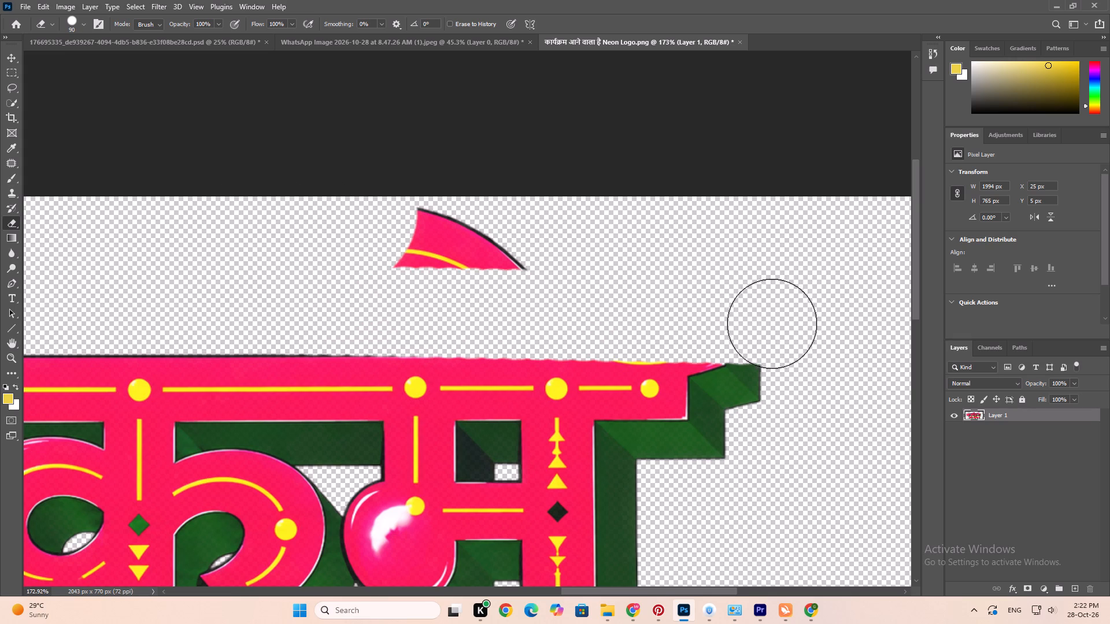
Show the grid and rulers, and erase a straight strip through the flourish along the headline bar's top edge with a 40-pixel Eraser.
{"action": "scroll", "coordinate": [760, 329], "scroll_direction": "up", "scroll_amount": 2, "text": "alt"}
{"action": "scroll", "coordinate": [760, 329], "scroll_direction": "down", "scroll_amount": 2, "text": "alt"}
{"action": "scroll", "coordinate": [741, 336], "scroll_direction": "up", "scroll_amount": 1, "text": "alt"}
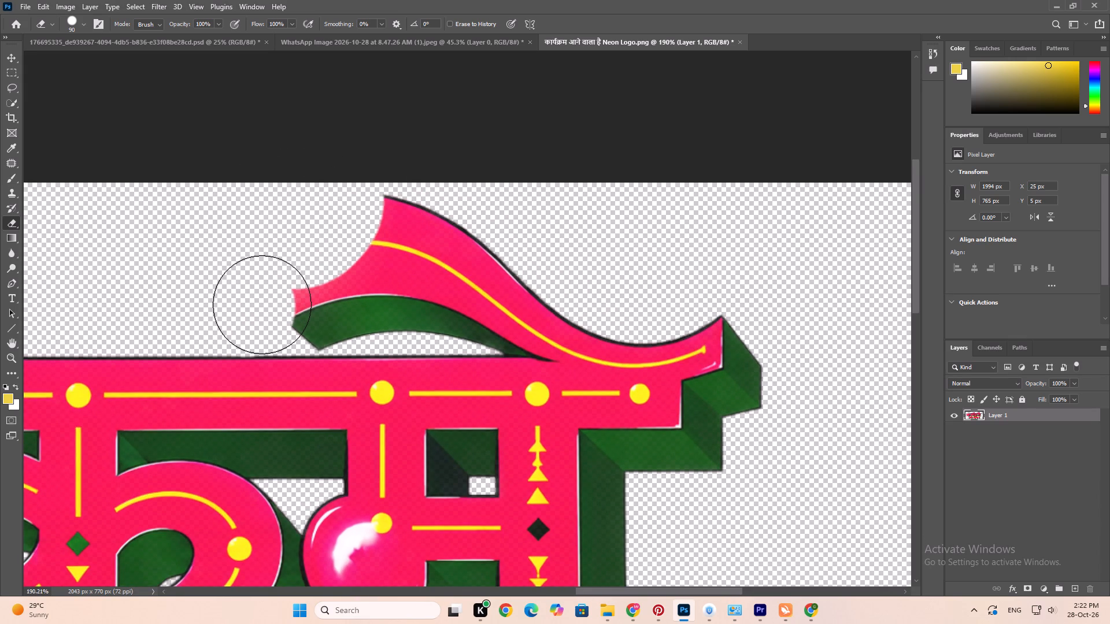
{"action": "type", "text": "[["}
{"action": "type", "text": "[["}
{"action": "key", "text": "bracketleft"}
{"action": "key", "text": "bracketleft"}
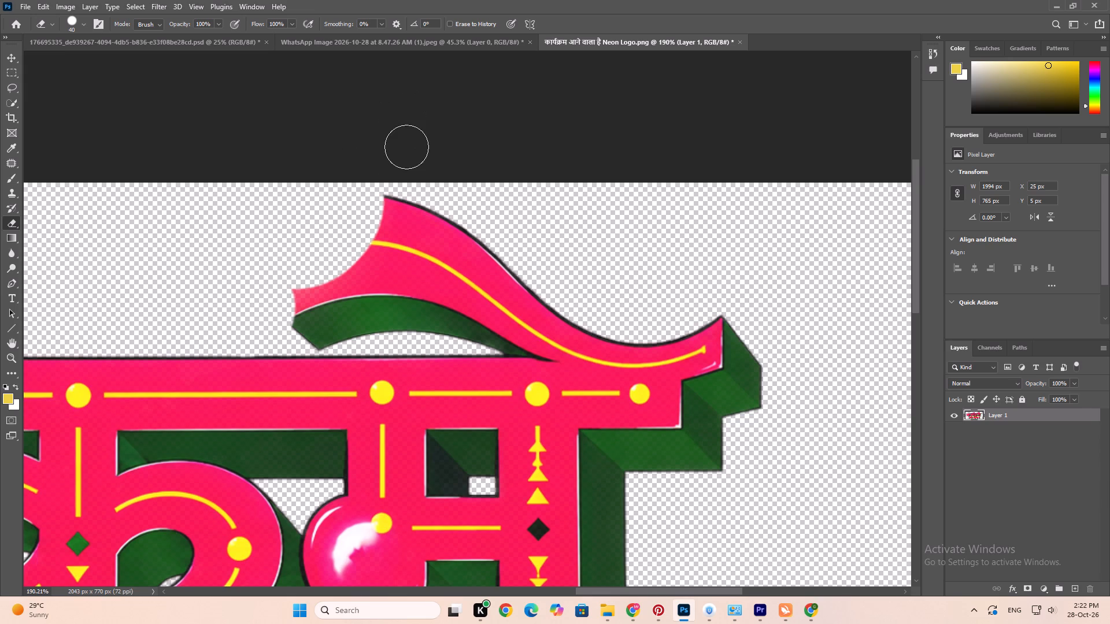
{"action": "key", "text": "ctrl+apostrophe"}
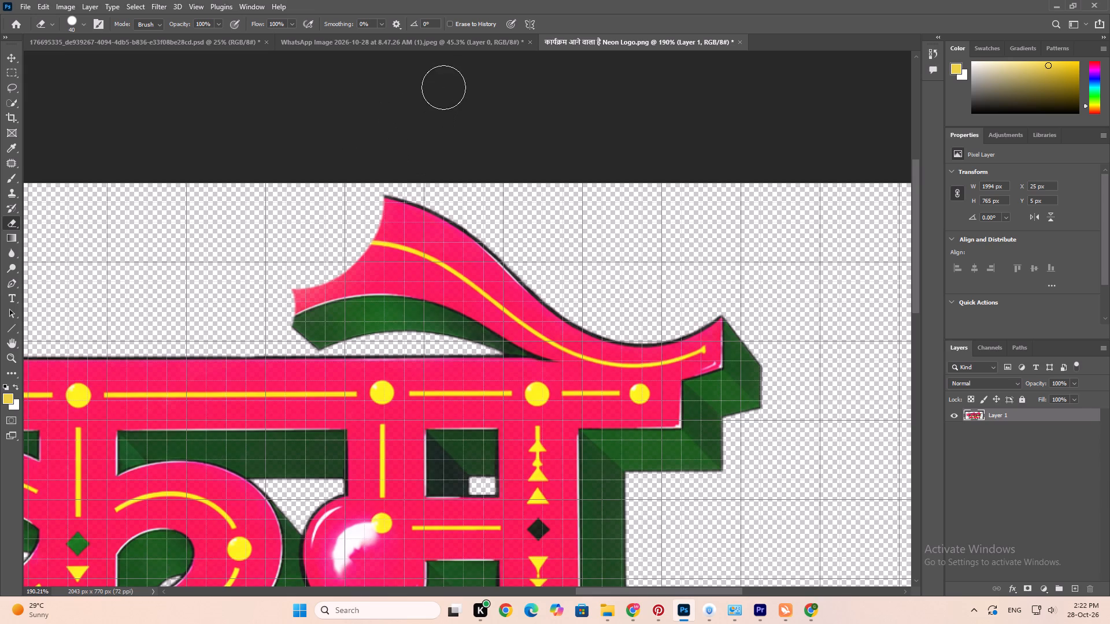
{"action": "key", "text": "ctrl+r"}
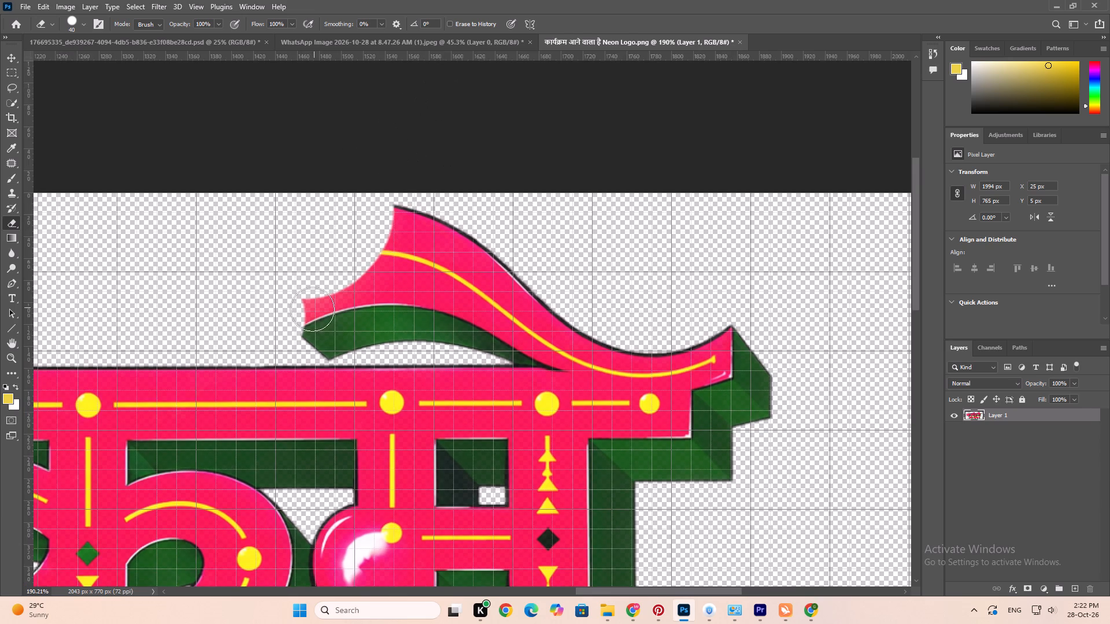
{"action": "left_click", "coordinate": [290, 341], "text": "shift"}
{"action": "left_click", "coordinate": [816, 346], "text": "shift"}
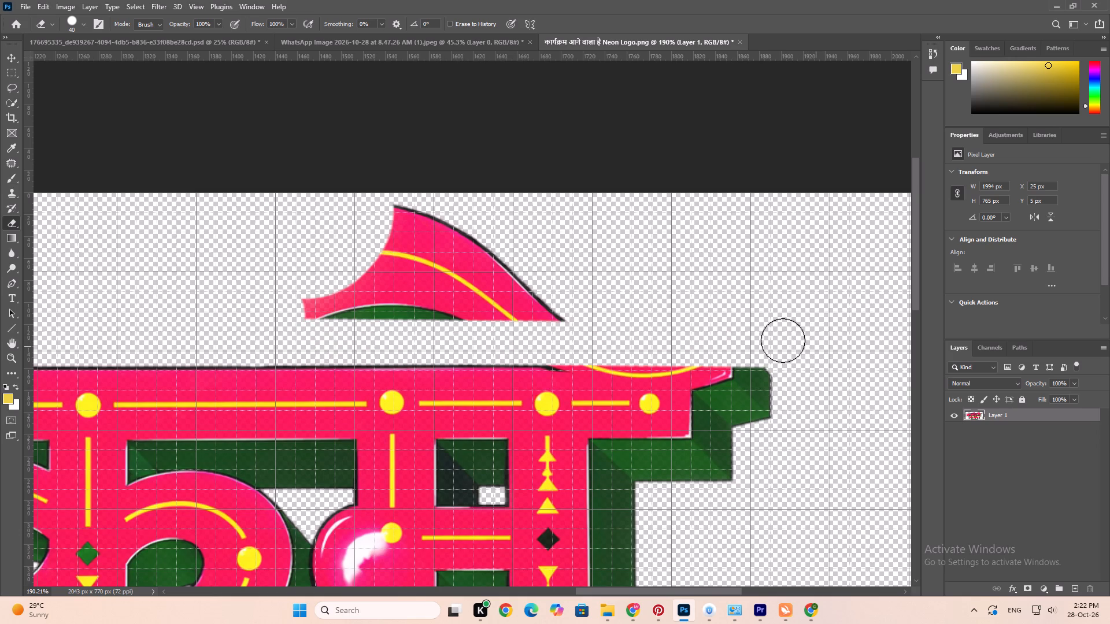
Erase the remaining piece of the flourish above the straight cut with the 40-pixel Eraser.
{"action": "left_click_drag", "start_coordinate": [267, 289], "coordinate": [496, 324]}
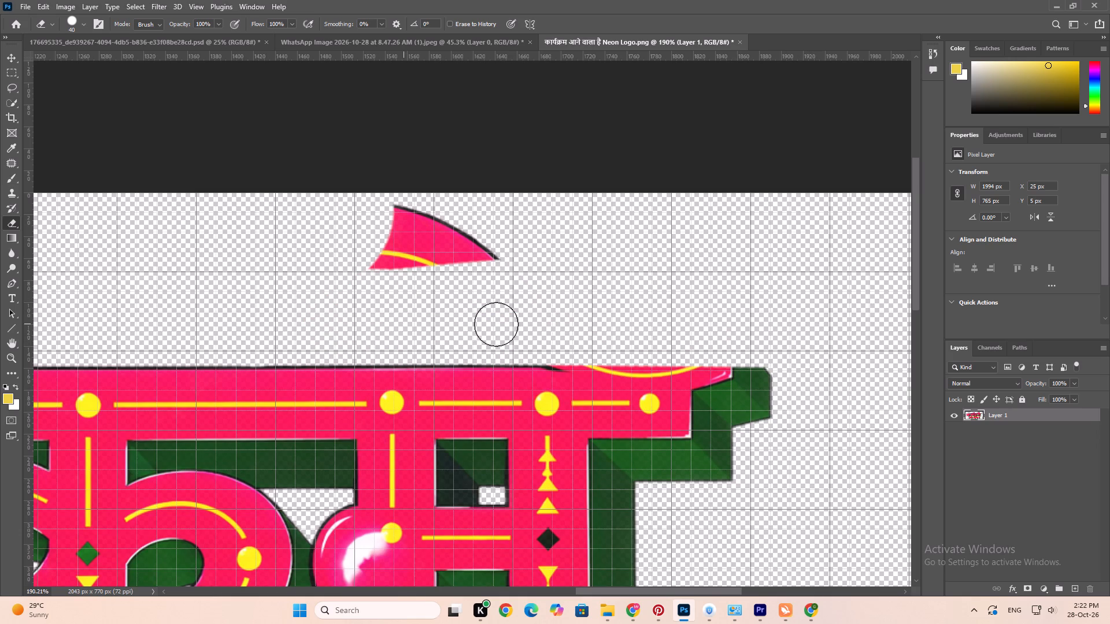
{"action": "left_click_drag", "start_coordinate": [496, 324], "coordinate": [456, 252]}
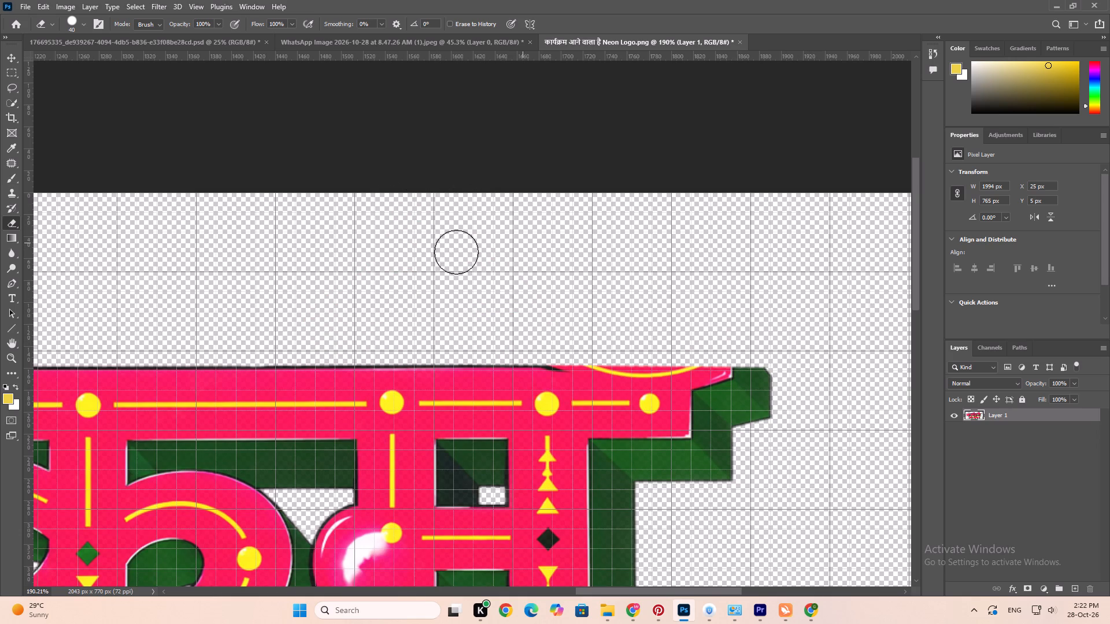
{"action": "left_click_drag", "start_coordinate": [456, 252], "coordinate": [592, 279]}
Hide the grid over the whole lettering, keeping the rulers displayed.
{"action": "scroll", "coordinate": [592, 279], "scroll_direction": "down", "scroll_amount": 5}
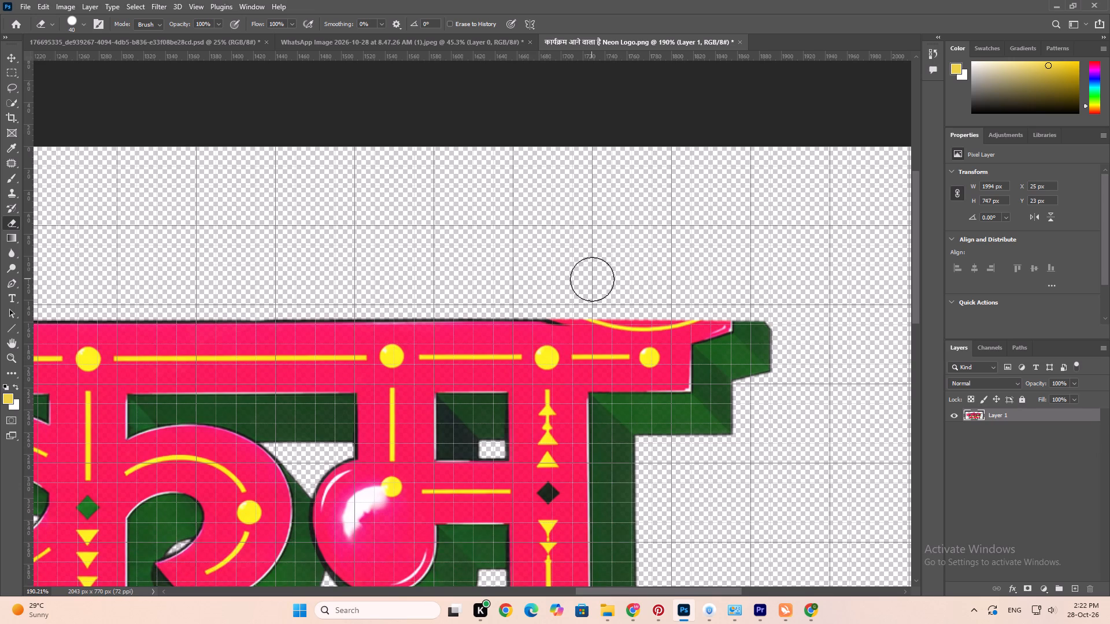
{"action": "key", "text": "ctrl+semicolon"}
{"action": "key", "text": "ctrl+r"}
{"action": "key", "text": "ctrl+r"}
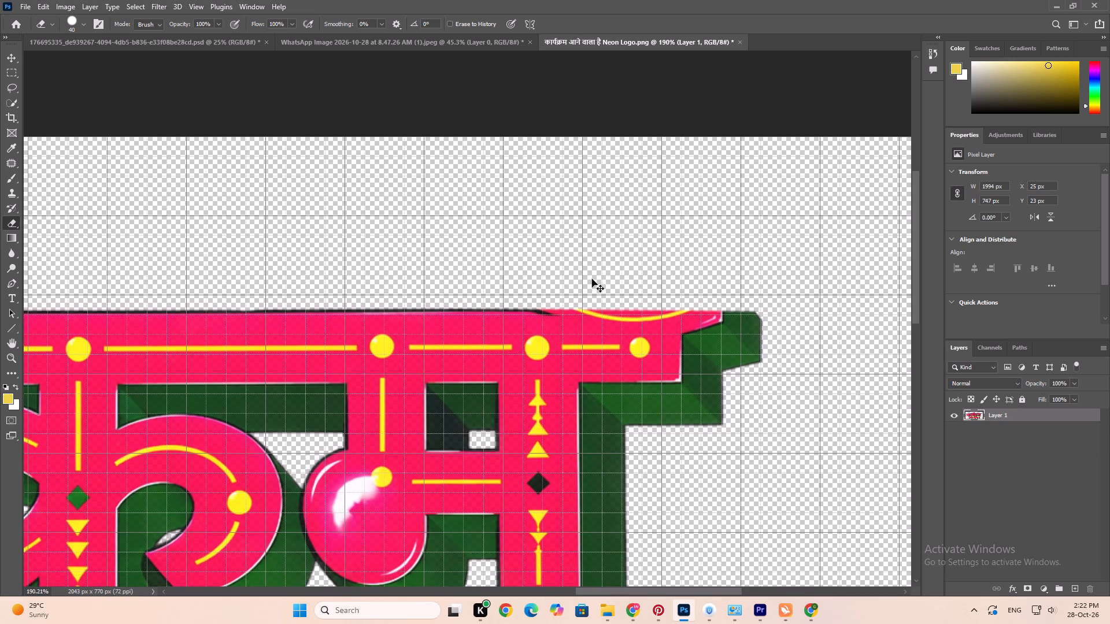
{"action": "scroll", "coordinate": [592, 279], "scroll_direction": "down", "scroll_amount": 17}
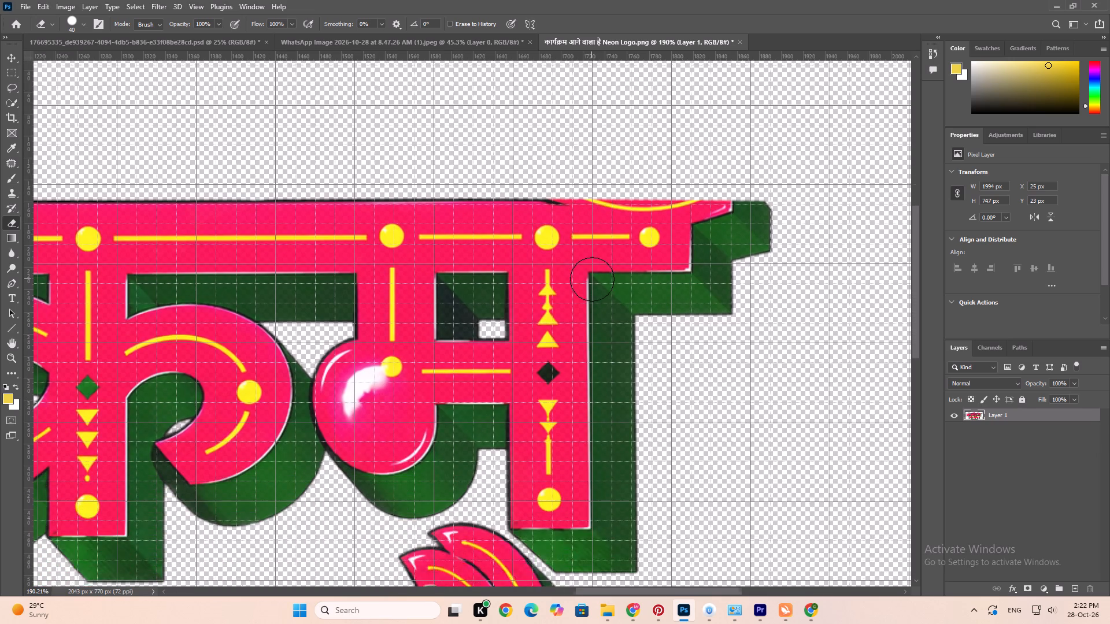
{"action": "scroll", "coordinate": [592, 279], "scroll_direction": "down", "scroll_amount": 13}
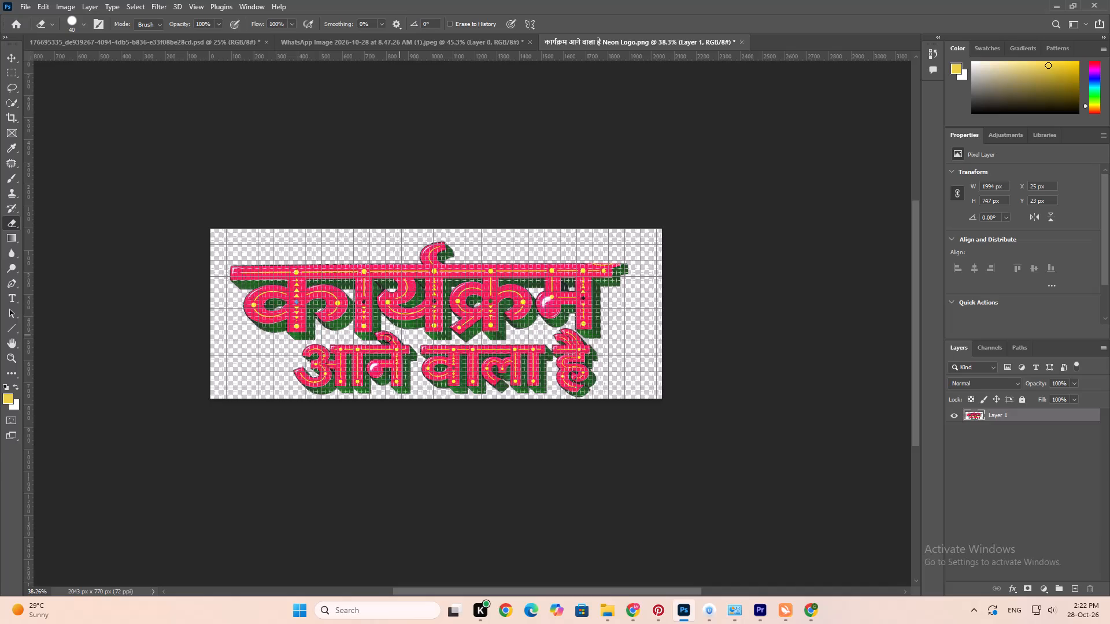
{"action": "scroll", "coordinate": [387, 338], "scroll_direction": "up", "scroll_amount": 1, "text": "alt"}
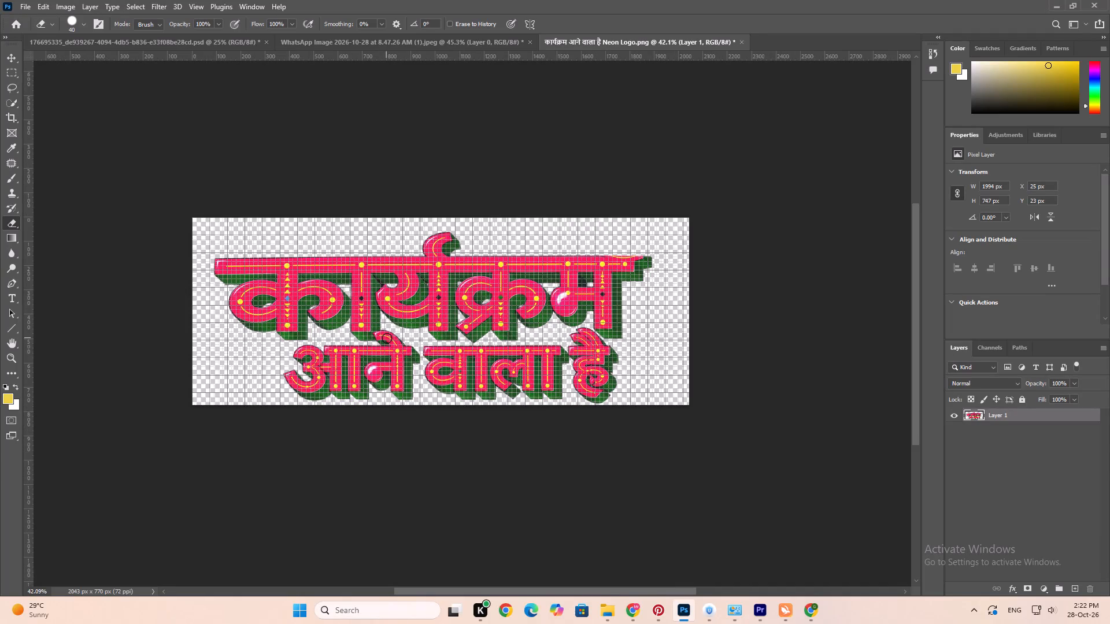
{"action": "key", "text": "ctrl+semicolon"}
{"action": "key", "text": "ctrl+apostrophe"}
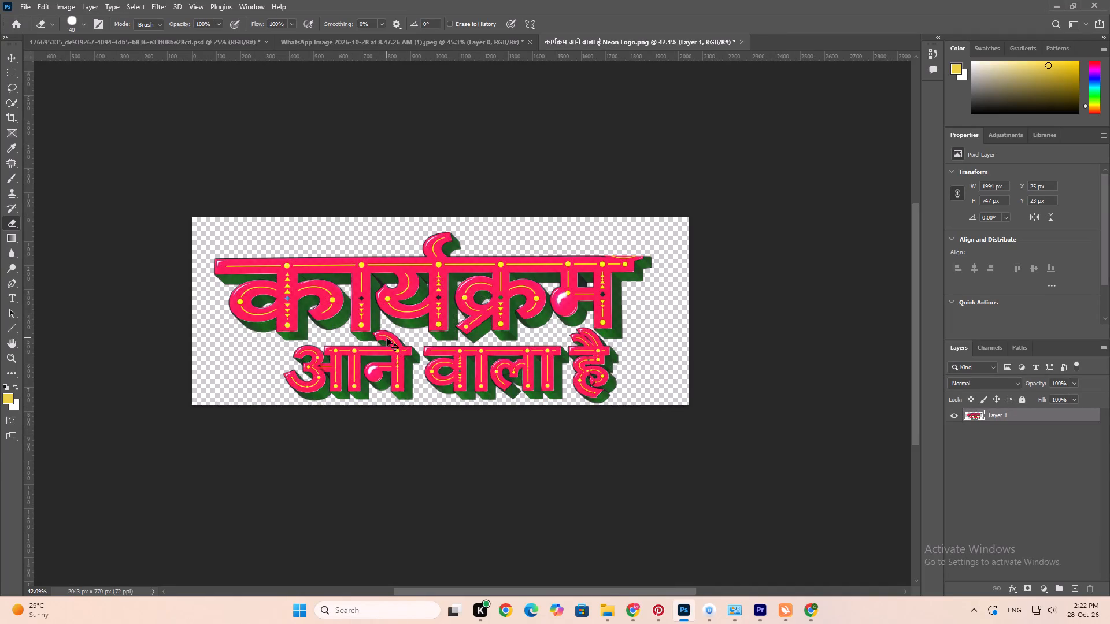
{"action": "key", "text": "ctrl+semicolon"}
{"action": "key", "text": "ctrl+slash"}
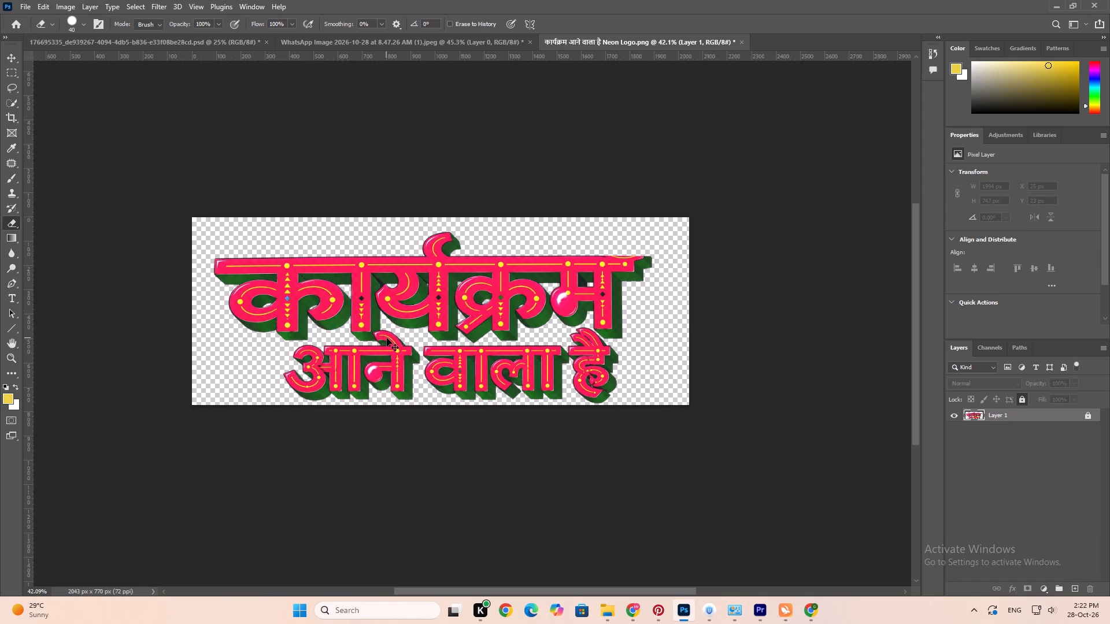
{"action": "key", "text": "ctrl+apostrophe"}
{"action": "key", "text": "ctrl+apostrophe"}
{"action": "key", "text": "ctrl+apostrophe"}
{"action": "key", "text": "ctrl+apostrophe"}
Examine the lower line "आने वाला है" up close, especially the flourishes above ने and है near the top word.
{"action": "scroll", "coordinate": [385, 338], "scroll_direction": "up", "scroll_amount": 7, "text": "alt"}
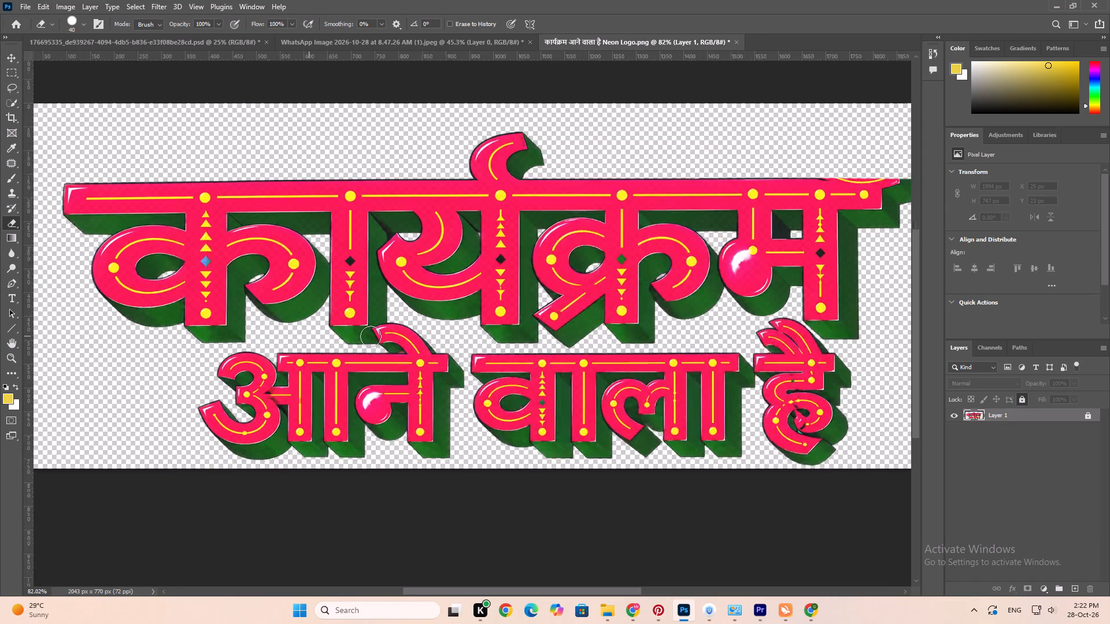
{"action": "scroll", "coordinate": [371, 336], "scroll_direction": "up", "scroll_amount": 11, "text": "alt"}
{"action": "scroll", "coordinate": [396, 359], "scroll_direction": "down", "scroll_amount": 3, "text": "alt"}
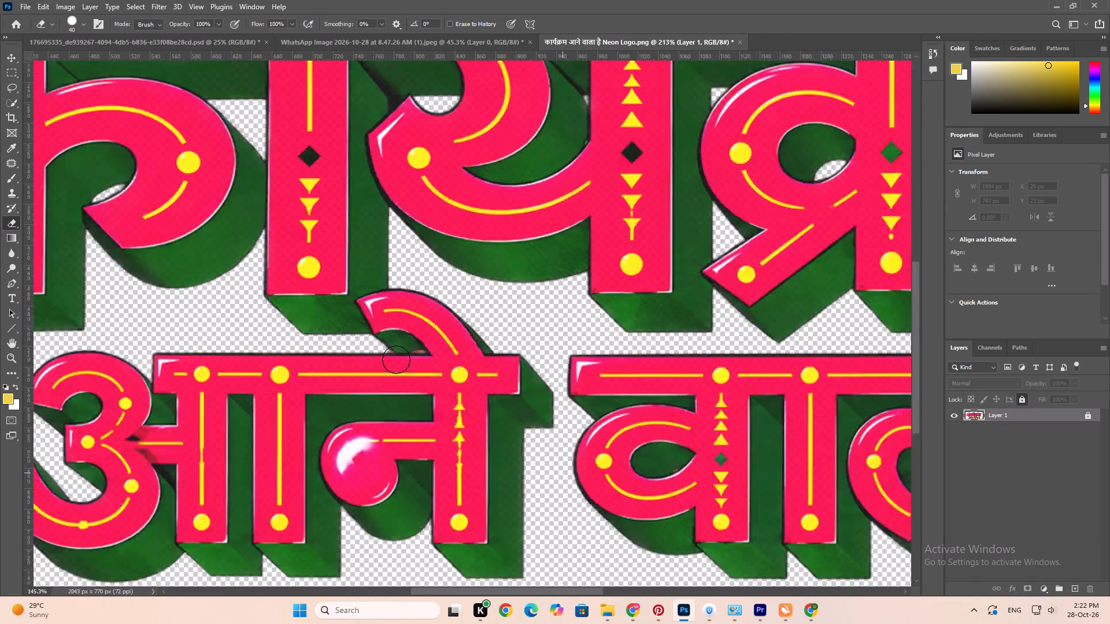
{"action": "scroll", "coordinate": [396, 359], "scroll_direction": "down", "scroll_amount": 10, "text": "alt"}
{"action": "scroll", "coordinate": [396, 359], "scroll_direction": "up", "scroll_amount": 1, "text": "alt"}
{"action": "scroll", "coordinate": [746, 354], "scroll_direction": "up", "scroll_amount": 5, "text": "alt"}
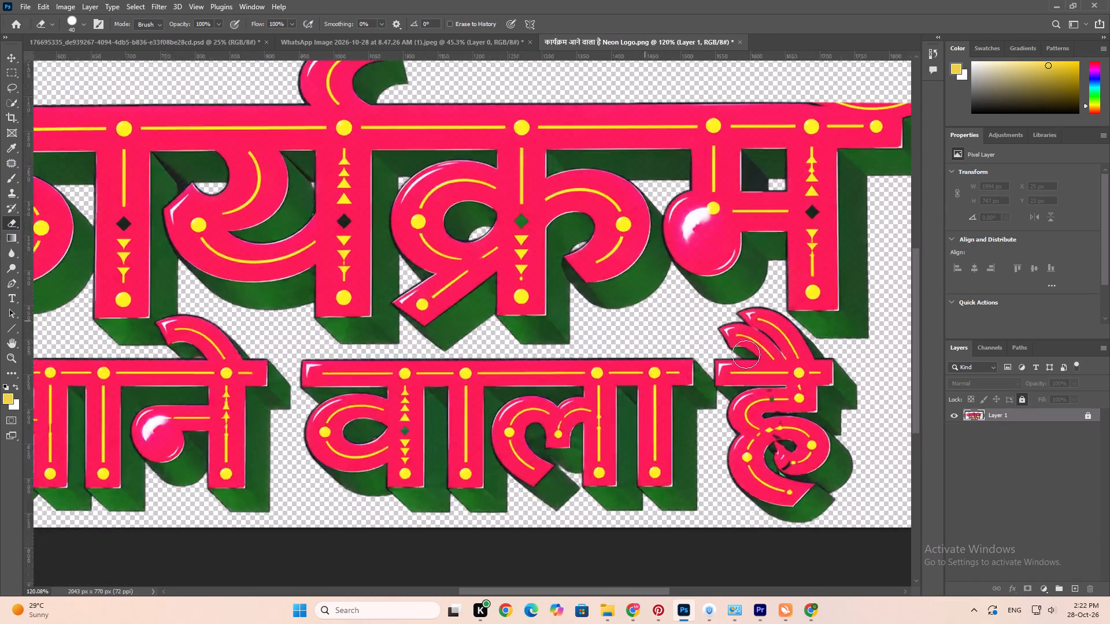
{"action": "scroll", "coordinate": [746, 354], "scroll_direction": "down", "scroll_amount": 7, "text": "alt"}
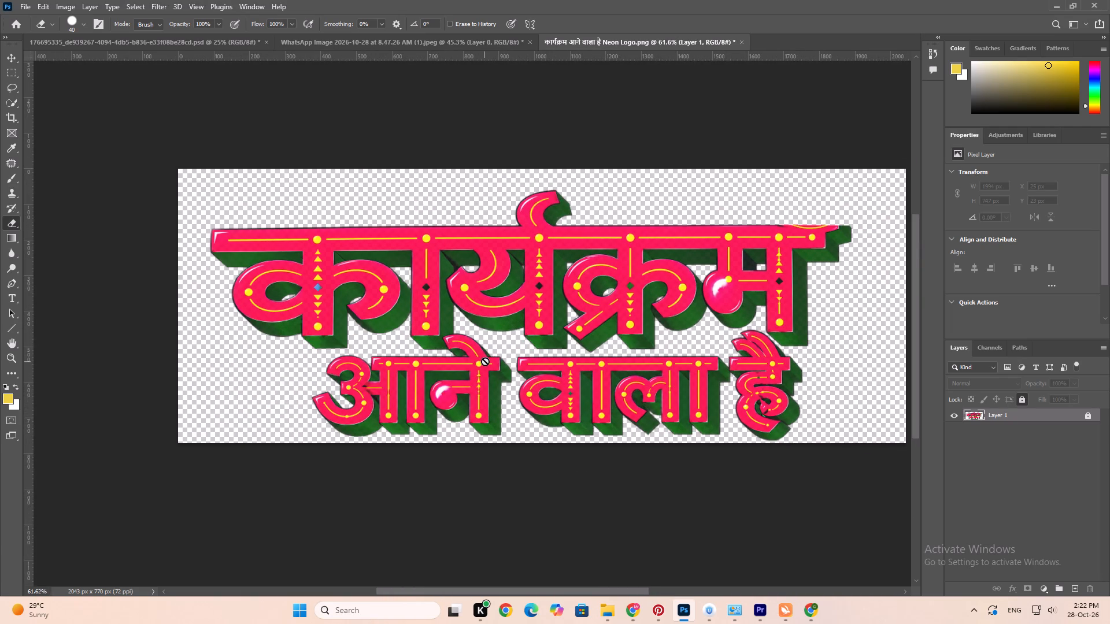
Unlock Layer 1 with the lettering and switch to the Move tool.
{"action": "left_click", "coordinate": [1091, 415]}
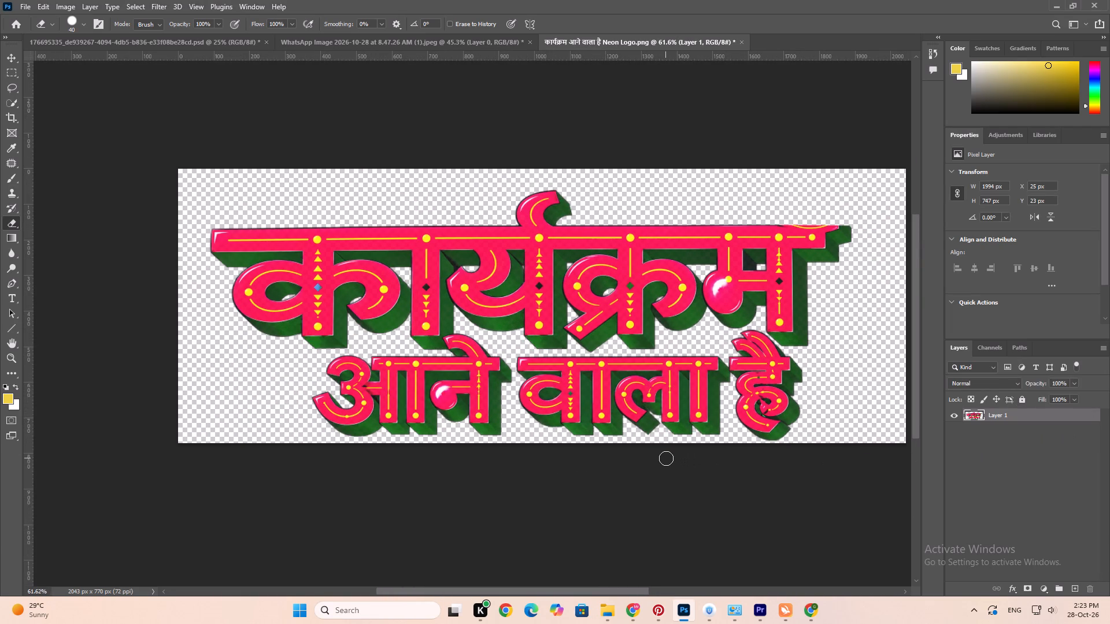
{"action": "key", "text": "v"}
{"action": "left_click", "coordinate": [697, 466]}
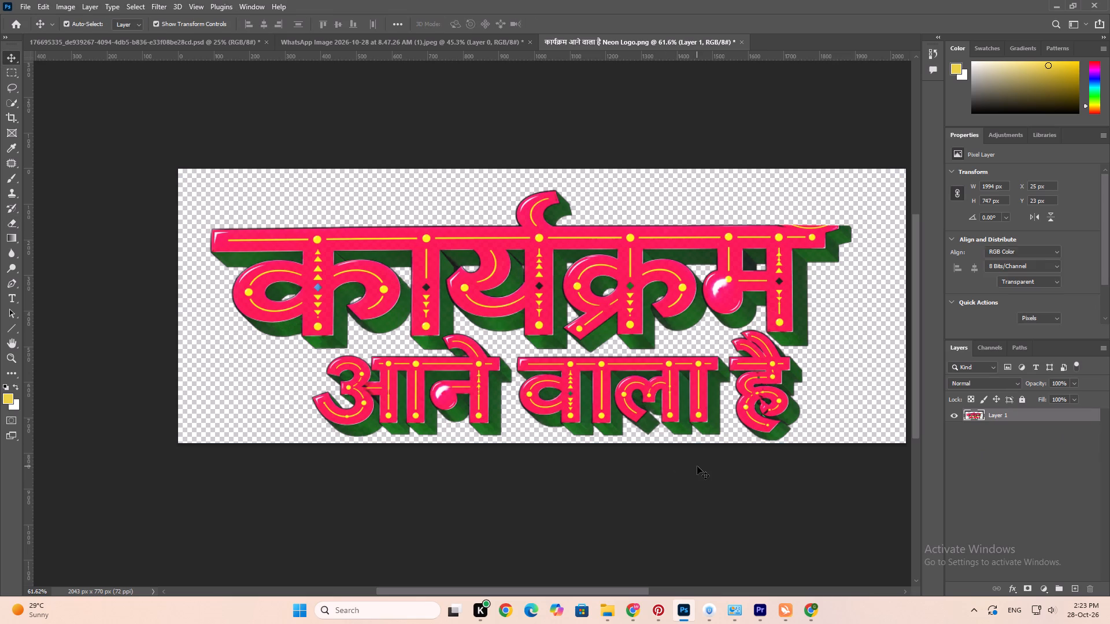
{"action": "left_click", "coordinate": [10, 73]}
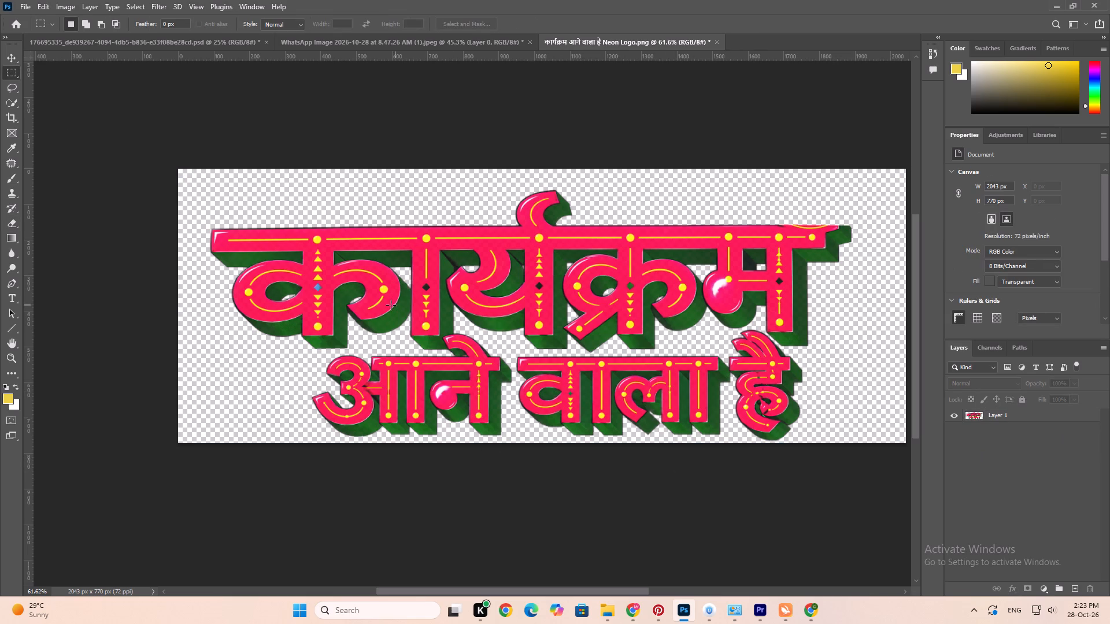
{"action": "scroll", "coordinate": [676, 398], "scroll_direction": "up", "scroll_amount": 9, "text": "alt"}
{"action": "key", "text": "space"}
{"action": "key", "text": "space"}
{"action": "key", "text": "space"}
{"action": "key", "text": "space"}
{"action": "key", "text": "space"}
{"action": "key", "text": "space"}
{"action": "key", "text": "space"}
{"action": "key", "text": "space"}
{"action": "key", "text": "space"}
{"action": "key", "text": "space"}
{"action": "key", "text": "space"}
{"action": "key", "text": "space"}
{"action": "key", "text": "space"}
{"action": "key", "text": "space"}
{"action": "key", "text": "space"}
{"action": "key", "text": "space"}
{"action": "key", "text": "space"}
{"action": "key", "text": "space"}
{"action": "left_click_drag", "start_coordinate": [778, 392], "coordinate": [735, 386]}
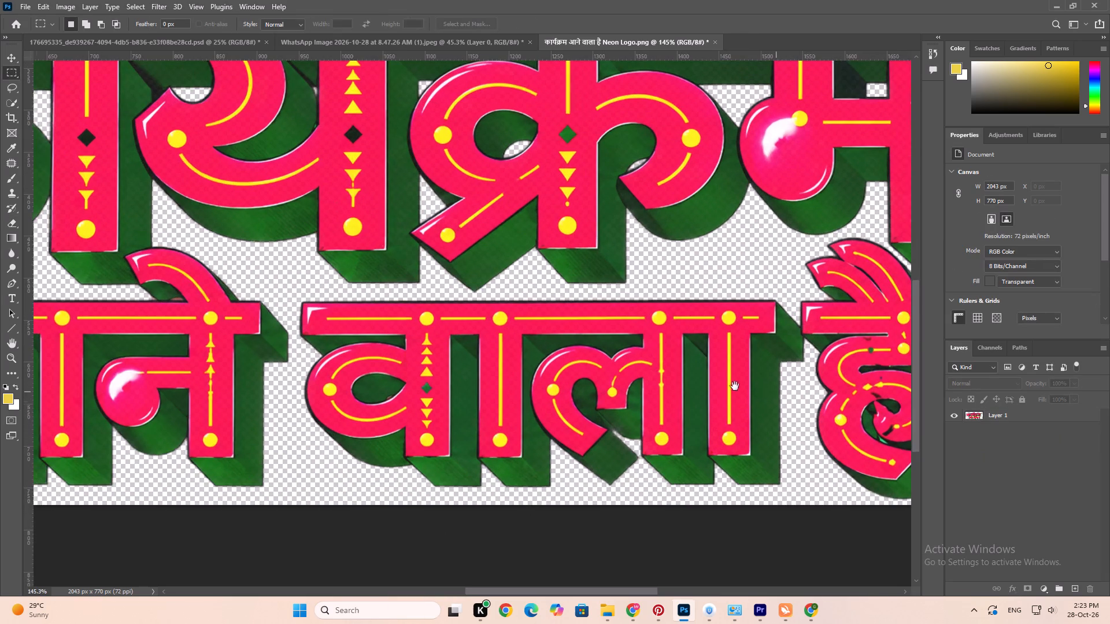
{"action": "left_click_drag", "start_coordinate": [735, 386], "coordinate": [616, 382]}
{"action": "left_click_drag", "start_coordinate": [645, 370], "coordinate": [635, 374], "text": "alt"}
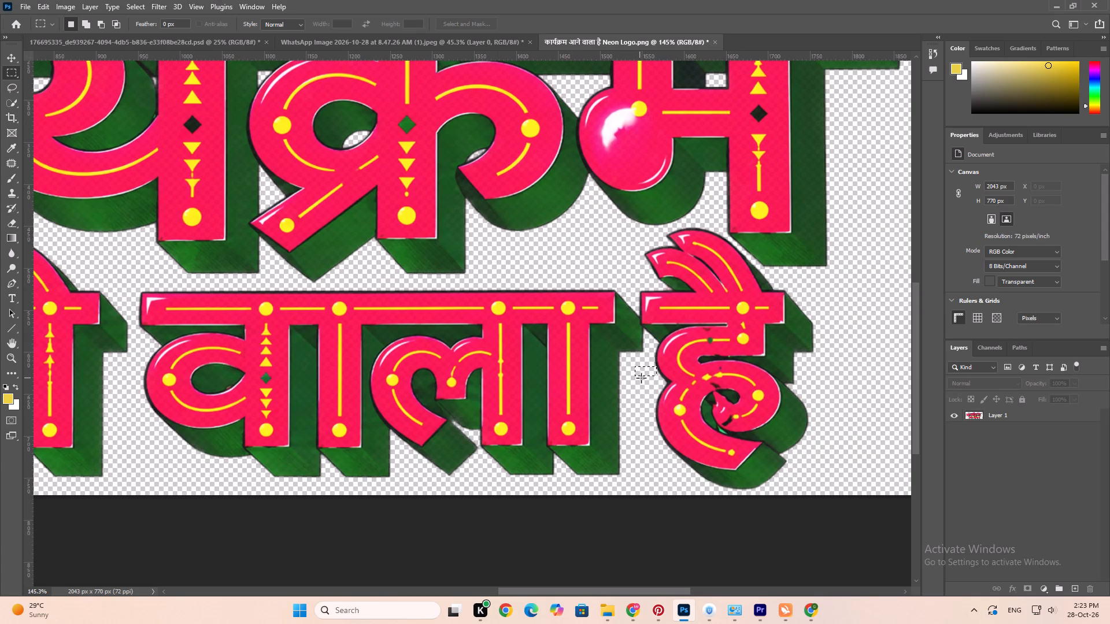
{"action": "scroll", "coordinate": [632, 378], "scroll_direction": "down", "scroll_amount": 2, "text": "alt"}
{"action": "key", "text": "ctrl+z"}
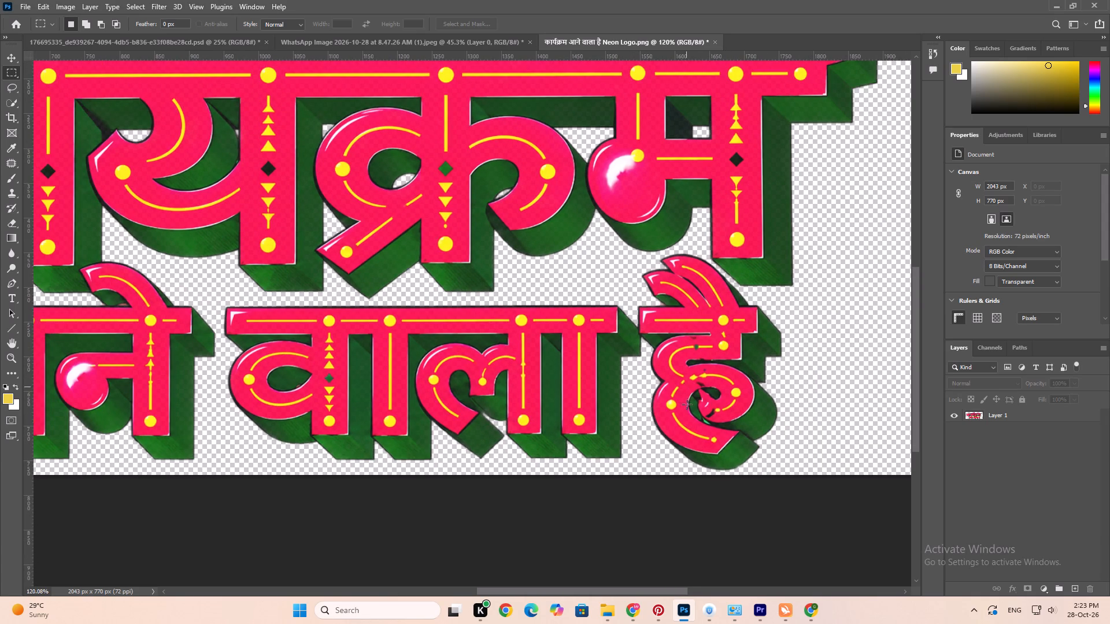
Start a Pen path around है, placing anchors just outside the tips of its two upper flourishes down toward the headline bar.
{"action": "key", "text": "p"}
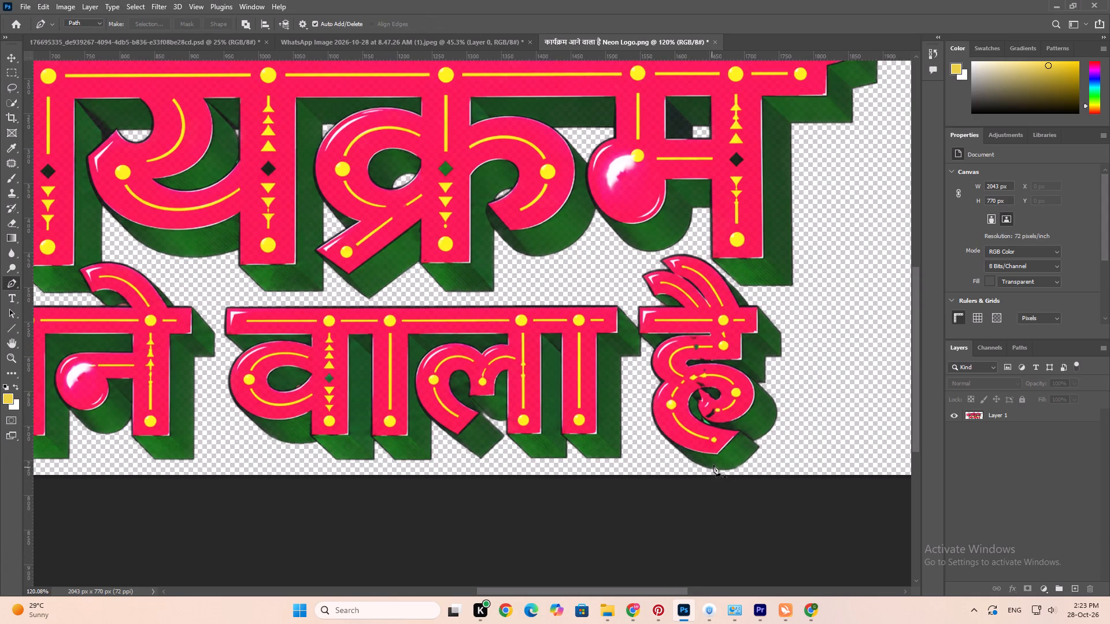
{"action": "left_click", "coordinate": [708, 259]}
{"action": "left_click", "coordinate": [676, 247]}
{"action": "left_click", "coordinate": [654, 265]}
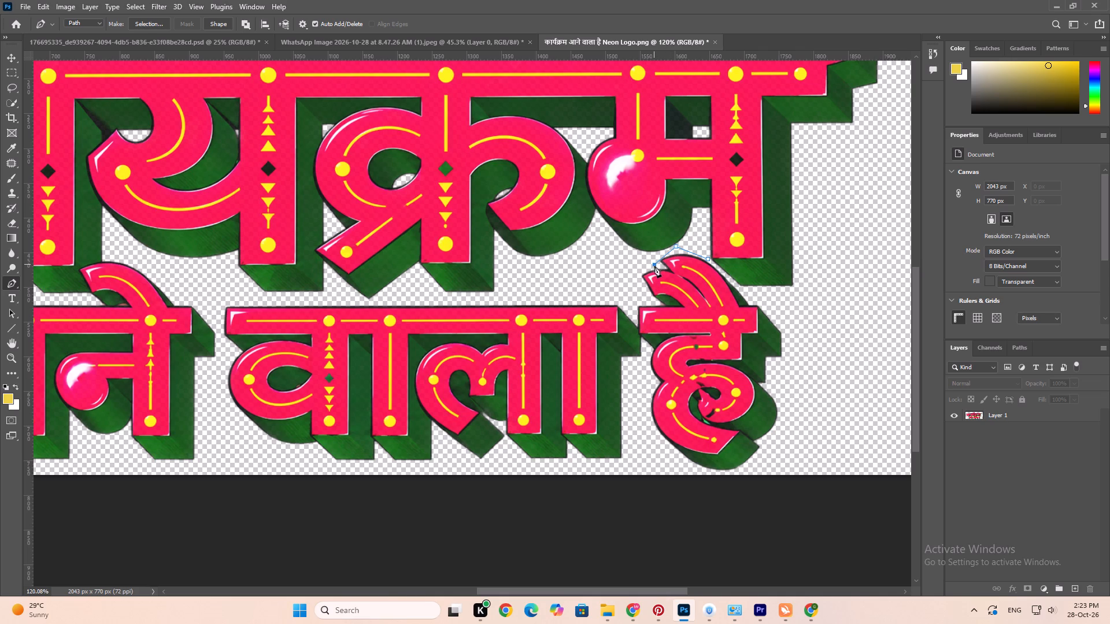
{"action": "left_click", "coordinate": [632, 299]}
Continue the path through the joint between वाला and है, separating the green shadow from है's headline bar at pixel level.
{"action": "scroll", "coordinate": [638, 322], "scroll_direction": "up", "scroll_amount": 13, "text": "alt"}
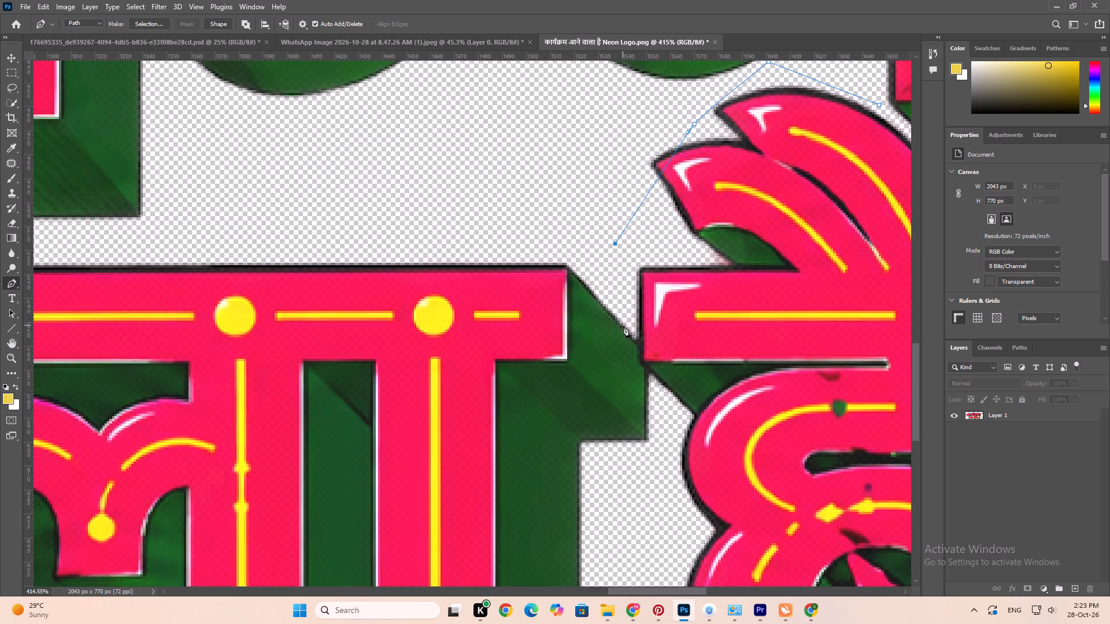
{"action": "scroll", "coordinate": [623, 326], "scroll_direction": "up", "scroll_amount": 2, "text": "alt"}
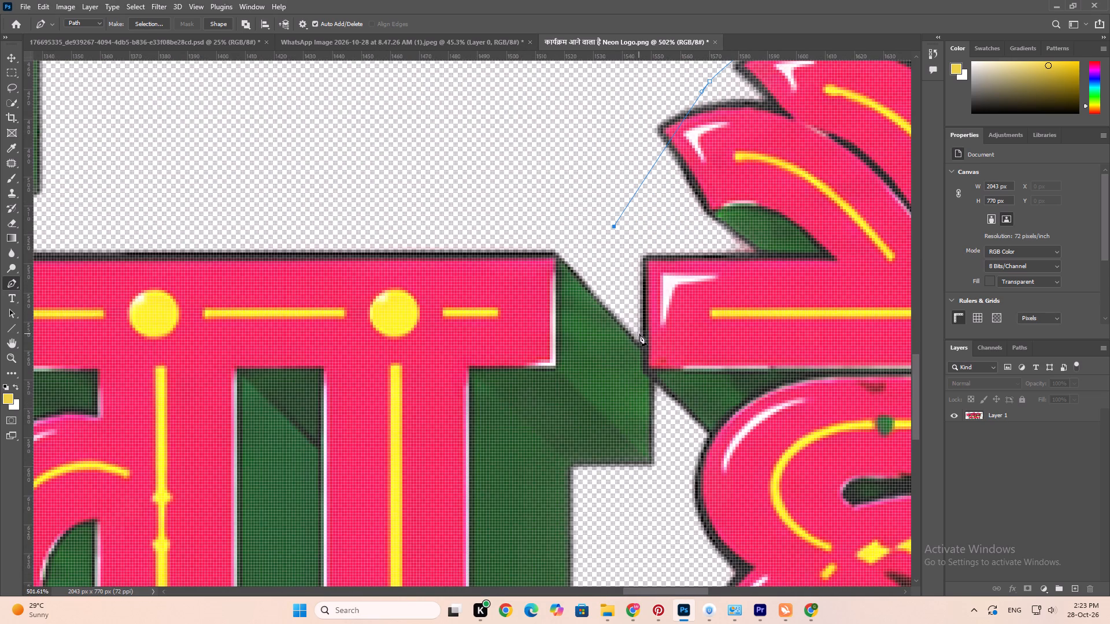
{"action": "left_click", "coordinate": [637, 329]}
{"action": "scroll", "coordinate": [645, 333], "scroll_direction": "up", "scroll_amount": 4, "text": "ctrl"}
{"action": "scroll", "coordinate": [644, 333], "scroll_direction": "down", "scroll_amount": 6, "text": "ctrl"}
{"action": "scroll", "coordinate": [644, 333], "scroll_direction": "up", "scroll_amount": 12, "text": "alt"}
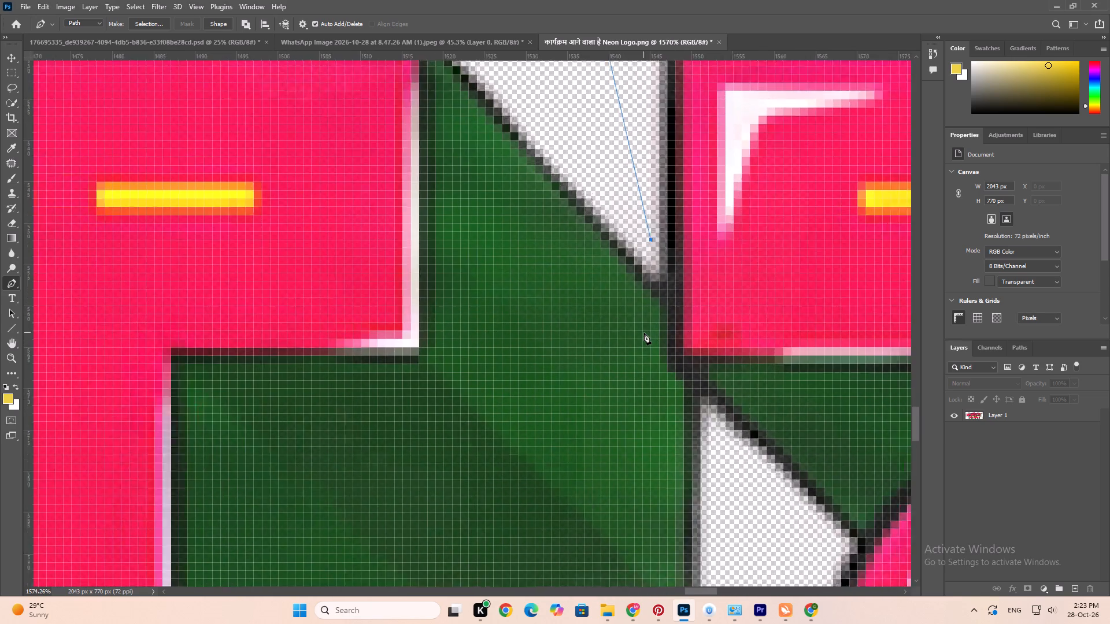
{"action": "key", "text": "ctrl+z"}
{"action": "left_click", "coordinate": [660, 230]}
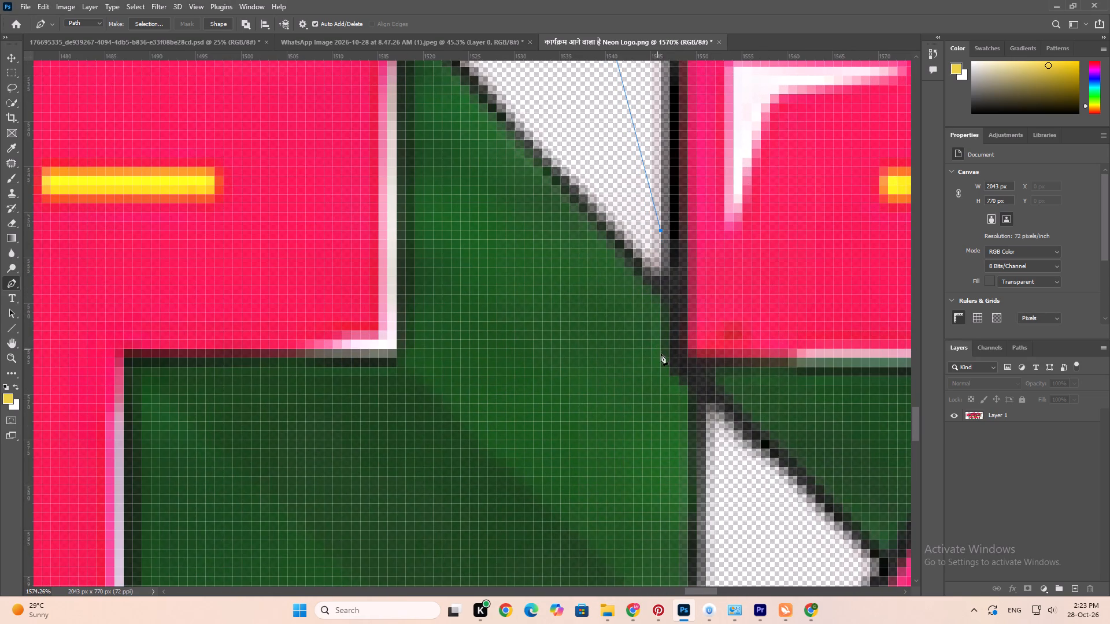
{"action": "left_click", "coordinate": [667, 366], "text": "shift"}
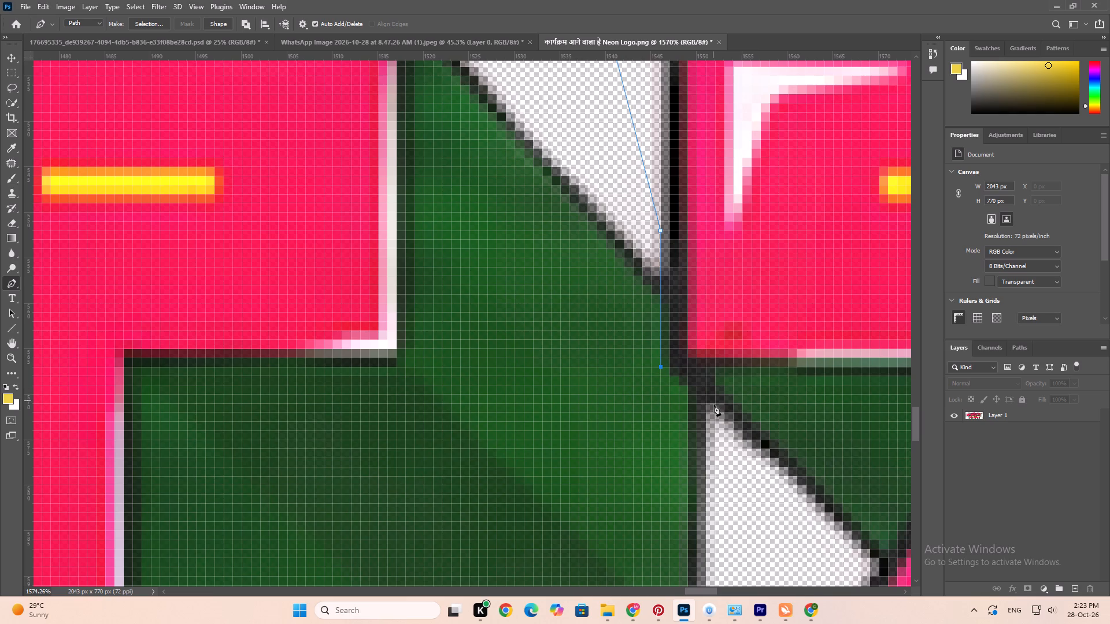
{"action": "left_click", "coordinate": [716, 407]}
{"action": "key", "text": "ctrl+z"}
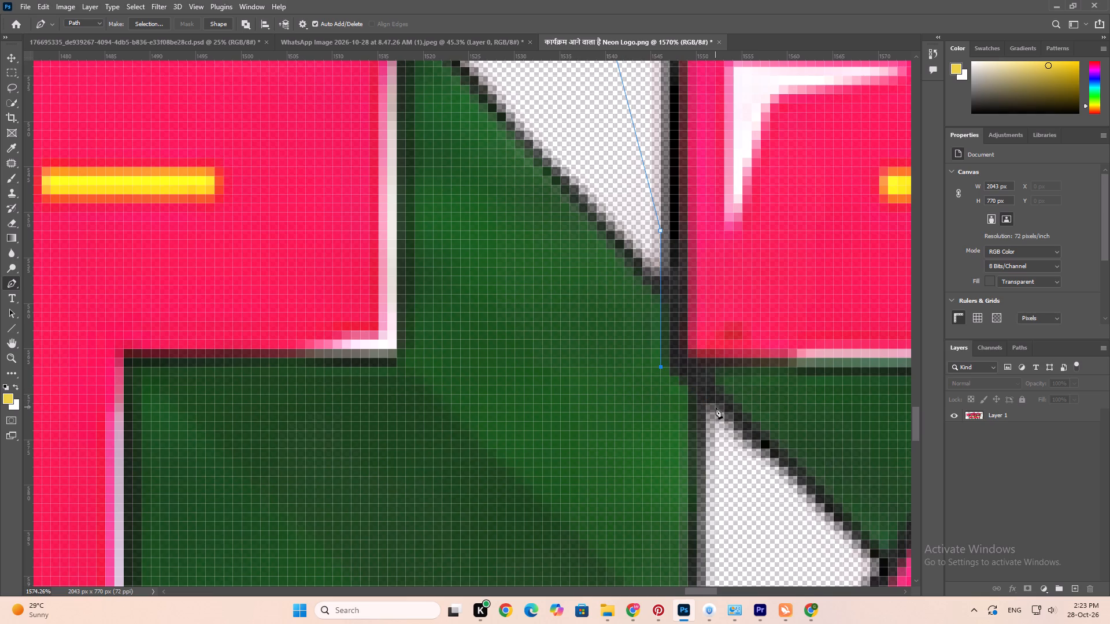
{"action": "left_click", "coordinate": [720, 413], "text": "shift"}
{"action": "key", "text": "ctrl+z"}
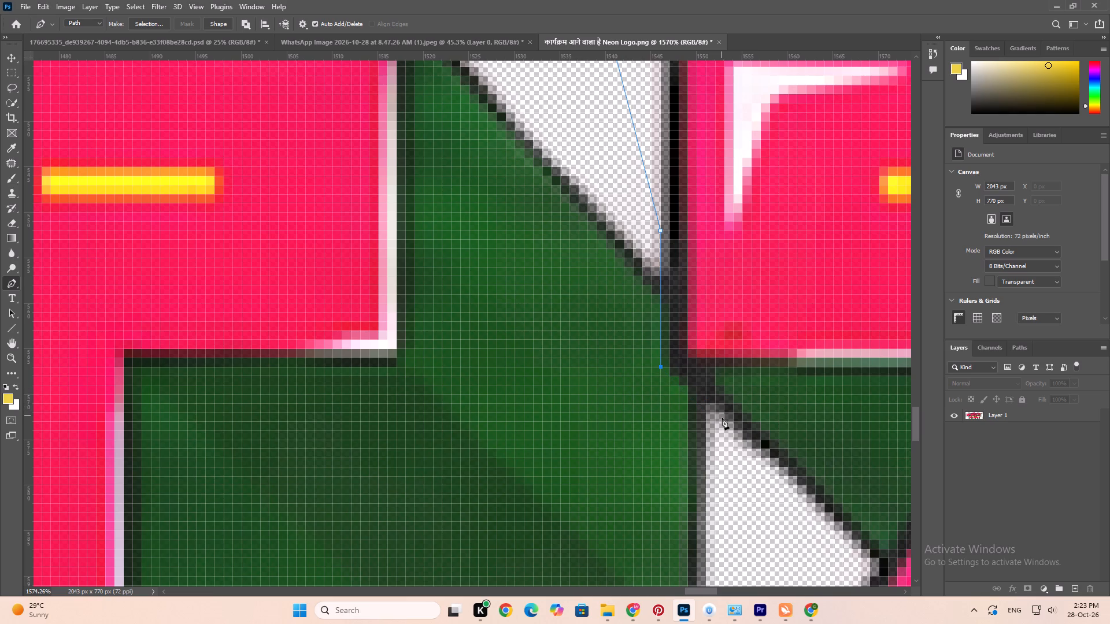
{"action": "left_click", "coordinate": [722, 418]}
Extend the path along the lower edge of the joint and down the outer left side of है.
{"action": "key", "text": "space"}
{"action": "key", "text": "space"}
{"action": "key", "text": "space"}
{"action": "key", "text": "space"}
{"action": "key", "text": "space"}
{"action": "key", "text": "space"}
{"action": "key", "text": "space"}
{"action": "key", "text": "space"}
{"action": "key", "text": "space"}
{"action": "key", "text": "space"}
{"action": "key", "text": "space"}
{"action": "key", "text": "space"}
{"action": "key", "text": "space"}
{"action": "key", "text": "space"}
{"action": "key", "text": "space"}
{"action": "left_click_drag", "start_coordinate": [740, 450], "coordinate": [650, 333]}
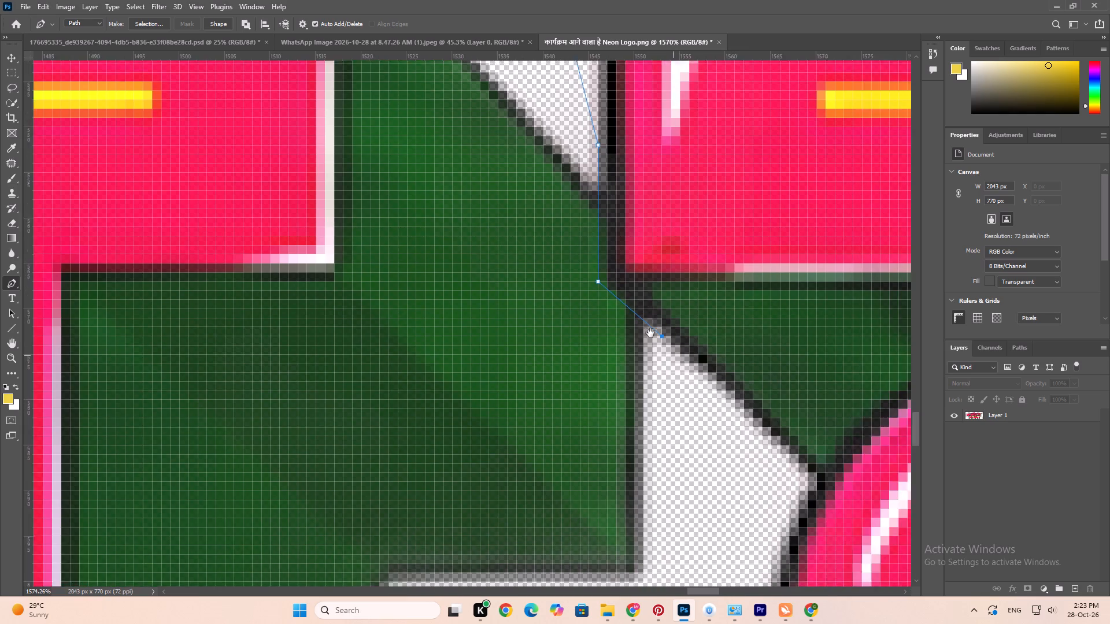
{"action": "left_click_drag", "start_coordinate": [650, 333], "coordinate": [615, 301]}
{"action": "scroll", "coordinate": [607, 297], "scroll_direction": "down", "scroll_amount": 10, "text": "alt"}
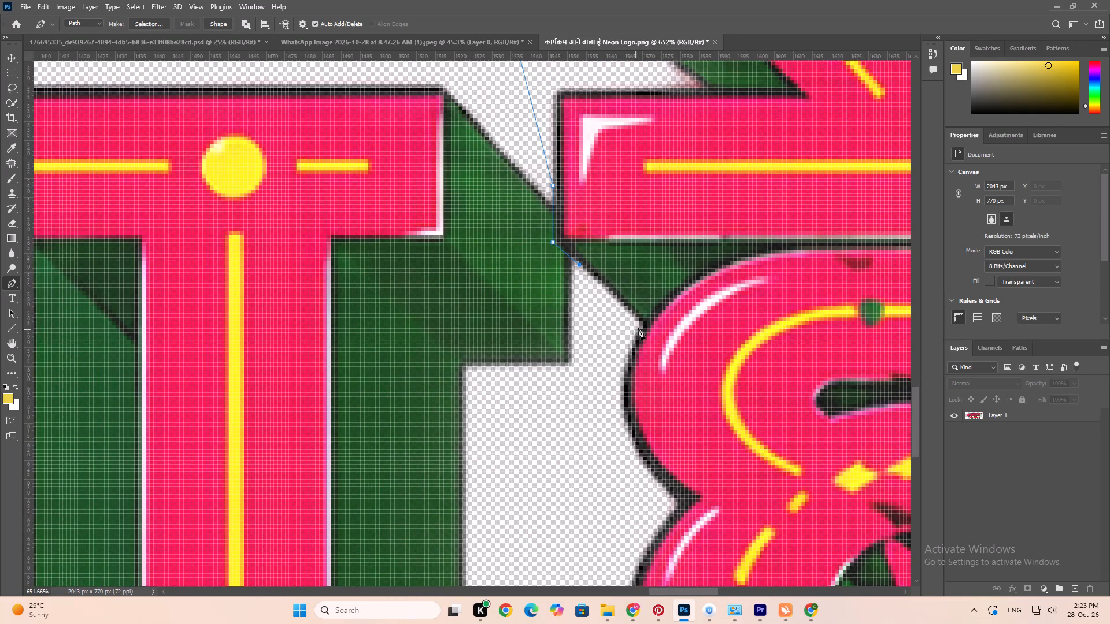
{"action": "scroll", "coordinate": [615, 337], "scroll_direction": "down", "scroll_amount": 2, "text": "alt"}
{"action": "left_click", "coordinate": [626, 322]}
{"action": "scroll", "coordinate": [602, 370], "scroll_direction": "down", "scroll_amount": 6, "text": "alt"}
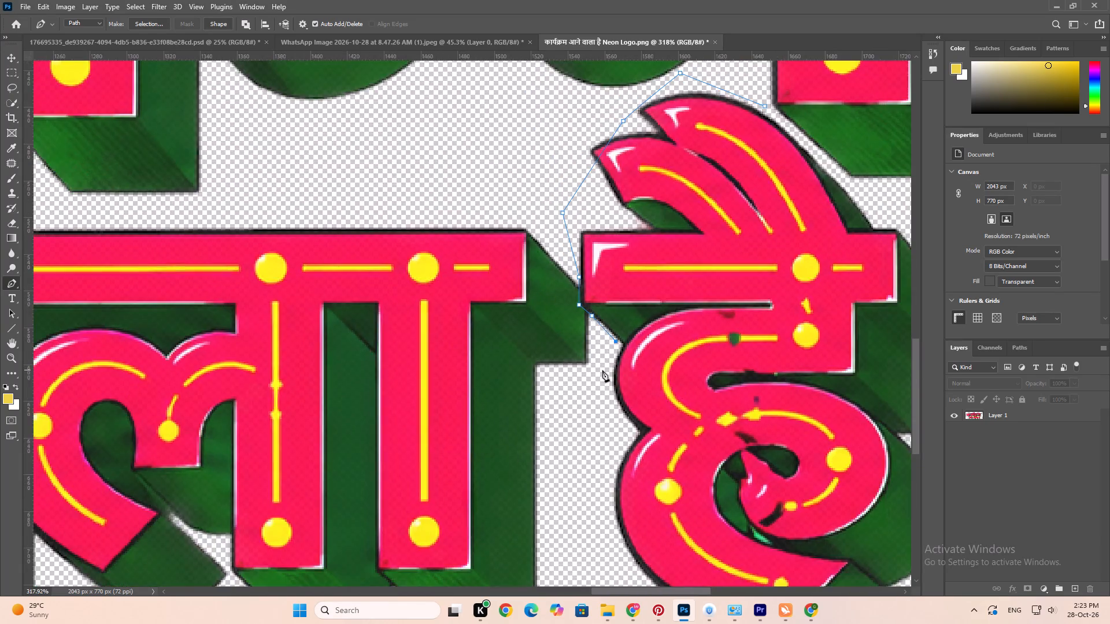
{"action": "scroll", "coordinate": [602, 370], "scroll_direction": "down", "scroll_amount": 6, "text": "alt"}
{"action": "left_click", "coordinate": [593, 451]}
{"action": "left_click", "coordinate": [602, 506]}
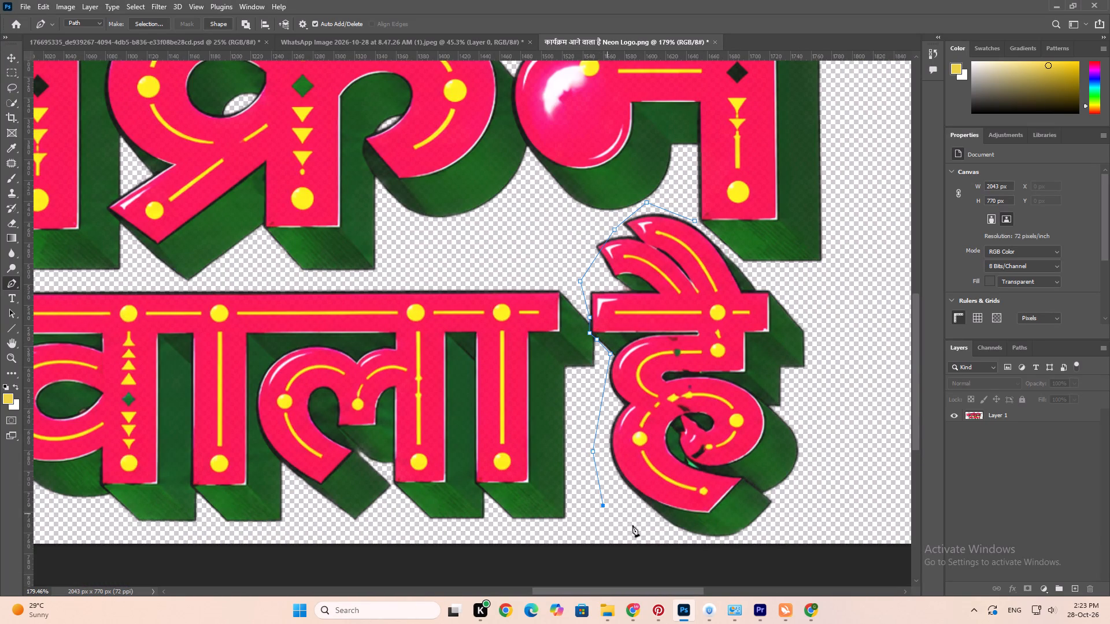
Carry the path in a curve under है, up its right side and into the narrow gap below the letter म.
{"action": "left_click", "coordinate": [785, 534]}
{"action": "key", "text": "ctrl+z"}
{"action": "left_click_drag", "start_coordinate": [802, 511], "coordinate": [871, 382]}
{"action": "left_click", "coordinate": [853, 305]}
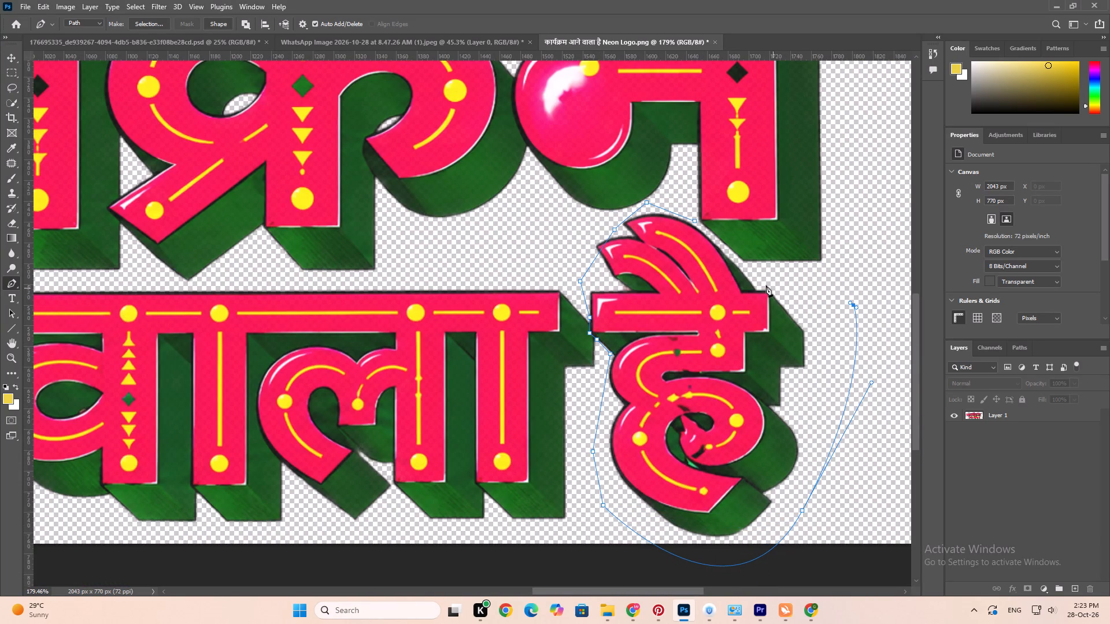
{"action": "left_click", "coordinate": [756, 273]}
{"action": "scroll", "coordinate": [737, 268], "scroll_direction": "up", "scroll_amount": 7, "text": "alt"}
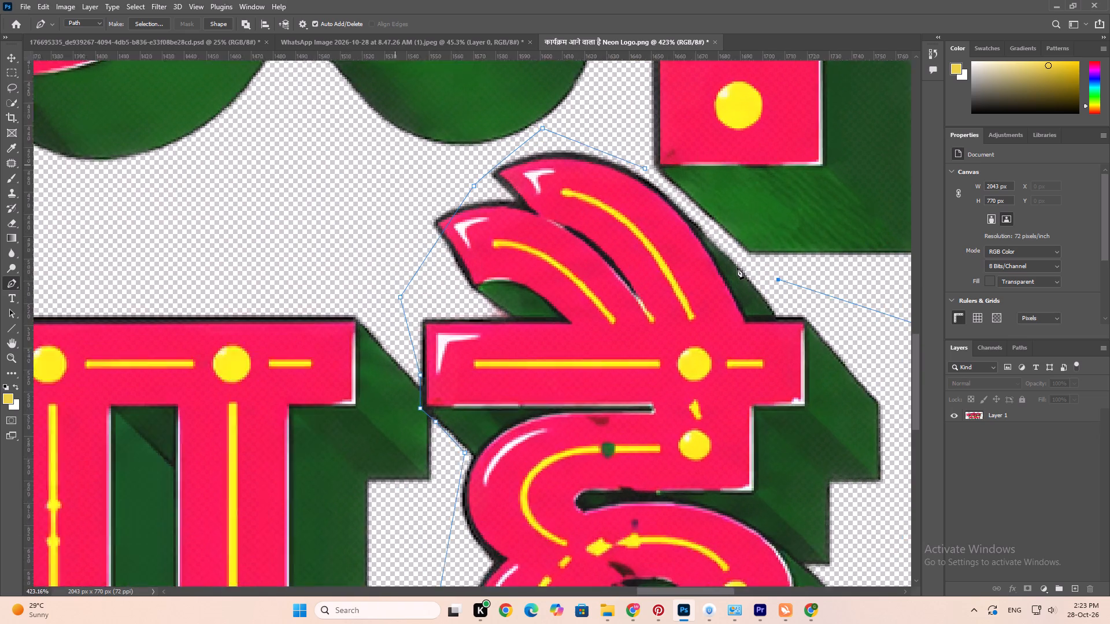
{"action": "scroll", "coordinate": [737, 268], "scroll_direction": "up", "scroll_amount": 5, "text": "alt"}
{"action": "left_click", "coordinate": [717, 226]}
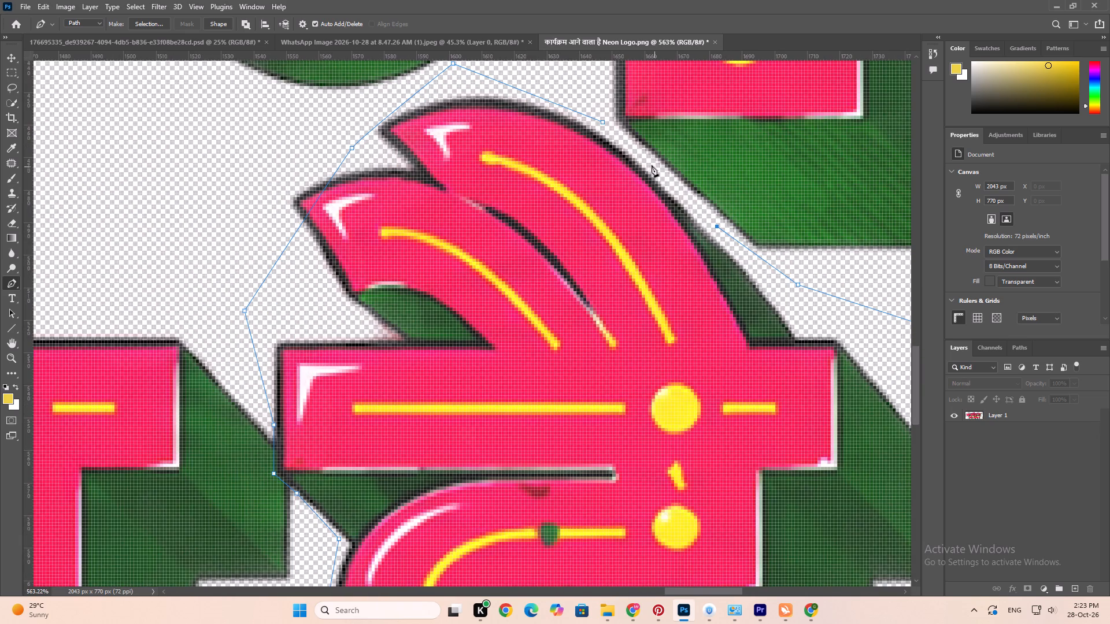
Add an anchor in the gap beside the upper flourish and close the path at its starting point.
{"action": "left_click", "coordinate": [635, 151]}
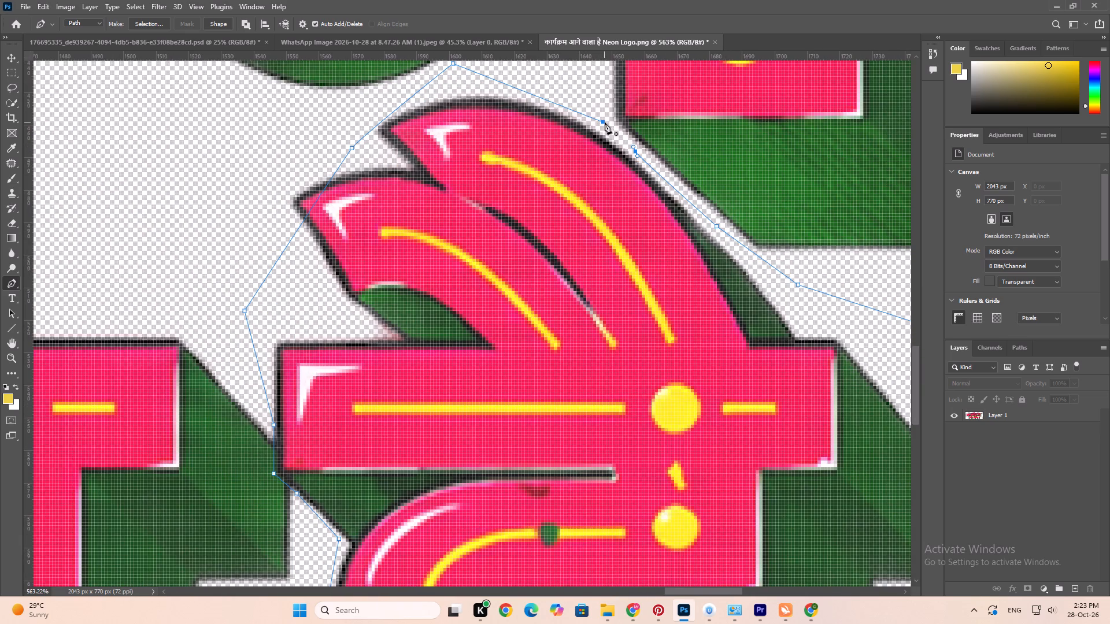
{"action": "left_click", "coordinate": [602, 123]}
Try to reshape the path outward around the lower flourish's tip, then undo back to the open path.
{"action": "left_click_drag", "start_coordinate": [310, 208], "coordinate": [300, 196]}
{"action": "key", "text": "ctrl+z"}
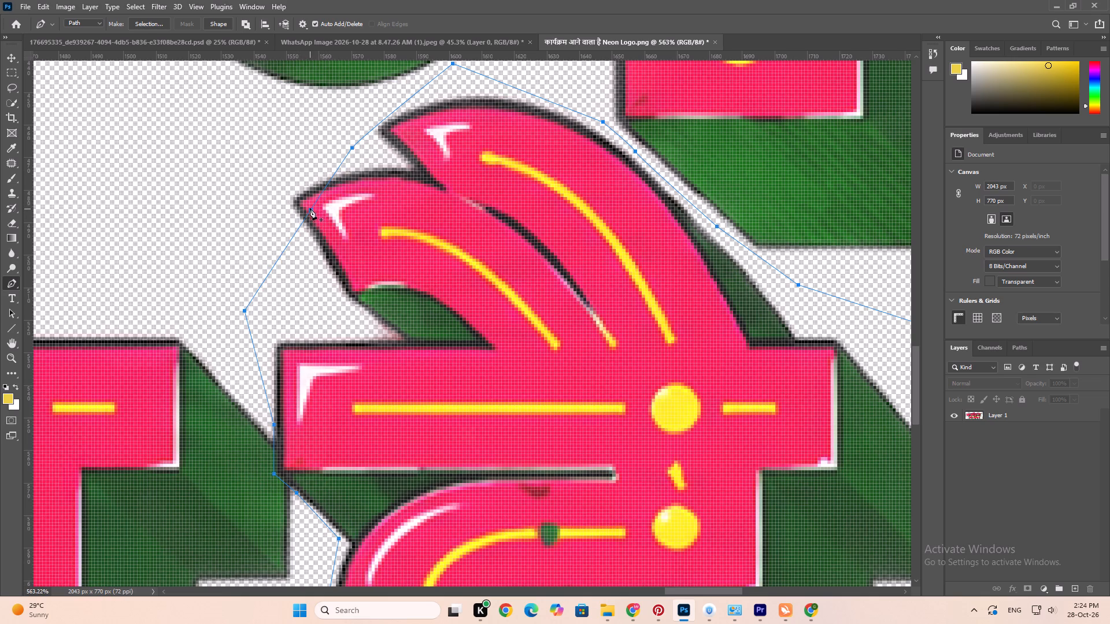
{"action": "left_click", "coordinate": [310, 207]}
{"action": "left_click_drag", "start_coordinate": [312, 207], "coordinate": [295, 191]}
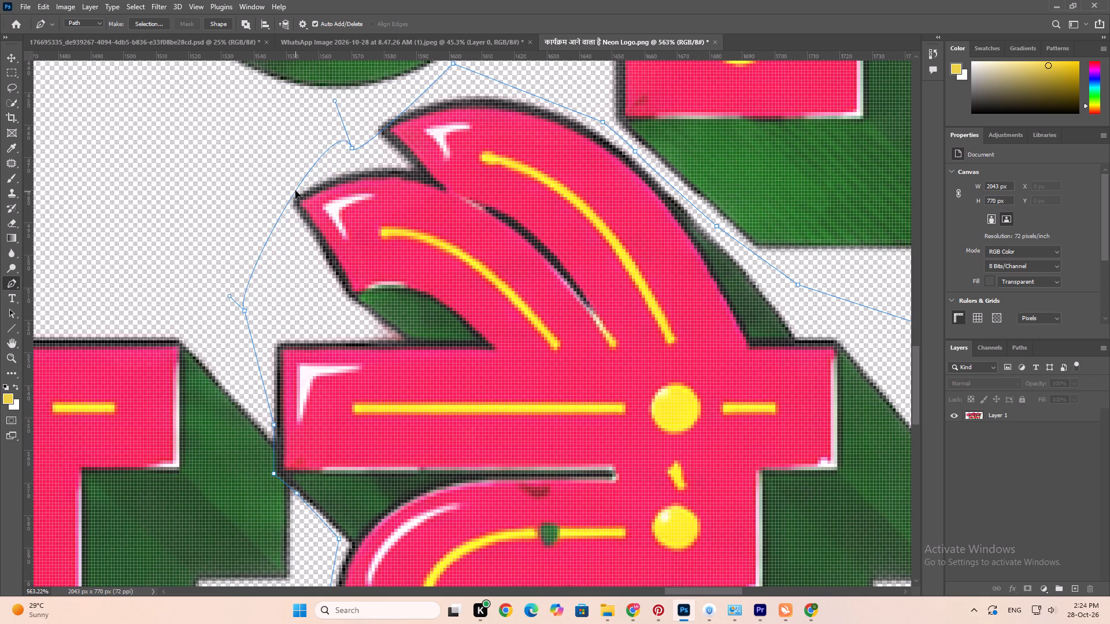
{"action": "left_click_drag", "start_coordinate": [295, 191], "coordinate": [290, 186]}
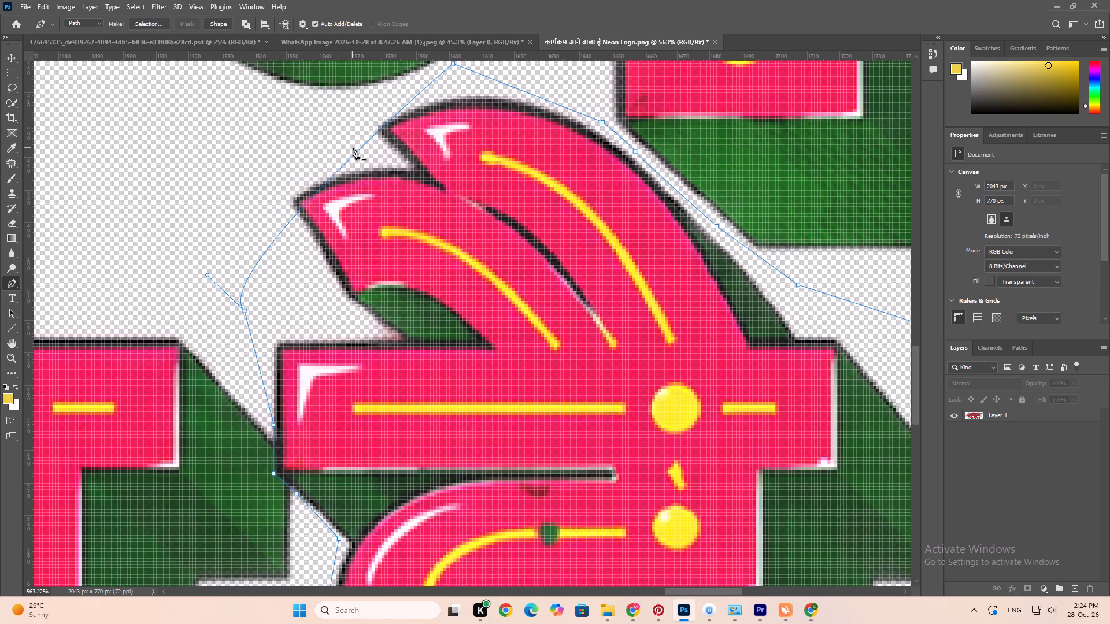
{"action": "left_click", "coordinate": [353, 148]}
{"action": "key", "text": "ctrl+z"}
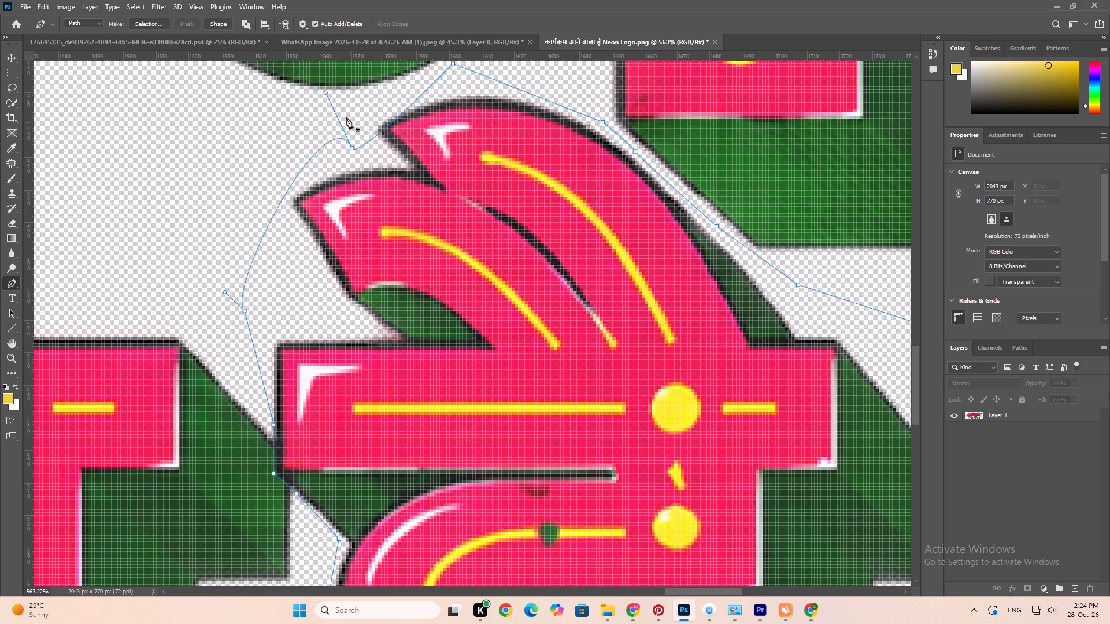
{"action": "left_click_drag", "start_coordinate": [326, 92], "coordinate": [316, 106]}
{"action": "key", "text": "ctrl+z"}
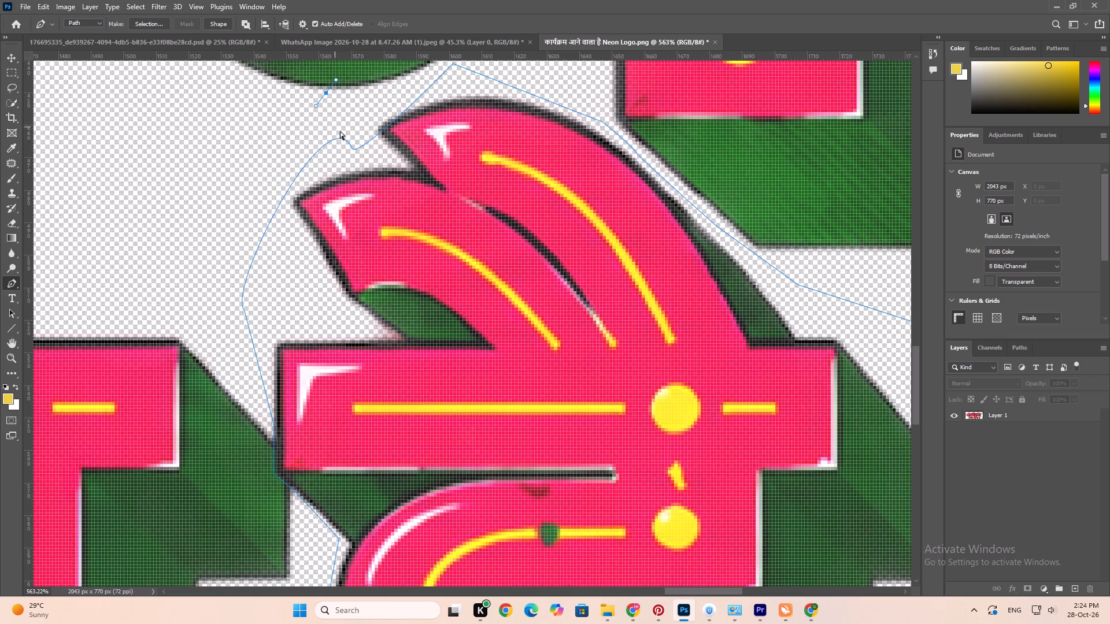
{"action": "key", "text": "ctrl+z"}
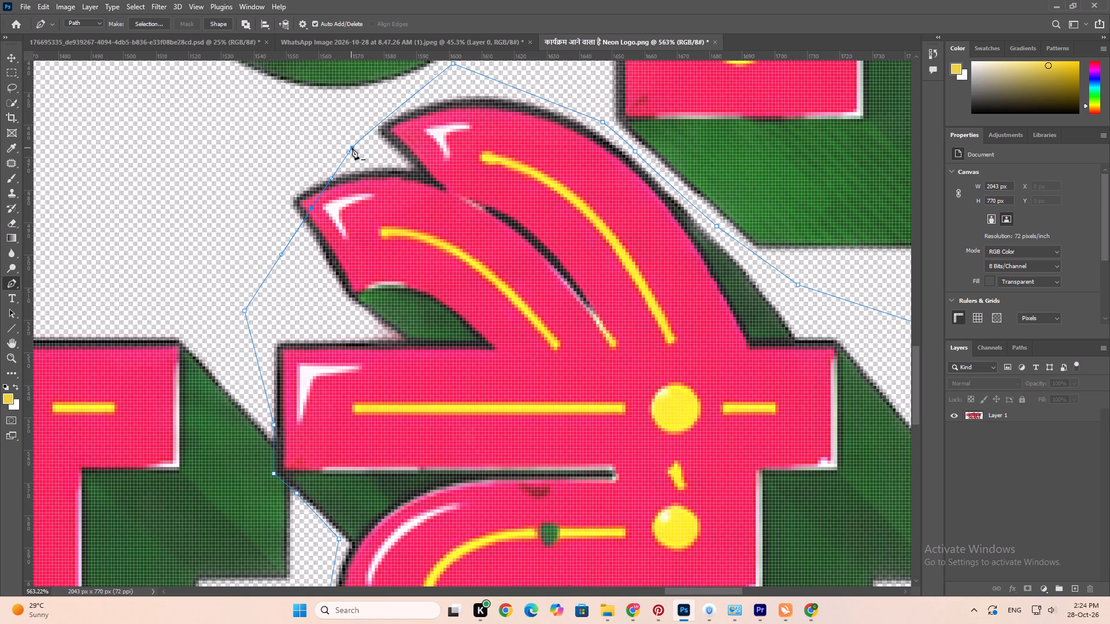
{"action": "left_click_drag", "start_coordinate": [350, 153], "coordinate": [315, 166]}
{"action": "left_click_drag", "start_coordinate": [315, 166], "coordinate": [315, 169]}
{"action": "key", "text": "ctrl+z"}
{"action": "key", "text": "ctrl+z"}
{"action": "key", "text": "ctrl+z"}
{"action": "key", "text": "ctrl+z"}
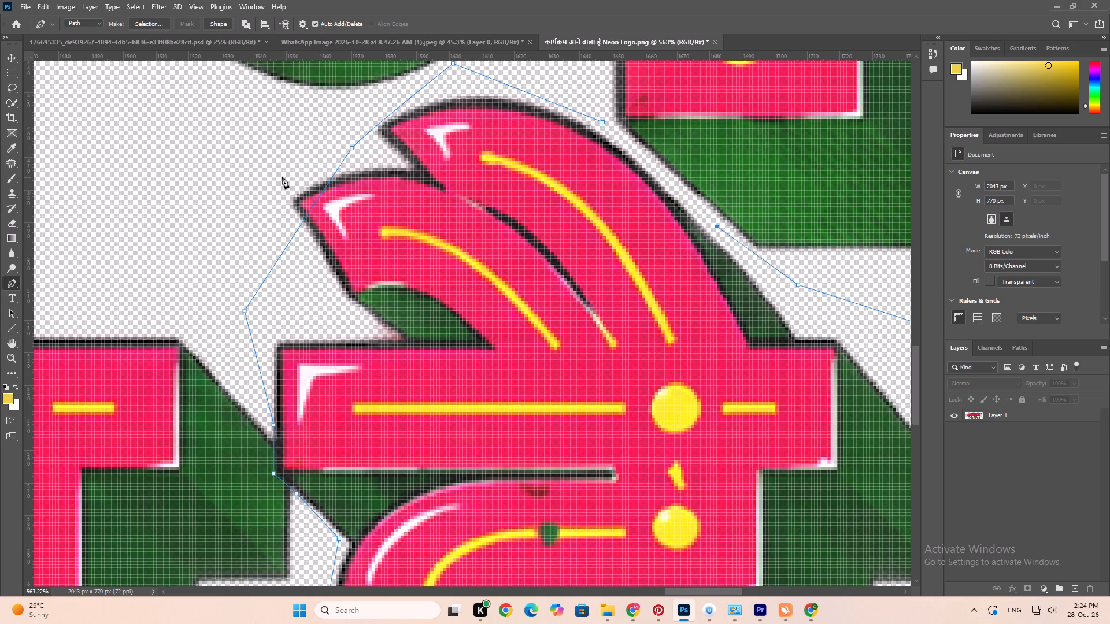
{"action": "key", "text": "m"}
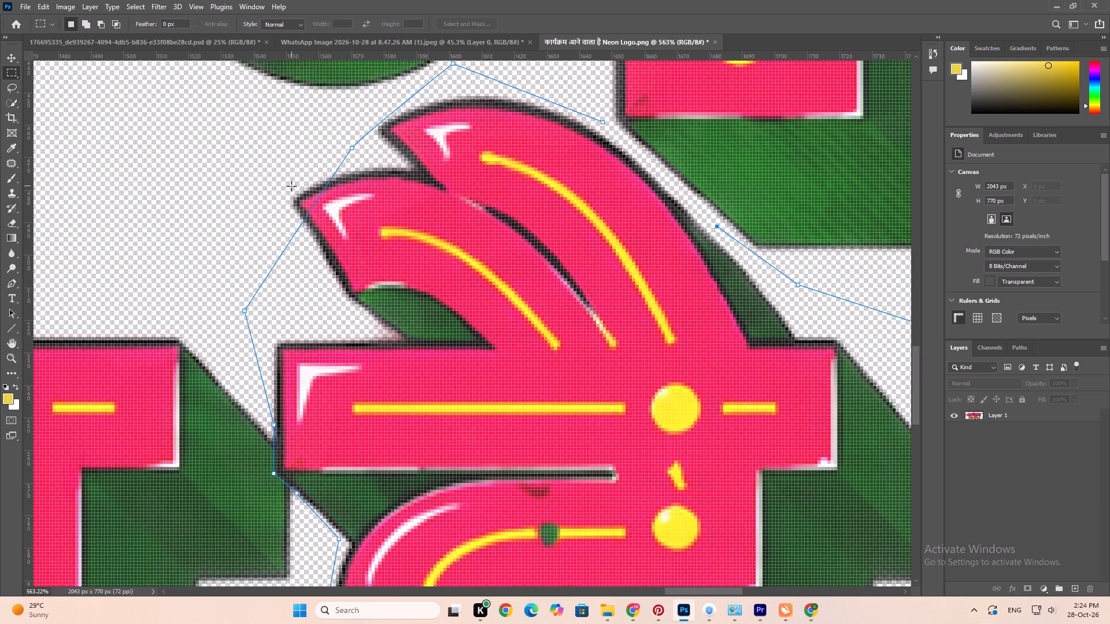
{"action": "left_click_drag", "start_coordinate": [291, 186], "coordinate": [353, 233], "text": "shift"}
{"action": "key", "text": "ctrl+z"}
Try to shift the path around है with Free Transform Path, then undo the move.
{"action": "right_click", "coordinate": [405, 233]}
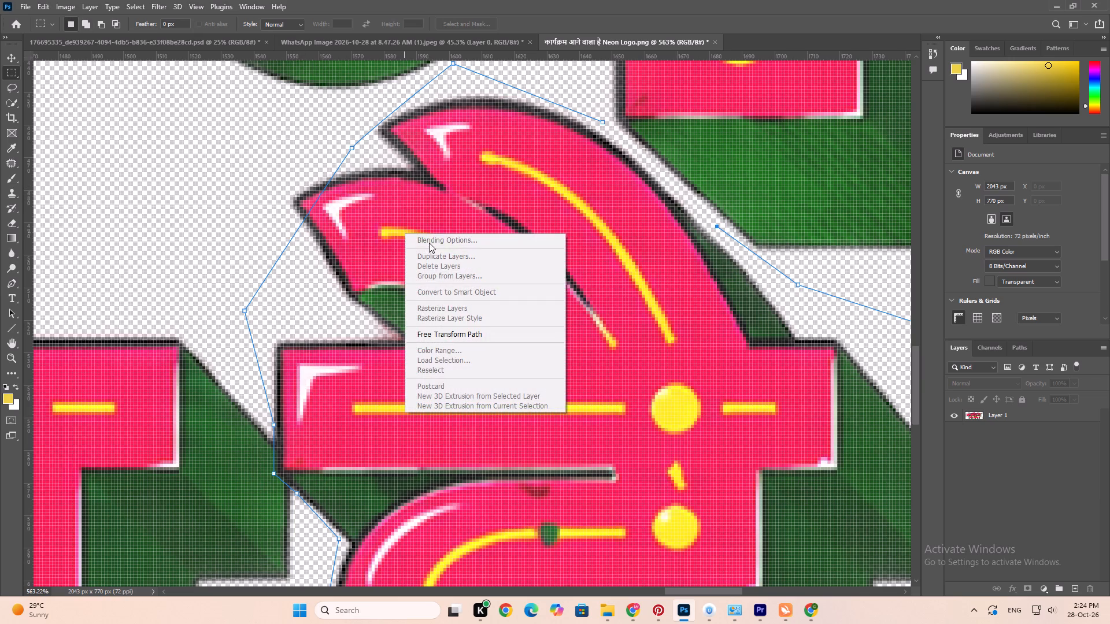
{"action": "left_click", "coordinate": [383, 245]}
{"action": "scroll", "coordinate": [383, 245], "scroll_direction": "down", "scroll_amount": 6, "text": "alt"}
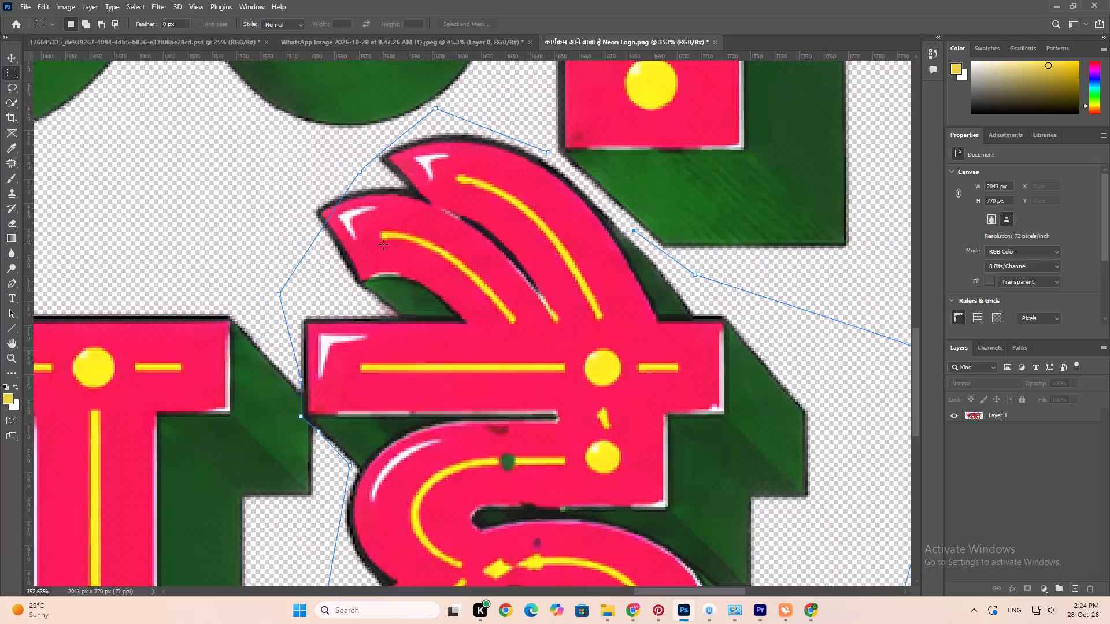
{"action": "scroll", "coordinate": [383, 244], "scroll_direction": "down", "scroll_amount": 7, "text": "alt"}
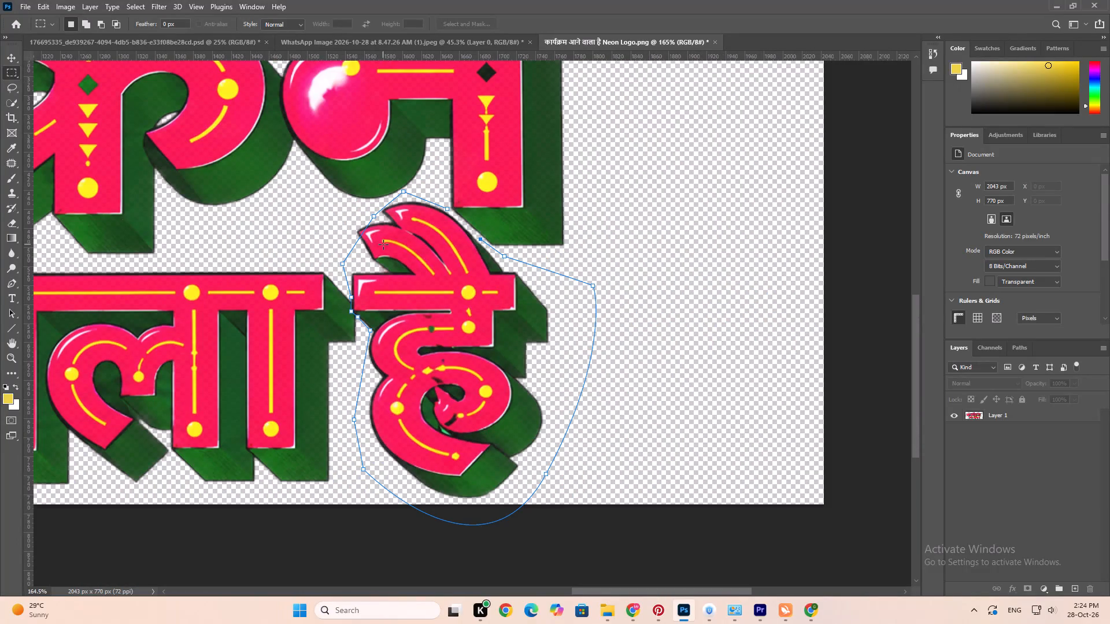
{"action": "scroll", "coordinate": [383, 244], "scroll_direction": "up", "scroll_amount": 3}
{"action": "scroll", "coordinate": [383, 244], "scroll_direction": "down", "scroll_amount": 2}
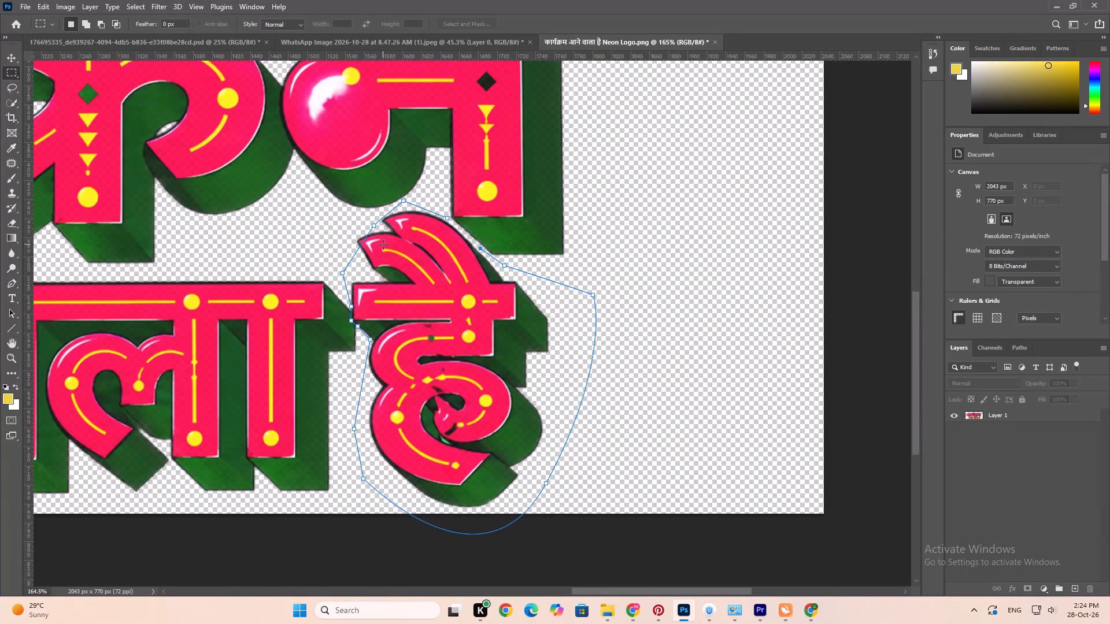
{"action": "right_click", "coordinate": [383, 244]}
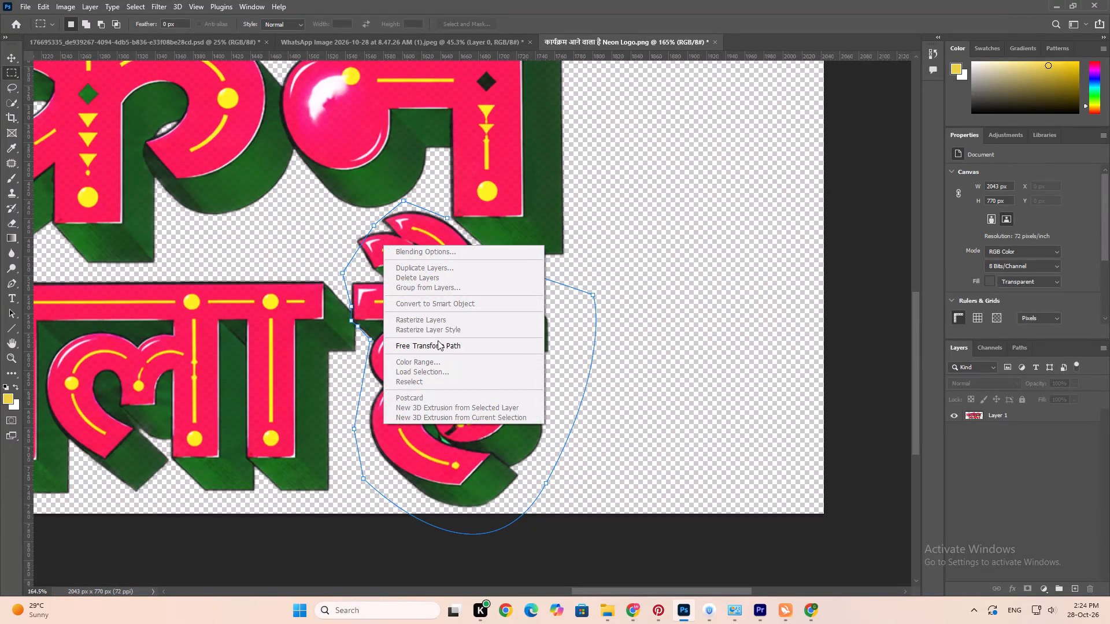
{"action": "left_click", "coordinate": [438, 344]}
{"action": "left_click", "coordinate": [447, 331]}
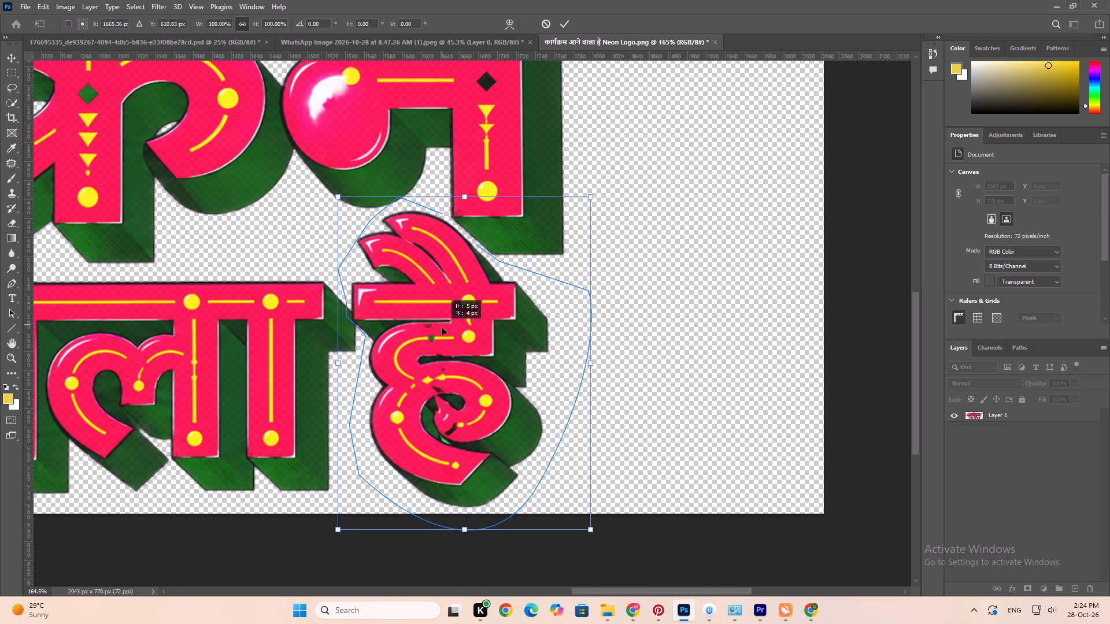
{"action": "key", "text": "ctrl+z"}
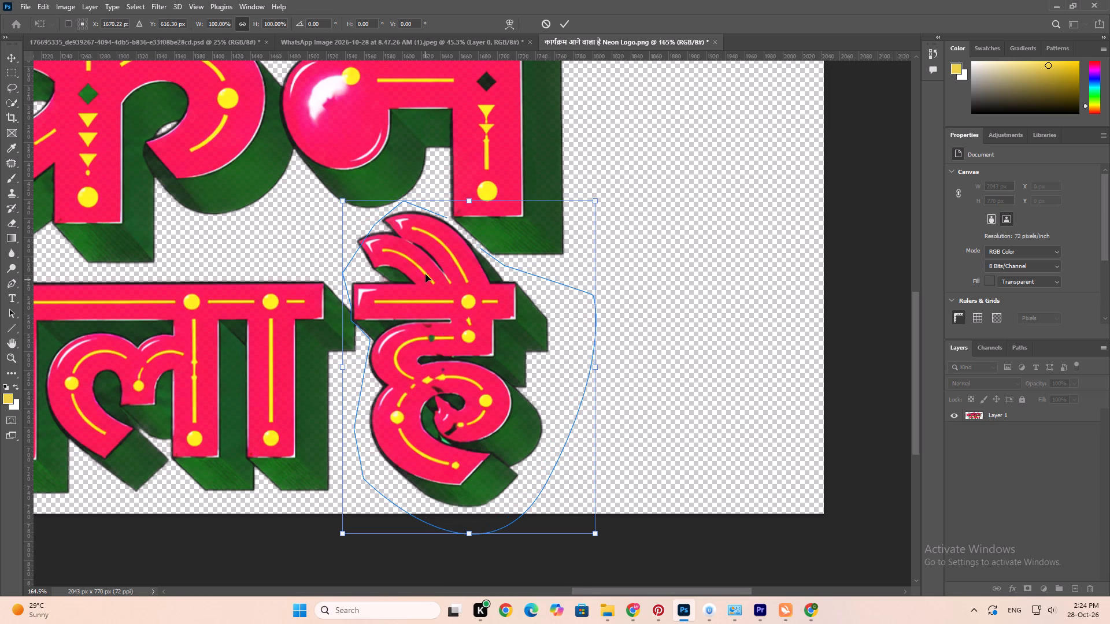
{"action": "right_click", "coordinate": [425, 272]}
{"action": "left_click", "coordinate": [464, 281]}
Make Layer 1 the active layer.
{"action": "left_click", "coordinate": [1016, 418]}
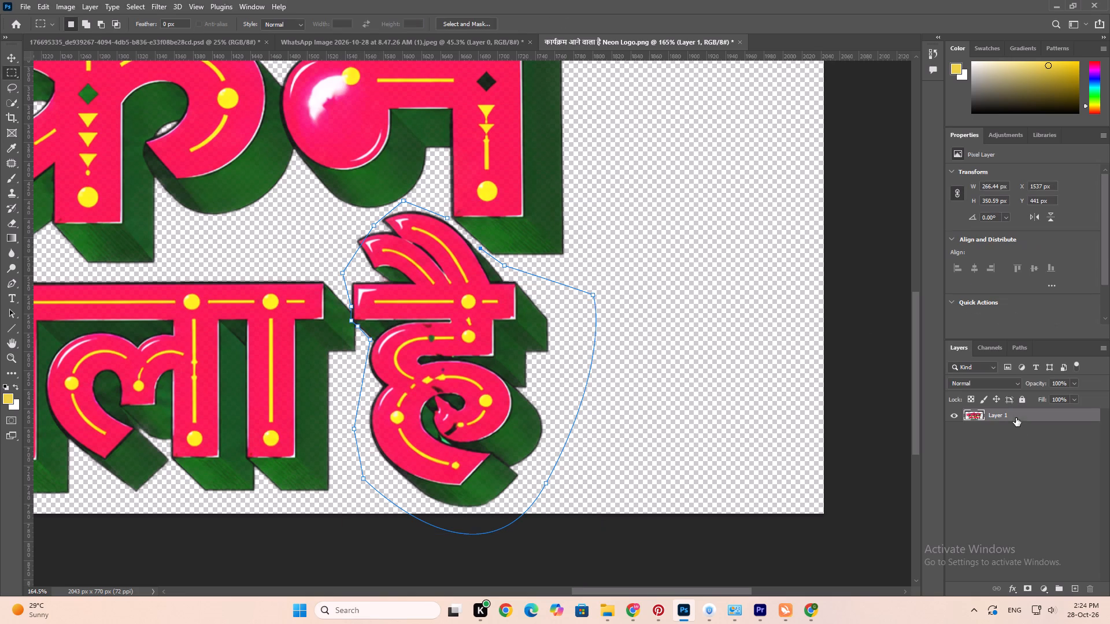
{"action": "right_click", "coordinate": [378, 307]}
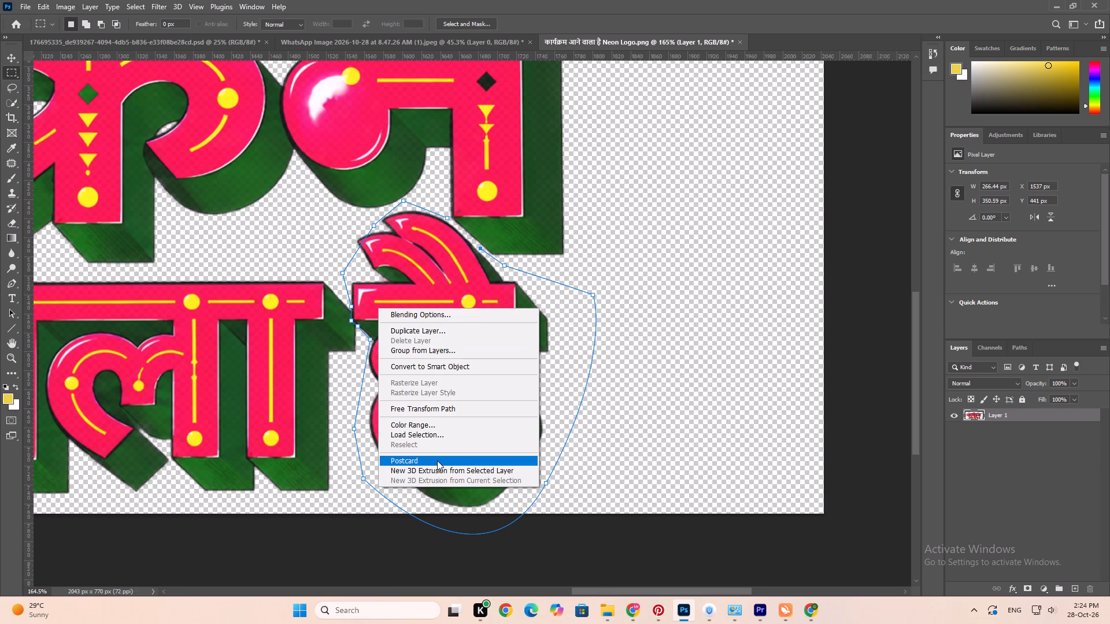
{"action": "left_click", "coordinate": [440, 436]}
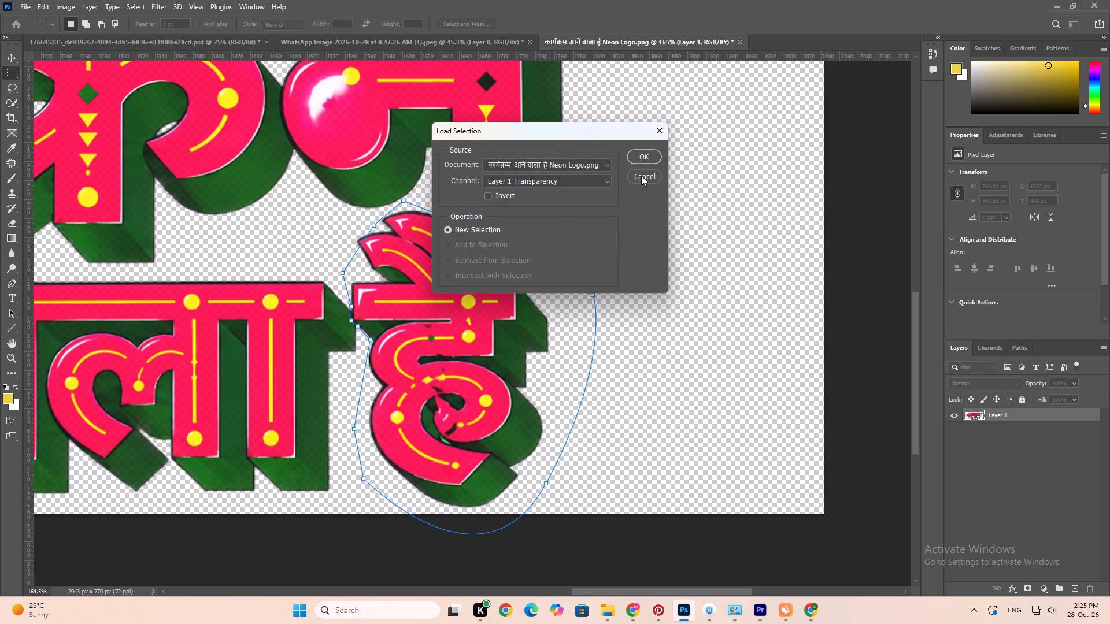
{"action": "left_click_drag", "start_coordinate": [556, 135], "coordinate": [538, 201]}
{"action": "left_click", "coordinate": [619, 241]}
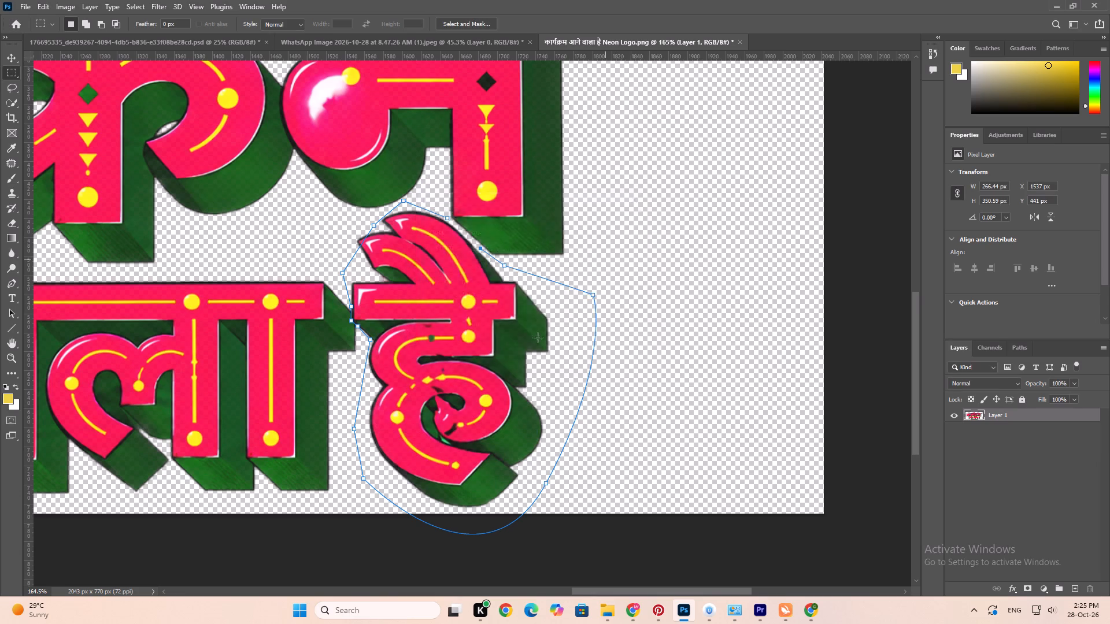
Close the path by joining its two open ends in the narrow gap between the upper flourish of है and the letter म.
{"action": "scroll", "coordinate": [452, 359], "scroll_direction": "down", "scroll_amount": 5}
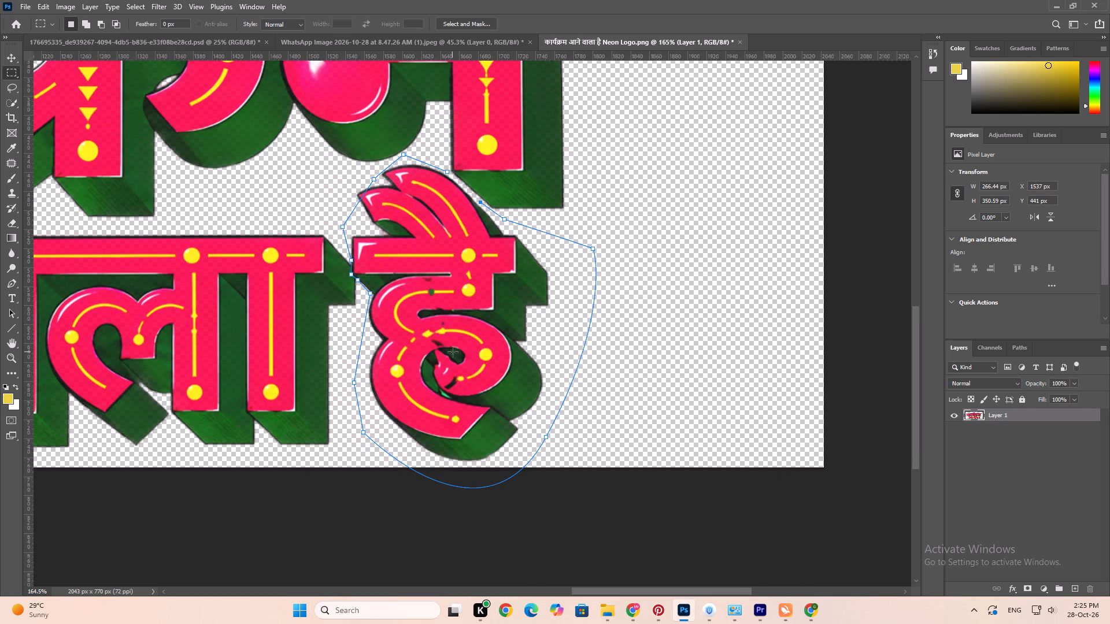
{"action": "scroll", "coordinate": [490, 217], "scroll_direction": "up", "scroll_amount": 15, "text": "alt"}
{"action": "key", "text": "space"}
{"action": "key", "text": "space"}
{"action": "key", "text": "space"}
{"action": "key", "text": "space"}
{"action": "key", "text": "space"}
{"action": "key", "text": "space"}
{"action": "key", "text": "space"}
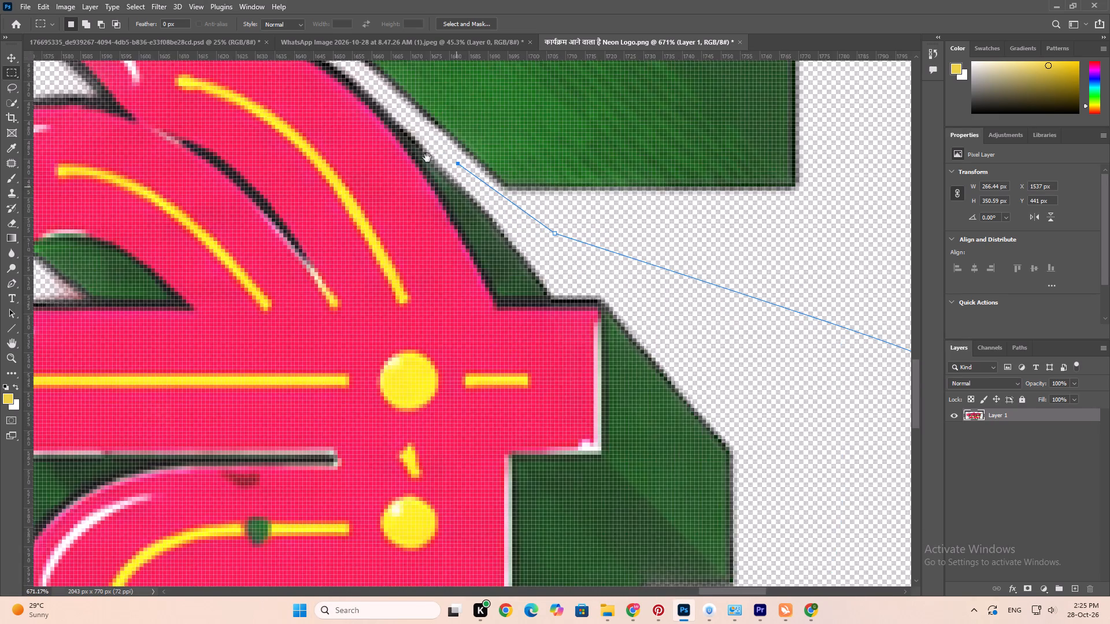
{"action": "left_click_drag", "start_coordinate": [408, 143], "coordinate": [480, 310]}
{"action": "key", "text": "p"}
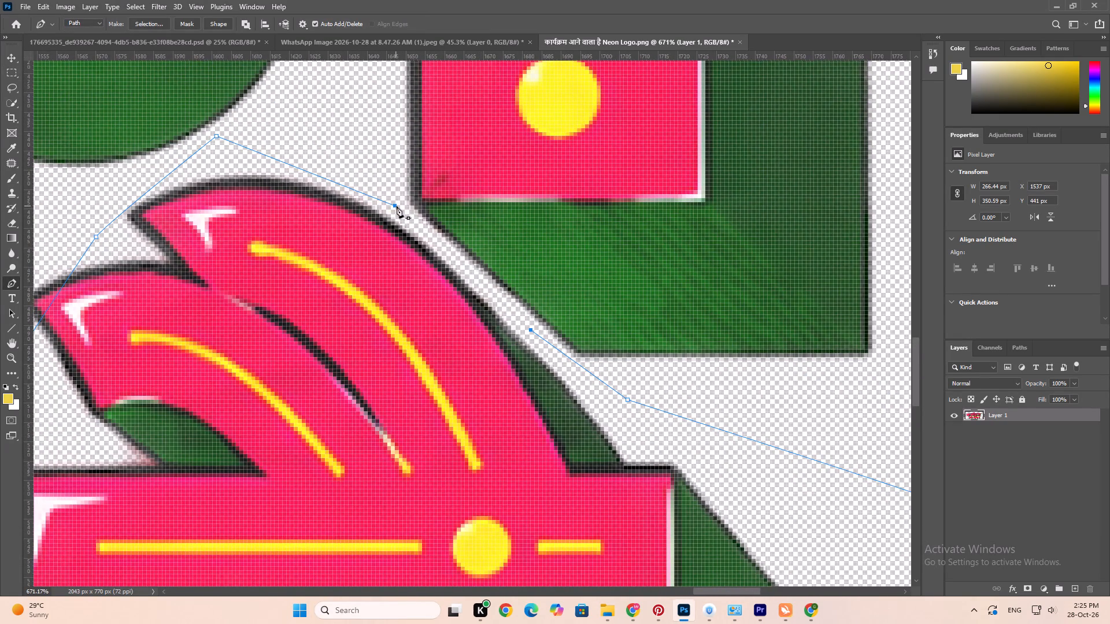
{"action": "scroll", "coordinate": [397, 206], "scroll_direction": "up", "scroll_amount": 17, "text": "alt"}
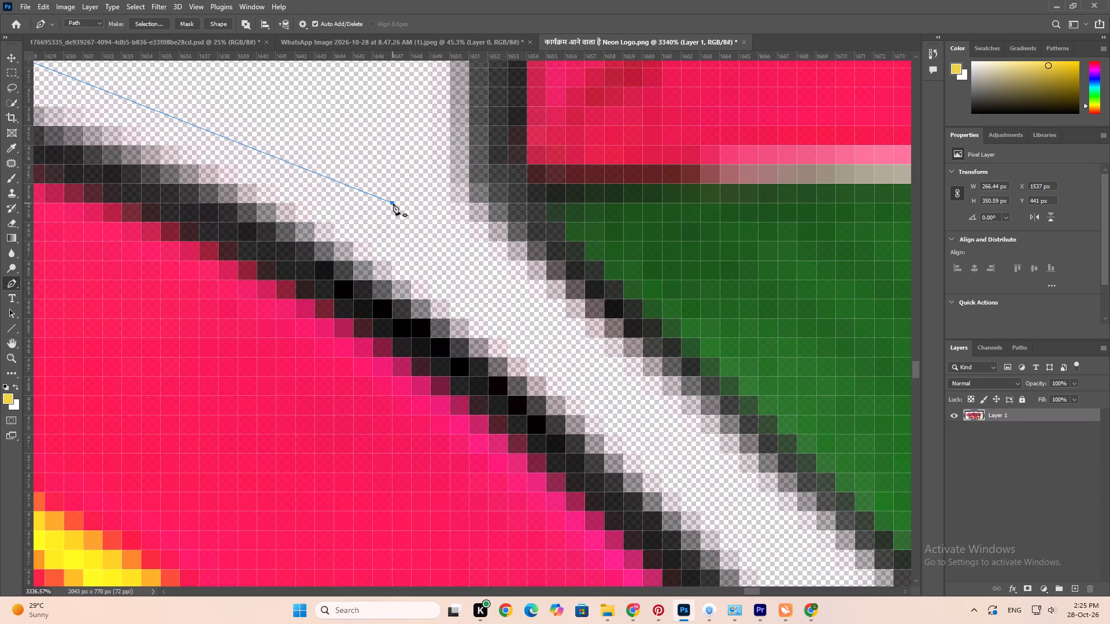
{"action": "left_click", "coordinate": [393, 203], "text": "shift"}
{"action": "key", "text": "ctrl+z"}
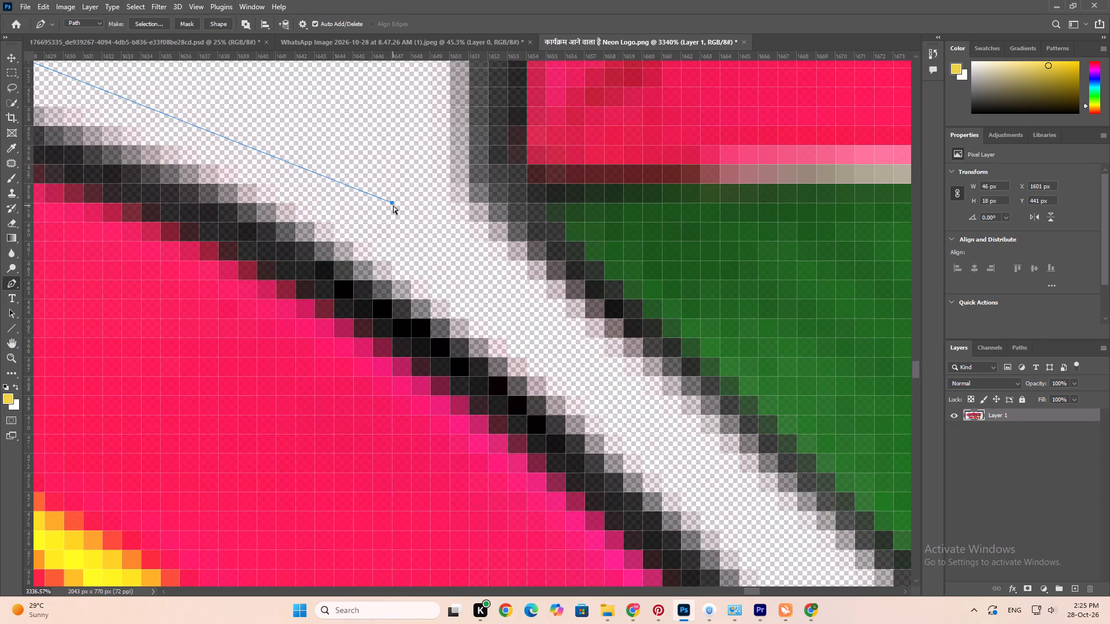
{"action": "left_click", "coordinate": [393, 203]}
{"action": "key", "text": "ctrl+z"}
{"action": "scroll", "coordinate": [450, 247], "scroll_direction": "down", "scroll_amount": 8, "text": "alt"}
{"action": "scroll", "coordinate": [553, 348], "scroll_direction": "down", "scroll_amount": 7, "text": "alt"}
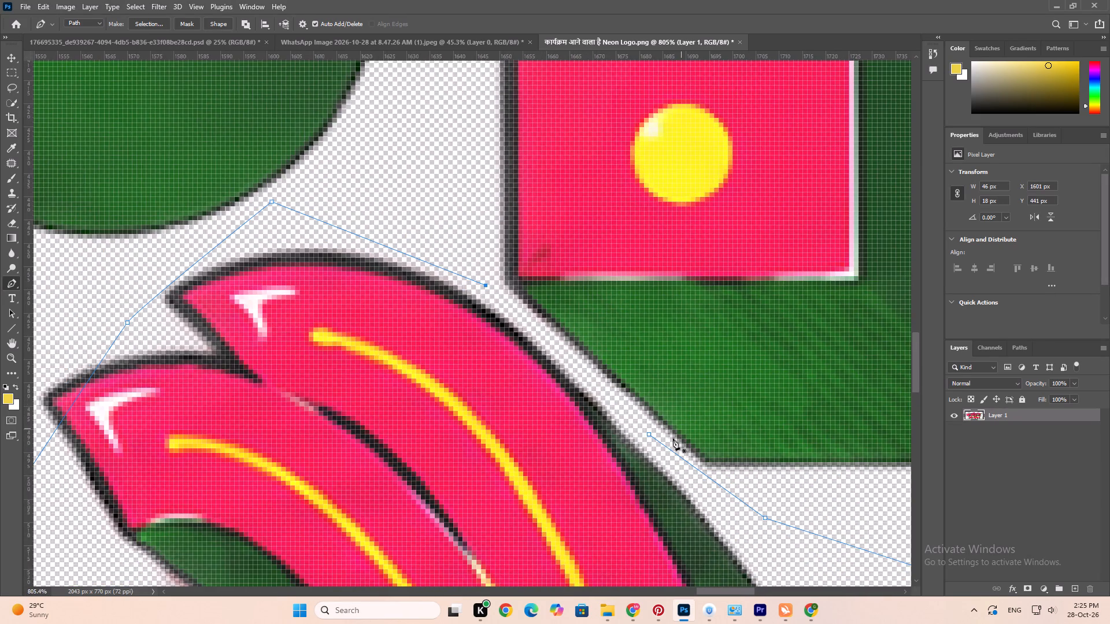
{"action": "left_click", "coordinate": [650, 434]}
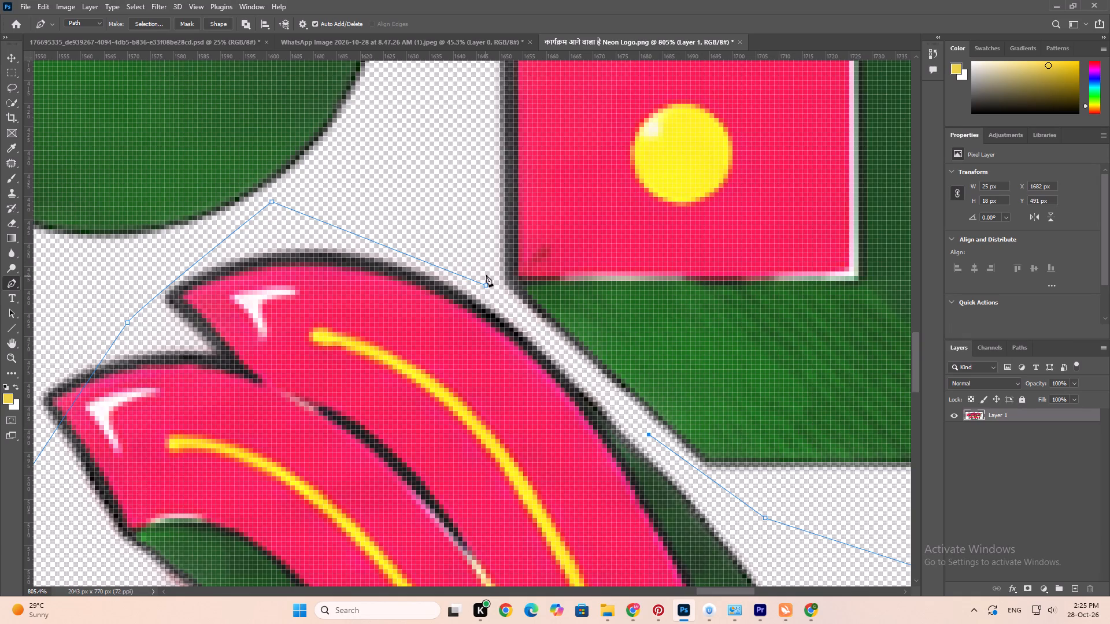
{"action": "left_click", "coordinate": [486, 287]}
Convert the closed path around है into a new anti-aliased selection with a 0-pixel feather.
{"action": "scroll", "coordinate": [511, 322], "scroll_direction": "down", "scroll_amount": 7, "text": "alt"}
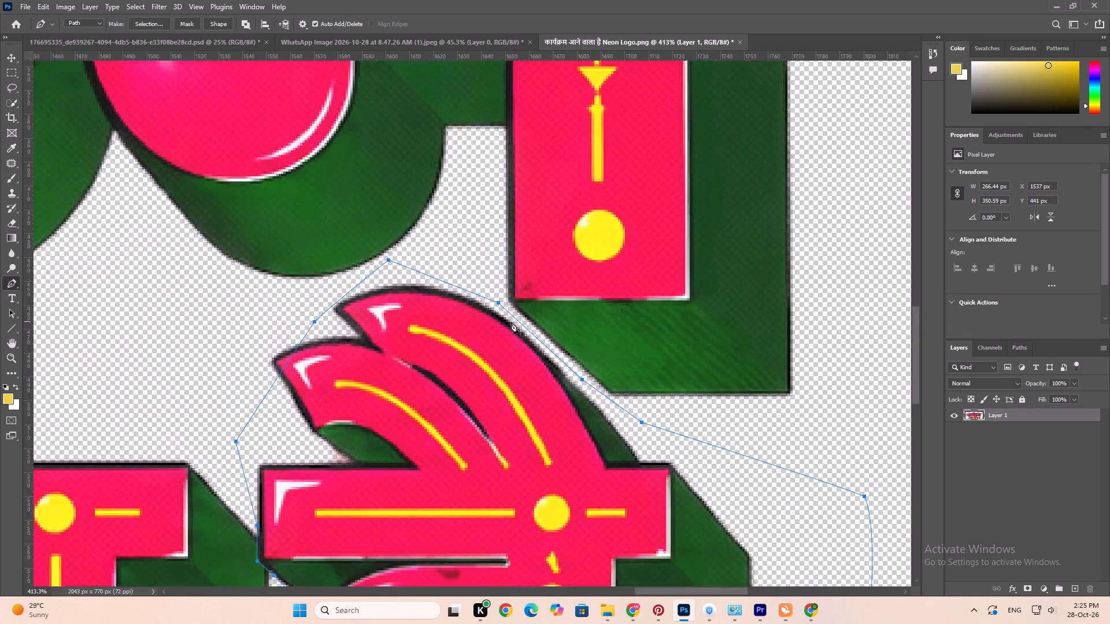
{"action": "scroll", "coordinate": [511, 322], "scroll_direction": "down", "scroll_amount": 11, "text": "alt"}
{"action": "scroll", "coordinate": [482, 390], "scroll_direction": "down", "scroll_amount": 7}
{"action": "scroll", "coordinate": [482, 390], "scroll_direction": "down", "scroll_amount": 1, "text": "alt"}
{"action": "scroll", "coordinate": [482, 390], "scroll_direction": "up", "scroll_amount": 3, "text": "alt"}
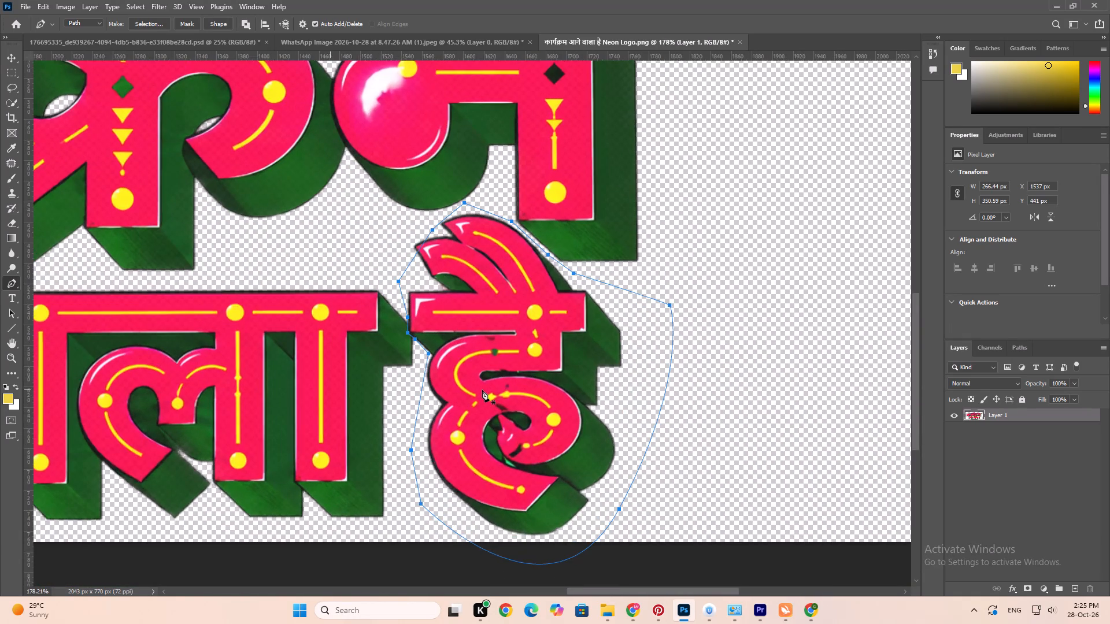
{"action": "scroll", "coordinate": [482, 390], "scroll_direction": "up", "scroll_amount": 2, "text": "alt"}
{"action": "right_click", "coordinate": [489, 373]}
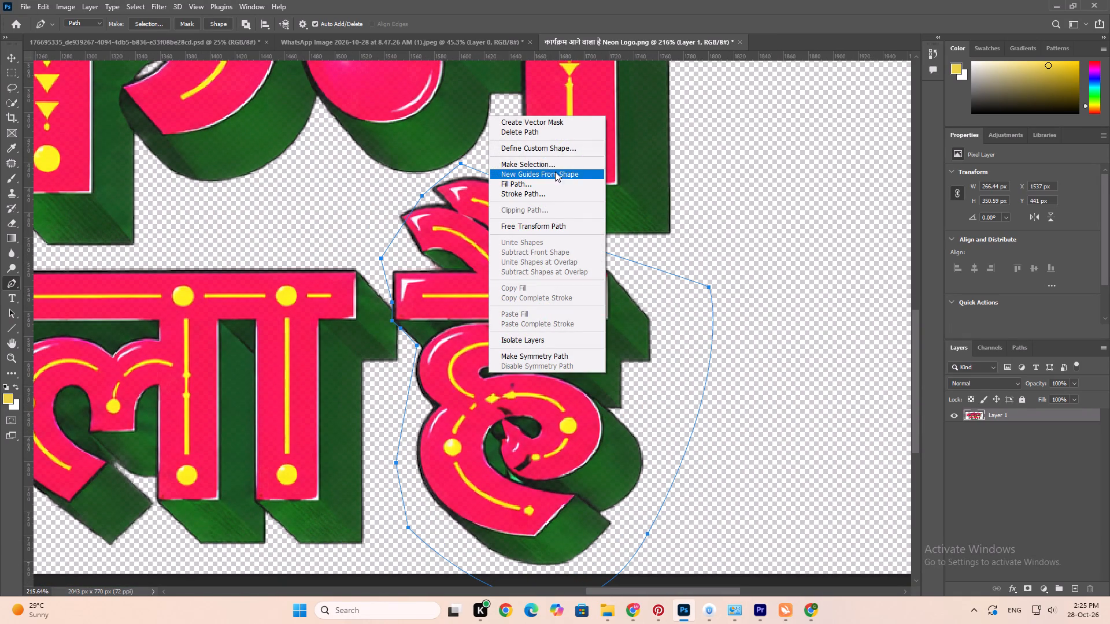
{"action": "left_click", "coordinate": [553, 166]}
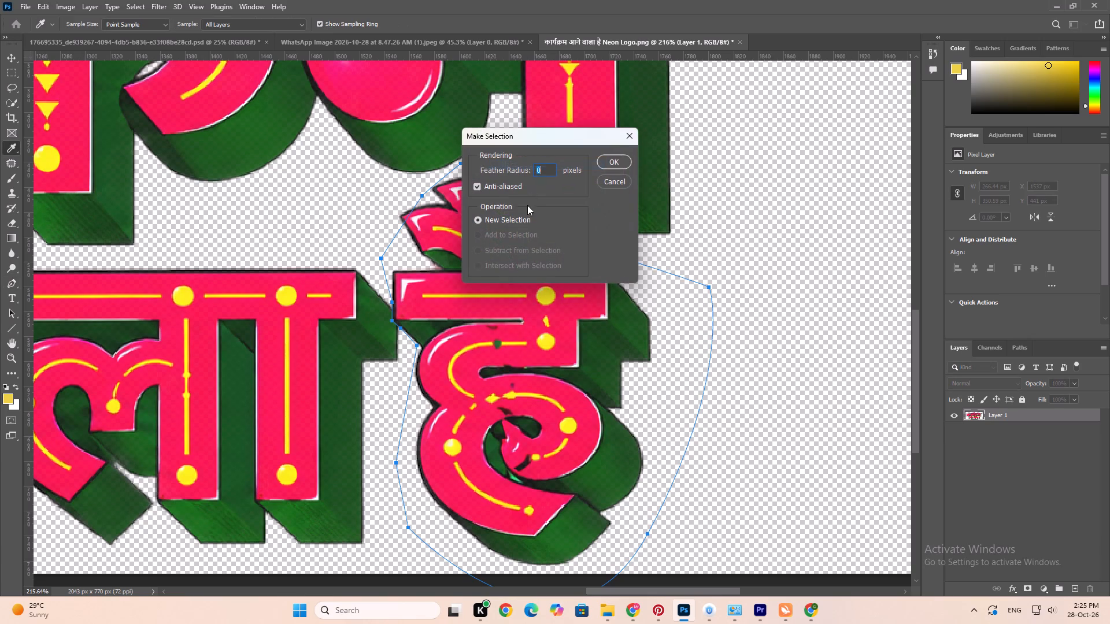
{"action": "left_click", "coordinate": [611, 158]}
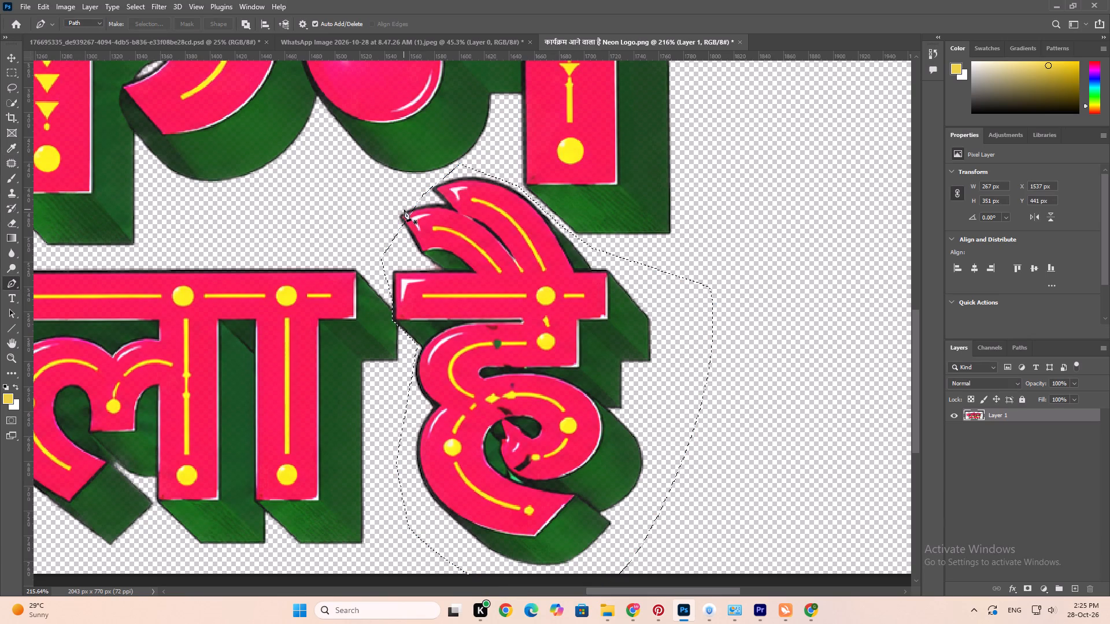
Add small rectangular areas to the selection around the tips of the two flourishes on है to include the missed edges.
{"action": "key", "text": "m"}
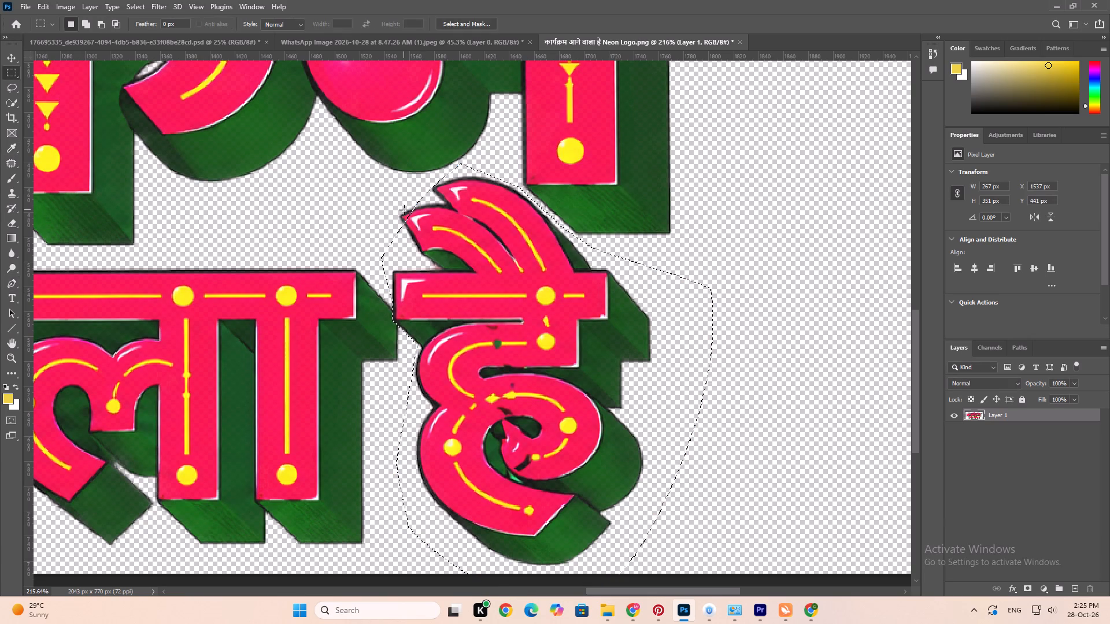
{"action": "left_click_drag", "start_coordinate": [399, 206], "coordinate": [442, 240], "text": "shift"}
{"action": "left_click_drag", "start_coordinate": [380, 202], "coordinate": [428, 228], "text": "shift"}
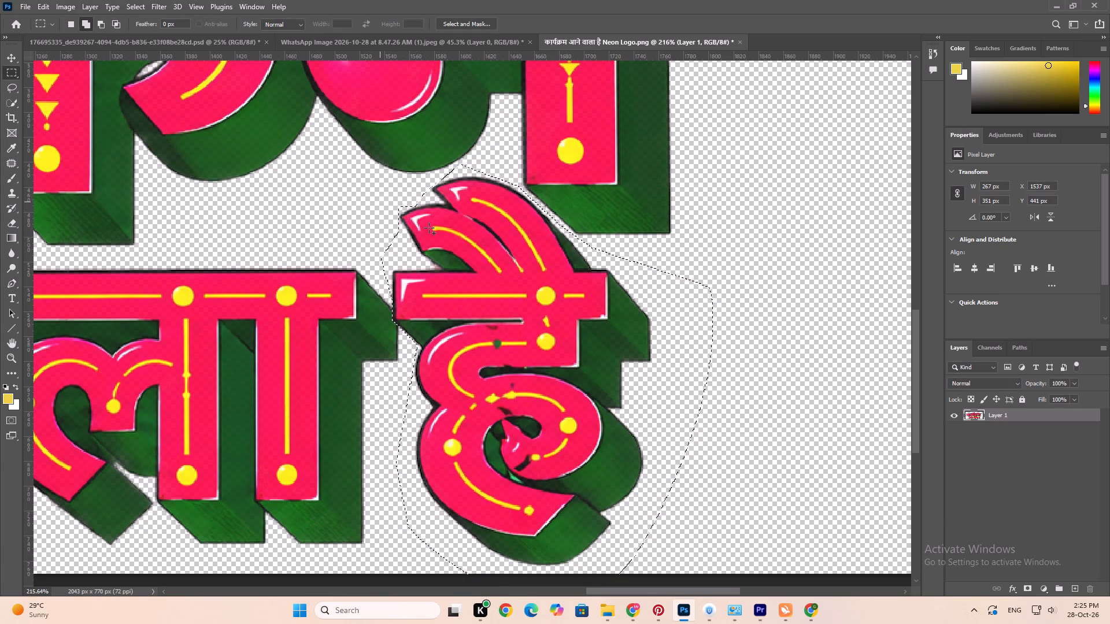
{"action": "left_click_drag", "start_coordinate": [431, 187], "coordinate": [463, 199], "text": "shift"}
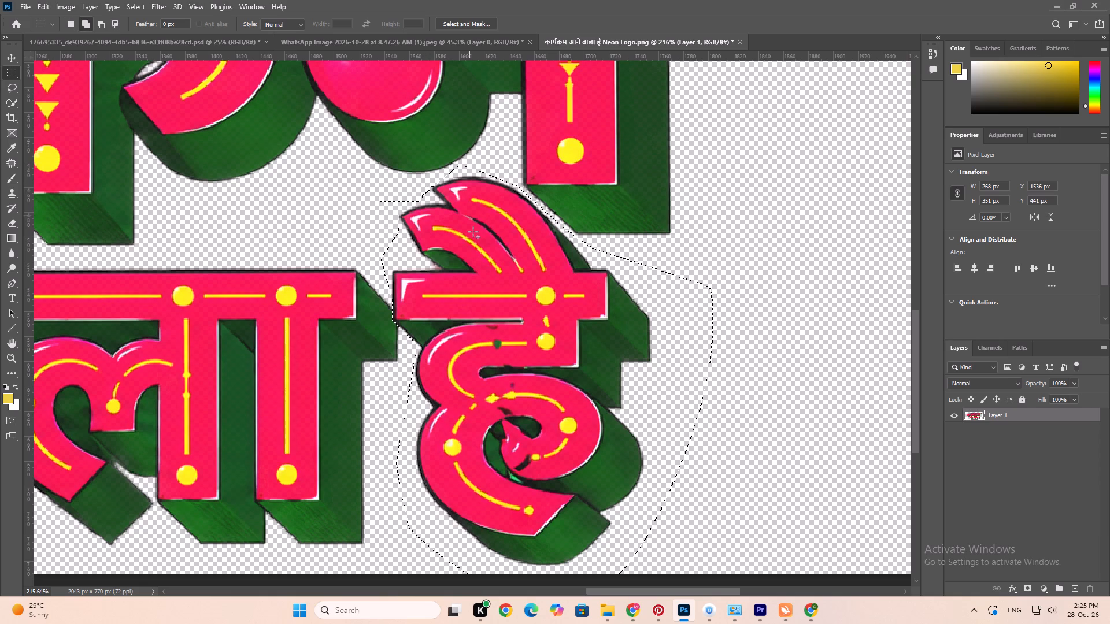
Copy the selected है from Layer 1 onto a new layer.
{"action": "scroll", "coordinate": [442, 336], "scroll_direction": "down", "scroll_amount": 4, "text": "alt"}
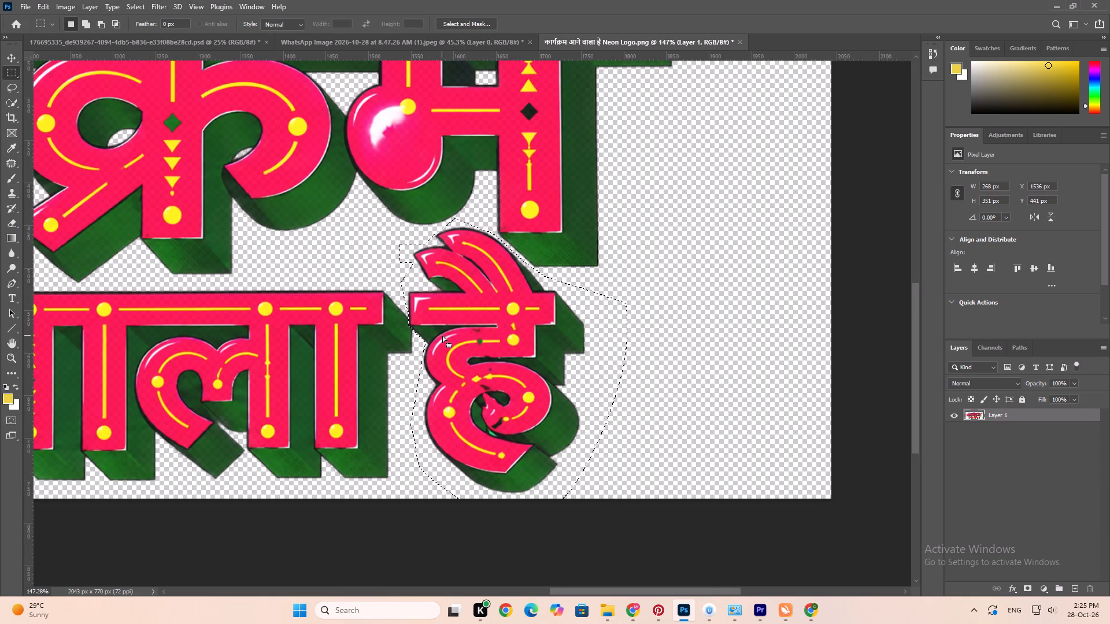
{"action": "scroll", "coordinate": [442, 336], "scroll_direction": "up", "scroll_amount": 2}
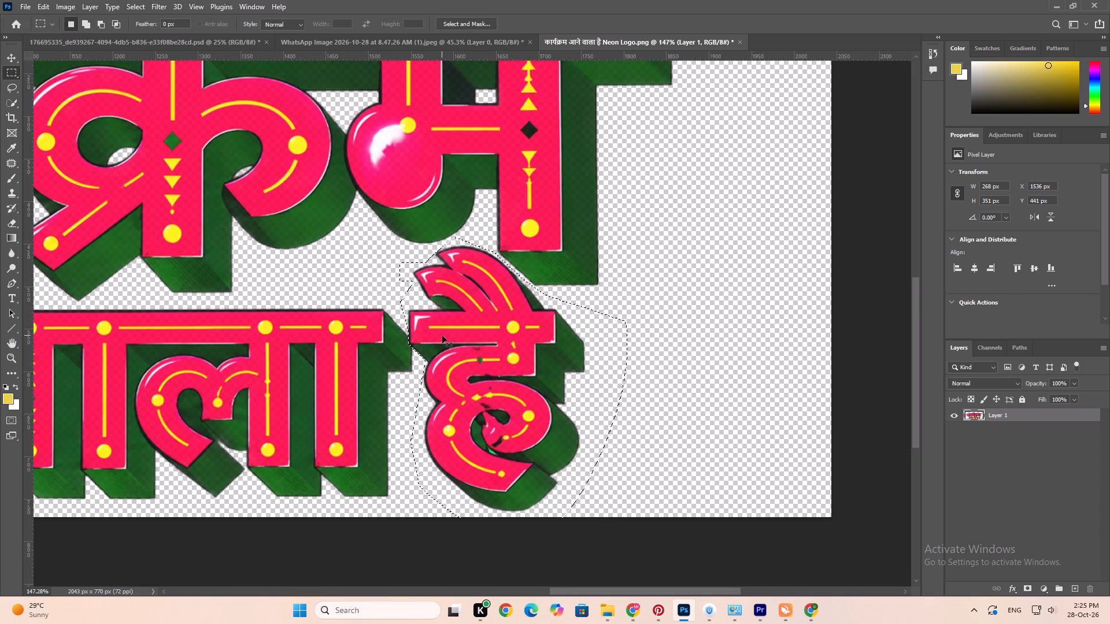
{"action": "key", "text": "ctrl+j"}
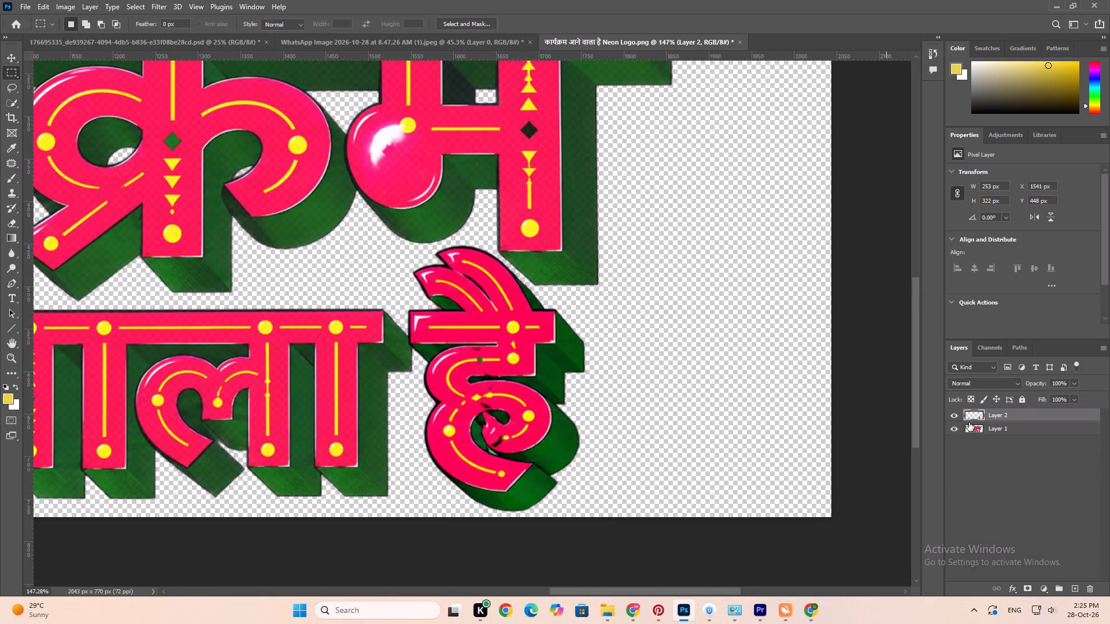
Check the separated है on its own by temporarily hiding Layer 1, then show that layer again.
{"action": "left_click", "coordinate": [956, 433]}
{"action": "left_click", "coordinate": [956, 433]}
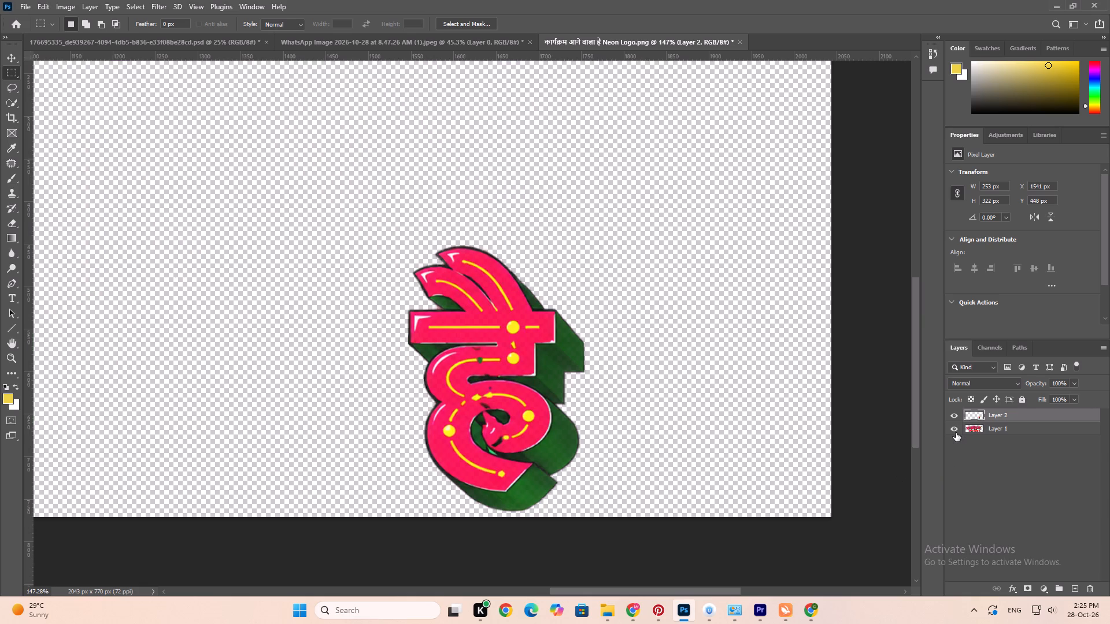
{"action": "scroll", "coordinate": [970, 452], "scroll_direction": "up", "scroll_amount": 2}
Make Layer 1 active again and hide the new layer holding the separated है.
{"action": "left_click", "coordinate": [991, 428]}
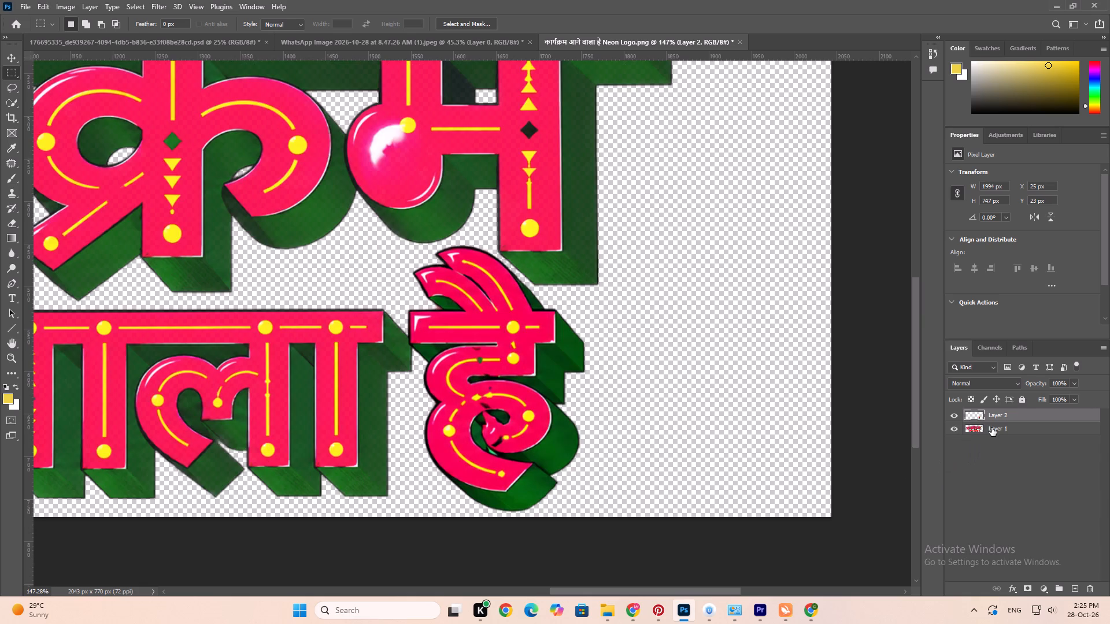
{"action": "left_click", "coordinate": [955, 416]}
{"action": "key", "text": "space"}
{"action": "key", "text": "space"}
{"action": "key", "text": "space"}
{"action": "key", "text": "space"}
{"action": "key", "text": "space"}
{"action": "key", "text": "space"}
{"action": "key", "text": "space"}
{"action": "key", "text": "space"}
{"action": "key", "text": "space"}
{"action": "key", "text": "space"}
{"action": "key", "text": "space"}
{"action": "key", "text": "space"}
{"action": "key", "text": "space"}
{"action": "key", "text": "space"}
{"action": "key", "text": "space"}
{"action": "key", "text": "space"}
{"action": "key", "text": "space"}
{"action": "key", "text": "space"}
{"action": "key", "text": "space"}
{"action": "key", "text": "space"}
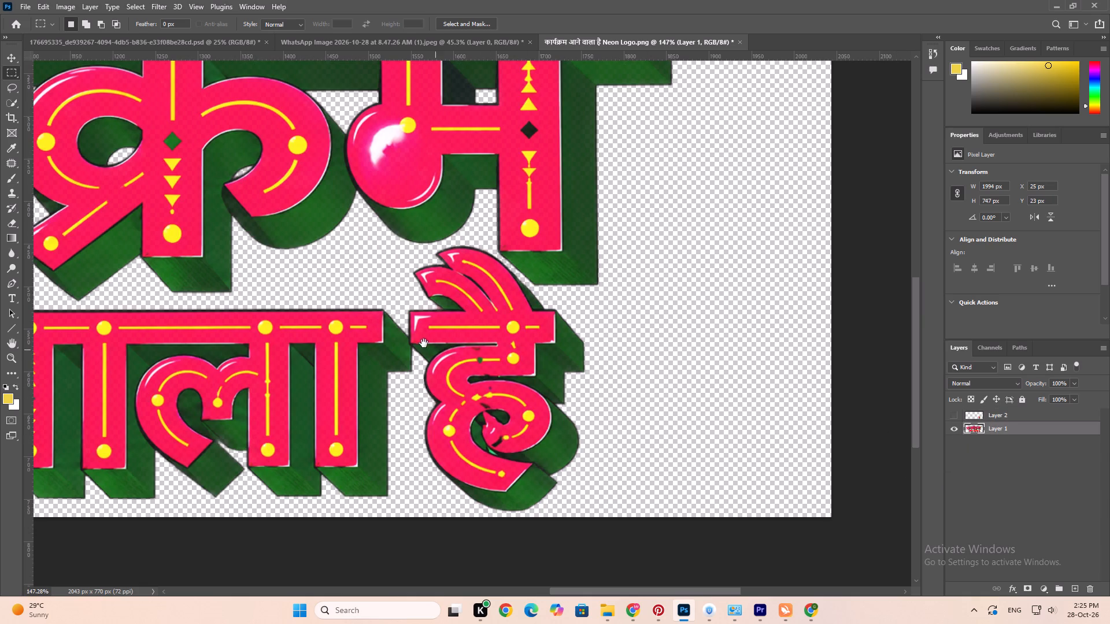
{"action": "left_click_drag", "start_coordinate": [423, 343], "coordinate": [721, 365]}
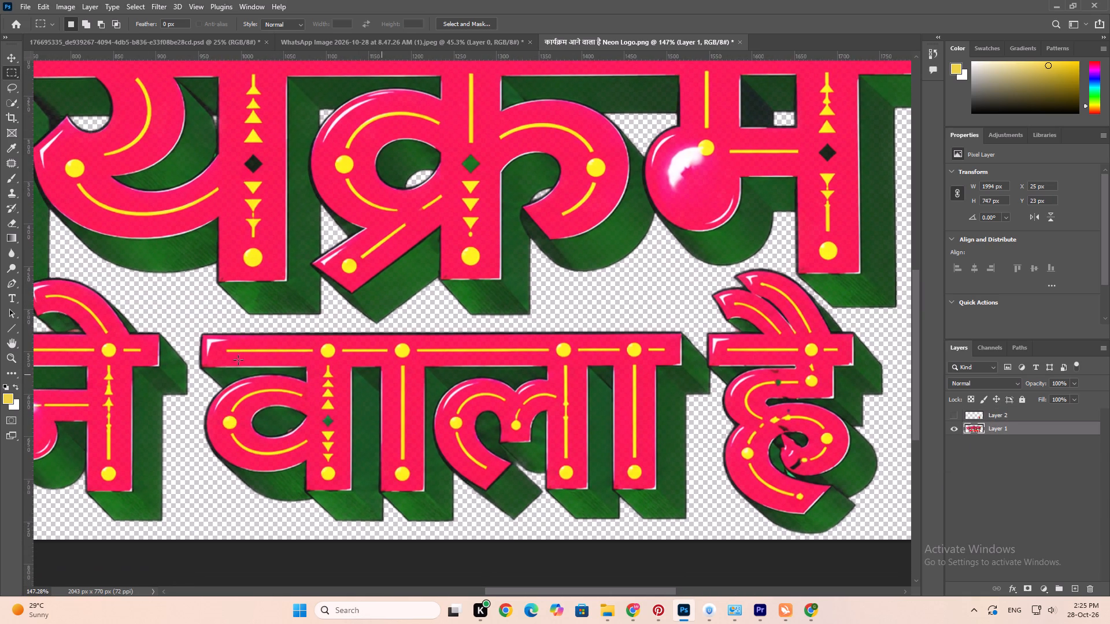
Select the word वाला on Layer 1 with a rectangular marquee of about 604 × 245 px.
{"action": "left_click_drag", "start_coordinate": [193, 322], "coordinate": [290, 432]}
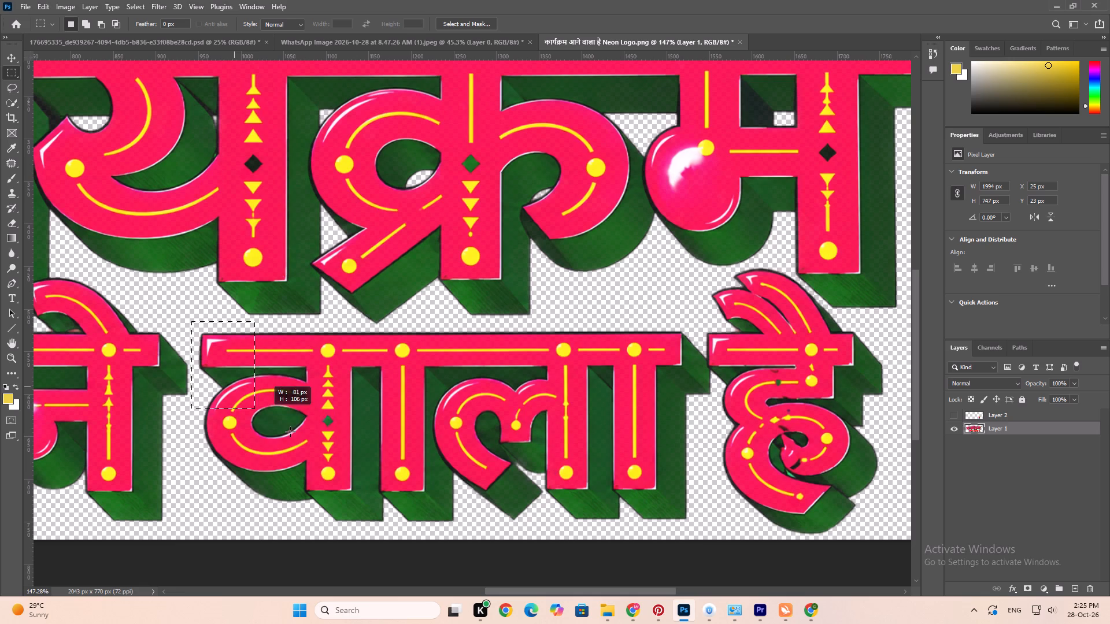
{"action": "left_click_drag", "start_coordinate": [290, 432], "coordinate": [706, 527]}
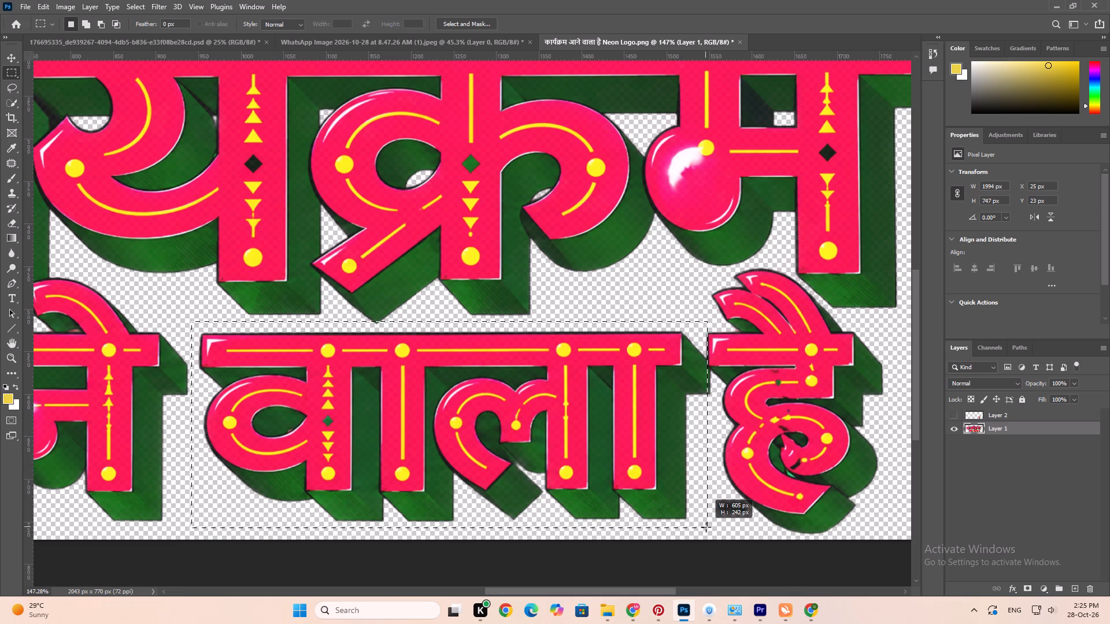
{"action": "left_click_drag", "start_coordinate": [706, 527], "coordinate": [705, 529]}
Add narrow rectangular areas to the selection along the green shadow edge where वाला meets है, to include the missed pixels.
{"action": "scroll", "coordinate": [719, 373], "scroll_direction": "up", "scroll_amount": 18, "text": "alt"}
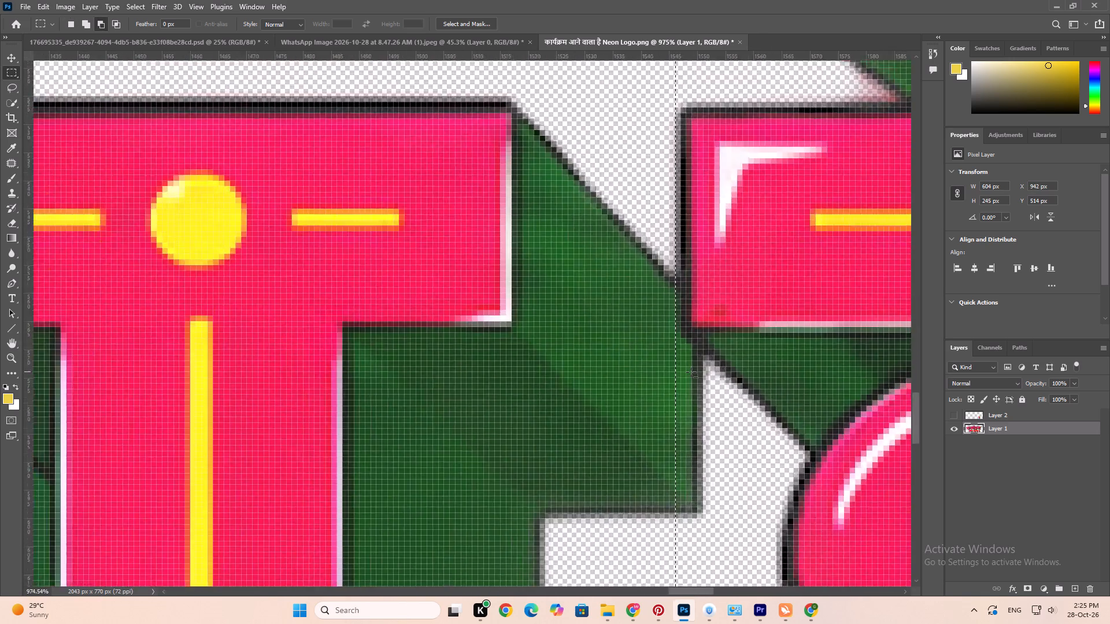
{"action": "scroll", "coordinate": [691, 372], "scroll_direction": "up", "scroll_amount": 7, "text": "alt"}
{"action": "left_click_drag", "start_coordinate": [663, 222], "coordinate": [671, 259], "text": "shift"}
{"action": "left_click_drag", "start_coordinate": [667, 257], "coordinate": [676, 314], "text": "shift"}
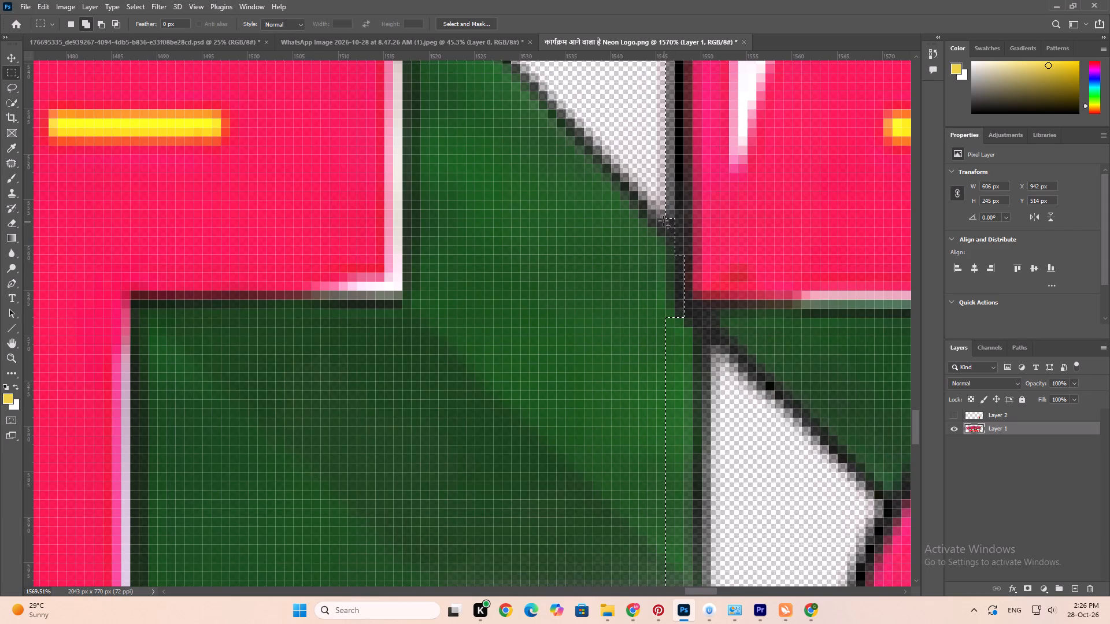
{"action": "left_click_drag", "start_coordinate": [663, 220], "coordinate": [694, 339], "text": "shift"}
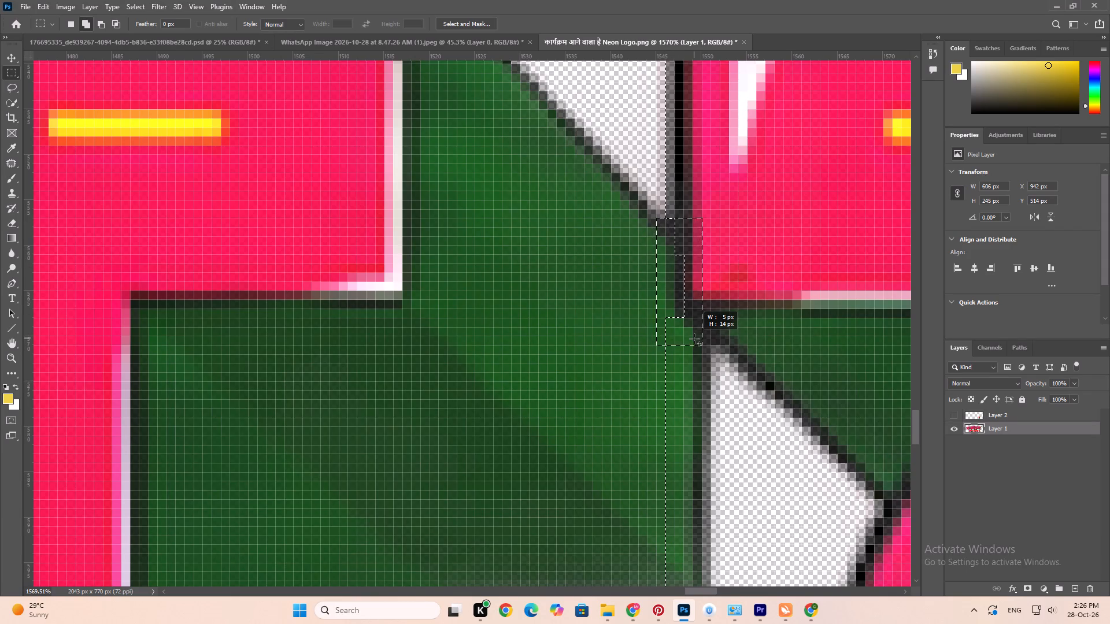
{"action": "left_click_drag", "start_coordinate": [694, 339], "coordinate": [690, 353], "text": "shift"}
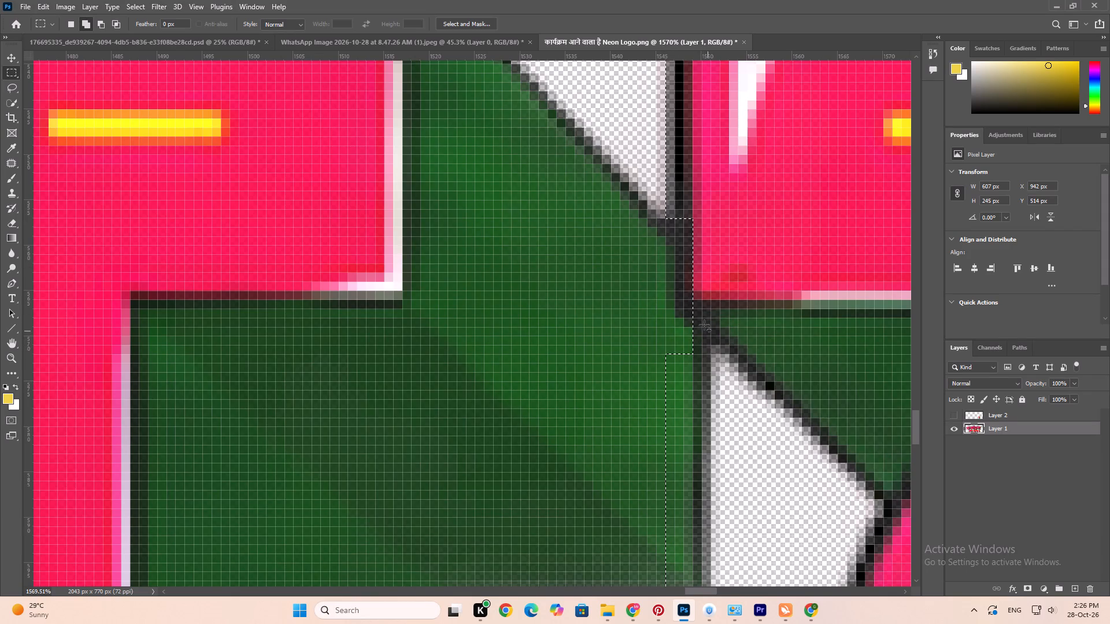
{"action": "left_click_drag", "start_coordinate": [694, 305], "coordinate": [699, 392], "text": "shift"}
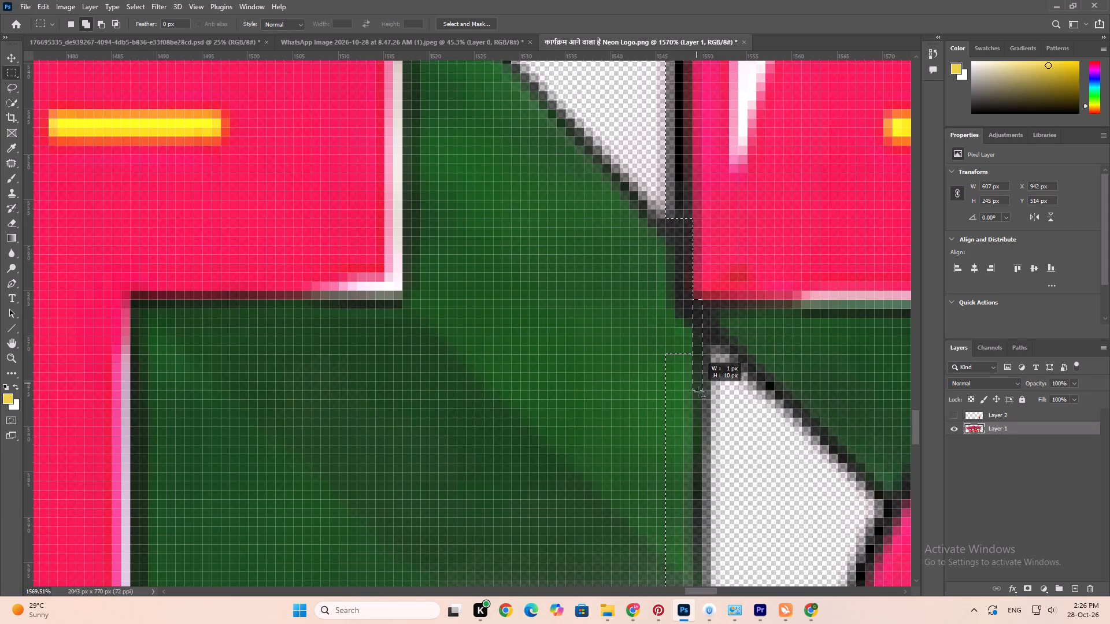
{"action": "left_click_drag", "start_coordinate": [699, 392], "coordinate": [703, 403], "text": "shift"}
{"action": "scroll", "coordinate": [700, 402], "scroll_direction": "down", "scroll_amount": 13, "text": "alt"}
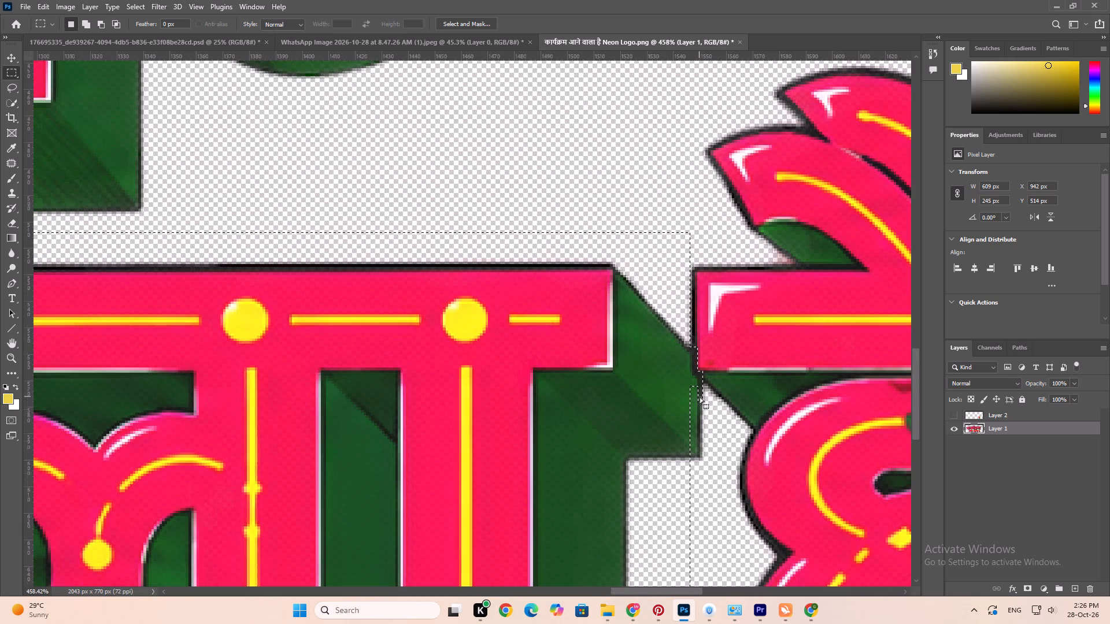
{"action": "left_click_drag", "start_coordinate": [686, 380], "coordinate": [694, 499], "text": "shift"}
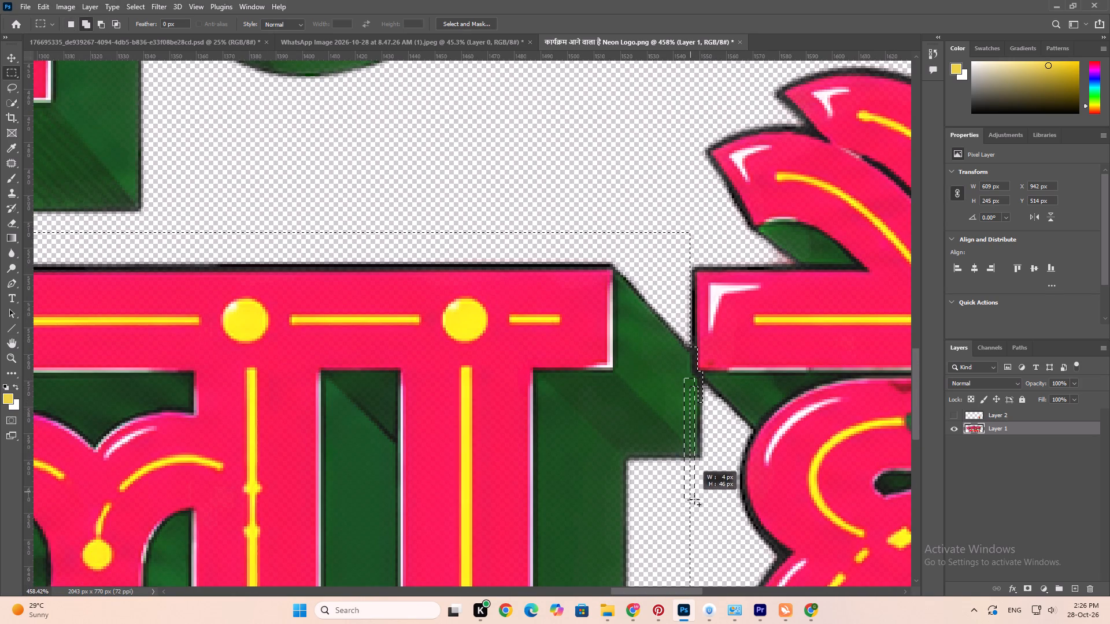
{"action": "left_click_drag", "start_coordinate": [694, 499], "coordinate": [699, 507], "text": "shift"}
Copy the selected वाला from Layer 1 onto a new layer.
{"action": "scroll", "coordinate": [678, 491], "scroll_direction": "down", "scroll_amount": 15, "text": "alt"}
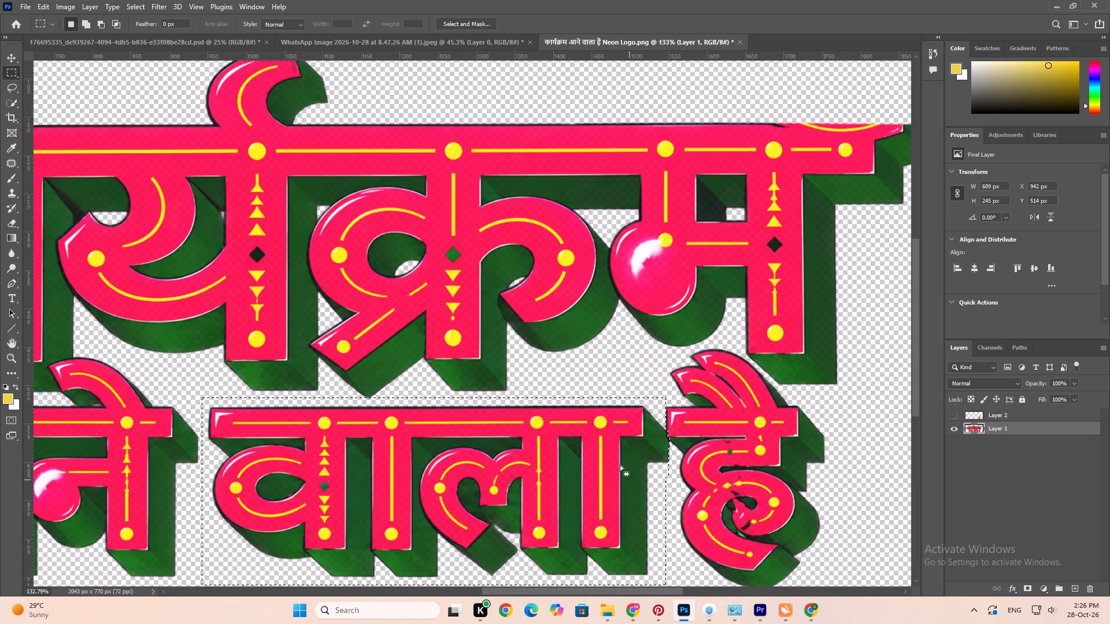
{"action": "scroll", "coordinate": [620, 465], "scroll_direction": "down", "scroll_amount": 12, "text": "alt"}
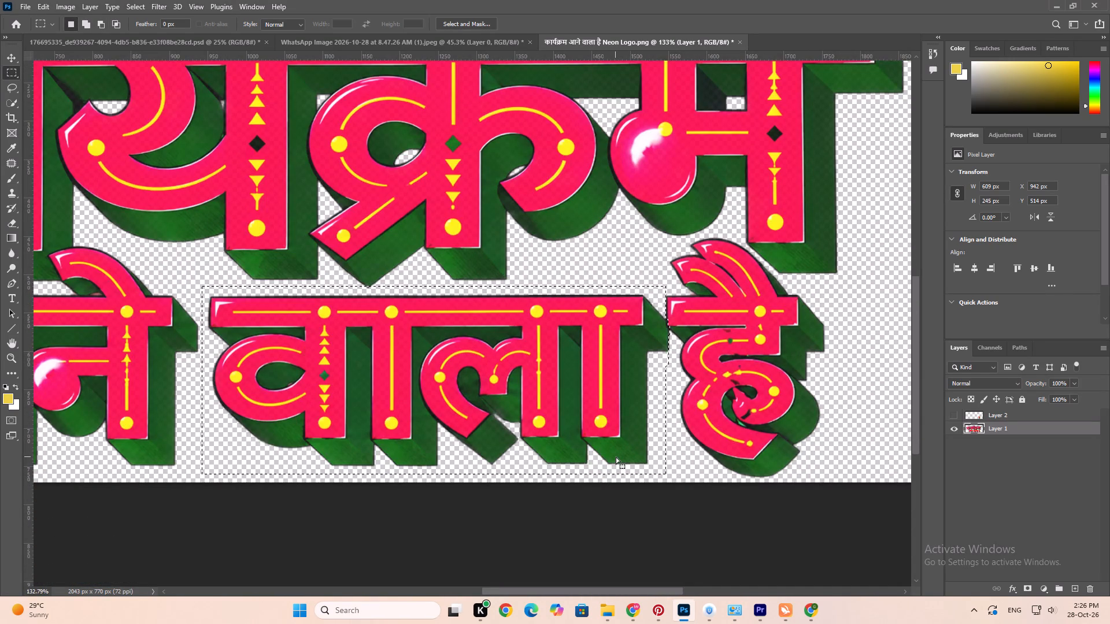
{"action": "key", "text": "ctrl+j"}
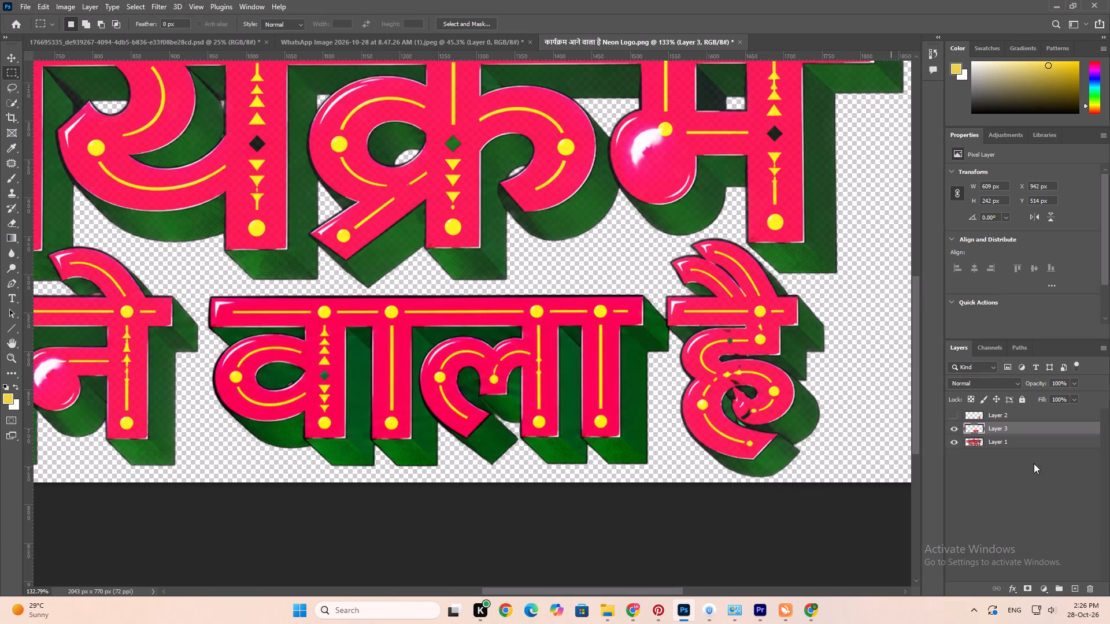
Hide Layer 1 and toggle the new layer's visibility to check the separated वाला on its own.
{"action": "left_click", "coordinate": [953, 441]}
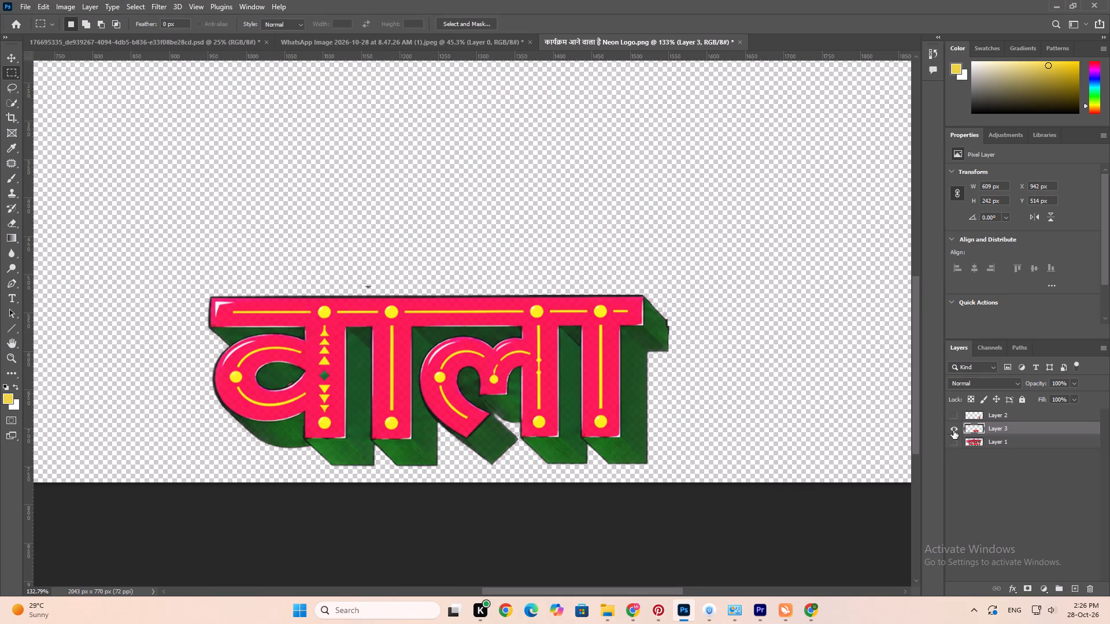
{"action": "left_click", "coordinate": [953, 430]}
{"action": "left_click", "coordinate": [953, 430]}
Erase the stray dark speck above the top bar of वाला on its new layer, using a 20 px Eraser.
{"action": "scroll", "coordinate": [346, 296], "scroll_direction": "up", "scroll_amount": 15, "text": "alt"}
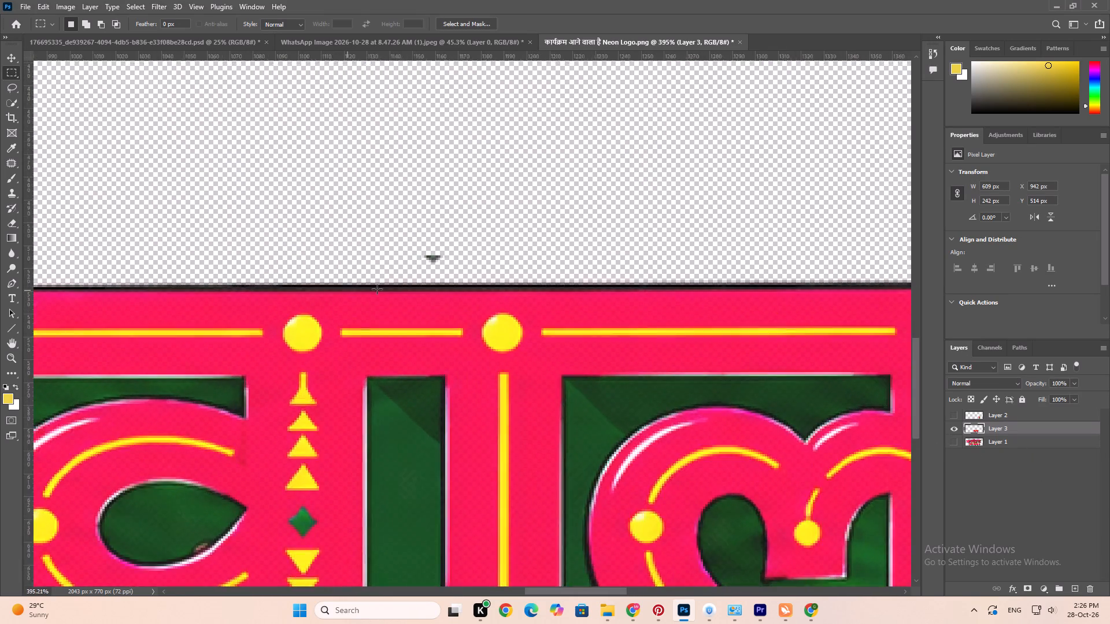
{"action": "scroll", "coordinate": [377, 289], "scroll_direction": "up", "scroll_amount": 7, "text": "alt"}
{"action": "key", "text": "e"}
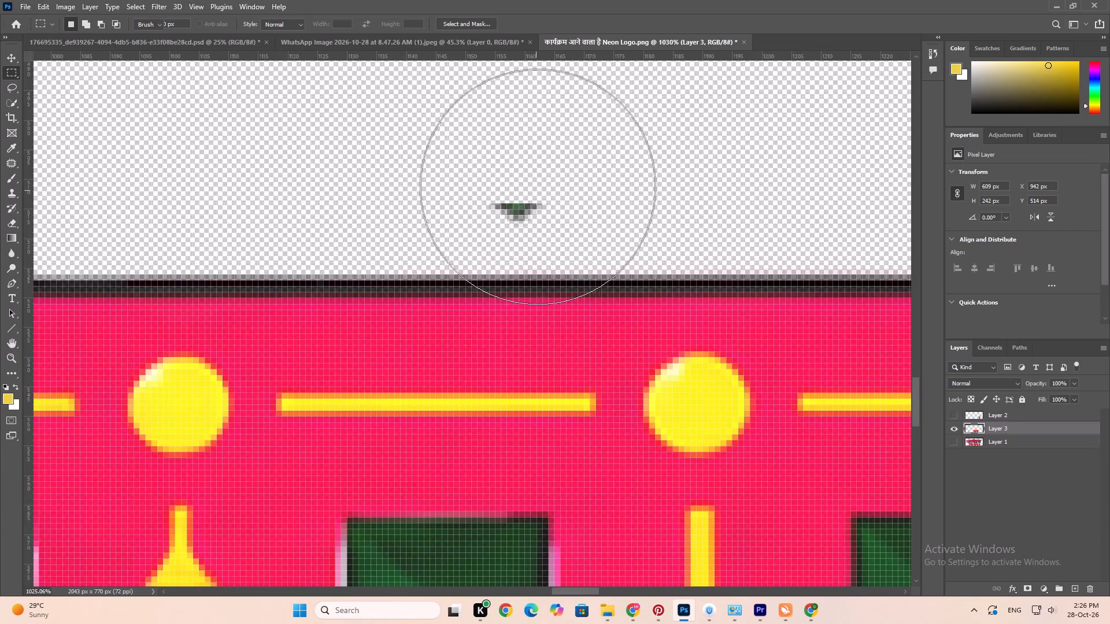
{"action": "type", "text": "[[[["}
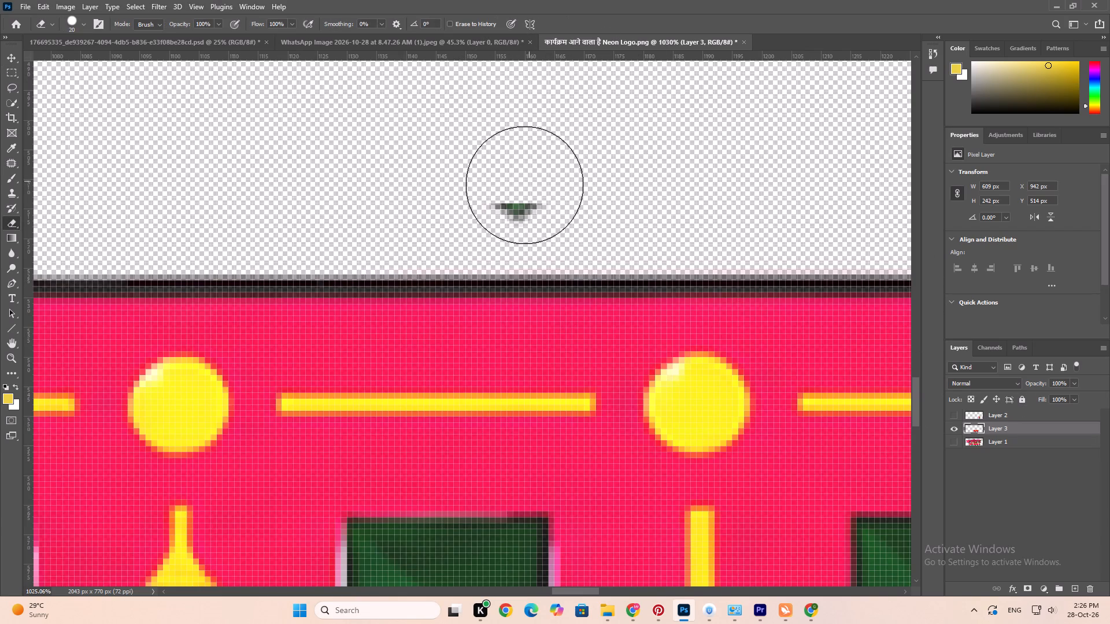
{"action": "left_click_drag", "start_coordinate": [524, 186], "coordinate": [533, 183]}
{"action": "key", "text": "space"}
{"action": "key", "text": "space"}
{"action": "key", "text": "space"}
{"action": "key", "text": "space"}
{"action": "key", "text": "space"}
{"action": "key", "text": "space"}
{"action": "key", "text": "space"}
{"action": "key", "text": "space"}
{"action": "key", "text": "space"}
{"action": "scroll", "coordinate": [504, 214], "scroll_direction": "down", "scroll_amount": 16}
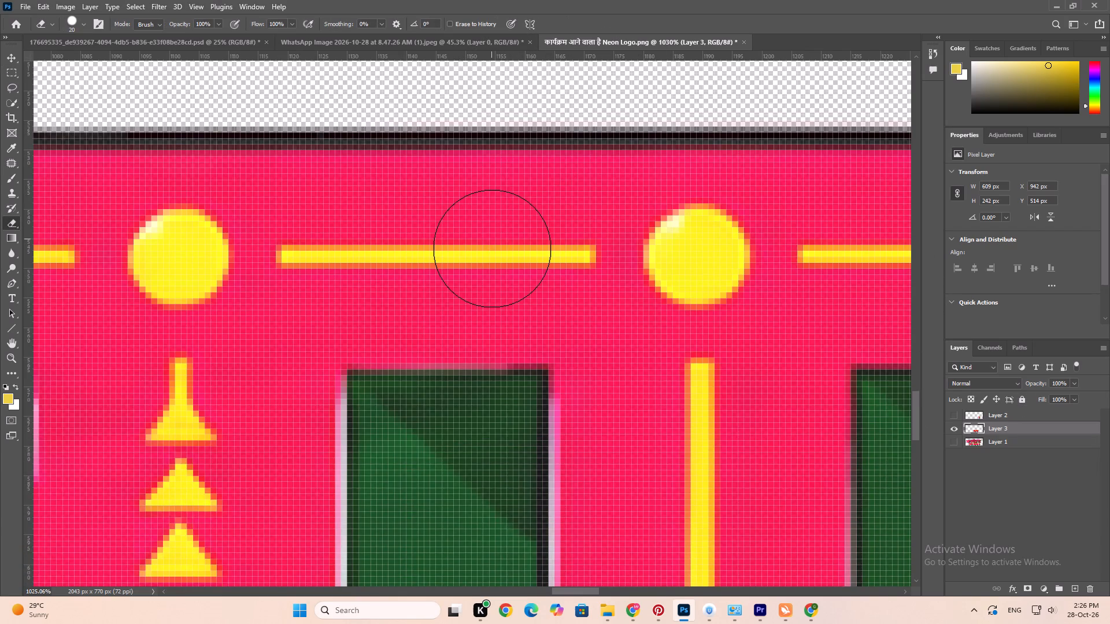
{"action": "scroll", "coordinate": [492, 248], "scroll_direction": "down", "scroll_amount": 20, "text": "alt"}
{"action": "scroll", "coordinate": [492, 248], "scroll_direction": "down", "scroll_amount": 3, "text": "alt"}
{"action": "scroll", "coordinate": [492, 259], "scroll_direction": "up", "scroll_amount": 5}
{"action": "scroll", "coordinate": [492, 259], "scroll_direction": "down", "scroll_amount": 8, "text": "alt"}
{"action": "scroll", "coordinate": [492, 259], "scroll_direction": "up", "scroll_amount": 3}
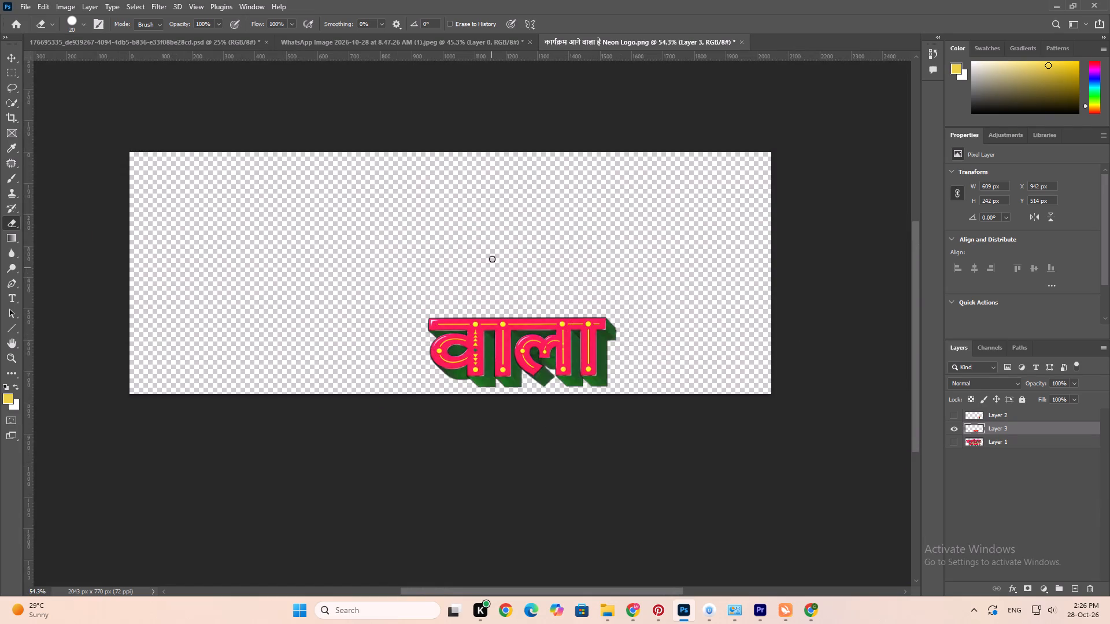
{"action": "scroll", "coordinate": [492, 259], "scroll_direction": "up", "scroll_amount": 7}
Show Layer 1 again, hide the layer holding the separated वाला, and make Layer 1 active.
{"action": "left_click", "coordinate": [953, 442]}
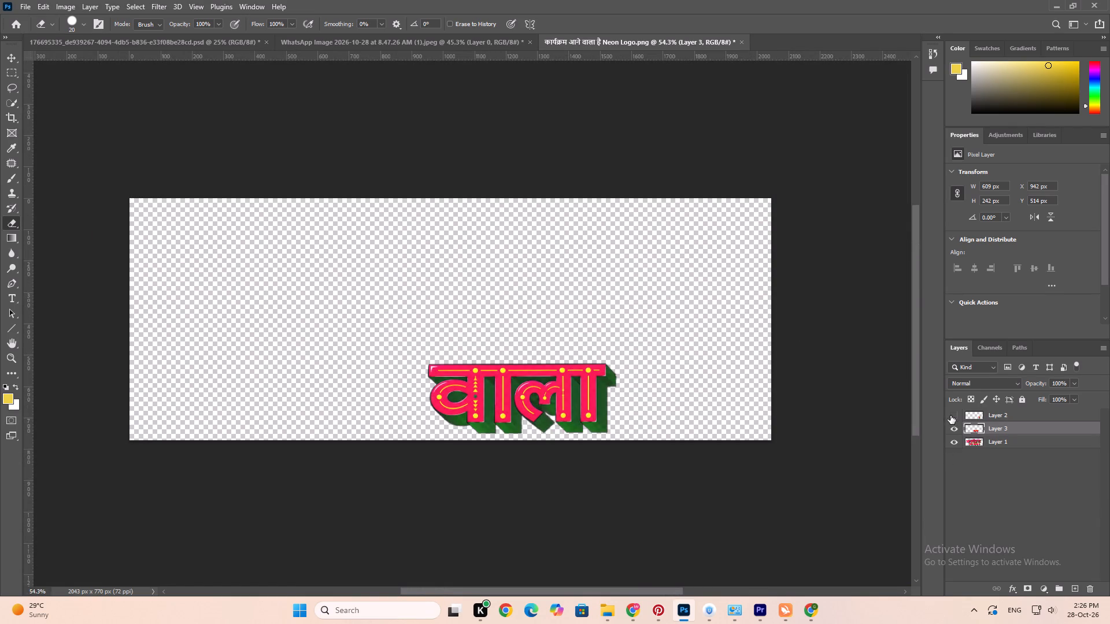
{"action": "left_click", "coordinate": [954, 433]}
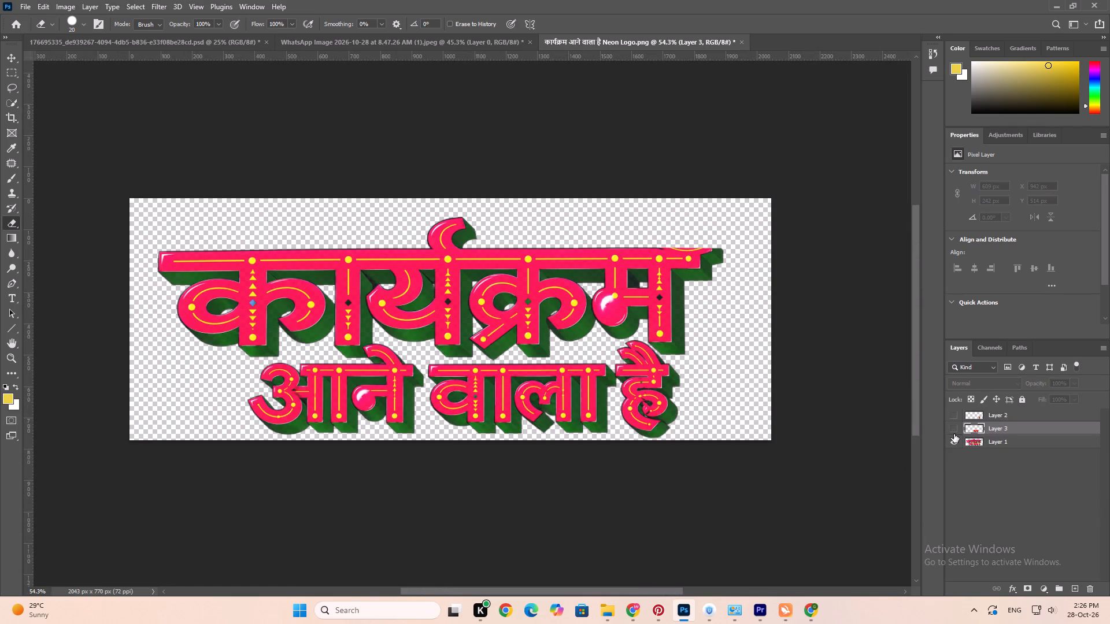
{"action": "left_click", "coordinate": [1004, 441]}
Select the word आने on Layer 1 with a rectangular marquee of about 586 × 252 px.
{"action": "scroll", "coordinate": [419, 380], "scroll_direction": "up", "scroll_amount": 11, "text": "alt"}
{"action": "scroll", "coordinate": [221, 335], "scroll_direction": "down", "scroll_amount": 2, "text": "alt"}
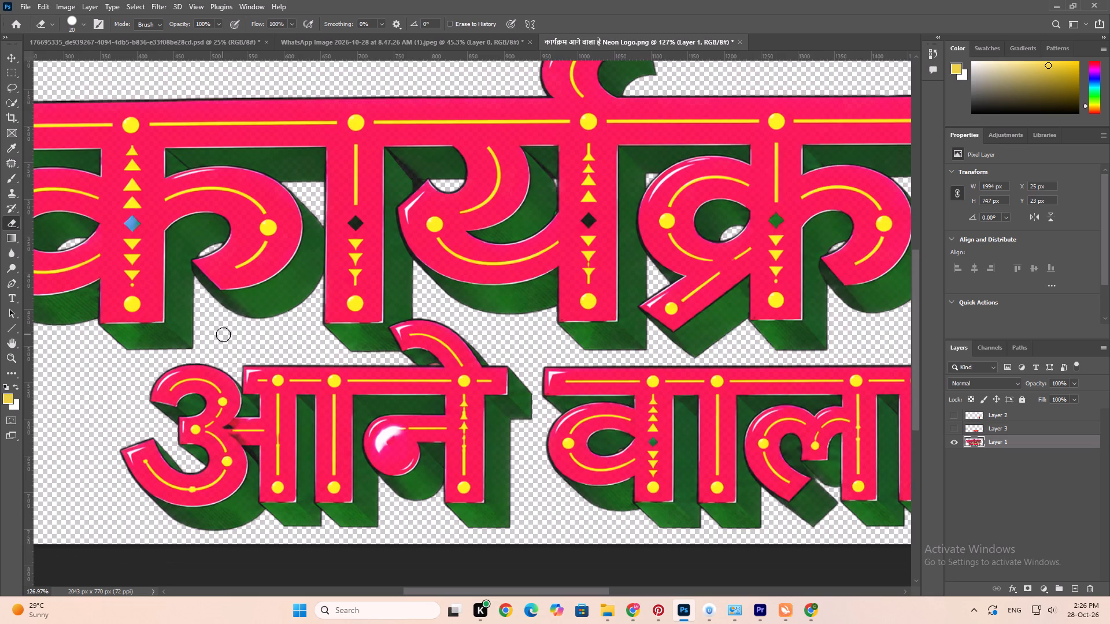
{"action": "scroll", "coordinate": [267, 360], "scroll_direction": "up", "scroll_amount": 2, "text": "alt"}
{"action": "key", "text": "space"}
{"action": "key", "text": "space"}
{"action": "key", "text": "space"}
{"action": "key", "text": "space"}
{"action": "key", "text": "space"}
{"action": "key", "text": "space"}
{"action": "key", "text": "space"}
{"action": "left_click_drag", "start_coordinate": [297, 403], "coordinate": [335, 358]}
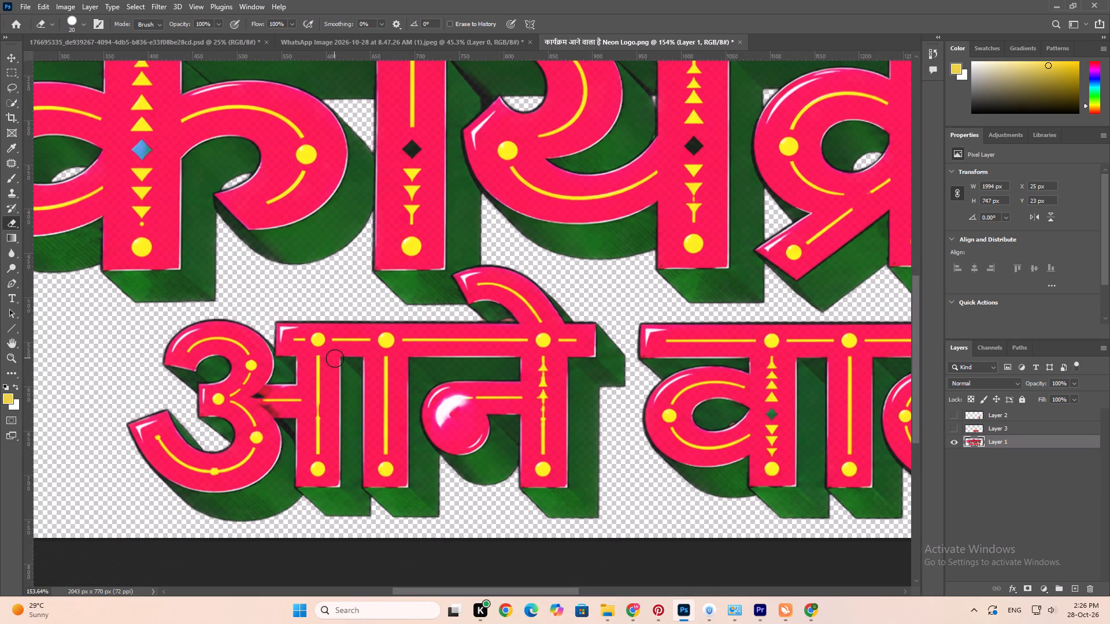
{"action": "key", "text": "m"}
{"action": "left_click_drag", "start_coordinate": [109, 313], "coordinate": [156, 348]}
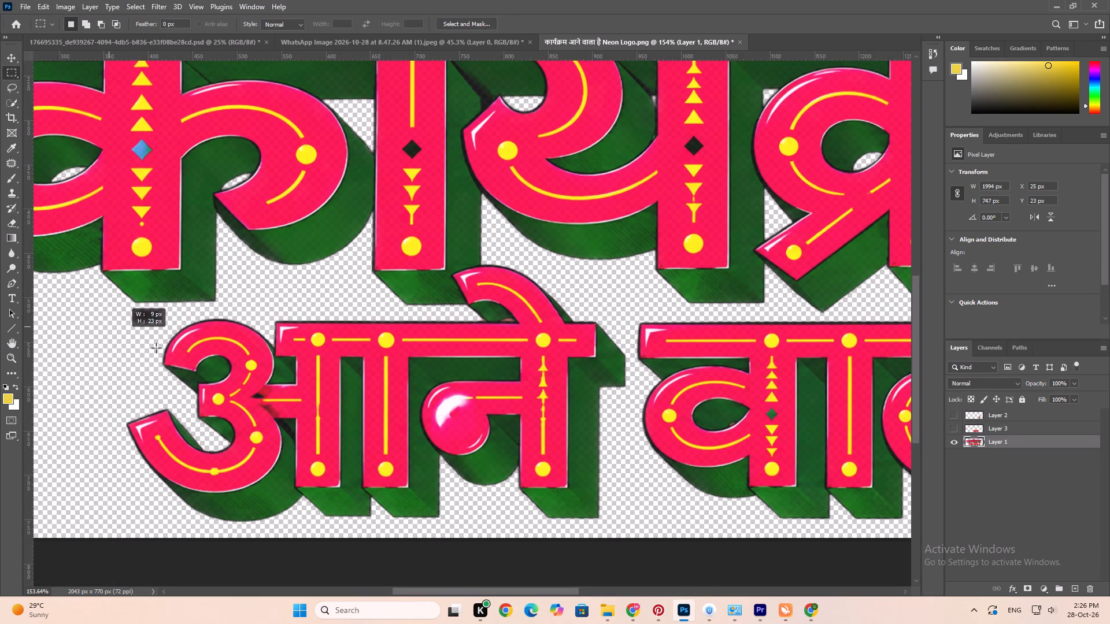
{"action": "left_click_drag", "start_coordinate": [156, 348], "coordinate": [568, 528]}
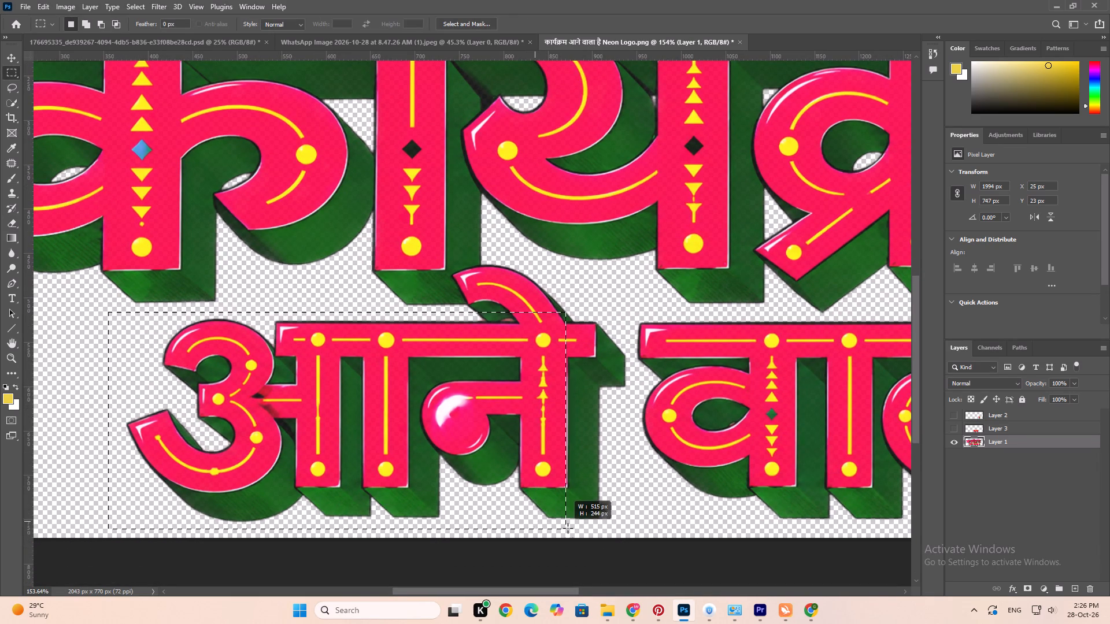
{"action": "left_click_drag", "start_coordinate": [568, 528], "coordinate": [628, 536]}
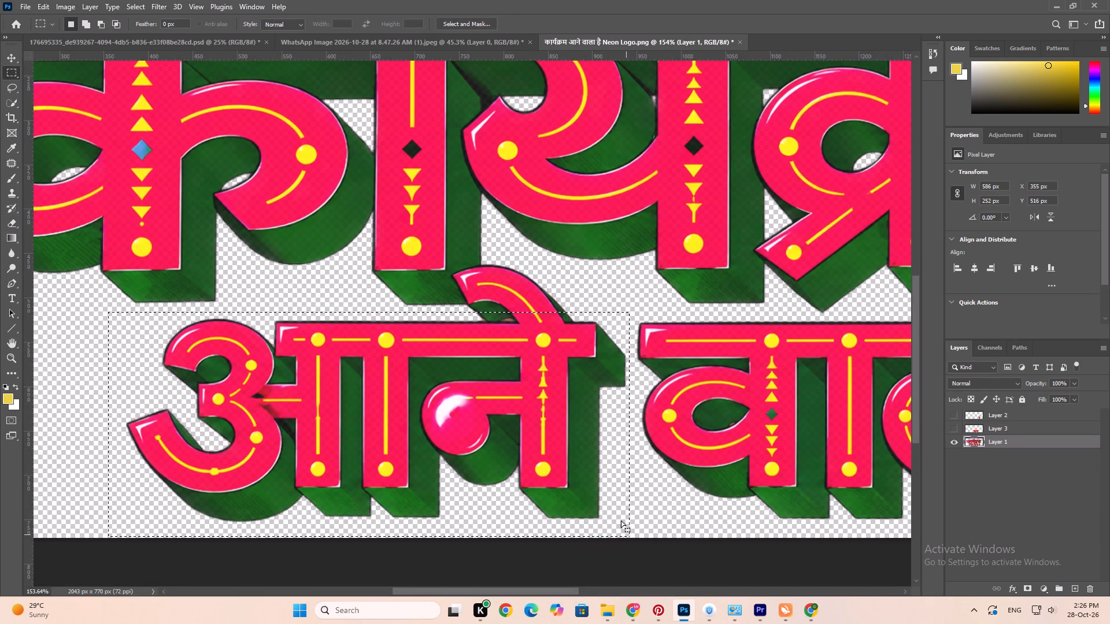
Add a rectangle of about 146 × 64 px to the selection around the curved flourish on top of आने.
{"action": "scroll", "coordinate": [464, 289], "scroll_direction": "up", "scroll_amount": 10, "text": "alt"}
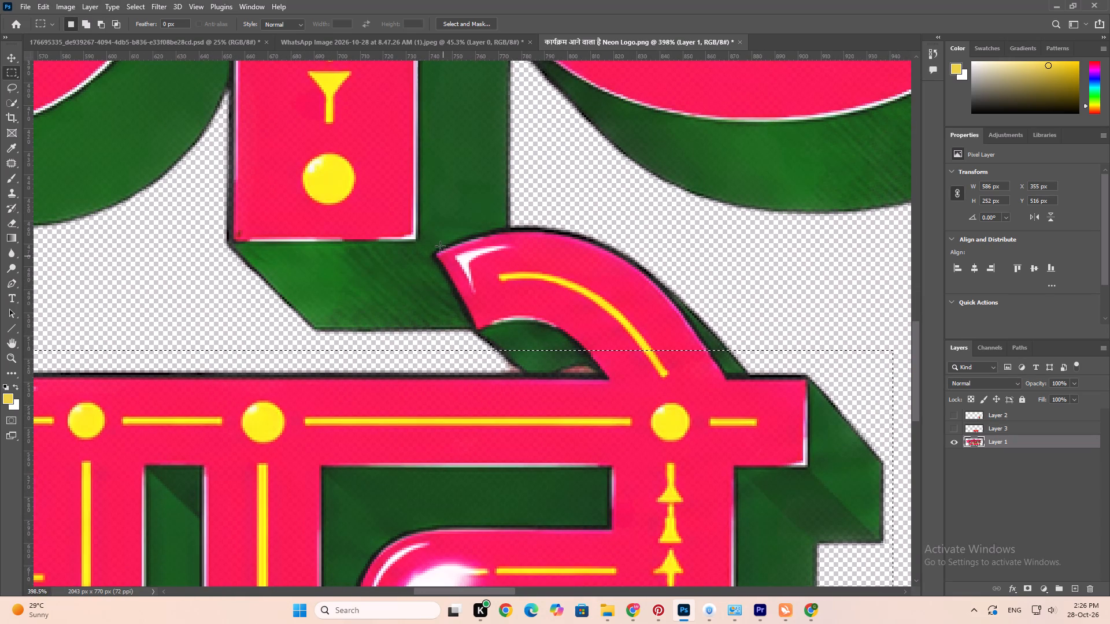
{"action": "left_click_drag", "start_coordinate": [408, 220], "coordinate": [744, 362], "text": "shift"}
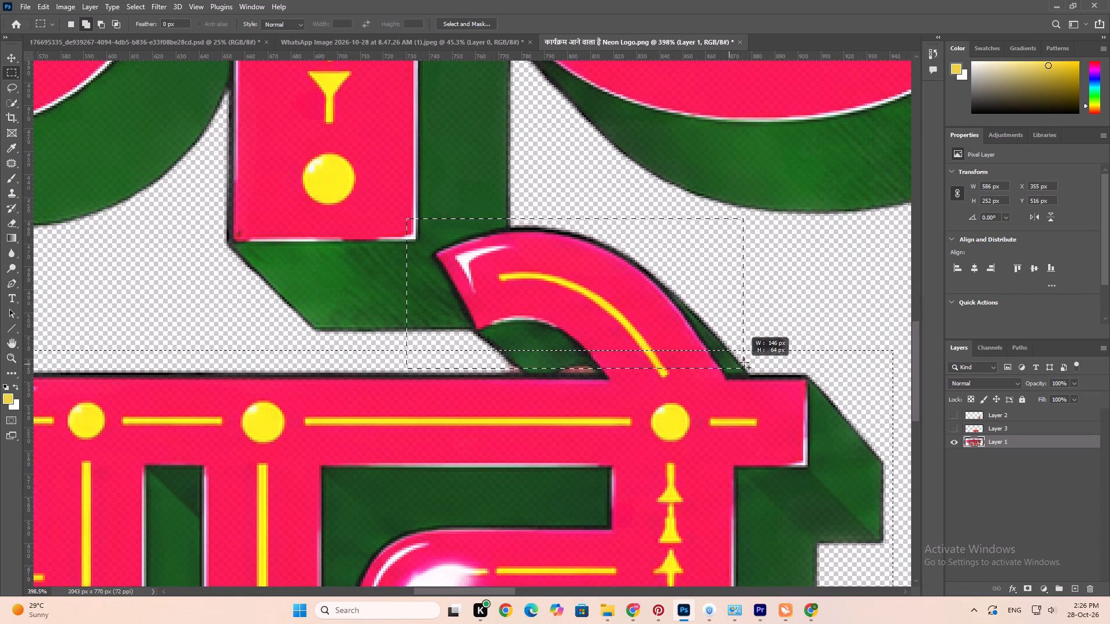
{"action": "left_click_drag", "start_coordinate": [744, 362], "coordinate": [745, 361], "text": "shift"}
Inspect the selection edge around the flourish, and copy the selected आने from Layer 1 onto a new layer.
{"action": "scroll", "coordinate": [437, 314], "scroll_direction": "up", "scroll_amount": 7, "text": "alt"}
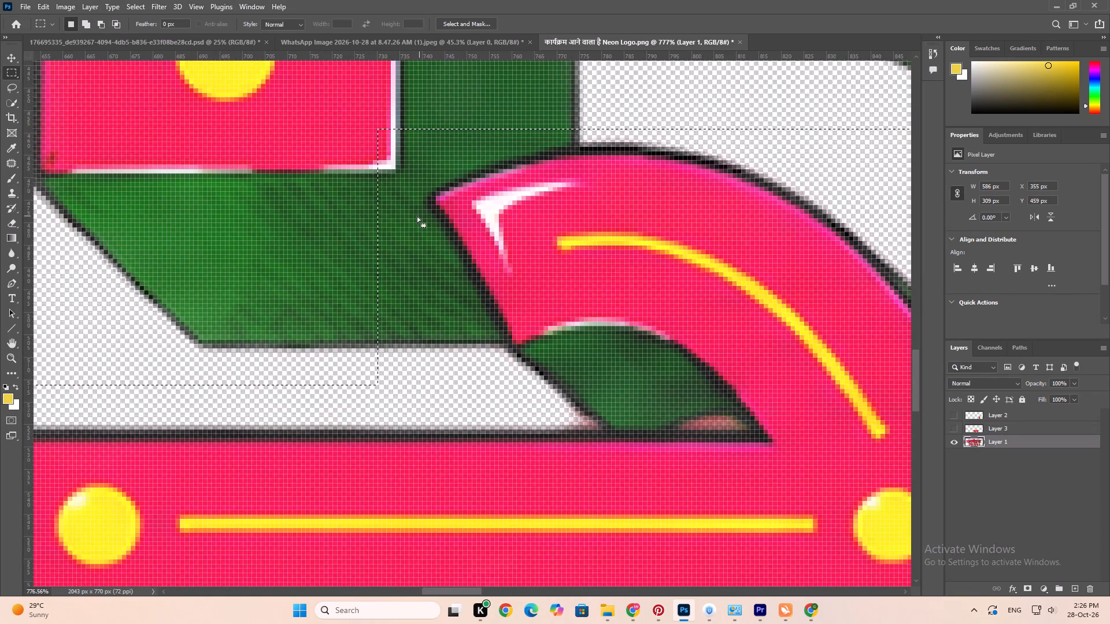
{"action": "scroll", "coordinate": [415, 210], "scroll_direction": "down", "scroll_amount": 5, "text": "alt"}
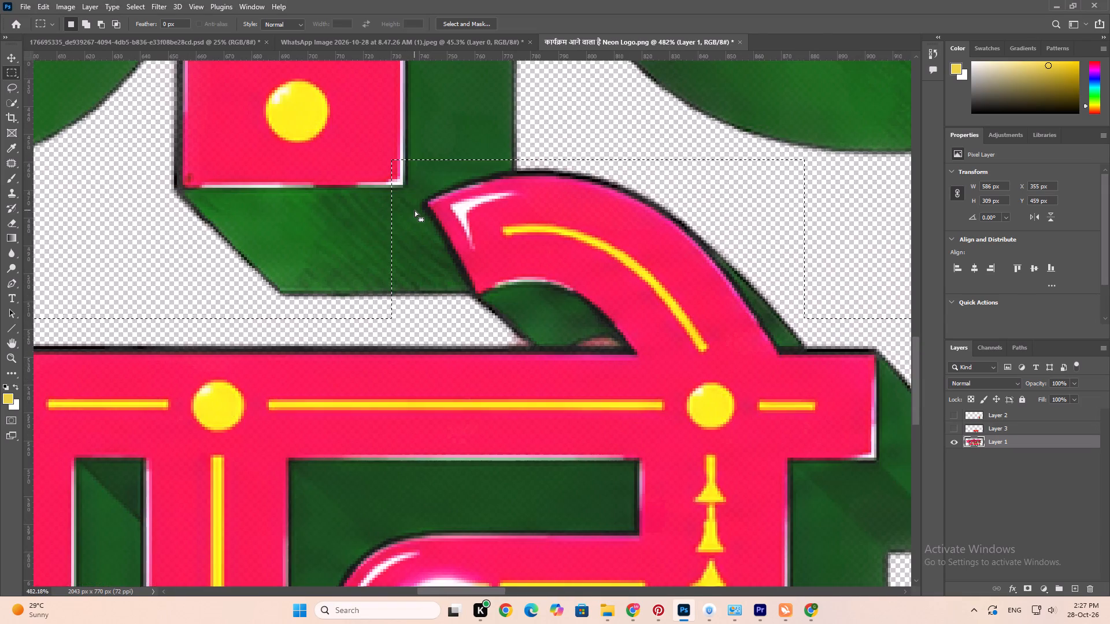
{"action": "scroll", "coordinate": [415, 210], "scroll_direction": "down", "scroll_amount": 6, "text": "alt"}
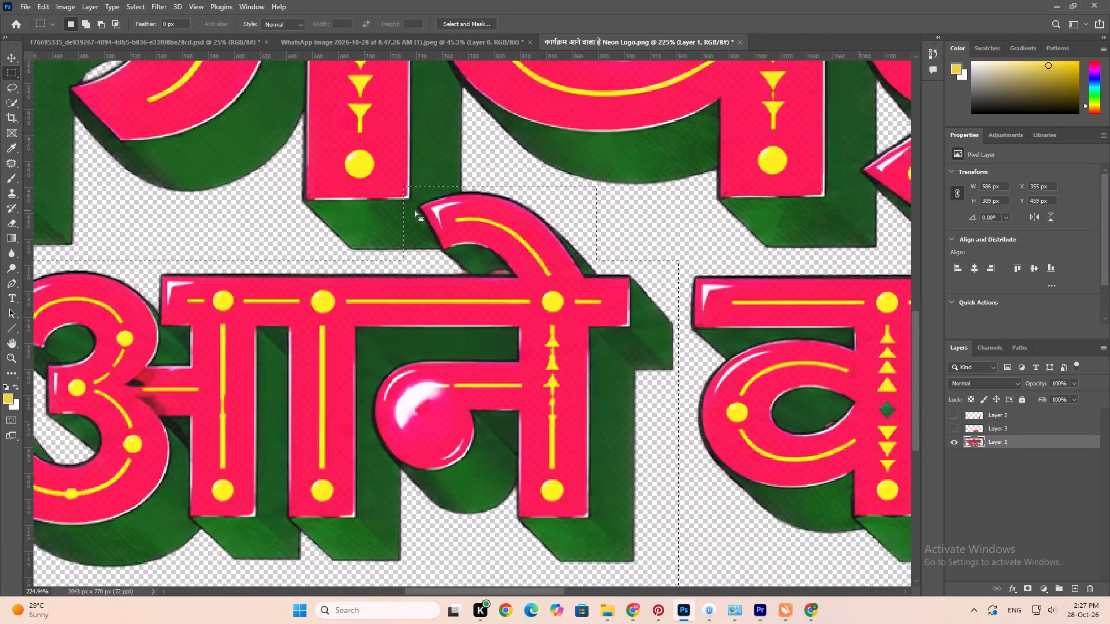
{"action": "scroll", "coordinate": [415, 210], "scroll_direction": "down", "scroll_amount": 8, "text": "alt"}
{"action": "scroll", "coordinate": [490, 285], "scroll_direction": "up", "scroll_amount": 5}
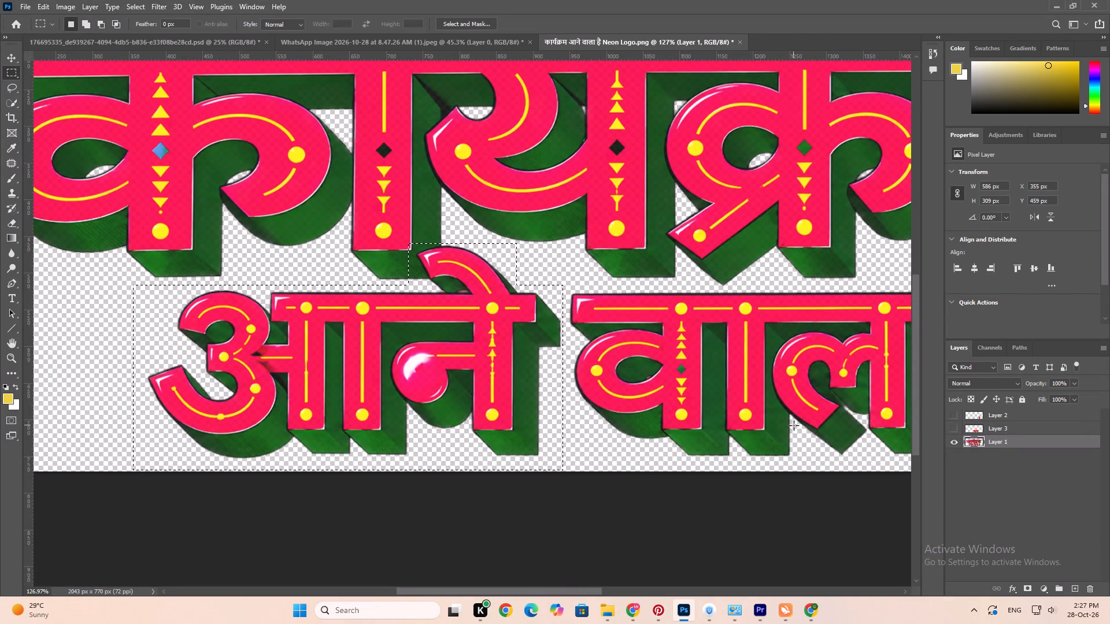
{"action": "key", "text": "ctrl+j"}
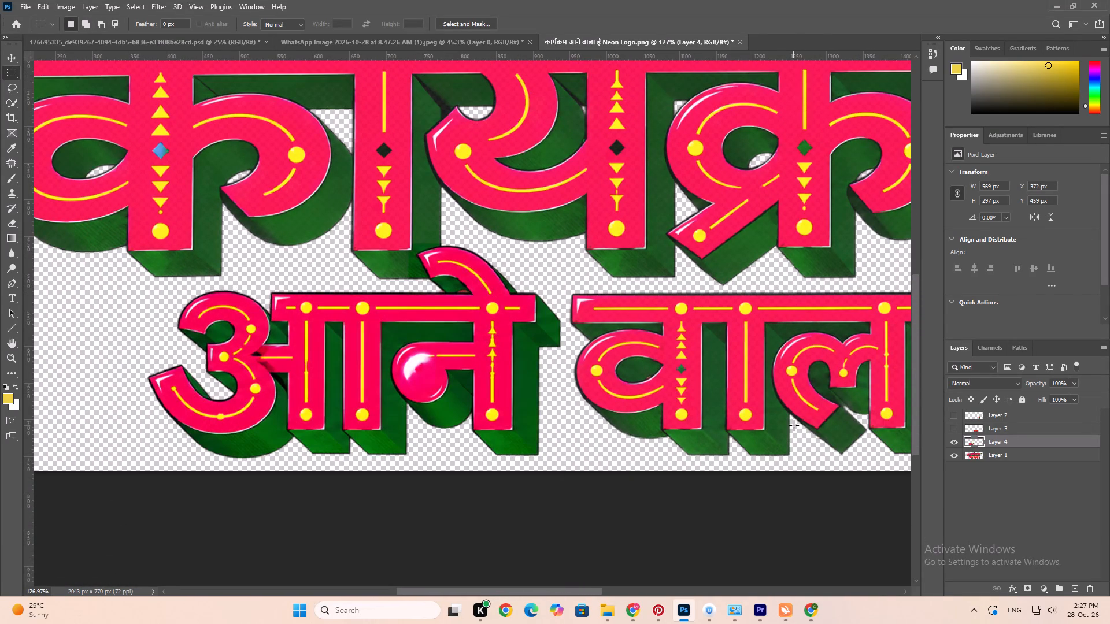
Hide Layer 1 to check the separated आने on its own.
{"action": "left_click", "coordinate": [950, 453]}
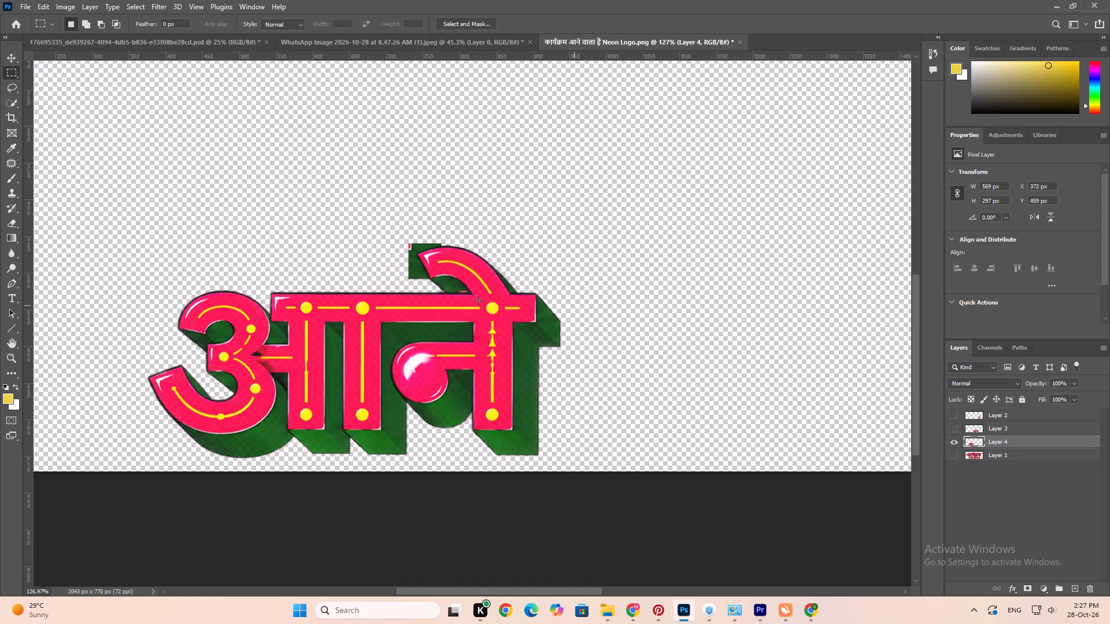
Erase a spot below the pink-and-white remnant beside the आने flourish on Layer 4, and set the eraser to 12 px at 100% hardness.
{"action": "scroll", "coordinate": [419, 249], "scroll_direction": "up", "scroll_amount": 19, "text": "alt"}
{"action": "key", "text": "e"}
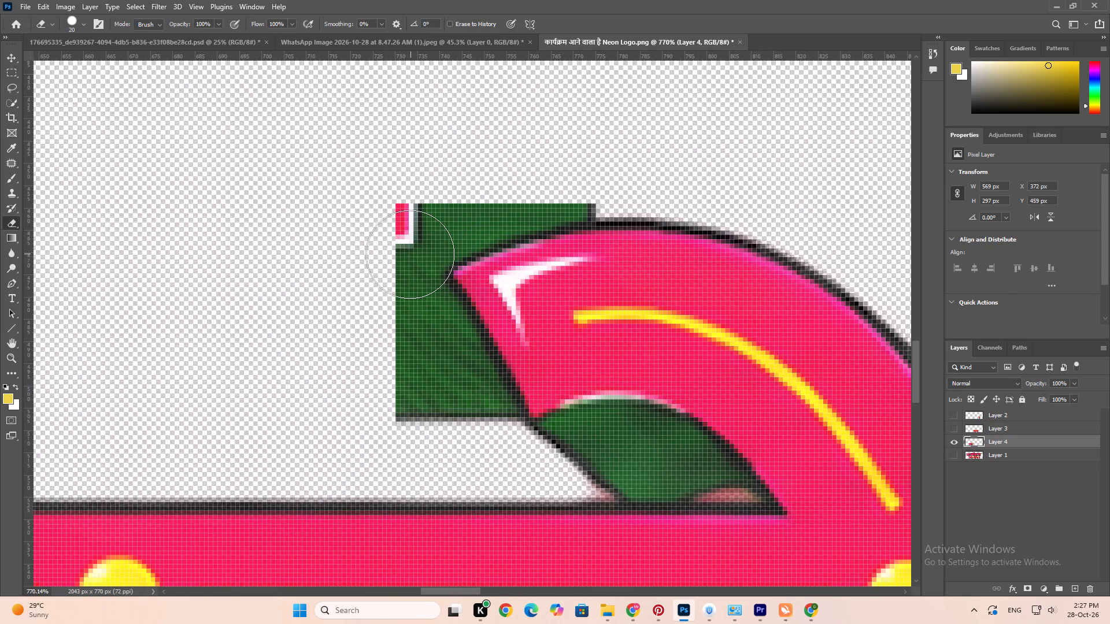
{"action": "type", "text": "[[["}
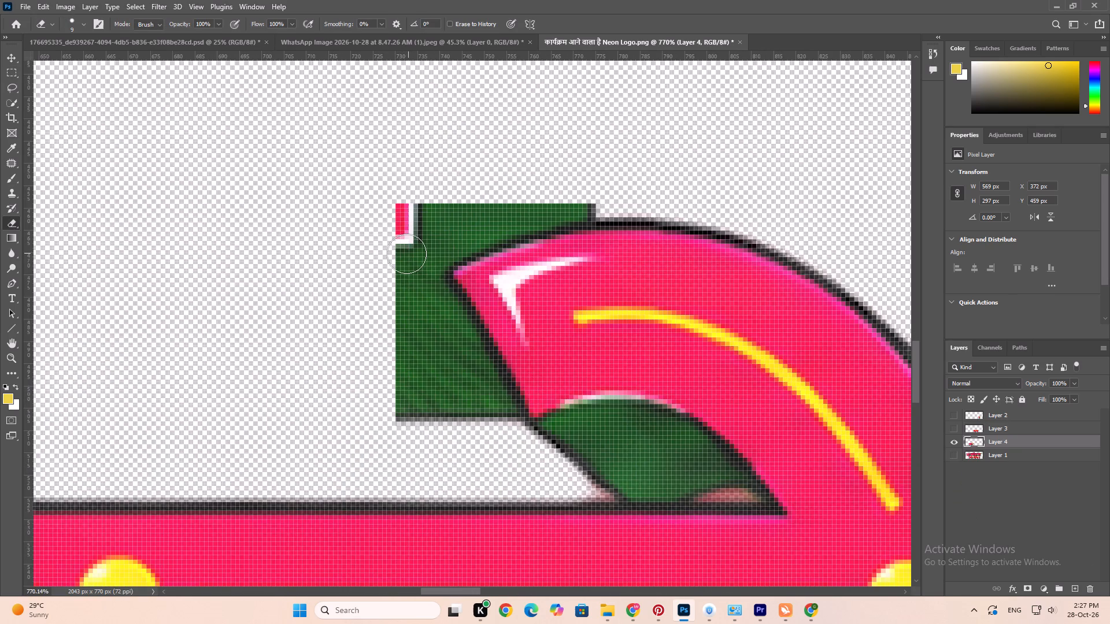
{"action": "scroll", "coordinate": [406, 254], "scroll_direction": "up", "scroll_amount": 5, "text": "alt"}
{"action": "left_click", "coordinate": [402, 266]}
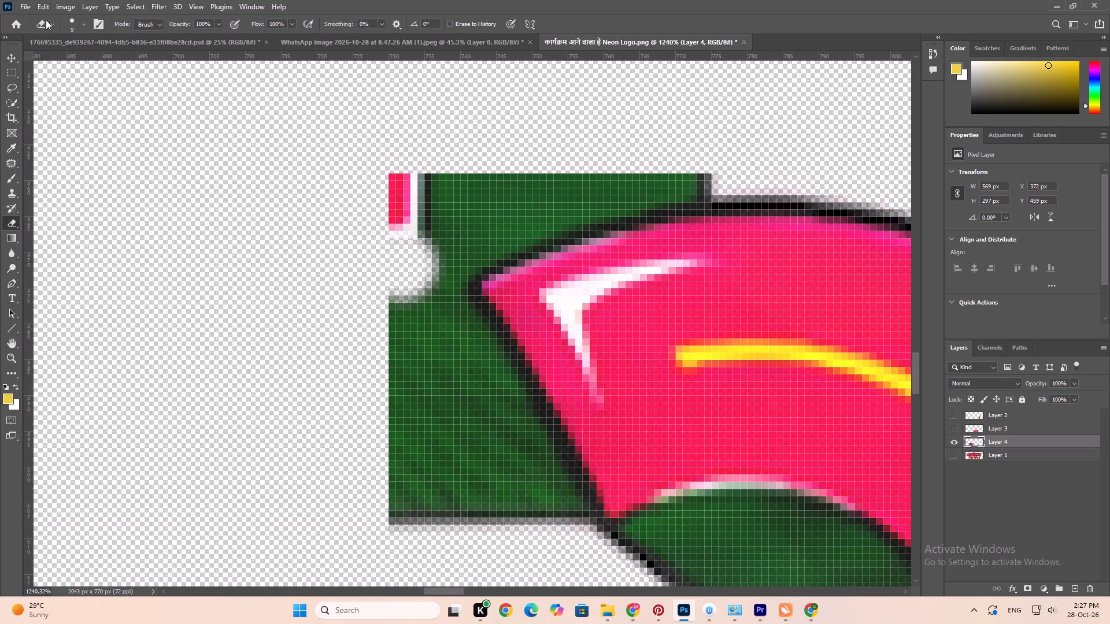
{"action": "left_click", "coordinate": [71, 24]}
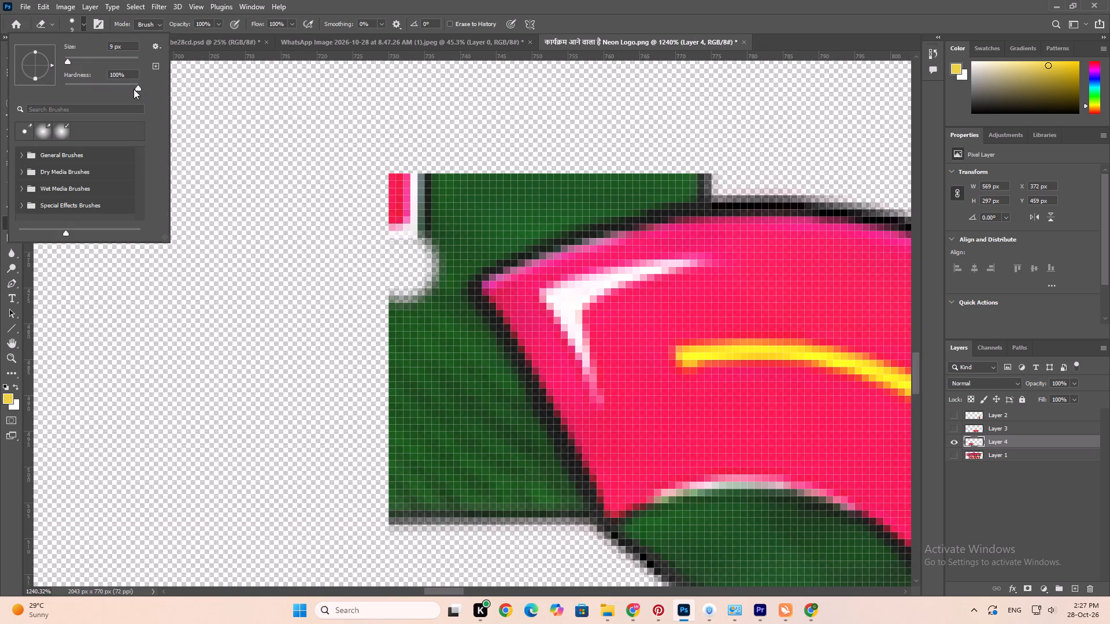
{"action": "left_click_drag", "start_coordinate": [137, 86], "coordinate": [154, 88]}
{"action": "left_click_drag", "start_coordinate": [69, 58], "coordinate": [64, 59]}
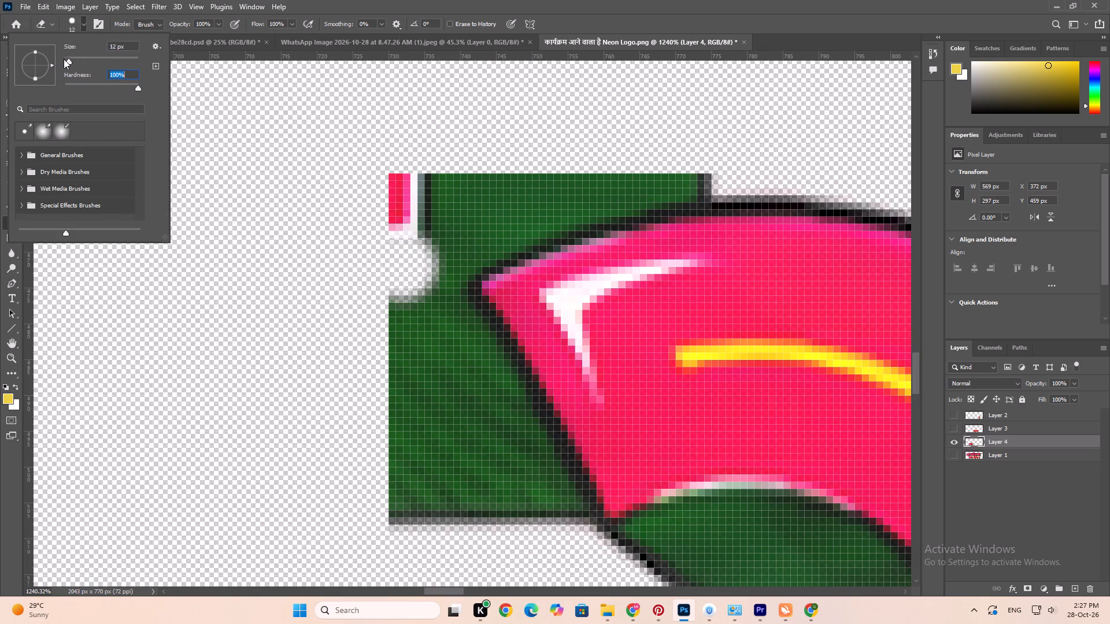
{"action": "left_click_drag", "start_coordinate": [64, 59], "coordinate": [53, 58]}
{"action": "left_click", "coordinate": [69, 58]}
Switch to Premiere Pro and play the sequence full screen from the start through the कार्यक्रम आने वाला है lettering.
{"action": "left_click", "coordinate": [757, 606]}
{"action": "scroll", "coordinate": [554, 477], "scroll_direction": "down", "scroll_amount": 18, "text": "alt"}
{"action": "key", "text": "Home"}
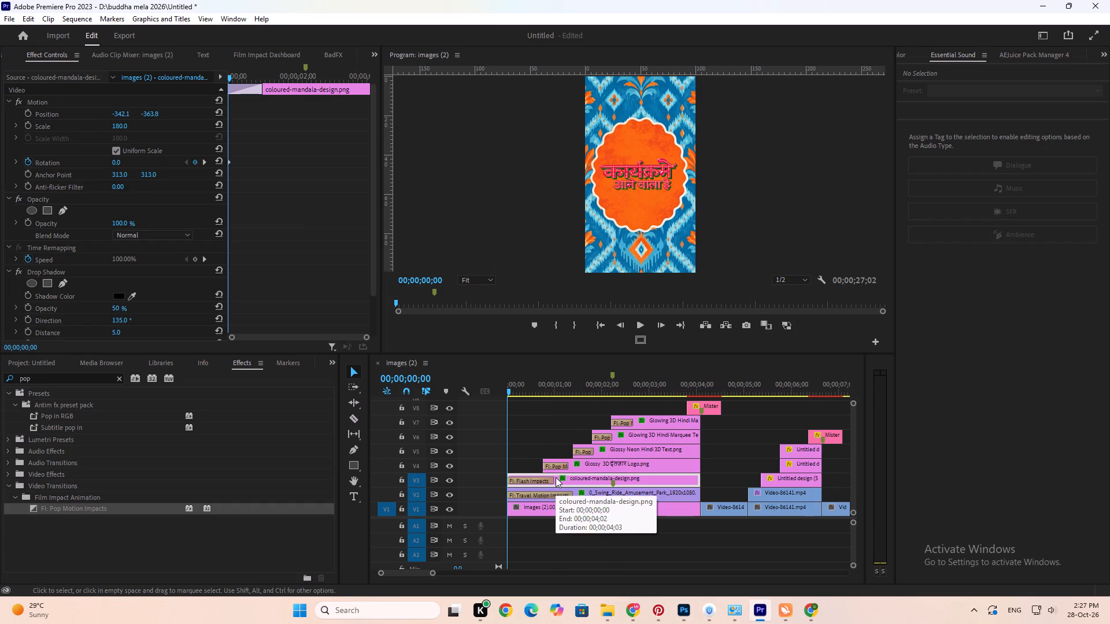
{"action": "left_click", "coordinate": [475, 261]}
{"action": "key", "text": "ctrl+grave"}
{"action": "key", "text": "space"}
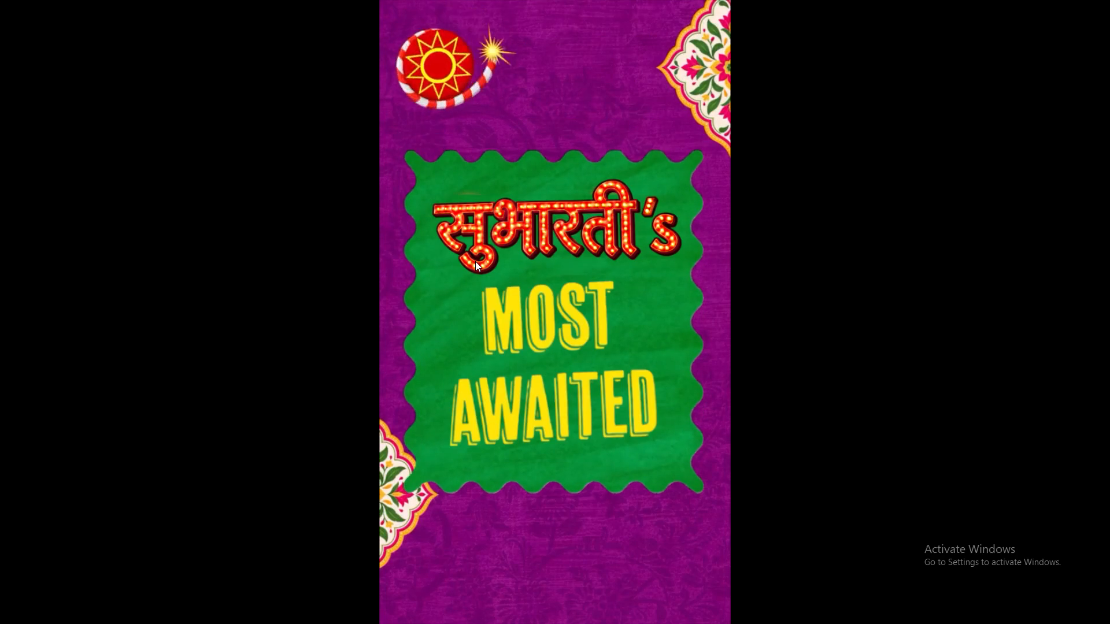
{"action": "key", "text": "space"}
{"action": "type", "text": "`"}
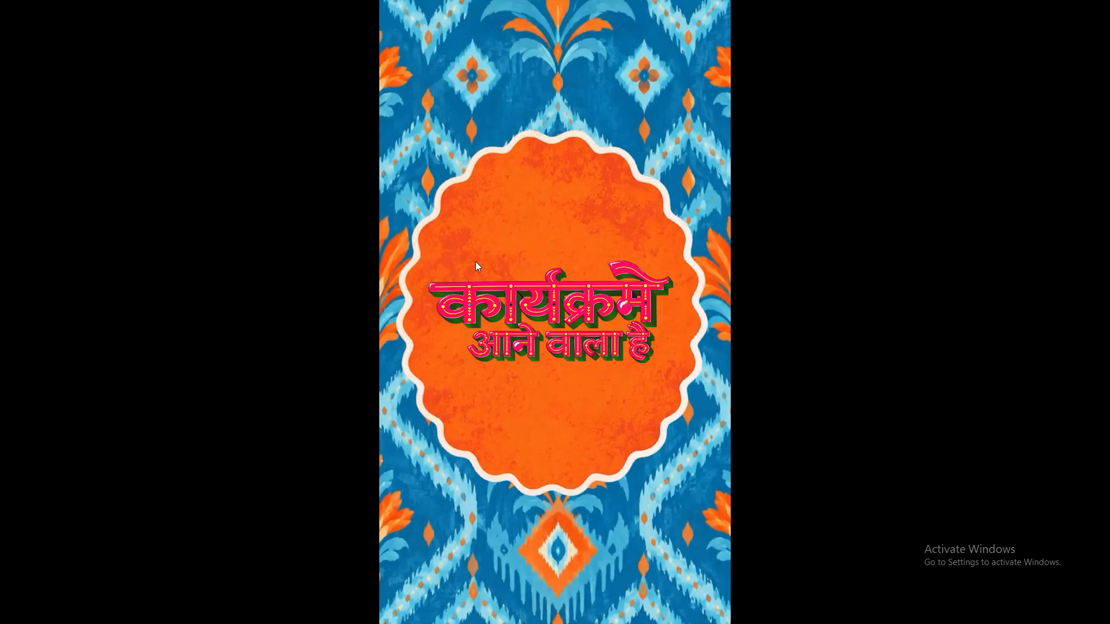
{"action": "key", "text": "space"}
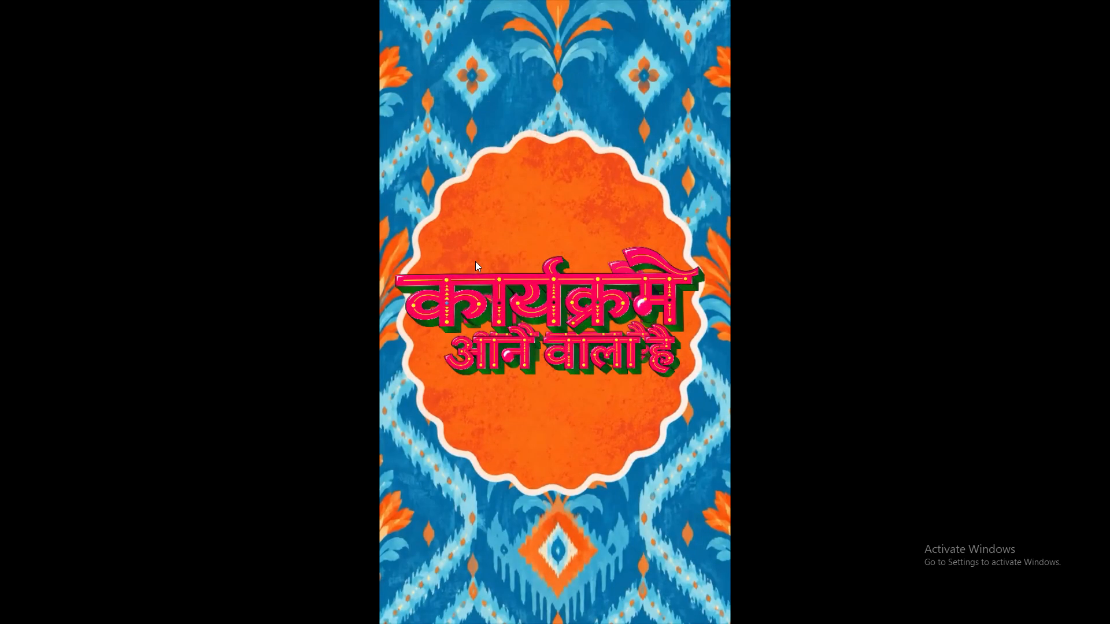
{"action": "key", "text": "space"}
{"action": "key", "text": "ctrl+grave"}
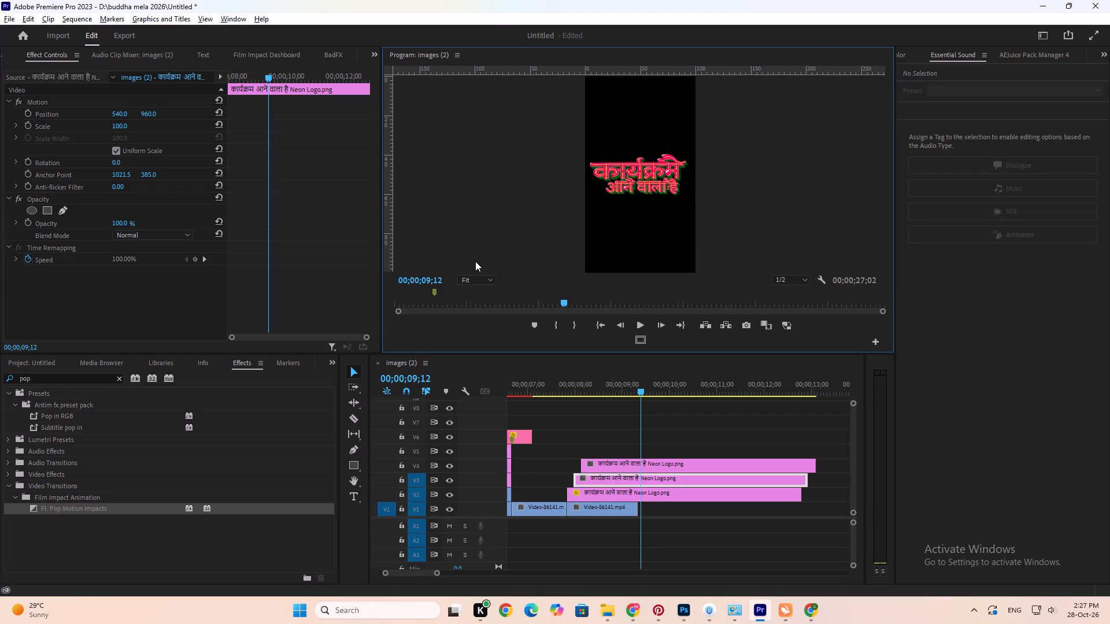
Return to Photoshop and erase the pink-and-white remnant from the corner of the green block on Layer 4.
{"action": "key", "text": "alt+Tab"}
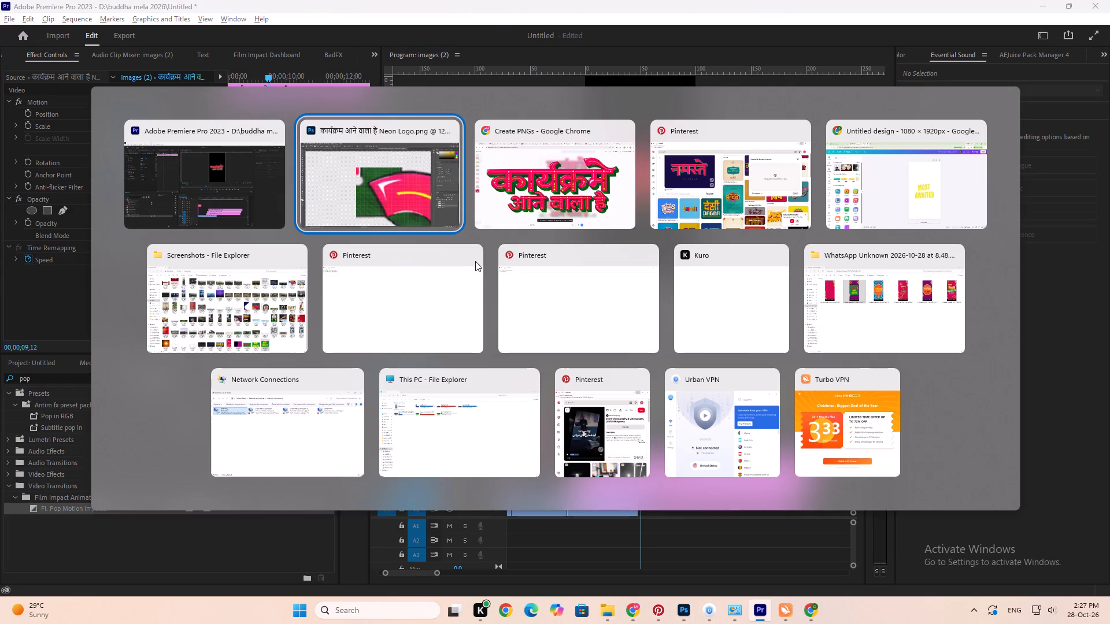
{"action": "key", "text": "alt+Tab"}
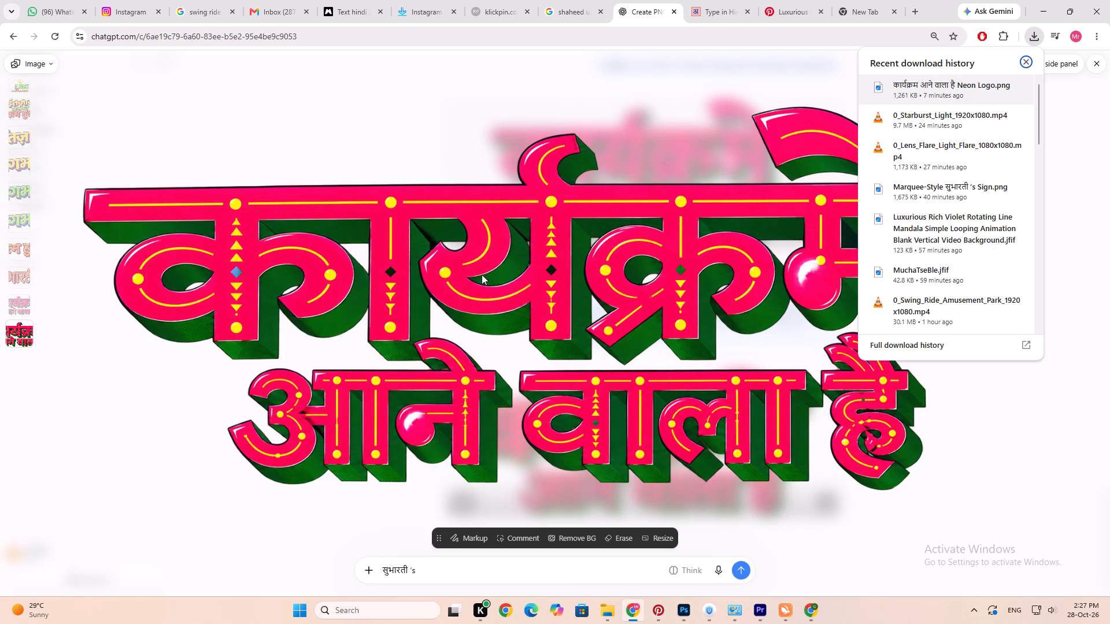
{"action": "left_click", "coordinate": [687, 611]}
{"action": "key", "text": "space"}
{"action": "scroll", "coordinate": [435, 231], "scroll_direction": "down", "scroll_amount": 2}
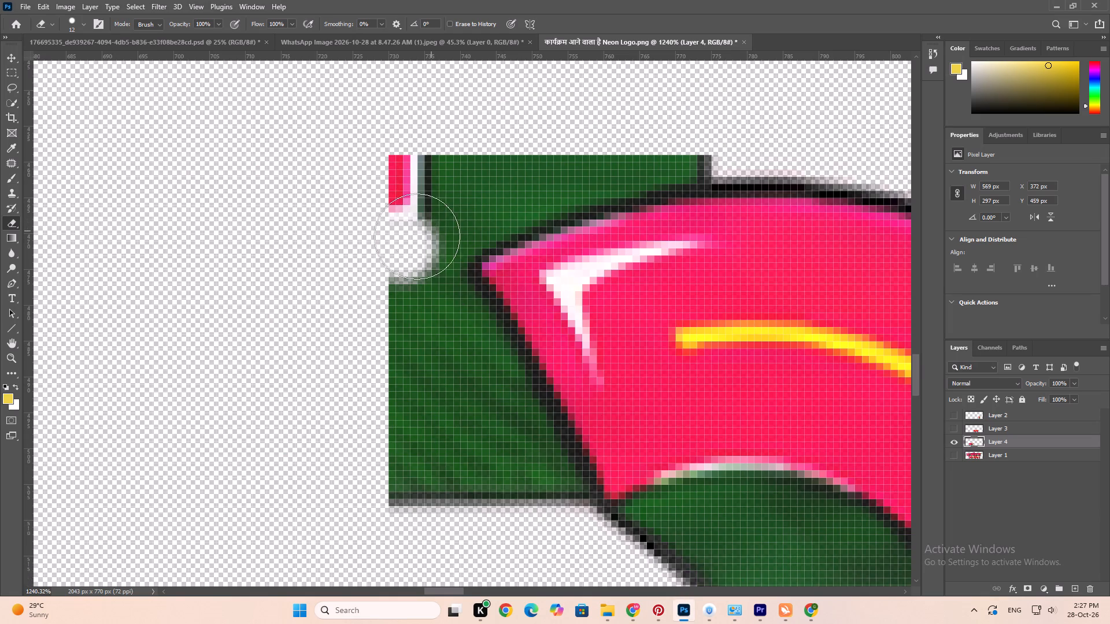
{"action": "left_click_drag", "start_coordinate": [402, 199], "coordinate": [401, 157]}
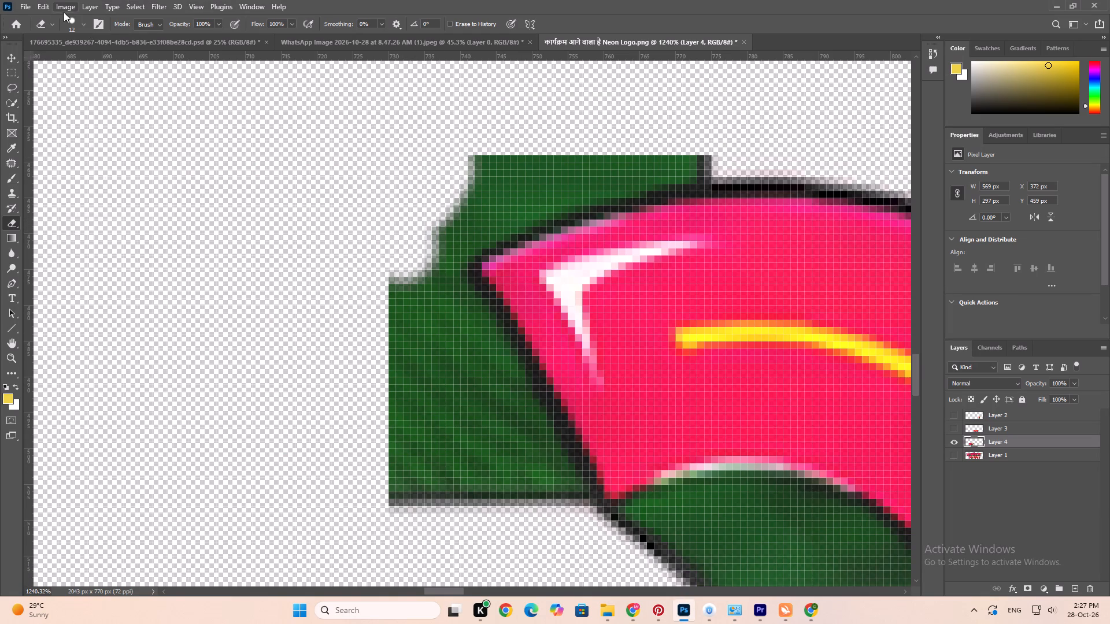
Enlarge the eraser to 29 px at 100% hardness and erase the green block's upper outer corner beside the flourish.
{"action": "left_click", "coordinate": [64, 12]}
{"action": "left_click", "coordinate": [266, 110]}
{"action": "left_click", "coordinate": [76, 25]}
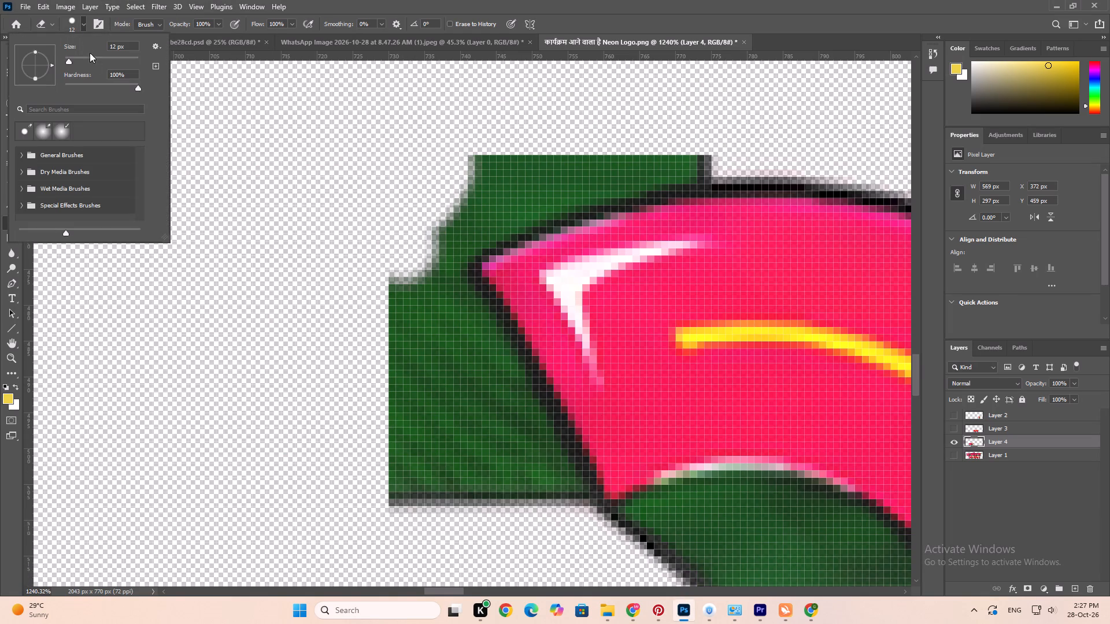
{"action": "left_click_drag", "start_coordinate": [139, 86], "coordinate": [156, 84]}
{"action": "left_click_drag", "start_coordinate": [61, 61], "coordinate": [75, 61]}
{"action": "left_click", "coordinate": [388, 162]}
{"action": "left_click", "coordinate": [384, 181]}
{"action": "double_click", "coordinate": [388, 184]}
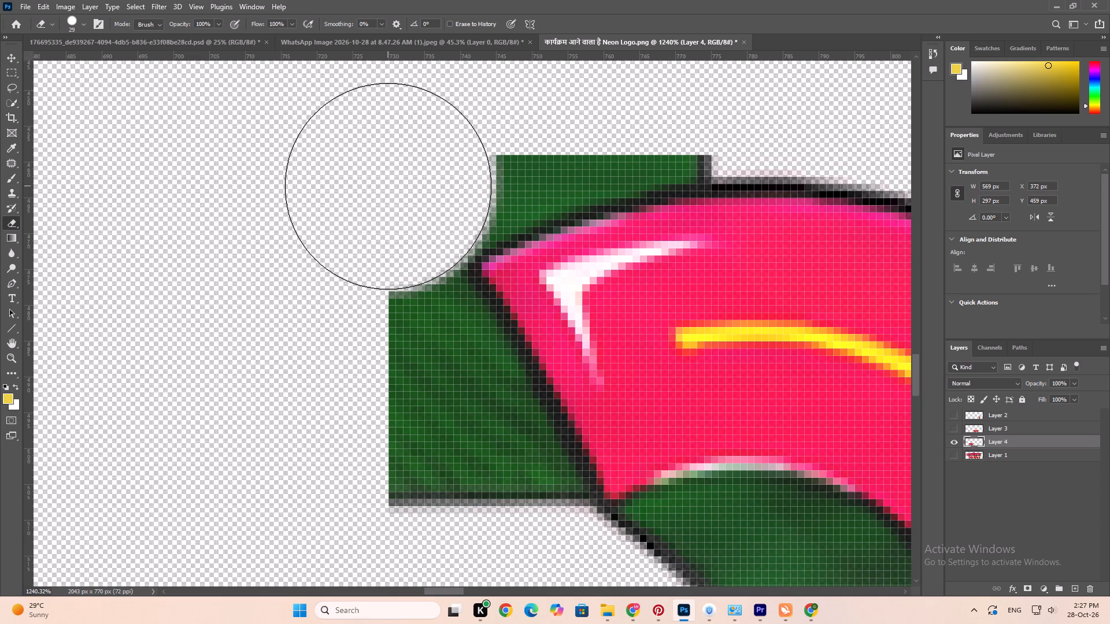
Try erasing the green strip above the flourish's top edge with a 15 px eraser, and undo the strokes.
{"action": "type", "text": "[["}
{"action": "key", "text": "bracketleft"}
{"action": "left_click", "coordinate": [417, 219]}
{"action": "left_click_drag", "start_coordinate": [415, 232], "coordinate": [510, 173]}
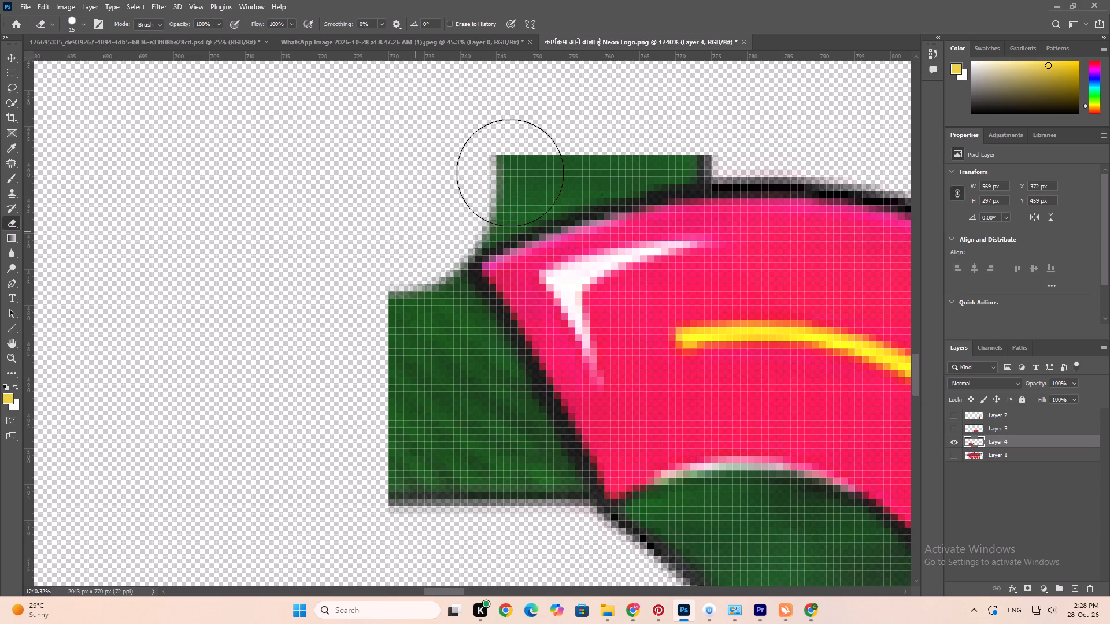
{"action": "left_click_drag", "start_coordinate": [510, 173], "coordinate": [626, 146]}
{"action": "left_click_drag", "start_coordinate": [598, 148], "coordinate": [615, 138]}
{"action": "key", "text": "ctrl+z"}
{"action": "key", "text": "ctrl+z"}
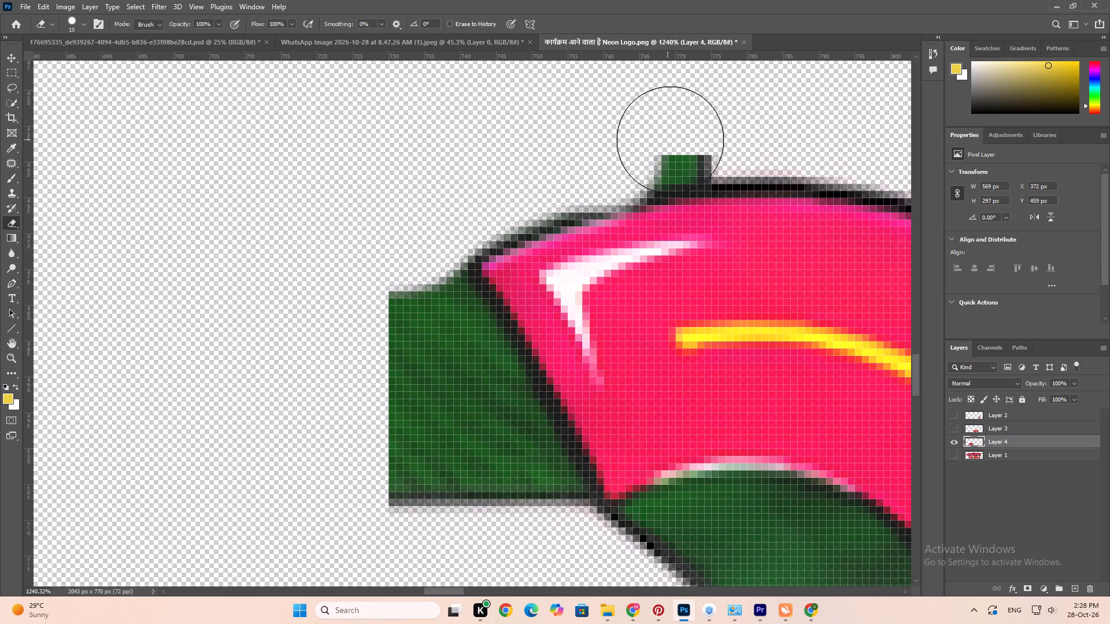
Erase the green strip above the flourish along its dark outline, reducing the eraser to 7 px for the edge.
{"action": "left_click_drag", "start_coordinate": [695, 125], "coordinate": [615, 135]}
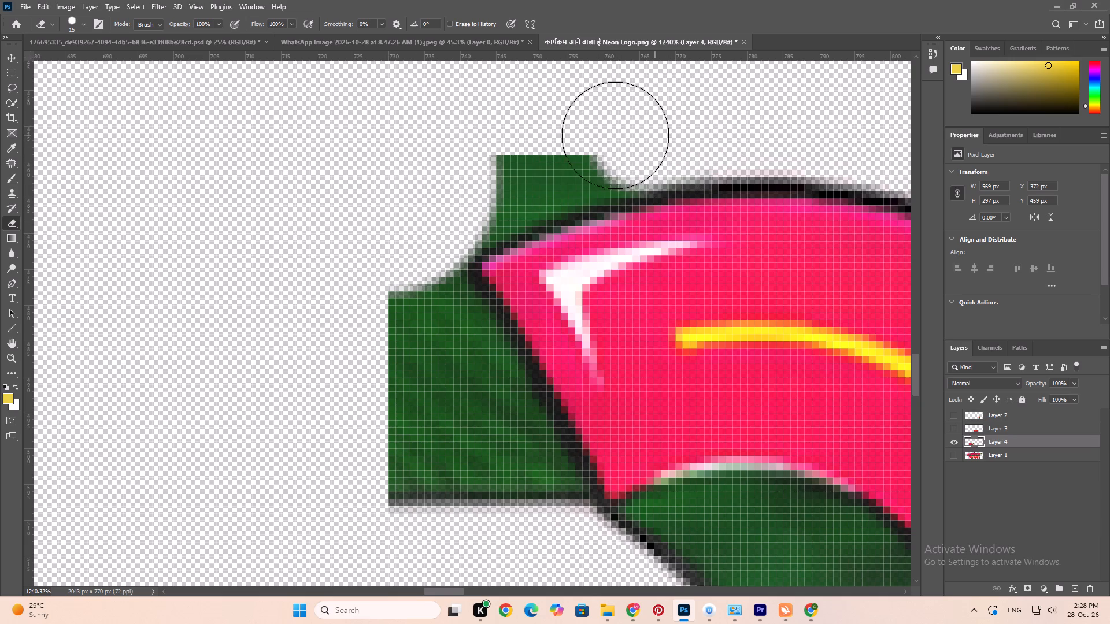
{"action": "left_click_drag", "start_coordinate": [615, 135], "coordinate": [512, 169]}
{"action": "type", "text": "[[[["}
{"action": "left_click_drag", "start_coordinate": [436, 248], "coordinate": [619, 143]}
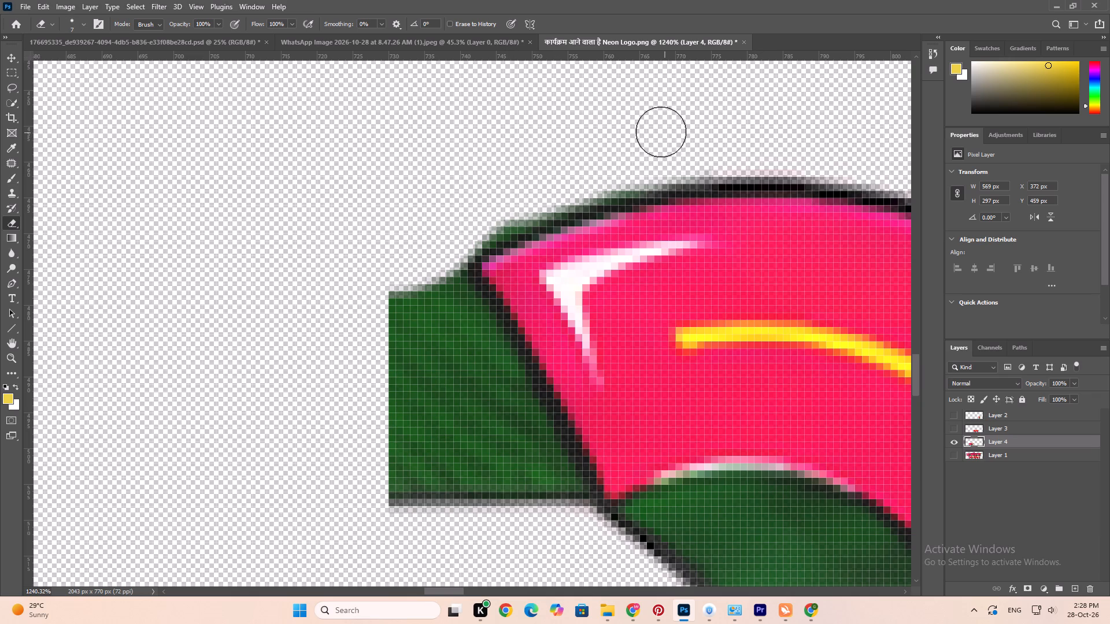
{"action": "left_click_drag", "start_coordinate": [661, 139], "coordinate": [342, 276]}
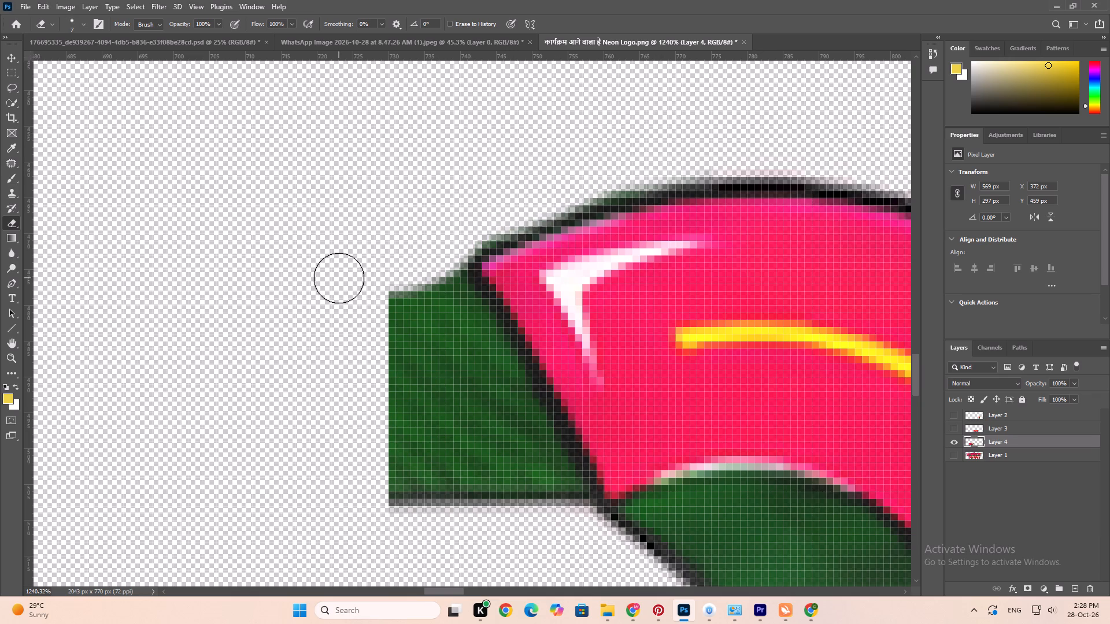
Trim the upper edge of the remaining green block into a slope continuing the flourish's outline with the 7 px eraser.
{"action": "scroll", "coordinate": [339, 278], "scroll_direction": "down", "scroll_amount": 4}
{"action": "left_click_drag", "start_coordinate": [602, 109], "coordinate": [369, 237]}
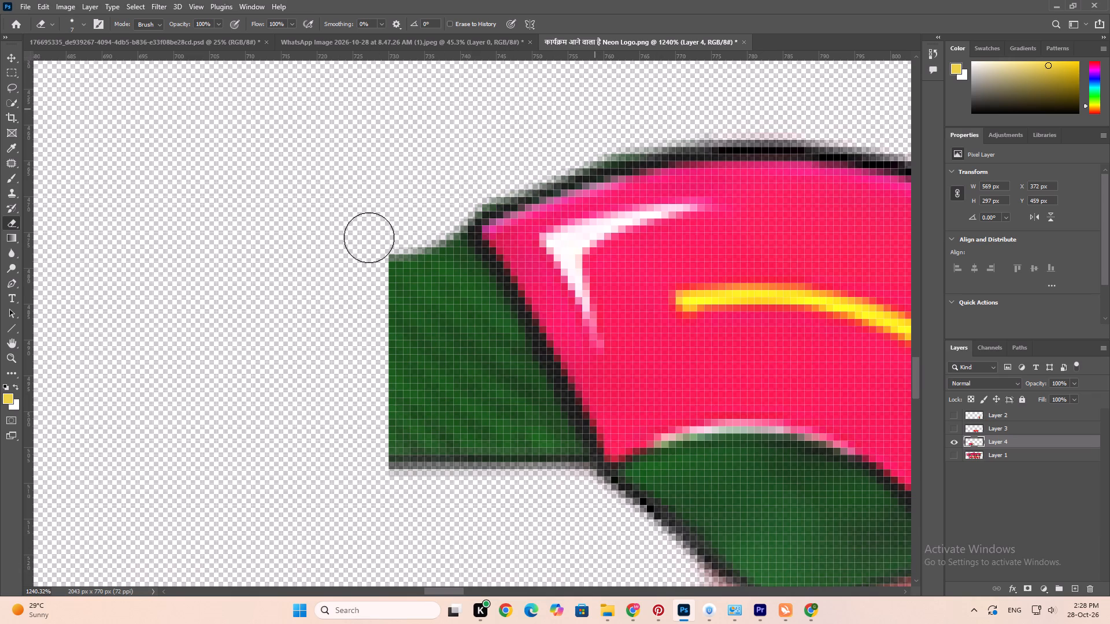
{"action": "left_click_drag", "start_coordinate": [369, 237], "coordinate": [365, 240]}
{"action": "left_click_drag", "start_coordinate": [580, 113], "coordinate": [356, 280]}
{"action": "left_click_drag", "start_coordinate": [507, 151], "coordinate": [367, 260]}
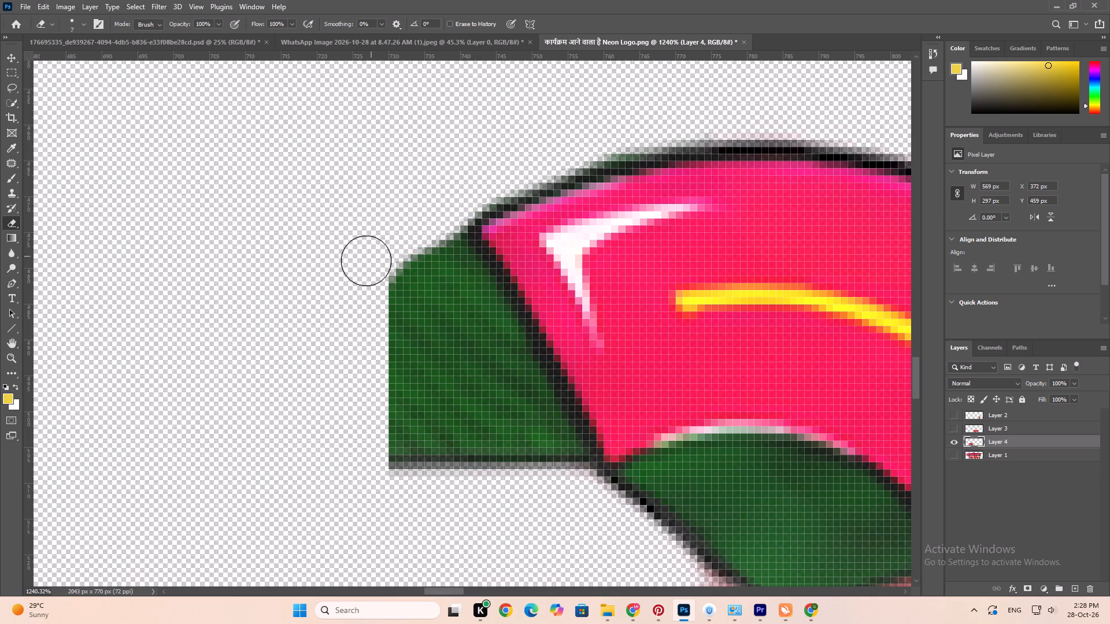
Erase a dab of the green block's dark lower edge near the flourish's corner, and undo the second dab.
{"action": "scroll", "coordinate": [370, 252], "scroll_direction": "down", "scroll_amount": 6}
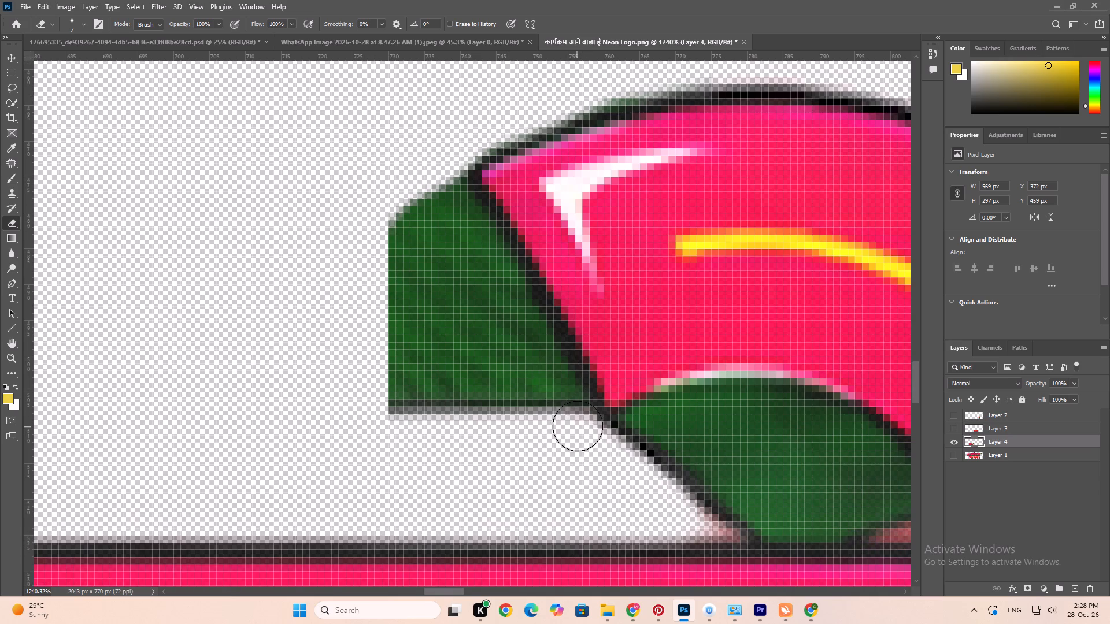
{"action": "left_click", "coordinate": [578, 425]}
{"action": "left_click", "coordinate": [583, 413]}
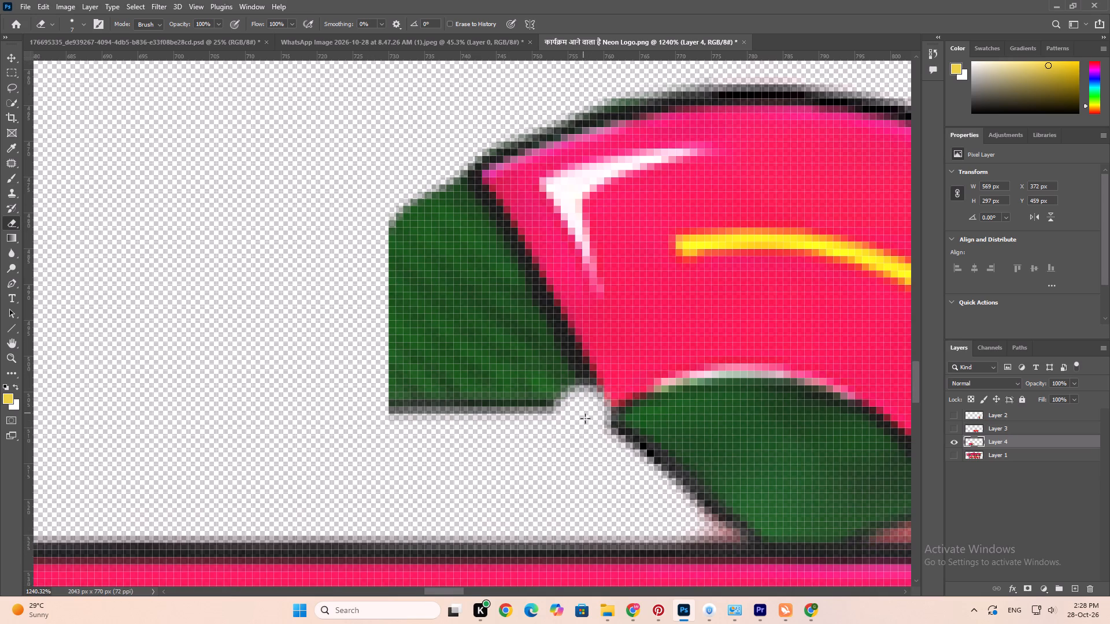
{"action": "key", "text": "ctrl+z"}
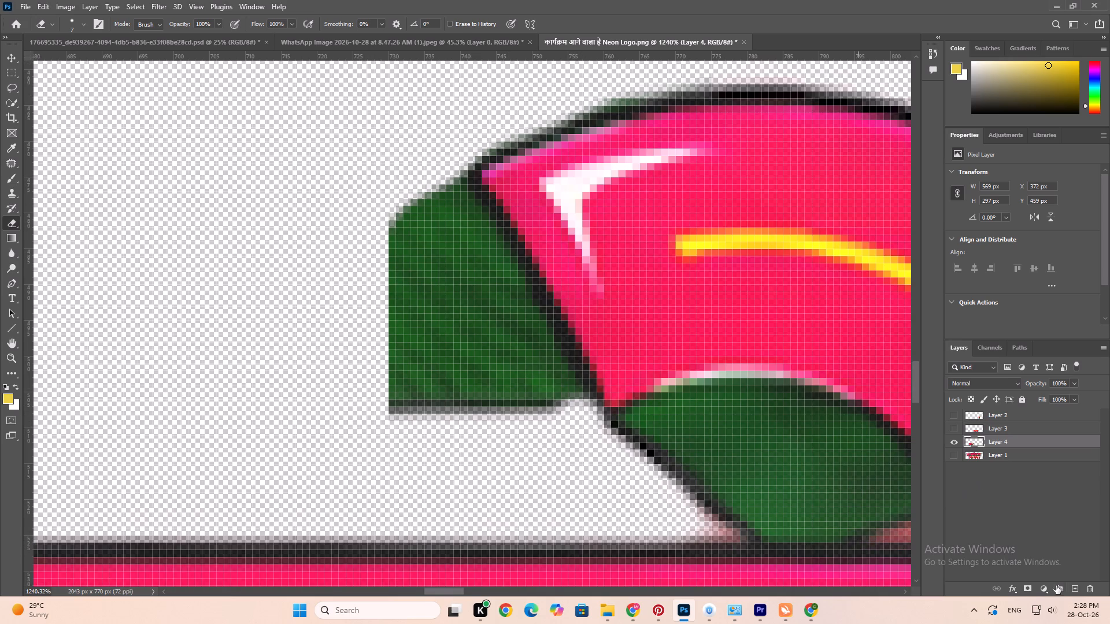
Add a layer mask to Layer 4 and ready the Brush tool at 400 px.
{"action": "left_click", "coordinate": [1029, 591]}
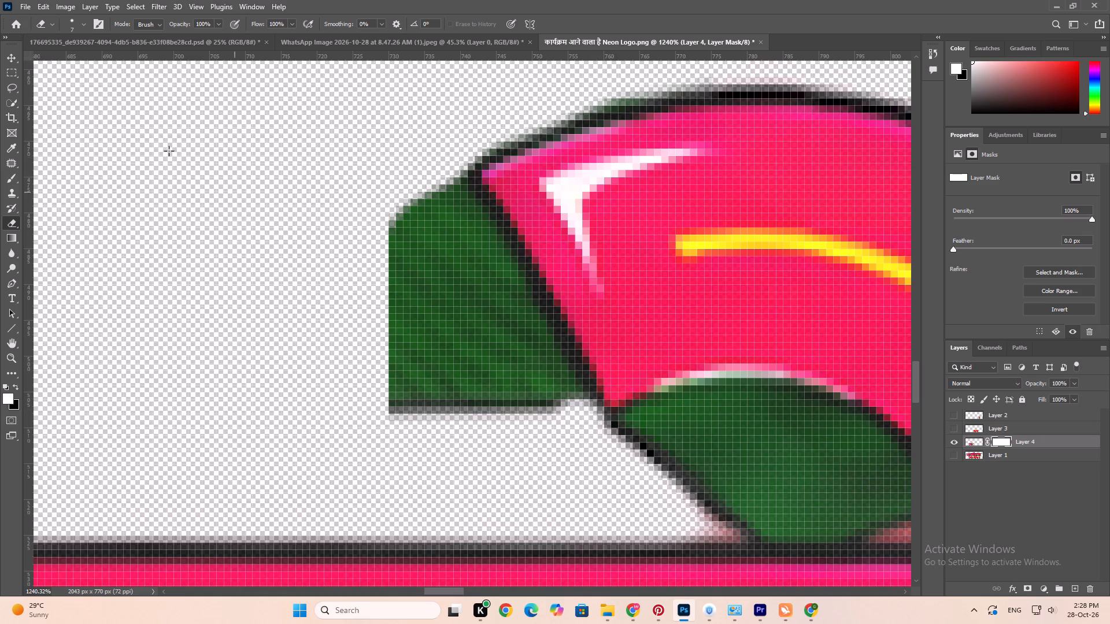
{"action": "key", "text": "e"}
{"action": "key", "text": "b"}
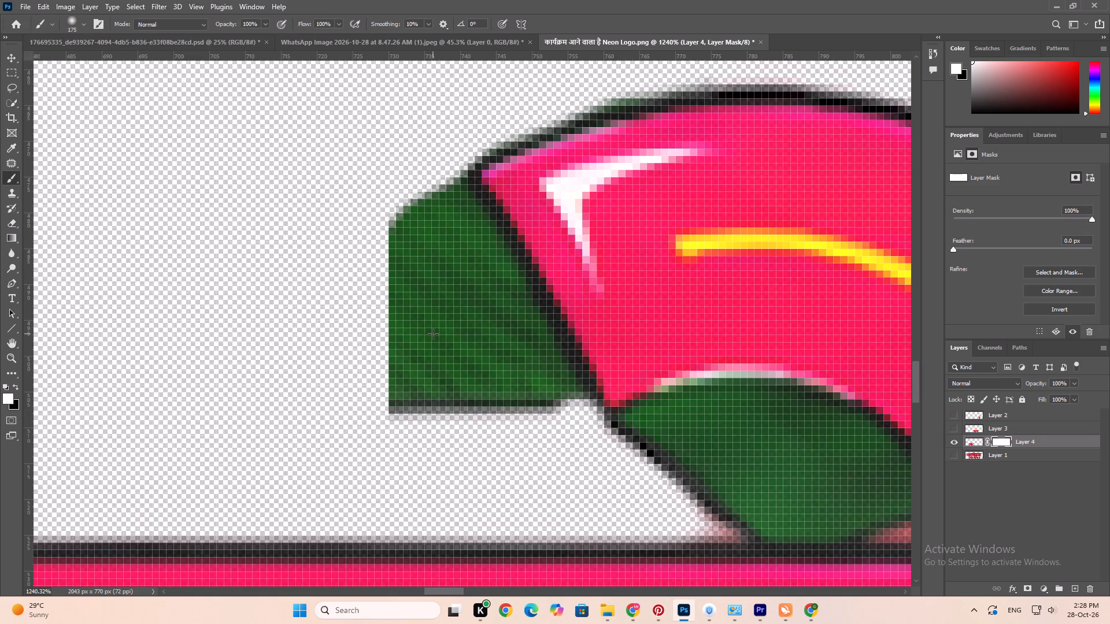
{"action": "type", "text": "]]]]"}
{"action": "key", "text": "b"}
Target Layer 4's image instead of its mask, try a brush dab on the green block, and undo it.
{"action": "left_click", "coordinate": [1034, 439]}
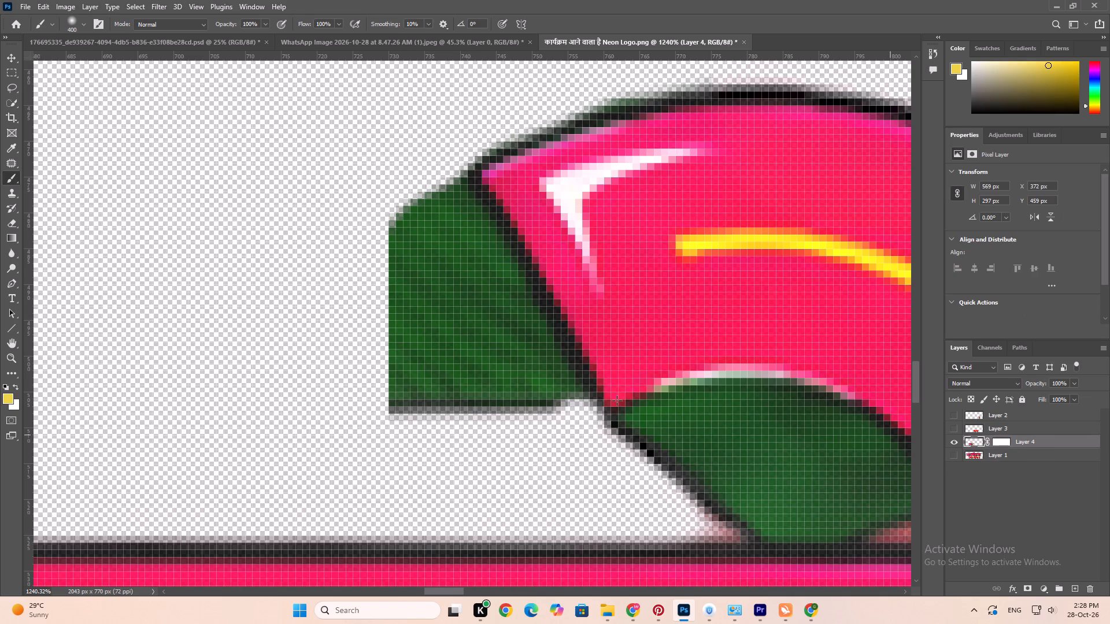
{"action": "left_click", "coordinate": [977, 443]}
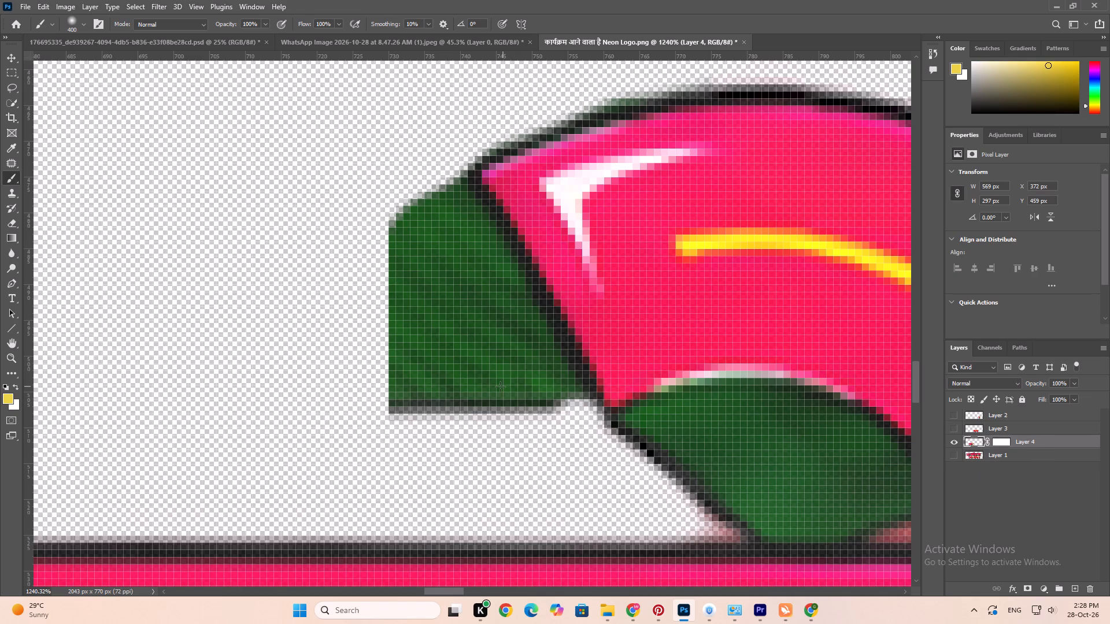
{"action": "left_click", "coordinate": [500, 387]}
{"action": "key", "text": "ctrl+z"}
Erase the leftover green block beside the pink flourish's slanted edge on Layer 4 with the 7 px eraser.
{"action": "key", "text": "e"}
{"action": "left_click", "coordinate": [464, 377]}
{"action": "left_click_drag", "start_coordinate": [438, 361], "coordinate": [445, 403]}
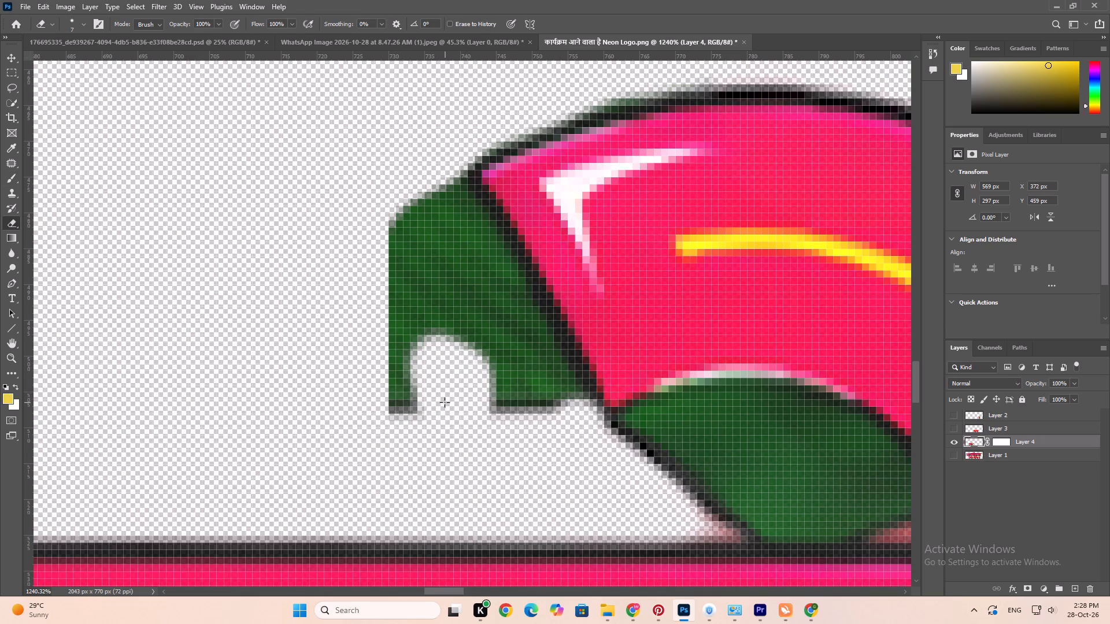
{"action": "left_click_drag", "start_coordinate": [411, 369], "coordinate": [551, 427]}
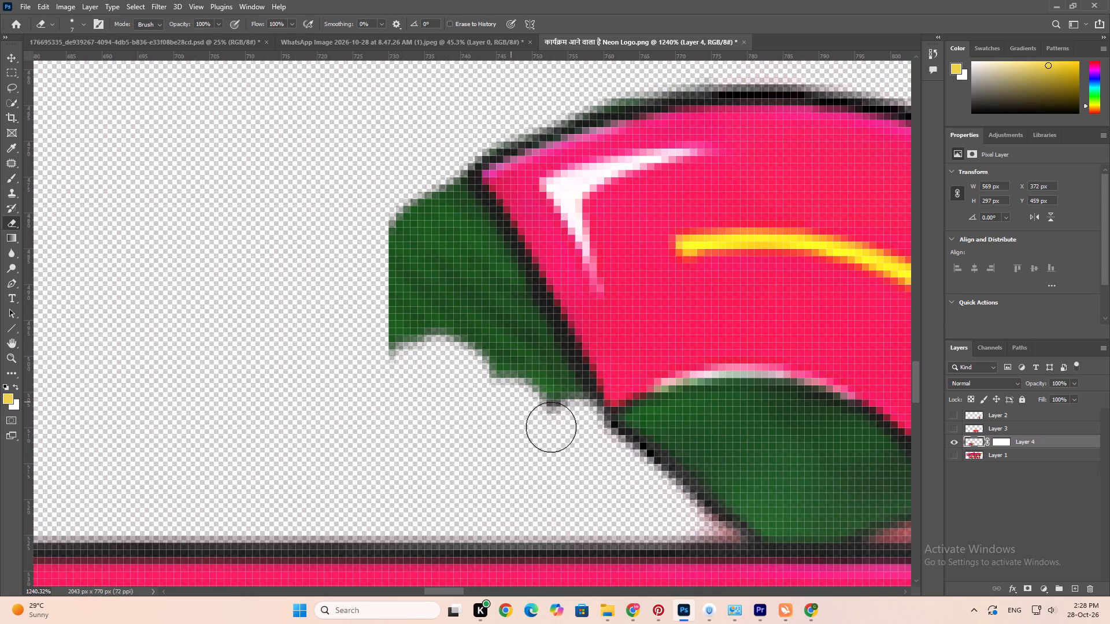
{"action": "left_click_drag", "start_coordinate": [551, 427], "coordinate": [582, 412]}
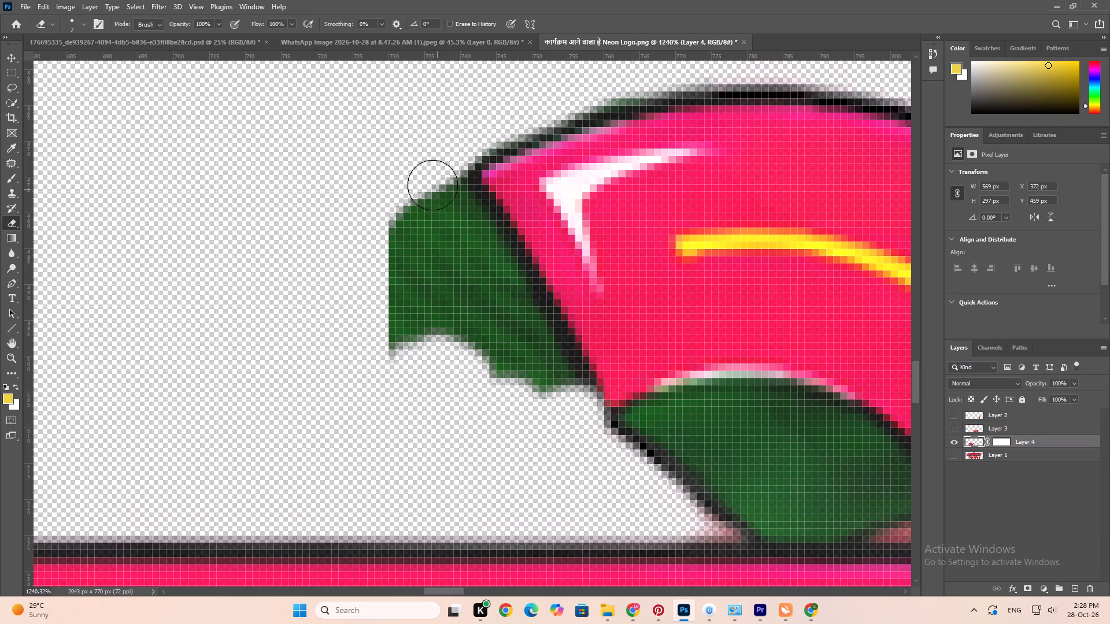
{"action": "left_click", "coordinate": [432, 183], "text": "shift"}
{"action": "left_click_drag", "start_coordinate": [408, 213], "coordinate": [405, 274]}
{"action": "left_click_drag", "start_coordinate": [408, 240], "coordinate": [413, 293]}
{"action": "left_click_drag", "start_coordinate": [423, 243], "coordinate": [434, 284]}
{"action": "left_click_drag", "start_coordinate": [441, 264], "coordinate": [441, 269]}
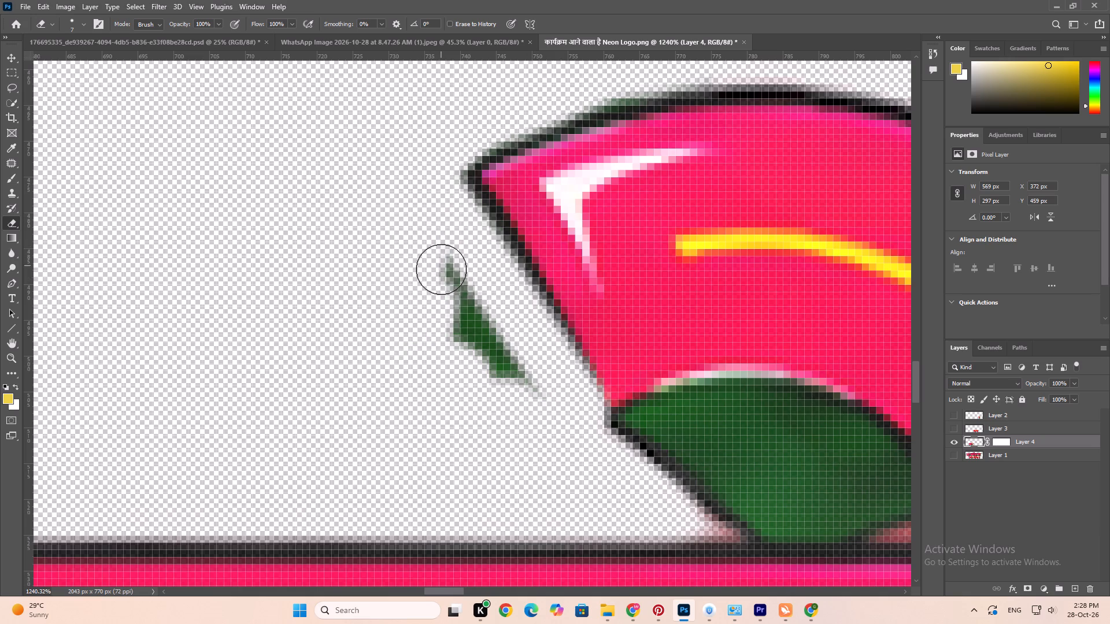
{"action": "left_click_drag", "start_coordinate": [441, 269], "coordinate": [472, 319]}
{"action": "left_click_drag", "start_coordinate": [480, 294], "coordinate": [535, 421]}
Trim the dark tip of the green shadow under the flourish with the eraser reduced to 4 px.
{"action": "scroll", "coordinate": [535, 415], "scroll_direction": "down", "scroll_amount": 6}
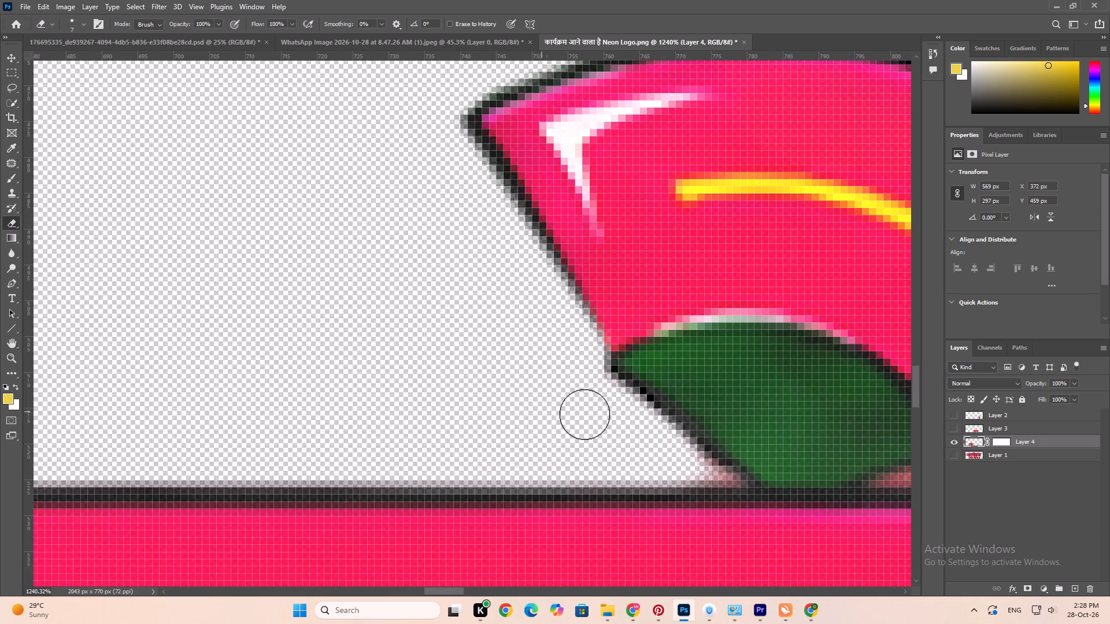
{"action": "scroll", "coordinate": [601, 414], "scroll_direction": "up", "scroll_amount": 2}
{"action": "scroll", "coordinate": [663, 425], "scroll_direction": "down", "scroll_amount": 3}
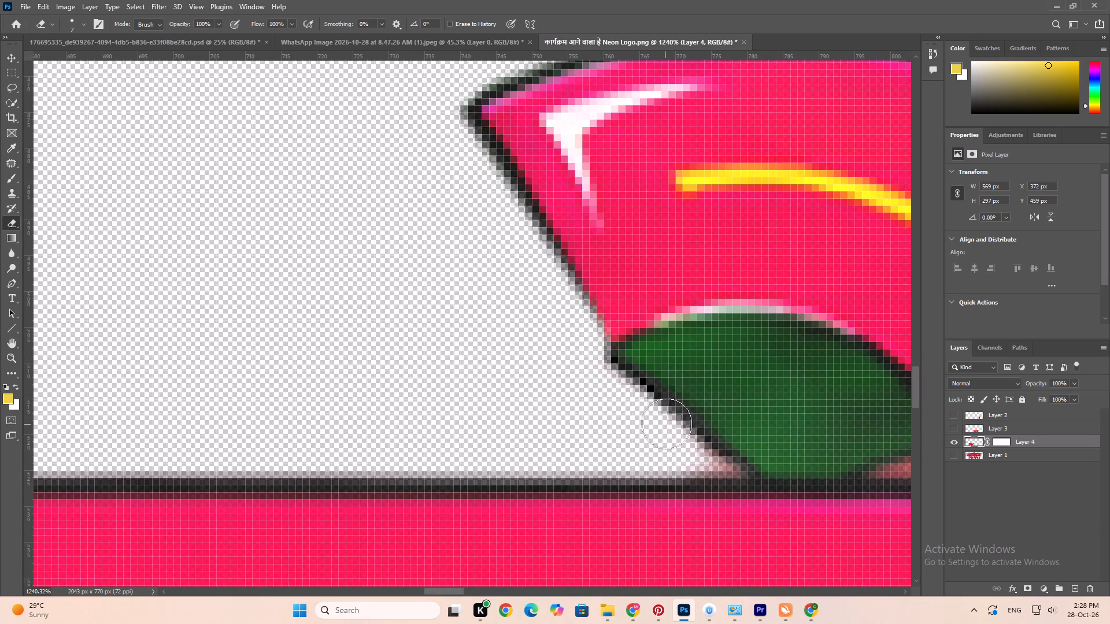
{"action": "key", "text": "space"}
{"action": "key", "text": "space"}
{"action": "key", "text": "space"}
{"action": "key", "text": "space"}
{"action": "key", "text": "space"}
{"action": "key", "text": "space"}
{"action": "key", "text": "space"}
{"action": "key", "text": "space"}
{"action": "key", "text": "space"}
{"action": "key", "text": "space"}
{"action": "key", "text": "space"}
{"action": "key", "text": "space"}
{"action": "key", "text": "space"}
{"action": "key", "text": "space"}
{"action": "key", "text": "space"}
{"action": "key", "text": "space"}
{"action": "key", "text": "space"}
{"action": "key", "text": "space"}
{"action": "left_click_drag", "start_coordinate": [690, 400], "coordinate": [427, 377]}
{"action": "scroll", "coordinate": [423, 376], "scroll_direction": "up", "scroll_amount": 2, "text": "alt"}
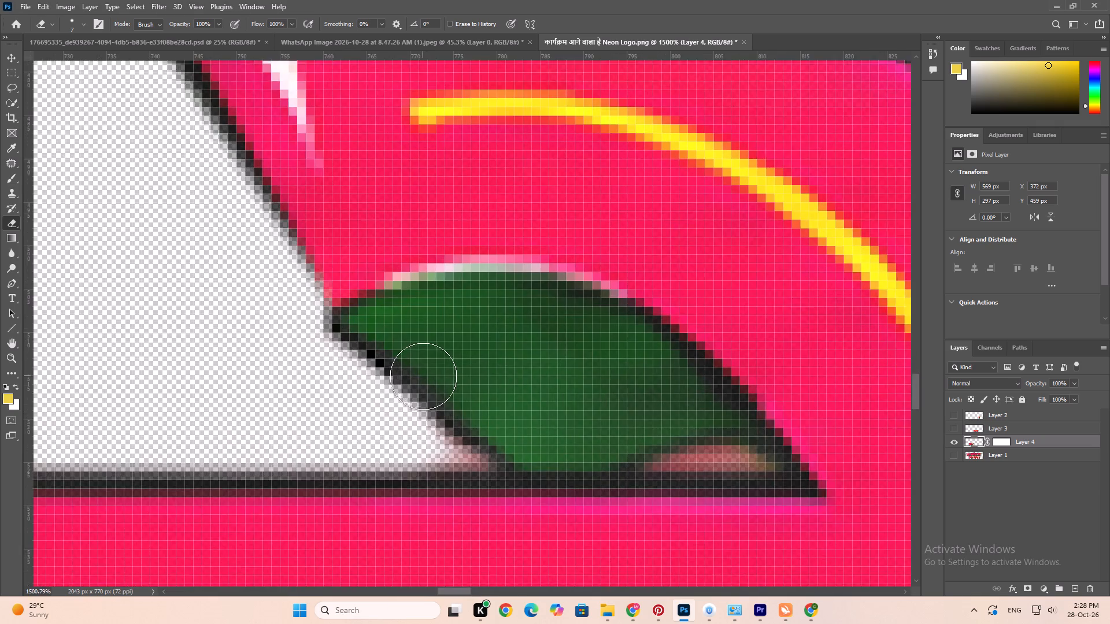
{"action": "scroll", "coordinate": [423, 376], "scroll_direction": "up", "scroll_amount": 1, "text": "alt"}
{"action": "key", "text": "bracketleft"}
{"action": "key", "text": "bracketleft"}
{"action": "key", "text": "bracketleft"}
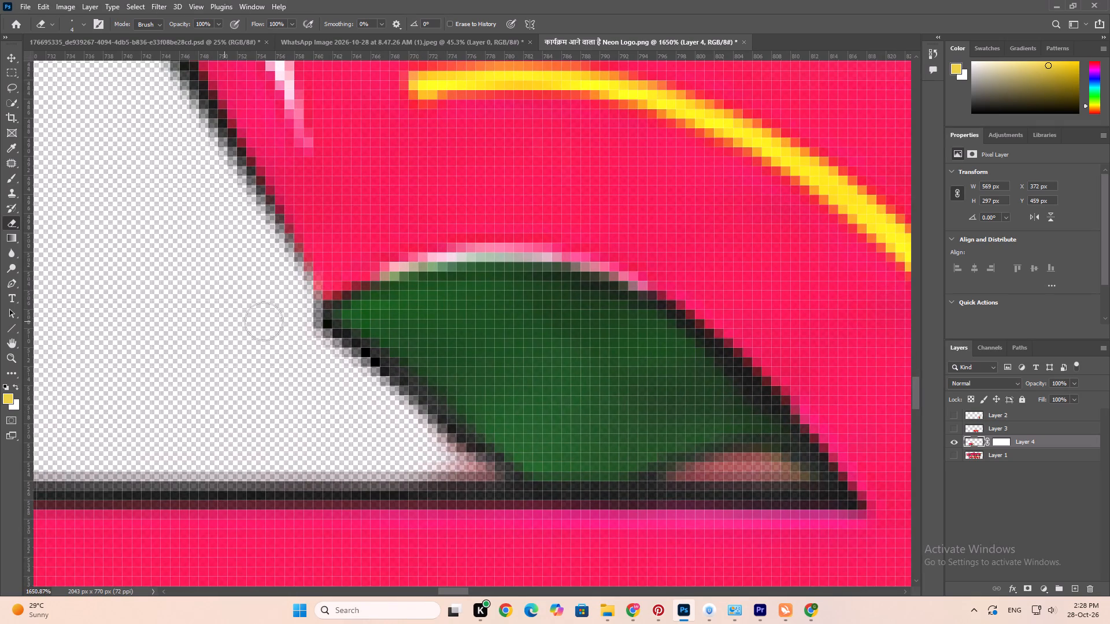
{"action": "left_click_drag", "start_coordinate": [310, 344], "coordinate": [328, 336]}
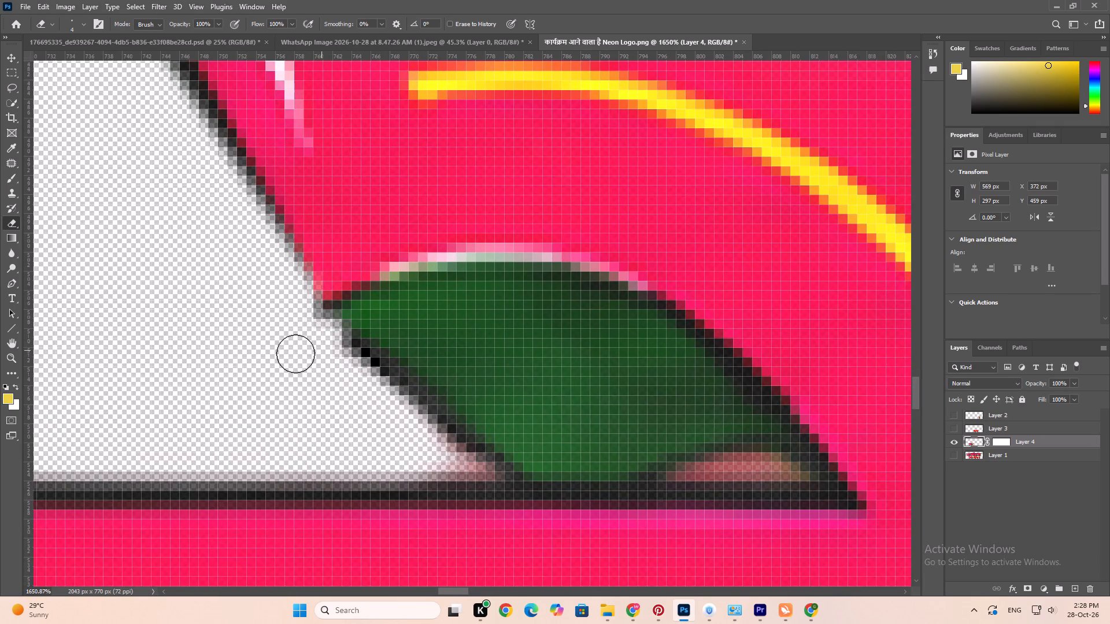
{"action": "left_click", "coordinate": [294, 354]}
Erase the pale pink fringe along the lower end of the green shadow's diagonal outline with a 1 px eraser.
{"action": "scroll", "coordinate": [312, 354], "scroll_direction": "down", "scroll_amount": 18}
{"action": "scroll", "coordinate": [312, 354], "scroll_direction": "down", "scroll_amount": 6, "text": "alt"}
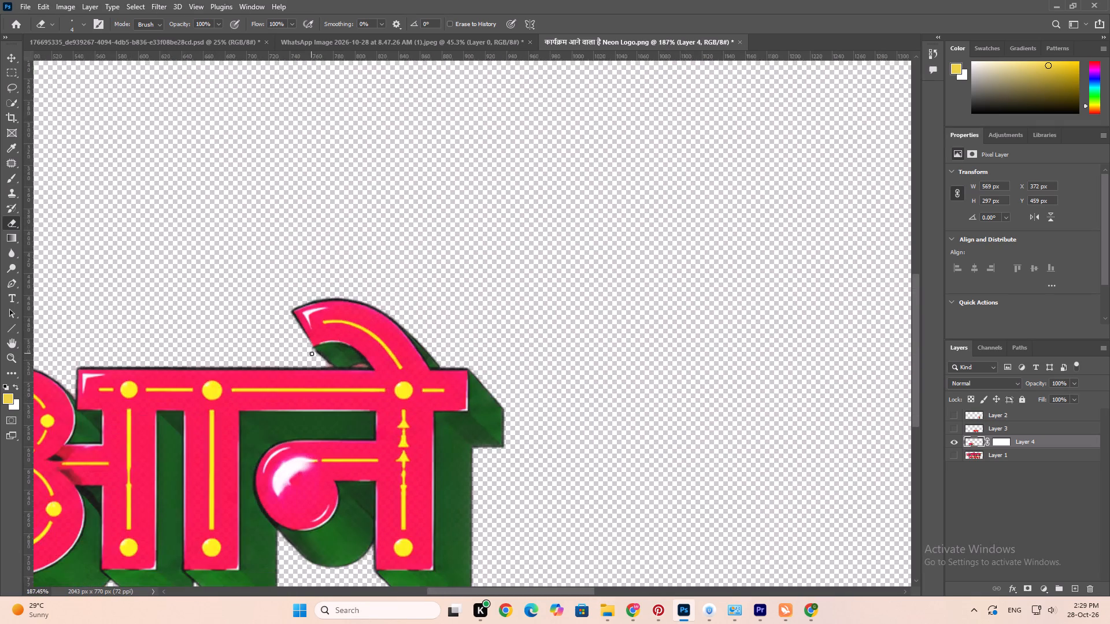
{"action": "scroll", "coordinate": [312, 354], "scroll_direction": "up", "scroll_amount": 20, "text": "alt"}
{"action": "scroll", "coordinate": [312, 354], "scroll_direction": "up", "scroll_amount": 14, "text": "alt"}
{"action": "scroll", "coordinate": [401, 414], "scroll_direction": "down", "scroll_amount": 4, "text": "alt"}
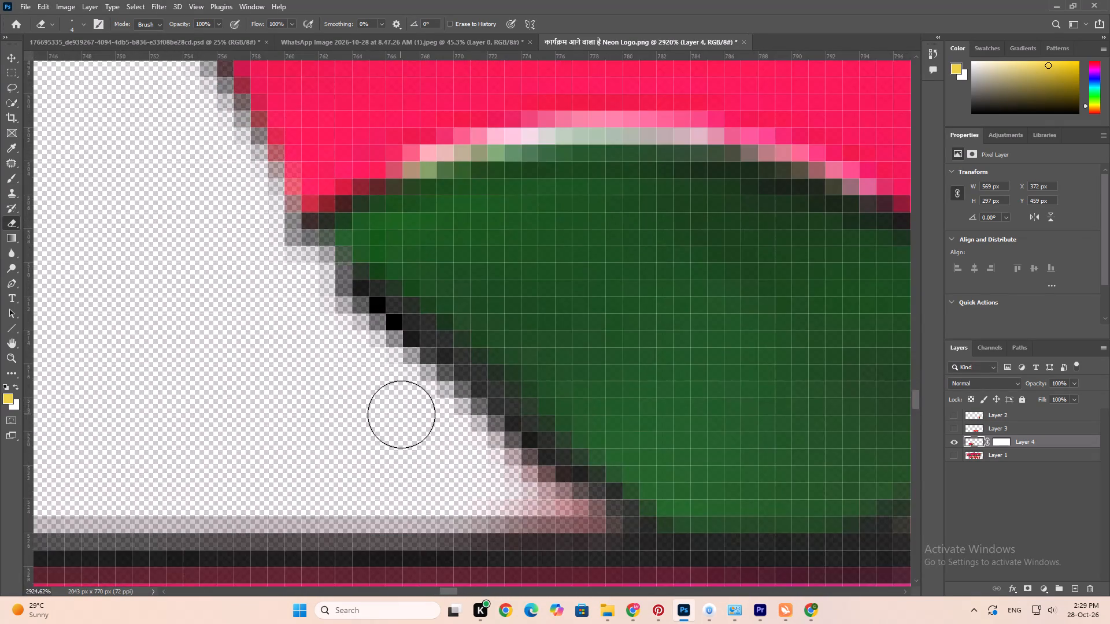
{"action": "scroll", "coordinate": [401, 414], "scroll_direction": "down", "scroll_amount": 8, "text": "alt"}
{"action": "scroll", "coordinate": [401, 414], "scroll_direction": "up", "scroll_amount": 2, "text": "alt"}
{"action": "scroll", "coordinate": [401, 414], "scroll_direction": "down", "scroll_amount": 2}
{"action": "key", "text": "bracketleft"}
{"action": "key", "text": "bracketleft"}
{"action": "key", "text": "bracketleft"}
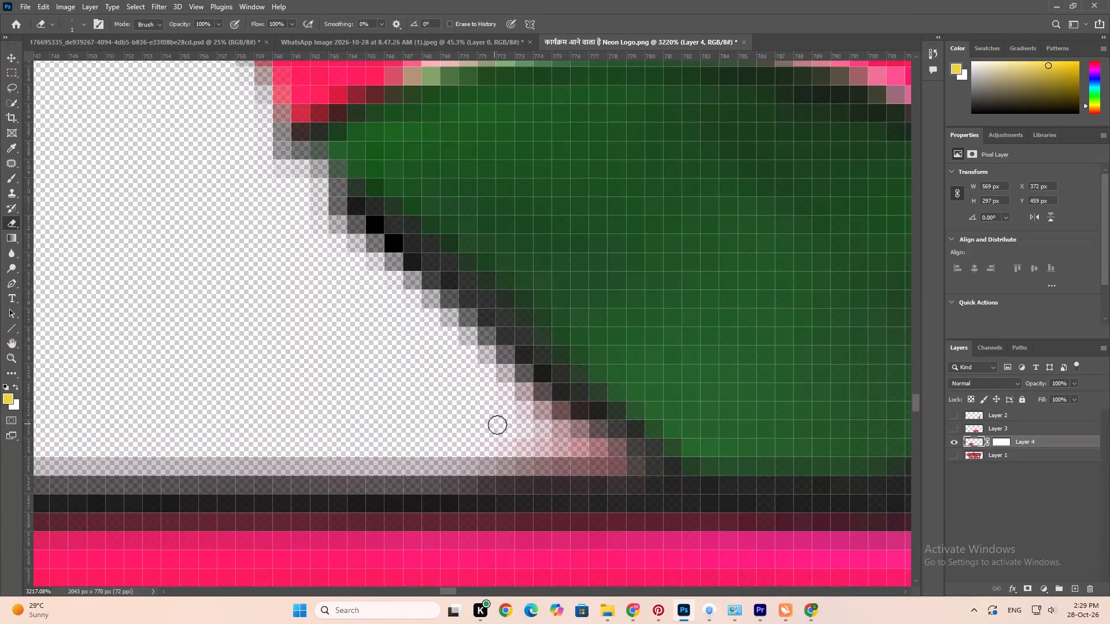
{"action": "key", "text": "bracketleft"}
{"action": "key", "text": "bracketleft"}
{"action": "key", "text": "bracketleft"}
{"action": "left_click_drag", "start_coordinate": [511, 401], "coordinate": [524, 418]}
{"action": "key", "text": "bracketleft"}
{"action": "key", "text": "bracketleft"}
{"action": "left_click_drag", "start_coordinate": [520, 412], "coordinate": [524, 414]}
{"action": "left_click_drag", "start_coordinate": [524, 414], "coordinate": [572, 443]}
Erase the pinkish residue just above the horizontal bar's dark outline, undoing the first stroke and redoing it.
{"action": "key", "text": "bracketleft"}
{"action": "key", "text": "bracketleft"}
{"action": "key", "text": "bracketleft"}
{"action": "key", "text": "bracketleft"}
{"action": "left_click_drag", "start_coordinate": [504, 450], "coordinate": [552, 454]}
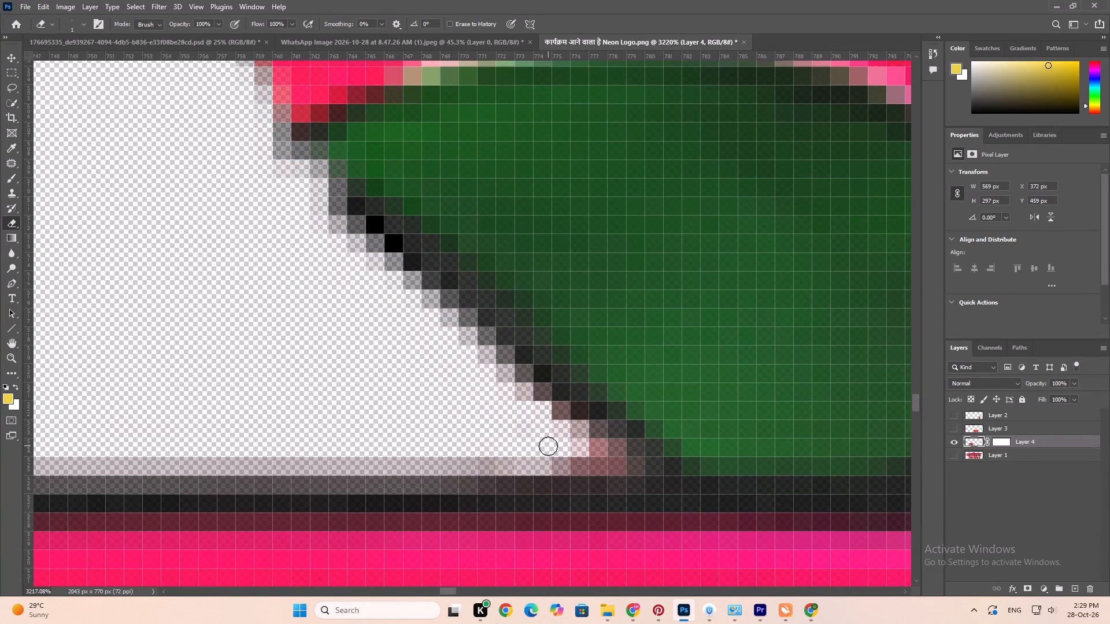
{"action": "key", "text": "ctrl+z"}
{"action": "left_click_drag", "start_coordinate": [509, 444], "coordinate": [553, 441]}
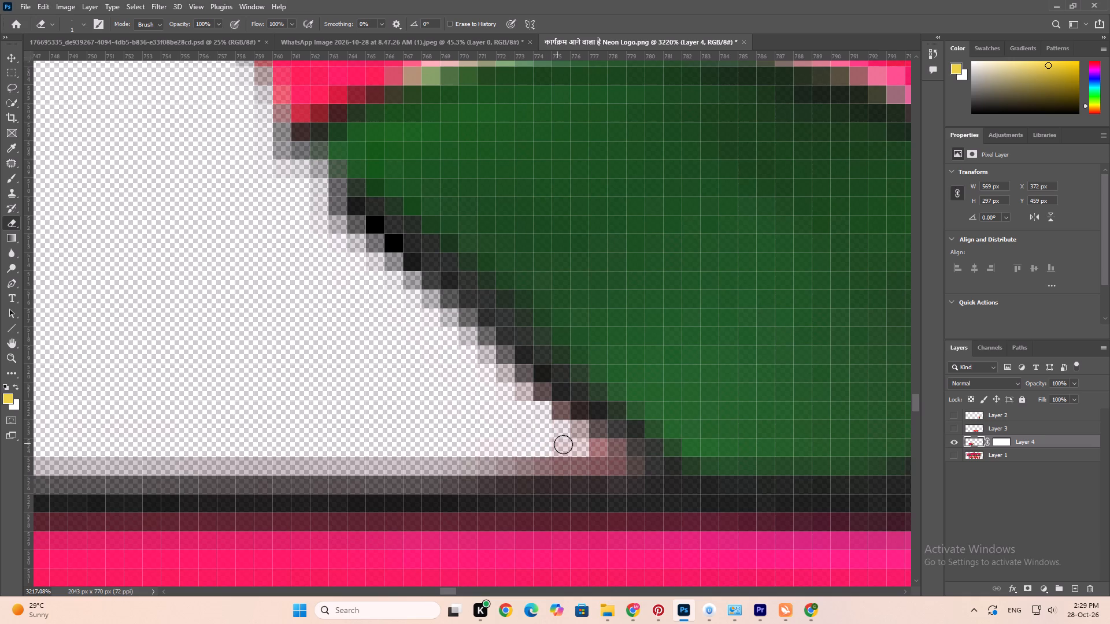
{"action": "scroll", "coordinate": [563, 444], "scroll_direction": "up", "scroll_amount": 2, "text": "alt"}
{"action": "key", "text": "bracketleft"}
{"action": "key", "text": "bracketleft"}
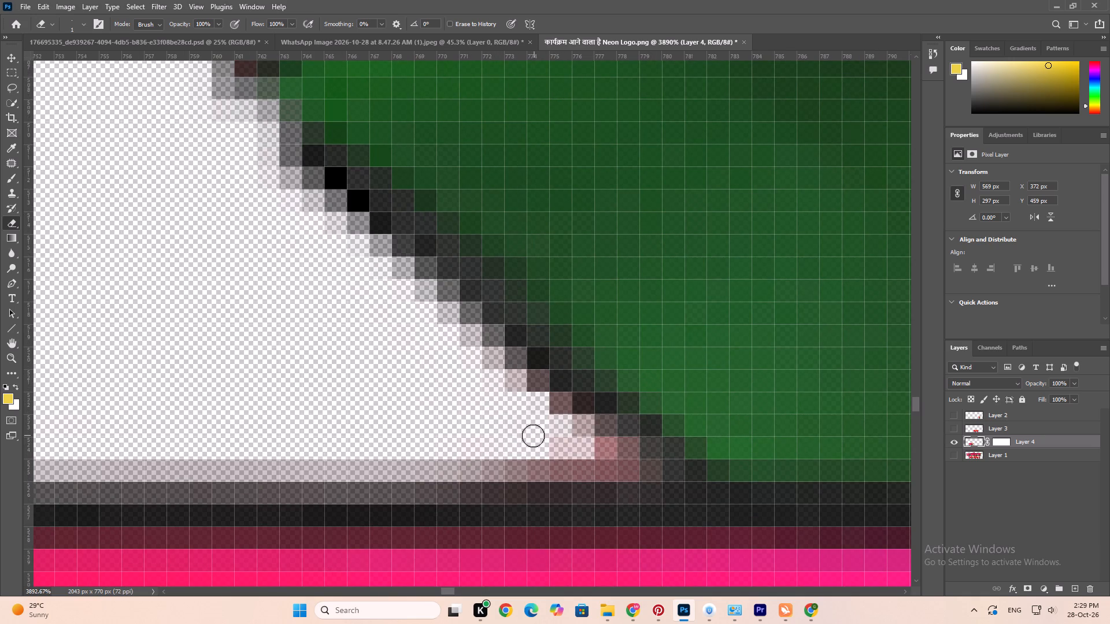
{"action": "left_click_drag", "start_coordinate": [532, 436], "coordinate": [576, 450]}
Erase the remaining pink pixels deep in the corner where the shadow's diagonal outline meets the horizontal bar.
{"action": "key", "text": "bracketleft"}
{"action": "key", "text": "bracketleft"}
{"action": "key", "text": "bracketleft"}
{"action": "left_click_drag", "start_coordinate": [583, 446], "coordinate": [599, 447]}
{"action": "key", "text": "bracketleft"}
{"action": "type", "text": "[[["}
{"action": "key", "text": "bracketleft"}
{"action": "left_click_drag", "start_coordinate": [586, 449], "coordinate": [604, 450]}
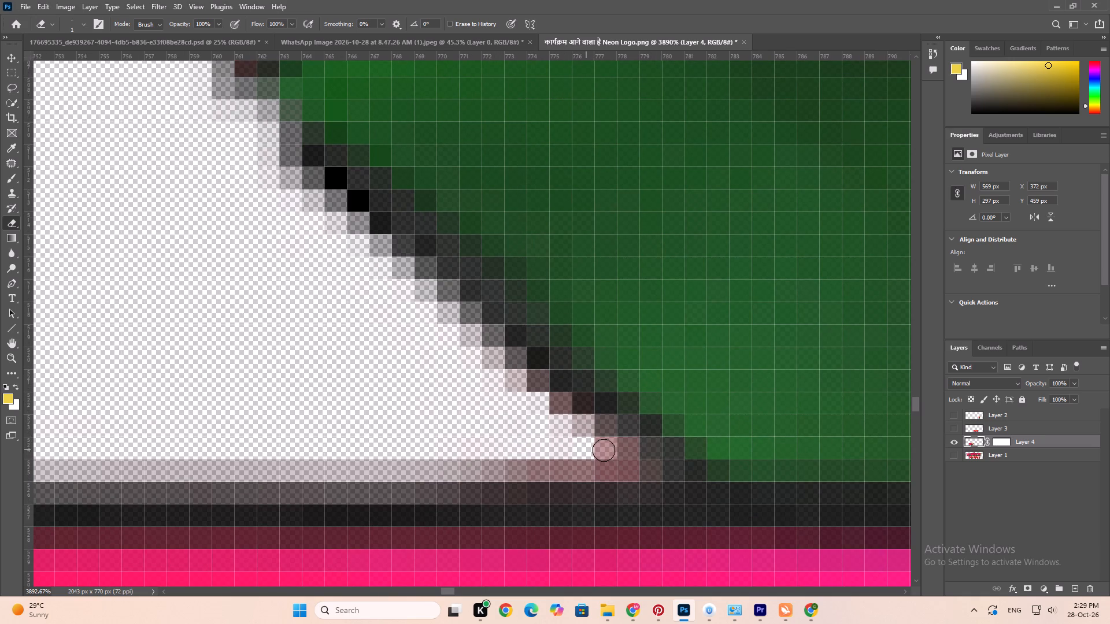
{"action": "left_click_drag", "start_coordinate": [604, 450], "coordinate": [608, 450]}
{"action": "type", "text": "[[[[]][[[["}
{"action": "key", "text": "bracketleft"}
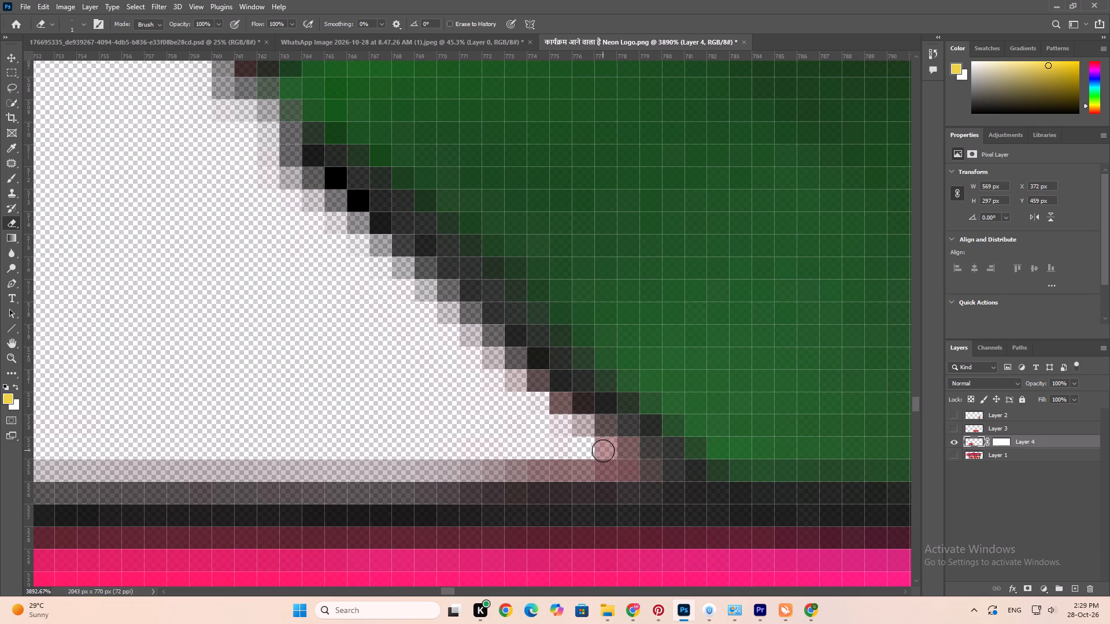
{"action": "left_click", "coordinate": [604, 448]}
Erase the faint pink pixels one by one from the corner back up along the shadow's diagonal outline.
{"action": "left_click", "coordinate": [584, 437]}
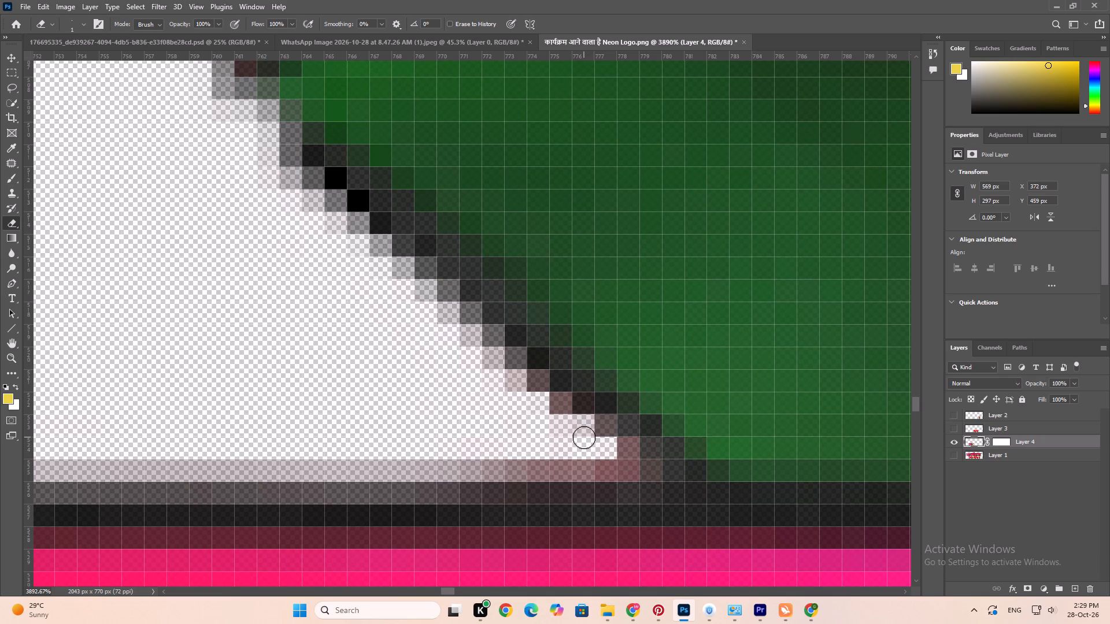
{"action": "left_click", "coordinate": [569, 436]}
{"action": "left_click", "coordinate": [556, 435]}
{"action": "left_click", "coordinate": [551, 434]}
{"action": "left_click", "coordinate": [547, 431]}
{"action": "left_click", "coordinate": [545, 422]}
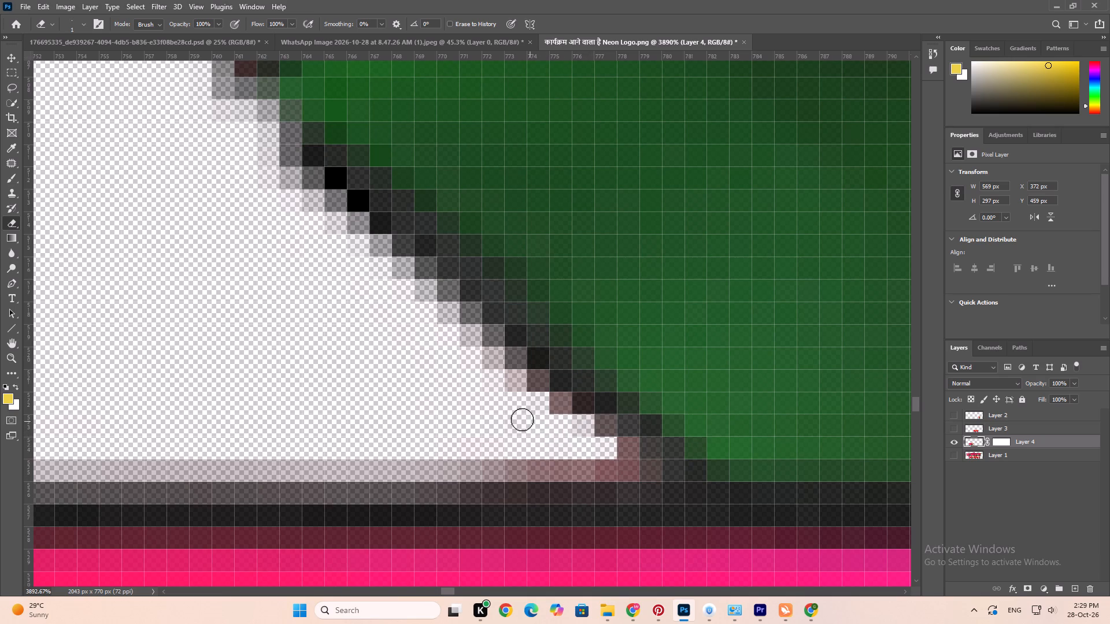
{"action": "left_click", "coordinate": [522, 412]}
{"action": "left_click", "coordinate": [513, 393]}
{"action": "left_click", "coordinate": [513, 390]}
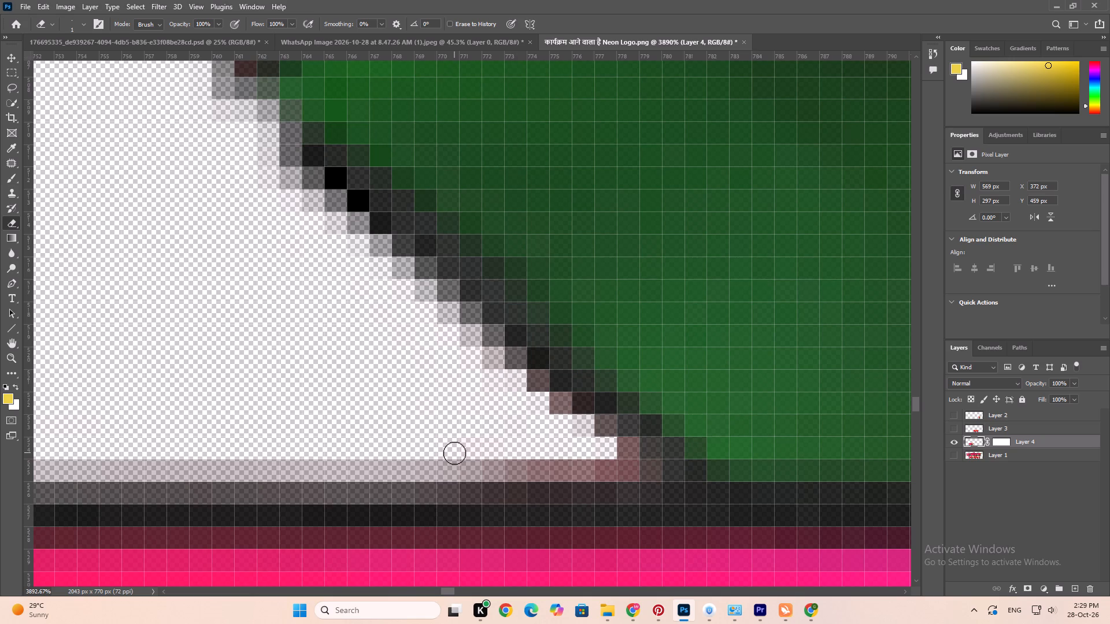
Erase the first pixels in the bottom row of the pink patch inside the green shadow, undoing the misplaced dabs.
{"action": "scroll", "coordinate": [454, 453], "scroll_direction": "down", "scroll_amount": 20, "text": "alt"}
{"action": "scroll", "coordinate": [454, 453], "scroll_direction": "down", "scroll_amount": 8, "text": "alt"}
{"action": "scroll", "coordinate": [486, 463], "scroll_direction": "up", "scroll_amount": 9, "text": "alt"}
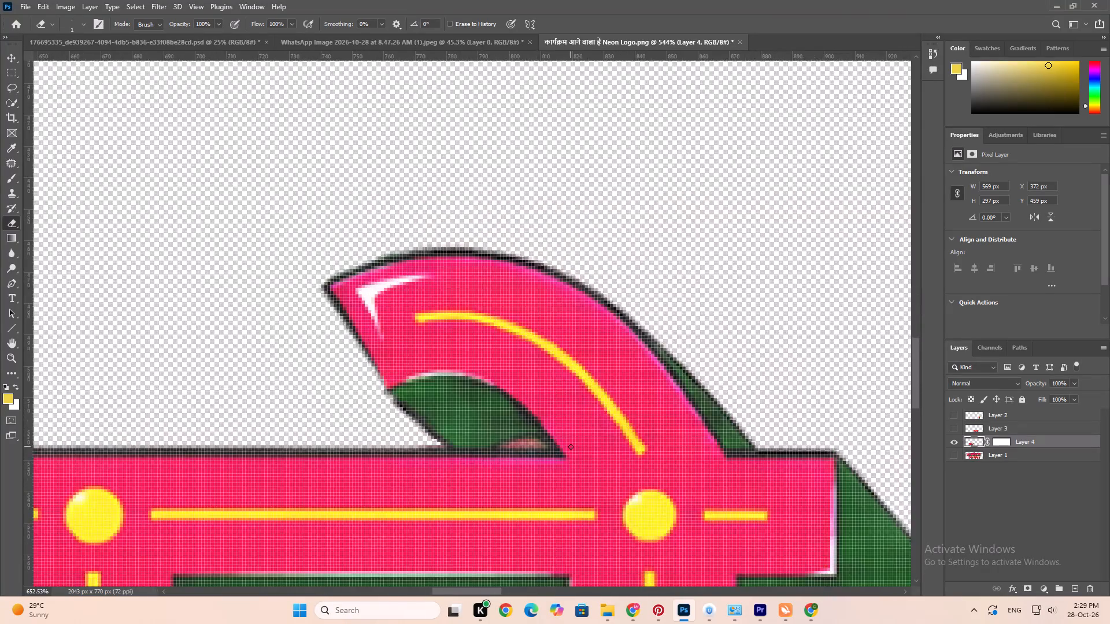
{"action": "scroll", "coordinate": [571, 447], "scroll_direction": "up", "scroll_amount": 20, "text": "alt"}
{"action": "left_click", "coordinate": [365, 412]}
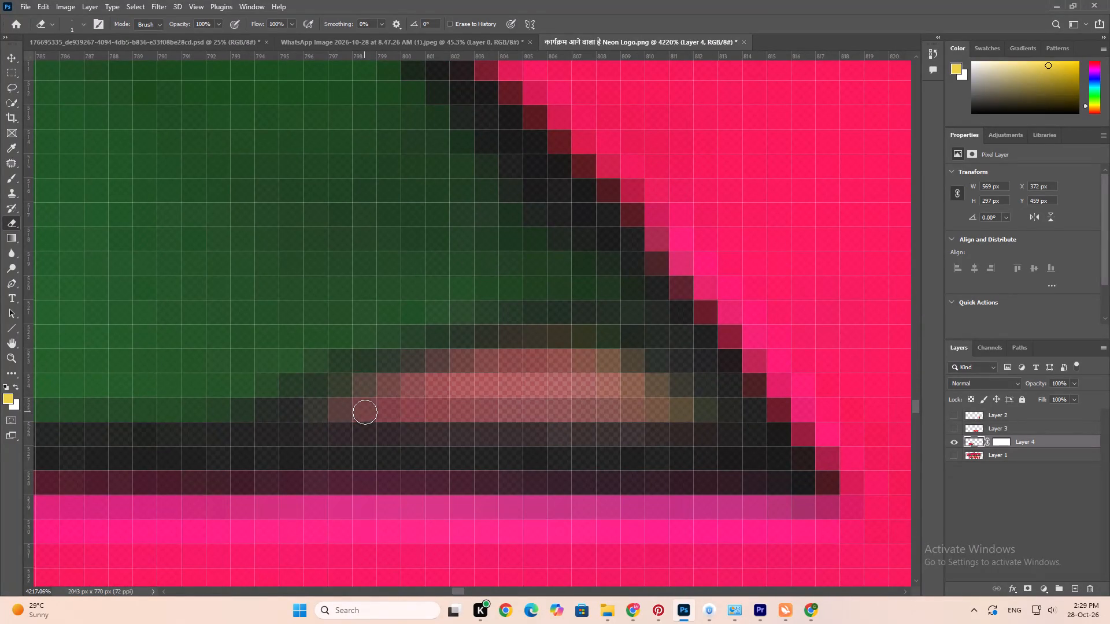
{"action": "key", "text": "ctrl+z"}
{"action": "left_click", "coordinate": [386, 409]}
{"action": "left_click", "coordinate": [371, 413]}
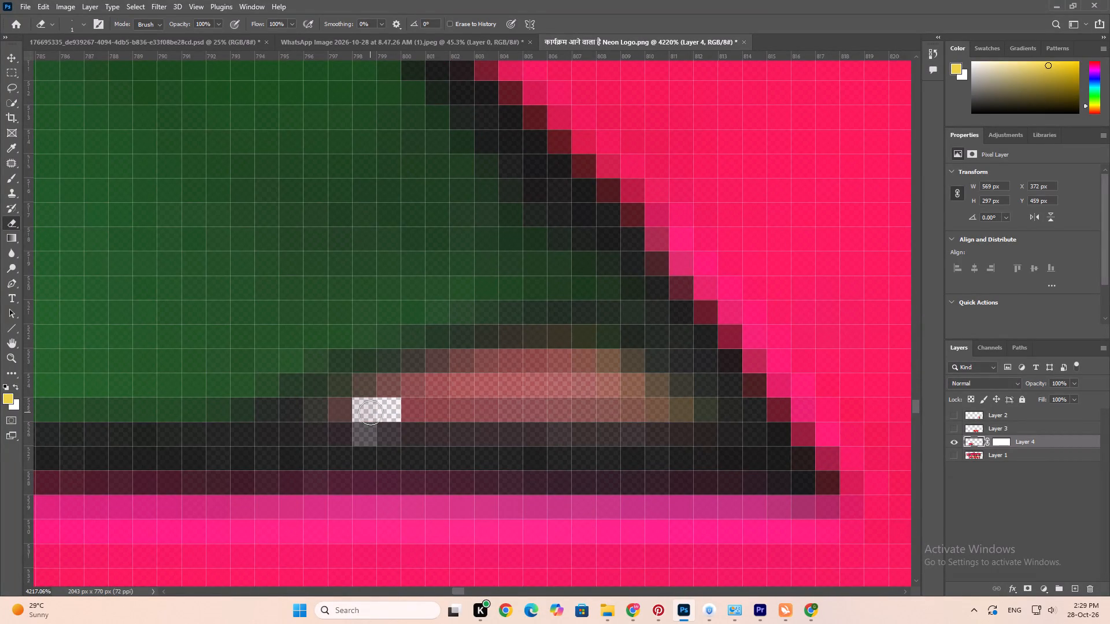
{"action": "key", "text": "ctrl+z"}
{"action": "left_click", "coordinate": [363, 410]}
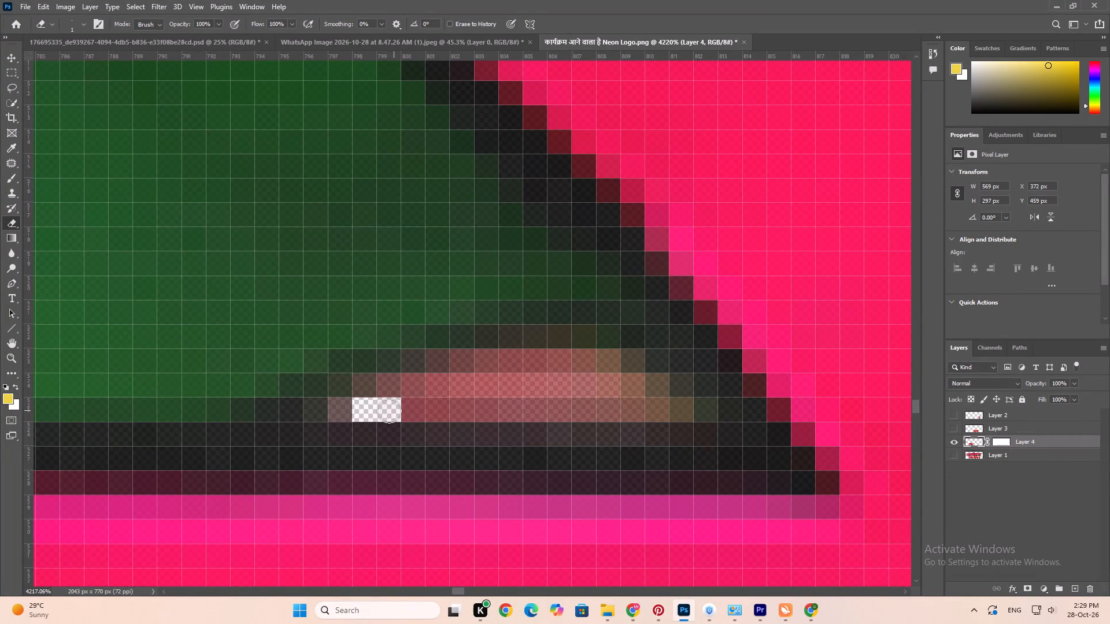
{"action": "key", "text": "ctrl+z"}
{"action": "left_click", "coordinate": [413, 409]}
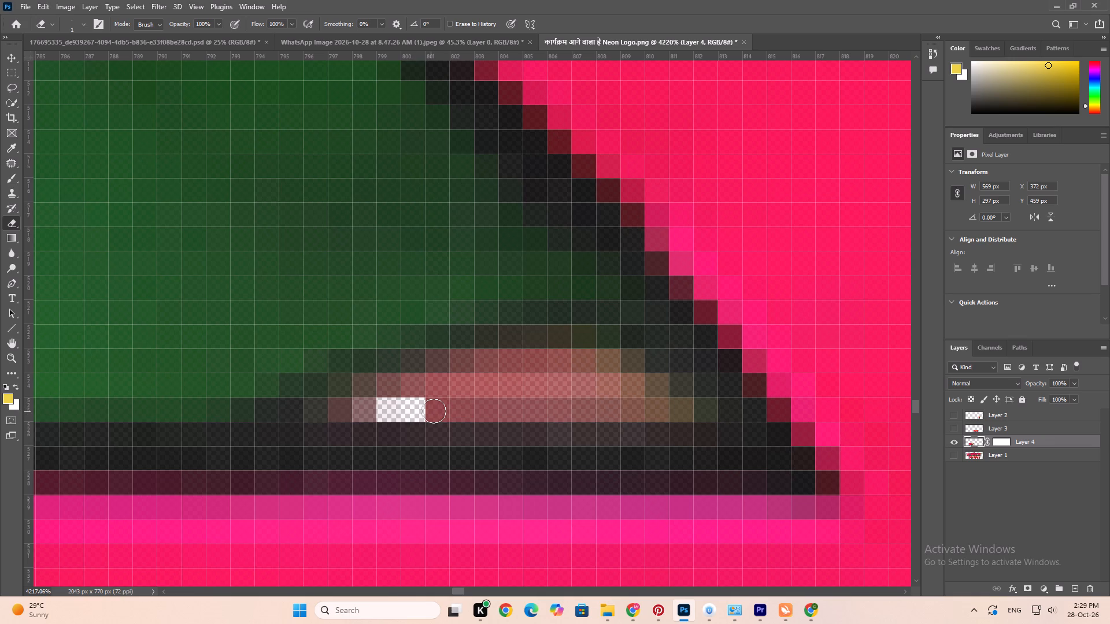
{"action": "left_click", "coordinate": [439, 408]}
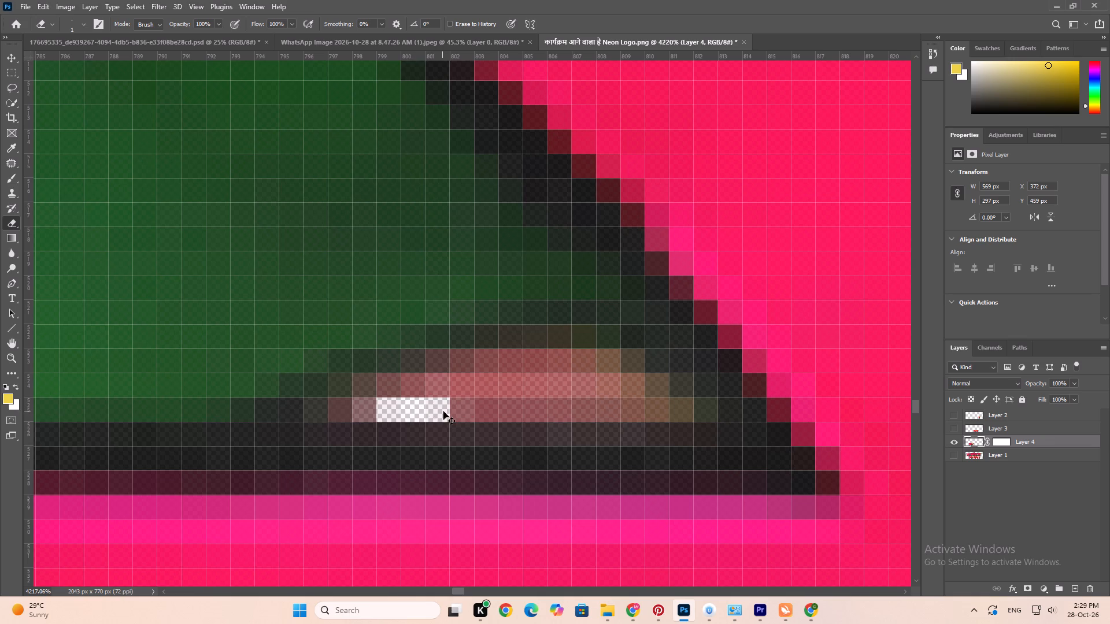
{"action": "key", "text": "ctrl+z"}
{"action": "left_click", "coordinate": [438, 410]}
{"action": "key", "text": "ctrl+z"}
Erase the next three pixels in the pink patch's bottom row, undoing the dab that touches the row below.
{"action": "scroll", "coordinate": [436, 410], "scroll_direction": "up", "scroll_amount": 15, "text": "alt"}
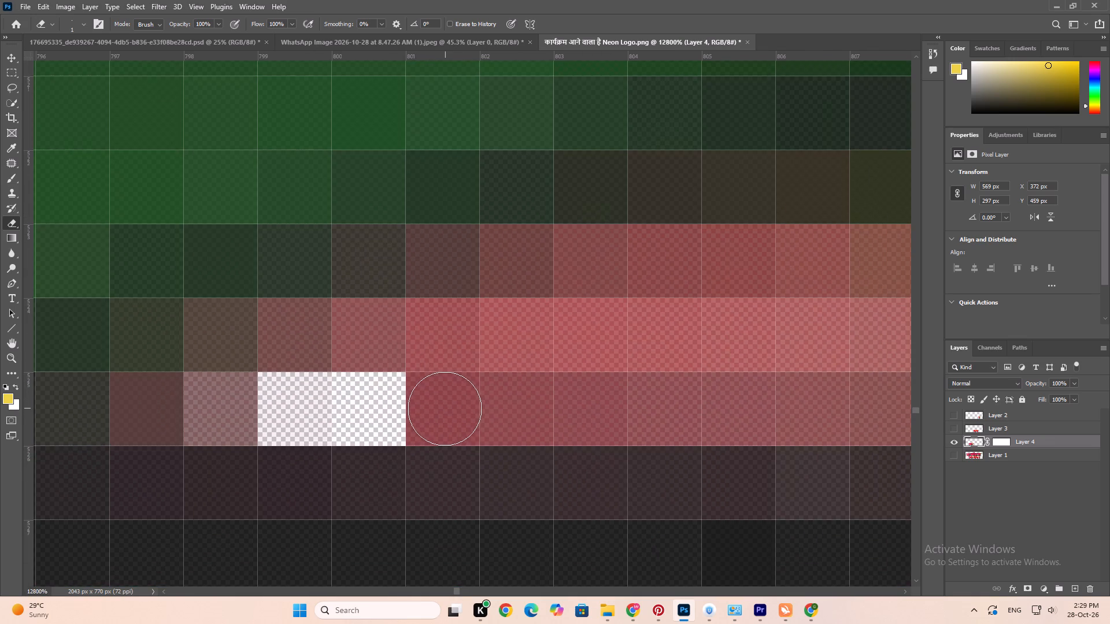
{"action": "left_click", "coordinate": [442, 408]}
{"action": "left_click", "coordinate": [518, 410]}
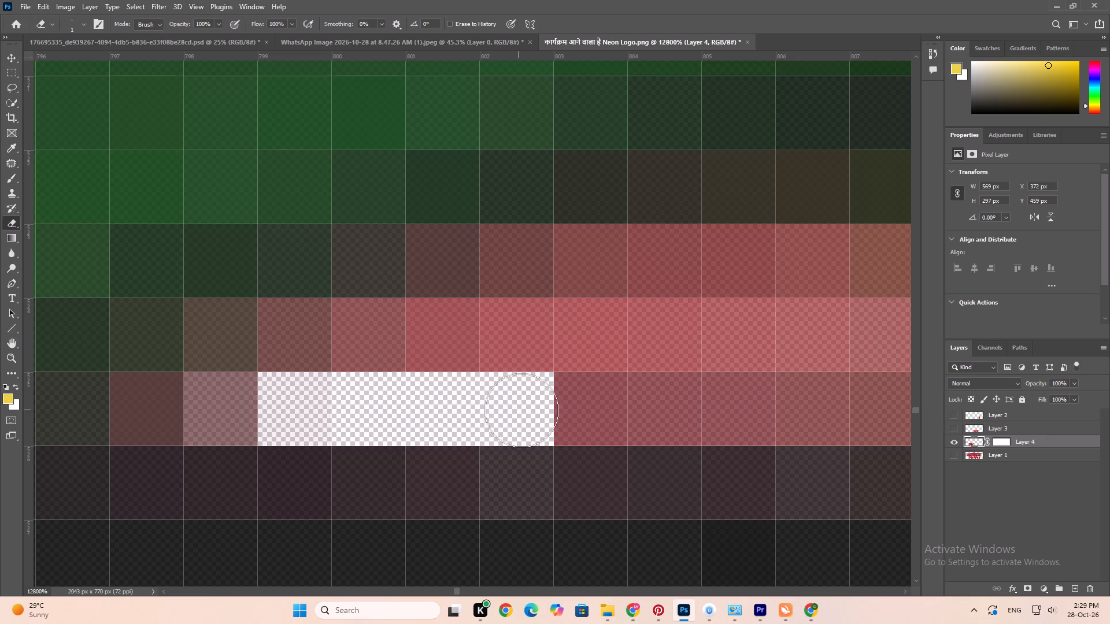
{"action": "key", "text": "ctrl+z"}
{"action": "left_click", "coordinate": [585, 410]}
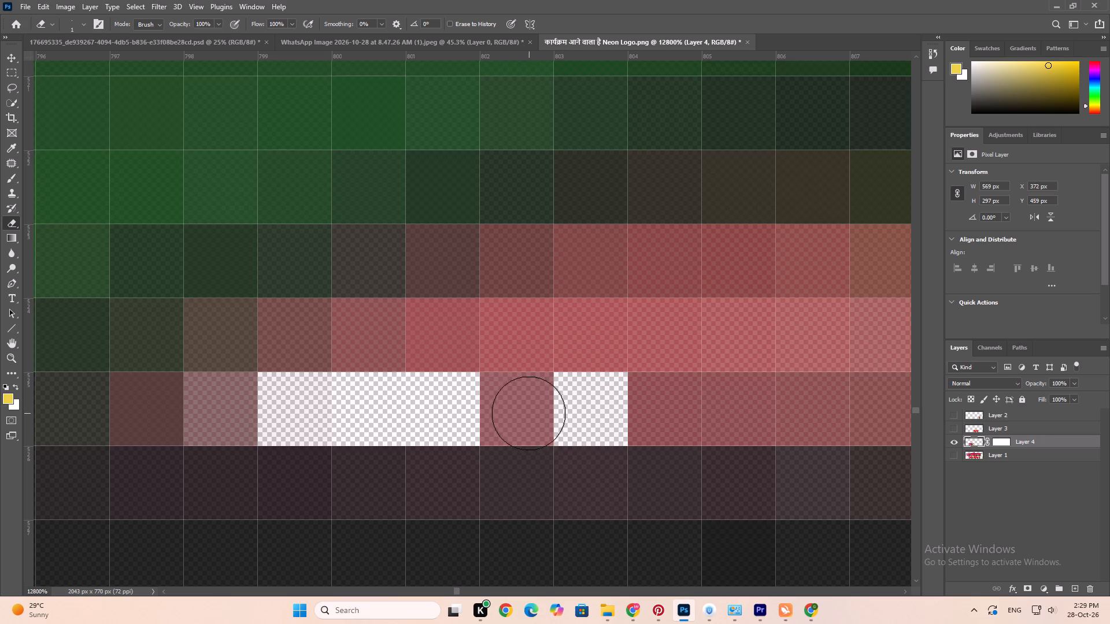
{"action": "left_click", "coordinate": [519, 408]}
Erase the remaining pink pixels along the bottom row of the patch inside the green shadow, undoing a stray stroke.
{"action": "key", "text": "space"}
{"action": "key", "text": "space"}
{"action": "key", "text": "space"}
{"action": "key", "text": "space"}
{"action": "key", "text": "space"}
{"action": "left_click_drag", "start_coordinate": [674, 414], "coordinate": [481, 424]}
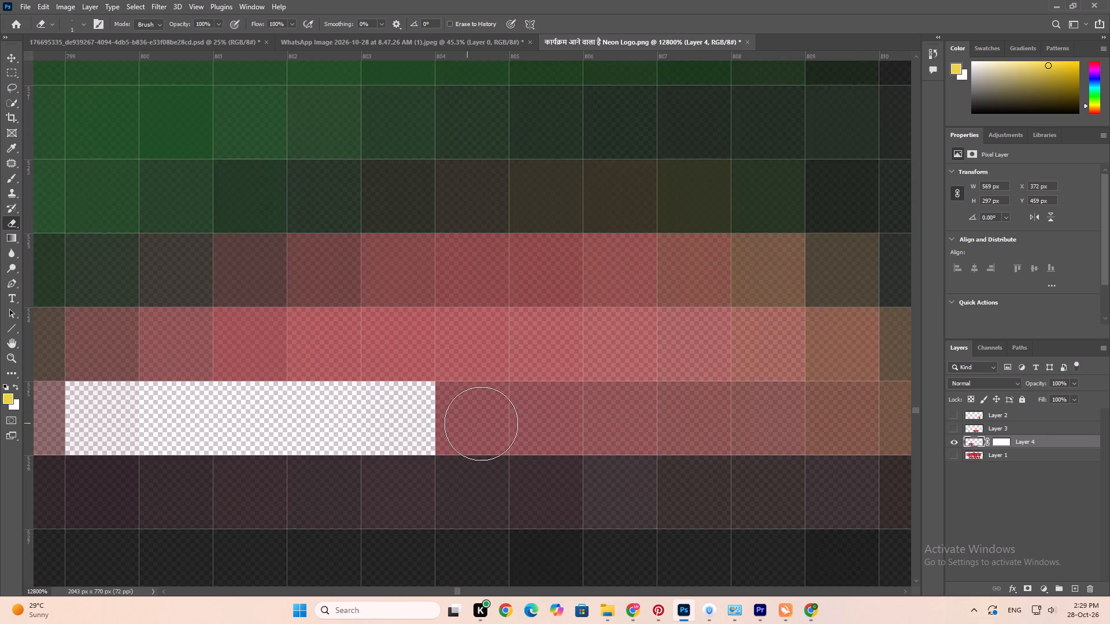
{"action": "scroll", "coordinate": [481, 424], "scroll_direction": "down", "scroll_amount": 10, "text": "alt"}
{"action": "scroll", "coordinate": [476, 421], "scroll_direction": "up", "scroll_amount": 2, "text": "alt"}
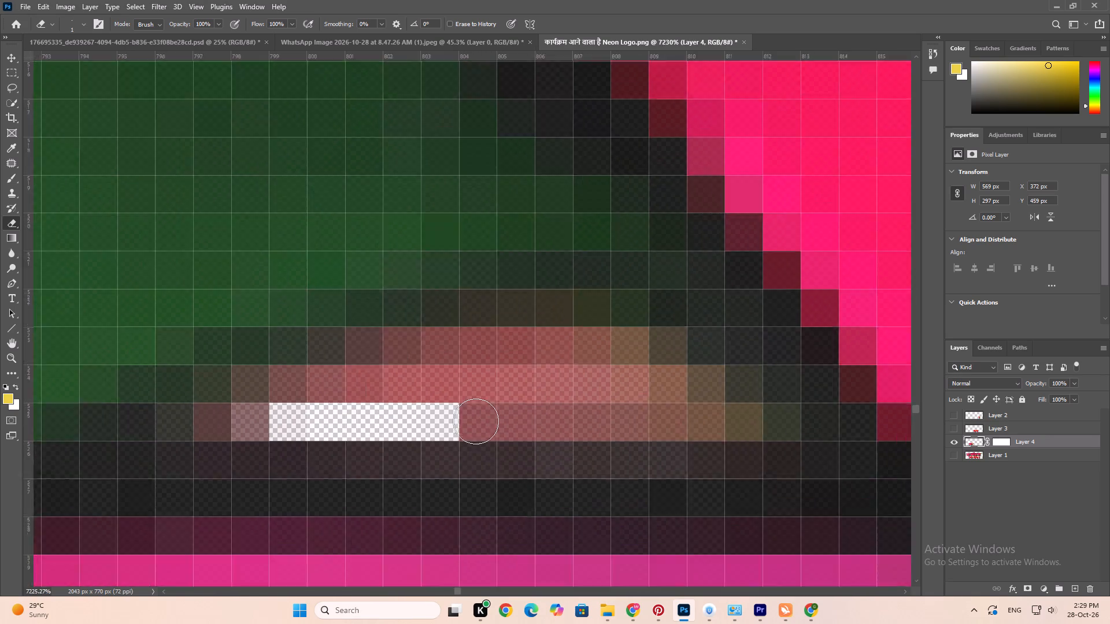
{"action": "scroll", "coordinate": [476, 421], "scroll_direction": "up", "scroll_amount": 13, "text": "alt"}
{"action": "left_click_drag", "start_coordinate": [420, 419], "coordinate": [562, 422], "text": "shift"}
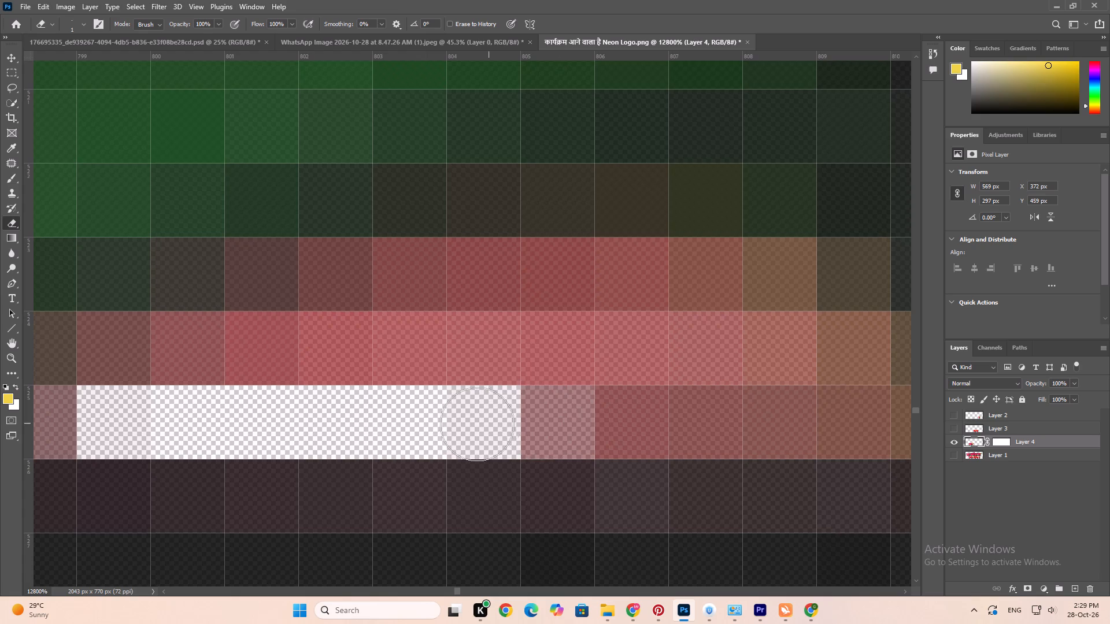
{"action": "left_click_drag", "start_coordinate": [476, 424], "coordinate": [578, 419]}
{"action": "key", "text": "ctrl+z"}
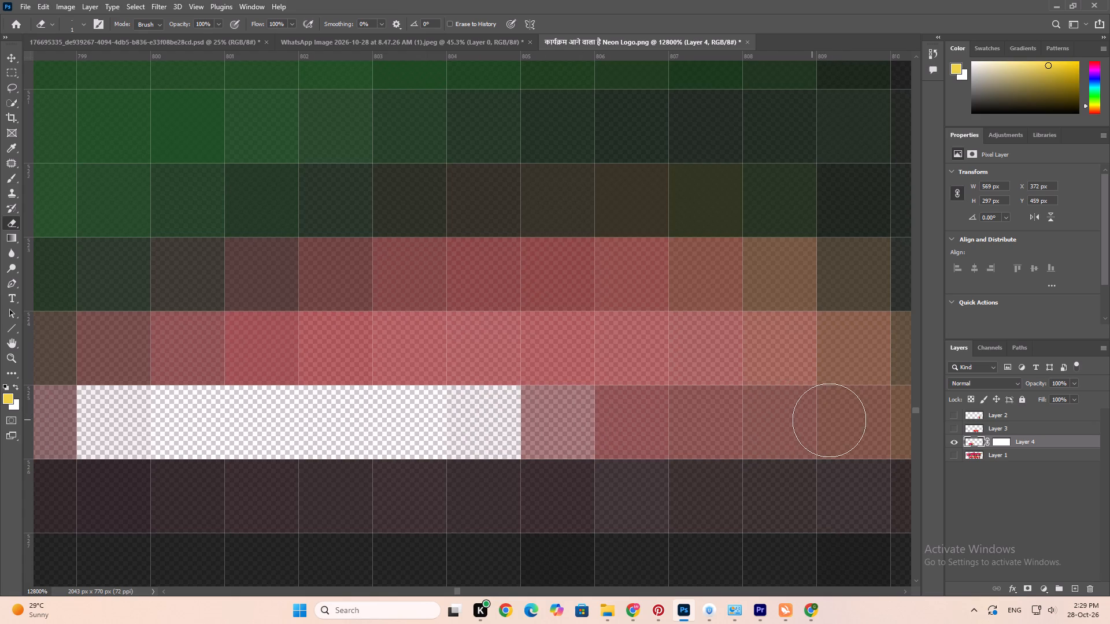
{"action": "left_click", "coordinate": [842, 422], "text": "shift"}
{"action": "left_click", "coordinate": [843, 418]}
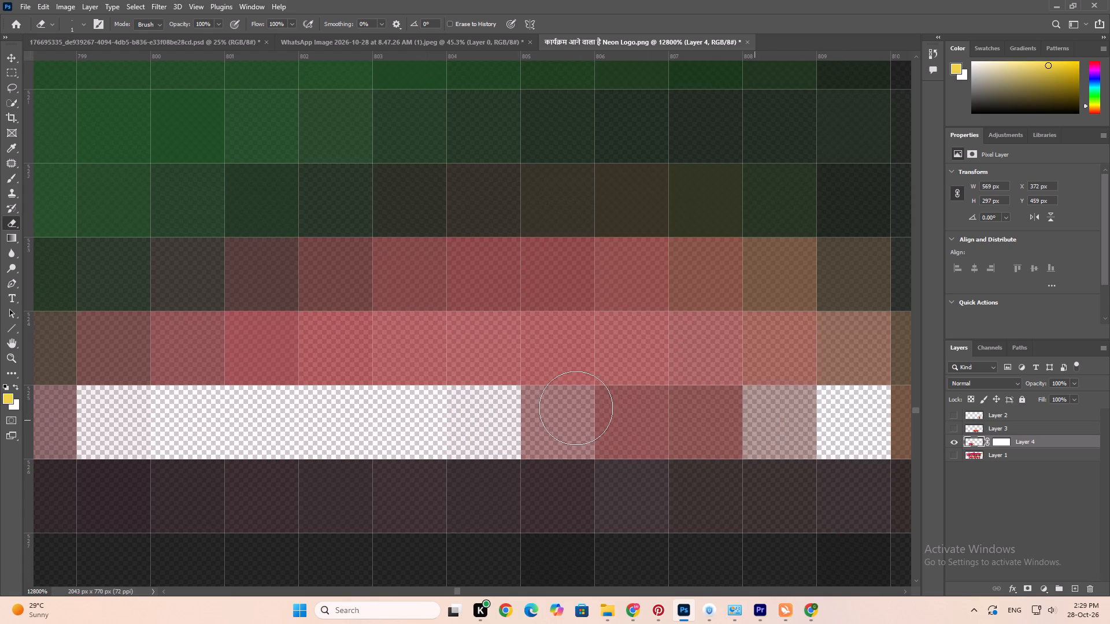
{"action": "left_click", "coordinate": [455, 421], "text": "shift"}
Erase the row of pink pixels directly above the cleared bottom row of the patch.
{"action": "scroll", "coordinate": [447, 419], "scroll_direction": "up", "scroll_amount": 5}
{"action": "scroll", "coordinate": [446, 419], "scroll_direction": "down", "scroll_amount": 3}
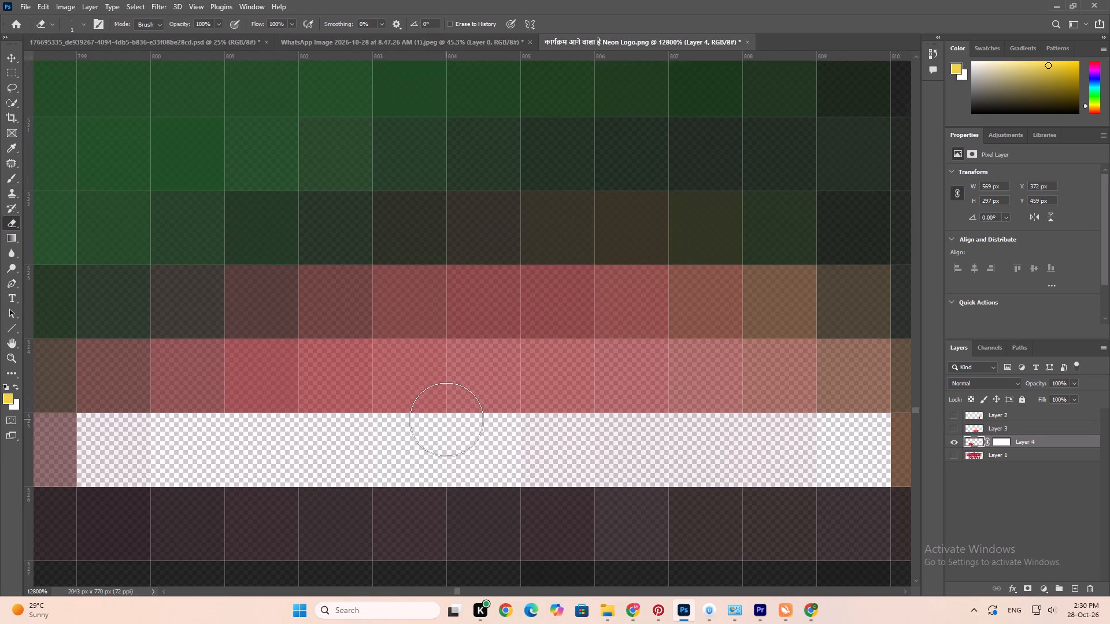
{"action": "scroll", "coordinate": [446, 419], "scroll_direction": "down", "scroll_amount": 1}
{"action": "left_click", "coordinate": [123, 361]}
{"action": "left_click", "coordinate": [122, 359]}
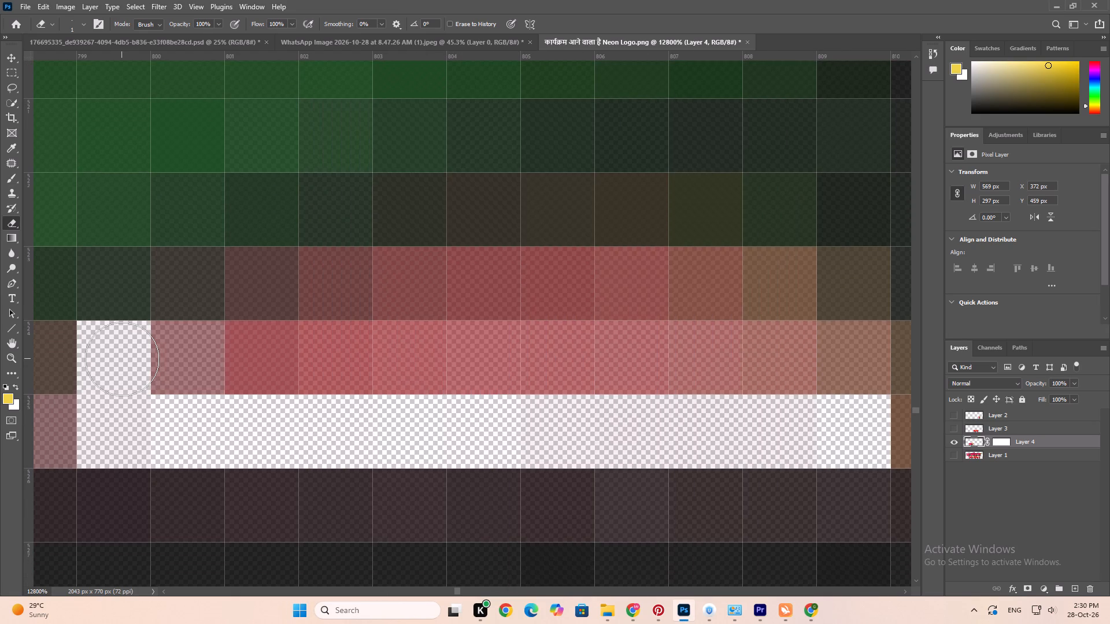
{"action": "left_click", "coordinate": [835, 363], "text": "shift"}
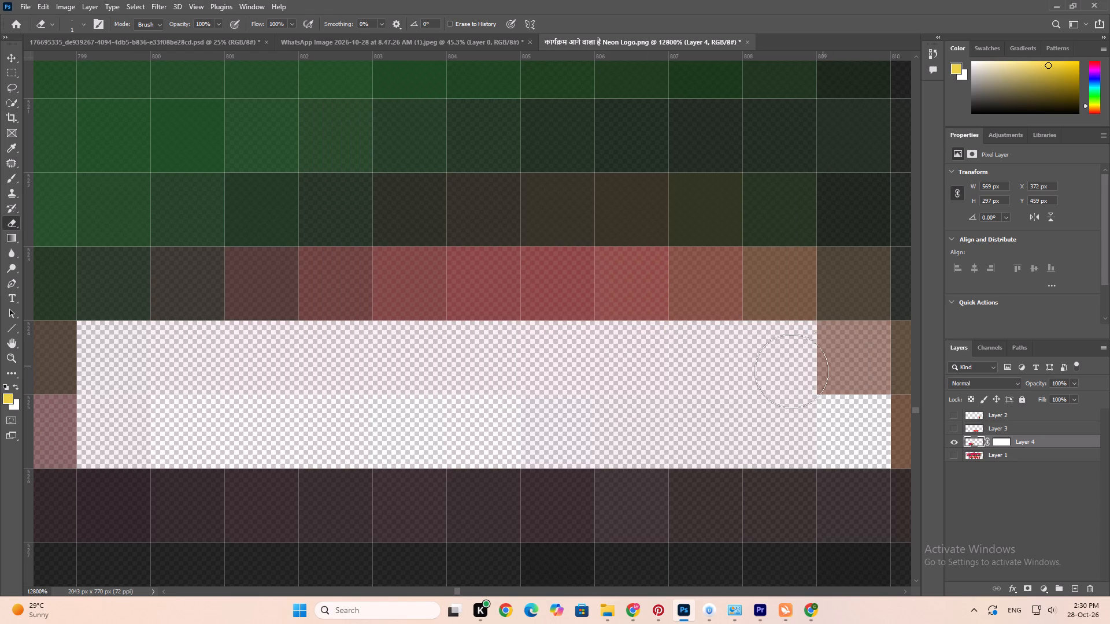
Clean up the faint pink tint left in the two erased rows of the patch.
{"action": "left_click_drag", "start_coordinate": [169, 385], "coordinate": [226, 394]}
{"action": "left_click_drag", "start_coordinate": [154, 382], "coordinate": [207, 390]}
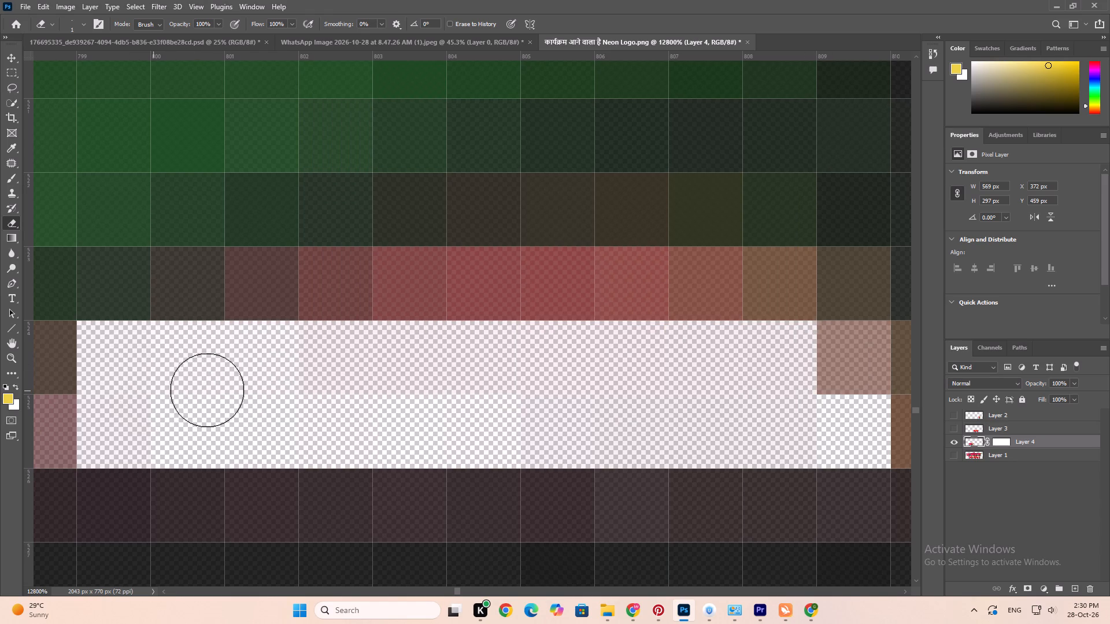
{"action": "left_click_drag", "start_coordinate": [207, 390], "coordinate": [152, 392]}
{"action": "left_click", "coordinate": [151, 392]}
{"action": "left_click", "coordinate": [139, 395]}
{"action": "left_click_drag", "start_coordinate": [138, 396], "coordinate": [135, 401]}
{"action": "left_click_drag", "start_coordinate": [131, 400], "coordinate": [135, 395]}
{"action": "left_click_drag", "start_coordinate": [136, 387], "coordinate": [131, 402]}
{"action": "left_click_drag", "start_coordinate": [133, 380], "coordinate": [121, 410]}
{"action": "left_click_drag", "start_coordinate": [121, 382], "coordinate": [125, 393]}
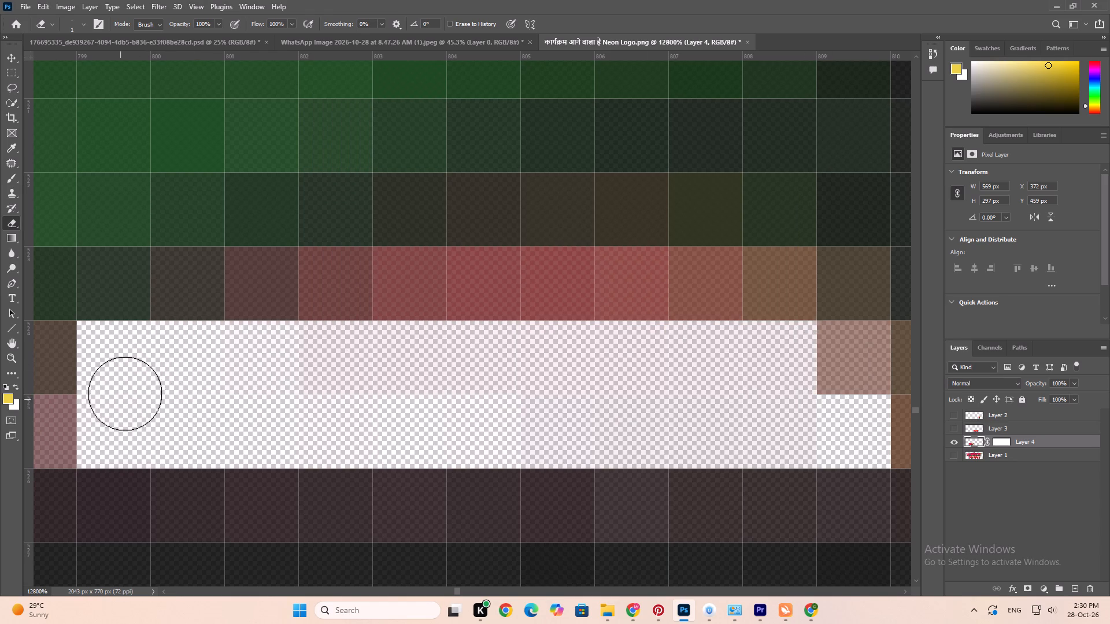
{"action": "left_click_drag", "start_coordinate": [125, 393], "coordinate": [122, 406]}
{"action": "left_click_drag", "start_coordinate": [124, 396], "coordinate": [325, 381]}
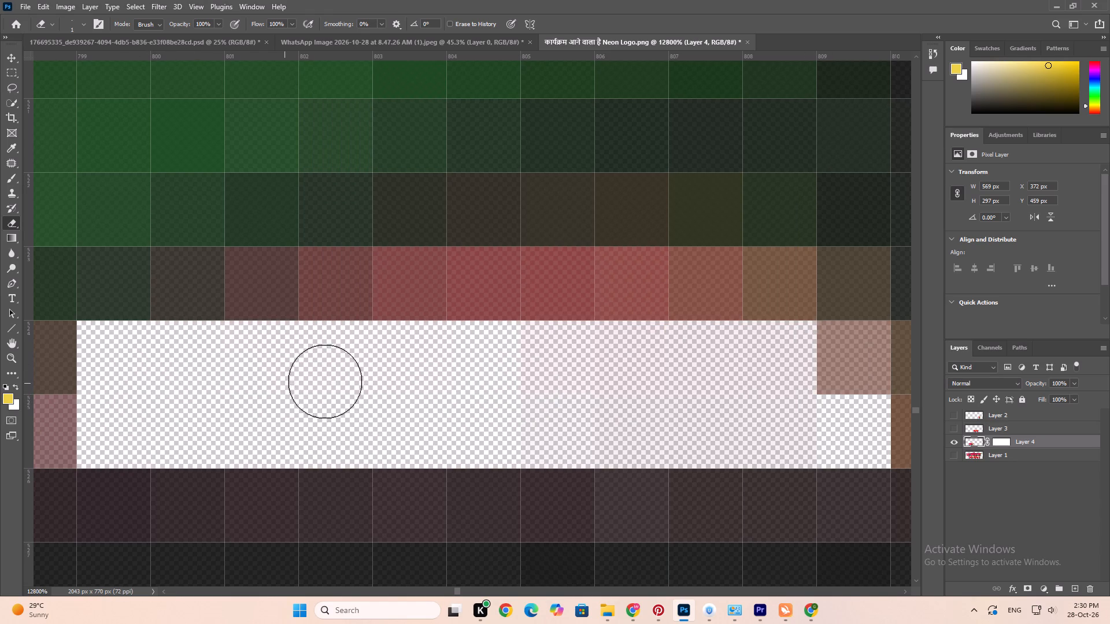
{"action": "left_click_drag", "start_coordinate": [325, 381], "coordinate": [626, 414]}
Erase the pink pixels in the patch's top row and the faded pixel at the left end of its bottom row.
{"action": "scroll", "coordinate": [610, 411], "scroll_direction": "down", "scroll_amount": 10, "text": "alt"}
{"action": "scroll", "coordinate": [609, 411], "scroll_direction": "up", "scroll_amount": 5, "text": "alt"}
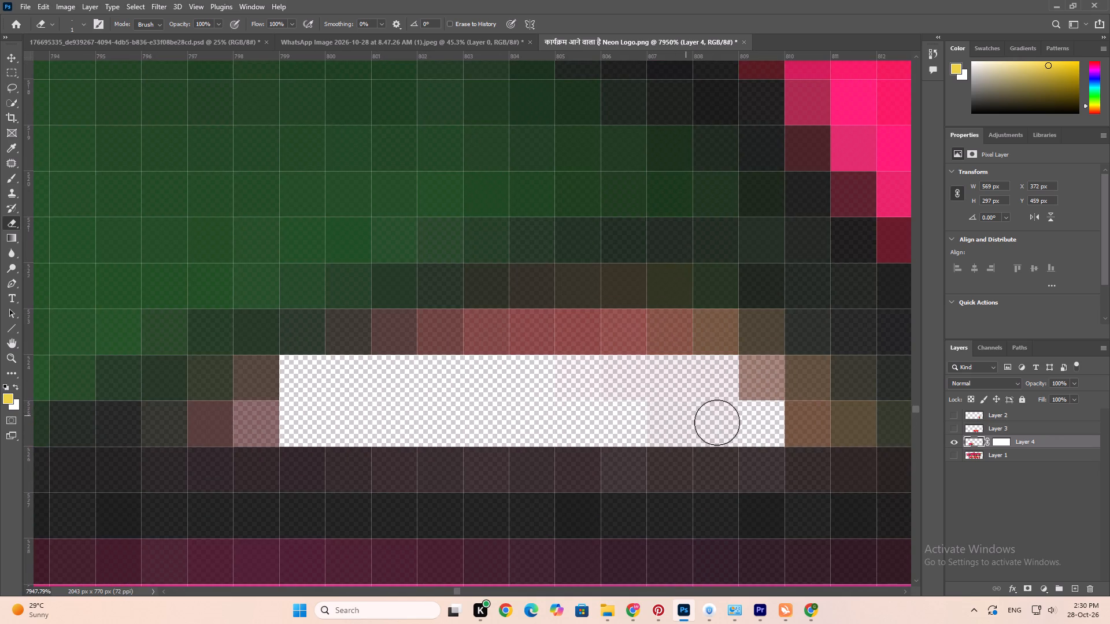
{"action": "left_click", "coordinate": [669, 334]}
{"action": "left_click", "coordinate": [444, 335], "text": "shift"}
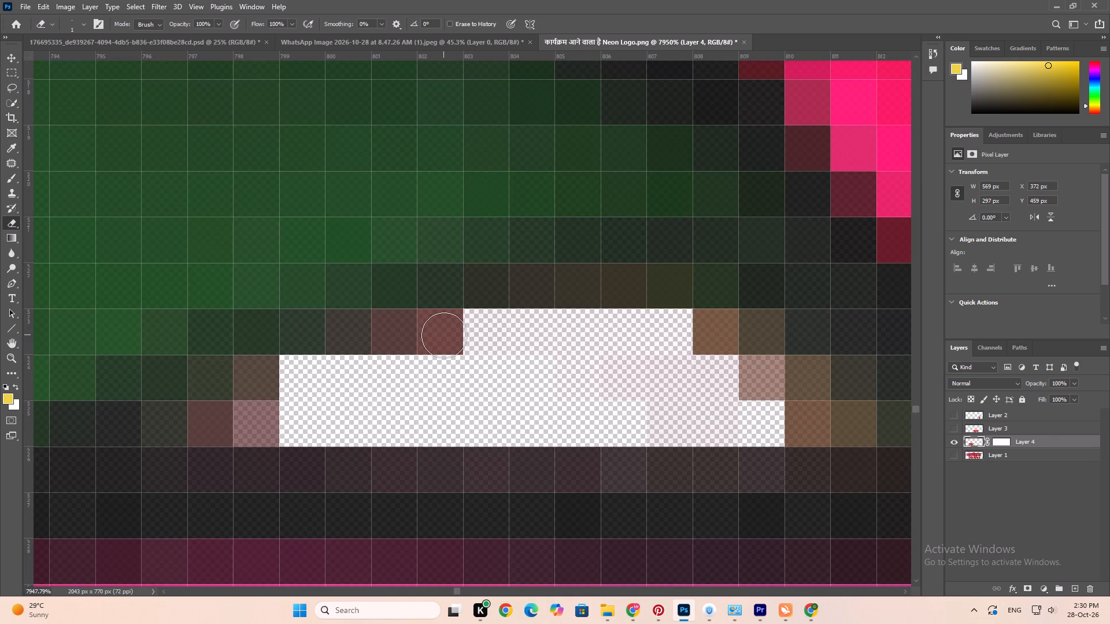
{"action": "left_click", "coordinate": [444, 335], "text": "shift"}
{"action": "left_click_drag", "start_coordinate": [441, 331], "coordinate": [438, 348]}
{"action": "double_click", "coordinate": [445, 344]}
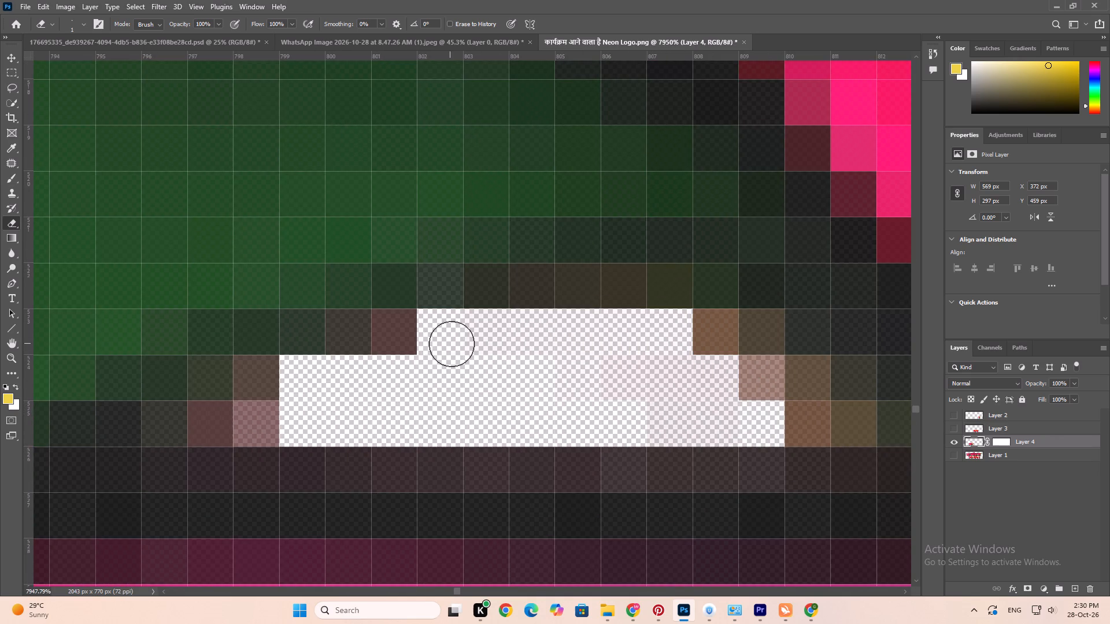
{"action": "scroll", "coordinate": [452, 344], "scroll_direction": "down", "scroll_amount": 20, "text": "alt"}
{"action": "scroll", "coordinate": [452, 344], "scroll_direction": "down", "scroll_amount": 12, "text": "alt"}
{"action": "scroll", "coordinate": [452, 346], "scroll_direction": "up", "scroll_amount": 7, "text": "alt"}
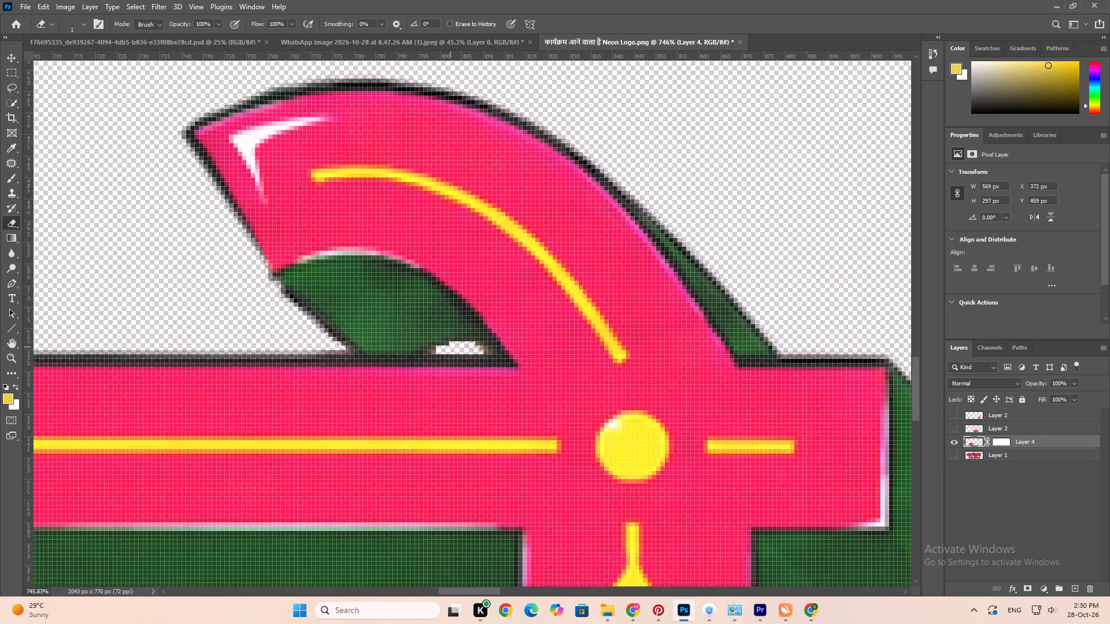
{"action": "scroll", "coordinate": [412, 358], "scroll_direction": "up", "scroll_amount": 20, "text": "alt"}
{"action": "scroll", "coordinate": [412, 358], "scroll_direction": "up", "scroll_amount": 6, "text": "alt"}
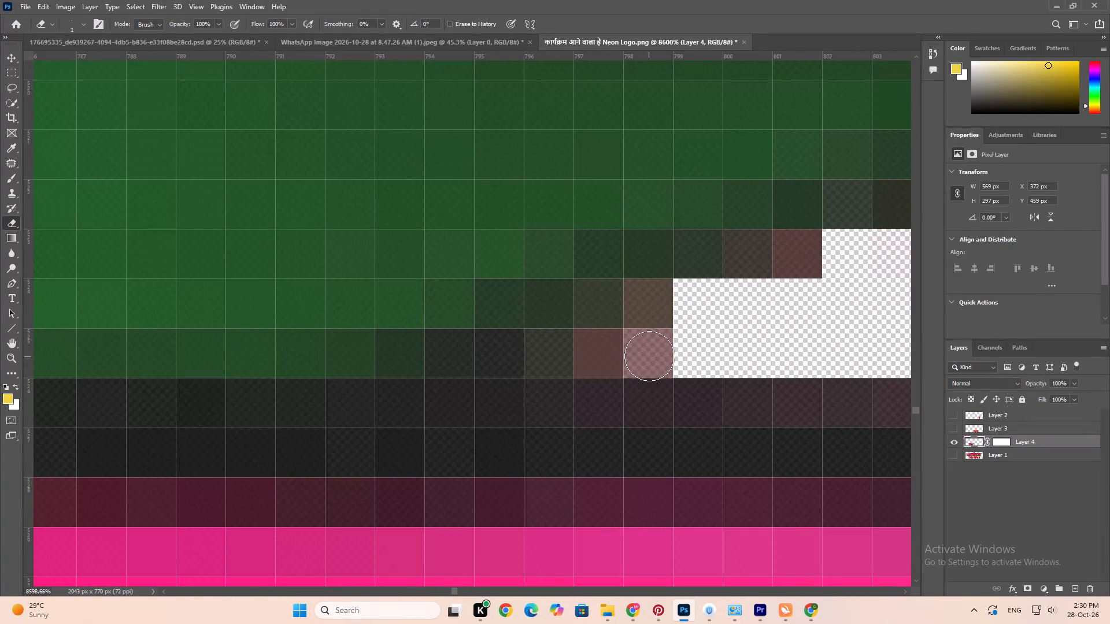
{"action": "left_click", "coordinate": [649, 354]}
Show Layer 1 with the full lettering and hide Layer 4 with the word आने.
{"action": "scroll", "coordinate": [626, 365], "scroll_direction": "down", "scroll_amount": 20, "text": "alt"}
{"action": "scroll", "coordinate": [626, 365], "scroll_direction": "down", "scroll_amount": 1, "text": "alt"}
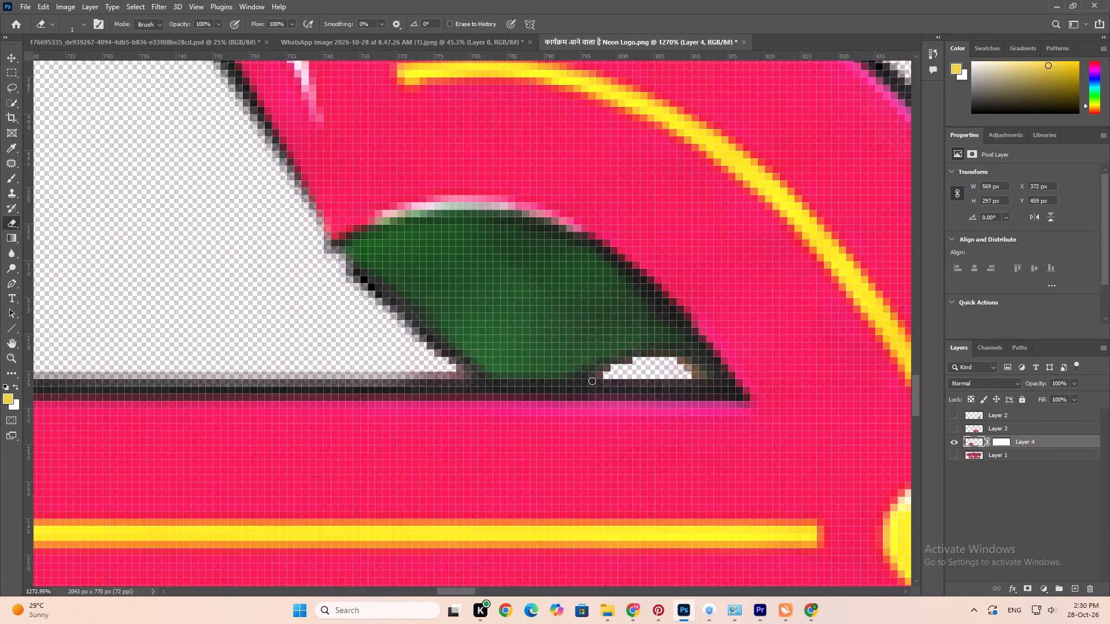
{"action": "scroll", "coordinate": [592, 381], "scroll_direction": "down", "scroll_amount": 7, "text": "alt"}
{"action": "scroll", "coordinate": [553, 385], "scroll_direction": "up", "scroll_amount": 14, "text": "alt"}
{"action": "scroll", "coordinate": [494, 393], "scroll_direction": "down", "scroll_amount": 20, "text": "alt"}
{"action": "scroll", "coordinate": [494, 393], "scroll_direction": "down", "scroll_amount": 6, "text": "alt"}
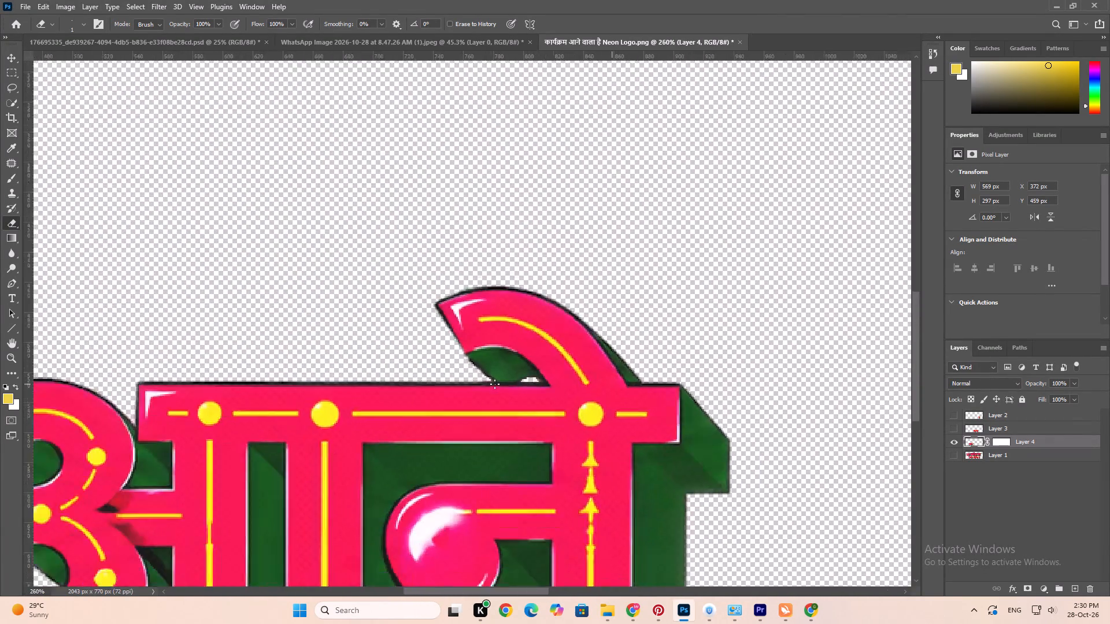
{"action": "scroll", "coordinate": [495, 384], "scroll_direction": "down", "scroll_amount": 14, "text": "alt"}
{"action": "scroll", "coordinate": [476, 410], "scroll_direction": "up", "scroll_amount": 2, "text": "alt"}
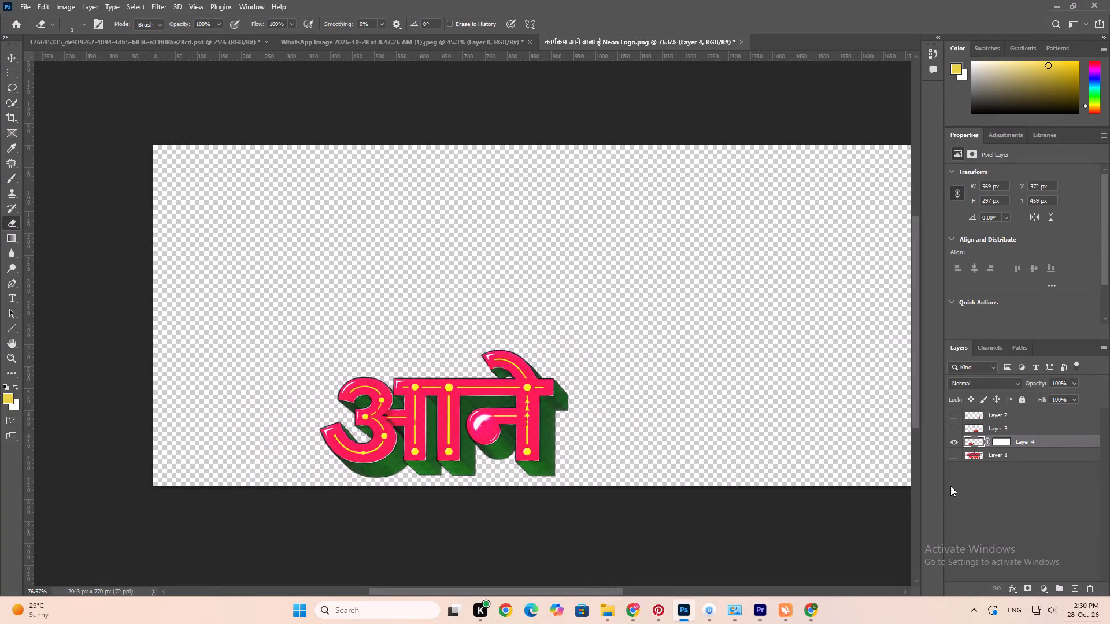
{"action": "left_click", "coordinate": [956, 459]}
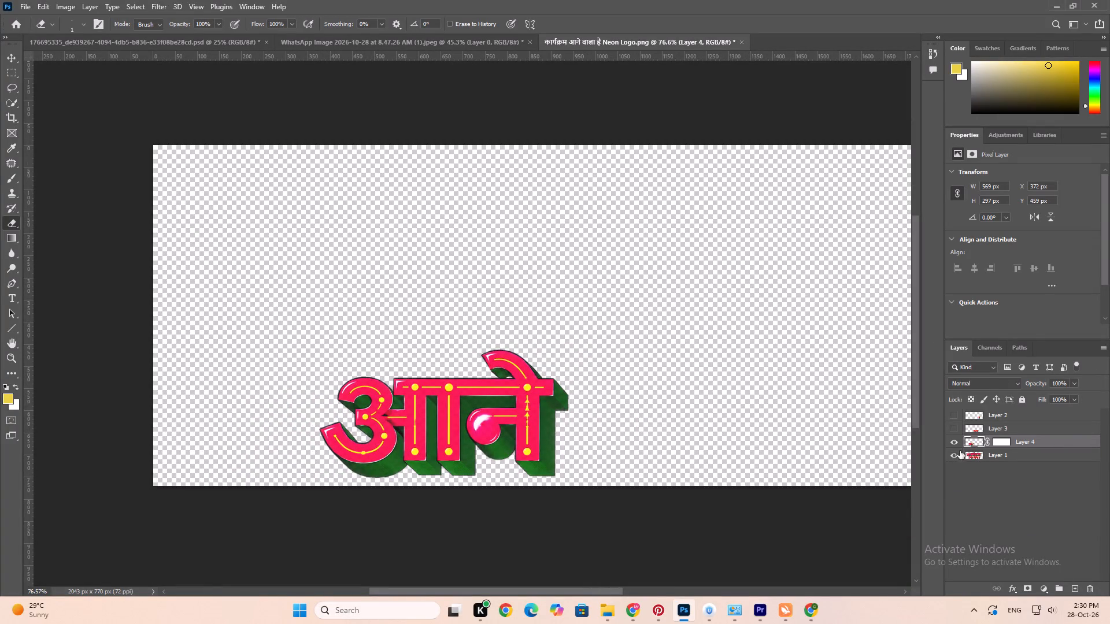
{"action": "left_click", "coordinate": [953, 443]}
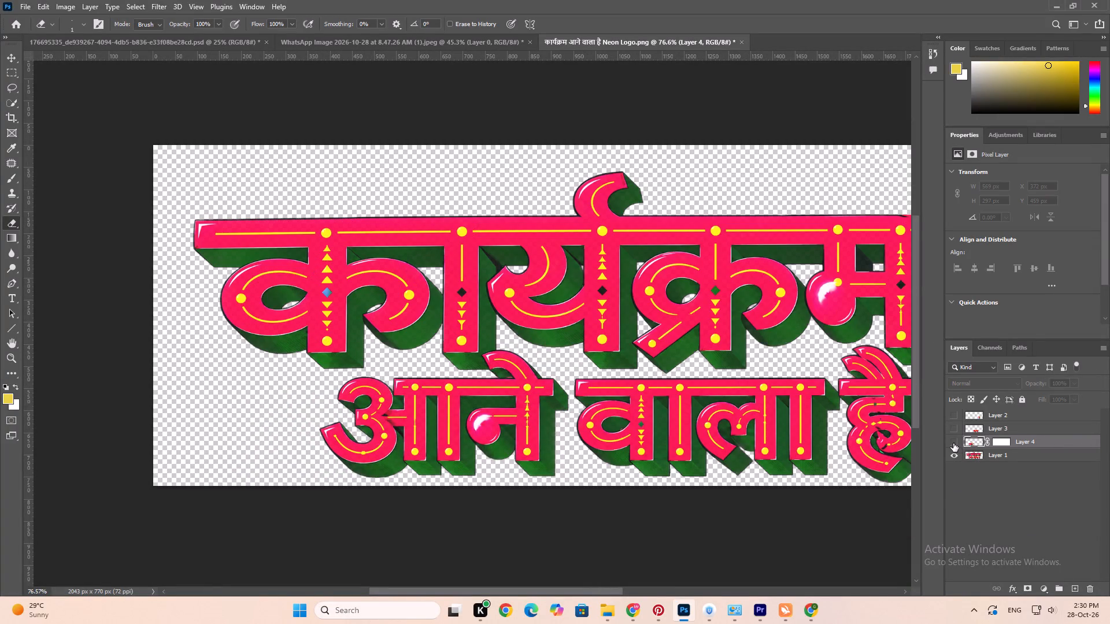
{"action": "left_click", "coordinate": [953, 443]}
{"action": "left_click", "coordinate": [954, 444]}
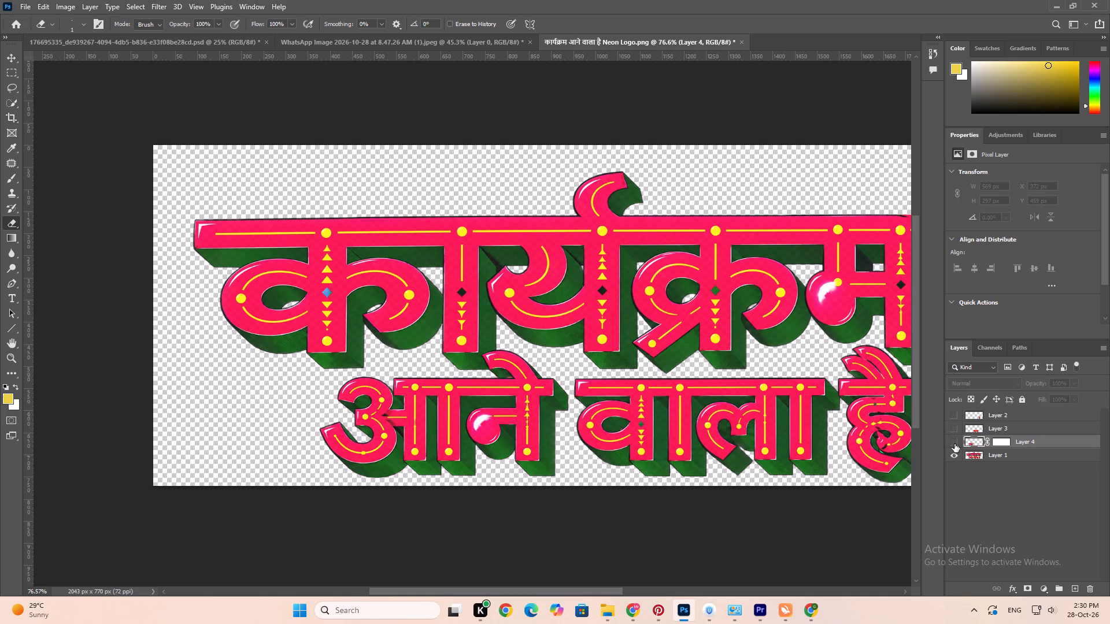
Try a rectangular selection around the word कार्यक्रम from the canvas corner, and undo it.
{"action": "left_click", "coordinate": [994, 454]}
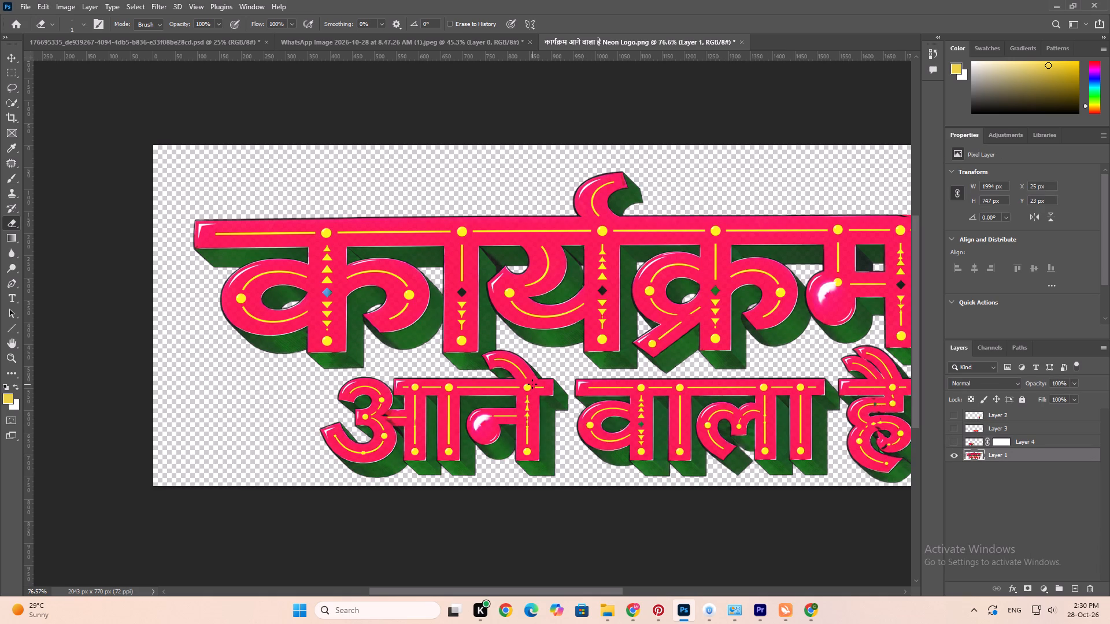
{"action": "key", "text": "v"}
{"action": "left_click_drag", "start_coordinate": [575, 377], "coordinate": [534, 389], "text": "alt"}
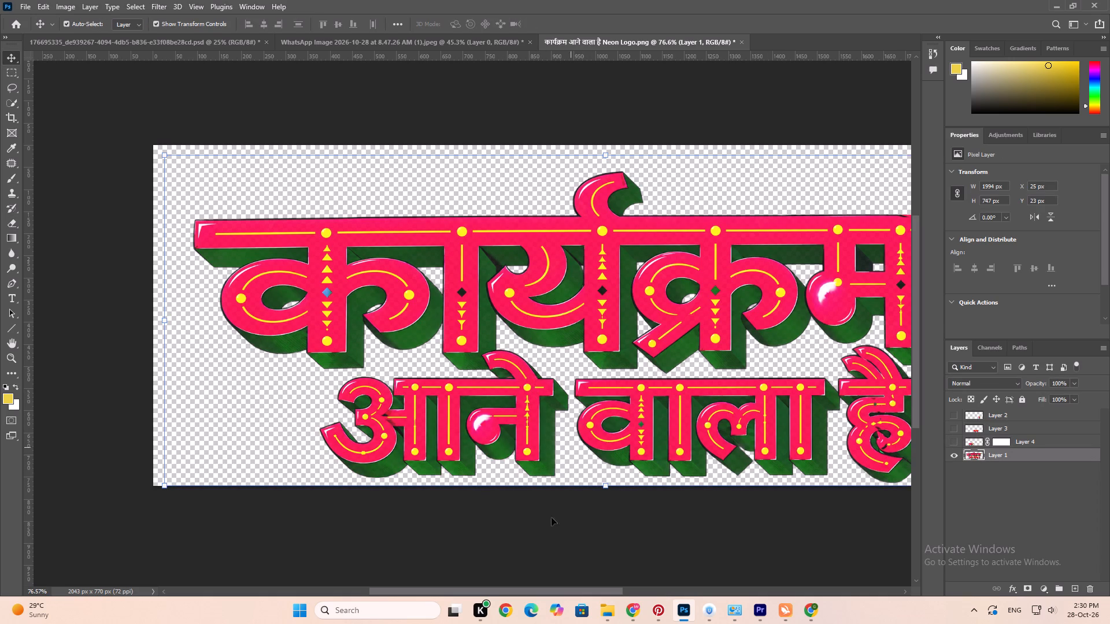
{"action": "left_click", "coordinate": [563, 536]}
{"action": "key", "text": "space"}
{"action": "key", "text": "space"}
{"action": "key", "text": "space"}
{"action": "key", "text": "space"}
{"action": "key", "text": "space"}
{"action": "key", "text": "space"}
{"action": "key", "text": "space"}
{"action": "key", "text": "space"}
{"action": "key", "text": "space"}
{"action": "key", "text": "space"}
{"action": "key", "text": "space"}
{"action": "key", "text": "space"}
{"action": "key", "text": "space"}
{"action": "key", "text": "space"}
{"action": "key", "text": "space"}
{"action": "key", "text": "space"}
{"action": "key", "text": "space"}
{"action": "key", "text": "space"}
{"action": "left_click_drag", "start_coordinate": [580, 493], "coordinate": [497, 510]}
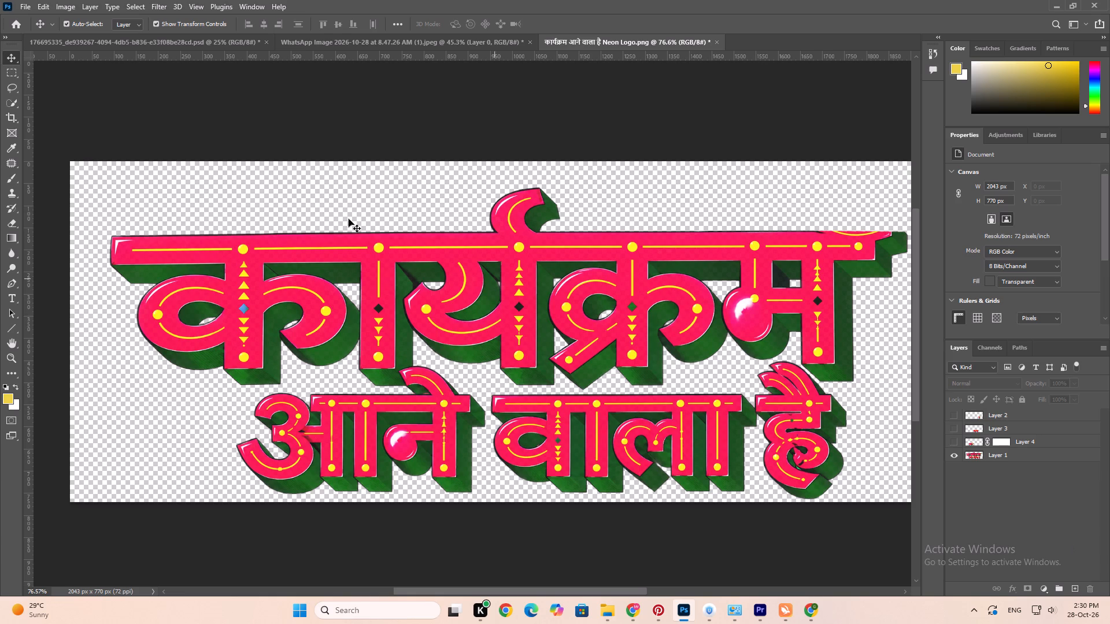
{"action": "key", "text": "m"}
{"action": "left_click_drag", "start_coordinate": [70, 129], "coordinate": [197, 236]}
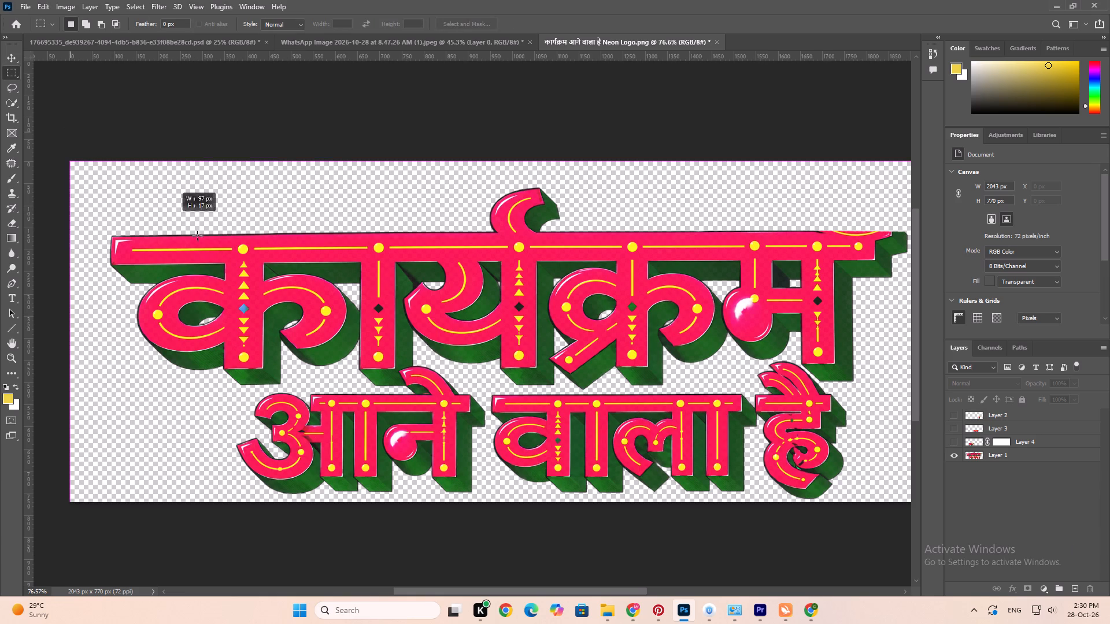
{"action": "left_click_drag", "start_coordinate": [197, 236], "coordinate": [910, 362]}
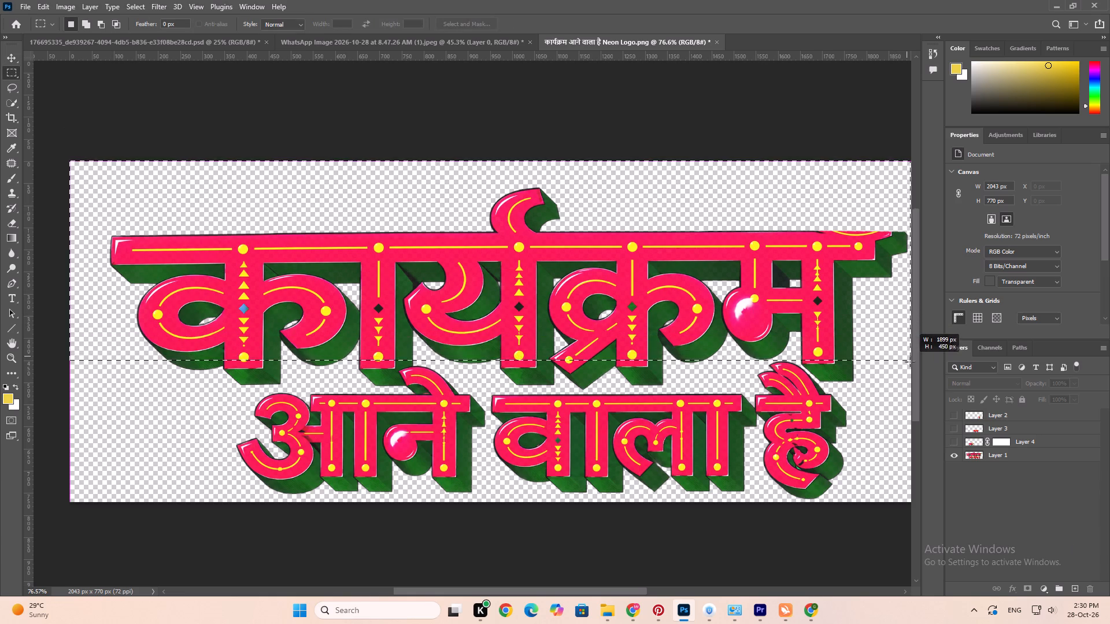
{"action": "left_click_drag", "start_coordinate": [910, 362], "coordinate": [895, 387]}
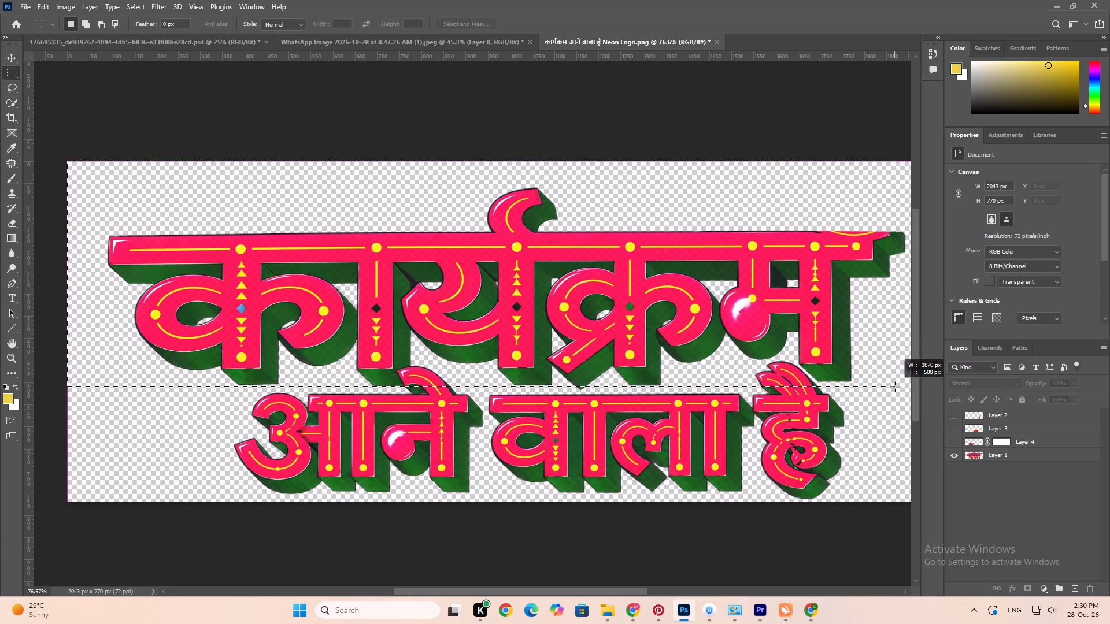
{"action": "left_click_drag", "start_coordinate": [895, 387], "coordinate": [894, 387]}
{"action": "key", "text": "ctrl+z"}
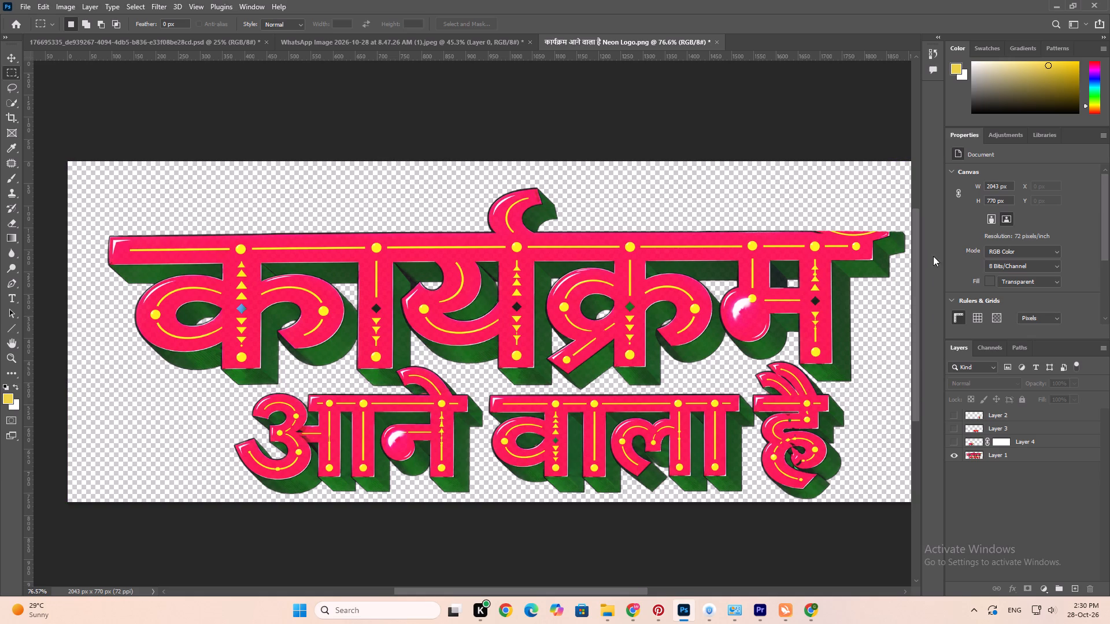
Copy कार्यक्रम from Layer 1 to a new layer using a rectangular selection of about 1848 × 505 px, and hide Layer 1.
{"action": "left_click_drag", "start_coordinate": [83, 167], "coordinate": [88, 188]}
{"action": "left_click_drag", "start_coordinate": [88, 188], "coordinate": [886, 389]}
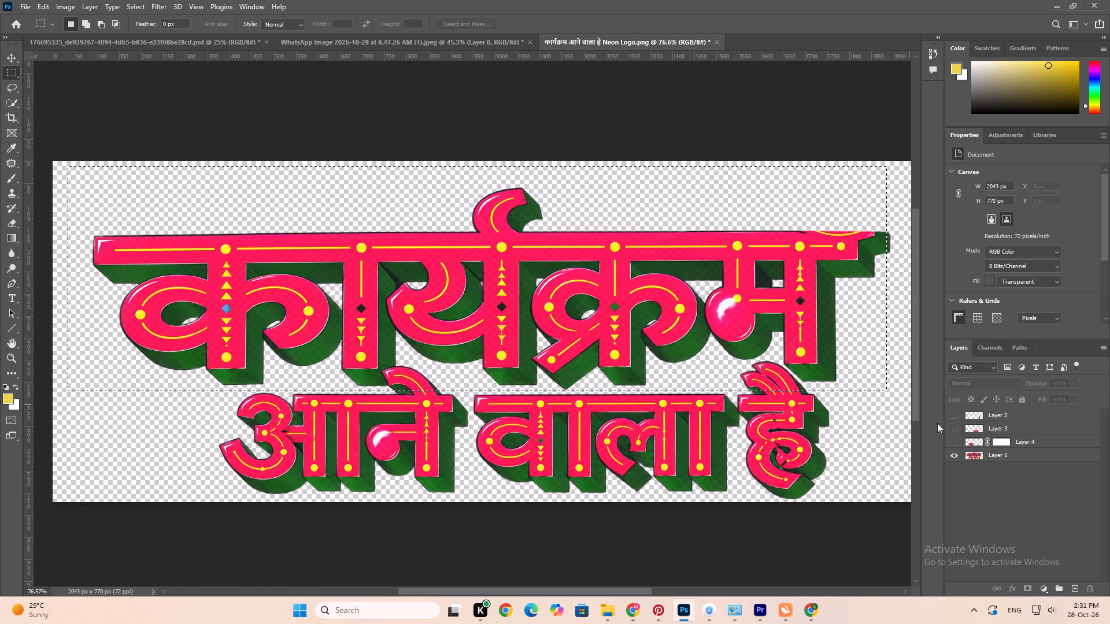
{"action": "left_click", "coordinate": [1011, 459]}
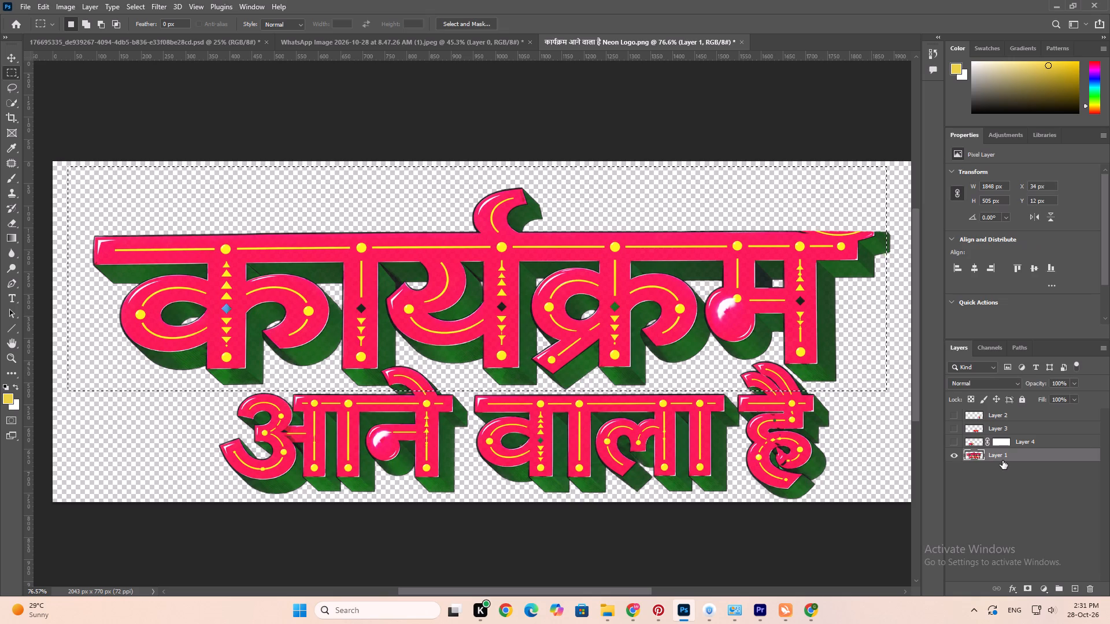
{"action": "key", "text": "ctrl+j"}
{"action": "left_click", "coordinate": [958, 467]}
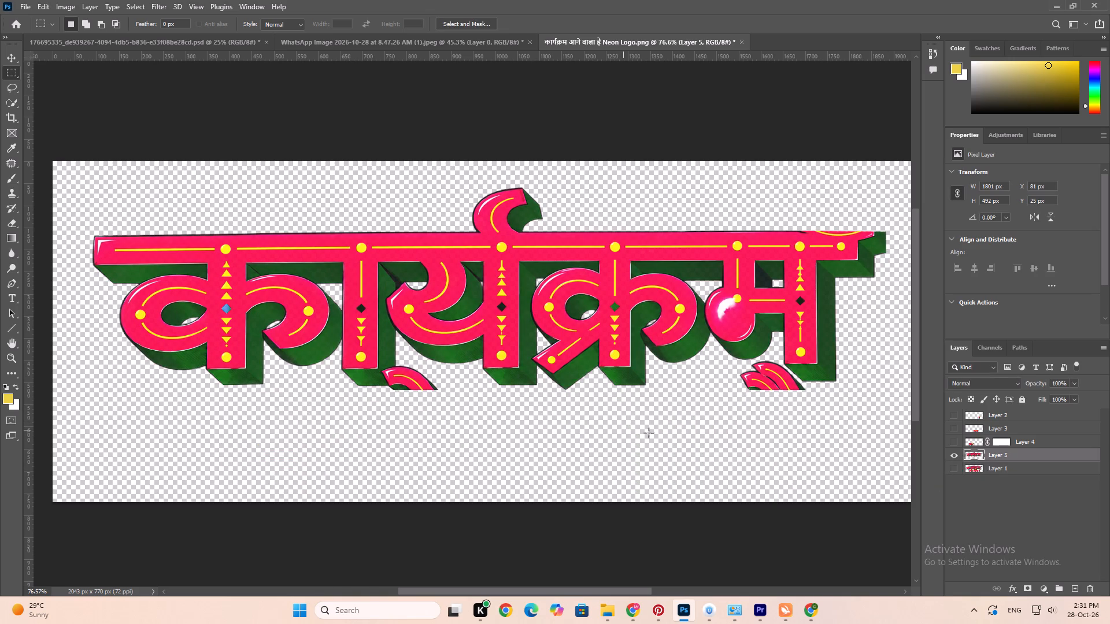
Erase the leftover tops of the lower word's strokes beneath the letter म on Layer 5, using a 25 px eraser.
{"action": "scroll", "coordinate": [794, 393], "scroll_direction": "up", "scroll_amount": 17, "text": "alt"}
{"action": "key", "text": "e"}
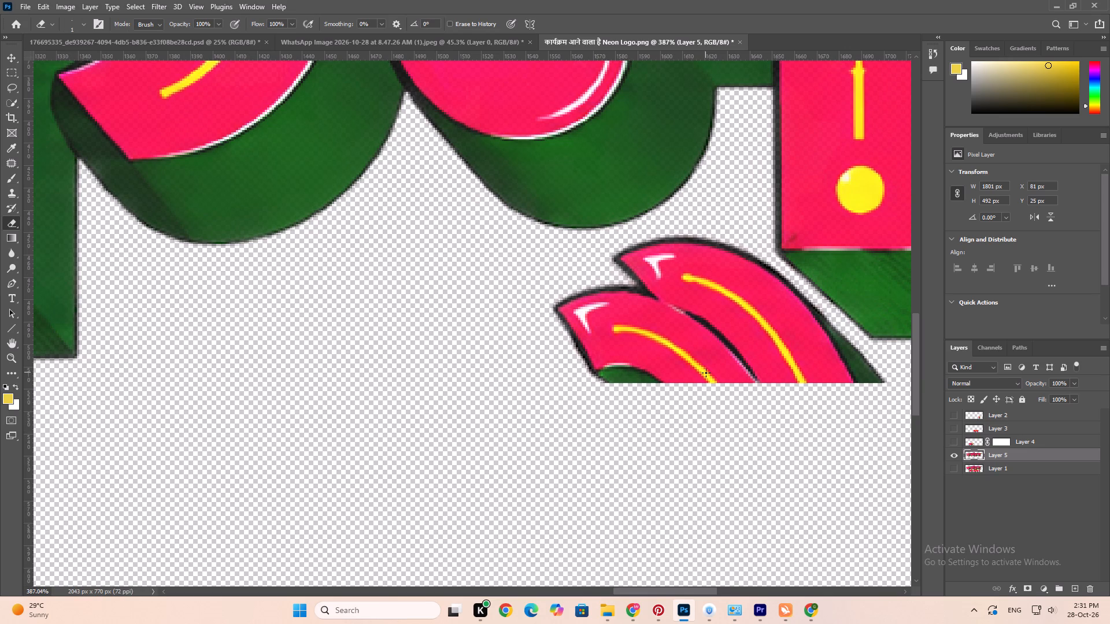
{"action": "key", "text": "e"}
{"action": "left_click_drag", "start_coordinate": [556, 326], "coordinate": [591, 364]}
{"action": "left_click_drag", "start_coordinate": [583, 330], "coordinate": [605, 380]}
{"action": "key", "text": "bracketright"}
{"action": "key", "text": "bracketright"}
{"action": "key", "text": "bracketright"}
{"action": "key", "text": "bracketright"}
{"action": "key", "text": "bracketright"}
{"action": "key", "text": "bracketright"}
{"action": "key", "text": "bracketright"}
{"action": "key", "text": "bracketright"}
{"action": "key", "text": "bracketright"}
{"action": "key", "text": "bracketright"}
{"action": "key", "text": "bracketright"}
{"action": "key", "text": "bracketright"}
{"action": "left_click_drag", "start_coordinate": [573, 335], "coordinate": [554, 328]}
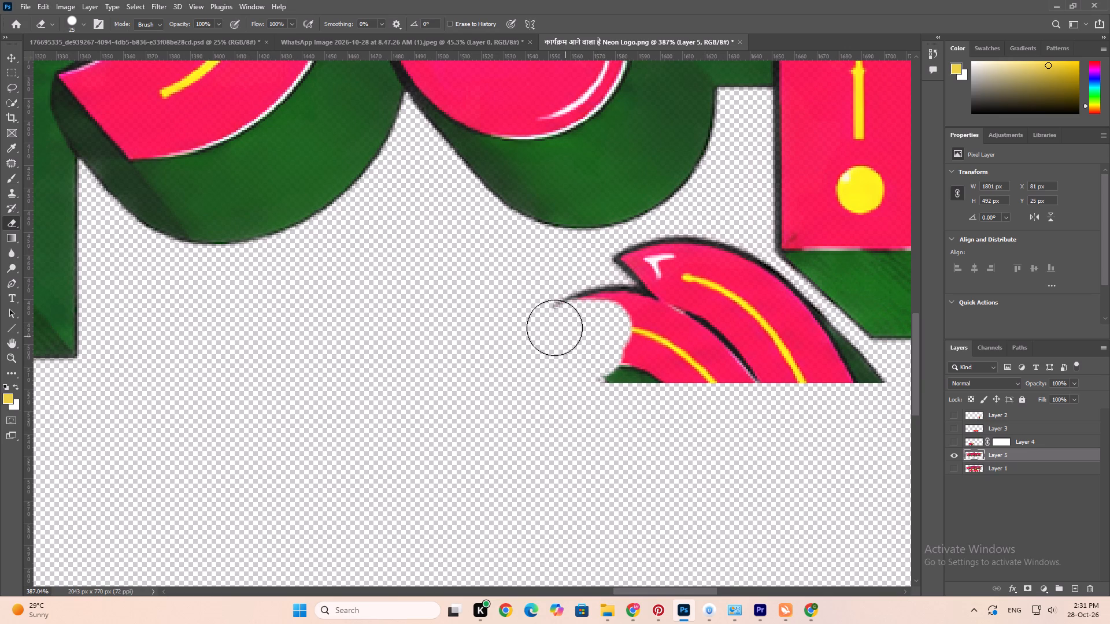
{"action": "left_click_drag", "start_coordinate": [554, 328], "coordinate": [694, 247]}
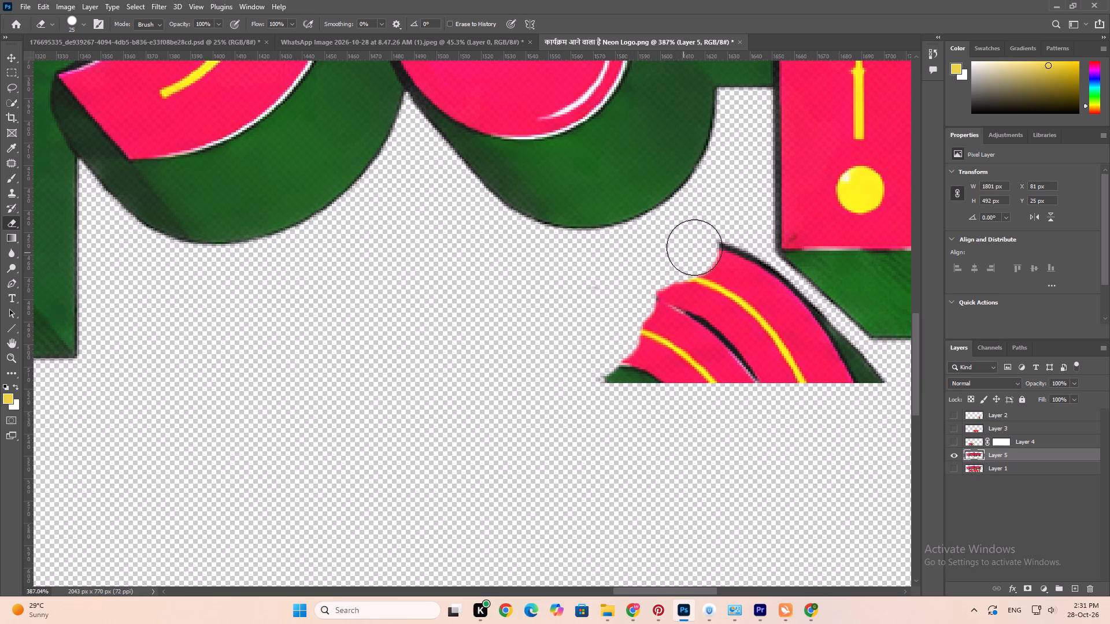
{"action": "left_click_drag", "start_coordinate": [694, 247], "coordinate": [801, 322]}
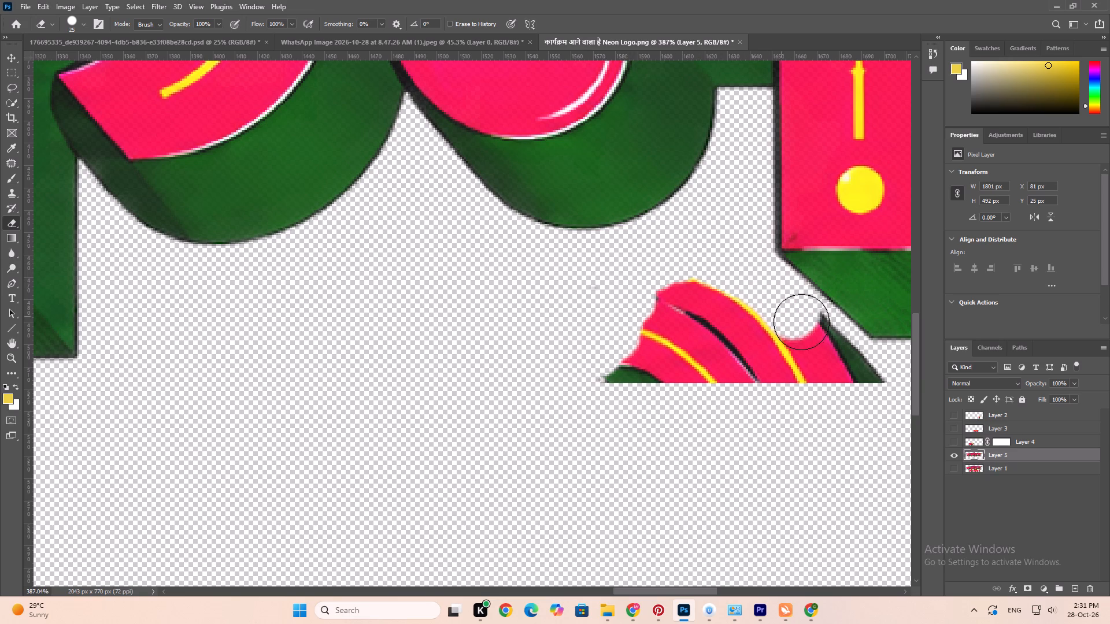
{"action": "left_click_drag", "start_coordinate": [801, 322], "coordinate": [702, 306]}
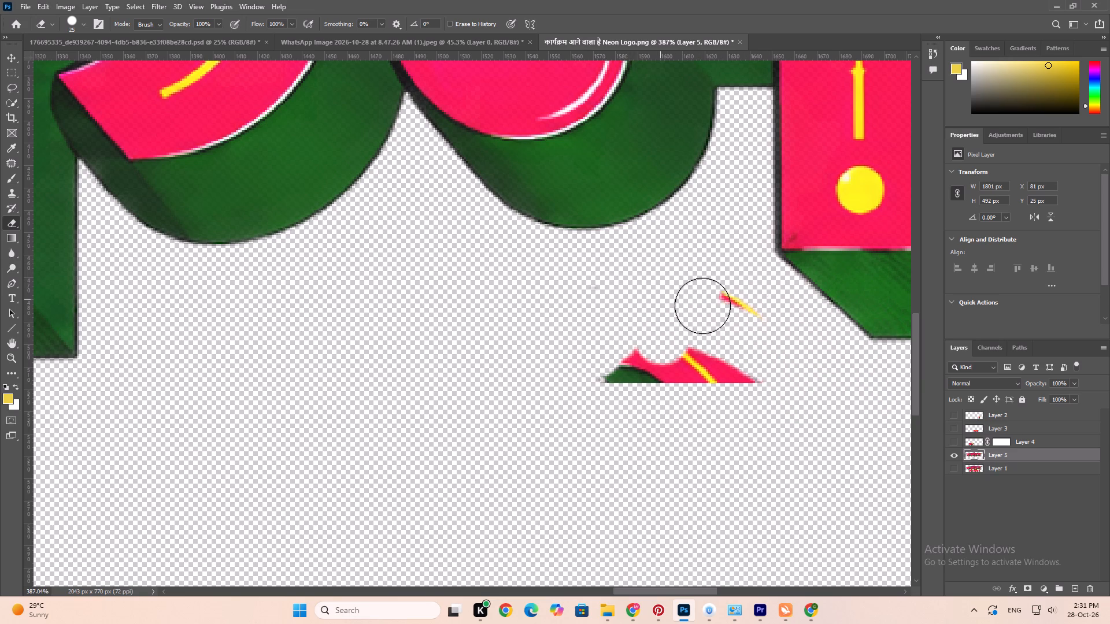
{"action": "left_click_drag", "start_coordinate": [702, 306], "coordinate": [526, 372]}
Erase the leftover pink and green stroke beside the ा stem's base in कार्यक्रम, up to the stem's green shadow edge.
{"action": "scroll", "coordinate": [447, 430], "scroll_direction": "down", "scroll_amount": 11, "text": "alt"}
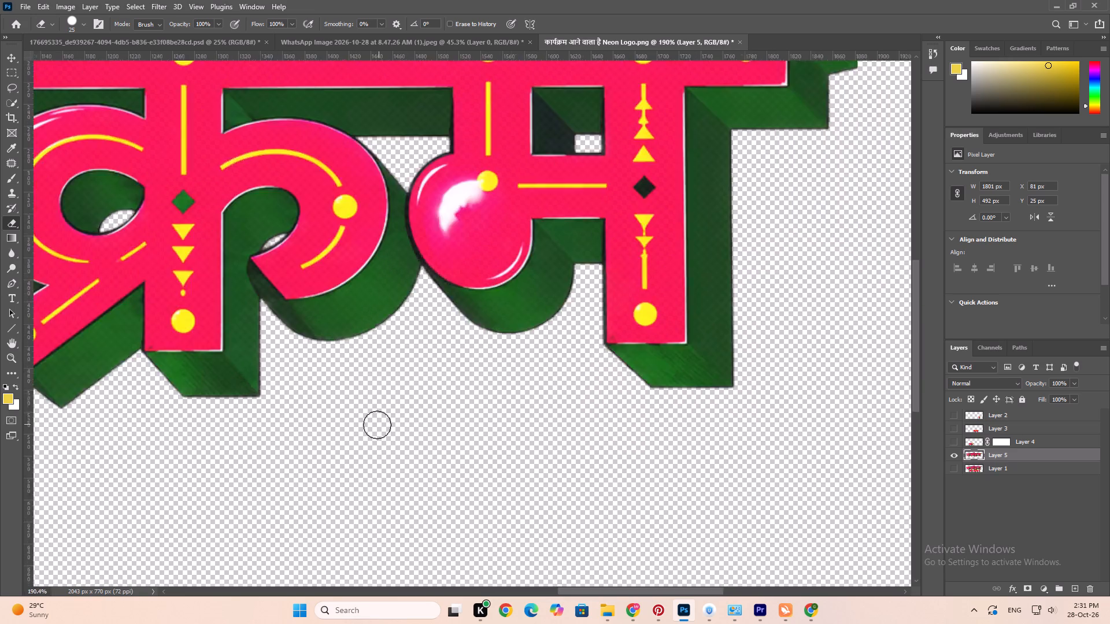
{"action": "scroll", "coordinate": [377, 425], "scroll_direction": "down", "scroll_amount": 5, "text": "alt"}
{"action": "key", "text": "space"}
{"action": "key", "text": "space"}
{"action": "key", "text": "space"}
{"action": "key", "text": "space"}
{"action": "key", "text": "space"}
{"action": "key", "text": "space"}
{"action": "key", "text": "space"}
{"action": "key", "text": "space"}
{"action": "key", "text": "space"}
{"action": "key", "text": "space"}
{"action": "key", "text": "space"}
{"action": "key", "text": "space"}
{"action": "key", "text": "space"}
{"action": "key", "text": "space"}
{"action": "key", "text": "space"}
{"action": "key", "text": "space"}
{"action": "key", "text": "space"}
{"action": "key", "text": "space"}
{"action": "key", "text": "space"}
{"action": "key", "text": "space"}
{"action": "left_click_drag", "start_coordinate": [409, 448], "coordinate": [642, 463]}
{"action": "left_click_drag", "start_coordinate": [428, 487], "coordinate": [660, 474]}
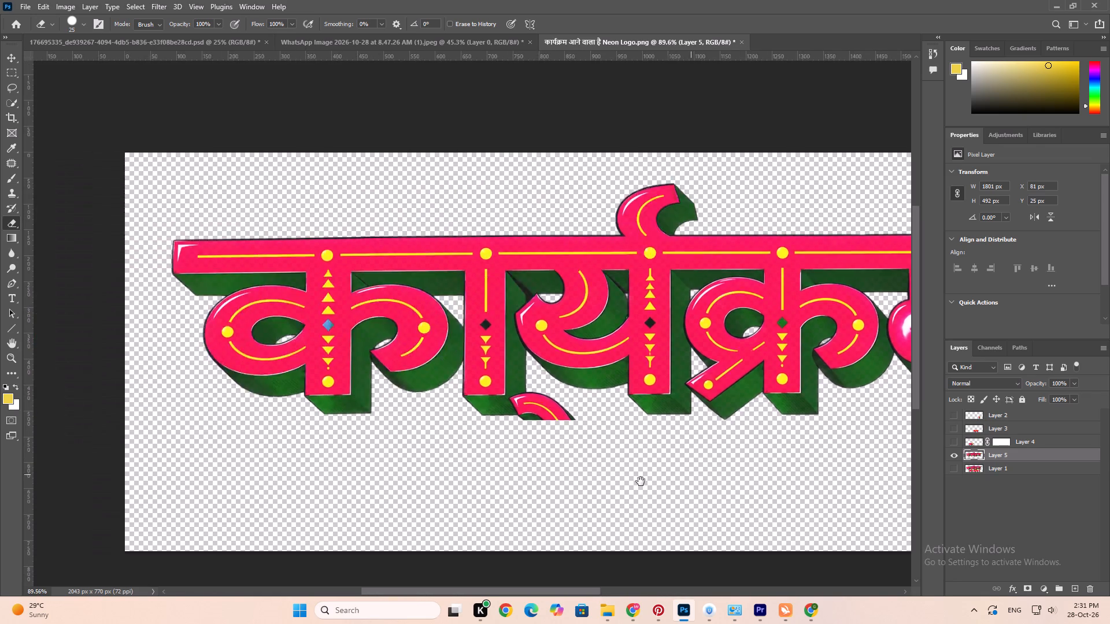
{"action": "left_click_drag", "start_coordinate": [507, 452], "coordinate": [458, 454]}
{"action": "scroll", "coordinate": [645, 462], "scroll_direction": "up", "scroll_amount": 14, "text": "alt"}
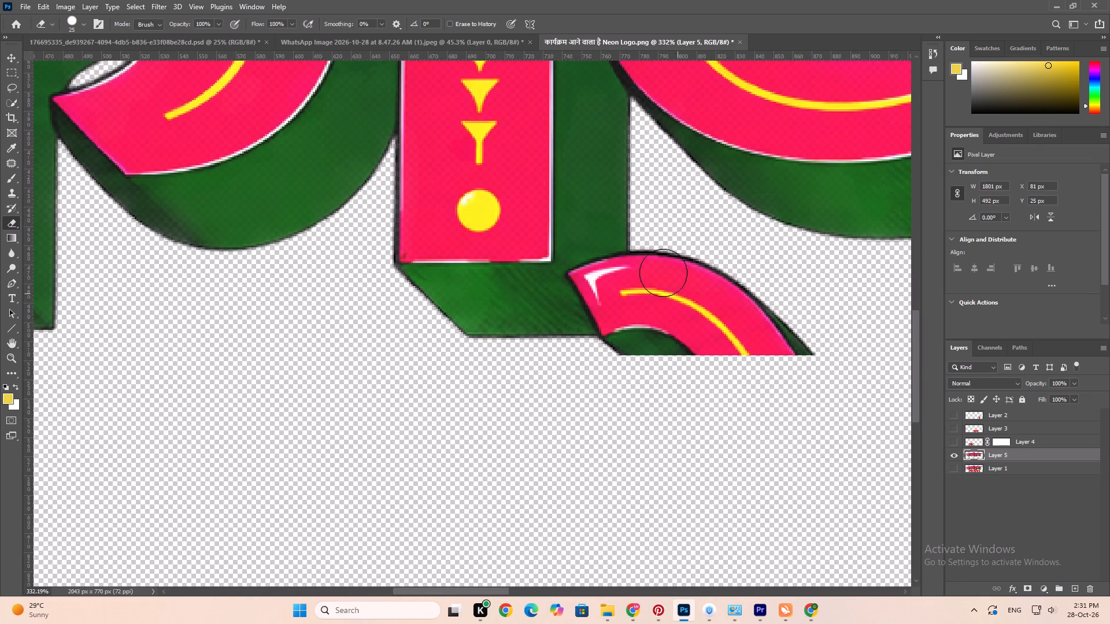
{"action": "left_click", "coordinate": [654, 242]}
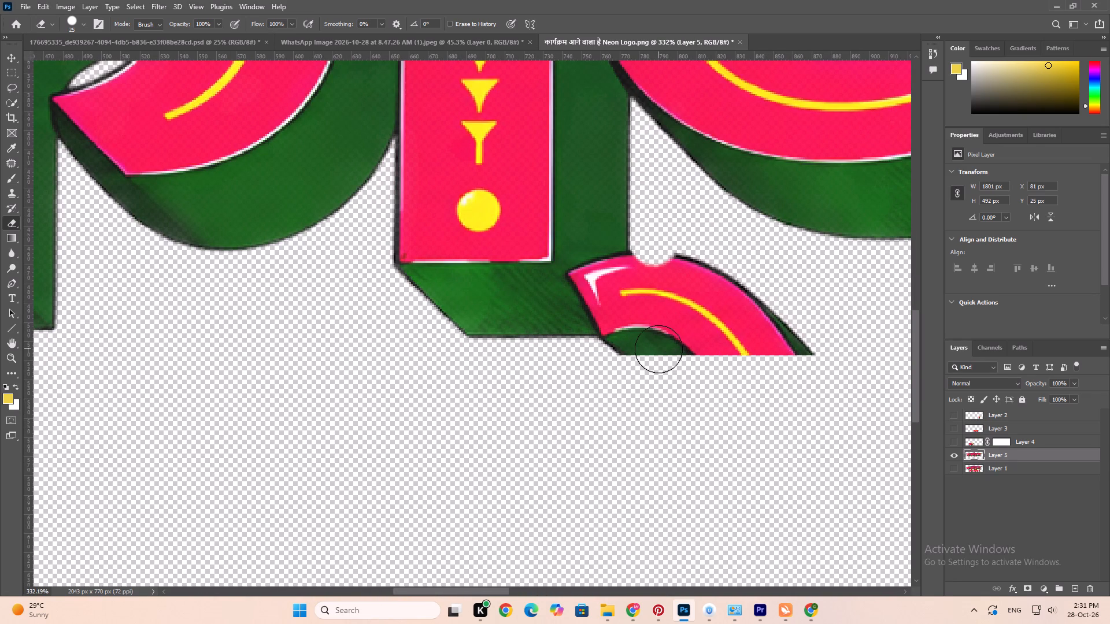
{"action": "left_click", "coordinate": [658, 349], "text": "shift"}
{"action": "left_click_drag", "start_coordinate": [687, 267], "coordinate": [717, 314], "text": "shift"}
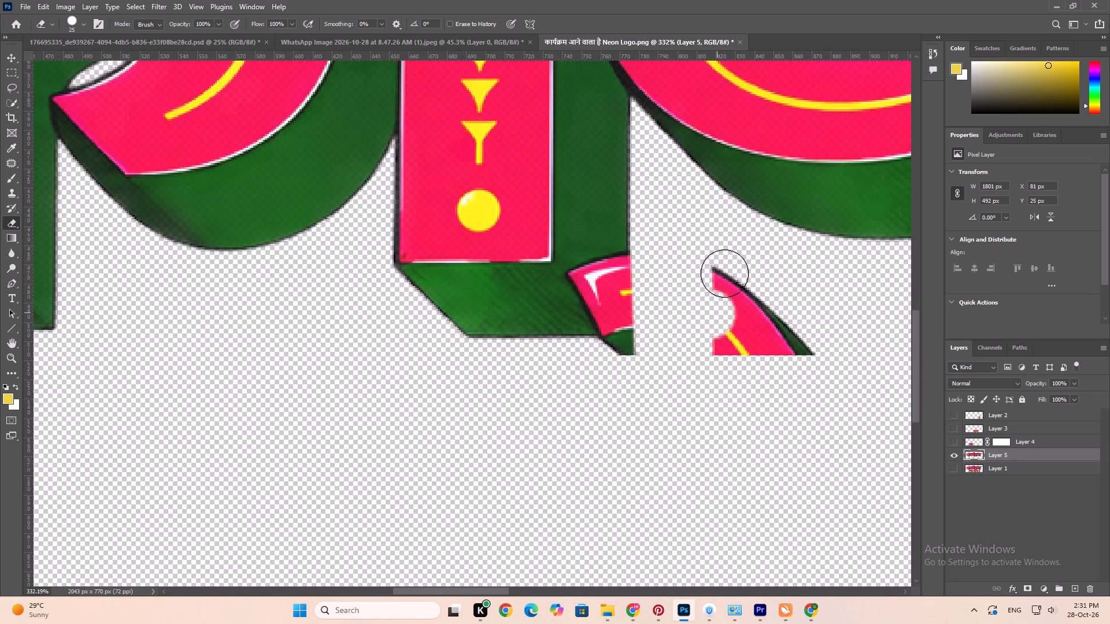
{"action": "left_click_drag", "start_coordinate": [723, 271], "coordinate": [720, 329]}
{"action": "left_click_drag", "start_coordinate": [725, 265], "coordinate": [705, 399]}
{"action": "left_click_drag", "start_coordinate": [728, 322], "coordinate": [745, 351]}
{"action": "left_click_drag", "start_coordinate": [757, 298], "coordinate": [760, 389]}
{"action": "left_click_drag", "start_coordinate": [783, 304], "coordinate": [800, 415]}
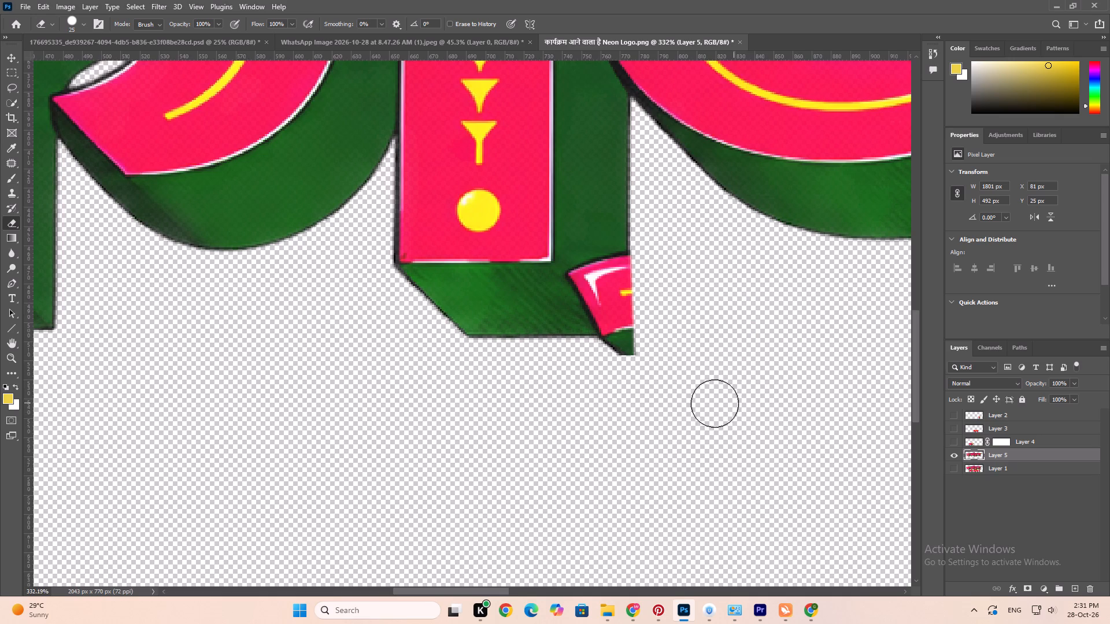
Erase the stray fringe pixels along the lower edge of the ा stem's green shadow.
{"action": "scroll", "coordinate": [708, 403], "scroll_direction": "up", "scroll_amount": 8}
{"action": "left_click_drag", "start_coordinate": [468, 339], "coordinate": [590, 344], "text": "shift"}
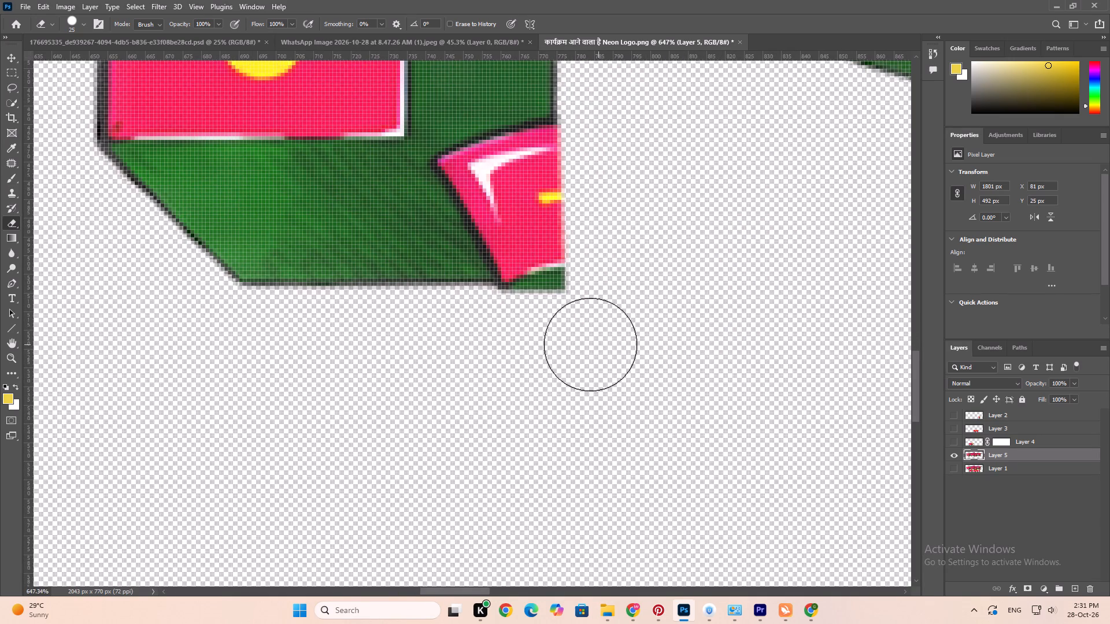
{"action": "left_click_drag", "start_coordinate": [590, 344], "coordinate": [609, 337], "text": "shift"}
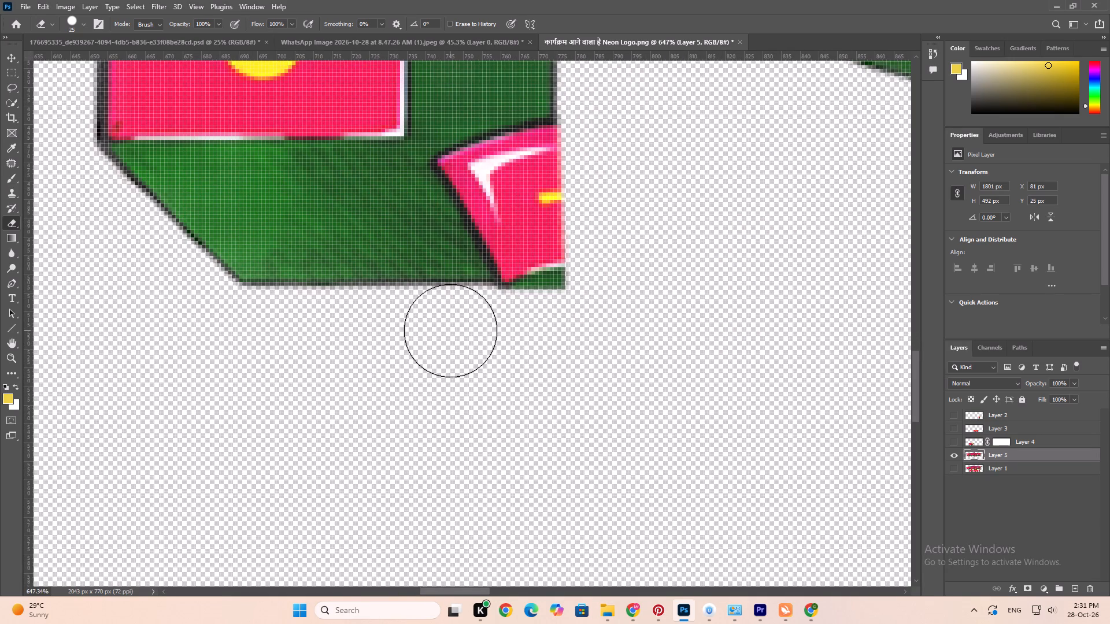
{"action": "left_click", "coordinate": [450, 330], "text": "shift"}
{"action": "left_click", "coordinate": [584, 333], "text": "shift"}
{"action": "left_click", "coordinate": [586, 332], "text": "shift"}
Patch the remaining pink fragment on the ा stem's shadow with clean green from just above, using a selection of about 43 × 49 px, and deselect.
{"action": "scroll", "coordinate": [526, 356], "scroll_direction": "down", "scroll_amount": 6, "text": "alt"}
{"action": "scroll", "coordinate": [526, 356], "scroll_direction": "down", "scroll_amount": 7}
{"action": "scroll", "coordinate": [526, 356], "scroll_direction": "down", "scroll_amount": 18, "text": "alt"}
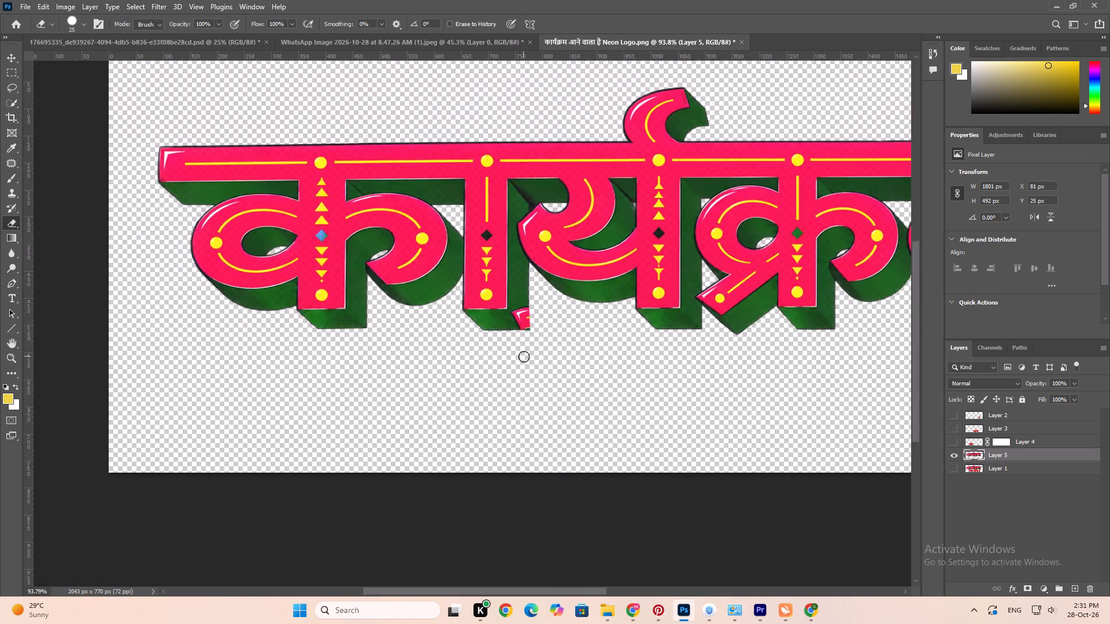
{"action": "scroll", "coordinate": [524, 356], "scroll_direction": "down", "scroll_amount": 3, "text": "alt"}
{"action": "scroll", "coordinate": [524, 356], "scroll_direction": "up", "scroll_amount": 20, "text": "alt"}
{"action": "scroll", "coordinate": [524, 356], "scroll_direction": "up", "scroll_amount": 17, "text": "alt"}
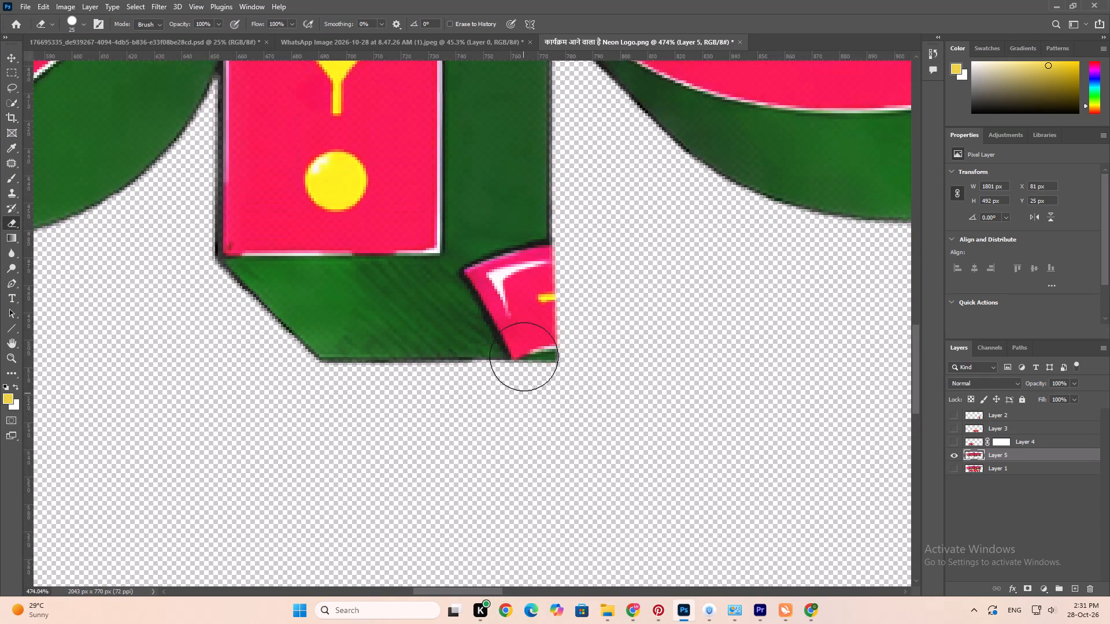
{"action": "scroll", "coordinate": [524, 356], "scroll_direction": "up", "scroll_amount": 13, "text": "alt"}
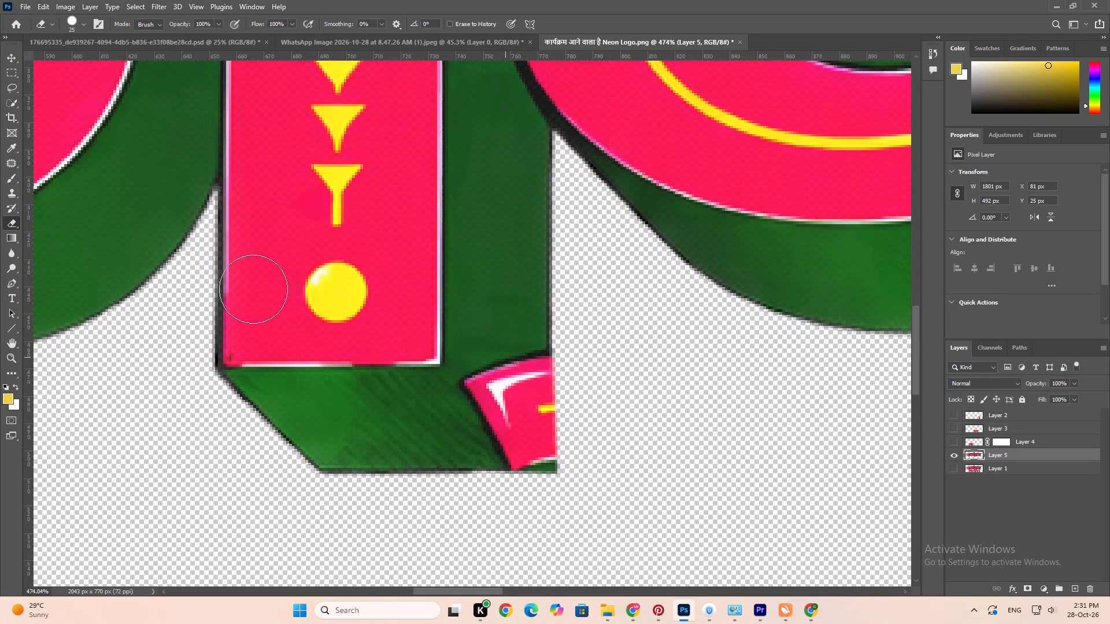
{"action": "left_click", "coordinate": [19, 166]}
{"action": "left_click", "coordinate": [19, 166]}
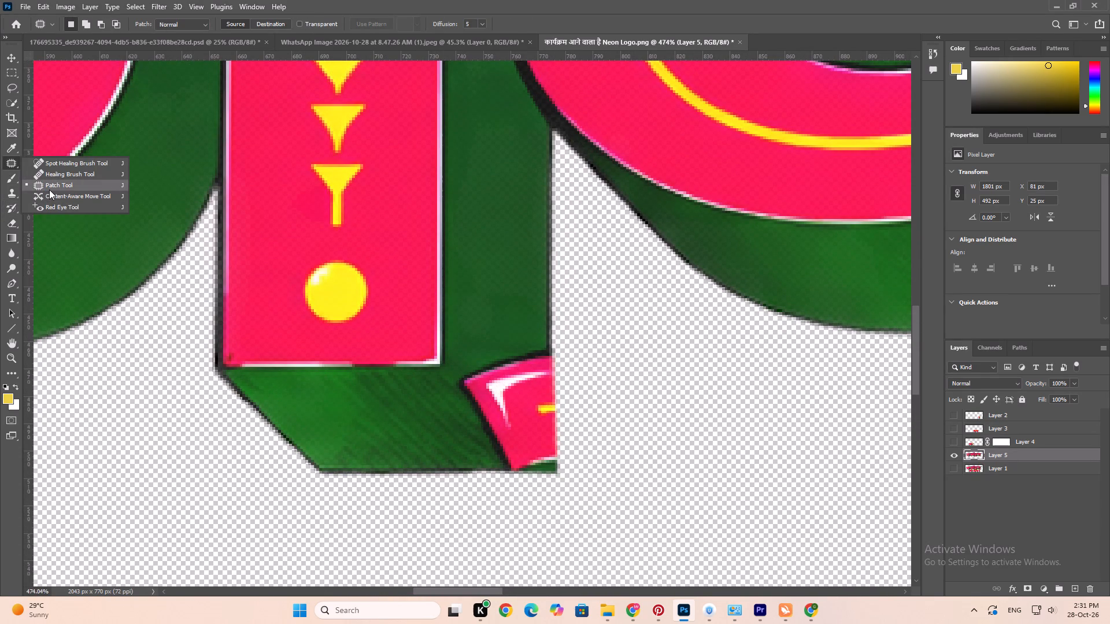
{"action": "left_click", "coordinate": [49, 190]}
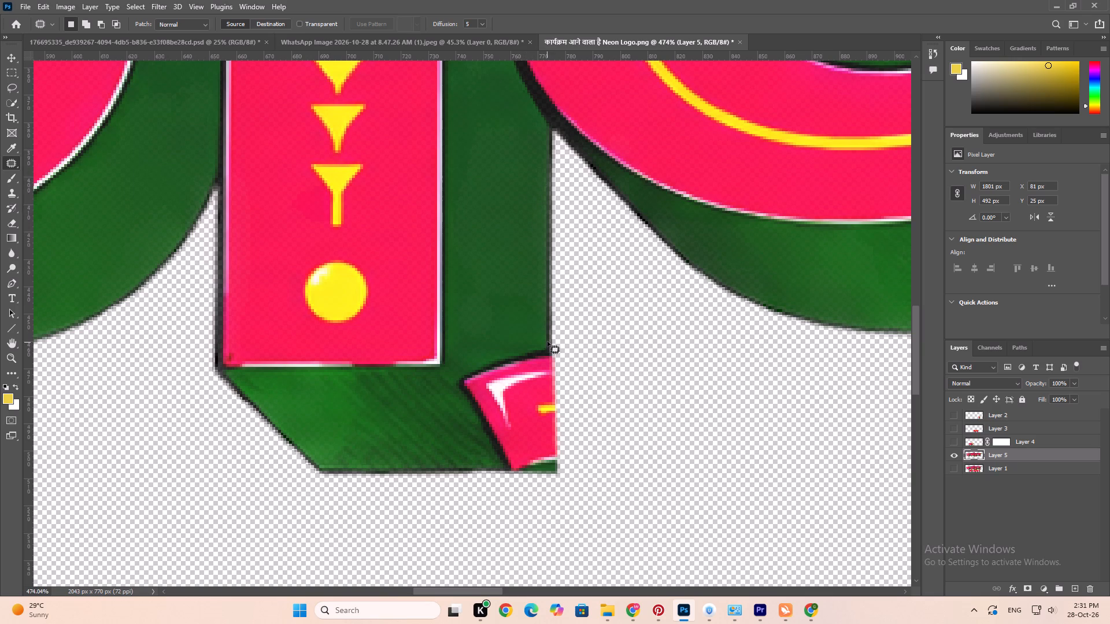
{"action": "left_click_drag", "start_coordinate": [549, 339], "coordinate": [550, 387]}
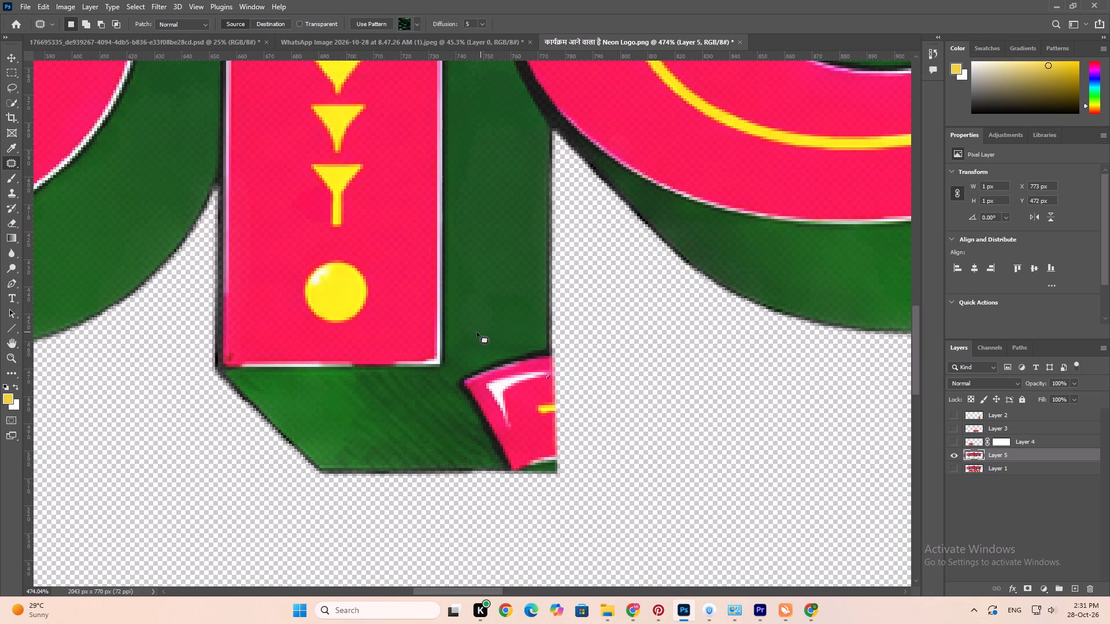
{"action": "left_click_drag", "start_coordinate": [456, 350], "coordinate": [457, 426]}
{"action": "left_click_drag", "start_coordinate": [457, 426], "coordinate": [490, 469]}
{"action": "left_click_drag", "start_coordinate": [490, 469], "coordinate": [561, 468]}
{"action": "left_click_drag", "start_coordinate": [561, 468], "coordinate": [536, 339]}
{"action": "left_click_drag", "start_coordinate": [536, 339], "coordinate": [457, 361]}
{"action": "left_click_drag", "start_coordinate": [499, 358], "coordinate": [499, 355]}
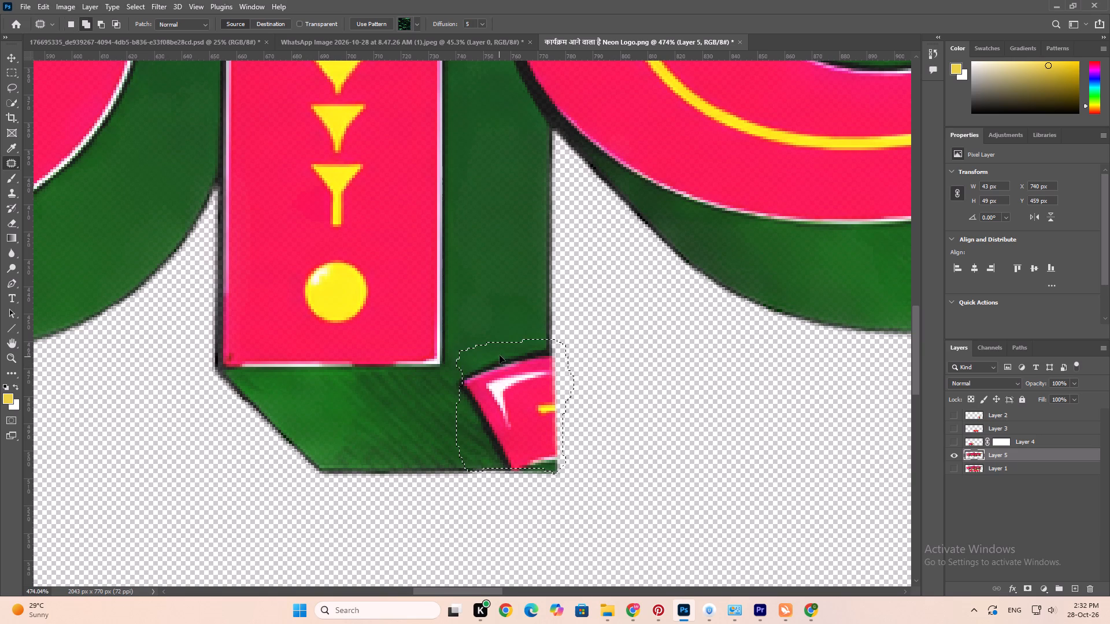
{"action": "left_click_drag", "start_coordinate": [499, 355], "coordinate": [506, 203]}
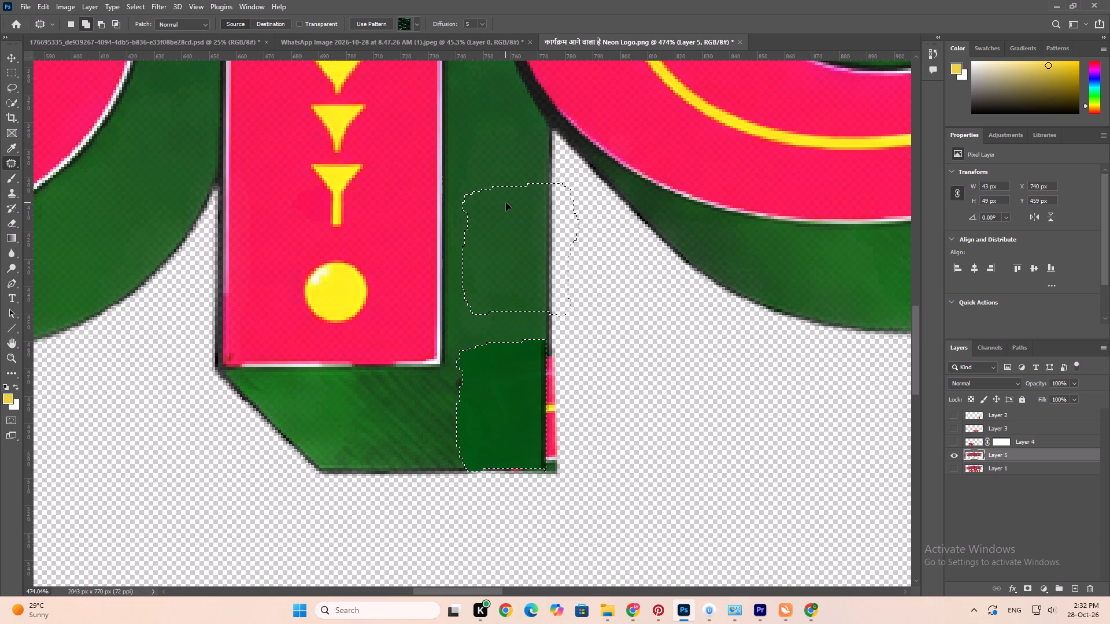
{"action": "left_click_drag", "start_coordinate": [506, 203], "coordinate": [498, 209]}
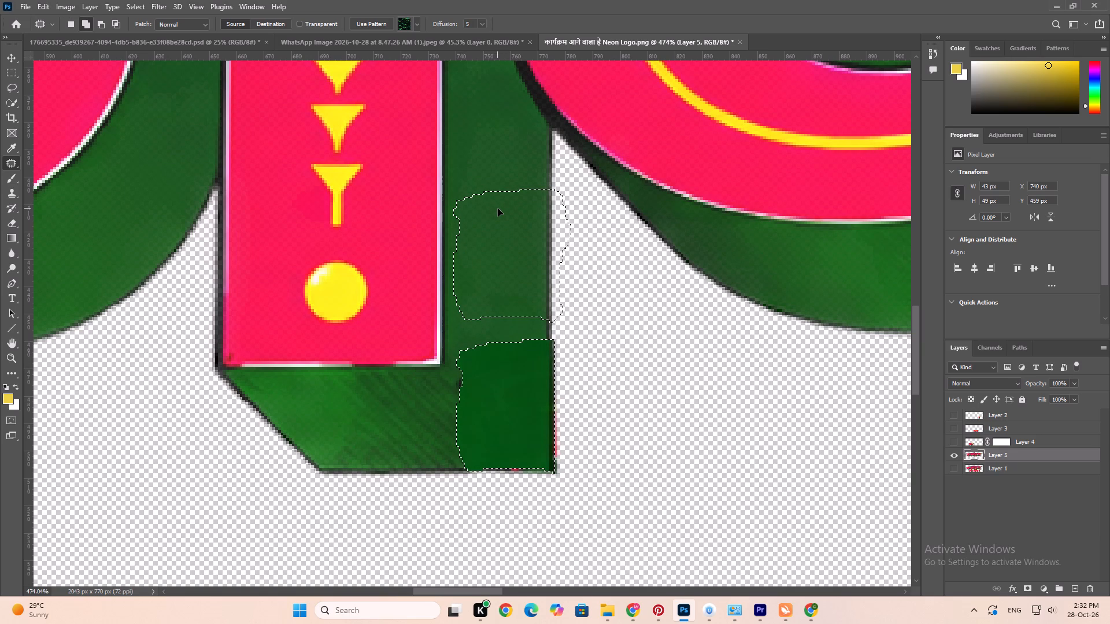
{"action": "left_click_drag", "start_coordinate": [498, 209], "coordinate": [498, 210]}
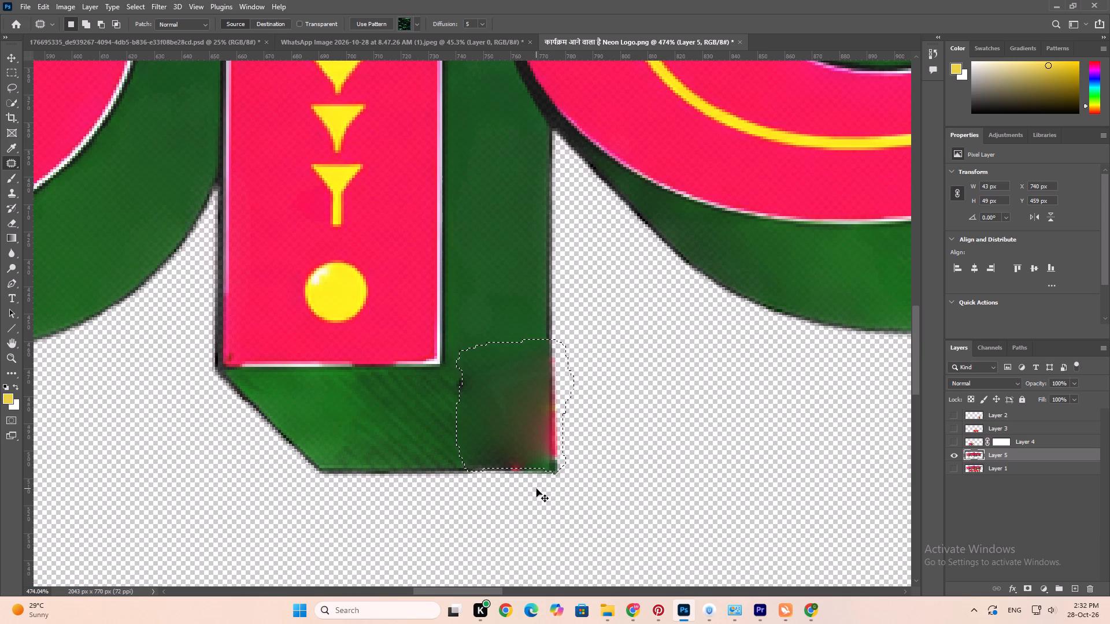
{"action": "key", "text": "ctrl+s"}
{"action": "left_click", "coordinate": [1109, 0]}
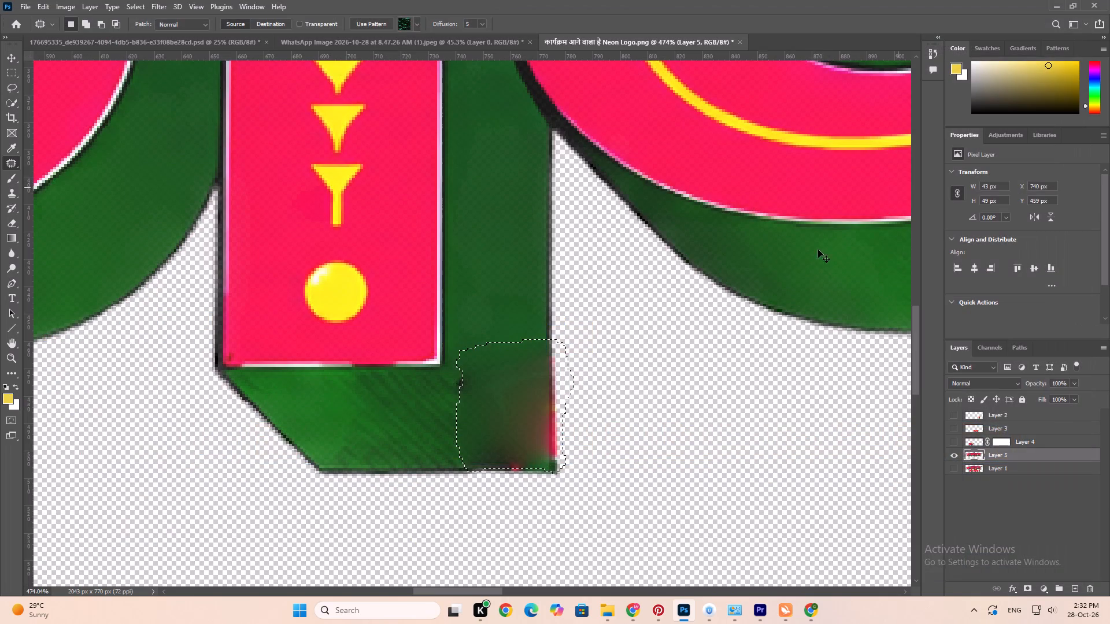
{"action": "key", "text": "ctrl+d"}
Examine the whole कार्यक्रम word and the far end of its headline above म for leftover fragments.
{"action": "scroll", "coordinate": [527, 485], "scroll_direction": "down", "scroll_amount": 20, "text": "alt"}
{"action": "scroll", "coordinate": [527, 485], "scroll_direction": "down", "scroll_amount": 2, "text": "alt"}
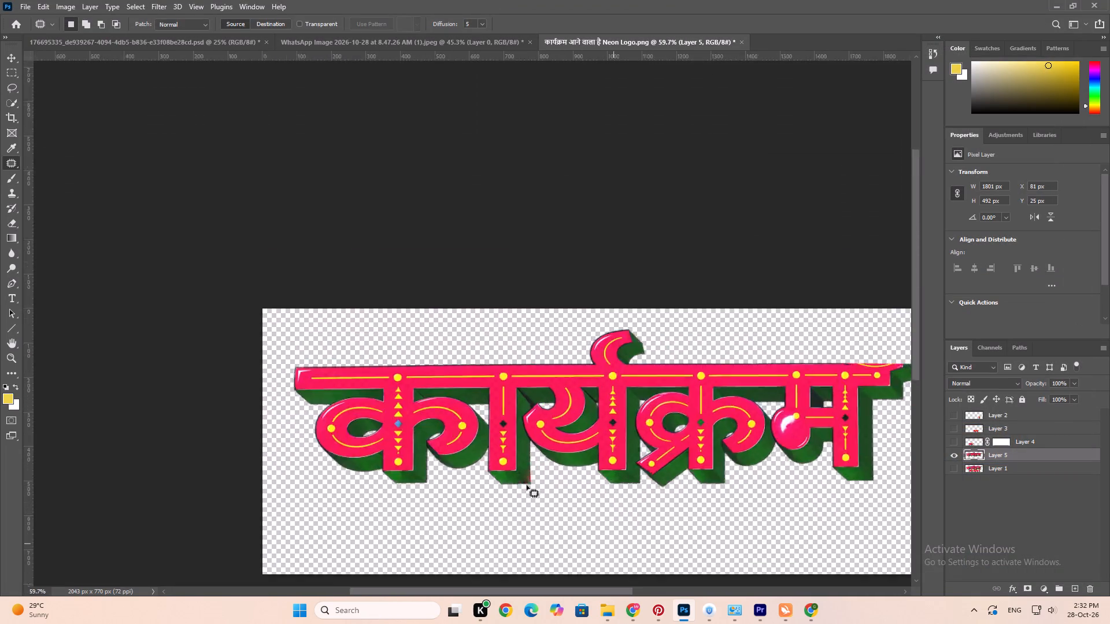
{"action": "scroll", "coordinate": [527, 485], "scroll_direction": "down", "scroll_amount": 6, "text": "alt"}
{"action": "key", "text": "space"}
{"action": "key", "text": "space"}
{"action": "key", "text": "space"}
{"action": "key", "text": "space"}
{"action": "key", "text": "space"}
{"action": "key", "text": "space"}
{"action": "key", "text": "space"}
{"action": "key", "text": "space"}
{"action": "key", "text": "space"}
{"action": "key", "text": "space"}
{"action": "left_click_drag", "start_coordinate": [606, 499], "coordinate": [509, 481]}
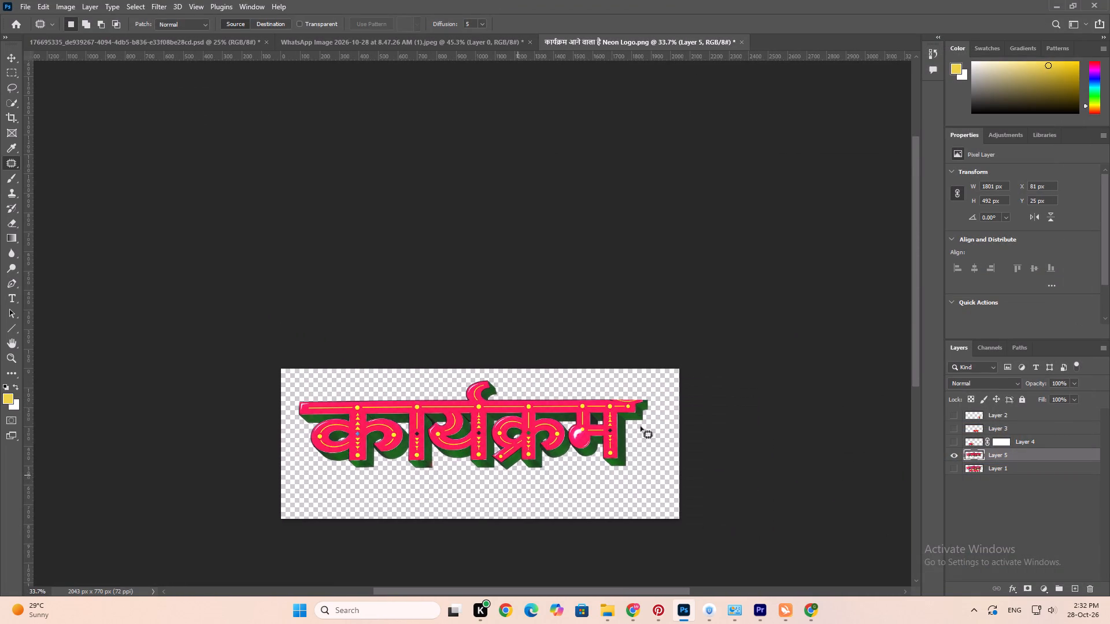
{"action": "scroll", "coordinate": [679, 410], "scroll_direction": "up", "scroll_amount": 20, "text": "alt"}
{"action": "scroll", "coordinate": [679, 410], "scroll_direction": "up", "scroll_amount": 6, "text": "alt"}
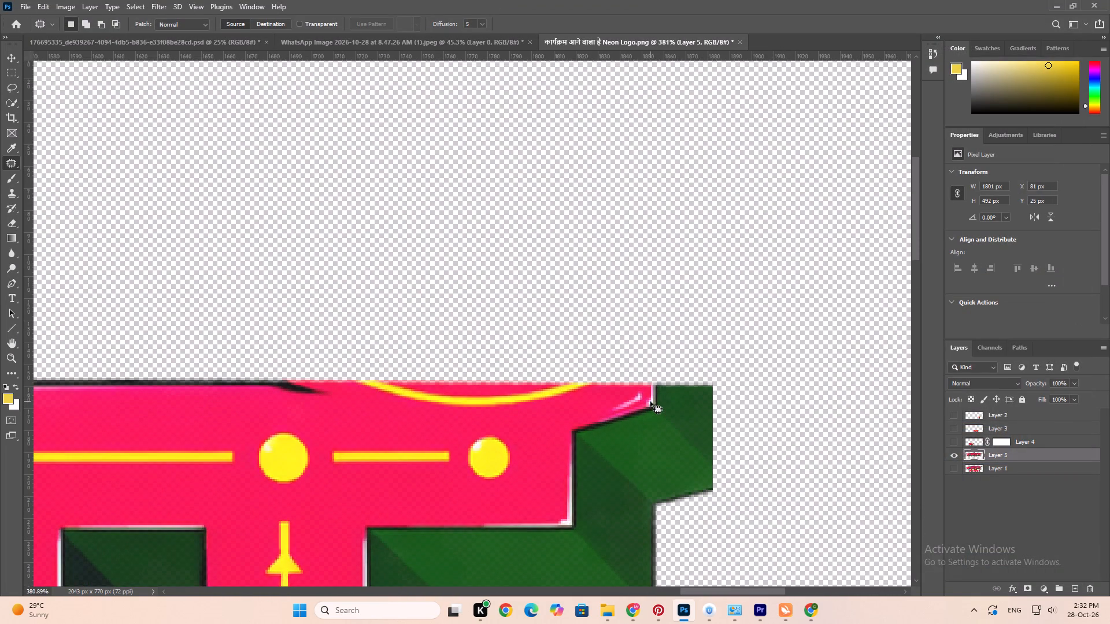
{"action": "scroll", "coordinate": [416, 439], "scroll_direction": "down", "scroll_amount": 5, "text": "alt"}
{"action": "key", "text": "space"}
{"action": "key", "text": "space"}
{"action": "key", "text": "space"}
{"action": "key", "text": "space"}
{"action": "key", "text": "space"}
{"action": "key", "text": "space"}
{"action": "key", "text": "space"}
{"action": "key", "text": "space"}
{"action": "key", "text": "space"}
{"action": "key", "text": "space"}
{"action": "key", "text": "space"}
{"action": "key", "text": "space"}
{"action": "key", "text": "space"}
{"action": "key", "text": "space"}
{"action": "key", "text": "space"}
{"action": "key", "text": "space"}
{"action": "key", "text": "space"}
{"action": "key", "text": "space"}
{"action": "left_click_drag", "start_coordinate": [401, 448], "coordinate": [647, 466]}
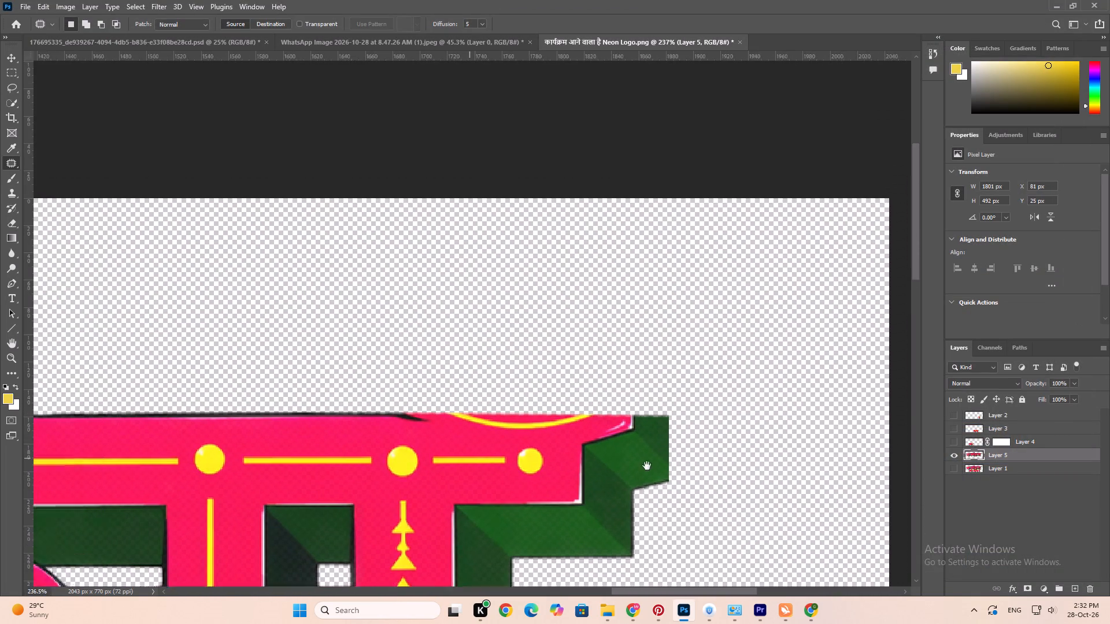
{"action": "left_click_drag", "start_coordinate": [647, 466], "coordinate": [683, 457]}
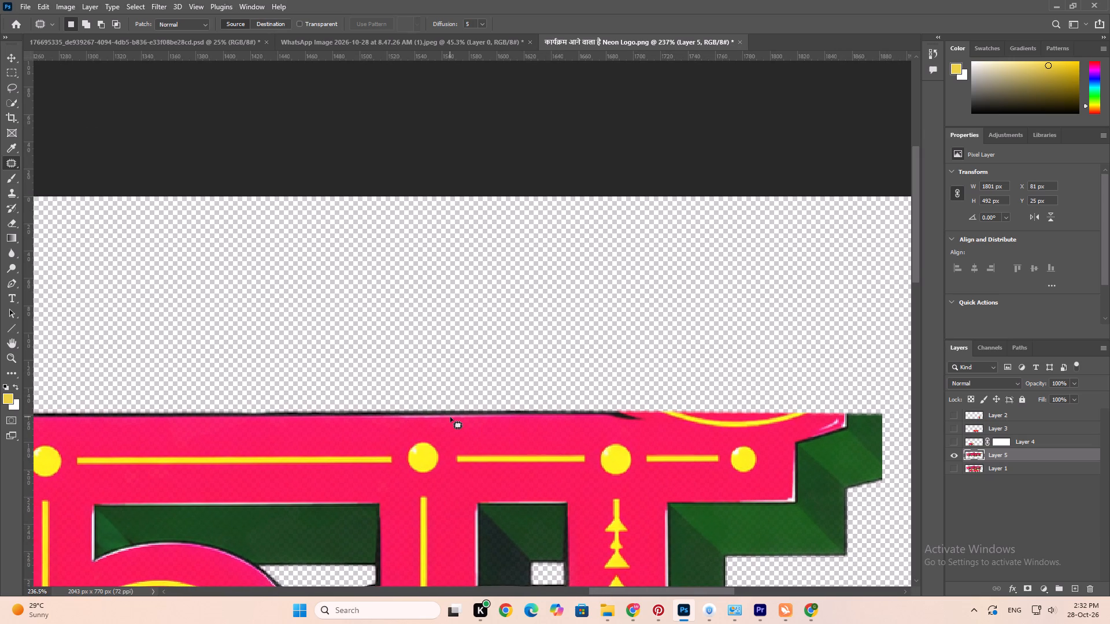
Copy a 222 × 43 px rectangular selection along the upper edge of the कार्यक्रम headline onto its own layer.
{"action": "key", "text": "m"}
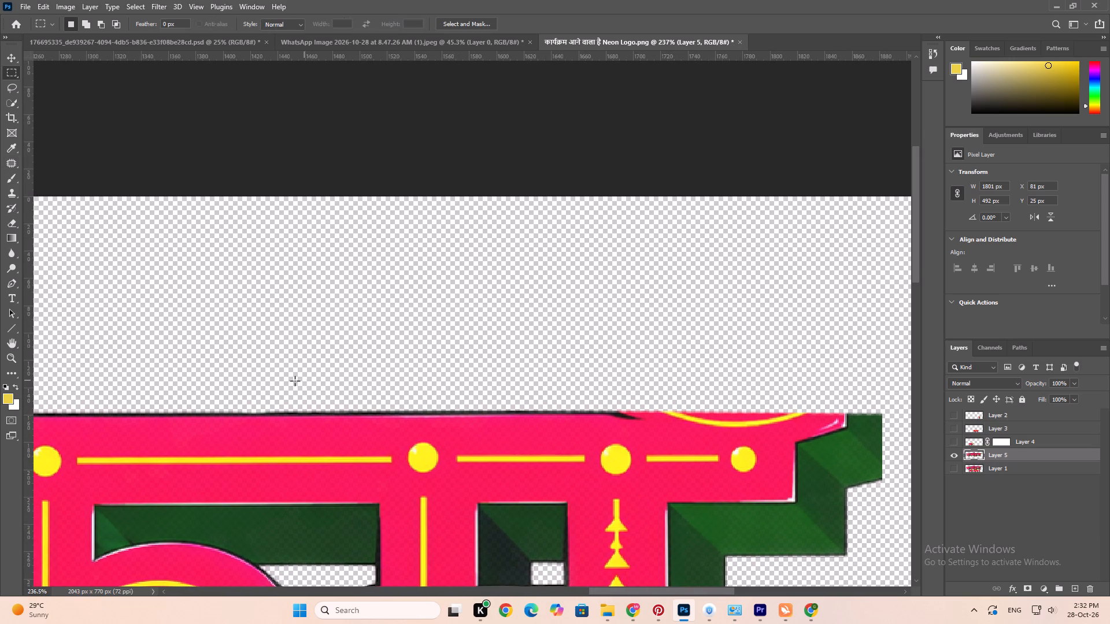
{"action": "left_click_drag", "start_coordinate": [256, 370], "coordinate": [484, 422]}
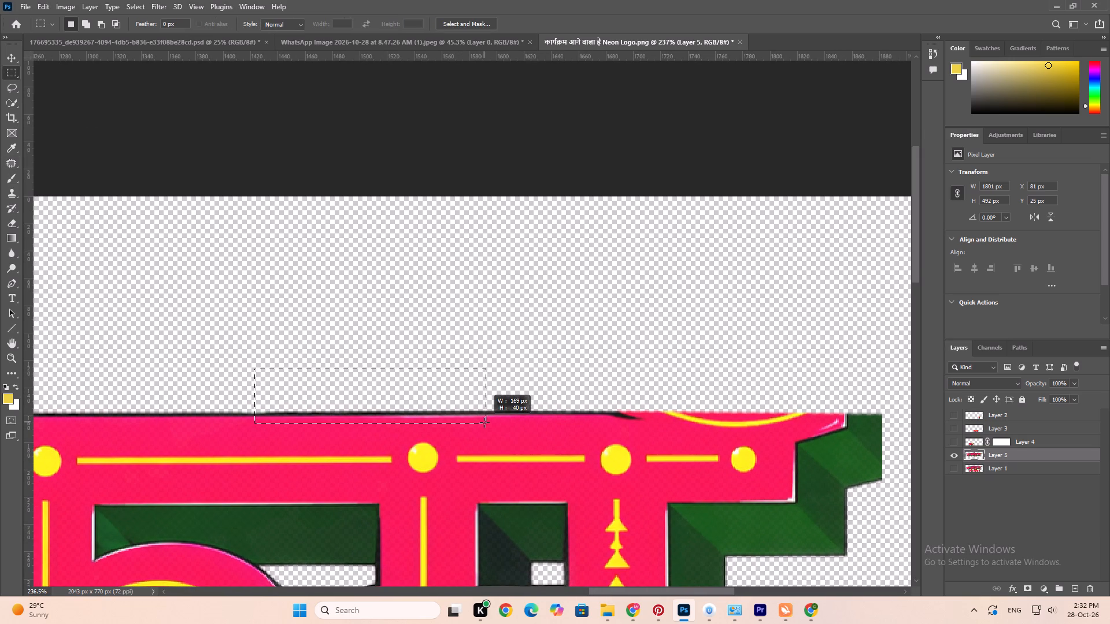
{"action": "left_click_drag", "start_coordinate": [484, 422], "coordinate": [546, 426]}
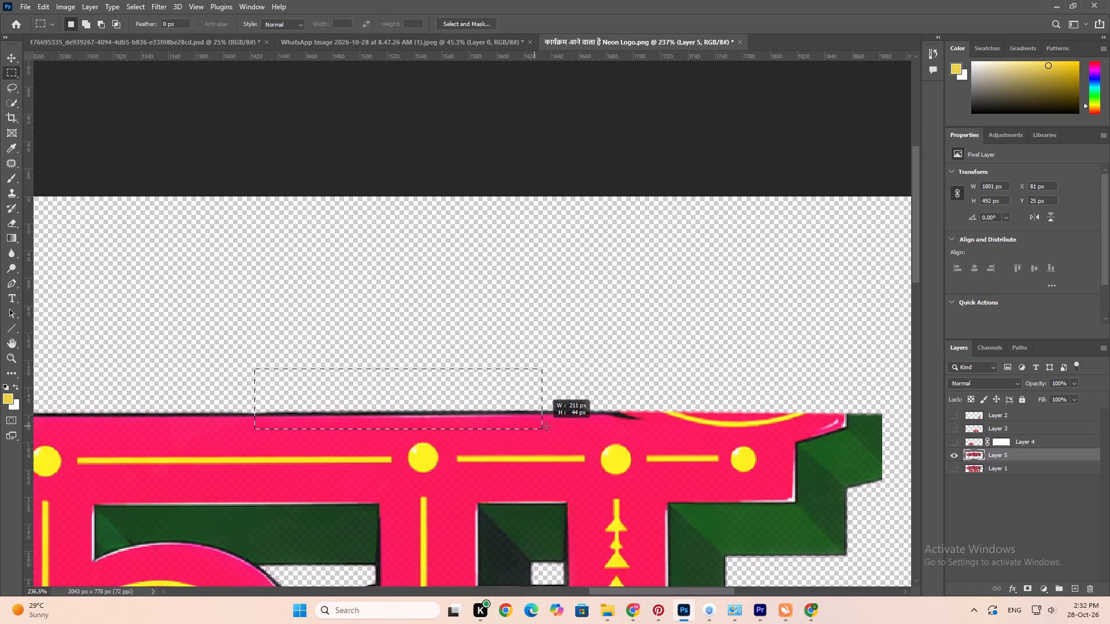
{"action": "left_click_drag", "start_coordinate": [546, 426], "coordinate": [557, 426]}
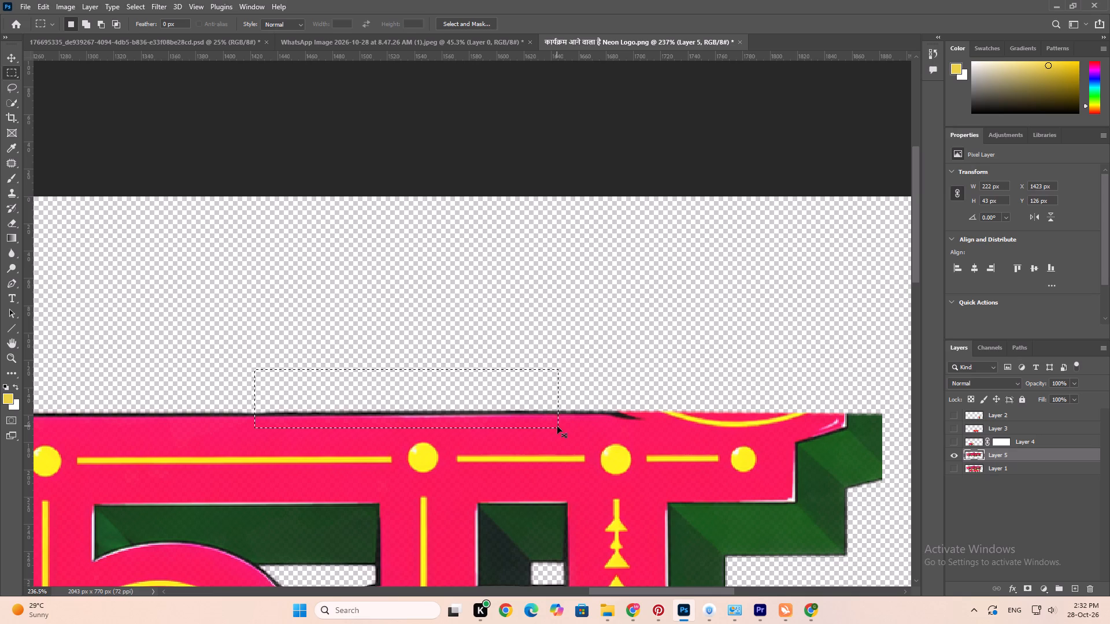
{"action": "key", "text": "ctrl+j"}
Move the copied strip horizontally to the far end of the headline above म, at X 1660 px.
{"action": "key", "text": "v"}
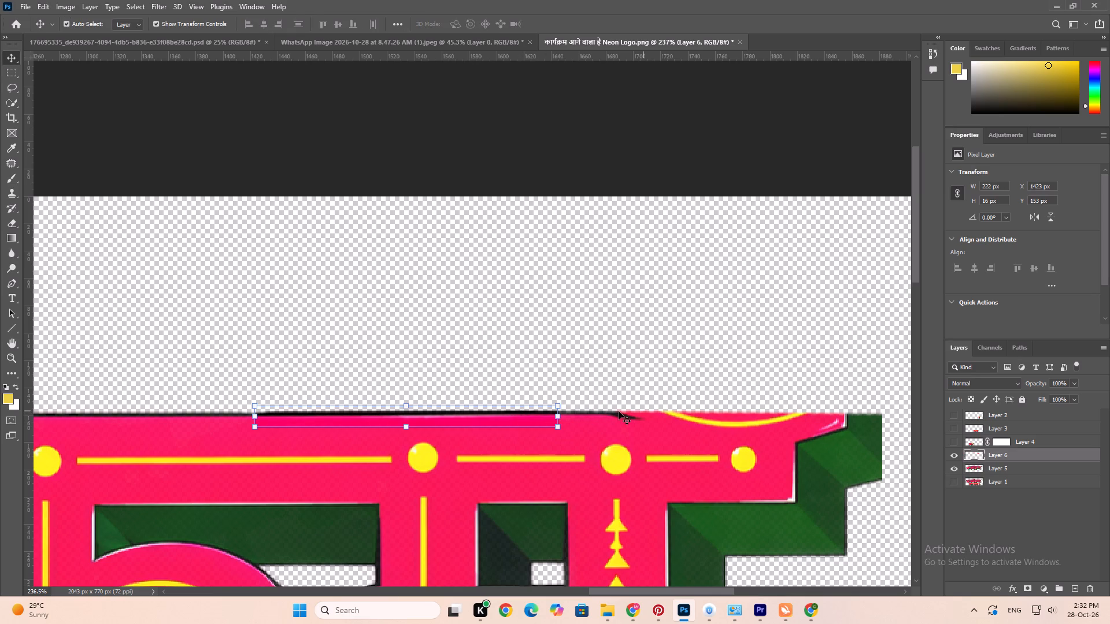
{"action": "left_click", "coordinate": [468, 417]}
{"action": "key", "text": "shift+Right"}
{"action": "key", "text": "shift+Right"}
{"action": "key", "text": "shift+Right"}
{"action": "key", "text": "shift+Right"}
{"action": "key", "text": "shift+Right"}
{"action": "key", "text": "shift+Right"}
{"action": "key", "text": "shift+Right"}
{"action": "key", "text": "shift+Right"}
{"action": "key", "text": "shift+Right"}
{"action": "key", "text": "shift+Right"}
{"action": "key", "text": "shift+Right"}
{"action": "key", "text": "shift+Right"}
{"action": "key", "text": "shift+Right"}
{"action": "key", "text": "shift+Right"}
{"action": "key", "text": "shift+Right"}
{"action": "key", "text": "shift+Right"}
{"action": "key", "text": "shift+Right"}
{"action": "key", "text": "shift+Right"}
{"action": "key", "text": "shift+Right"}
{"action": "key", "text": "shift+Right"}
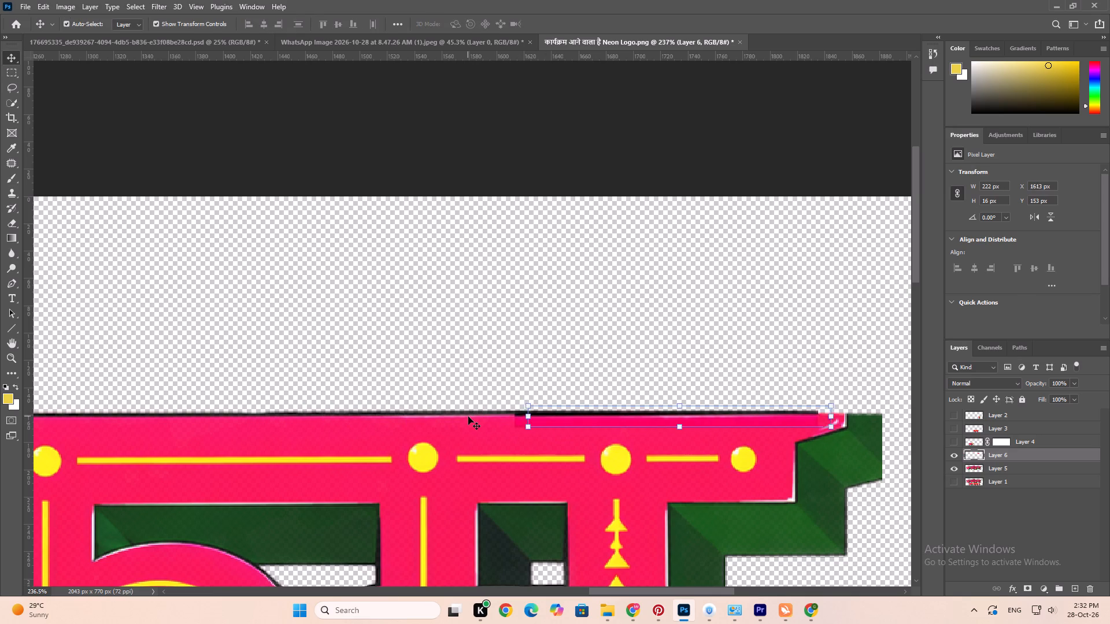
{"action": "key", "text": "shift+Right"}
{"action": "key", "text": "shift+Right"}
{"action": "key", "text": "shift+Right"}
{"action": "key", "text": "shift+Right"}
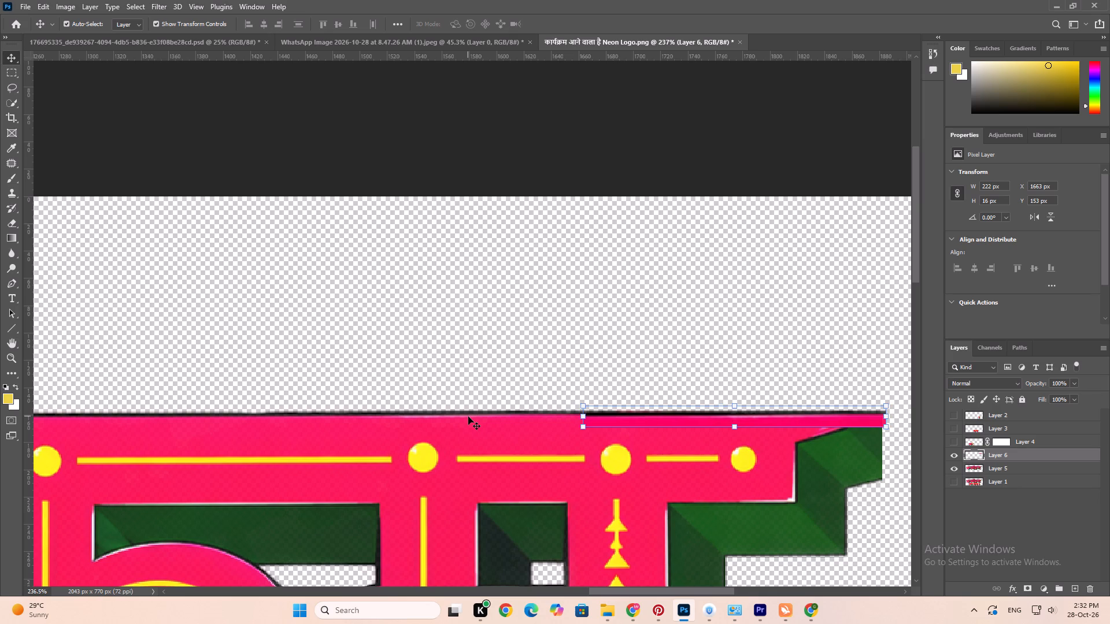
{"action": "key", "text": "shift+Left"}
{"action": "key", "text": "Right"}
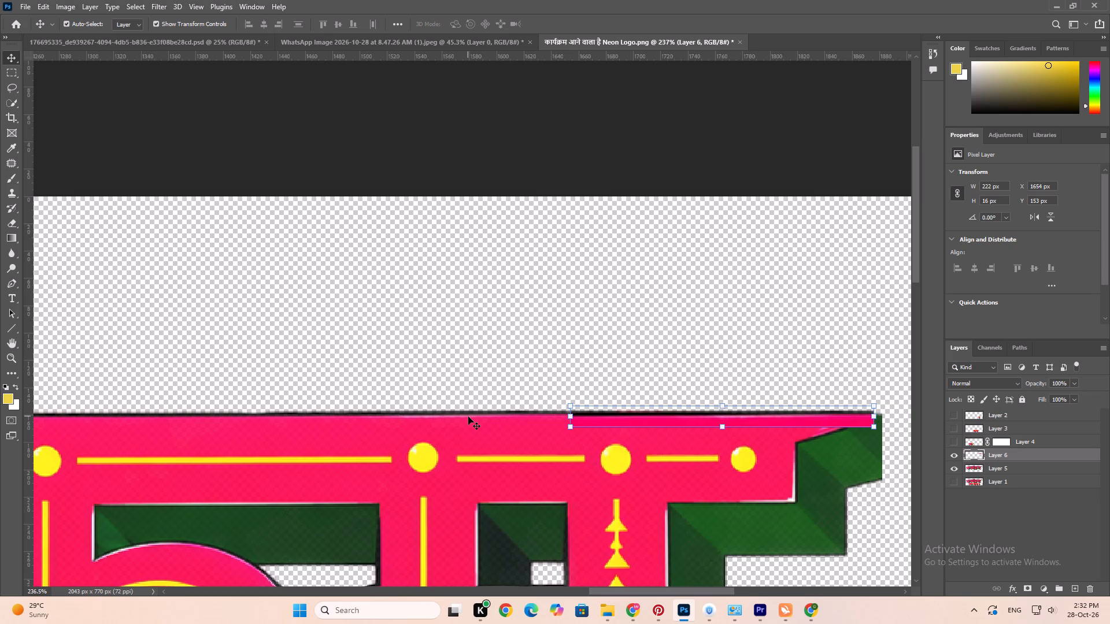
{"action": "key", "text": "Right"}
{"action": "key", "text": "Right"}
{"action": "key", "text": "Right"}
{"action": "key", "text": "Right"}
{"action": "key", "text": "Right"}
{"action": "key", "text": "Right"}
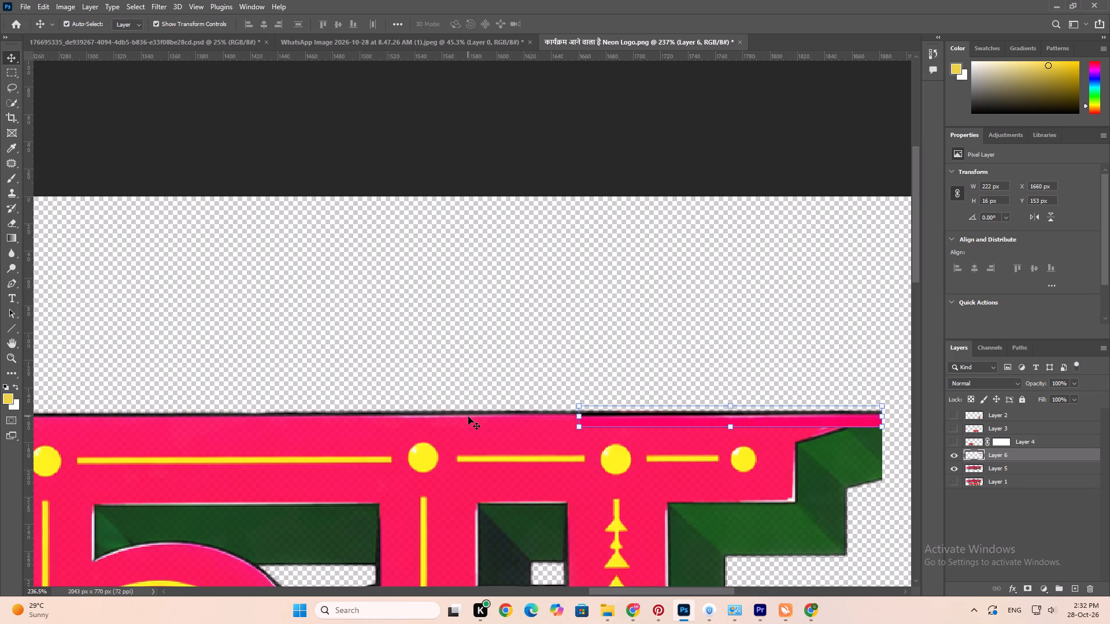
Erase the part of the copied strip overlapping the green shadow at the headline's far end, using a 25 px eraser.
{"action": "left_click", "coordinate": [532, 355]}
{"action": "scroll", "coordinate": [602, 449], "scroll_direction": "down", "scroll_amount": 9, "text": "alt"}
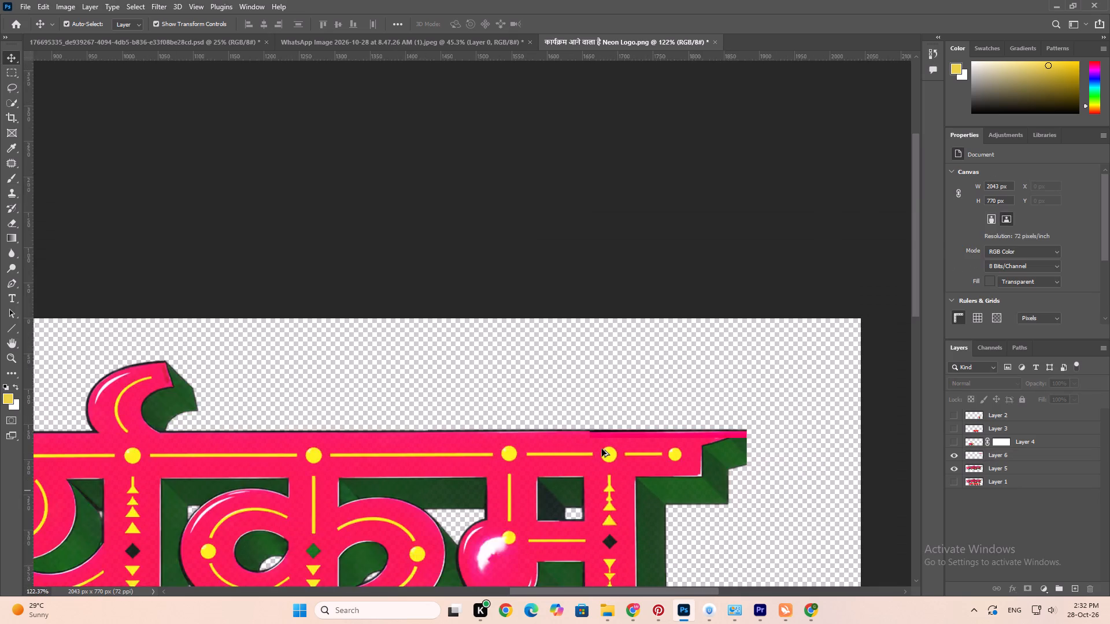
{"action": "scroll", "coordinate": [602, 449], "scroll_direction": "down", "scroll_amount": 11, "text": "alt"}
{"action": "scroll", "coordinate": [602, 449], "scroll_direction": "up", "scroll_amount": 20, "text": "alt"}
{"action": "scroll", "coordinate": [602, 449], "scroll_direction": "up", "scroll_amount": 1, "text": "alt"}
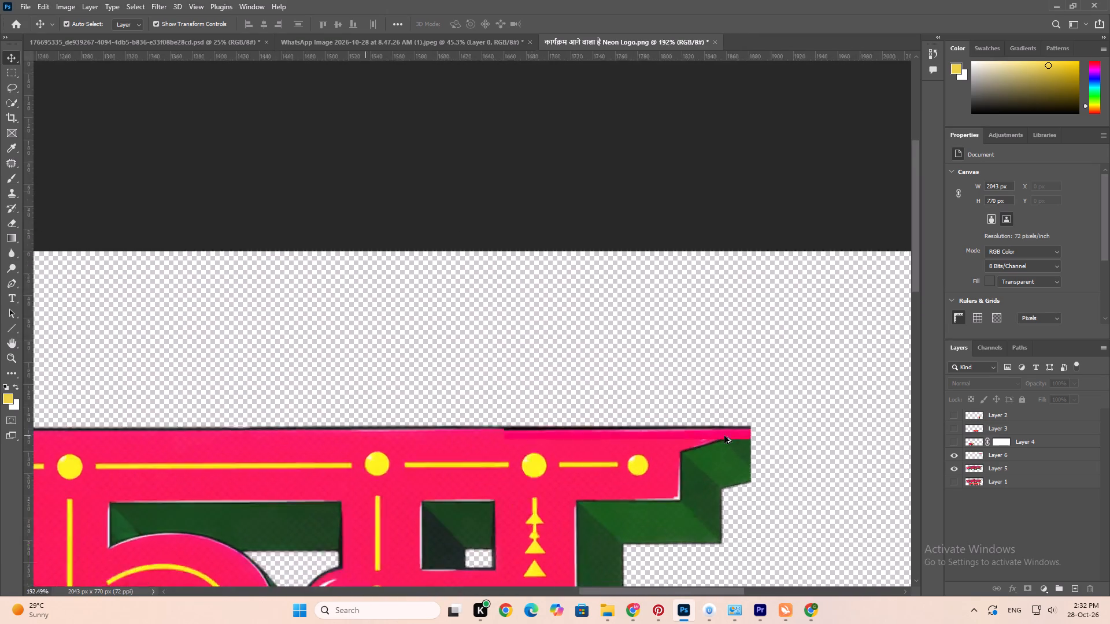
{"action": "scroll", "coordinate": [724, 436], "scroll_direction": "up", "scroll_amount": 14, "text": "alt"}
{"action": "left_click", "coordinate": [632, 403]}
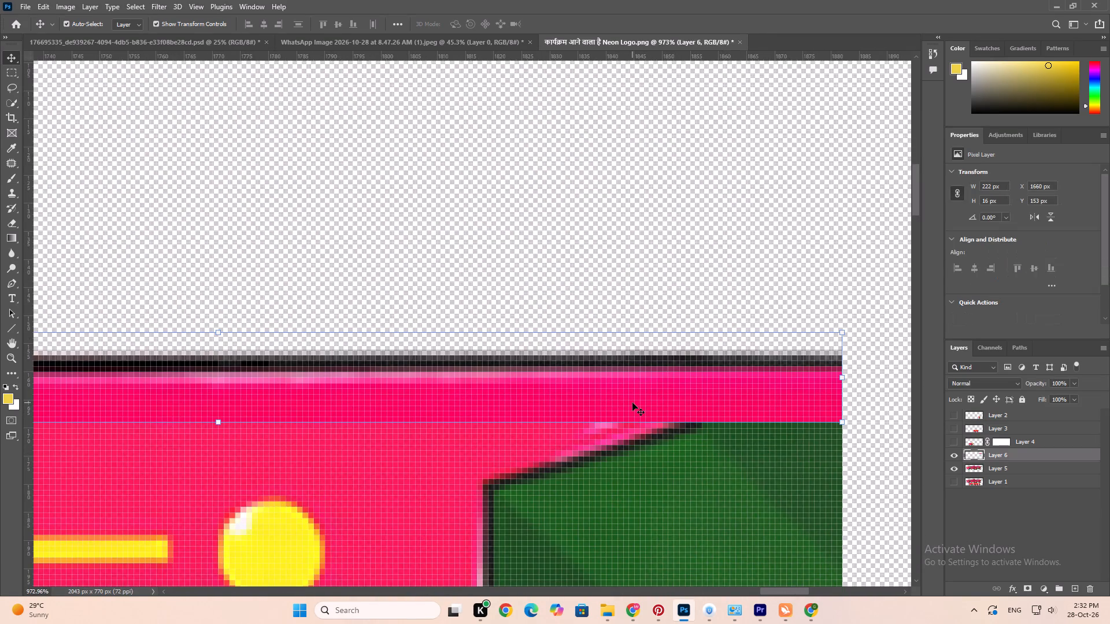
{"action": "key", "text": "r"}
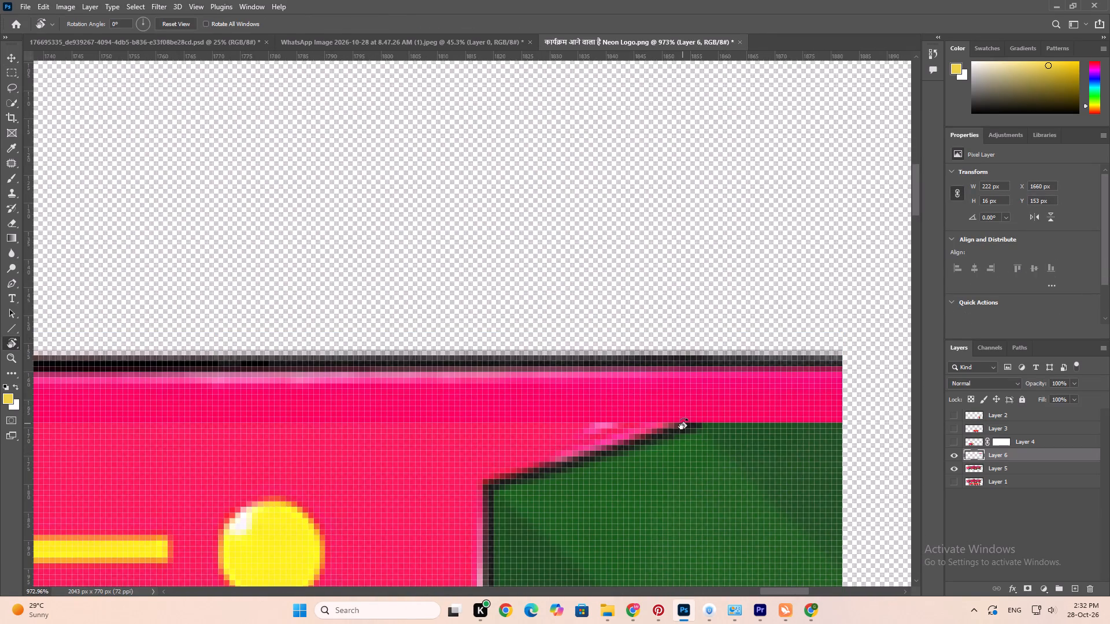
{"action": "key", "text": "e"}
{"action": "left_click_drag", "start_coordinate": [761, 466], "coordinate": [818, 482]}
{"action": "left_click_drag", "start_coordinate": [822, 463], "coordinate": [821, 457]}
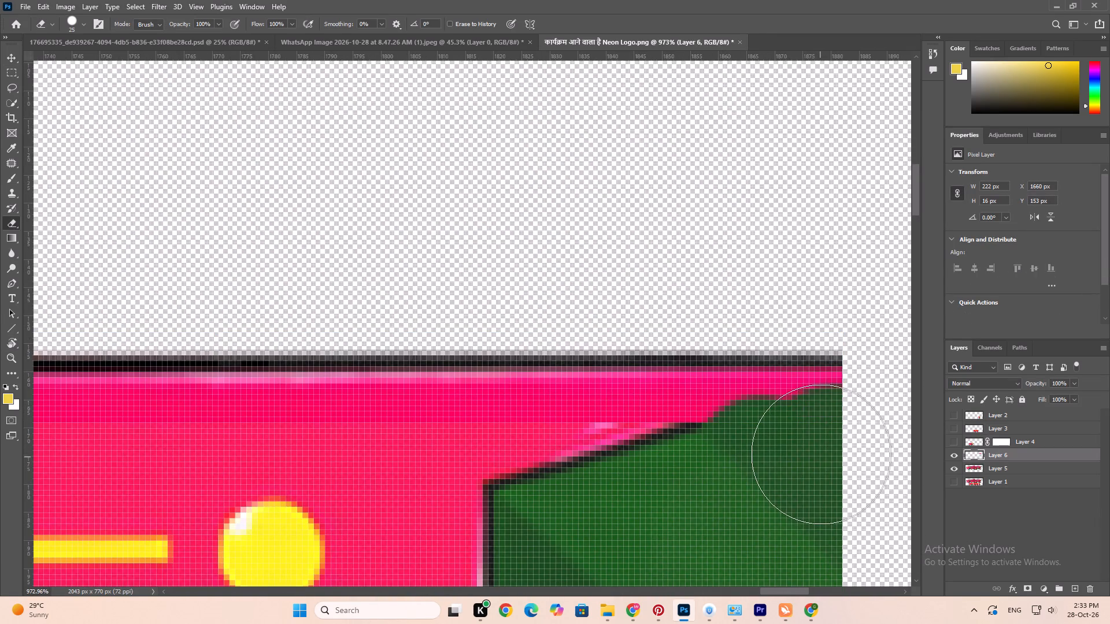
{"action": "left_click", "coordinate": [821, 452]}
{"action": "left_click", "coordinate": [816, 451]}
{"action": "left_click", "coordinate": [802, 452]}
{"action": "left_click", "coordinate": [842, 439]}
{"action": "left_click_drag", "start_coordinate": [832, 447], "coordinate": [820, 449]}
{"action": "double_click", "coordinate": [815, 449]}
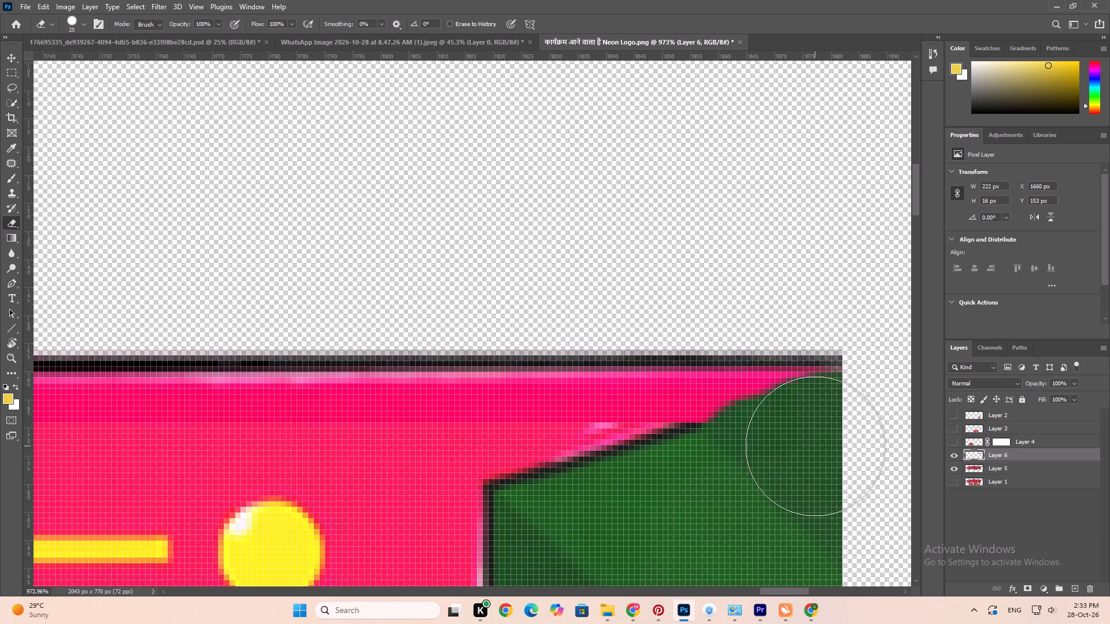
{"action": "left_click_drag", "start_coordinate": [806, 450], "coordinate": [794, 456]}
{"action": "left_click_drag", "start_coordinate": [766, 466], "coordinate": [754, 474]}
{"action": "left_click", "coordinate": [744, 477]}
{"action": "left_click_drag", "start_coordinate": [752, 463], "coordinate": [749, 469]}
{"action": "left_click", "coordinate": [746, 468]}
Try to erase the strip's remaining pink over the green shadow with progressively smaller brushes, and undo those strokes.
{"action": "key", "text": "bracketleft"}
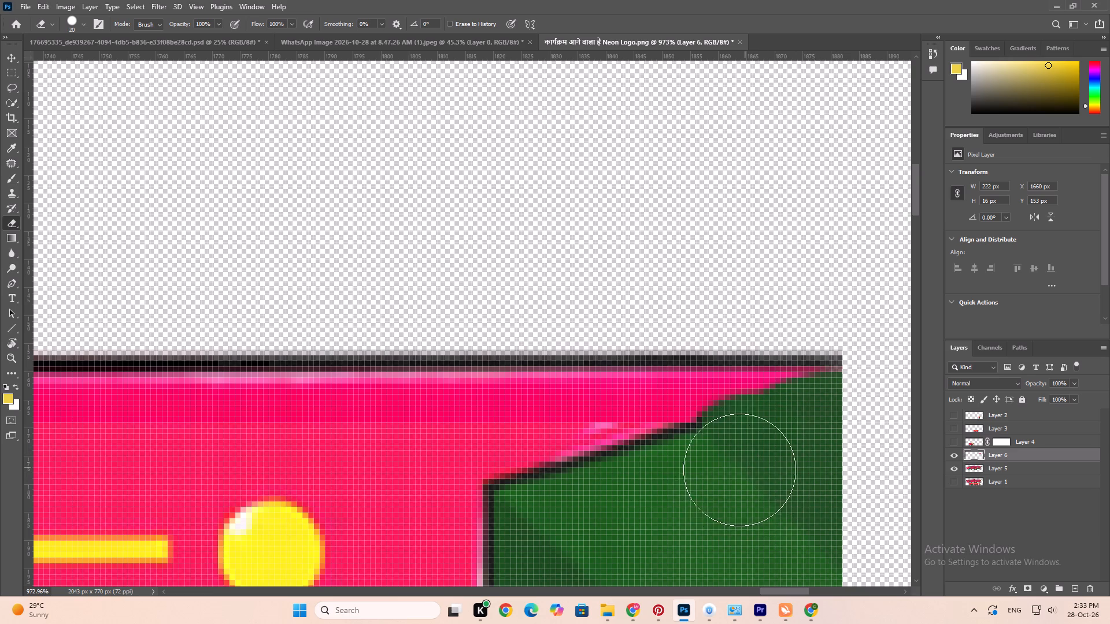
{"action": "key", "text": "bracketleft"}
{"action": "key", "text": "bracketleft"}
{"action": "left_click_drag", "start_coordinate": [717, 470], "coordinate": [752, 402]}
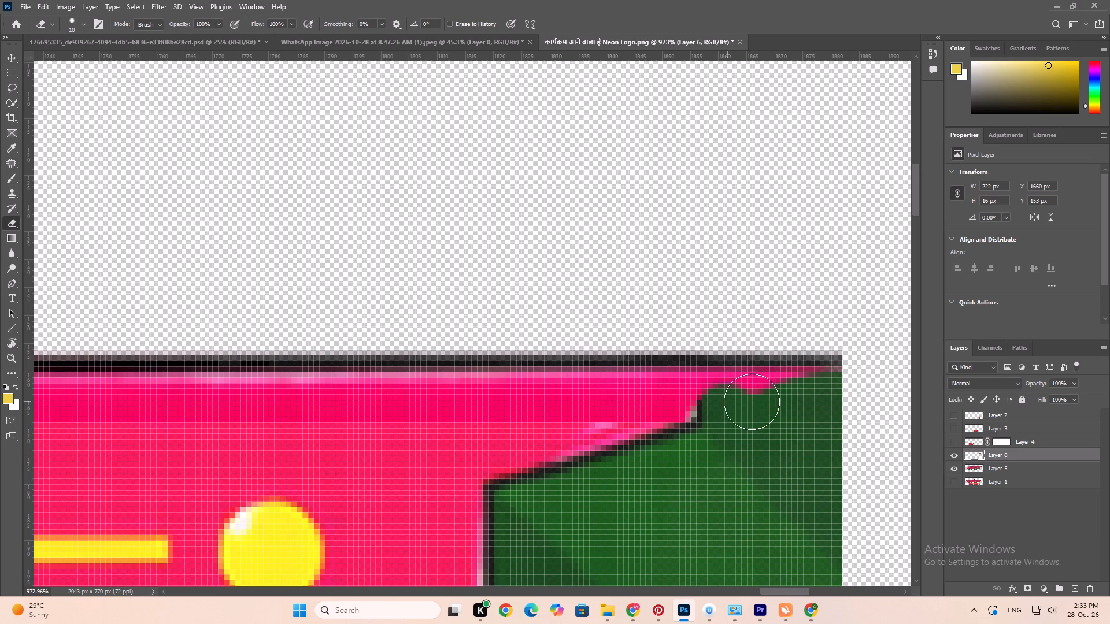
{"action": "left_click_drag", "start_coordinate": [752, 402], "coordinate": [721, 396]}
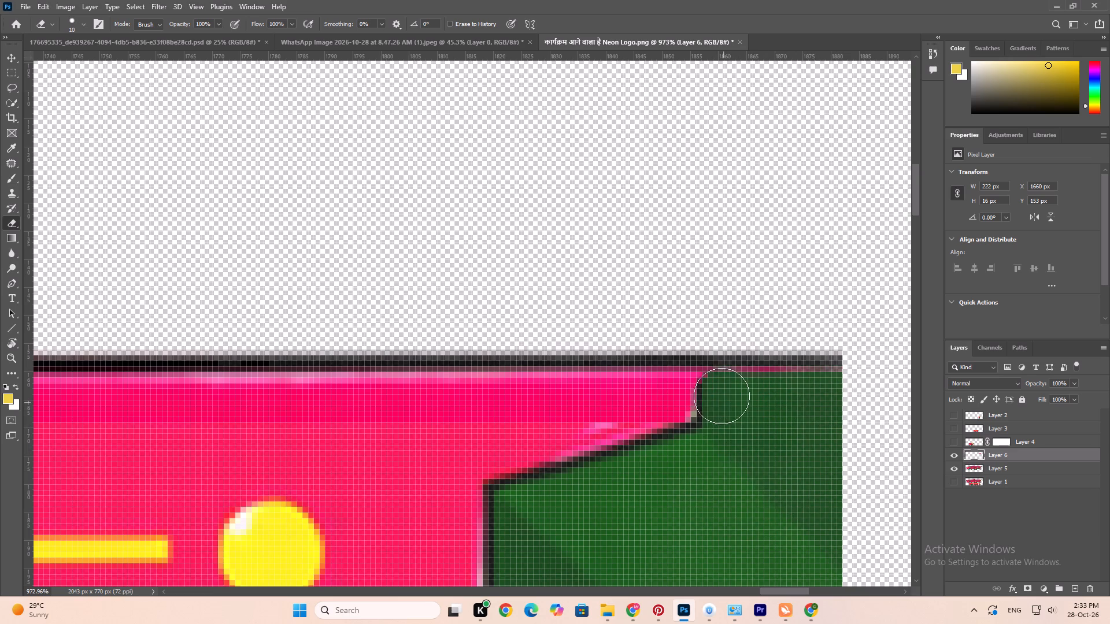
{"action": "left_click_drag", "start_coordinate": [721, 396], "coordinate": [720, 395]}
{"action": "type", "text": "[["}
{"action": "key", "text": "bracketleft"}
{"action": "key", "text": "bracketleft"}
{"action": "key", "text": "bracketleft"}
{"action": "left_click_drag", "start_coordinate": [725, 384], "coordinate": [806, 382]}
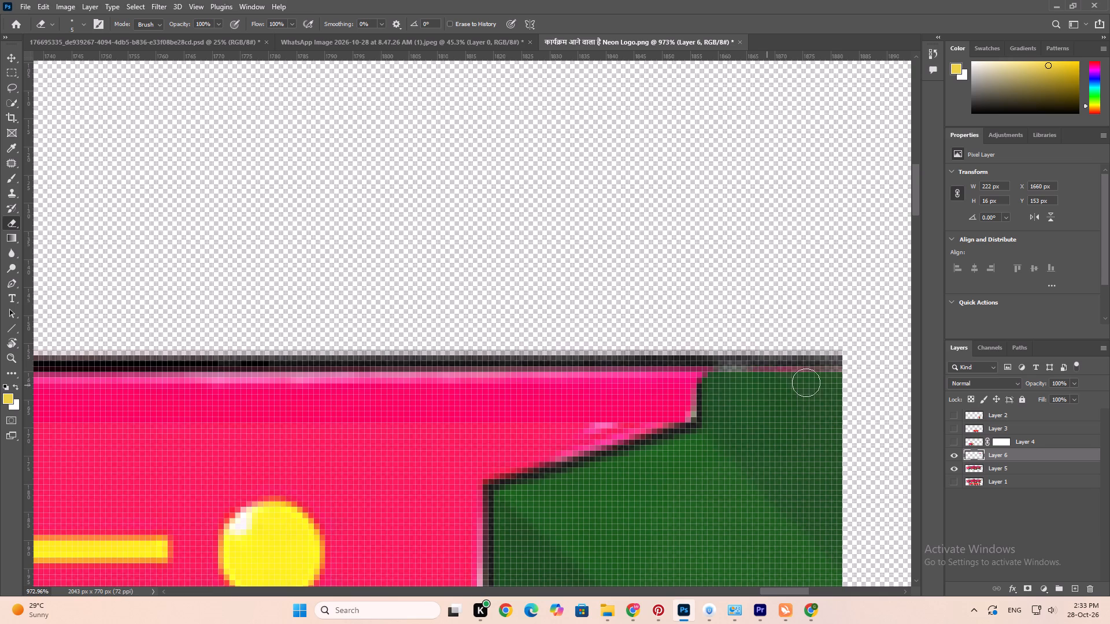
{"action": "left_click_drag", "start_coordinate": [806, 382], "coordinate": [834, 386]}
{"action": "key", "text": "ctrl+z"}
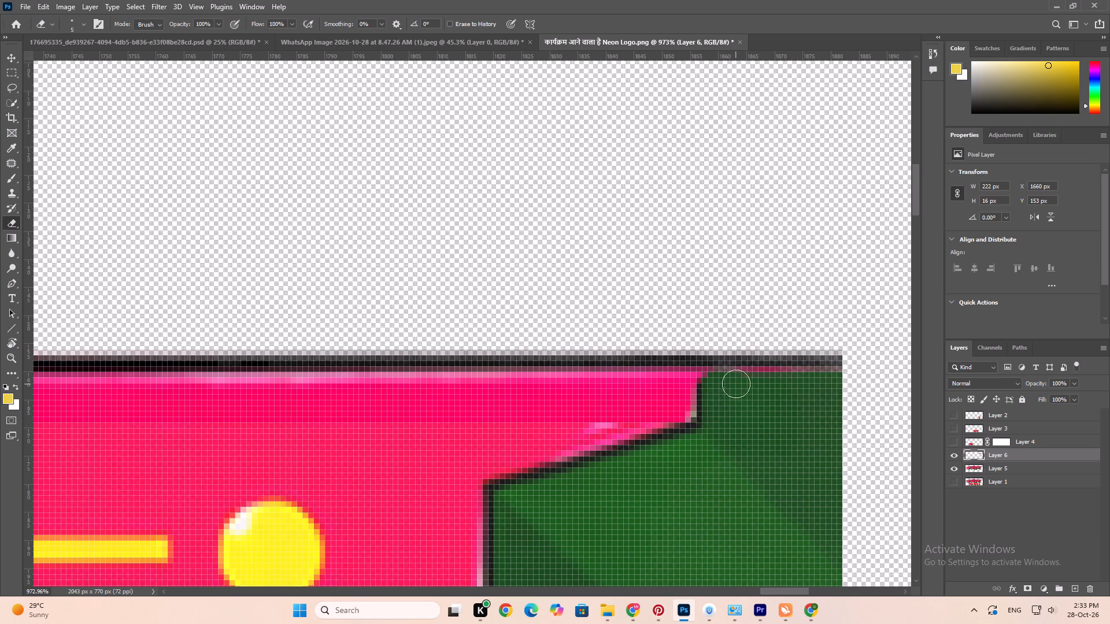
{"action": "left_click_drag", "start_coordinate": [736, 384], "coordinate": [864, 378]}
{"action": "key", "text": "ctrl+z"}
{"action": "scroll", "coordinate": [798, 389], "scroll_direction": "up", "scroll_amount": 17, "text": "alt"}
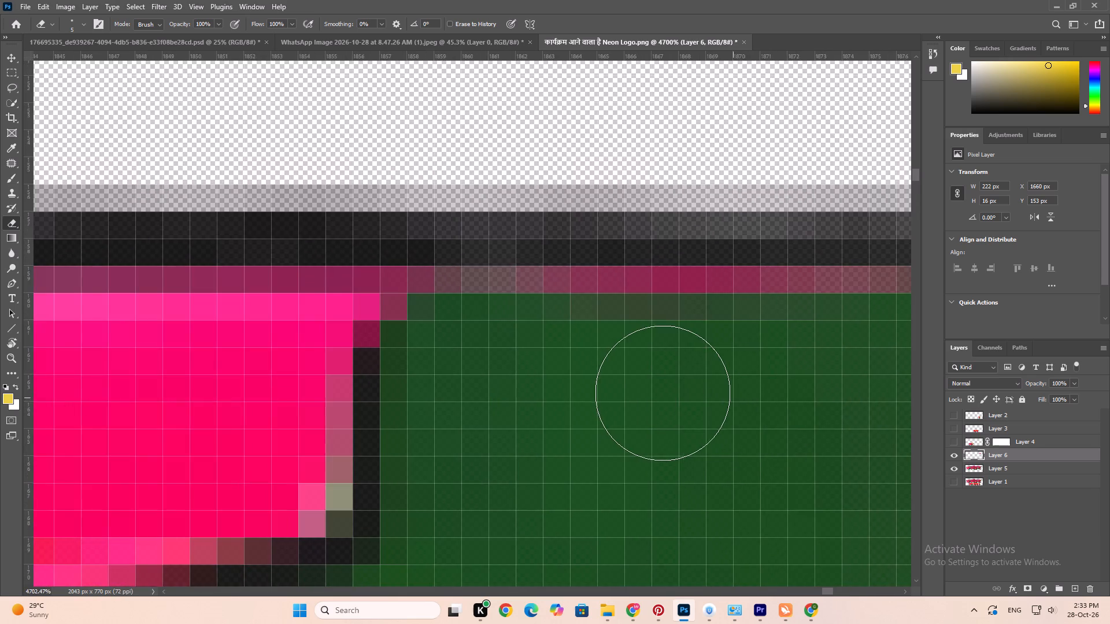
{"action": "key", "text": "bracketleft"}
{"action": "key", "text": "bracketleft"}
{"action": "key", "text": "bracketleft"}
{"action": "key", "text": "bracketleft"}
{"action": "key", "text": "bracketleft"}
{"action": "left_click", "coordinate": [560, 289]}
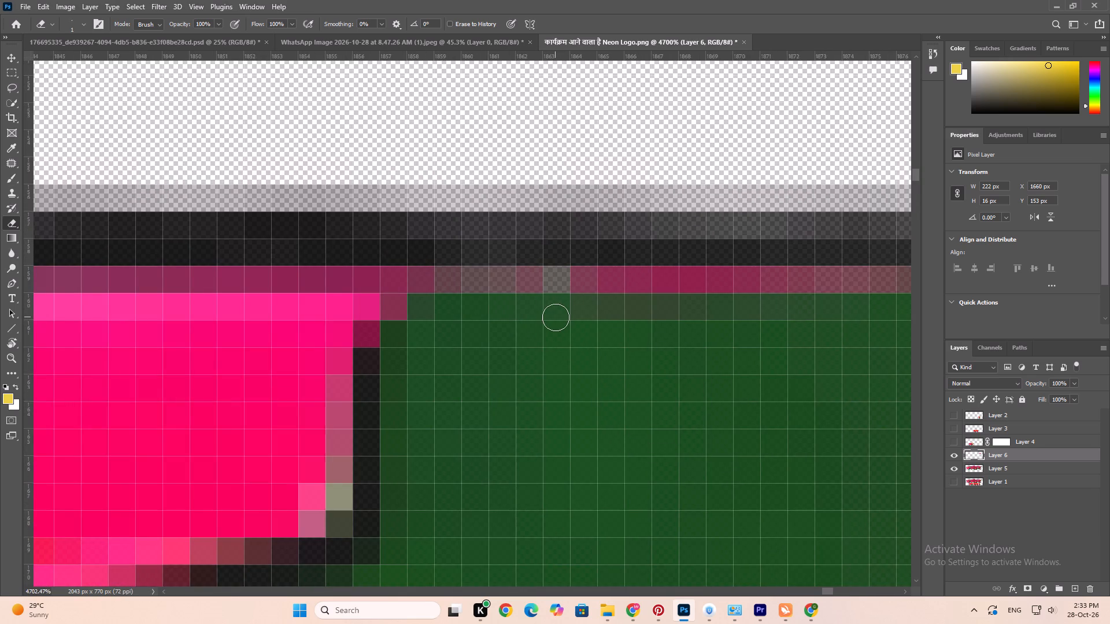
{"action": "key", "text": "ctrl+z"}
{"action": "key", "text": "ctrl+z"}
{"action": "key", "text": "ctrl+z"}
Erase the strip's remaining pink over the green shadow up to the black top outline, using a 3 px eraser.
{"action": "scroll", "coordinate": [552, 363], "scroll_direction": "down", "scroll_amount": 14, "text": "alt"}
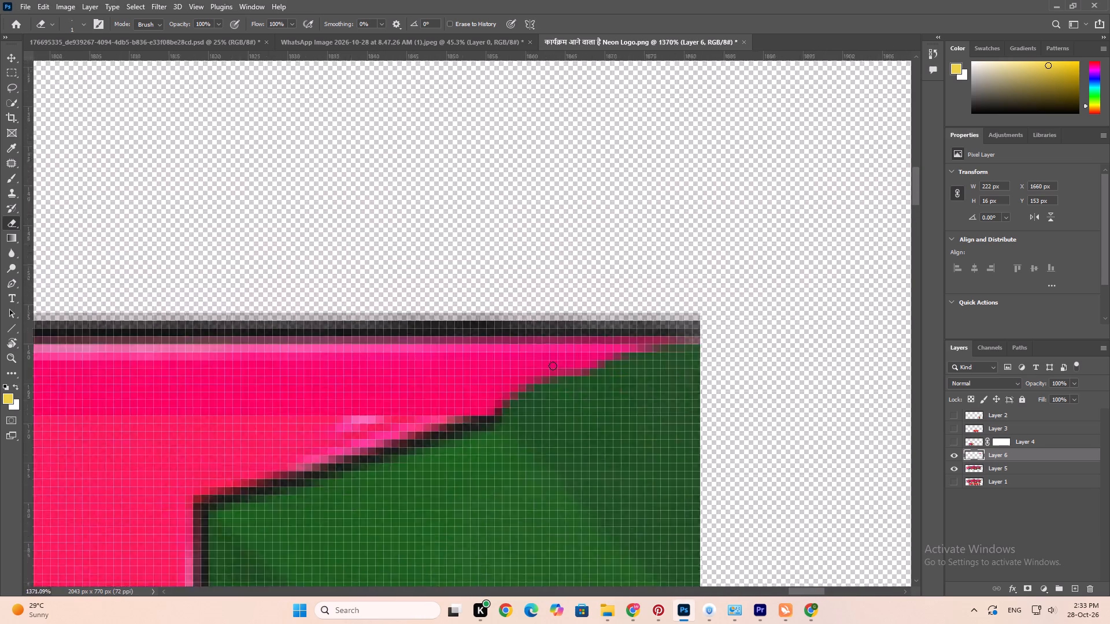
{"action": "scroll", "coordinate": [454, 456], "scroll_direction": "down", "scroll_amount": 5, "text": "alt"}
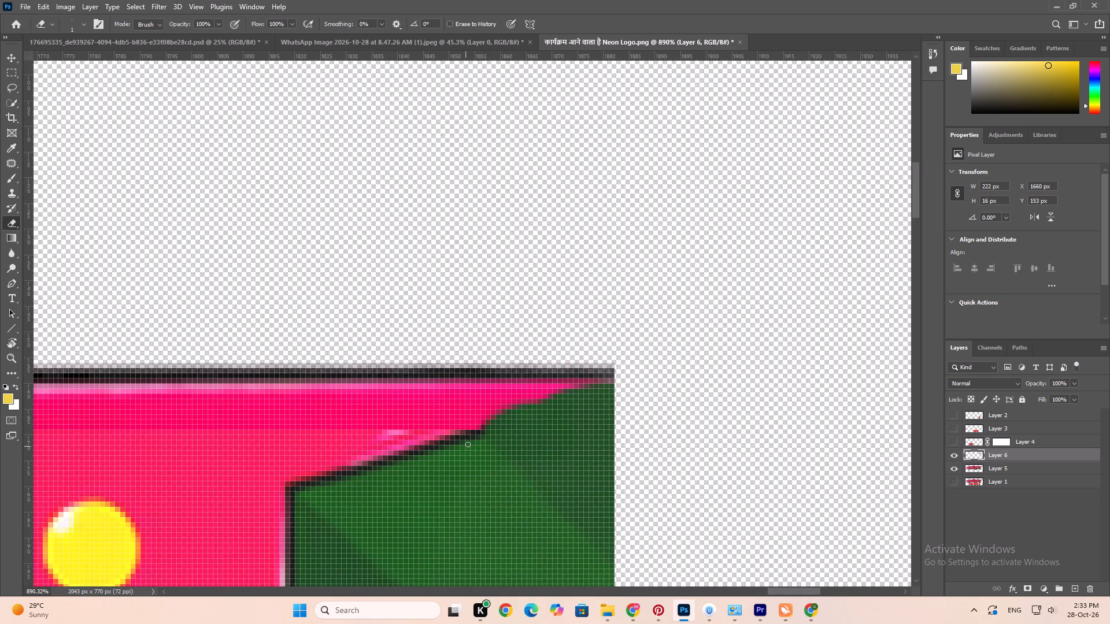
{"action": "key", "text": "bracketright"}
{"action": "key", "text": "bracketright"}
{"action": "left_click_drag", "start_coordinate": [496, 432], "coordinate": [495, 406]}
{"action": "left_click_drag", "start_coordinate": [495, 406], "coordinate": [500, 397]}
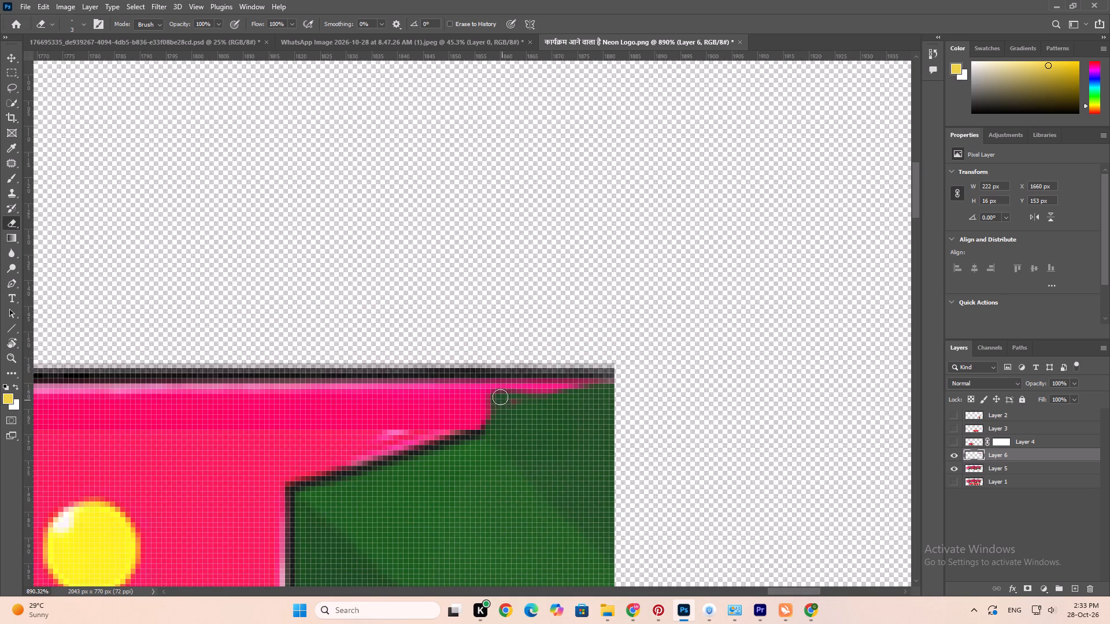
{"action": "left_click_drag", "start_coordinate": [500, 397], "coordinate": [605, 391]}
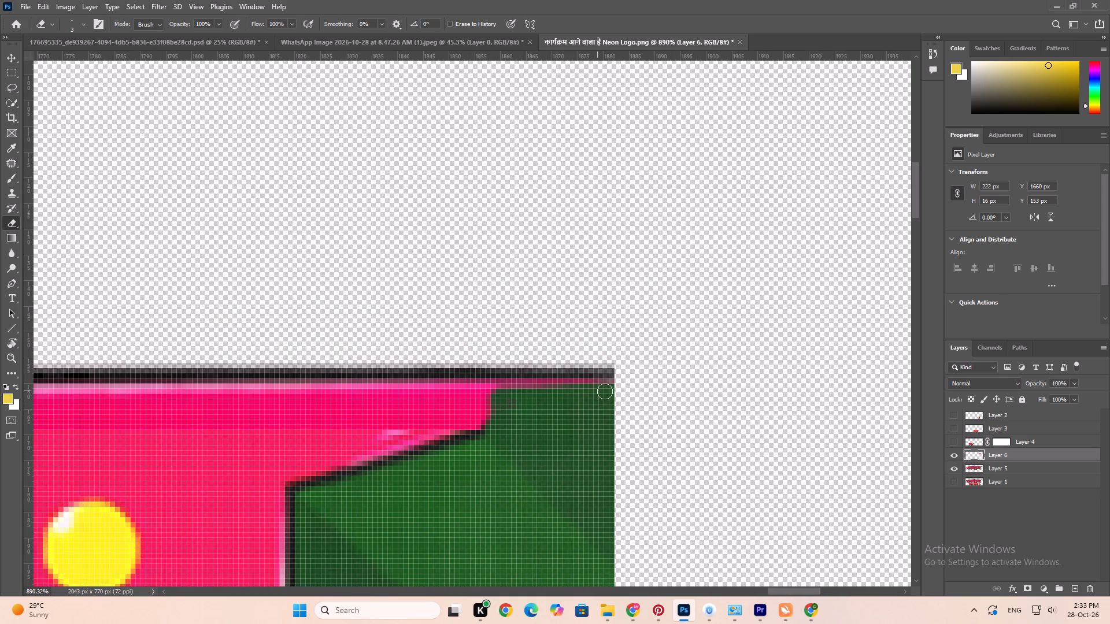
{"action": "left_click_drag", "start_coordinate": [605, 391], "coordinate": [519, 389]}
{"action": "left_click_drag", "start_coordinate": [519, 389], "coordinate": [616, 389]}
Examine the repaired headline end and the whole कार्यक्रम word for remaining flaws.
{"action": "scroll", "coordinate": [485, 426], "scroll_direction": "down", "scroll_amount": 20, "text": "alt"}
{"action": "scroll", "coordinate": [485, 426], "scroll_direction": "down", "scroll_amount": 2, "text": "alt"}
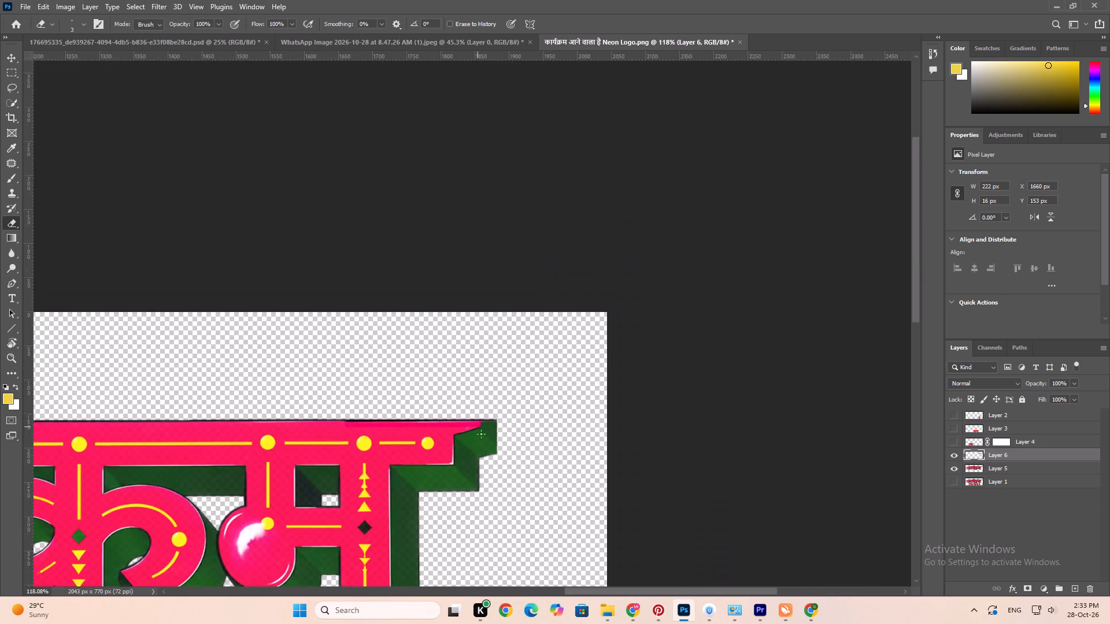
{"action": "key", "text": "space"}
{"action": "key", "text": "space"}
{"action": "key", "text": "space"}
{"action": "key", "text": "space"}
{"action": "key", "text": "space"}
{"action": "left_click_drag", "start_coordinate": [537, 463], "coordinate": [689, 413]}
{"action": "scroll", "coordinate": [486, 445], "scroll_direction": "down", "scroll_amount": 7, "text": "alt"}
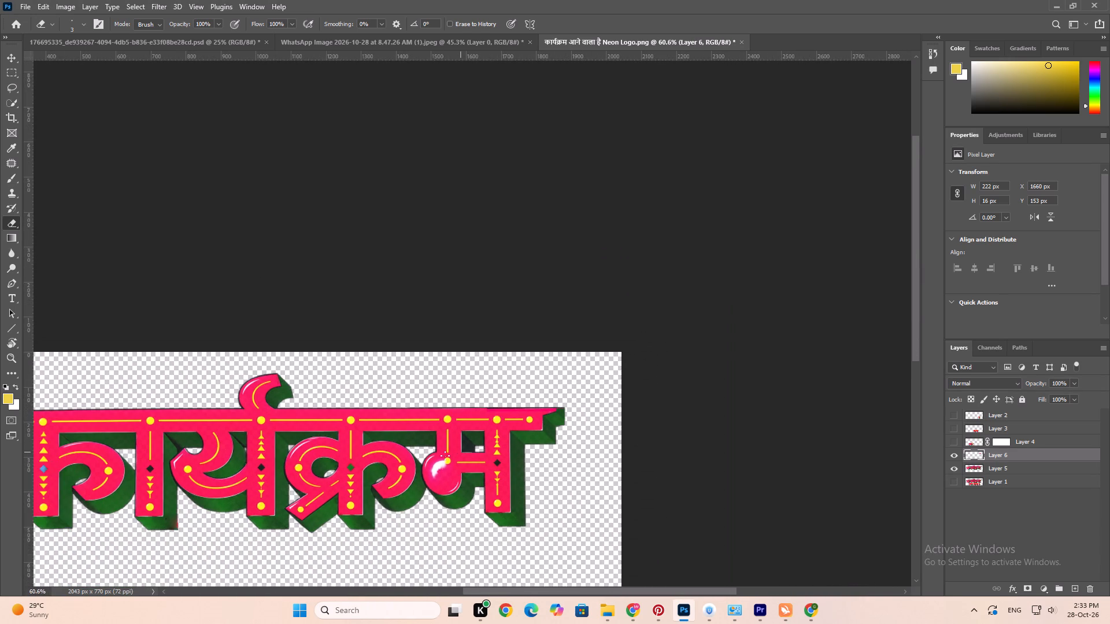
{"action": "key", "text": "space"}
{"action": "key", "text": "space"}
{"action": "key", "text": "space"}
{"action": "key", "text": "space"}
{"action": "key", "text": "space"}
{"action": "key", "text": "space"}
{"action": "key", "text": "space"}
{"action": "key", "text": "space"}
{"action": "key", "text": "space"}
{"action": "key", "text": "space"}
{"action": "key", "text": "space"}
{"action": "left_click_drag", "start_coordinate": [411, 480], "coordinate": [623, 459]}
{"action": "scroll", "coordinate": [628, 441], "scroll_direction": "down", "scroll_amount": 2, "text": "alt"}
{"action": "scroll", "coordinate": [628, 441], "scroll_direction": "down", "scroll_amount": 5}
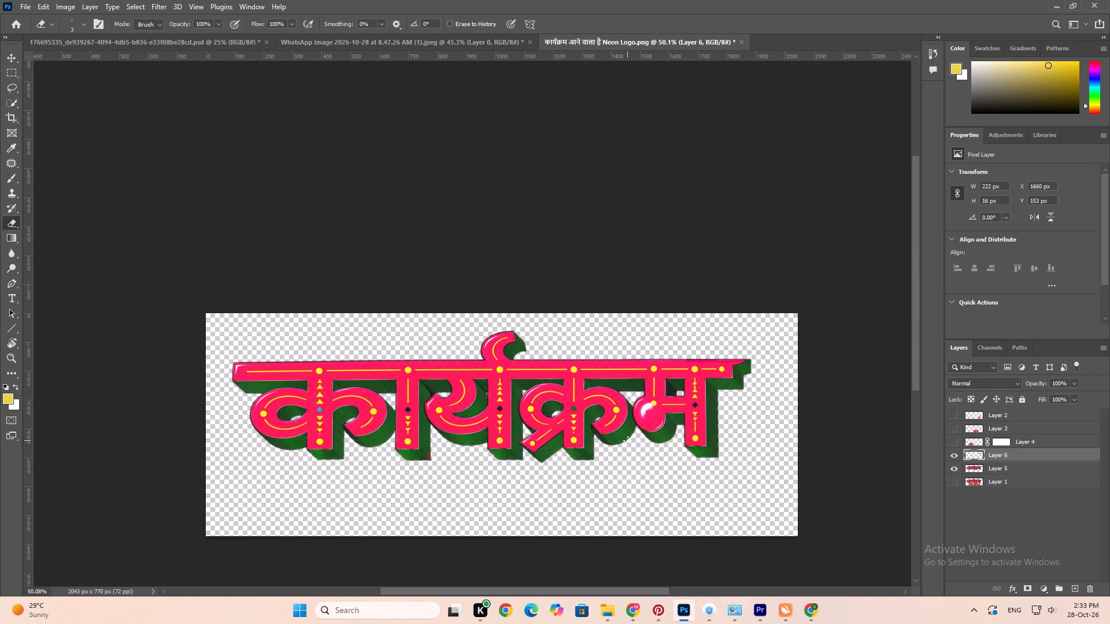
Export the repaired कार्यक्रम word as a transparent PNG named कार्यक्रम in the buddha mela 2026 folder.
{"action": "left_click", "coordinate": [1038, 492]}
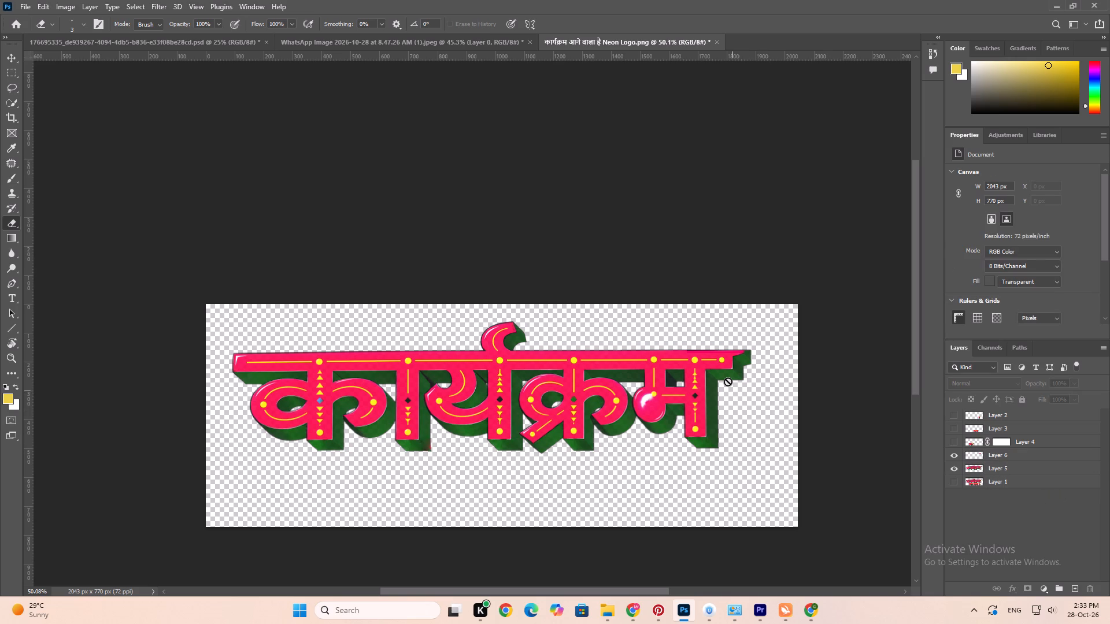
{"action": "left_click", "coordinate": [1038, 469]}
{"action": "key", "text": "v"}
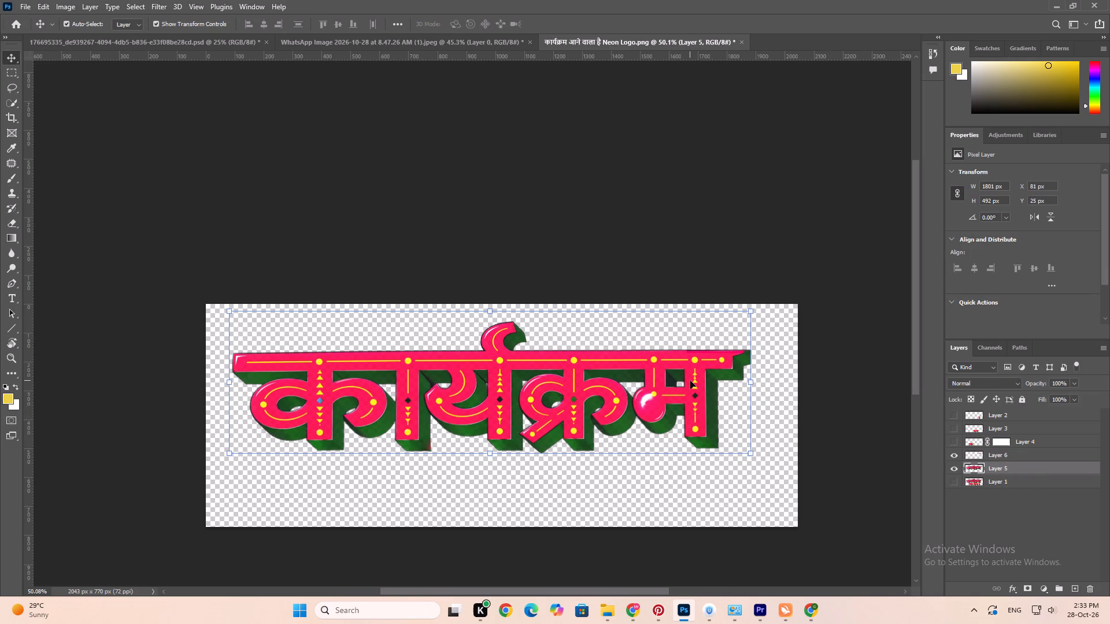
{"action": "key", "text": "ctrl+alt+shift+w"}
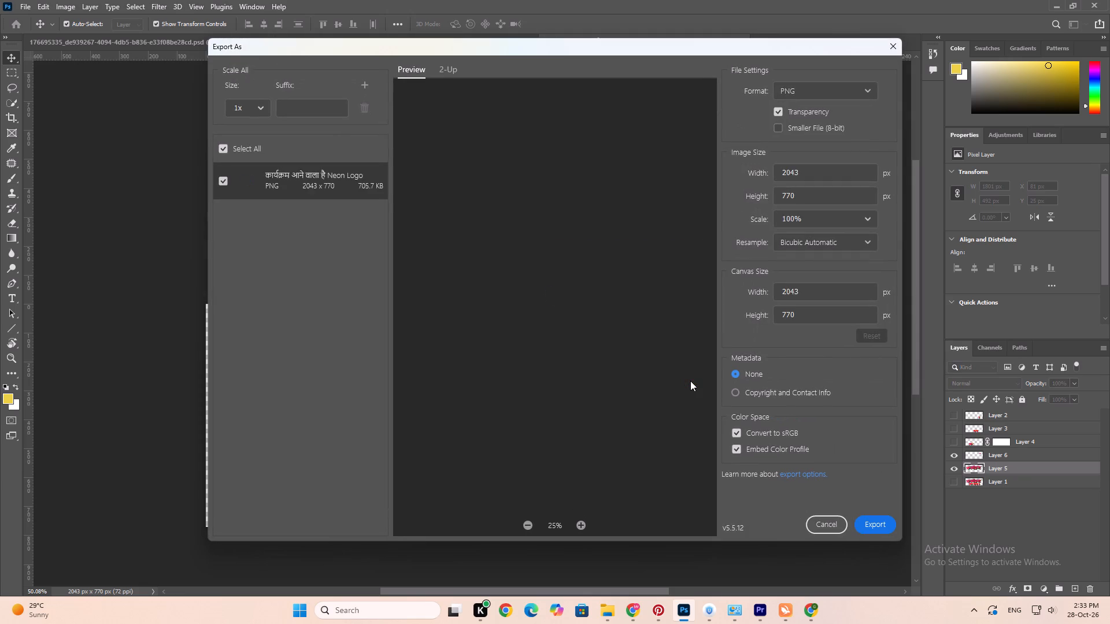
{"action": "left_click", "coordinate": [874, 528]}
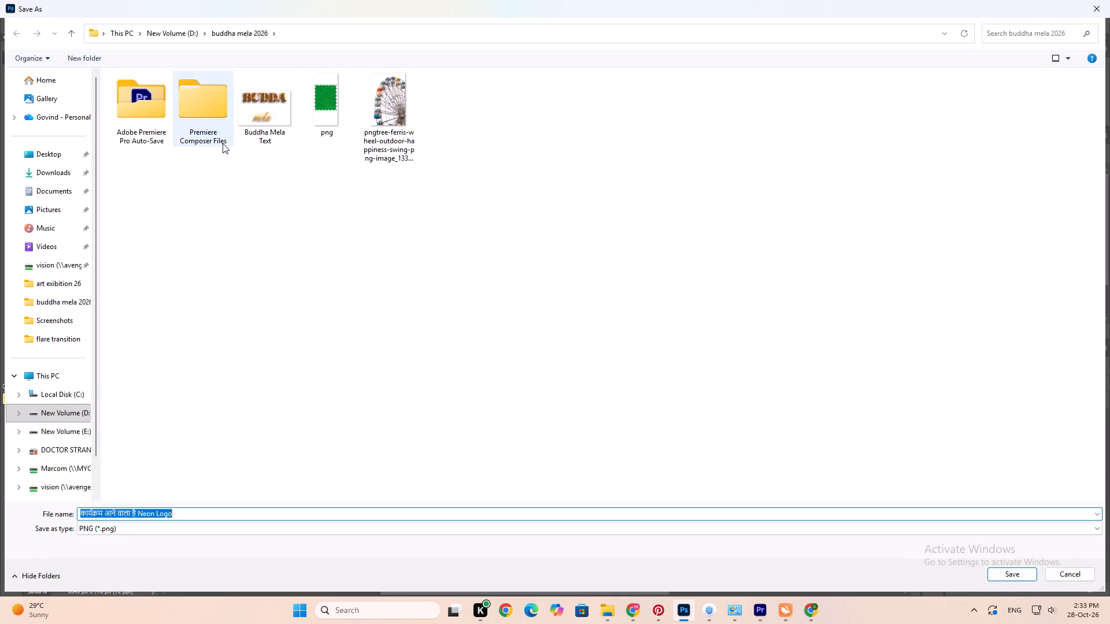
{"action": "left_click", "coordinate": [276, 511]}
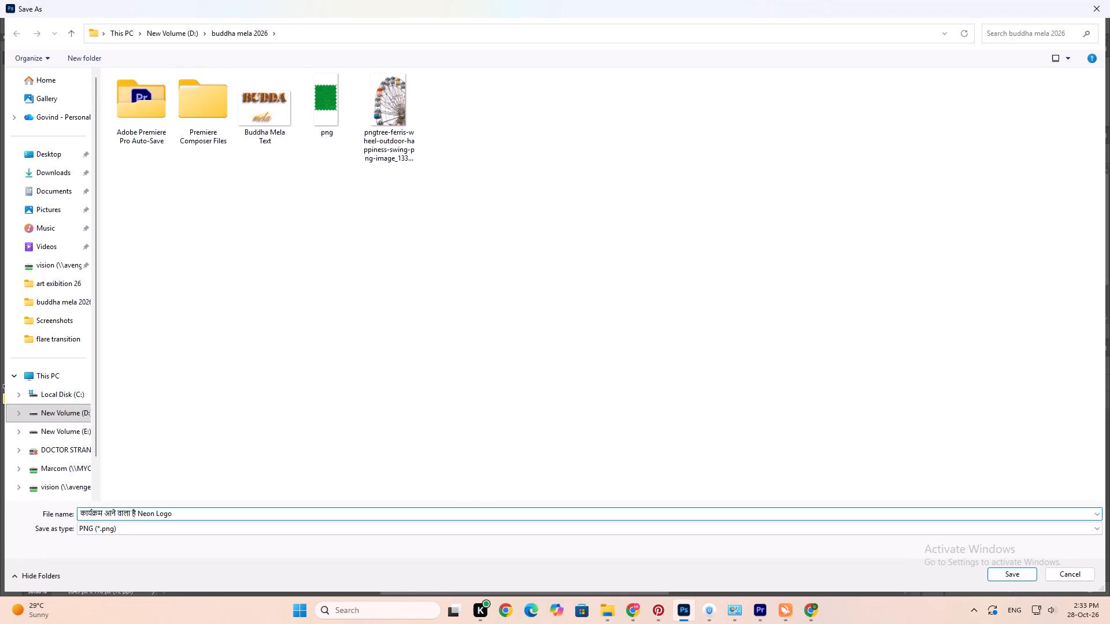
{"action": "left_click_drag", "start_coordinate": [105, 515], "coordinate": [341, 517]}
{"action": "key", "text": "BackSpace"}
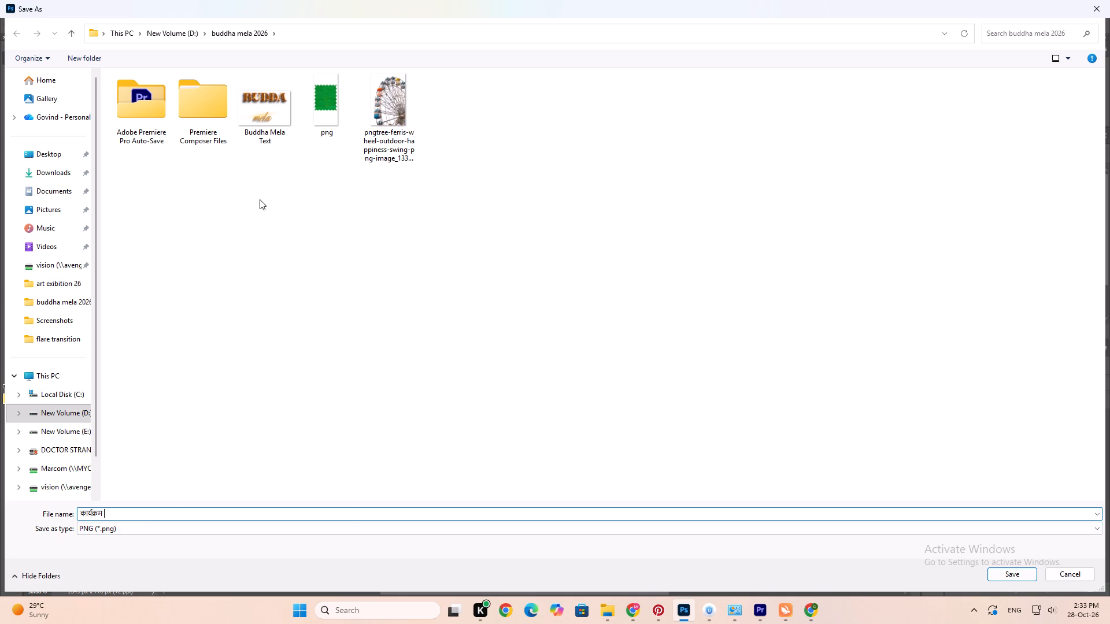
{"action": "left_click", "coordinate": [1003, 576]}
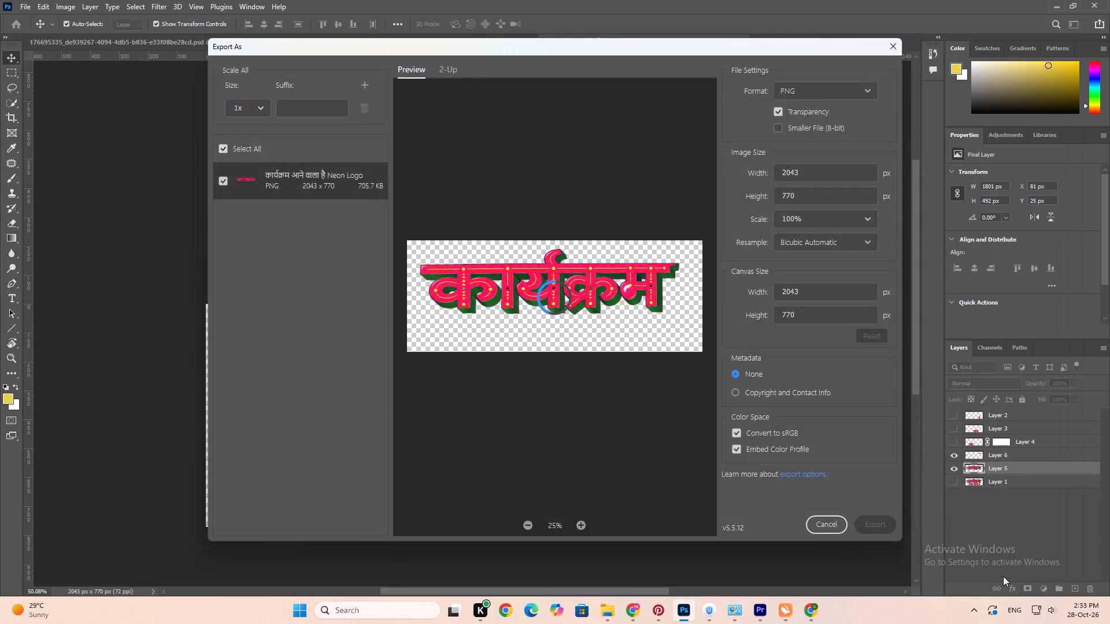
Hide both कार्यक्रम layers, Layer 5 and Layer 6, and show only the आने word on Layer 4.
{"action": "left_click", "coordinate": [952, 467]}
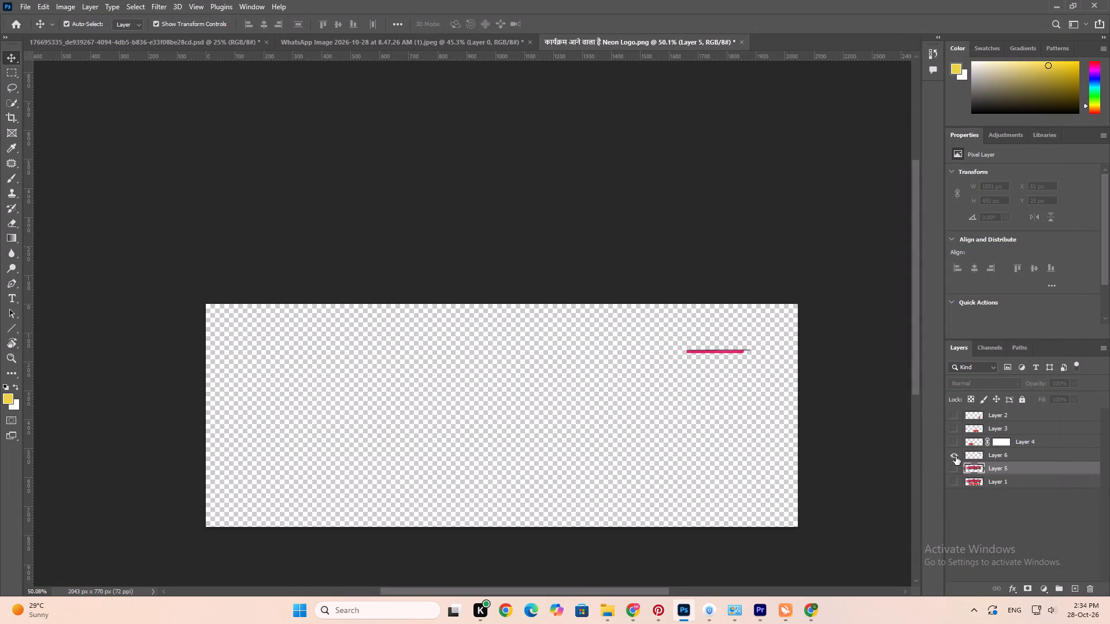
{"action": "left_click", "coordinate": [953, 452]}
{"action": "left_click", "coordinate": [957, 443]}
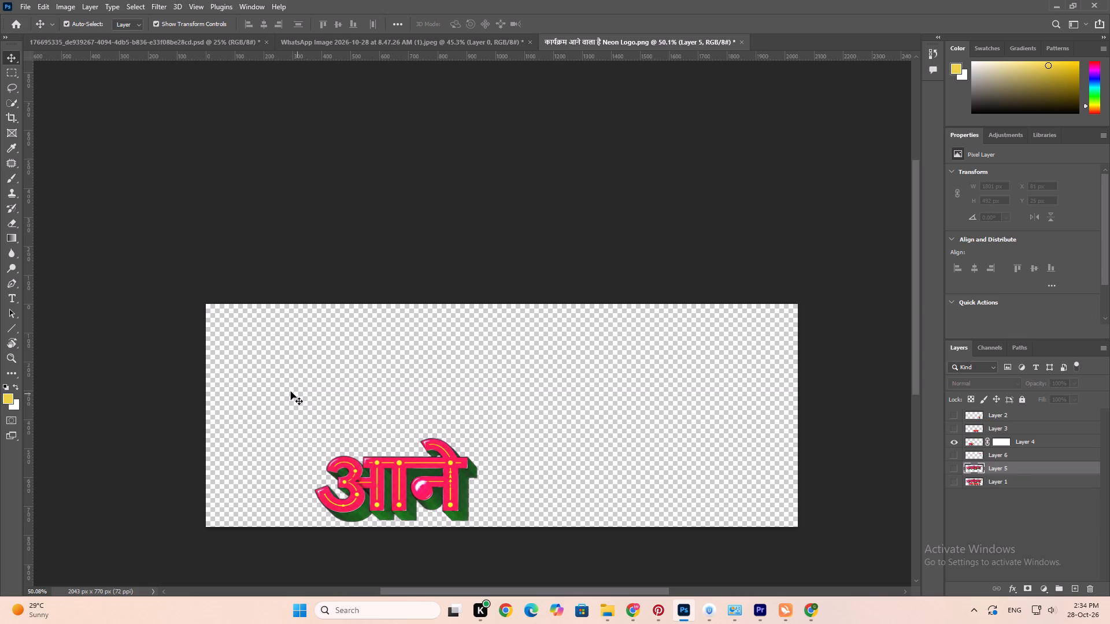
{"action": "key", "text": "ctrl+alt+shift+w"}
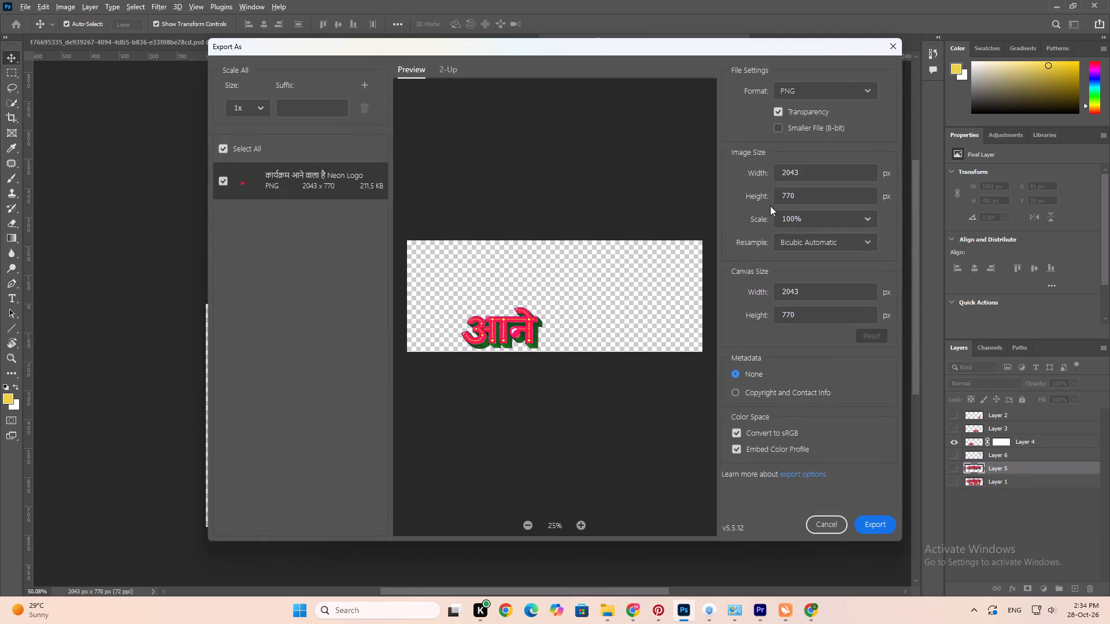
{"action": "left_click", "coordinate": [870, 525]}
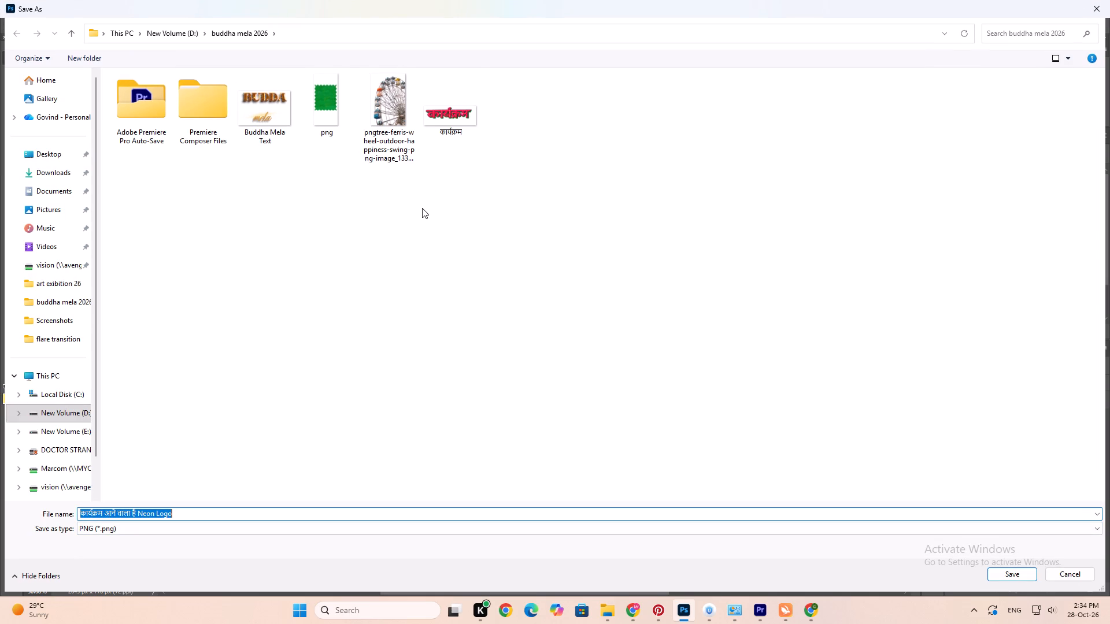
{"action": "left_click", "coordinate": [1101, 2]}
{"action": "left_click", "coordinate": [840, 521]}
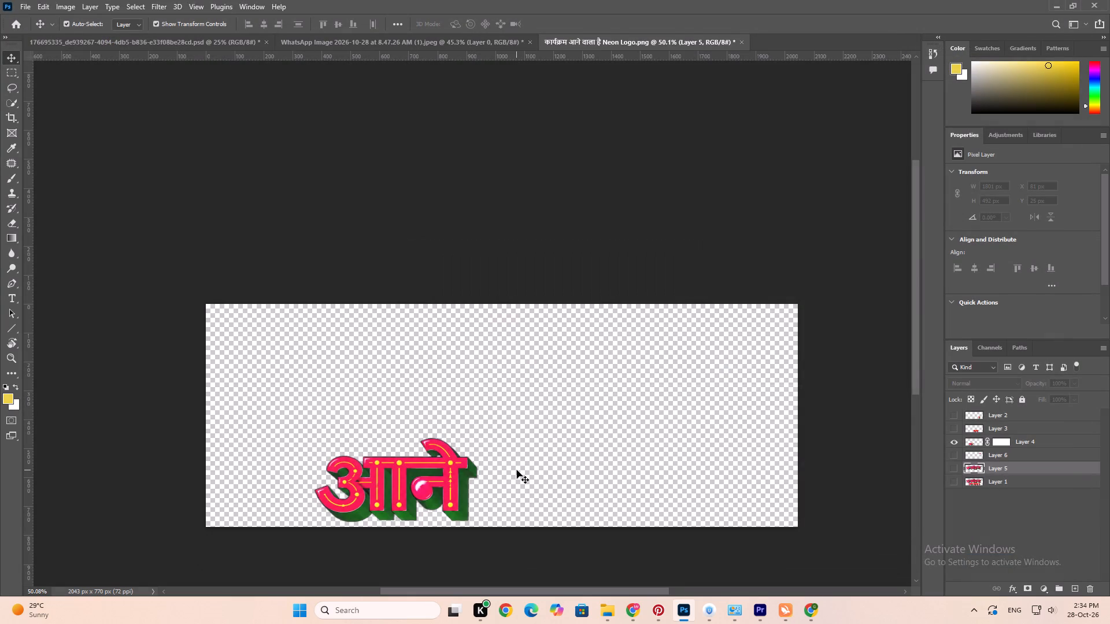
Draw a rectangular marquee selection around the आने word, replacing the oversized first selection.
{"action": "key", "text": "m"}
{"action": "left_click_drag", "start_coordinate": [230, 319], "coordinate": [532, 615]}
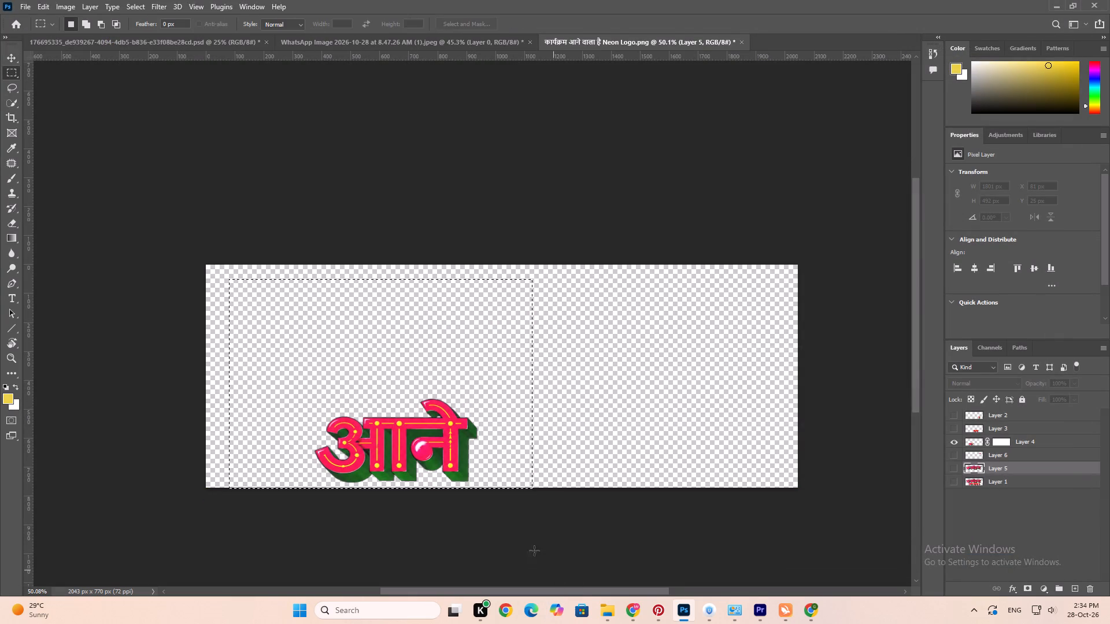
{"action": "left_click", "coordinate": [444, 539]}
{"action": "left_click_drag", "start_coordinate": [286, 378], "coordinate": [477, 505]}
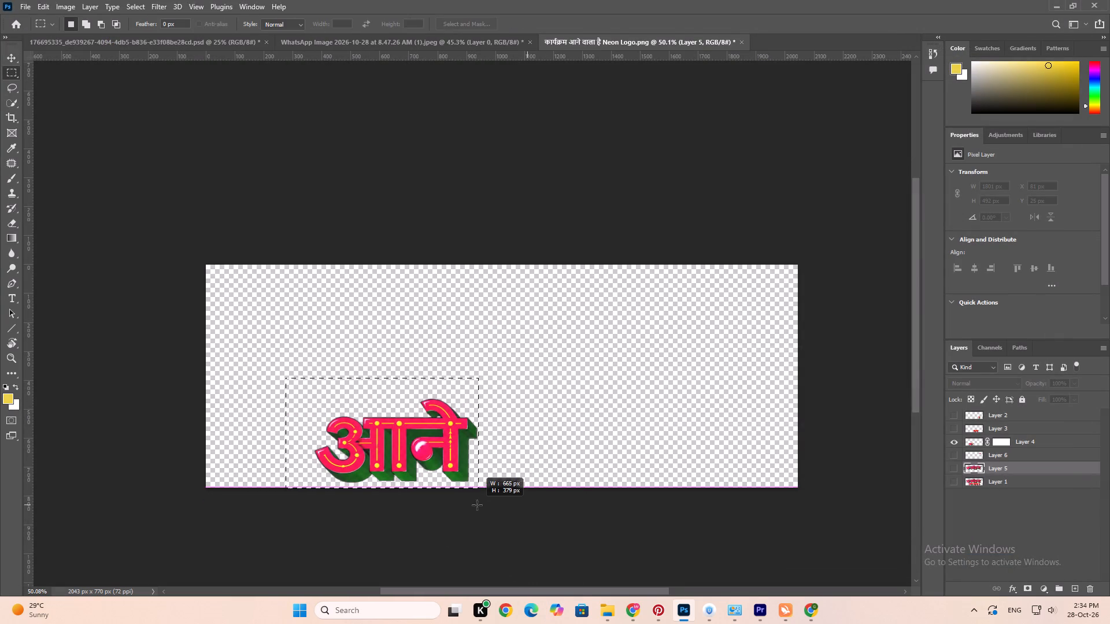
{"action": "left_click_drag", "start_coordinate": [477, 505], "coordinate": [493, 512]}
Export the आने word as a transparent PNG named आने in the buddha mela 2026 folder.
{"action": "key", "text": "ctrl+alt+shift+w"}
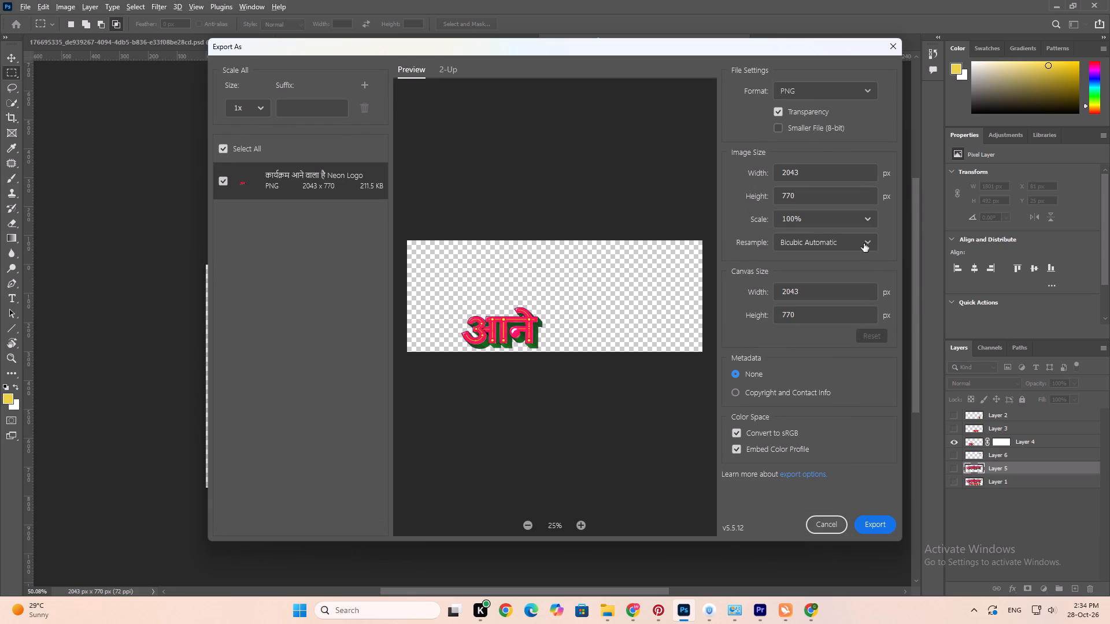
{"action": "left_click", "coordinate": [873, 522]}
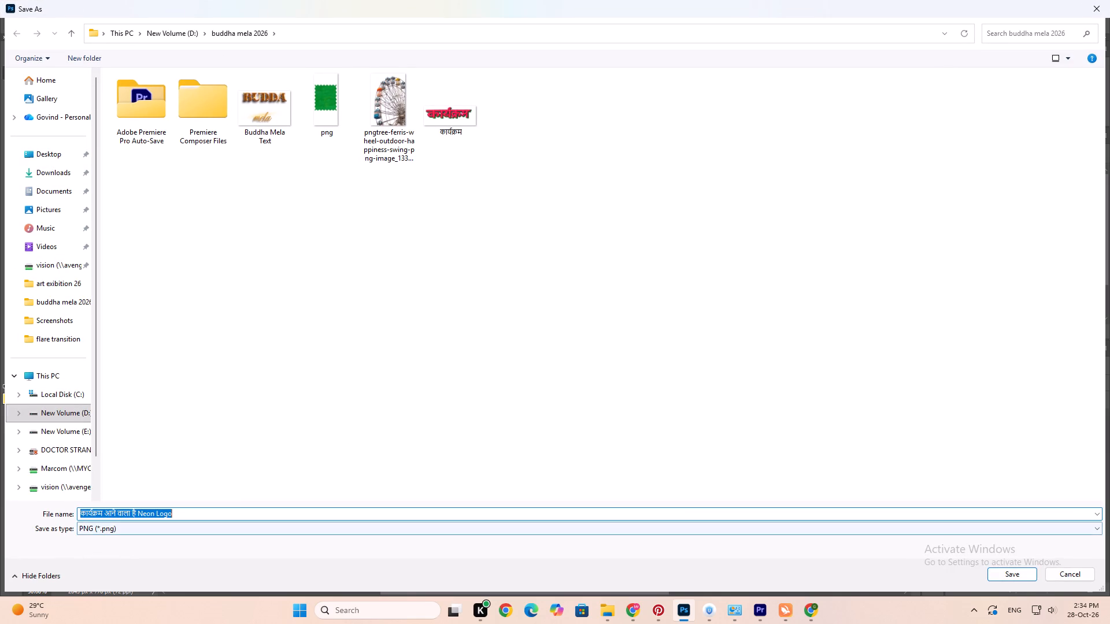
{"action": "left_click", "coordinate": [103, 515]}
{"action": "key", "text": "Right"}
{"action": "key", "text": "BackSpace"}
{"action": "key", "text": "BackSpace"}
{"action": "key", "text": "BackSpace"}
{"action": "key", "text": "BackSpace"}
{"action": "key", "text": "BackSpace"}
{"action": "key", "text": "BackSpace"}
{"action": "key", "text": "BackSpace"}
{"action": "key", "text": "BackSpace"}
{"action": "key", "text": "BackSpace"}
{"action": "key", "text": "BackSpace"}
{"action": "key", "text": "BackSpace"}
{"action": "key", "text": "BackSpace"}
{"action": "key", "text": "BackSpace"}
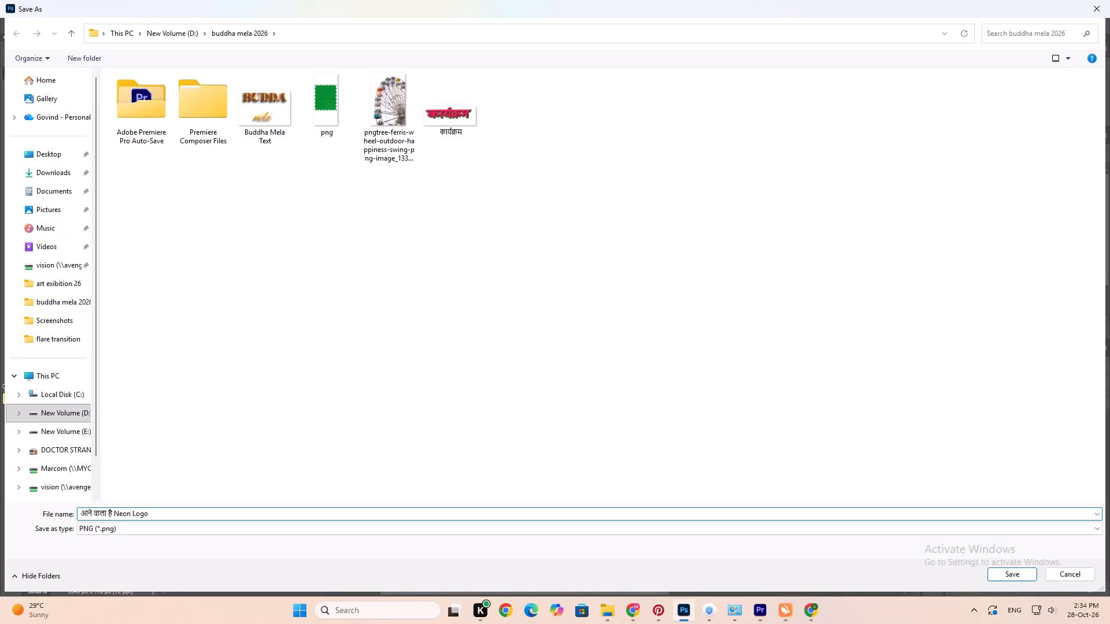
{"action": "left_click_drag", "start_coordinate": [93, 514], "coordinate": [350, 538]}
{"action": "key", "text": "BackSpace"}
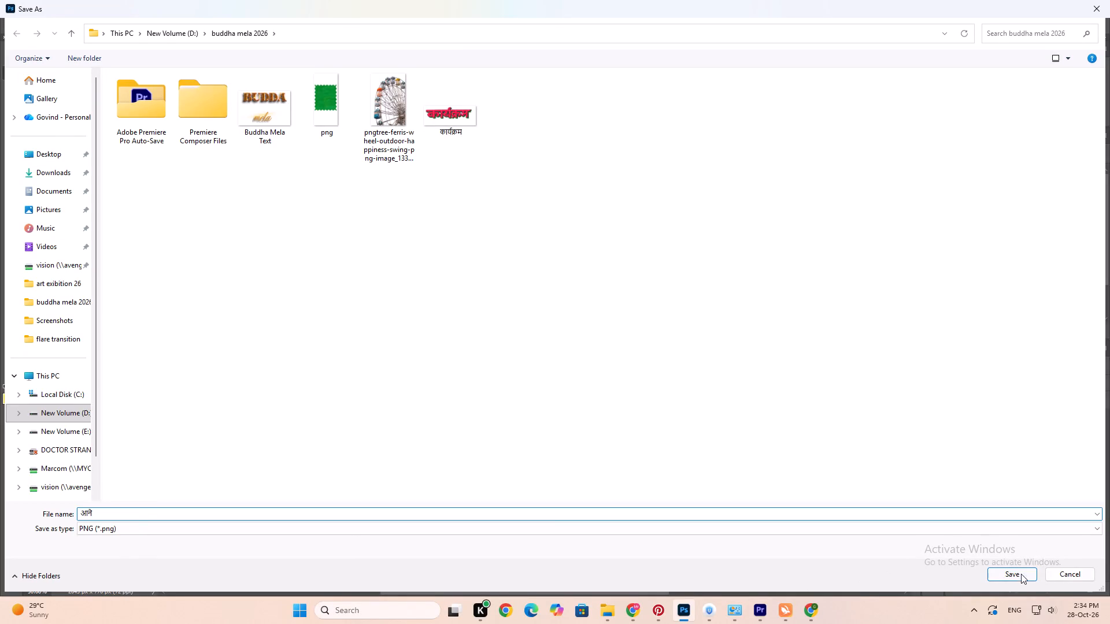
{"action": "left_click", "coordinate": [1020, 577]}
{"action": "left_click", "coordinate": [1028, 574]}
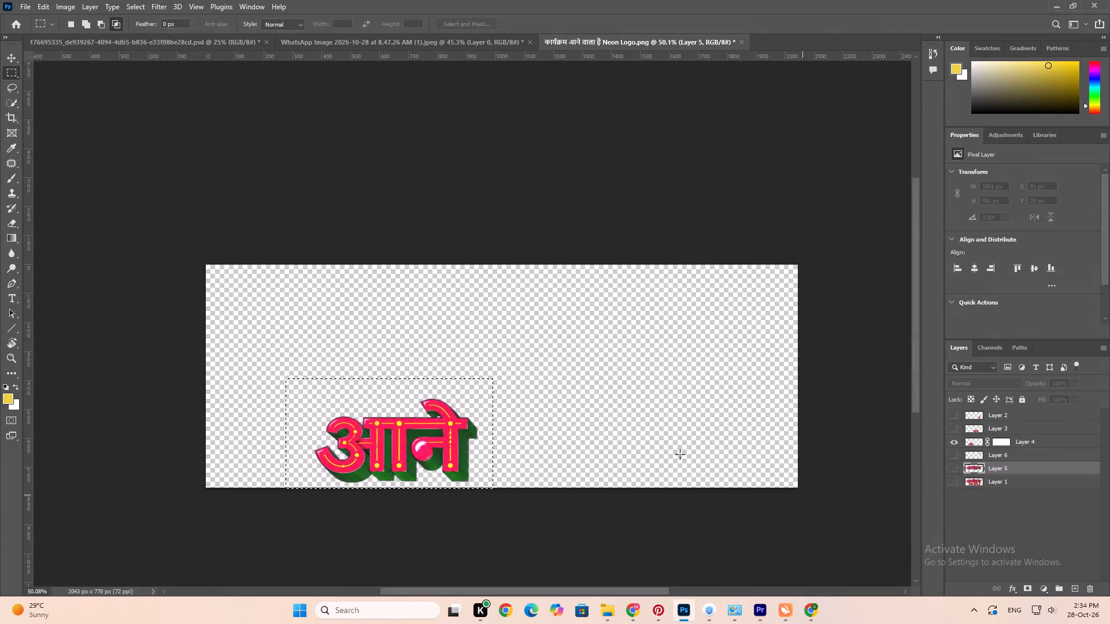
Clear the selection, show only the वाला word on Layer 3, and export it as a transparent PNG named वाला.
{"action": "left_click", "coordinate": [952, 467]}
{"action": "left_click", "coordinate": [952, 469]}
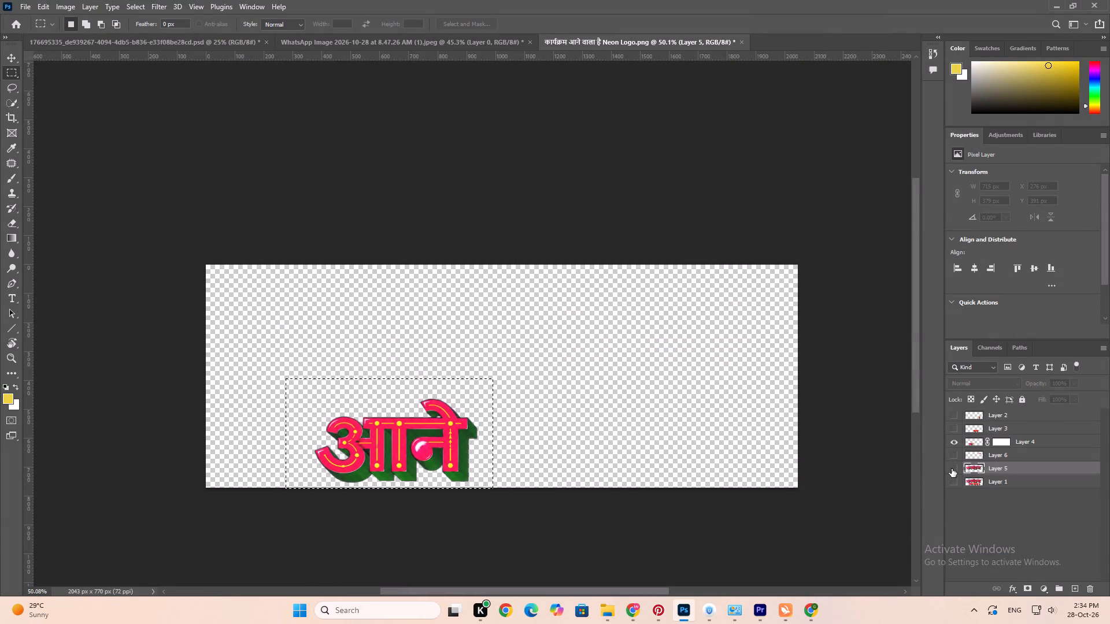
{"action": "left_click", "coordinate": [956, 443]}
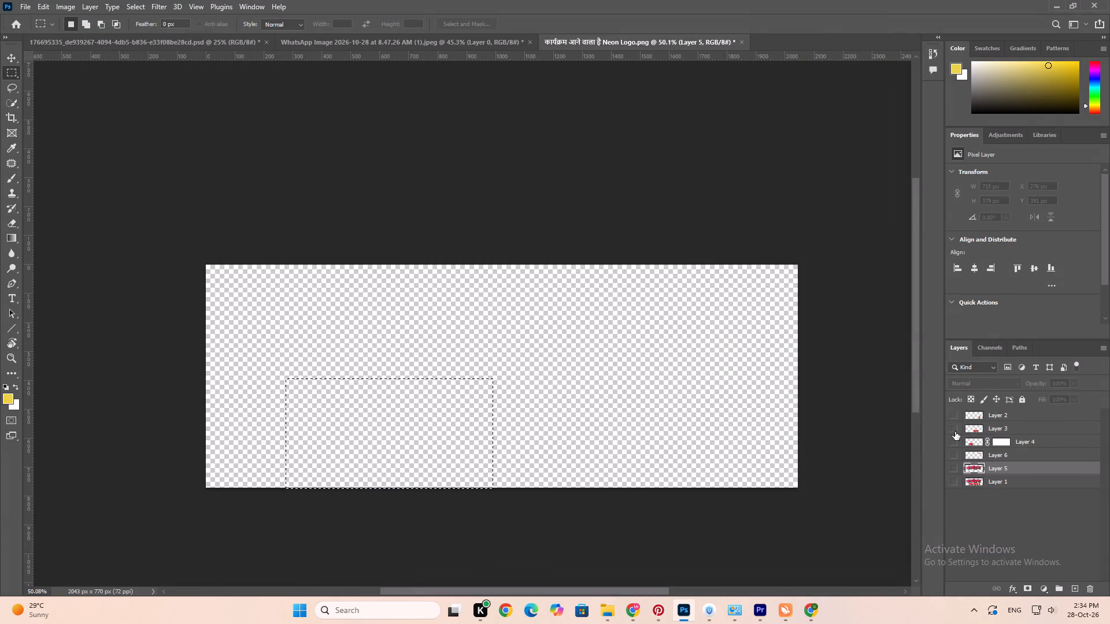
{"action": "left_click", "coordinate": [955, 432]}
{"action": "key", "text": "ctrl+d"}
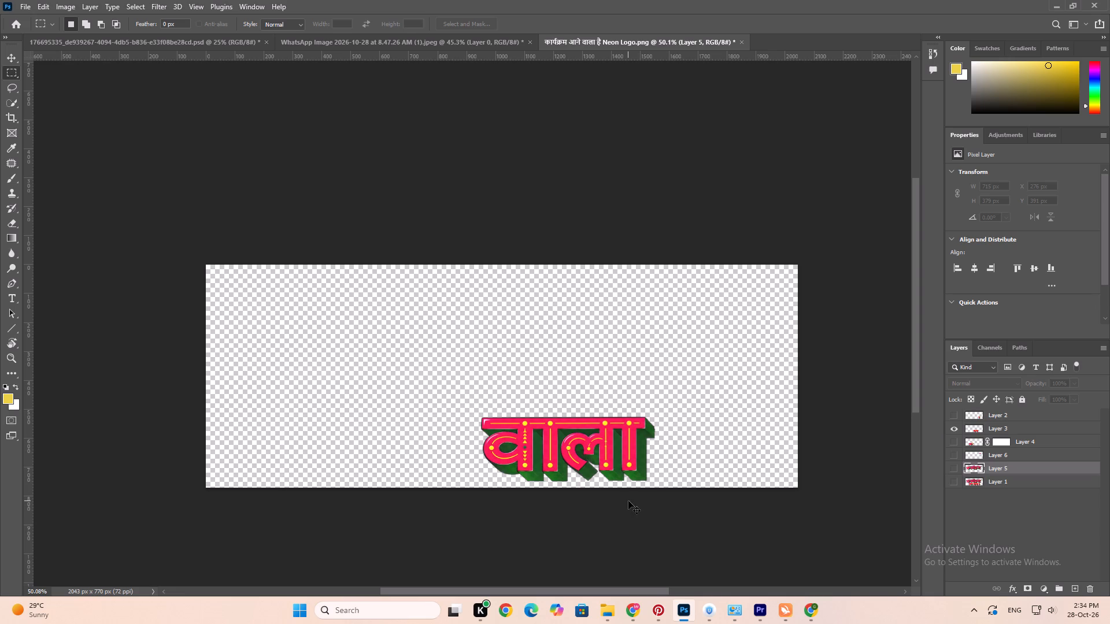
{"action": "key", "text": "v"}
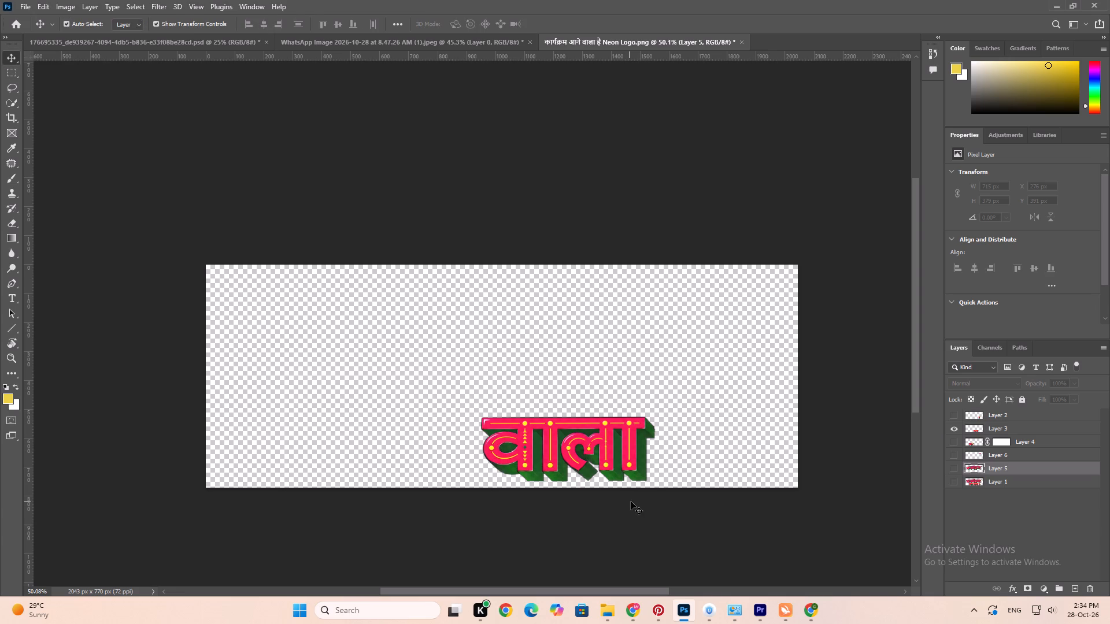
{"action": "key", "text": "ctrl+alt+shift+w"}
{"action": "scroll", "coordinate": [631, 502], "scroll_direction": "up", "scroll_amount": 1}
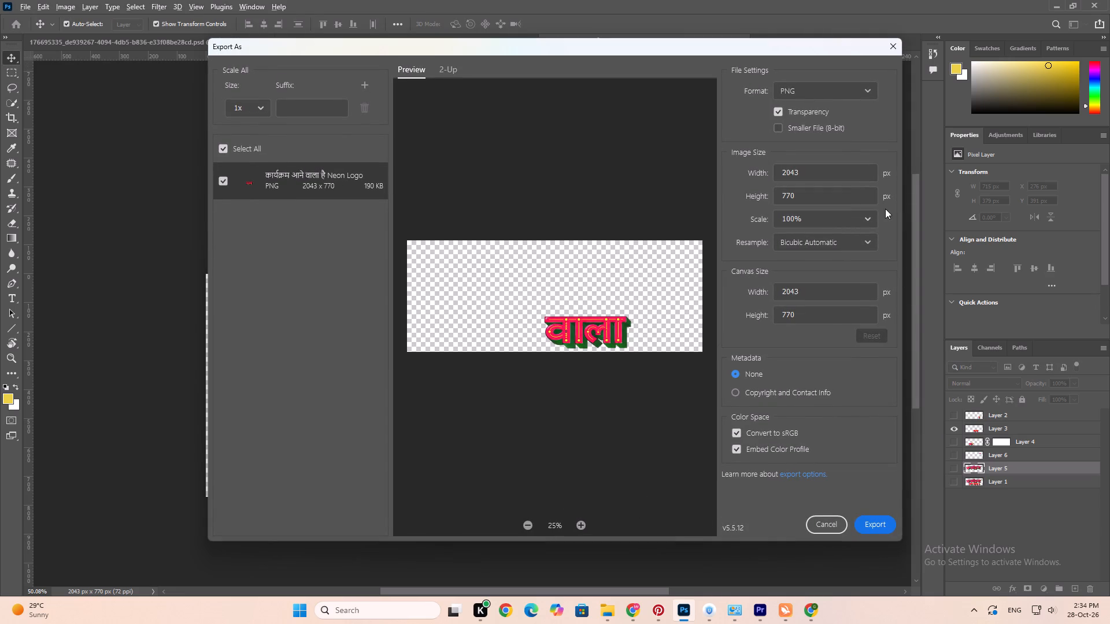
{"action": "left_click", "coordinate": [874, 526]}
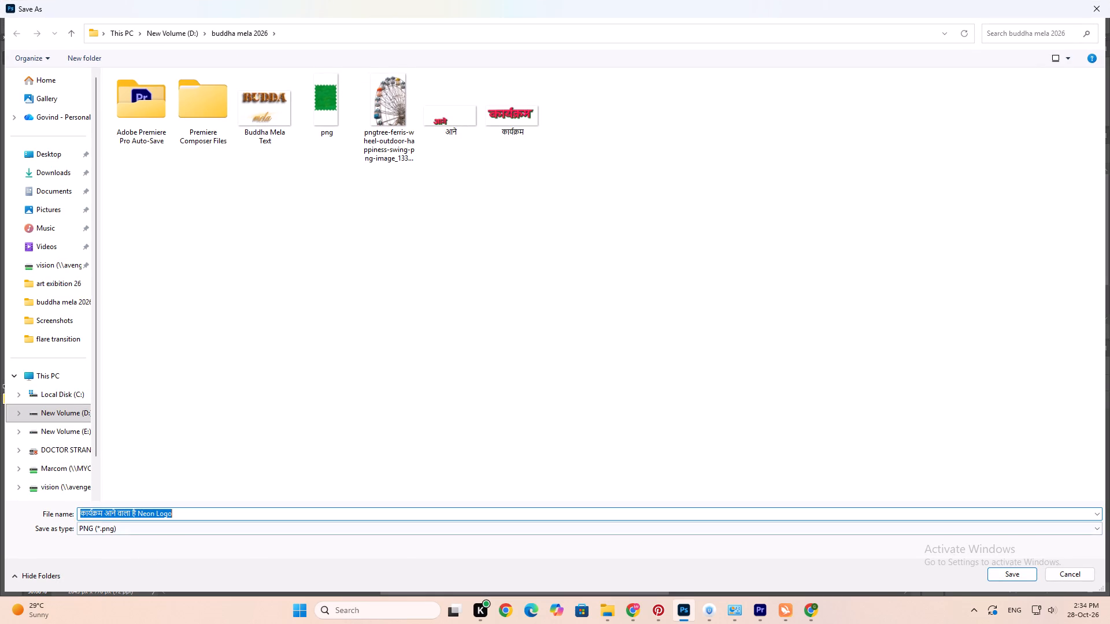
{"action": "left_click_drag", "start_coordinate": [129, 516], "coordinate": [321, 489]}
{"action": "key", "text": "BackSpace"}
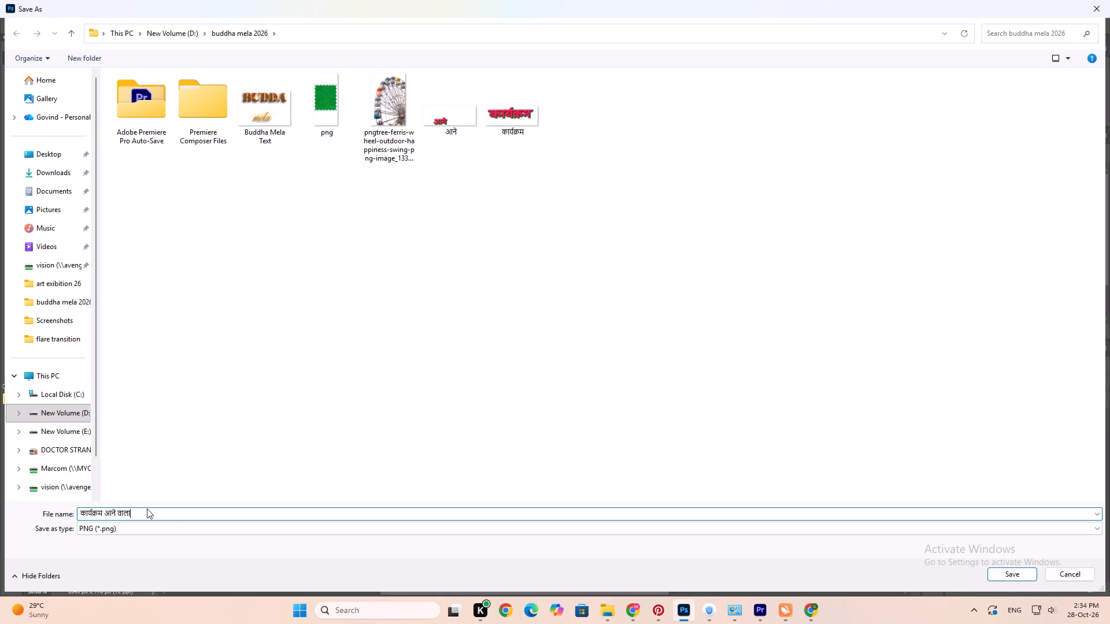
{"action": "left_click_drag", "start_coordinate": [117, 510], "coordinate": [35, 514]}
{"action": "key", "text": "BackSpace"}
{"action": "left_click", "coordinate": [1012, 582]}
{"action": "left_click", "coordinate": [1013, 575]}
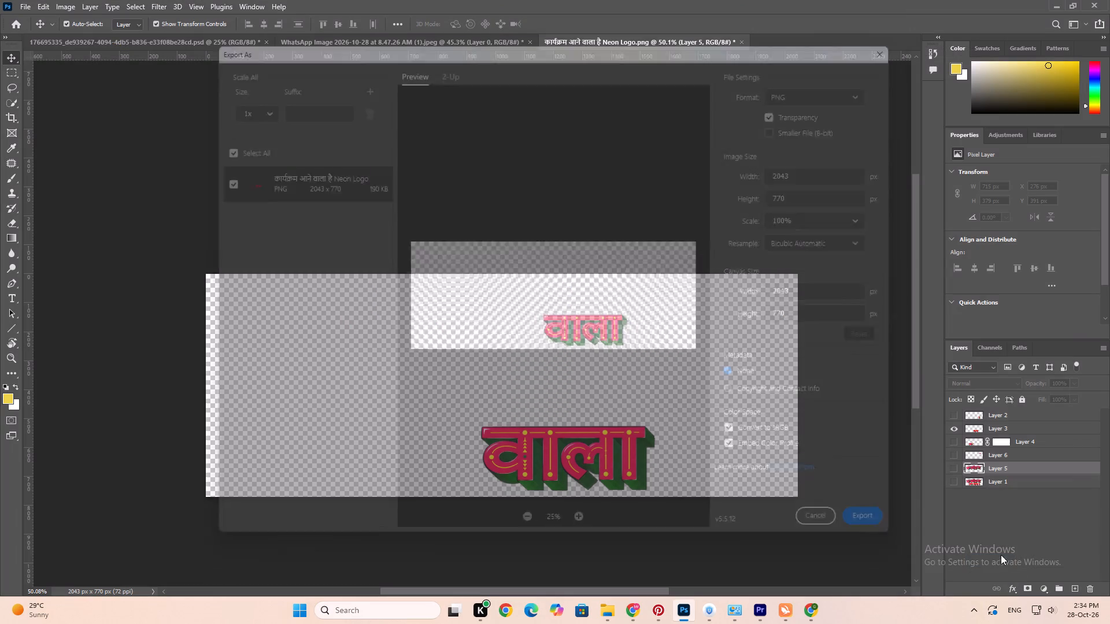
Show only the है word on Layer 2 and export it as a transparent PNG named है in the buddha mela 2026 folder.
{"action": "left_click", "coordinate": [950, 430]}
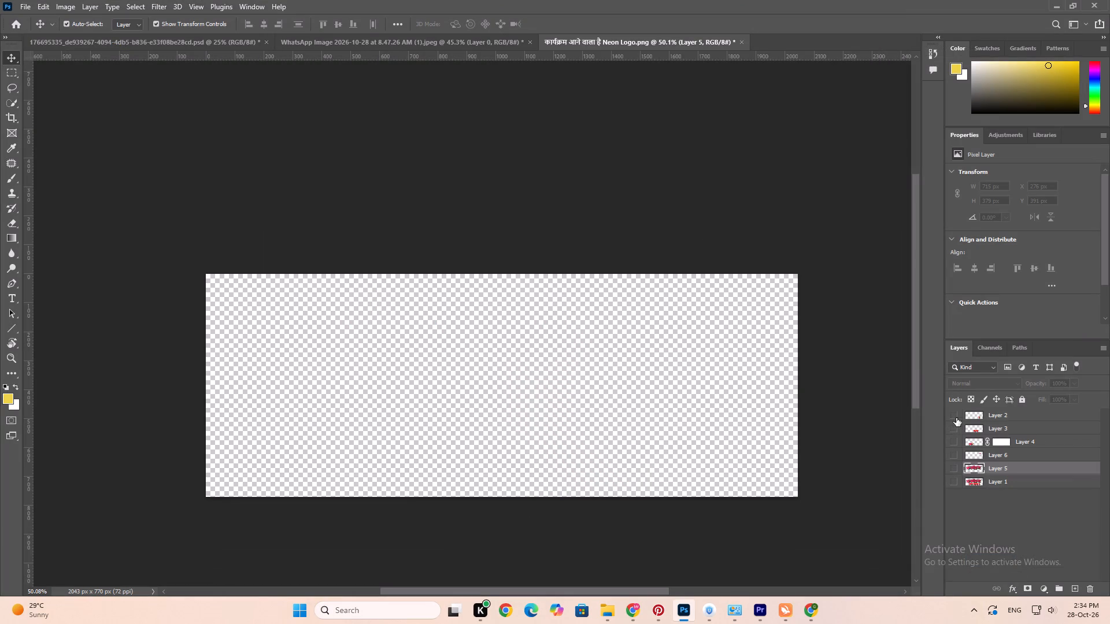
{"action": "left_click", "coordinate": [956, 418]}
{"action": "left_click", "coordinate": [1008, 408]}
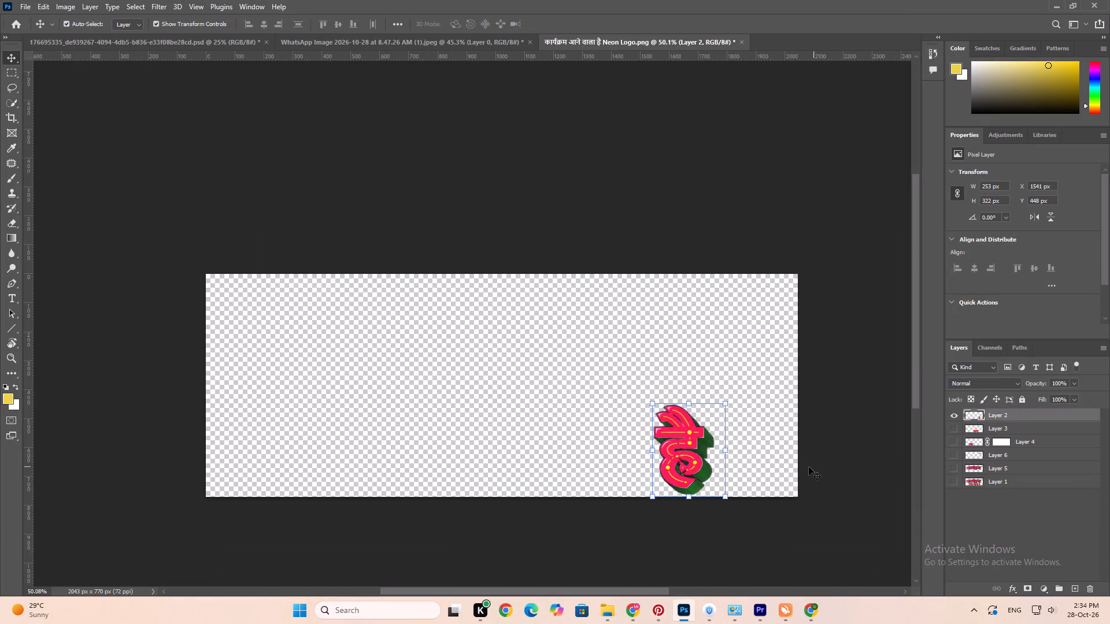
{"action": "key", "text": "ctrl+alt+shift+w"}
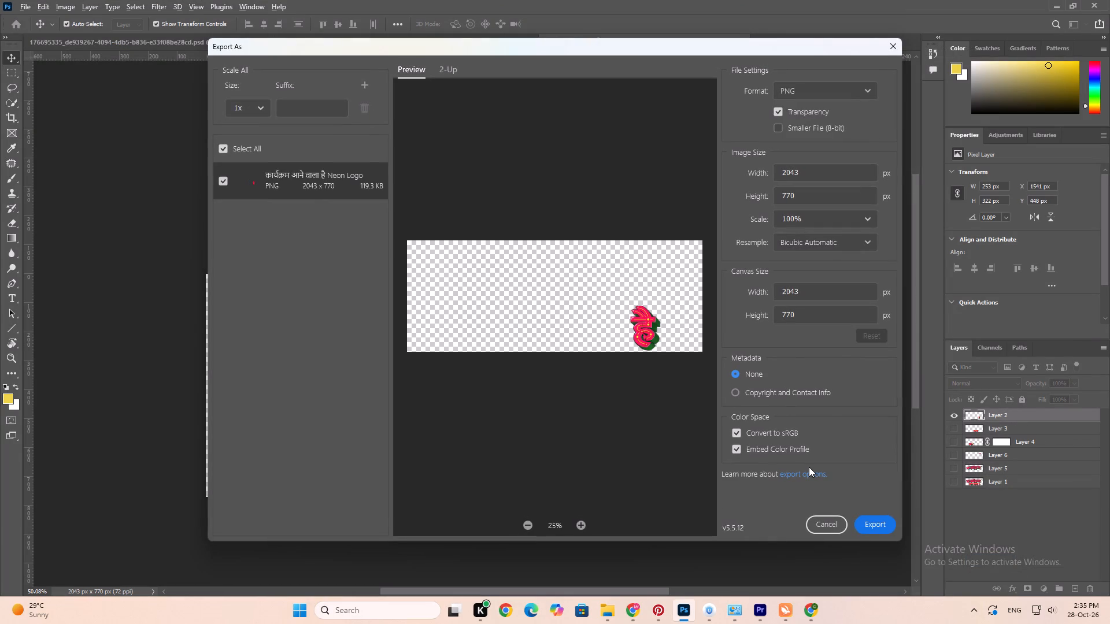
{"action": "left_click", "coordinate": [879, 528]}
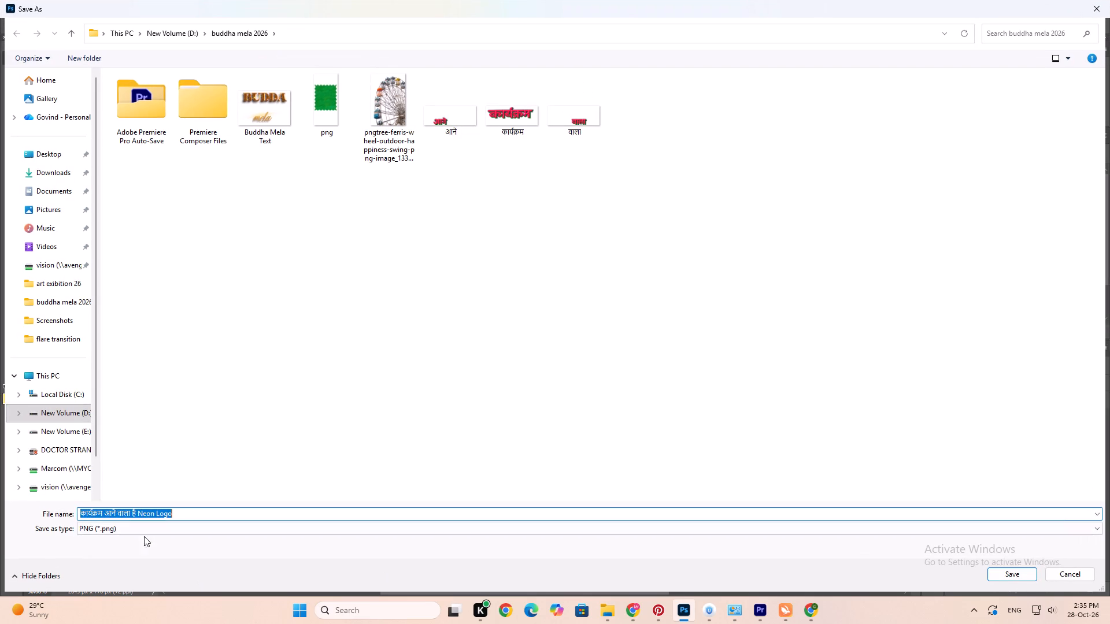
{"action": "left_click", "coordinate": [140, 517]}
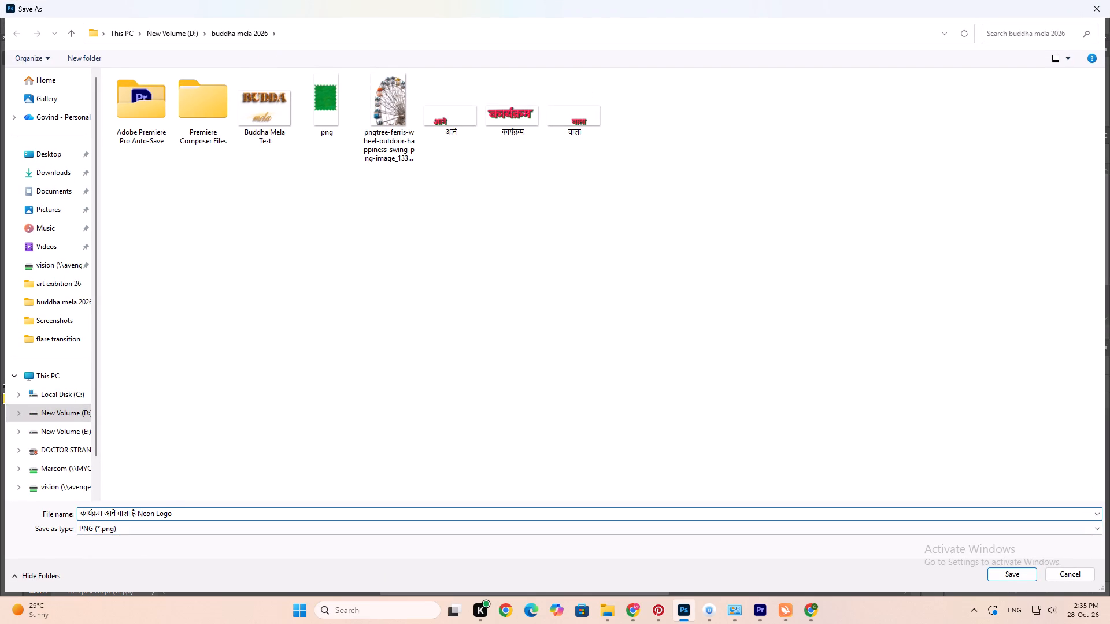
{"action": "left_click_drag", "start_coordinate": [139, 513], "coordinate": [413, 517]}
{"action": "key", "text": "BackSpace"}
{"action": "left_click_drag", "start_coordinate": [132, 513], "coordinate": [0, 485]}
{"action": "key", "text": "BackSpace"}
{"action": "left_click", "coordinate": [1004, 571]}
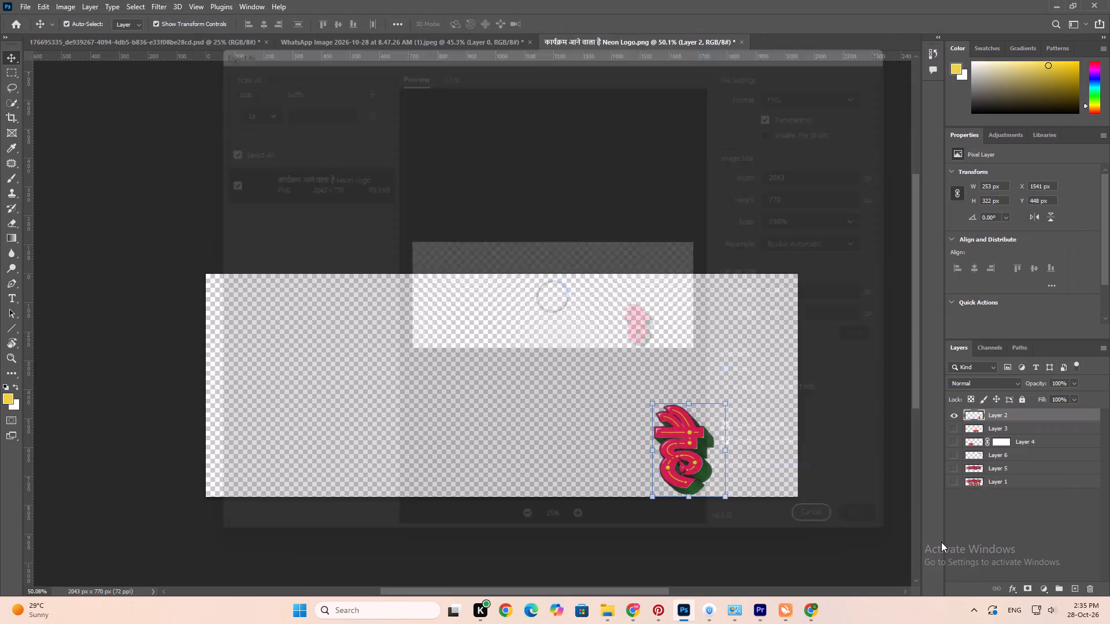
Switch to Premiere Pro and delete the two full-lettering Neon Logo clips on tracks V3 and V4.
{"action": "key", "text": "alt+Tab"}
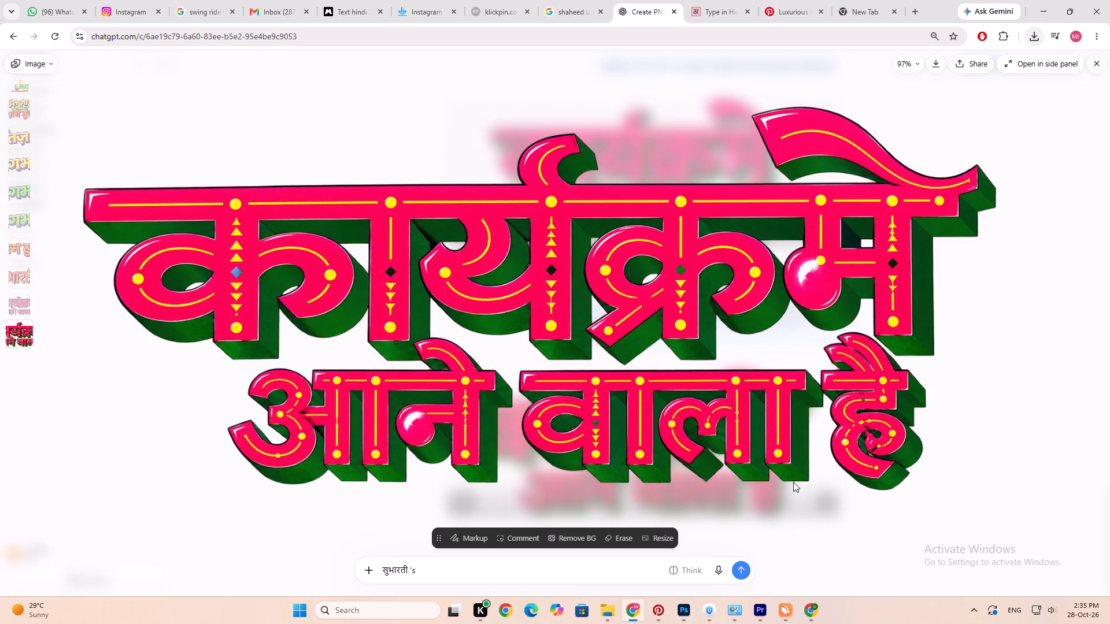
{"action": "left_click", "coordinate": [1074, 164]}
{"action": "left_click", "coordinate": [763, 610]}
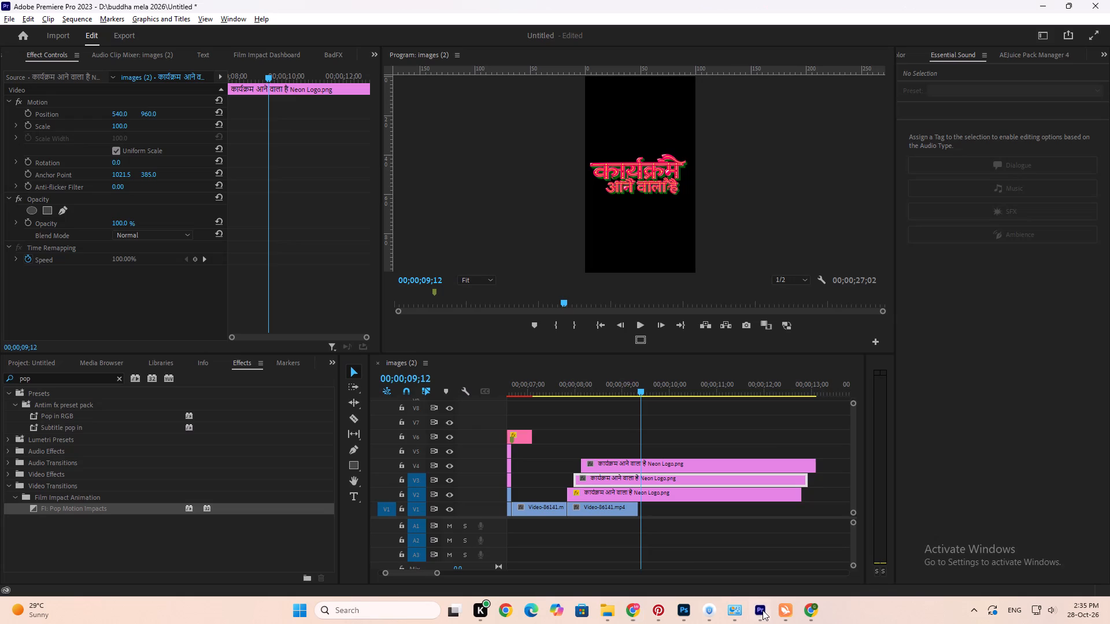
{"action": "left_click_drag", "start_coordinate": [586, 386], "coordinate": [583, 386]}
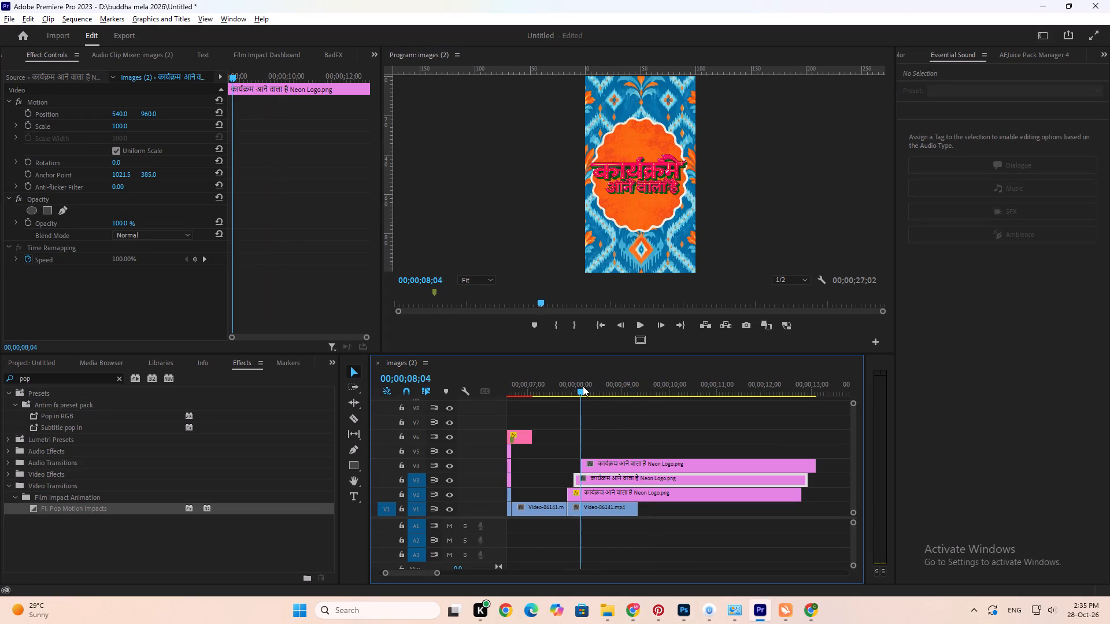
{"action": "left_click_drag", "start_coordinate": [583, 386], "coordinate": [578, 387]}
{"action": "left_click_drag", "start_coordinate": [646, 450], "coordinate": [650, 471]}
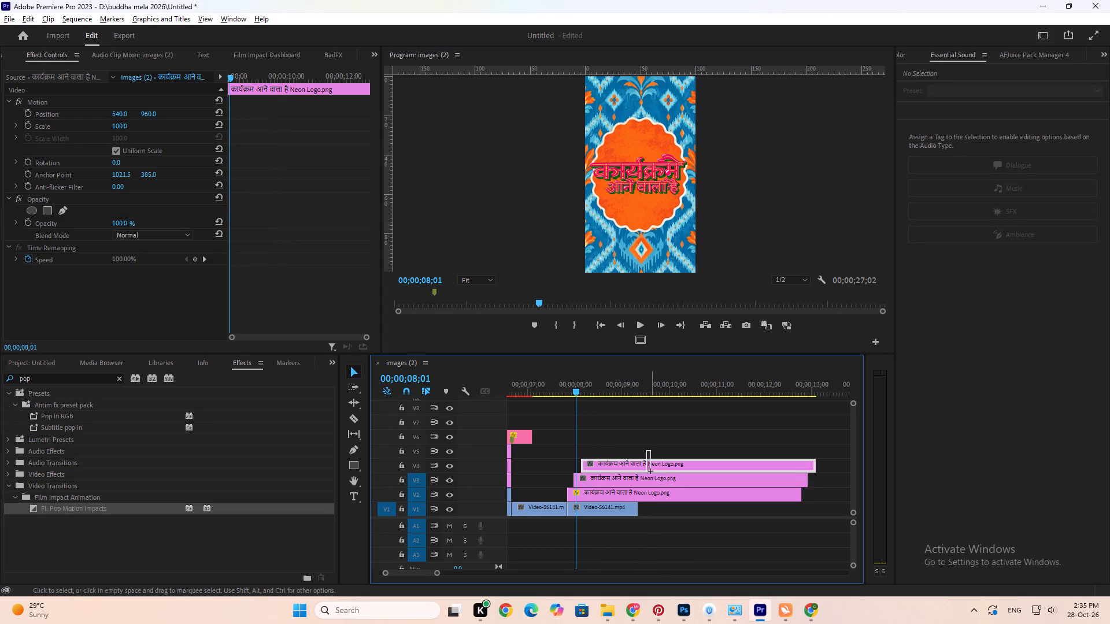
{"action": "left_click_drag", "start_coordinate": [650, 471], "coordinate": [649, 480]}
{"action": "left_click_drag", "start_coordinate": [652, 452], "coordinate": [650, 478]}
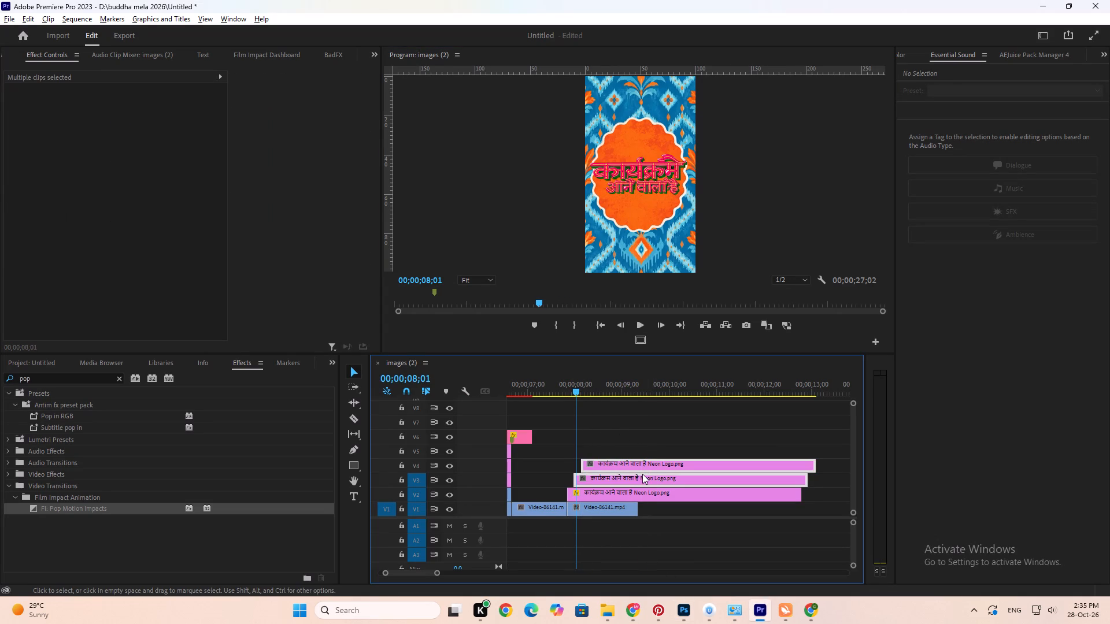
{"action": "key", "text": "Delete"}
Delete the full कार्यक्रम आने वाला है Neon Logo image from the project, including its remaining clip on track V2.
{"action": "scroll", "coordinate": [623, 497], "scroll_direction": "up", "scroll_amount": 5, "text": "alt"}
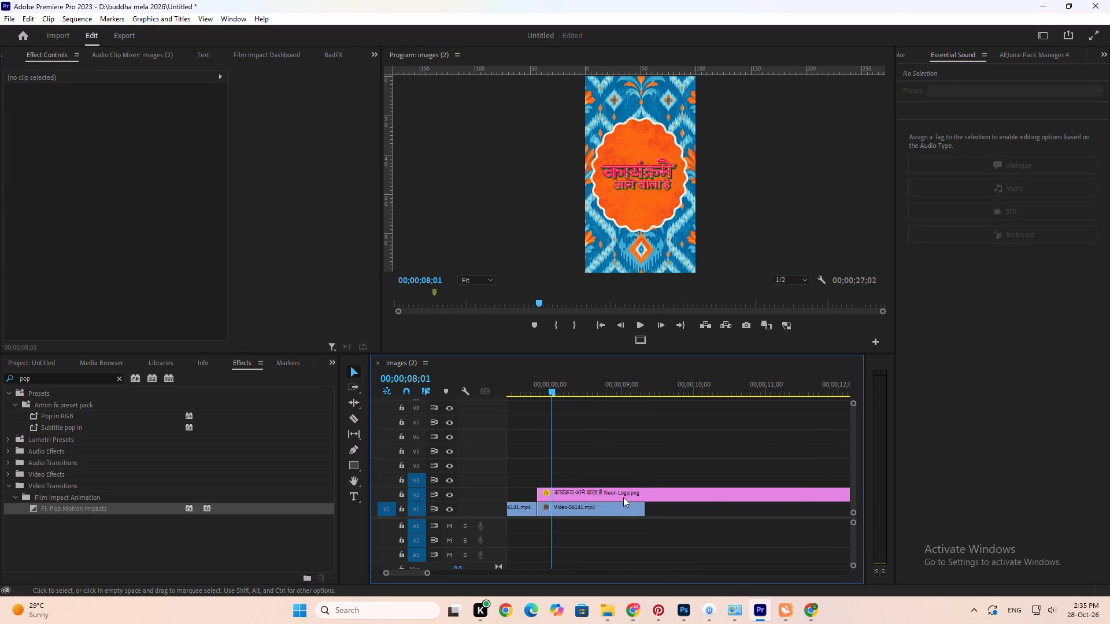
{"action": "scroll", "coordinate": [623, 497], "scroll_direction": "up", "scroll_amount": 3, "text": "alt"}
{"action": "left_click", "coordinate": [23, 361]}
{"action": "scroll", "coordinate": [230, 547], "scroll_direction": "down", "scroll_amount": 1}
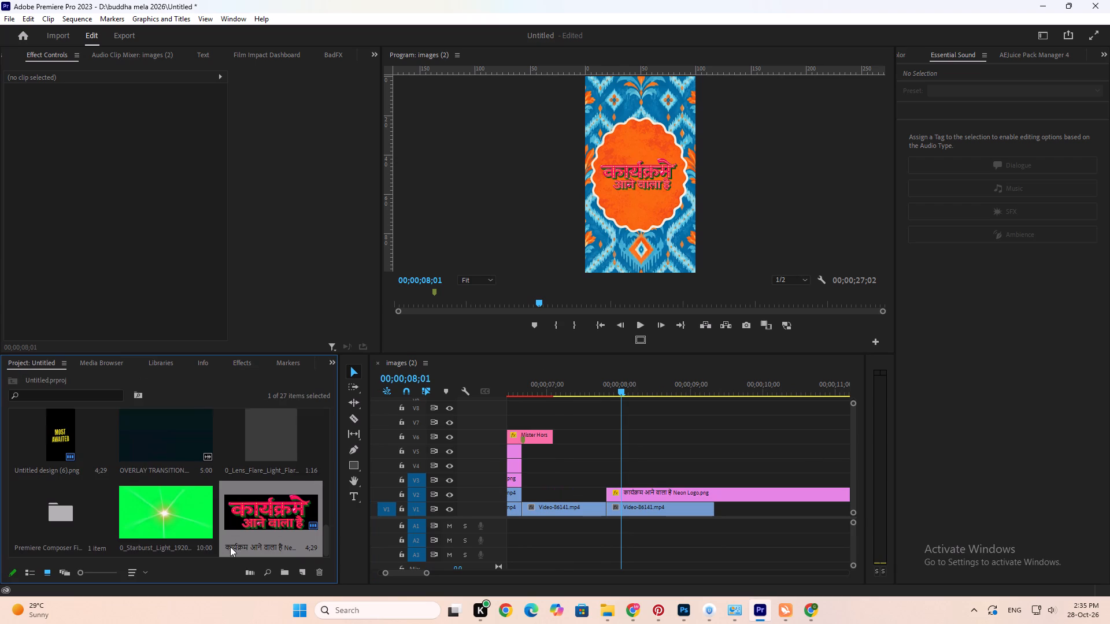
{"action": "scroll", "coordinate": [230, 547], "scroll_direction": "down", "scroll_amount": 1}
{"action": "left_click", "coordinate": [274, 505]}
{"action": "key", "text": "Delete"}
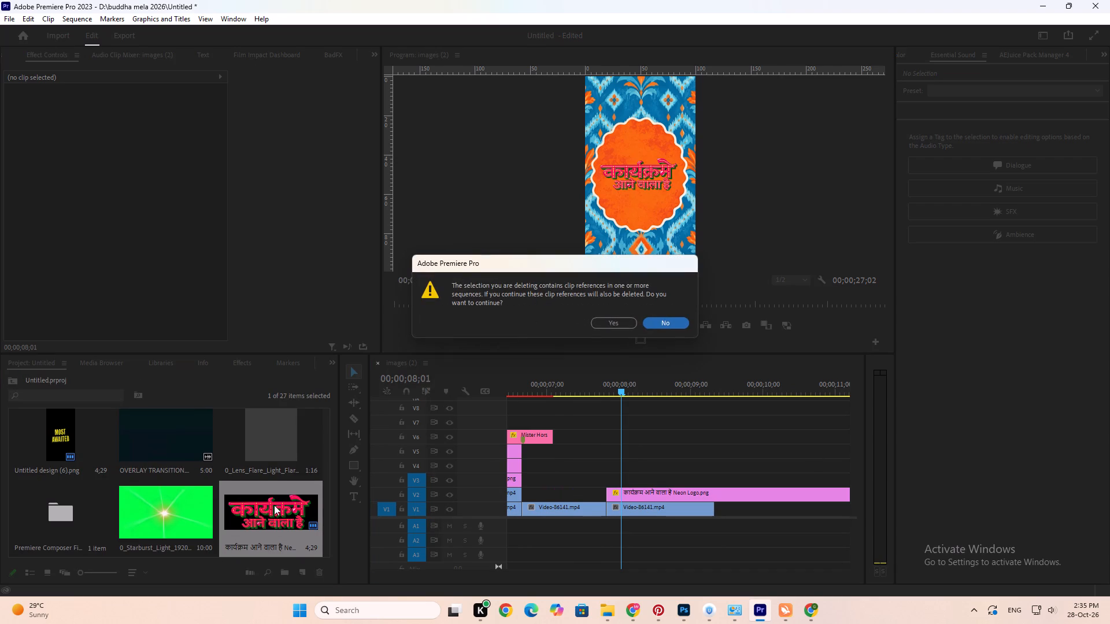
{"action": "key", "text": "Left"}
{"action": "key", "text": "Return"}
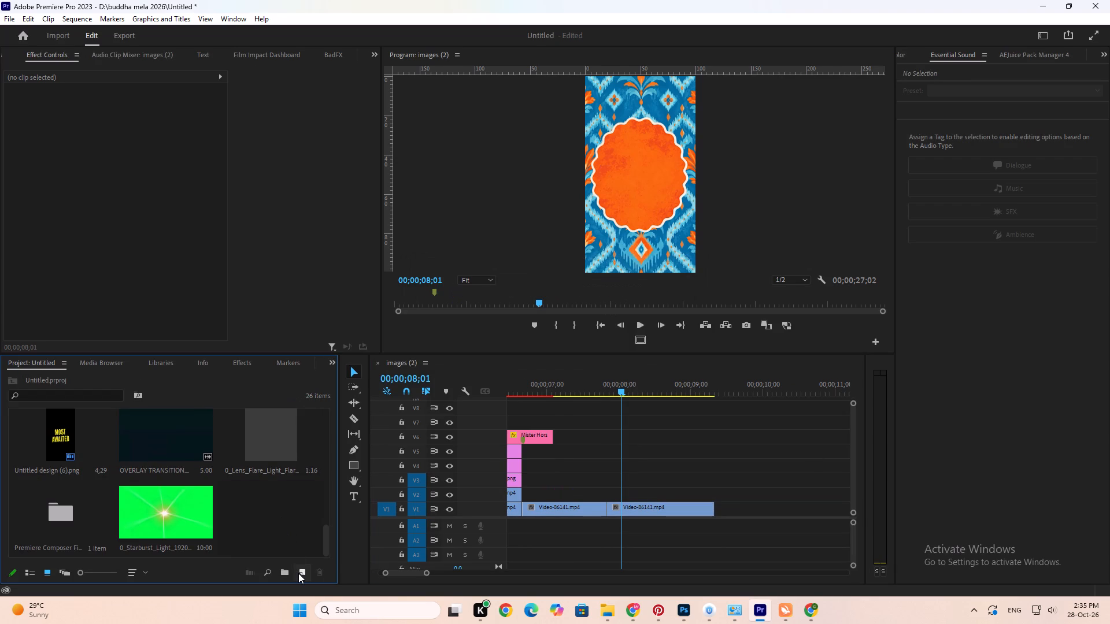
Create a new bin named text in the project.
{"action": "left_click", "coordinate": [298, 573]}
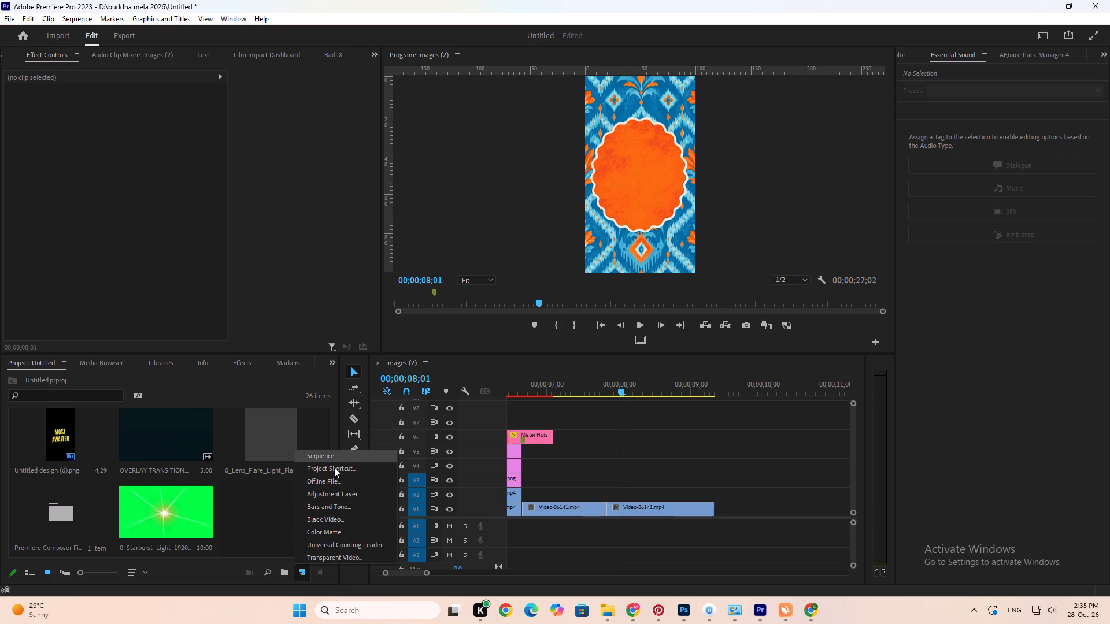
{"action": "left_click", "coordinate": [283, 521]}
{"action": "left_click", "coordinate": [286, 575]}
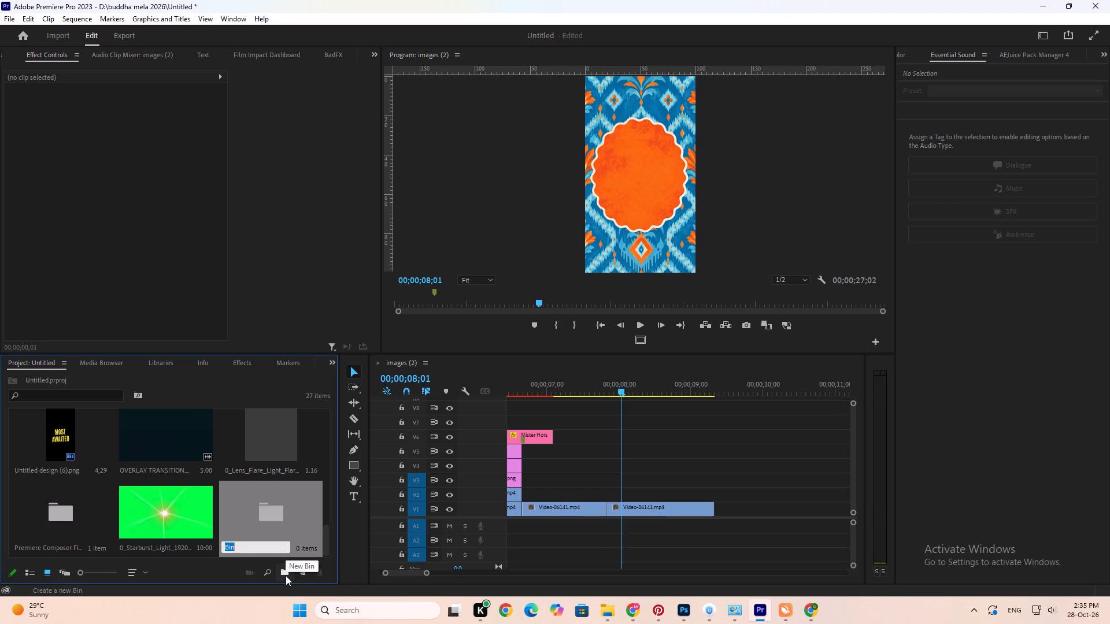
{"action": "type", "text": "tex"}
{"action": "key", "text": "space"}
{"action": "key", "text": "BackSpace"}
{"action": "key", "text": "t"}
Delete the green-background starburst light clip from the project.
{"action": "left_click", "coordinate": [183, 514]}
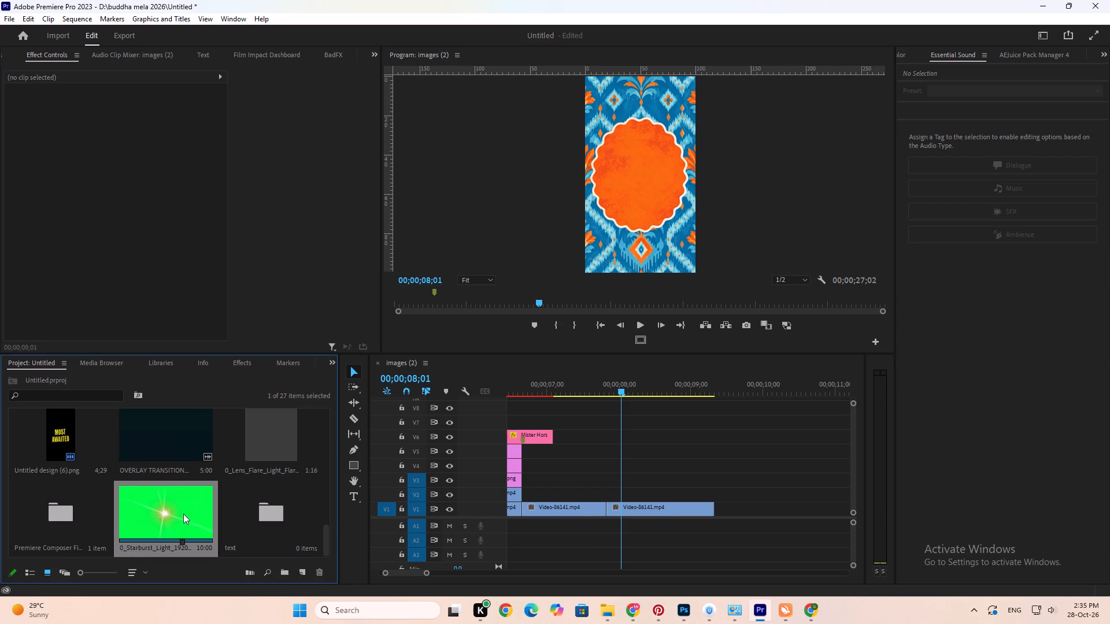
{"action": "key", "text": "Delete"}
Open the text bin and import the आने, कार्यक्रम, वाला and है PNGs from the buddha mela 2026 folder.
{"action": "double_click", "coordinate": [183, 514]}
{"action": "double_click", "coordinate": [183, 514]}
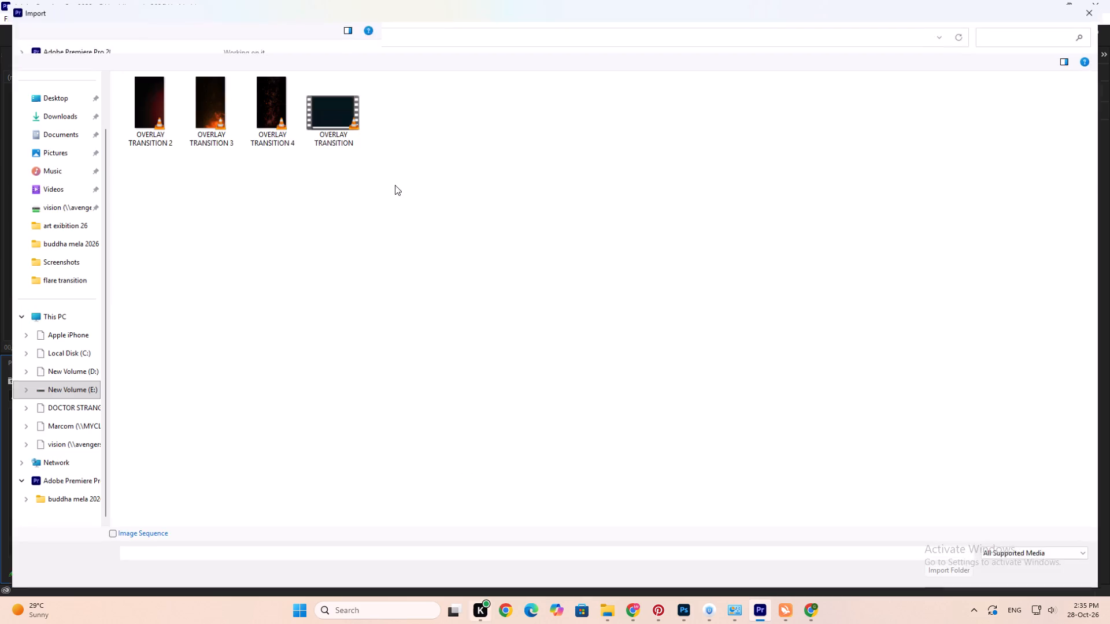
{"action": "left_click", "coordinate": [60, 246]}
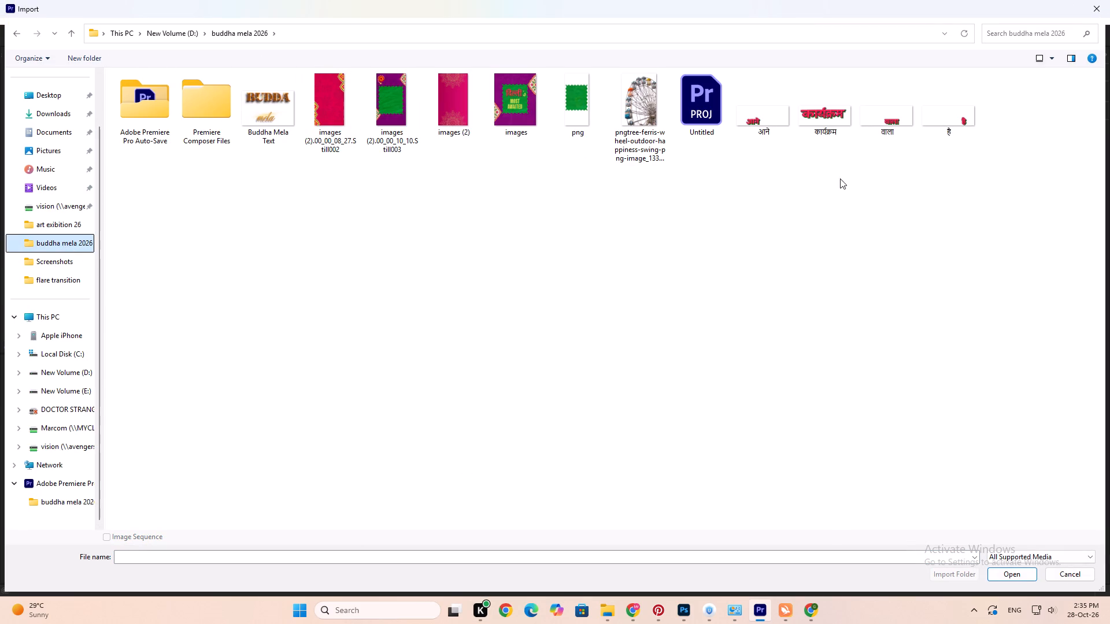
{"action": "left_click_drag", "start_coordinate": [751, 156], "coordinate": [1024, 112]}
{"action": "key", "text": "Return"}
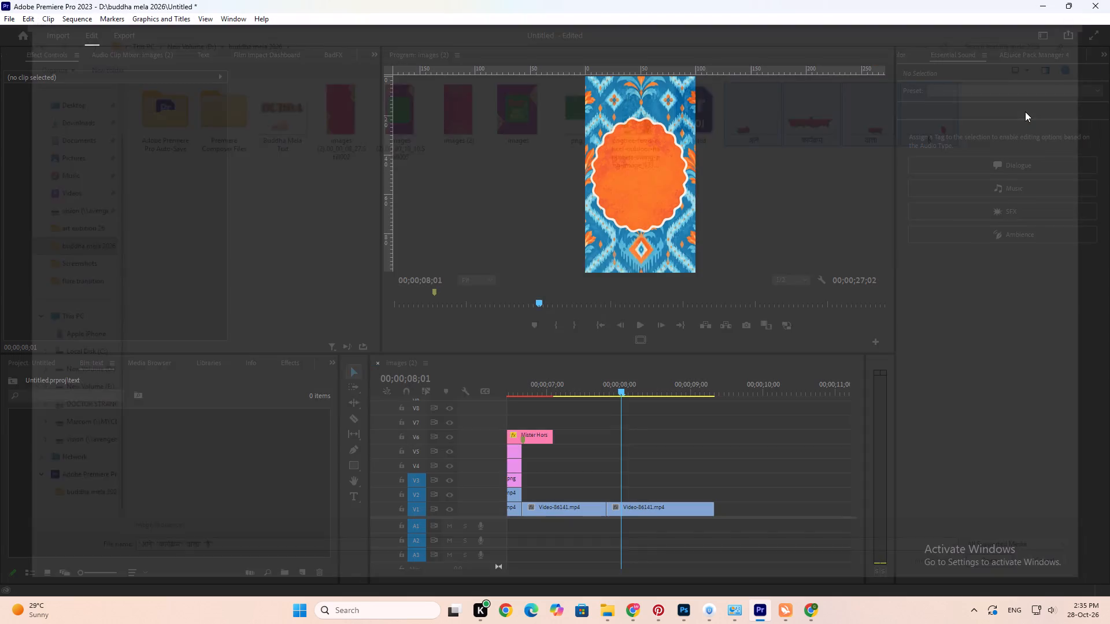
Sort the items in the text bin by name.
{"action": "left_click", "coordinate": [131, 575]}
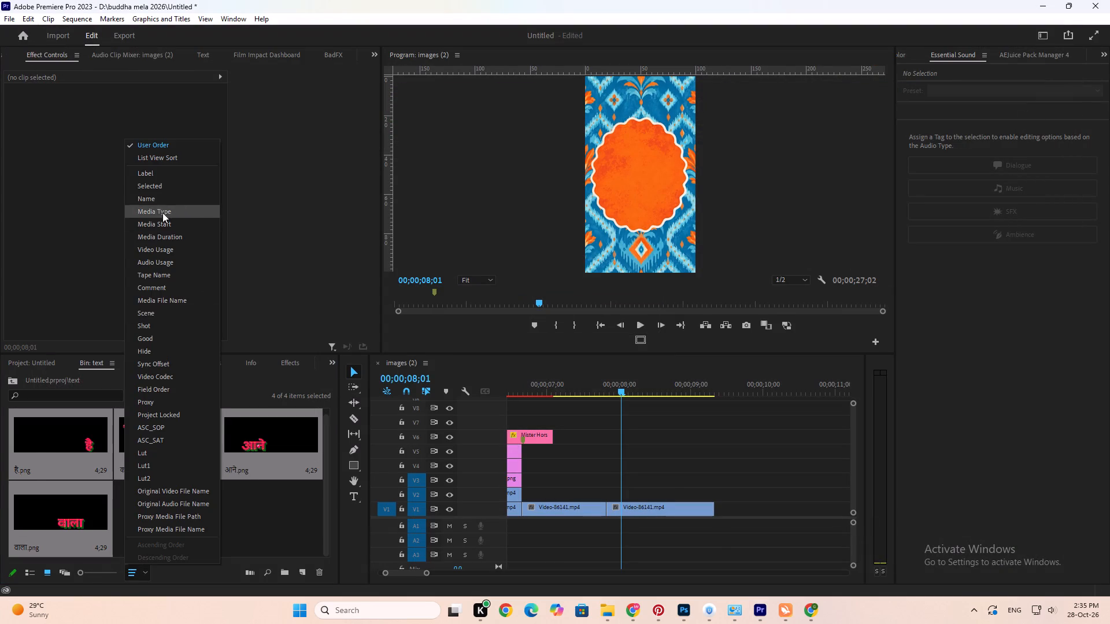
{"action": "left_click", "coordinate": [155, 193]}
{"action": "left_click", "coordinate": [197, 515]}
Place कार्यक्रम.png on track V2, aligned with the start of the last background video clip.
{"action": "left_click", "coordinate": [179, 444]}
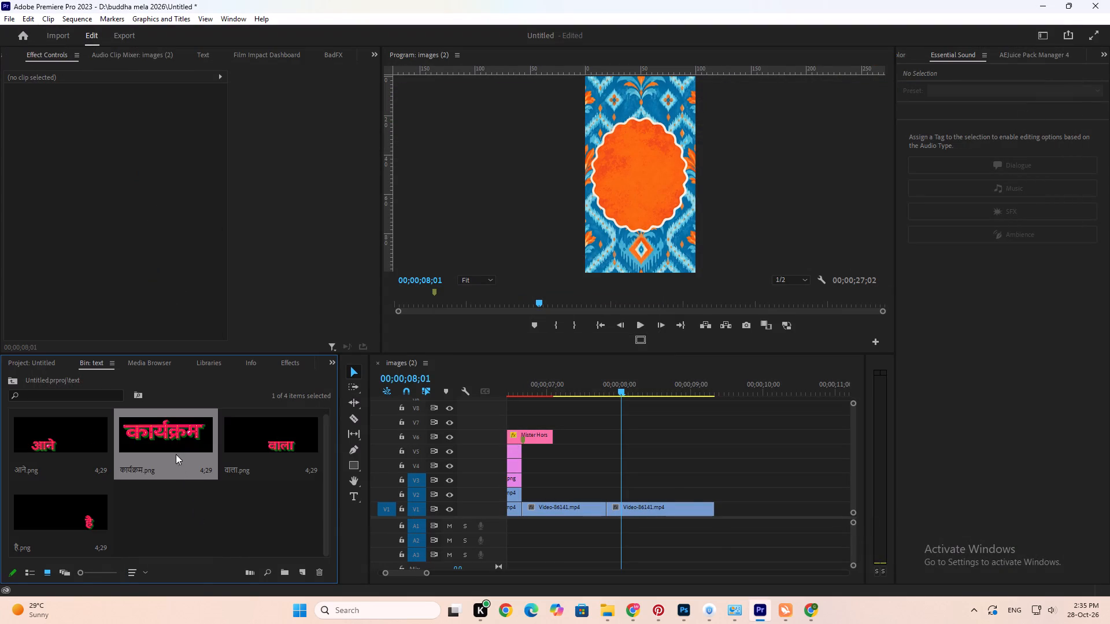
{"action": "left_click_drag", "start_coordinate": [167, 437], "coordinate": [609, 499]}
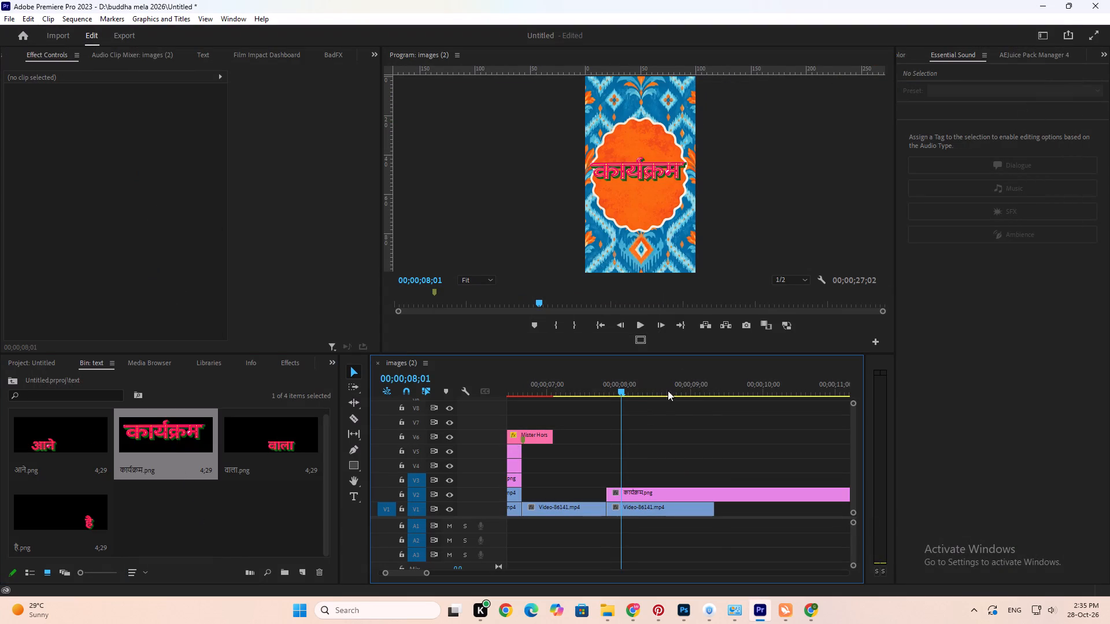
Scale the कार्यक्रम clip to 67 and raise it to a vertical position of 750.
{"action": "left_click", "coordinate": [634, 490]}
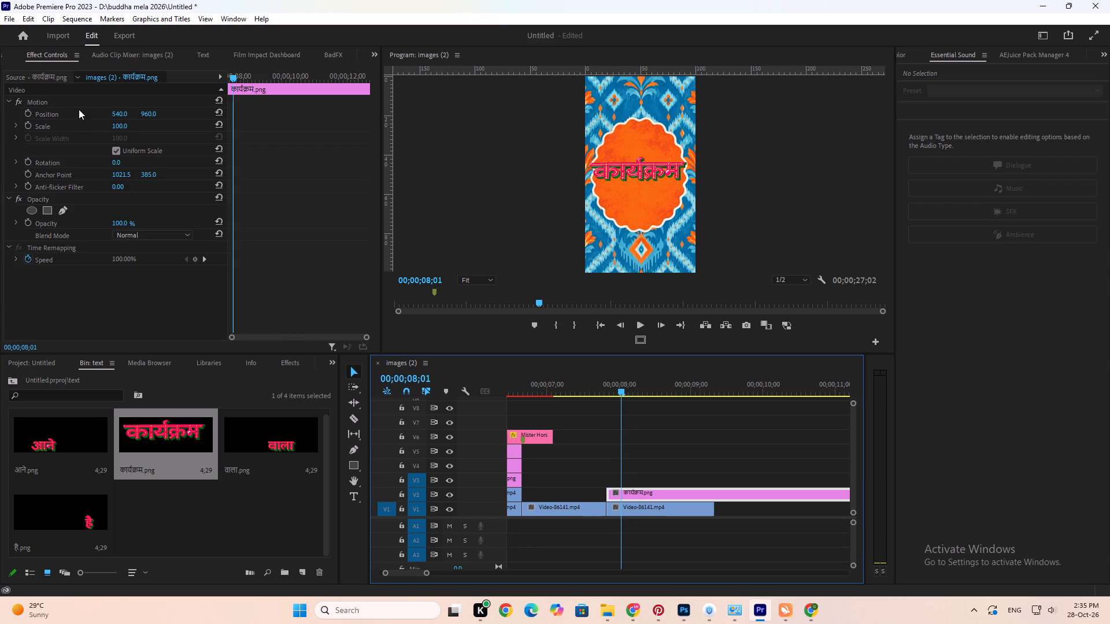
{"action": "left_click_drag", "start_coordinate": [125, 127], "coordinate": [100, 128]}
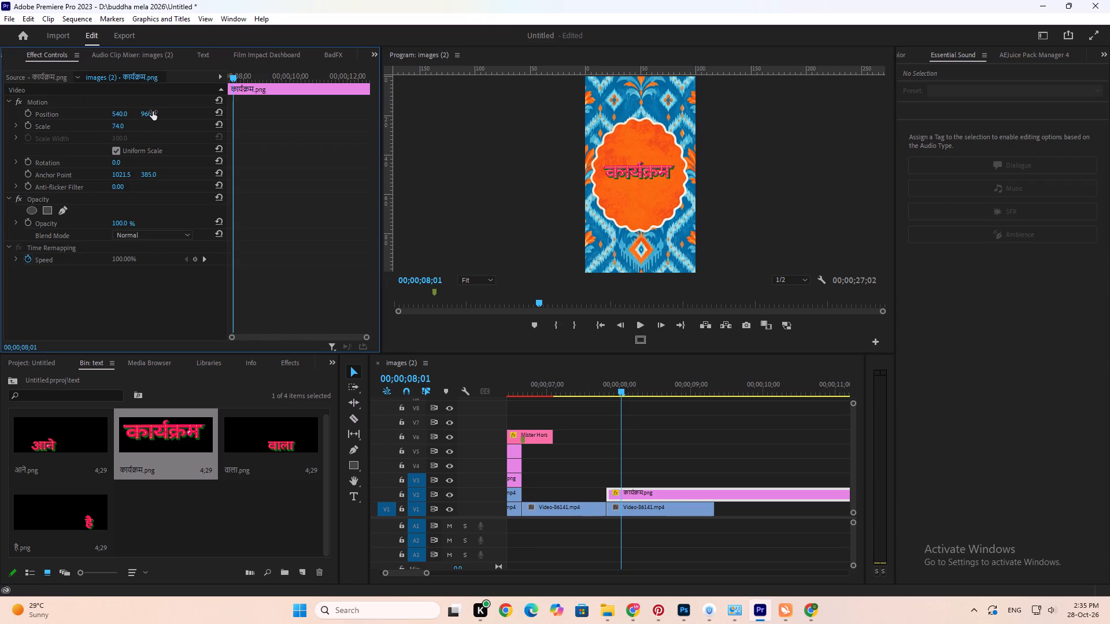
{"action": "left_click_drag", "start_coordinate": [153, 112], "coordinate": [35, 120]}
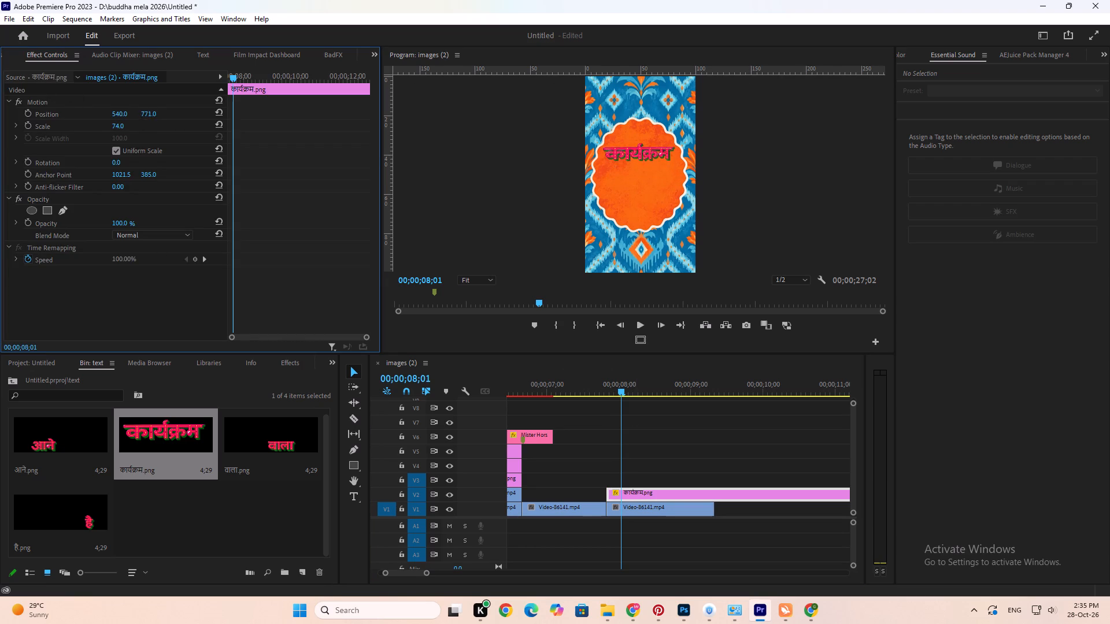
{"action": "left_click_drag", "start_coordinate": [35, 120], "coordinate": [27, 136]}
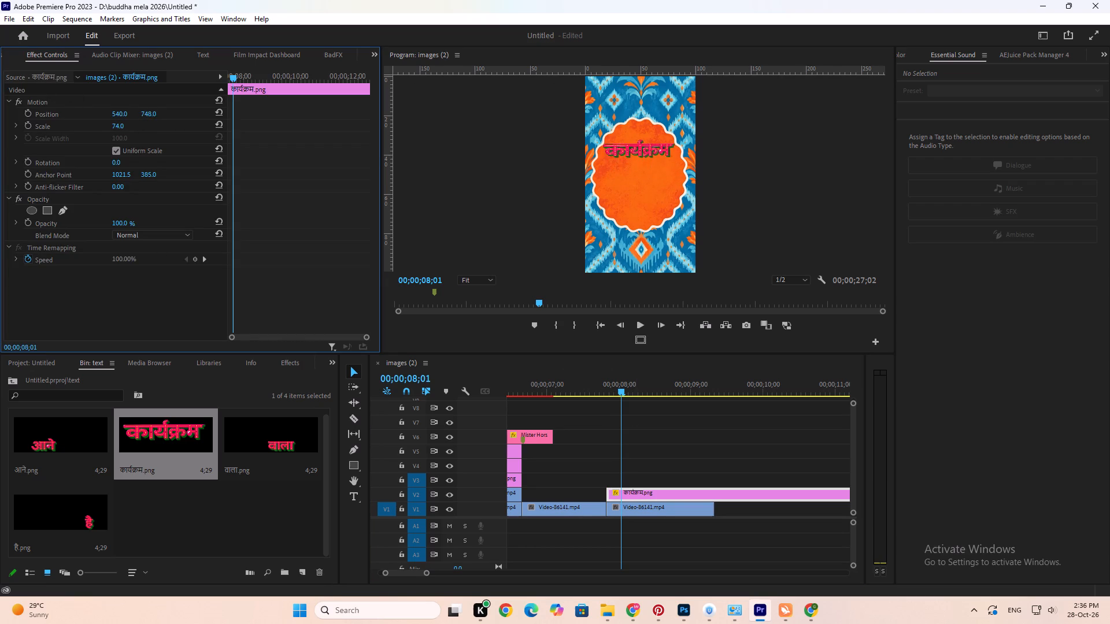
{"action": "left_click_drag", "start_coordinate": [27, 136], "coordinate": [28, 136]}
{"action": "left_click_drag", "start_coordinate": [116, 124], "coordinate": [110, 126]}
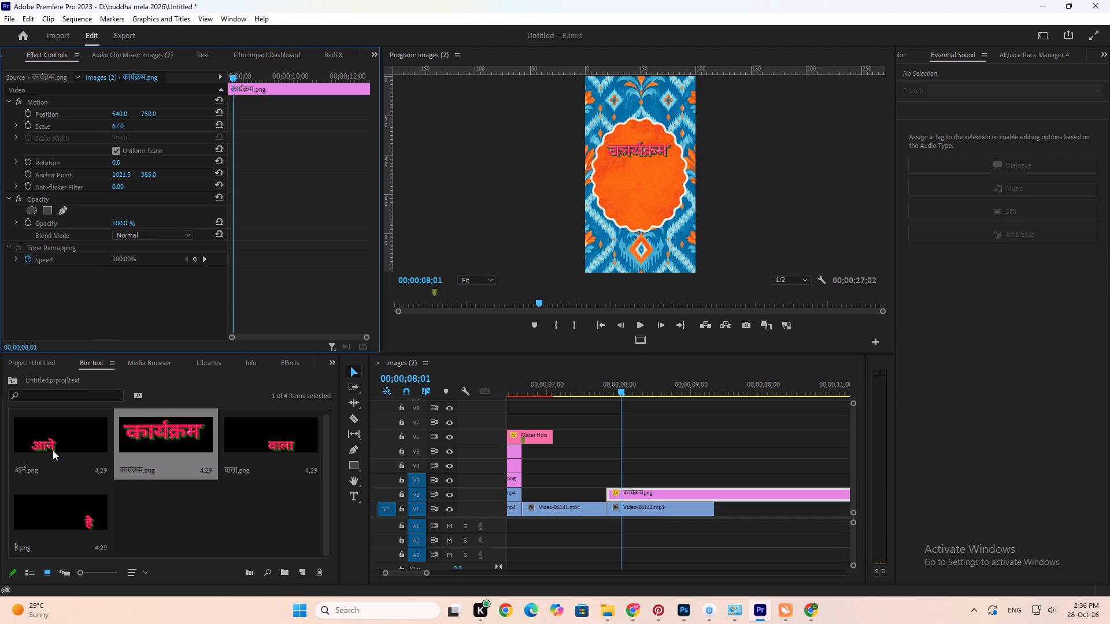
Place आने.png on track V3, starting at the playhead at 00;00;08;01.
{"action": "left_click_drag", "start_coordinate": [50, 441], "coordinate": [617, 480]}
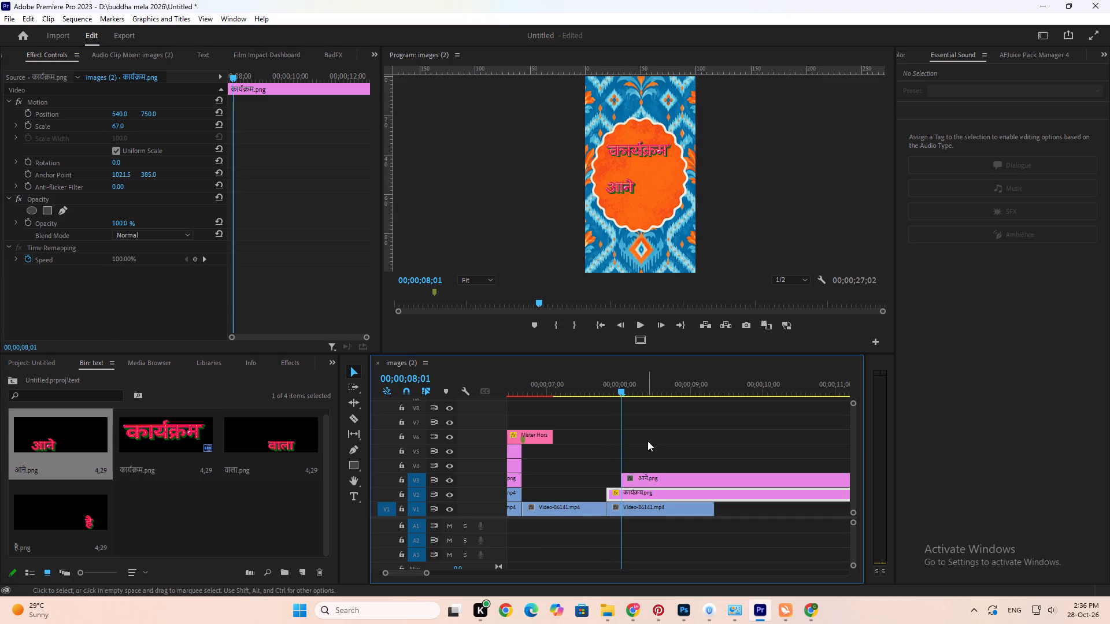
Set the कार्यक्रम clip's vertical position to 792.
{"action": "left_click_drag", "start_coordinate": [153, 112], "coordinate": [142, 127]}
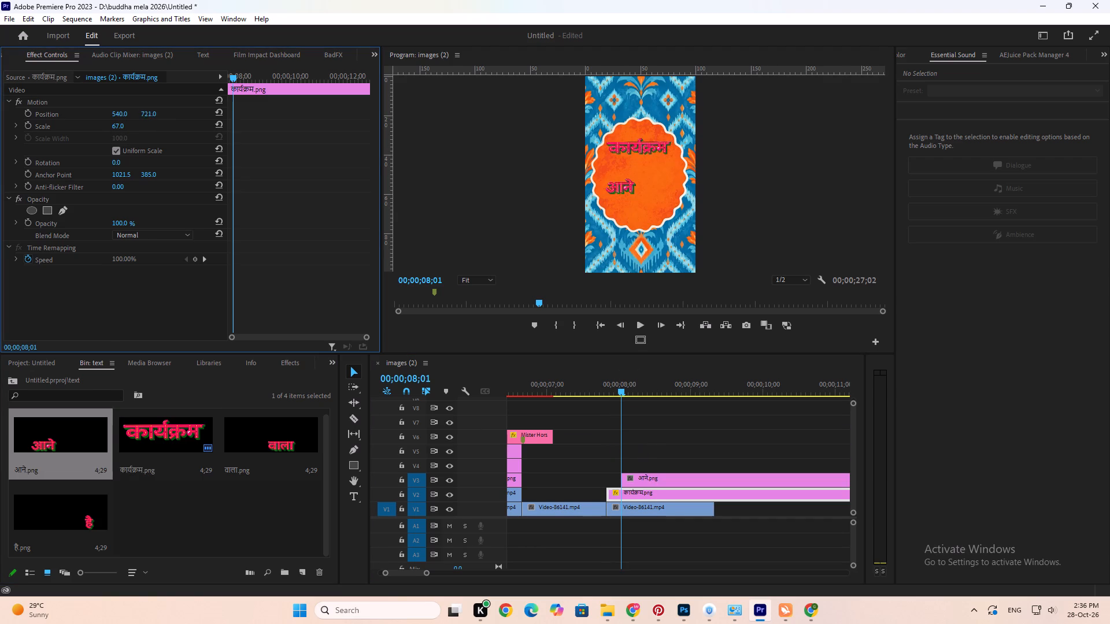
{"action": "left_click_drag", "start_coordinate": [142, 127], "coordinate": [183, 121]}
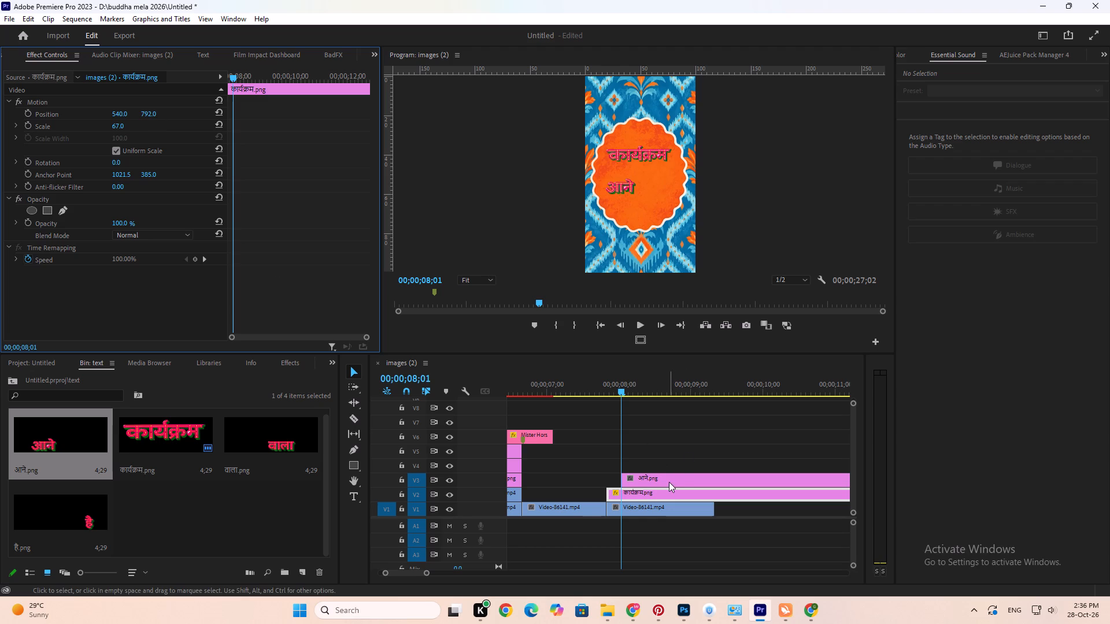
Raise the आने clip to a vertical position of 812.
{"action": "left_click", "coordinate": [669, 482]}
{"action": "left_click_drag", "start_coordinate": [154, 115], "coordinate": [123, 119]}
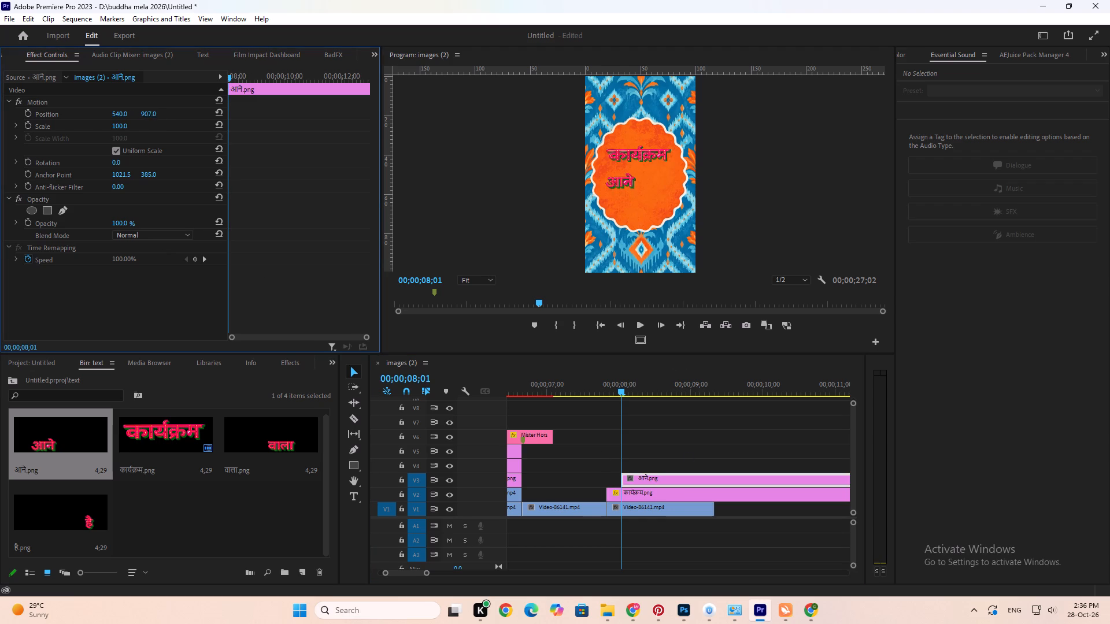
{"action": "left_click_drag", "start_coordinate": [123, 119], "coordinate": [68, 126]}
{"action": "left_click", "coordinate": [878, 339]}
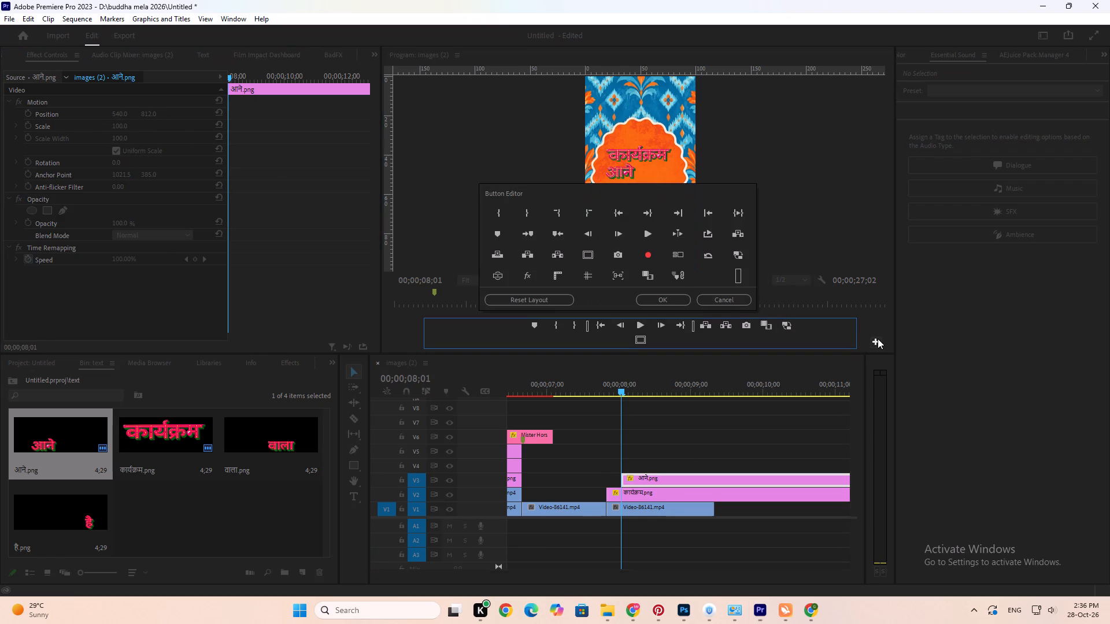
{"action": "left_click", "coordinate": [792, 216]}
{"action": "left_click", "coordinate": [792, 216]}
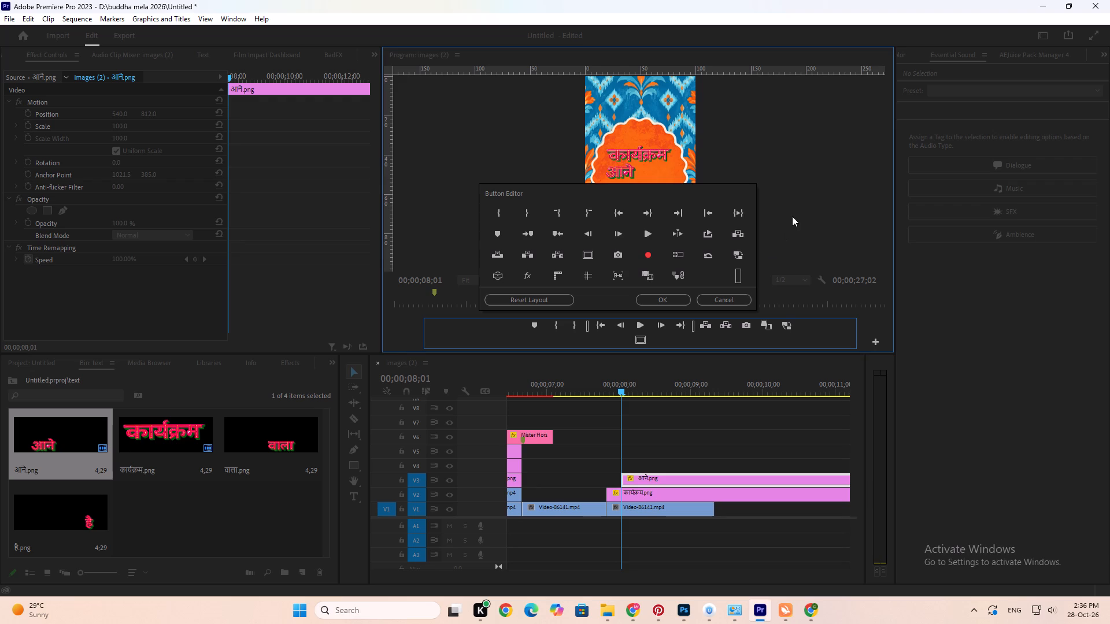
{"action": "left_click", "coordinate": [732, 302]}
Add a vertical guide along the left edge of the title words and remove the other vertical guides from the preview.
{"action": "left_click_drag", "start_coordinate": [390, 216], "coordinate": [452, 216]}
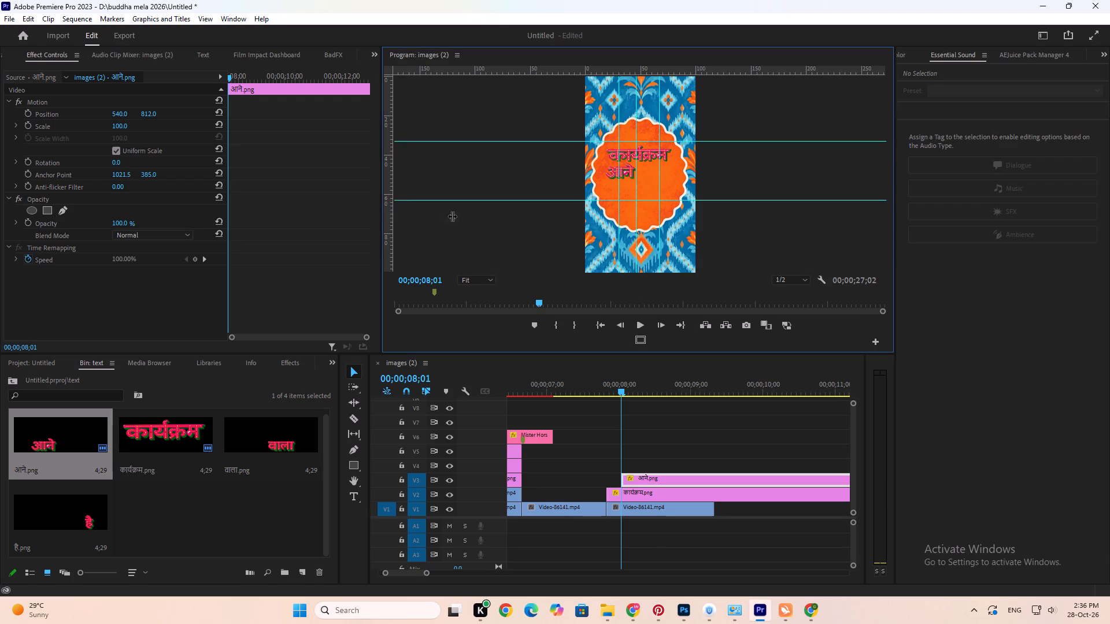
{"action": "left_click_drag", "start_coordinate": [452, 216], "coordinate": [608, 218]}
{"action": "left_click_drag", "start_coordinate": [636, 218], "coordinate": [1109, 217]}
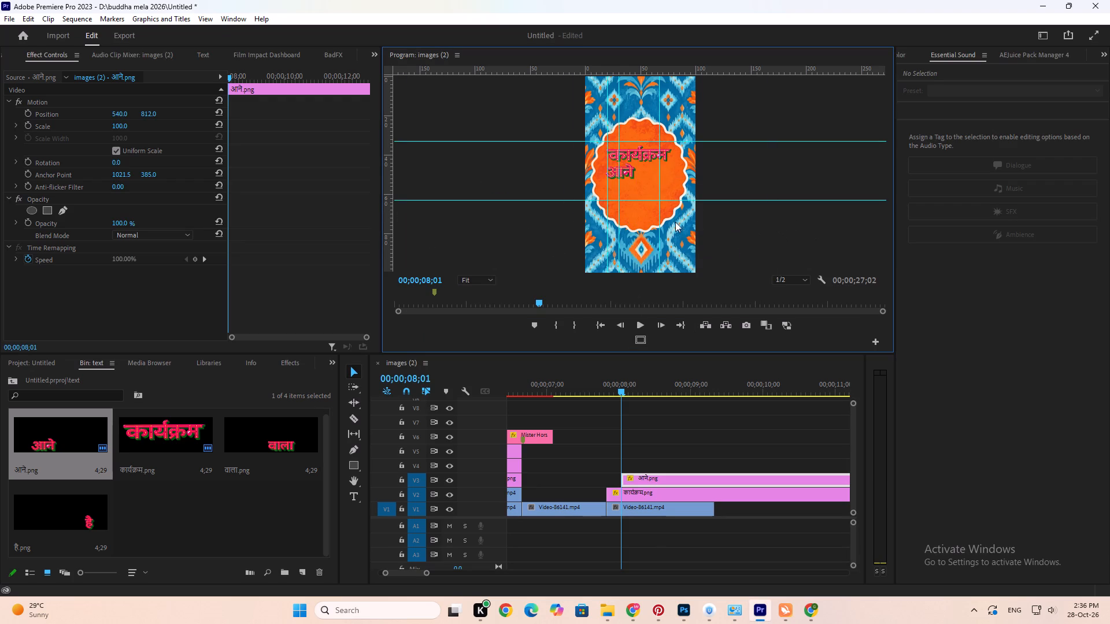
{"action": "left_click_drag", "start_coordinate": [659, 220], "coordinate": [1109, 196]}
{"action": "left_click_drag", "start_coordinate": [619, 214], "coordinate": [889, 212]}
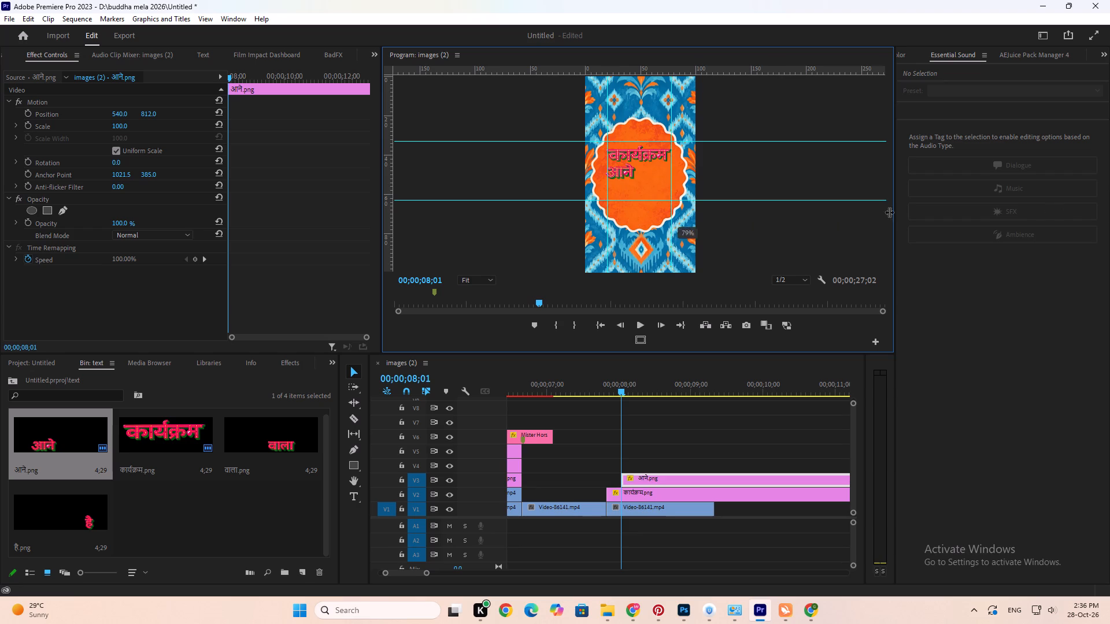
{"action": "left_click_drag", "start_coordinate": [889, 212], "coordinate": [1109, 212]}
Move आने down slightly in the enlarged preview to a vertical position of 828, starting level with the vertical guide.
{"action": "key", "text": "ctrl+Tab"}
{"action": "key", "text": "Tab"}
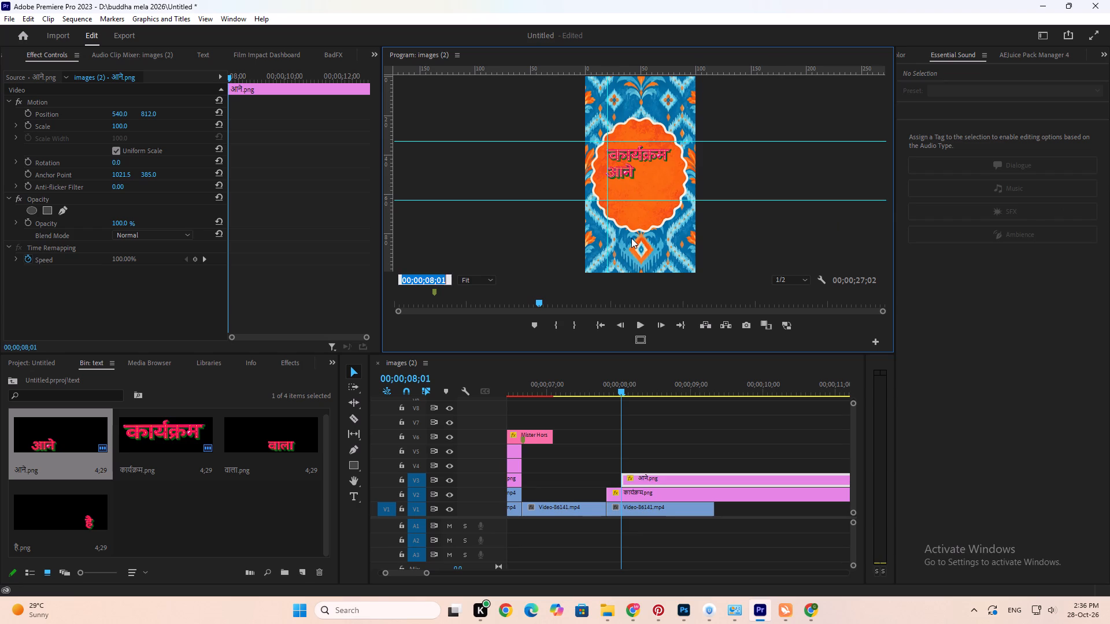
{"action": "left_click", "coordinate": [631, 238]}
{"action": "key", "text": "grave"}
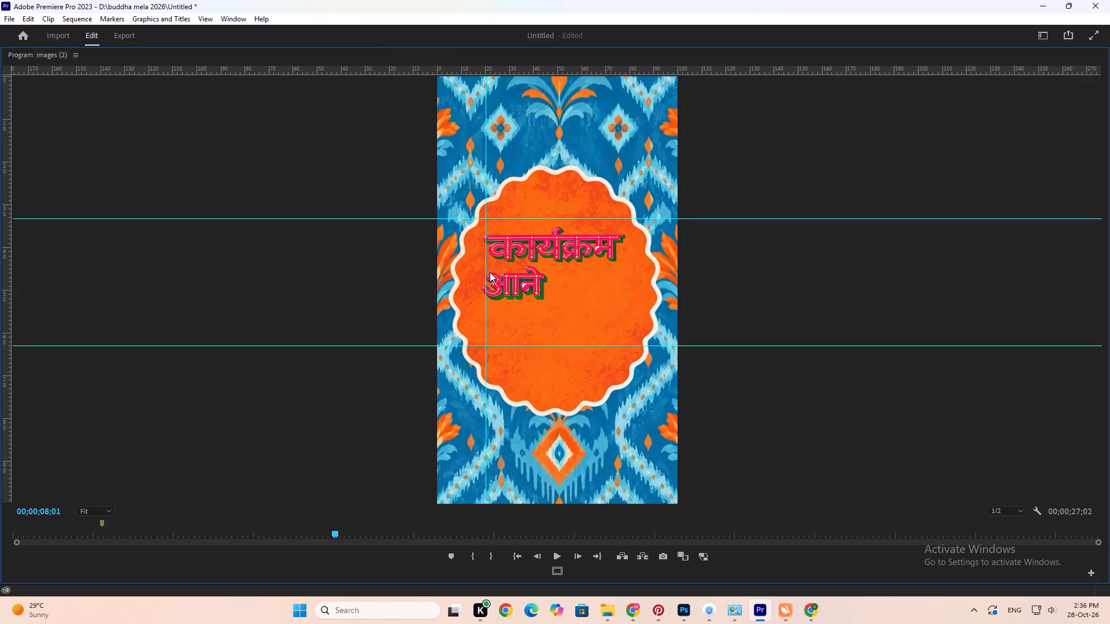
{"action": "left_click", "coordinate": [510, 287]}
{"action": "double_click", "coordinate": [522, 285]}
{"action": "left_click_drag", "start_coordinate": [525, 287], "coordinate": [530, 284]}
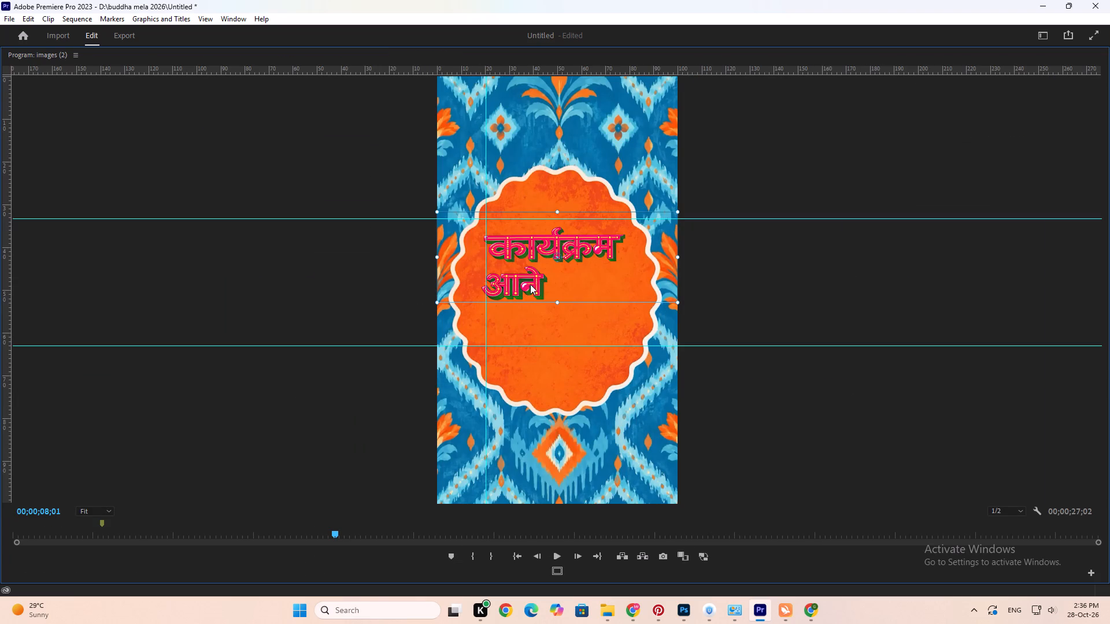
{"action": "left_click_drag", "start_coordinate": [530, 284], "coordinate": [531, 284]}
{"action": "left_click_drag", "start_coordinate": [513, 284], "coordinate": [520, 281]}
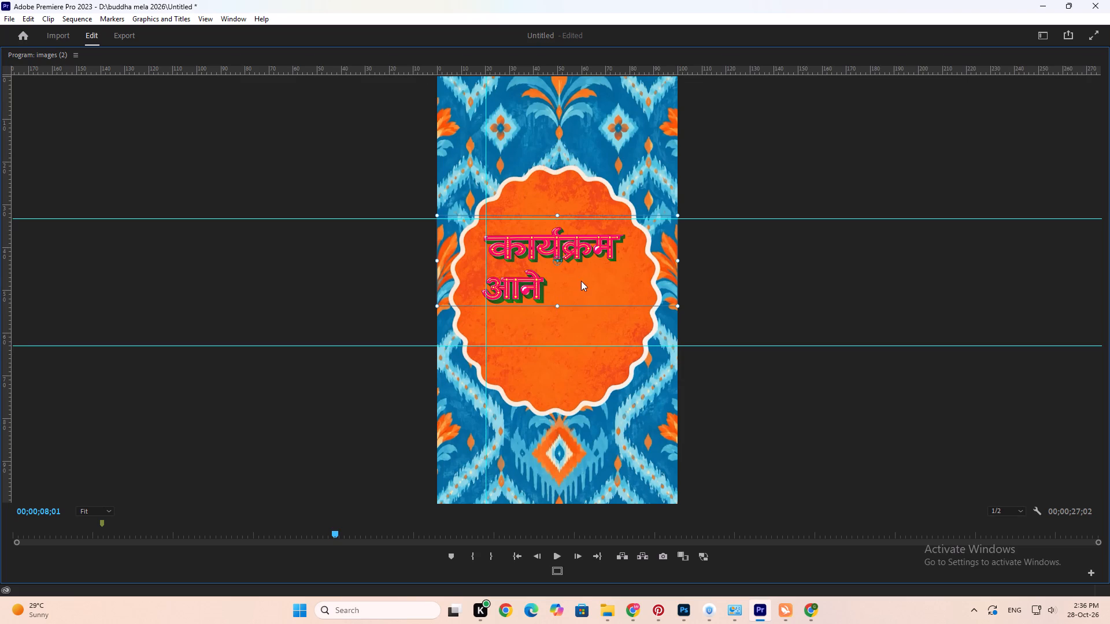
{"action": "left_click", "coordinate": [805, 288]}
{"action": "key", "text": "grave"}
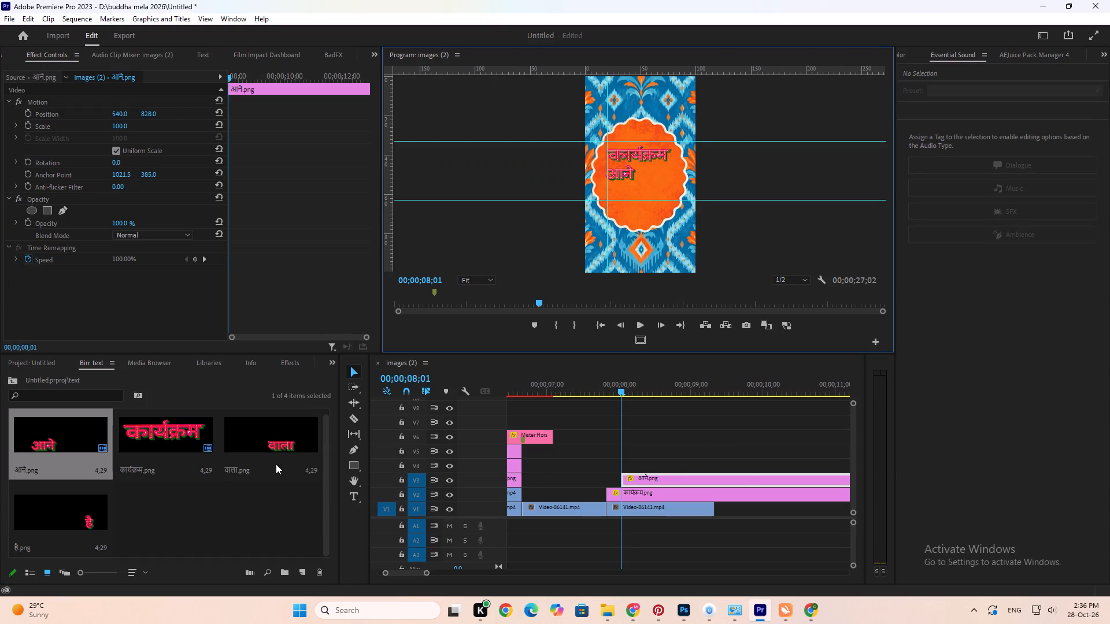
Place वाला.png on track V4, starting slightly after the start of the आने clip.
{"action": "left_click_drag", "start_coordinate": [271, 436], "coordinate": [634, 467]}
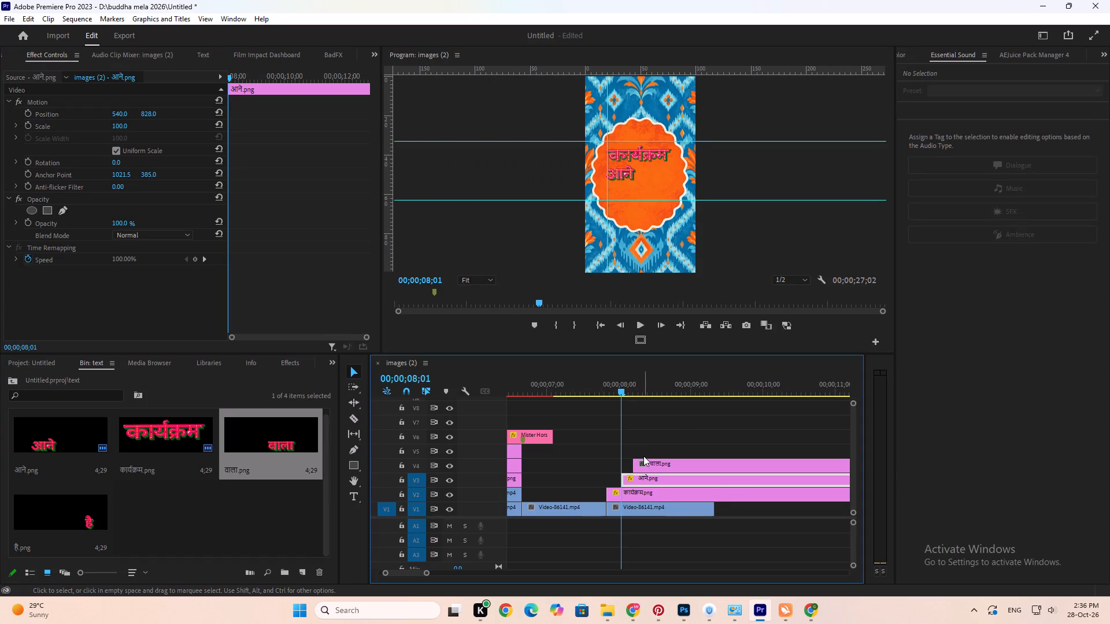
Set the वाला clip's vertical position to 828, in line with आने.
{"action": "key", "text": "space"}
{"action": "key", "text": "space"}
{"action": "left_click", "coordinate": [672, 469]}
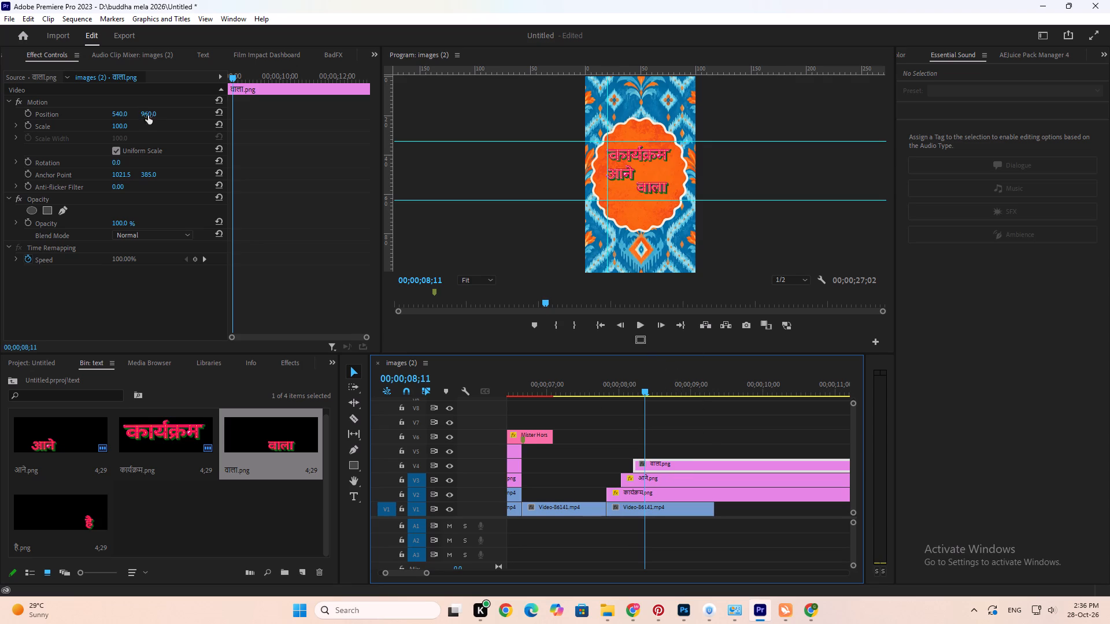
{"action": "left_click_drag", "start_coordinate": [147, 114], "coordinate": [46, 106]}
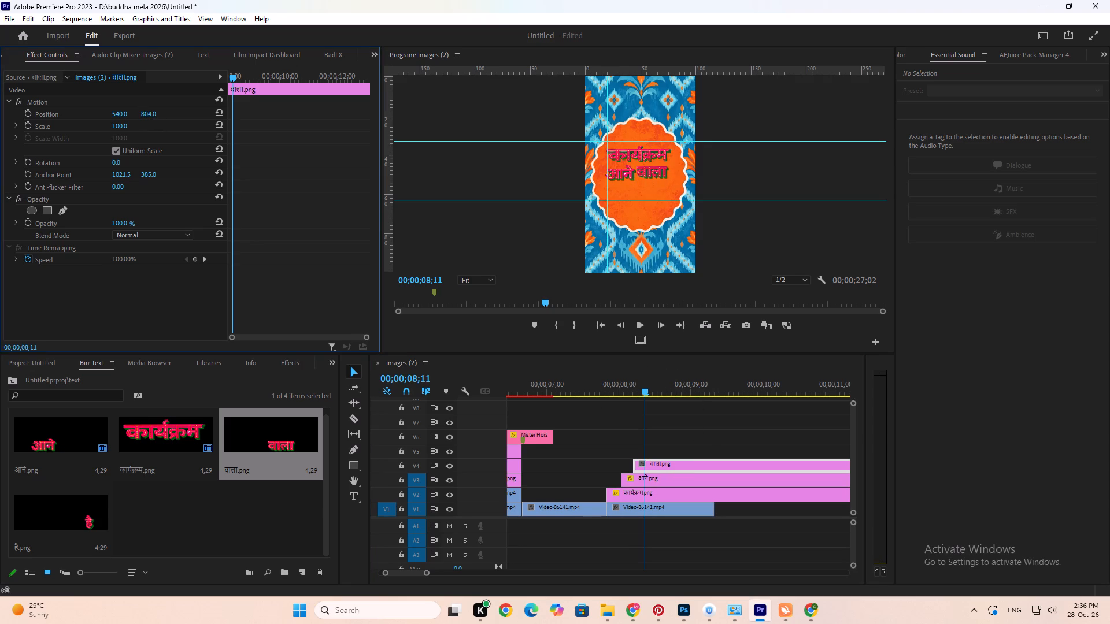
{"action": "left_click_drag", "start_coordinate": [46, 106], "coordinate": [64, 108]}
Scale up वाला in the enlarged preview so it is clearly bigger than आने.
{"action": "key", "text": "grave"}
{"action": "key", "text": "grave"}
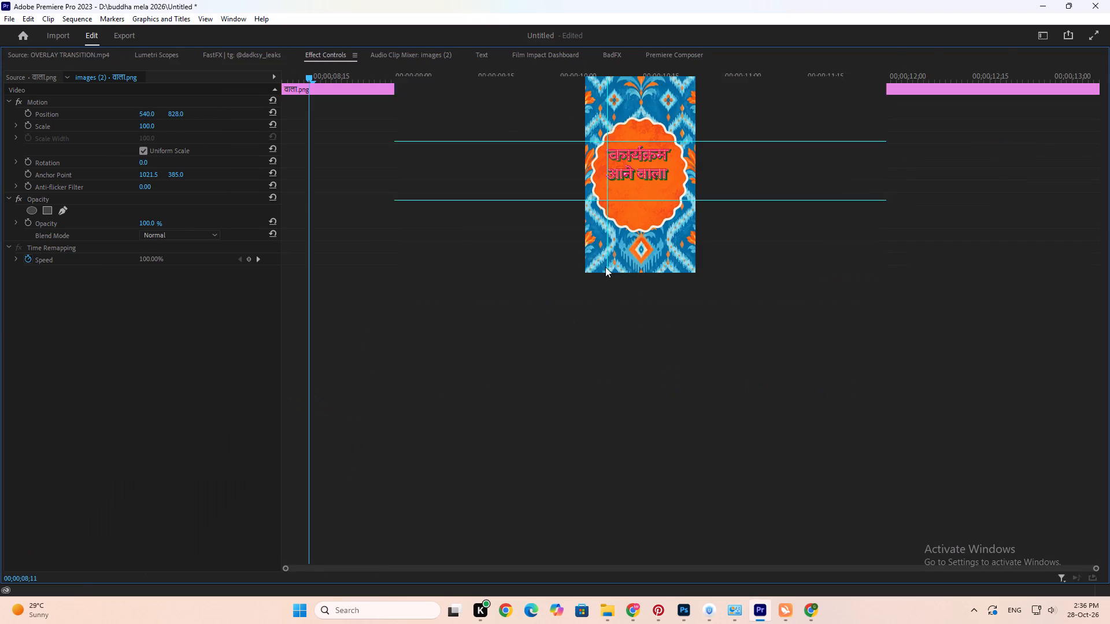
{"action": "left_click", "coordinate": [773, 253]}
{"action": "key", "text": "grave"}
{"action": "double_click", "coordinate": [588, 289]}
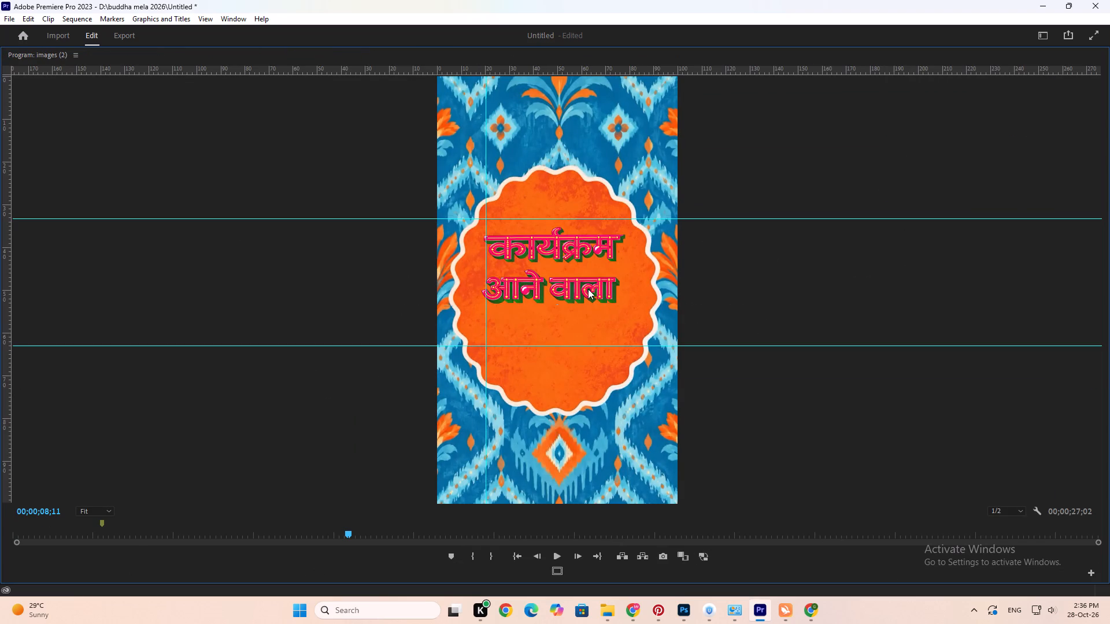
{"action": "left_click_drag", "start_coordinate": [676, 306], "coordinate": [686, 311]}
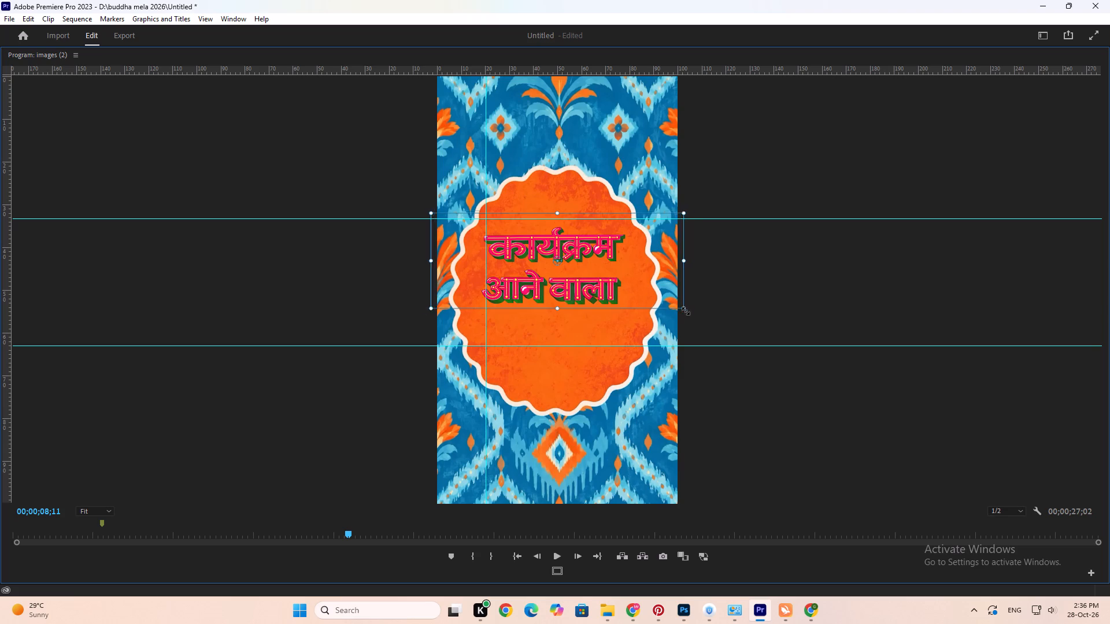
{"action": "left_click_drag", "start_coordinate": [686, 311], "coordinate": [734, 327]}
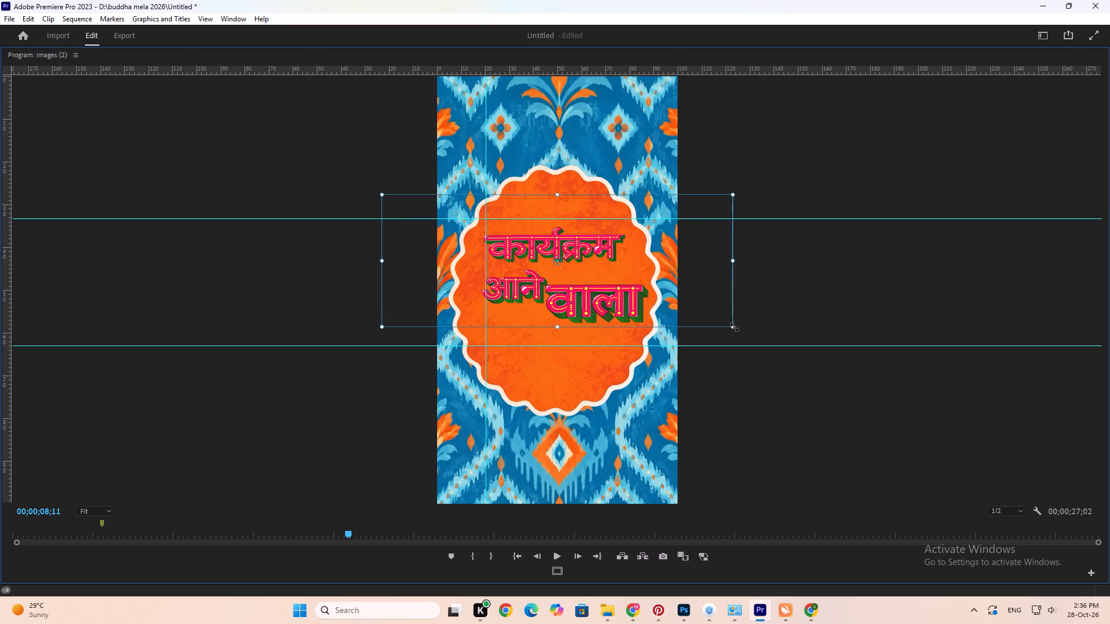
{"action": "left_click_drag", "start_coordinate": [734, 327], "coordinate": [731, 327]}
{"action": "left_click", "coordinate": [910, 131]}
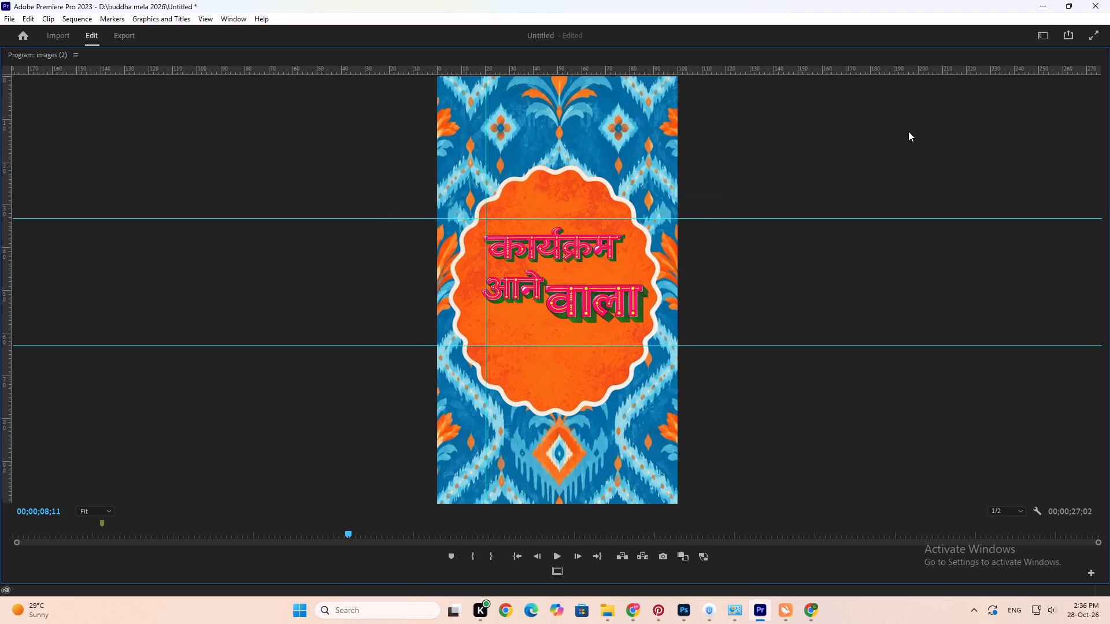
Readjust the size of वाला in the preview, keeping it bigger than आने.
{"action": "double_click", "coordinate": [571, 248]}
{"action": "left_click_drag", "start_coordinate": [734, 194], "coordinate": [718, 203]}
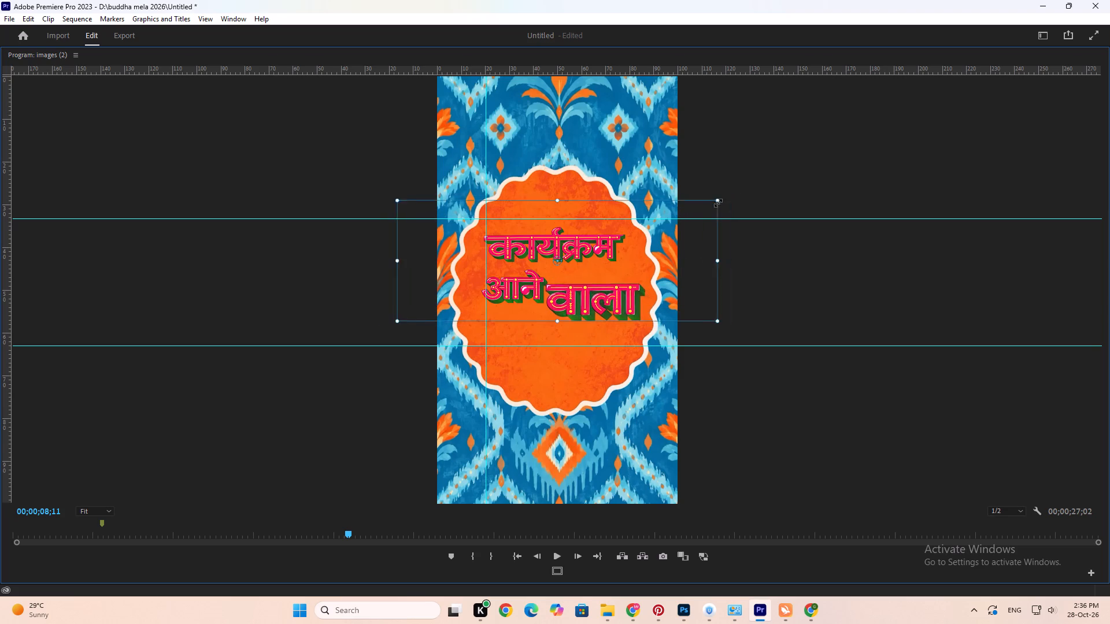
{"action": "left_click_drag", "start_coordinate": [718, 203], "coordinate": [767, 194]}
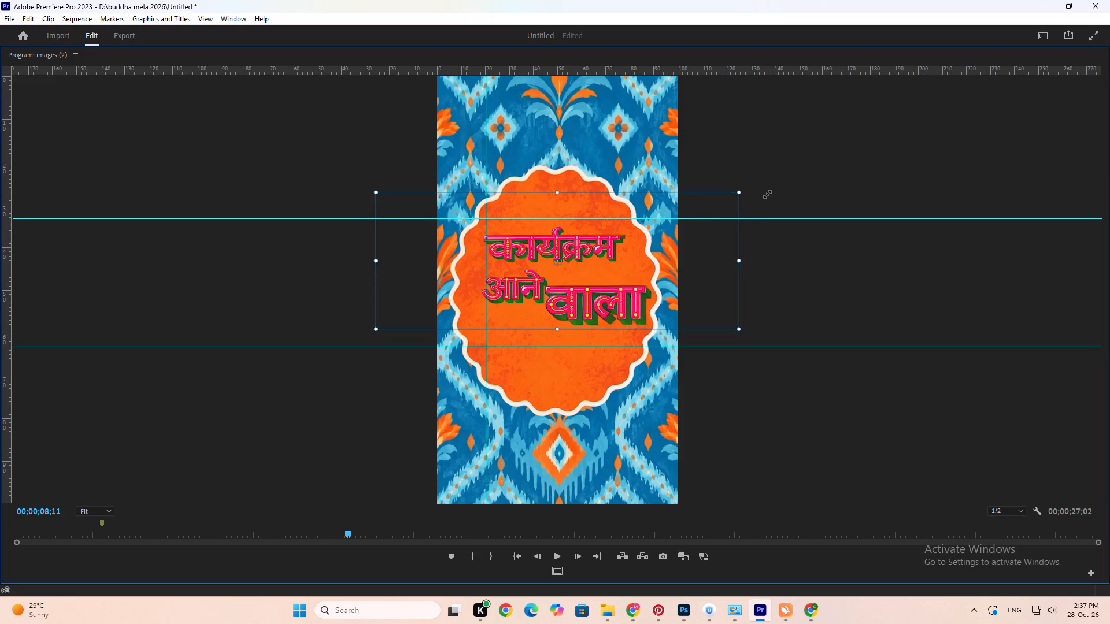
{"action": "left_click_drag", "start_coordinate": [767, 194], "coordinate": [764, 195]}
{"action": "left_click", "coordinate": [857, 144]}
{"action": "key", "text": "grave"}
Hide the guides and try to resize कार्यक्रम directly in the enlarged preview.
{"action": "left_click", "coordinate": [658, 498]}
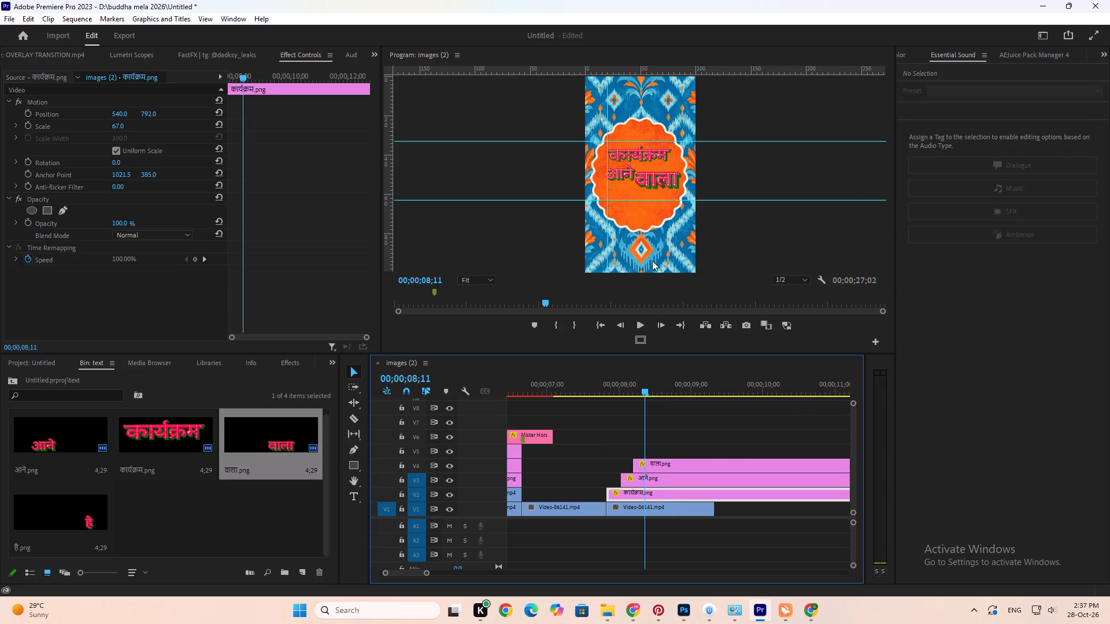
{"action": "key", "text": "grave"}
{"action": "key", "text": "ctrl+semicolon"}
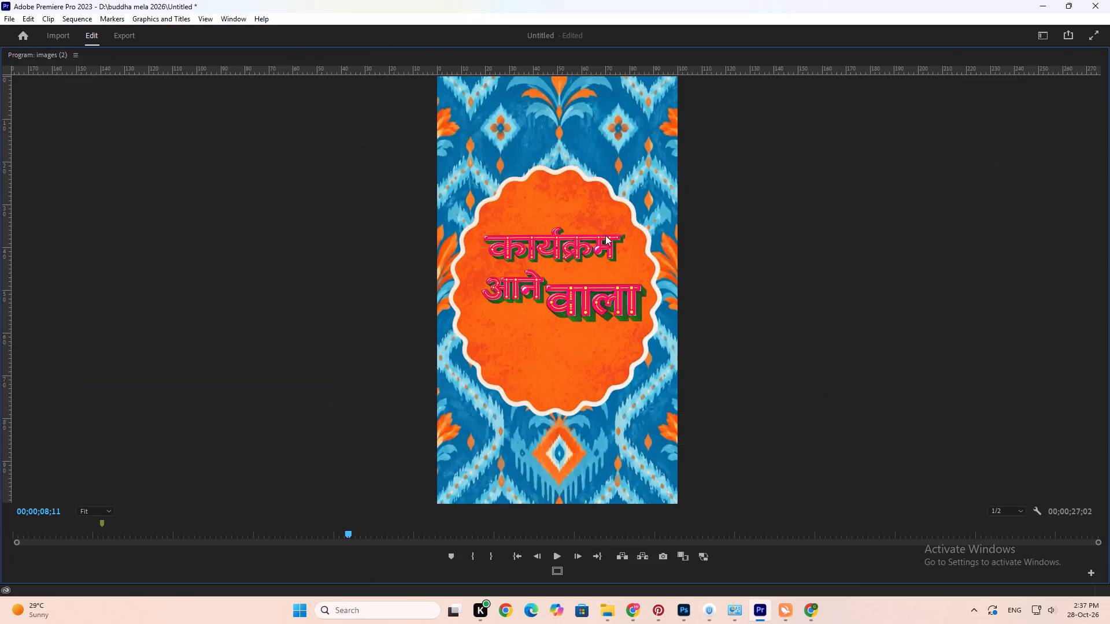
{"action": "double_click", "coordinate": [561, 246]}
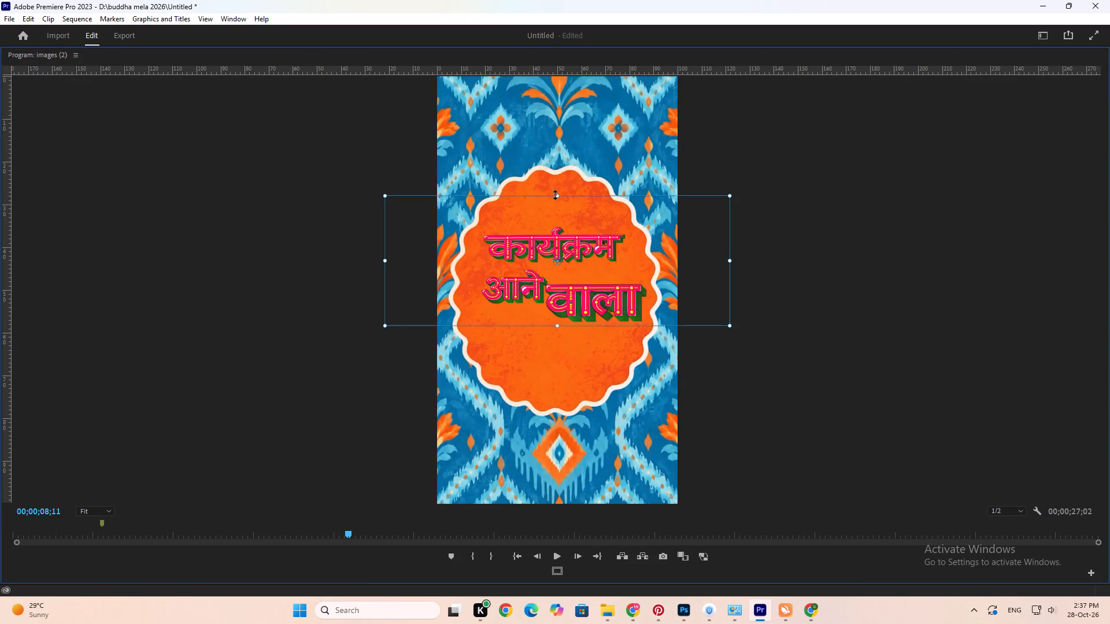
{"action": "left_click", "coordinate": [555, 195]}
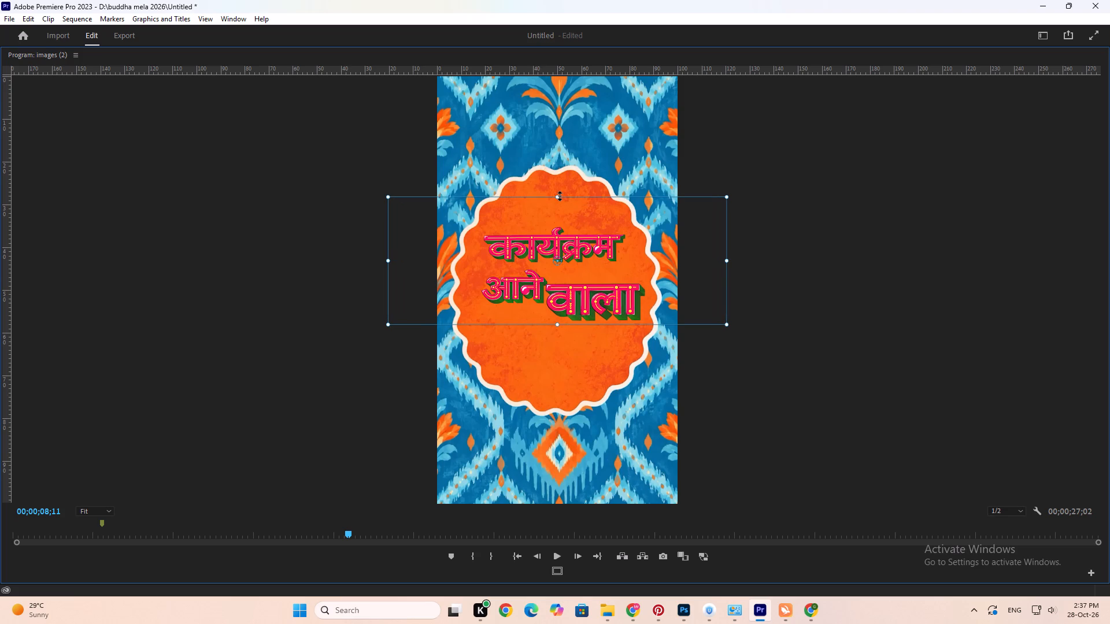
{"action": "left_click", "coordinate": [823, 222]}
{"action": "key", "text": "ctrl+grave"}
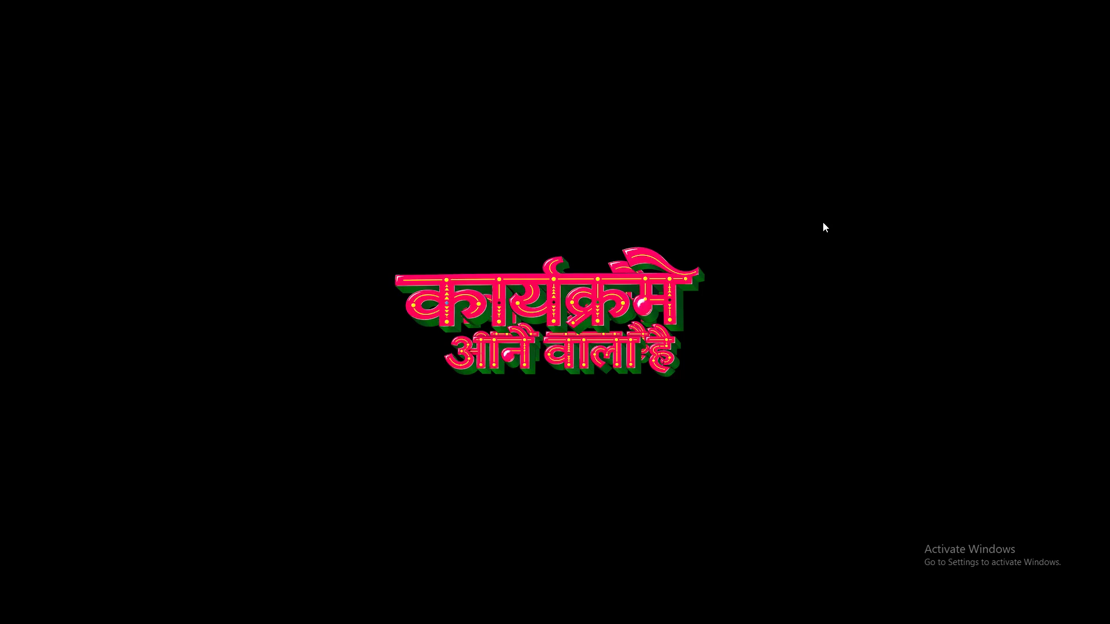
{"action": "key", "text": "ctrl+grave"}
{"action": "key", "text": "grave"}
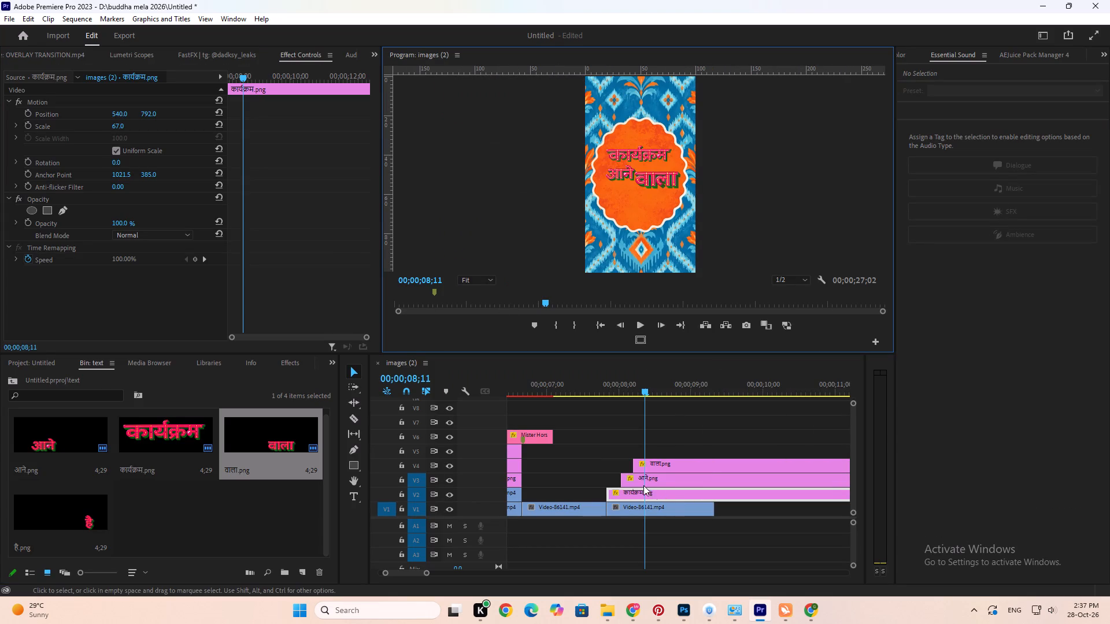
Lock video tracks V5, V4 and V3 so only the कार्यक्रम clip's track remains editable among the title words.
{"action": "left_click_drag", "start_coordinate": [611, 382], "coordinate": [665, 391]}
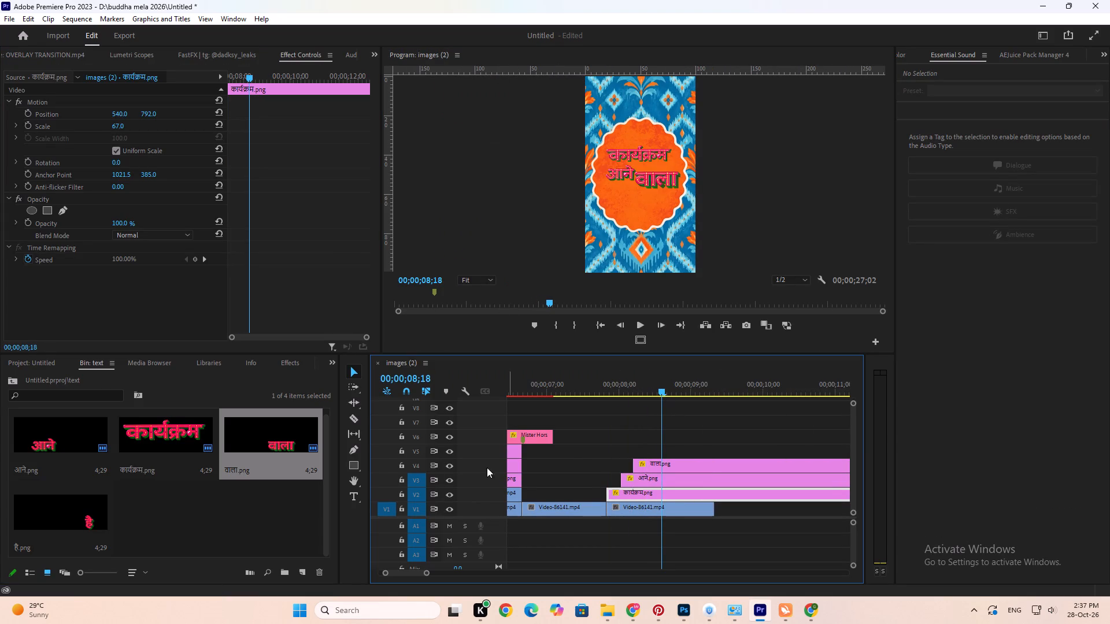
{"action": "left_click", "coordinate": [402, 452]}
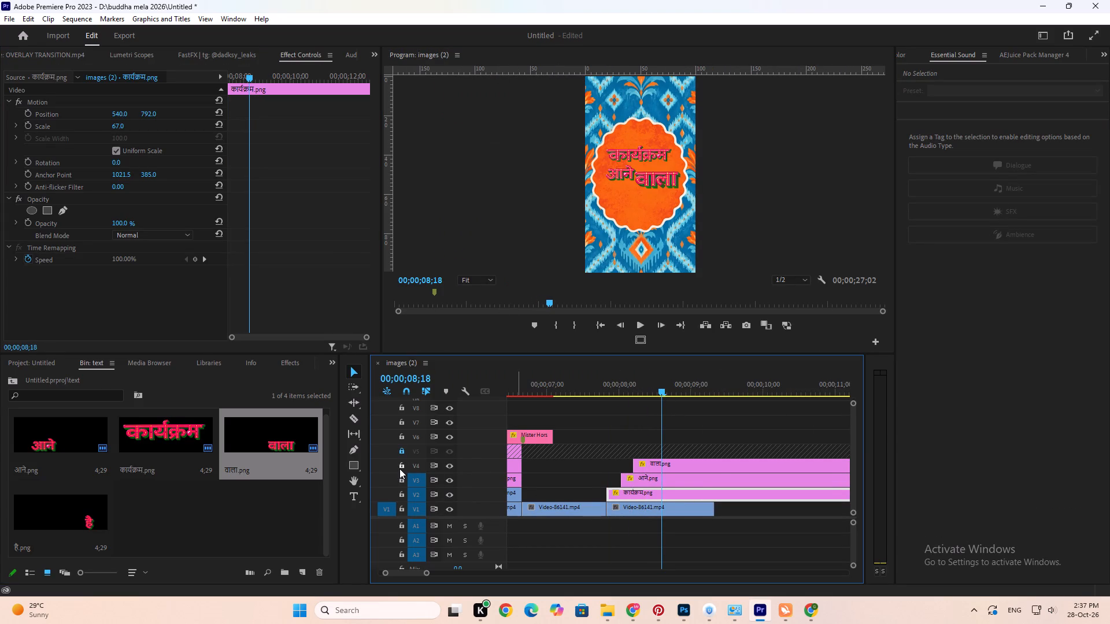
{"action": "left_click", "coordinate": [399, 469]}
{"action": "left_click", "coordinate": [398, 480]}
Enlarge कार्यक्रम slightly in the preview and move it down closer to आने वाला.
{"action": "key", "text": "grave"}
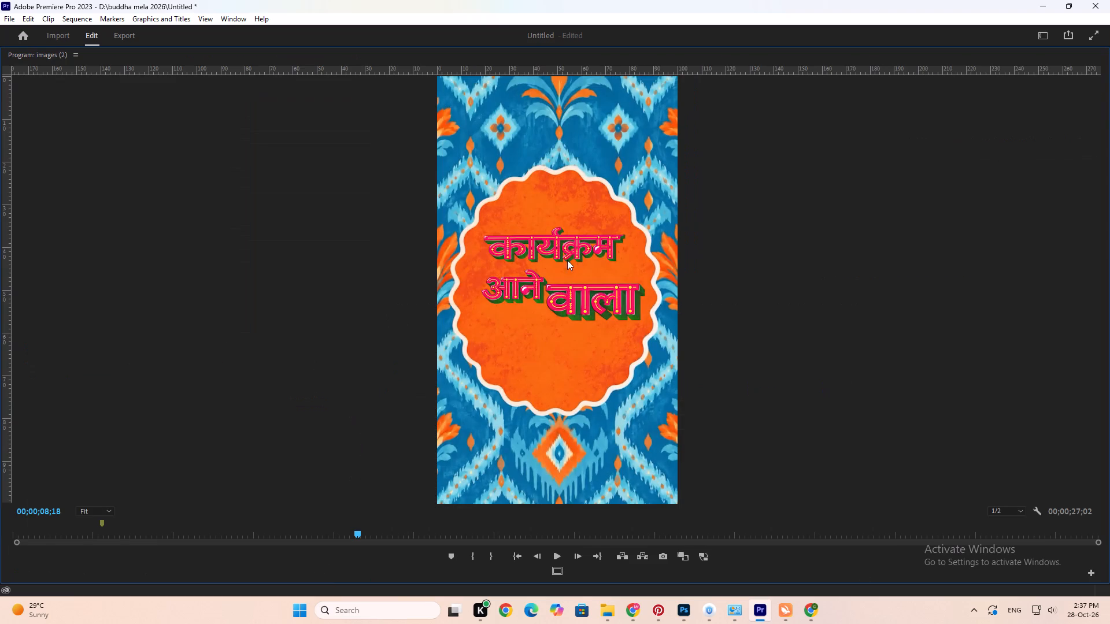
{"action": "double_click", "coordinate": [567, 245]}
{"action": "left_click", "coordinate": [557, 223]}
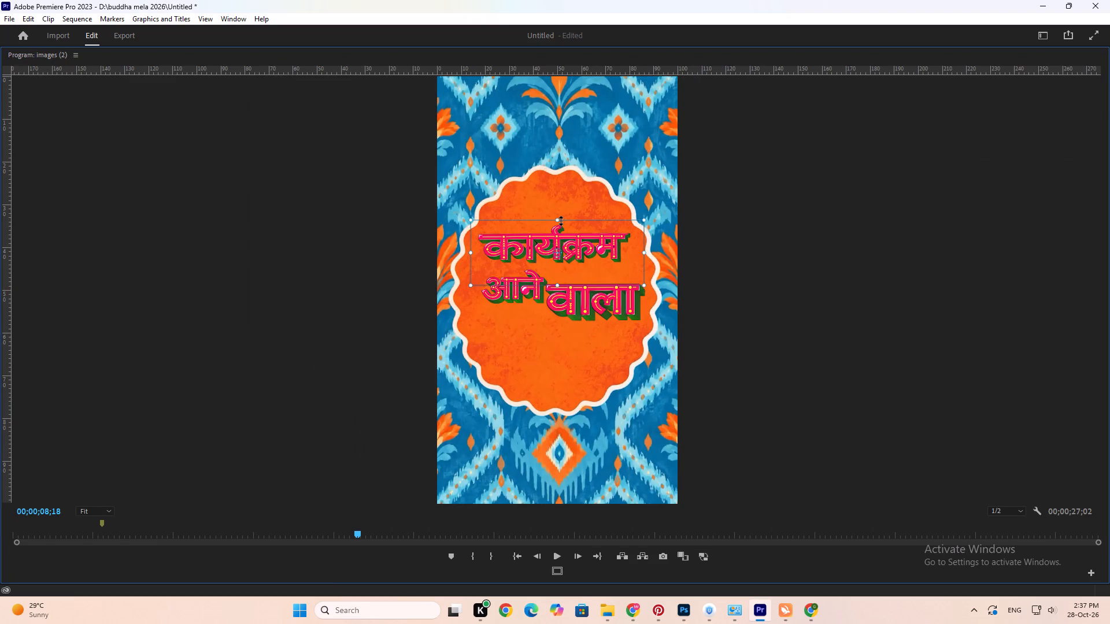
{"action": "left_click_drag", "start_coordinate": [579, 250], "coordinate": [575, 258]}
{"action": "left_click", "coordinate": [791, 196]}
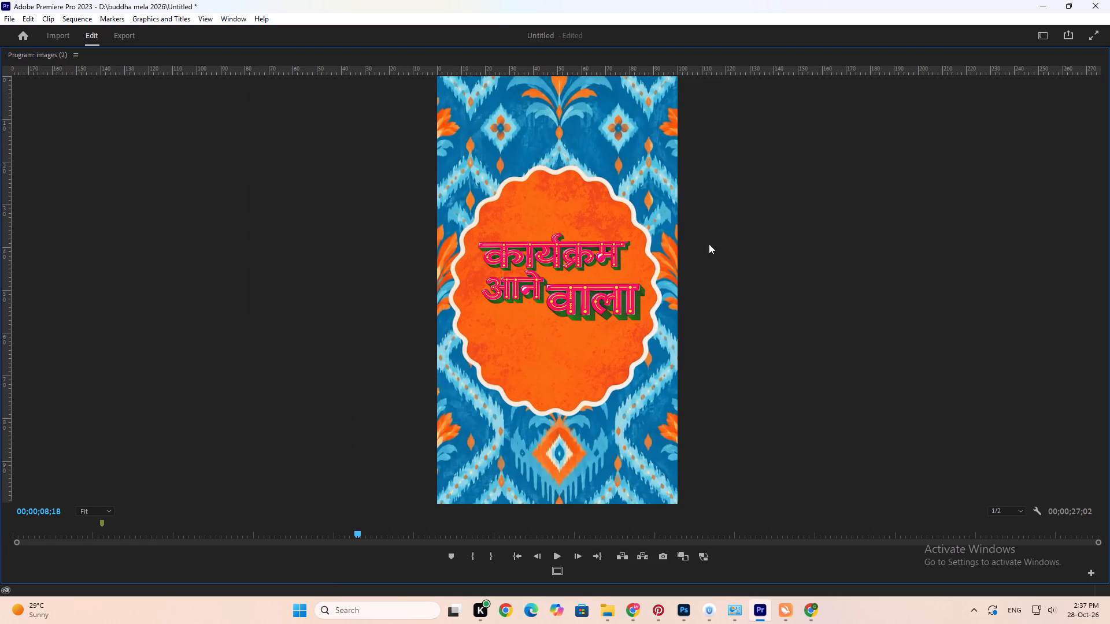
Unlock video track V3 and lock V2 so आने can be edited while कार्यक्रम stays protected.
{"action": "double_click", "coordinate": [534, 294]}
{"action": "left_click", "coordinate": [735, 253]}
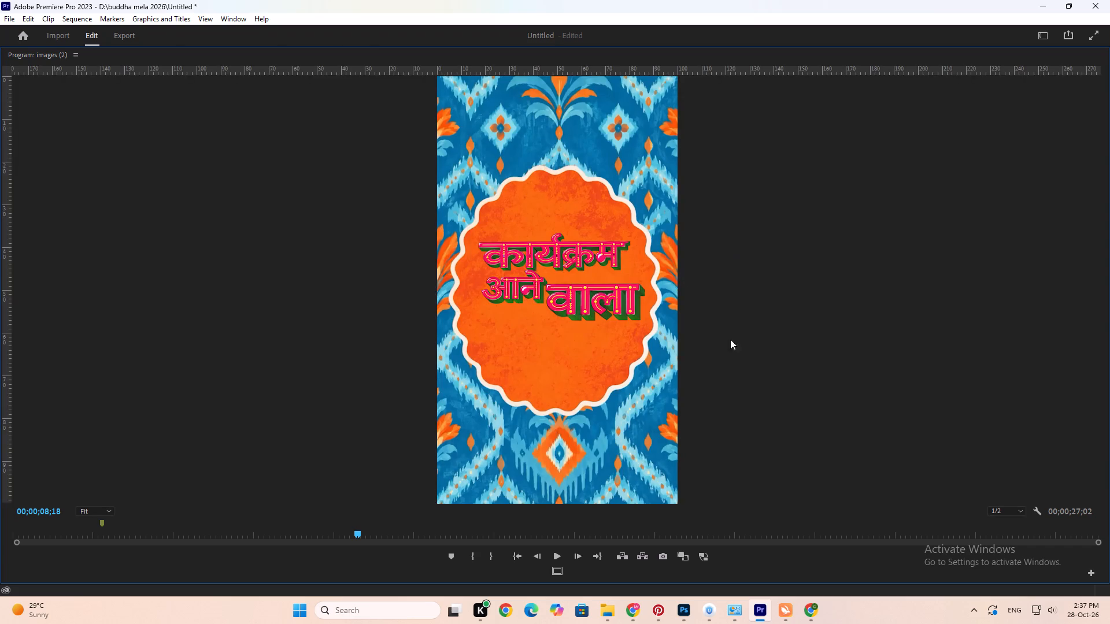
{"action": "key", "text": "grave"}
{"action": "left_click", "coordinate": [678, 489]}
{"action": "left_click", "coordinate": [670, 480]}
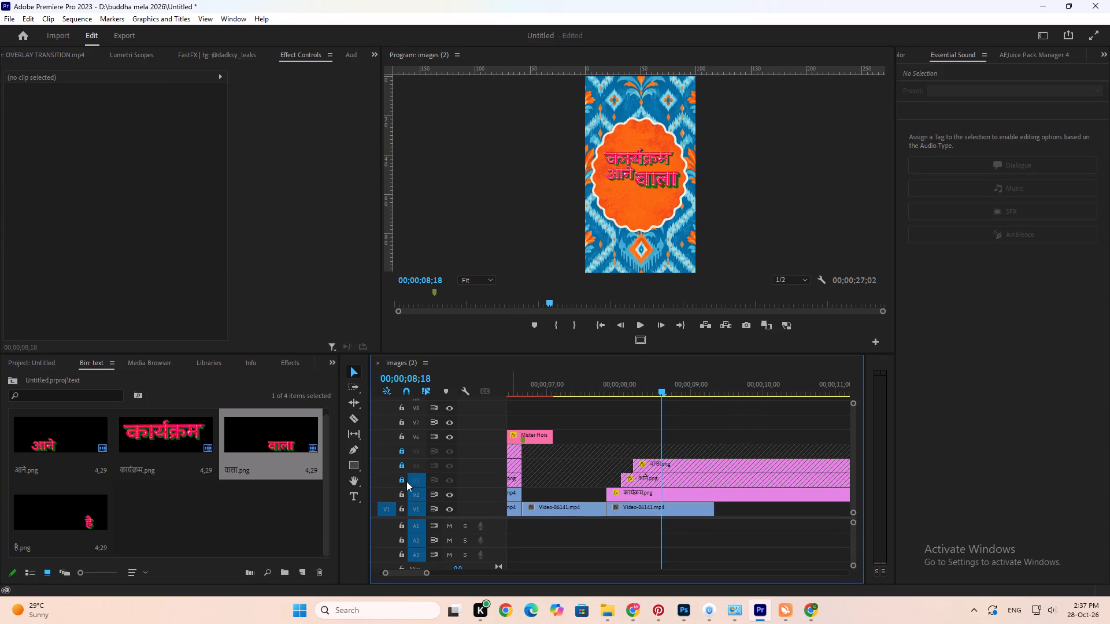
{"action": "left_click", "coordinate": [406, 481]}
{"action": "left_click", "coordinate": [407, 496]}
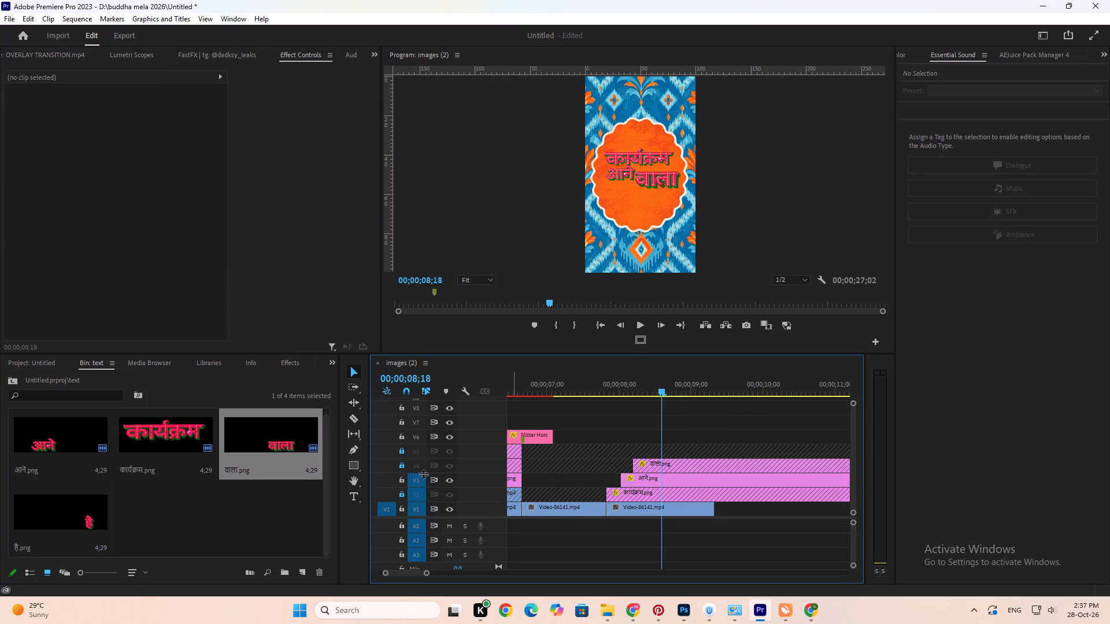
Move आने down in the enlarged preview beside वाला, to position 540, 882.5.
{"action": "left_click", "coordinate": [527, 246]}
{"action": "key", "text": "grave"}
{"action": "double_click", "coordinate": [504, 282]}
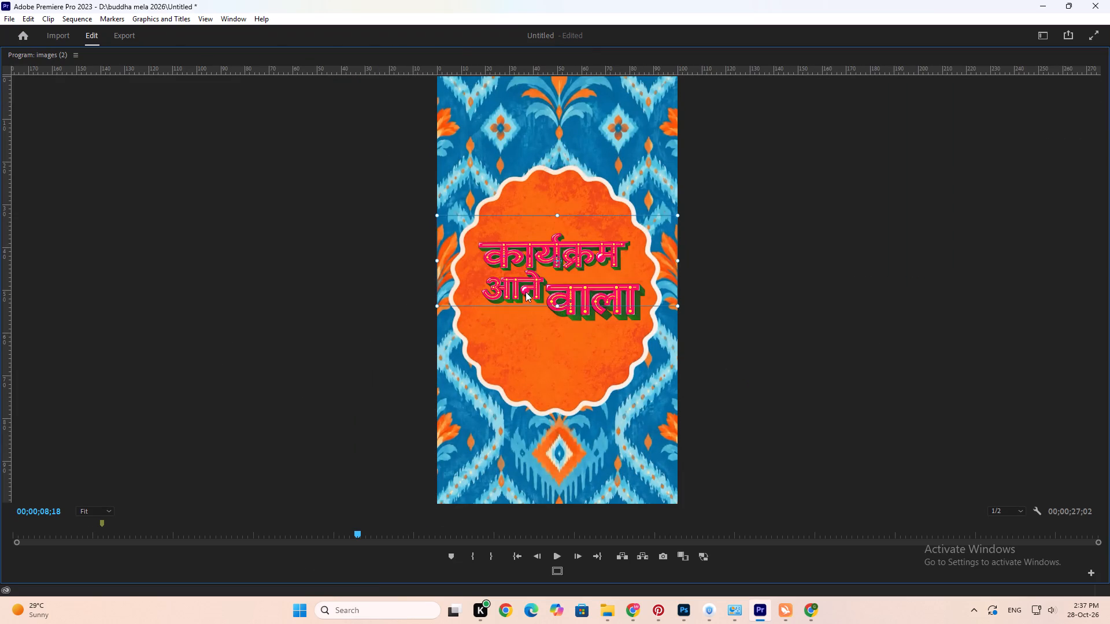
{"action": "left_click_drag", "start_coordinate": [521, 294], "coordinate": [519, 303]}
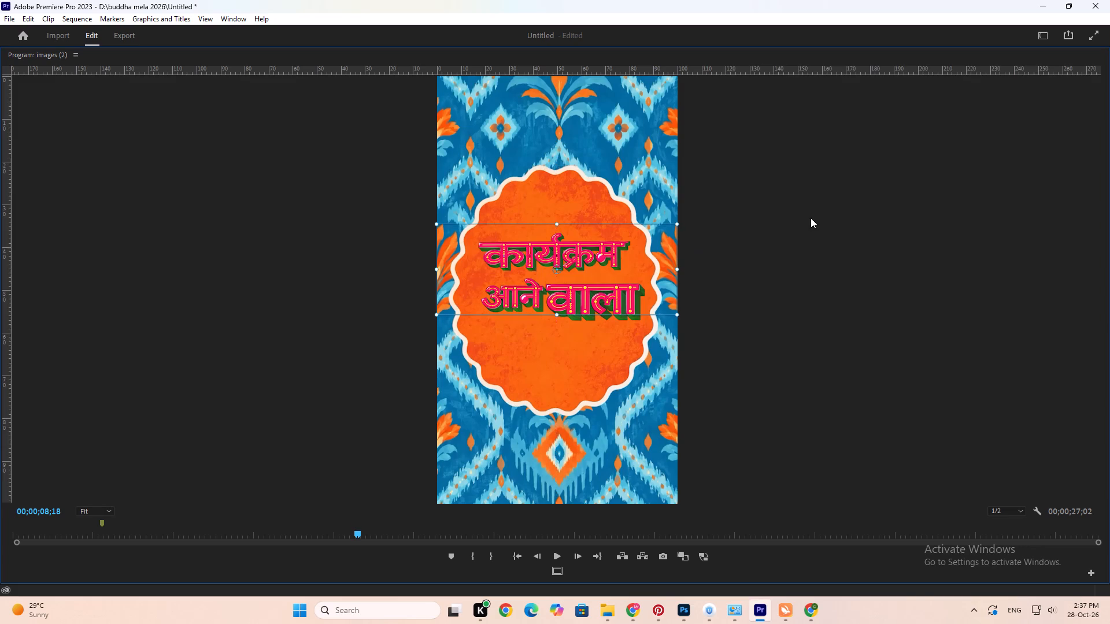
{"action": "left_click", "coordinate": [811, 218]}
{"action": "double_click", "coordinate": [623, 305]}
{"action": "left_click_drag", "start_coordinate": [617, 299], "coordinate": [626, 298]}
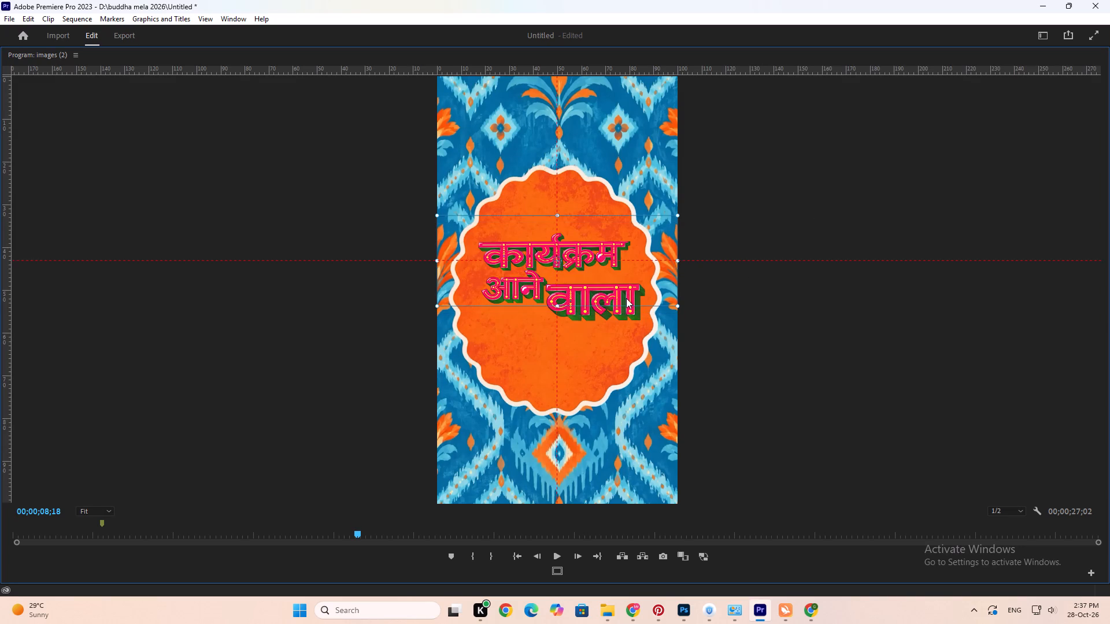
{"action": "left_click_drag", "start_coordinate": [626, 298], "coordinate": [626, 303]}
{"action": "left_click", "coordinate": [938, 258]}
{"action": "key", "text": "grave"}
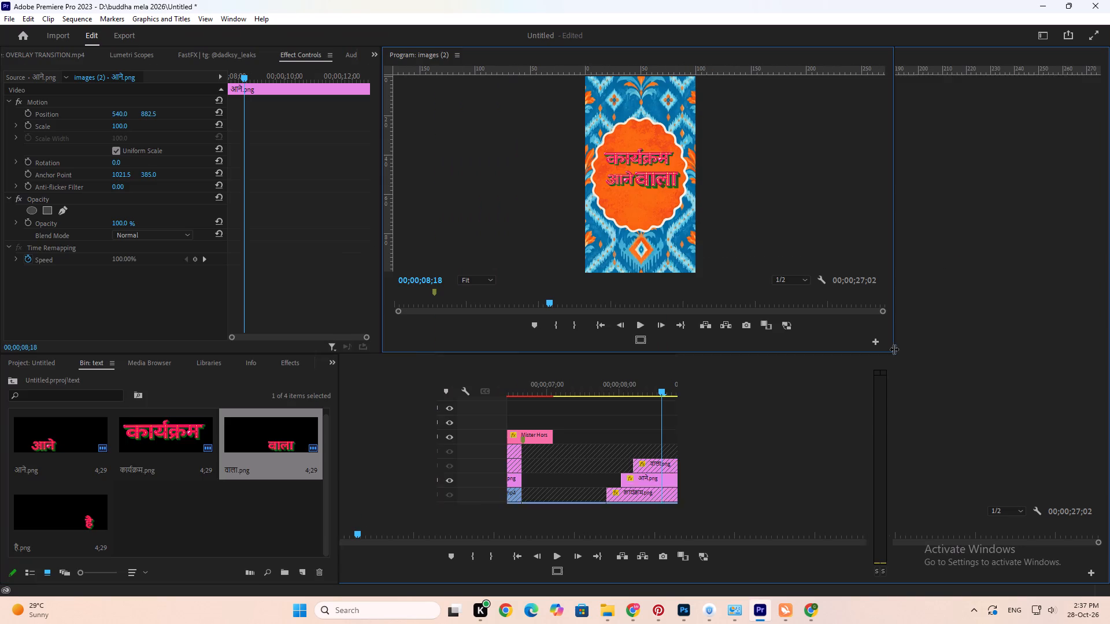
Unlock video track V4 and select the वाला clip in the timeline and enlarged preview.
{"action": "left_click", "coordinate": [397, 466]}
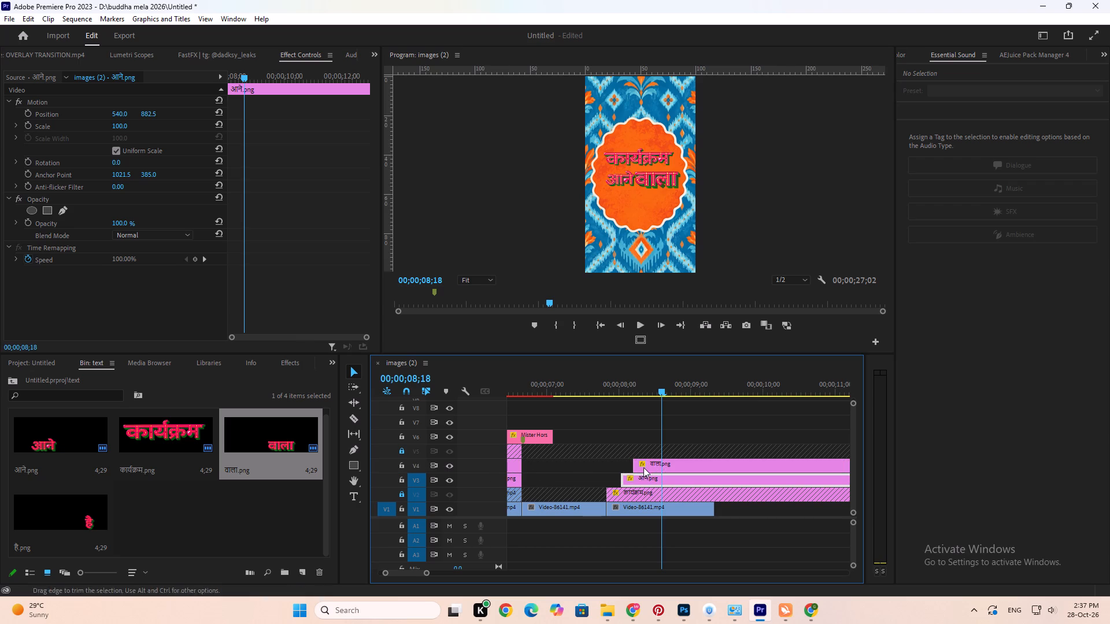
{"action": "left_click", "coordinate": [645, 466]}
{"action": "key", "text": "grave"}
{"action": "key", "text": "grave"}
{"action": "left_click", "coordinate": [712, 231]}
{"action": "key", "text": "grave"}
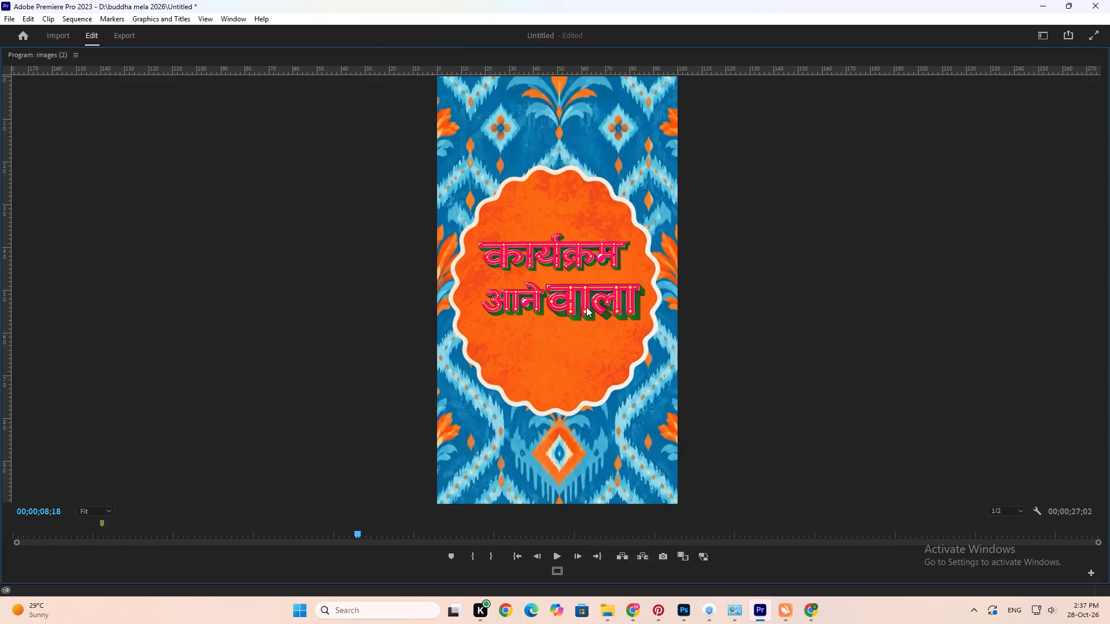
{"action": "double_click", "coordinate": [587, 303]}
{"action": "left_click", "coordinate": [589, 299]}
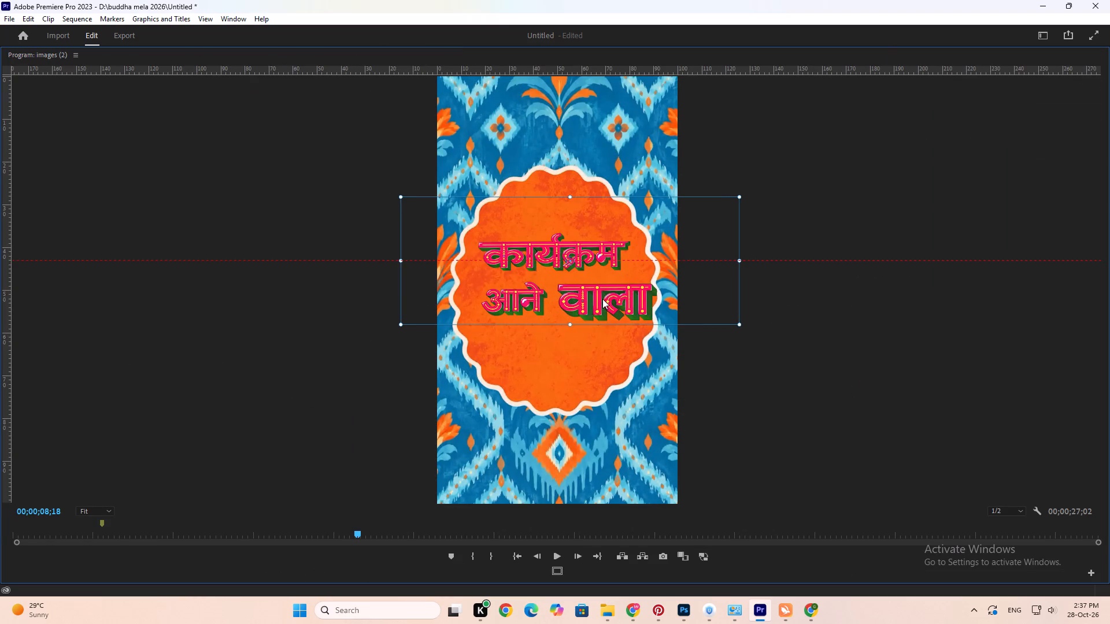
{"action": "left_click", "coordinate": [854, 214]}
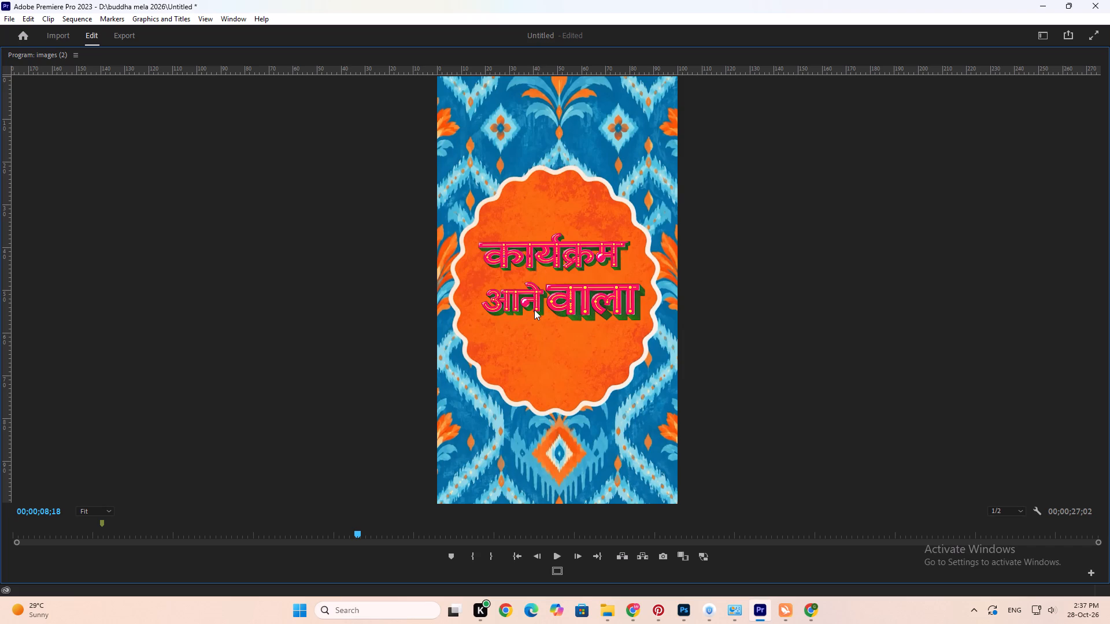
{"action": "double_click", "coordinate": [528, 288]}
{"action": "key", "text": "grave"}
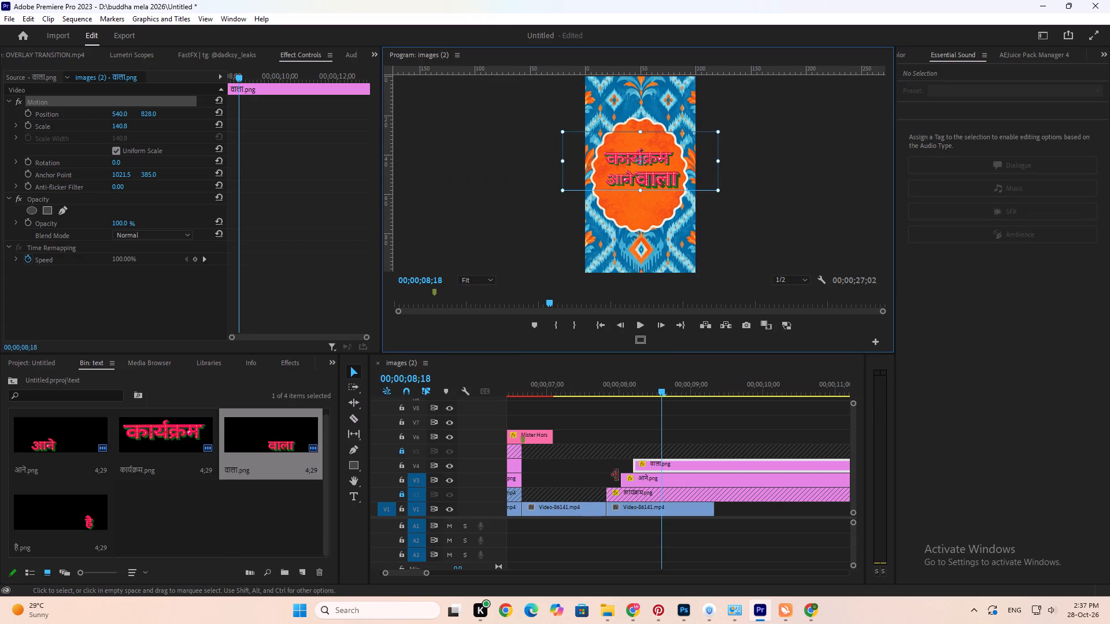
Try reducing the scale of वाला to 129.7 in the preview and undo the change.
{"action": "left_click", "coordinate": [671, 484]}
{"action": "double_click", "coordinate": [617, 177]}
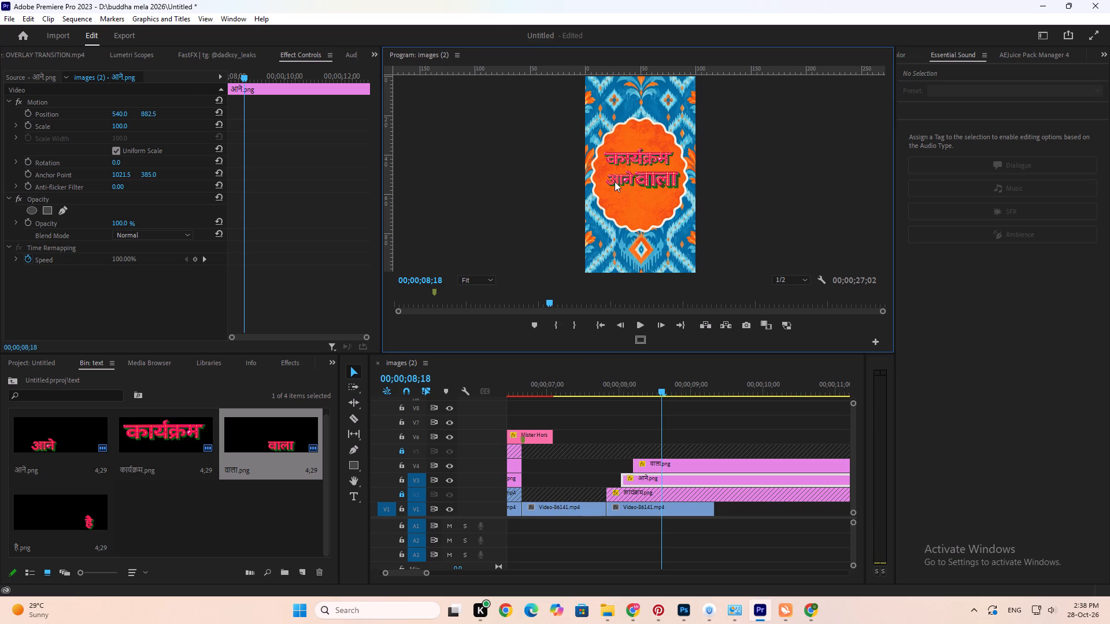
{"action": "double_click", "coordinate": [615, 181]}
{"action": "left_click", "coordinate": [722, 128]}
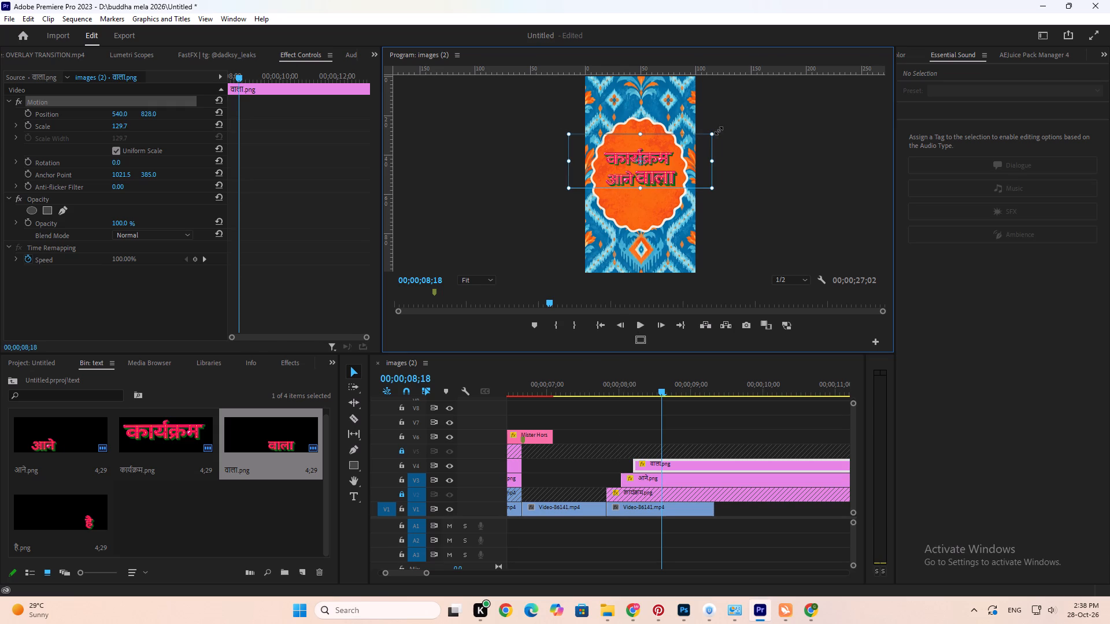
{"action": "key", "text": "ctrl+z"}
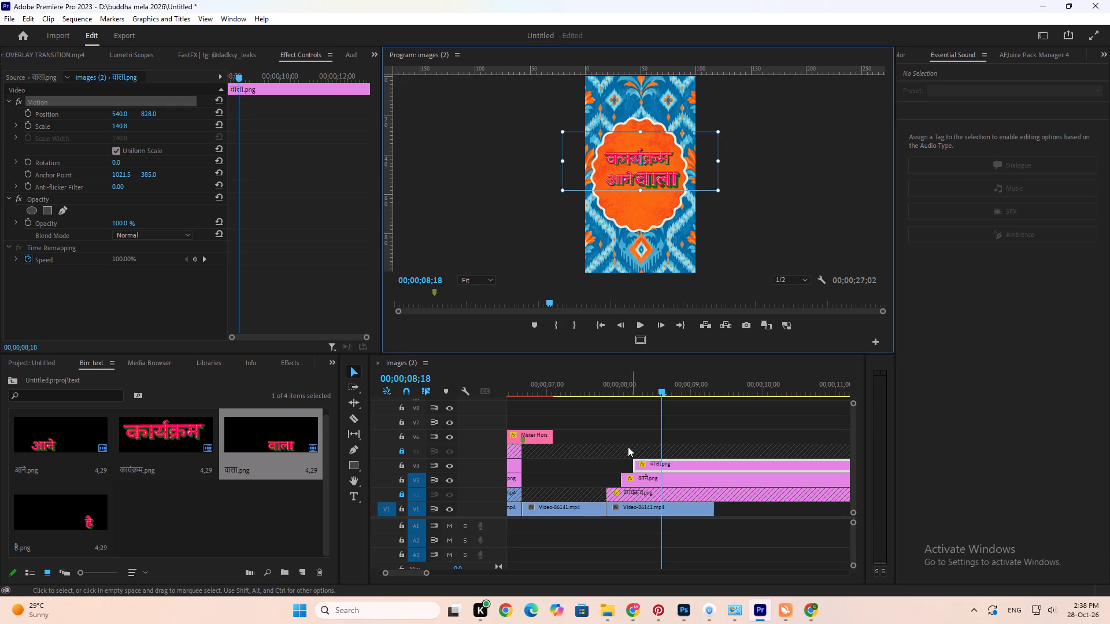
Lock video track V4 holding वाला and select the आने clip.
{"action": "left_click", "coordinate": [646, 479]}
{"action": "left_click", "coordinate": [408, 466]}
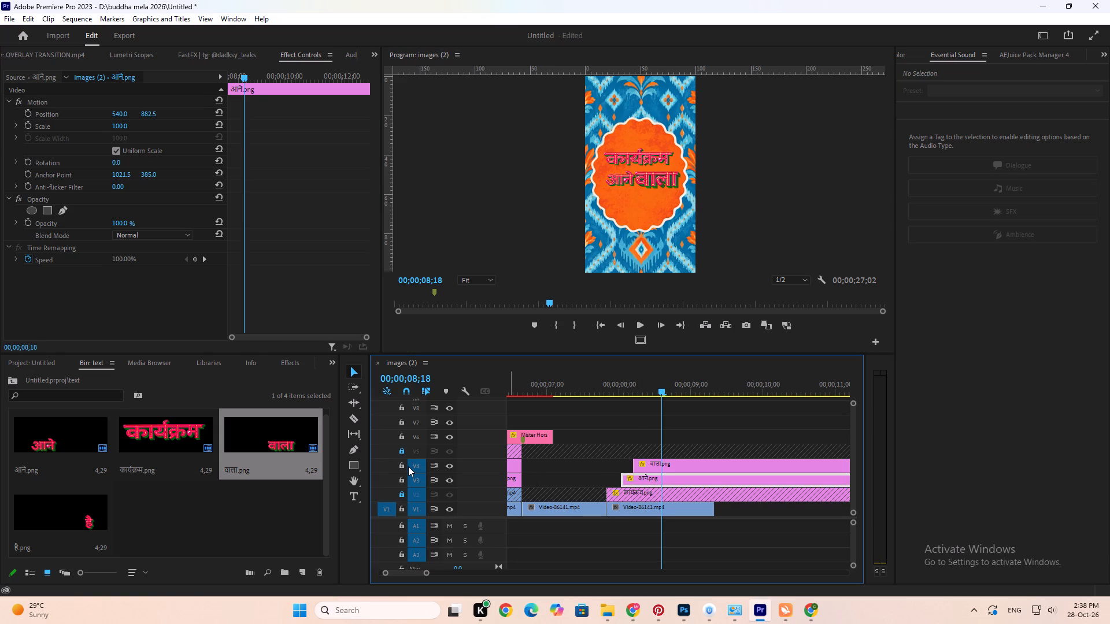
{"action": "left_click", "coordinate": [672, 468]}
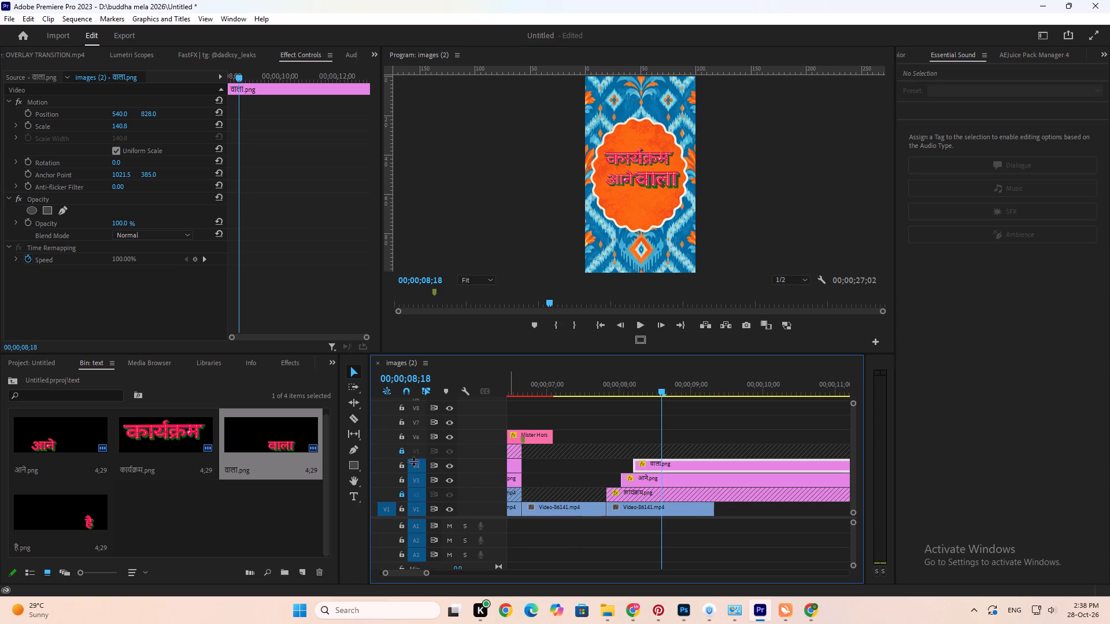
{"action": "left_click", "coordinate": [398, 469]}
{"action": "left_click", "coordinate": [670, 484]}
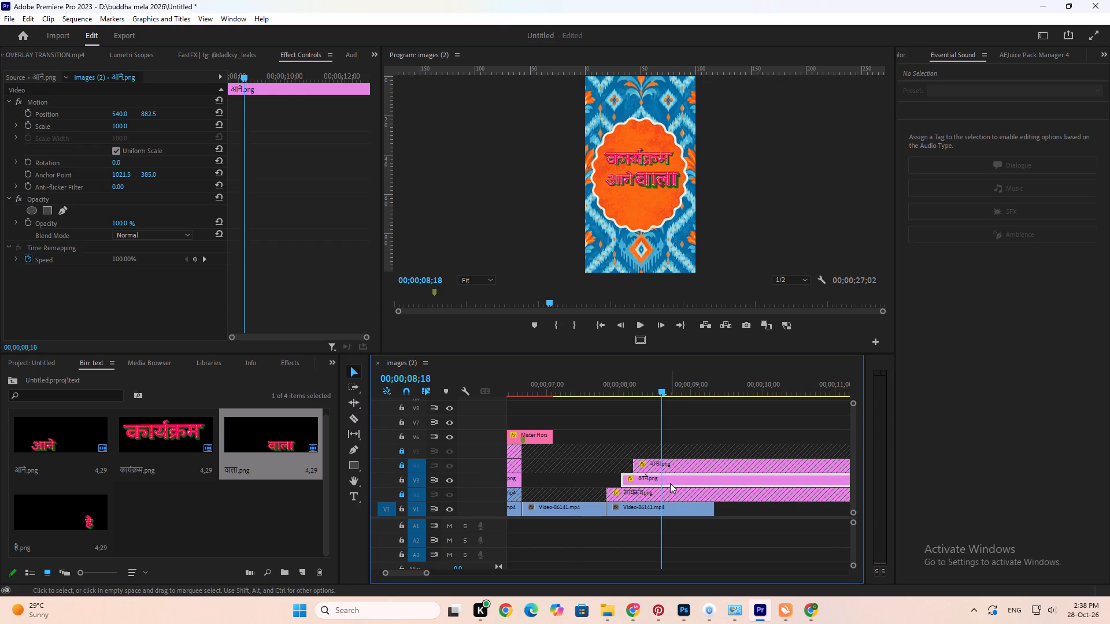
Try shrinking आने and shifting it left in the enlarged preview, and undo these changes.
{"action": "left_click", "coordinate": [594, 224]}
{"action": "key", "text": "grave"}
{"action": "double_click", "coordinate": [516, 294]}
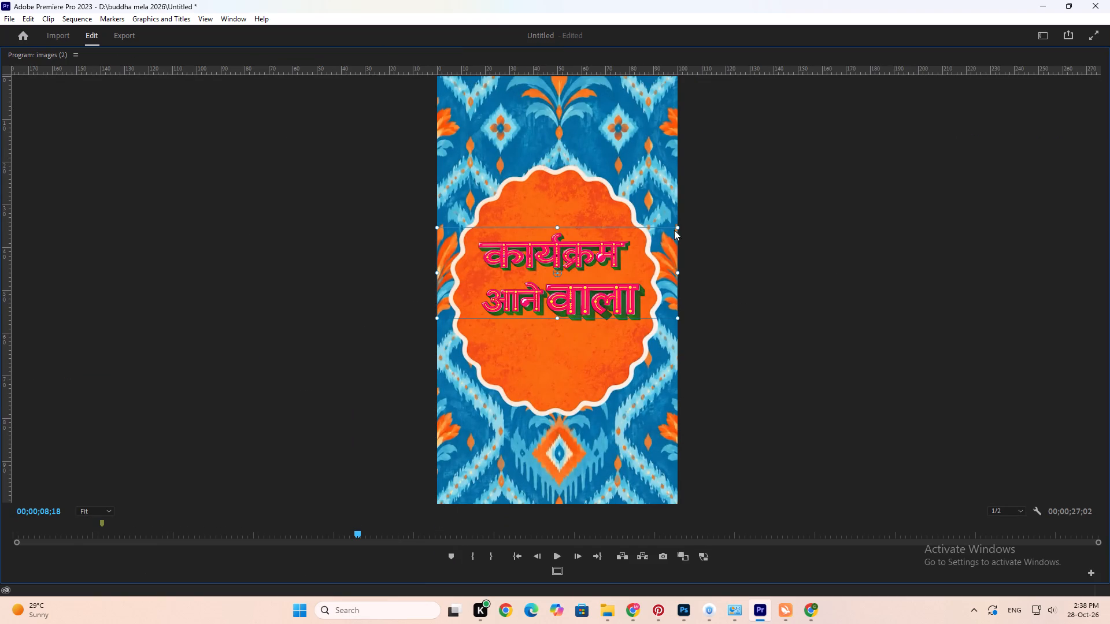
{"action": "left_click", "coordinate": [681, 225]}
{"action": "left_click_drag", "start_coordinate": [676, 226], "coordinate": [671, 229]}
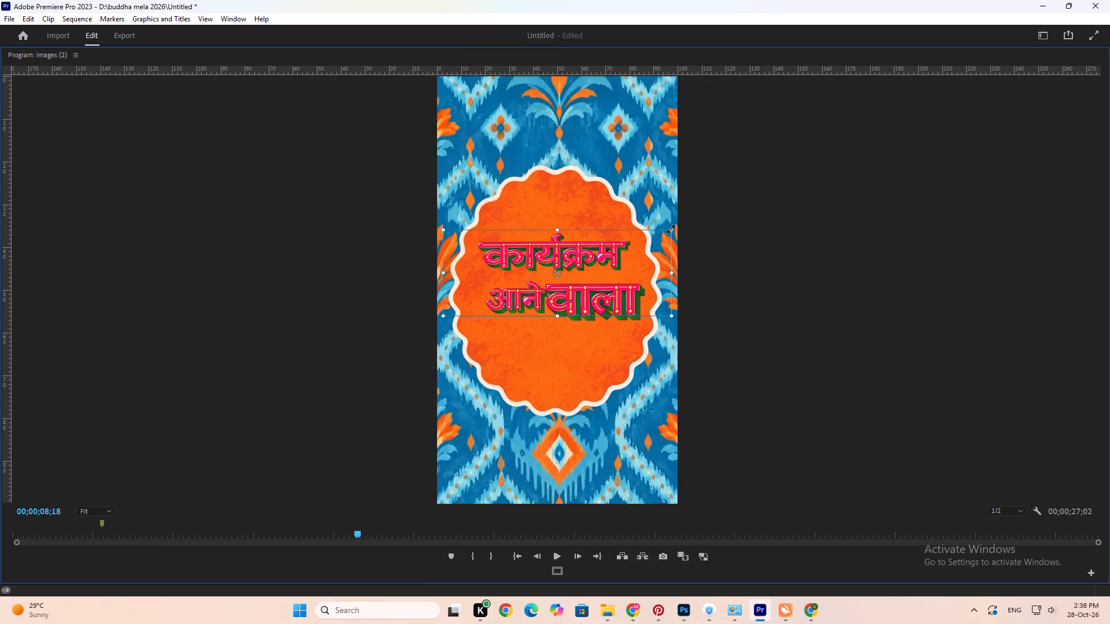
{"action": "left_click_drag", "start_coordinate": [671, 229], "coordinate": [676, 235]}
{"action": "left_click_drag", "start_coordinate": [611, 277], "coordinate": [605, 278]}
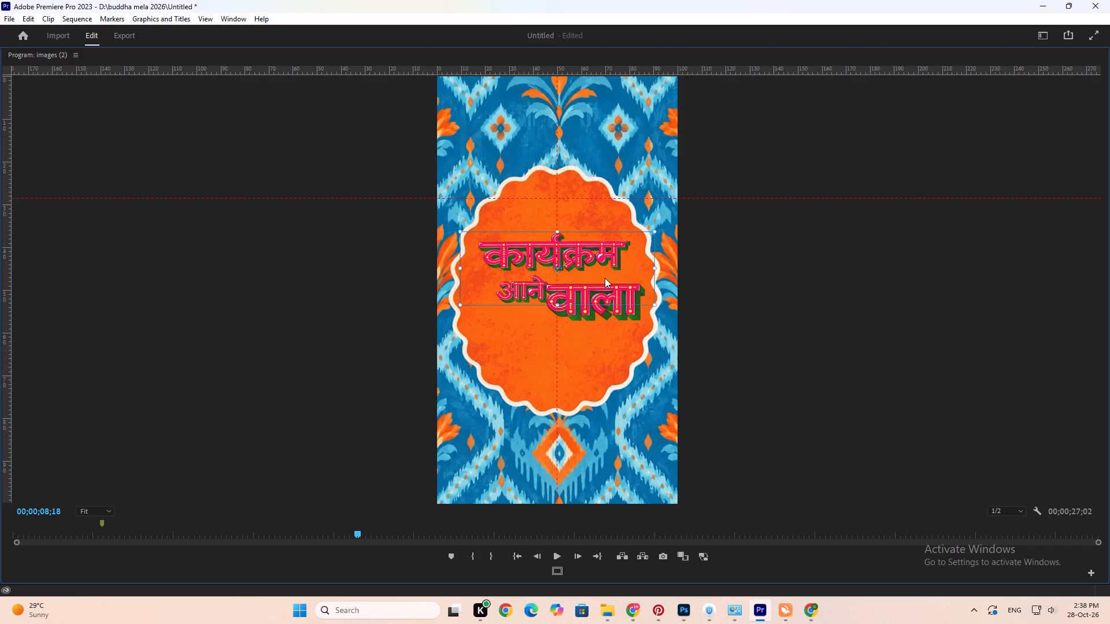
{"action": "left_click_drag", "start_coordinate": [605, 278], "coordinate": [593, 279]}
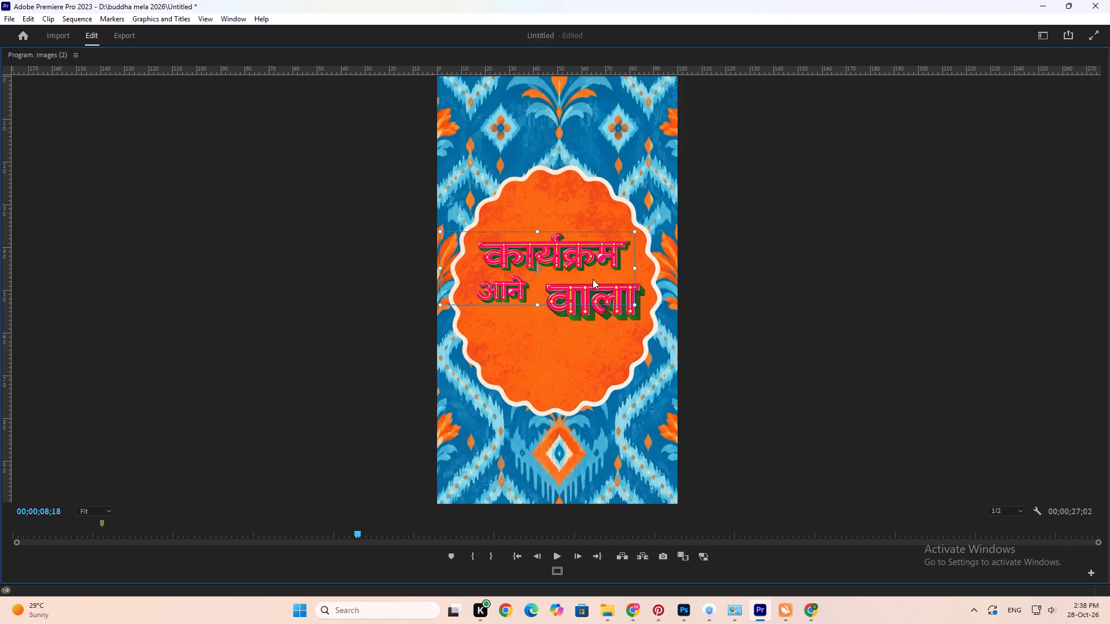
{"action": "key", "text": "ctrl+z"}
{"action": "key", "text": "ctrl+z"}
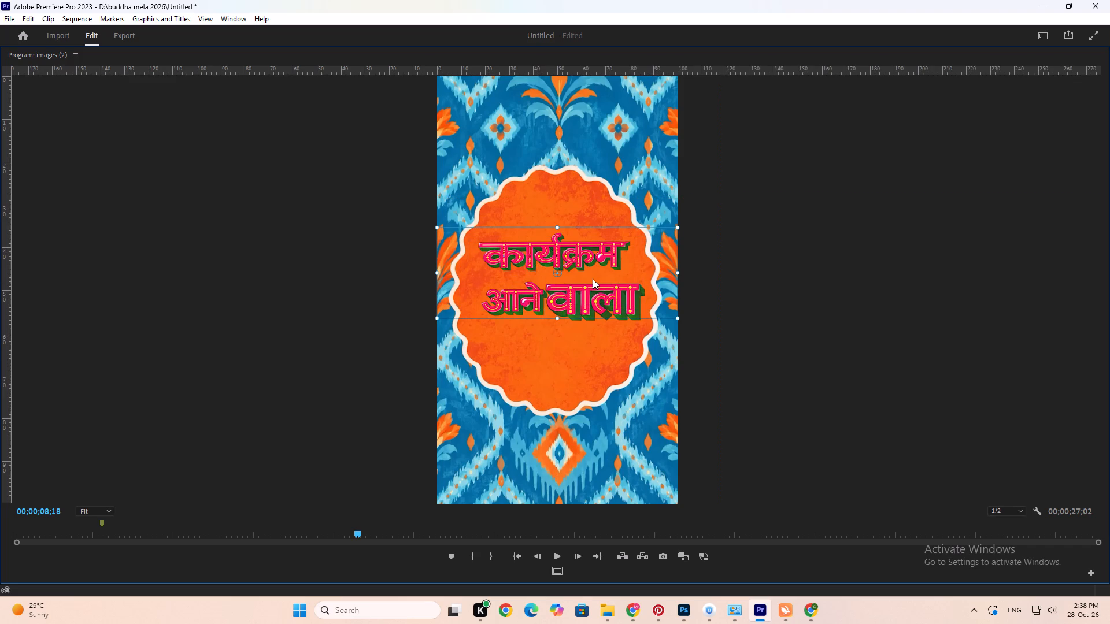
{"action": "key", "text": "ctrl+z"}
Set the vertical position of आने to 852.5.
{"action": "key", "text": "grave"}
{"action": "left_click_drag", "start_coordinate": [149, 116], "coordinate": [137, 120]}
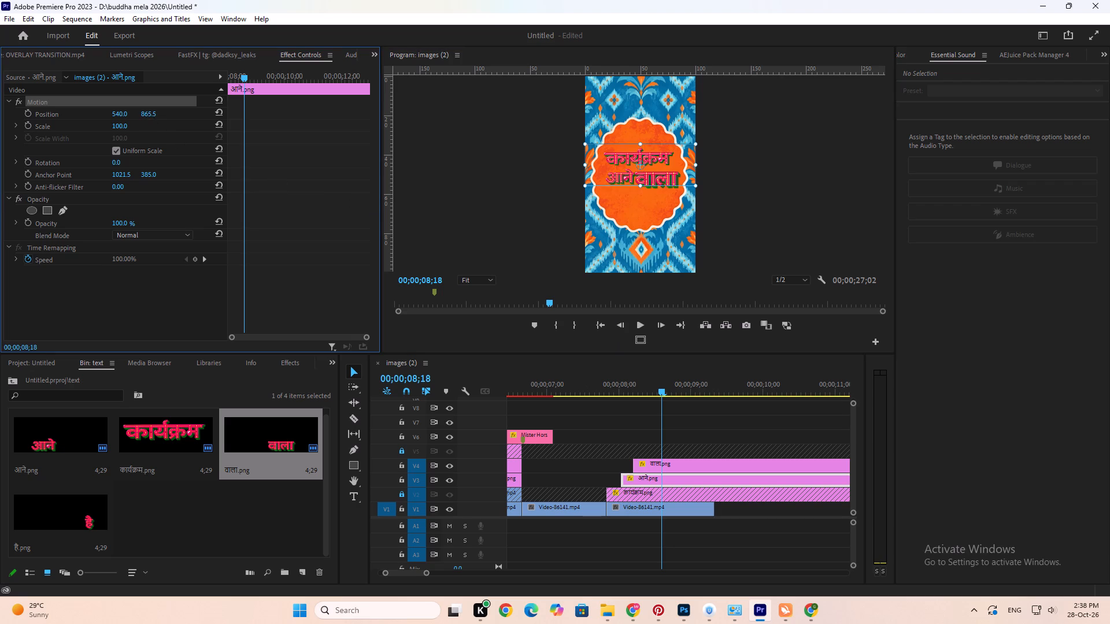
{"action": "left_click_drag", "start_coordinate": [137, 120], "coordinate": [127, 117]}
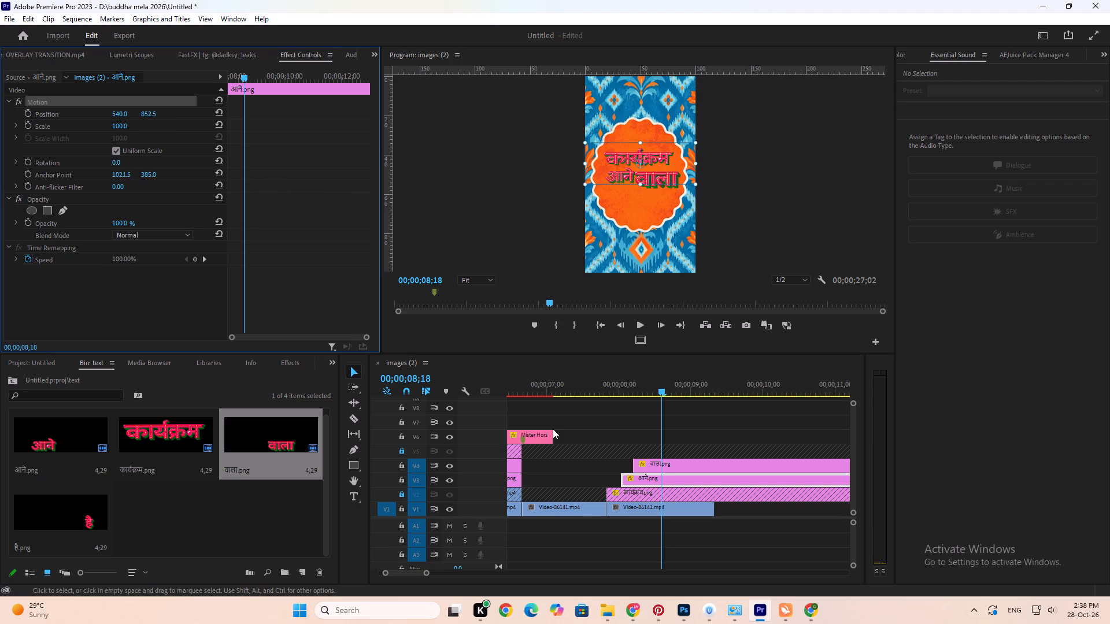
Set the vertical position of वाला to 787 to raise it alongside आने.
{"action": "left_click", "coordinate": [664, 469]}
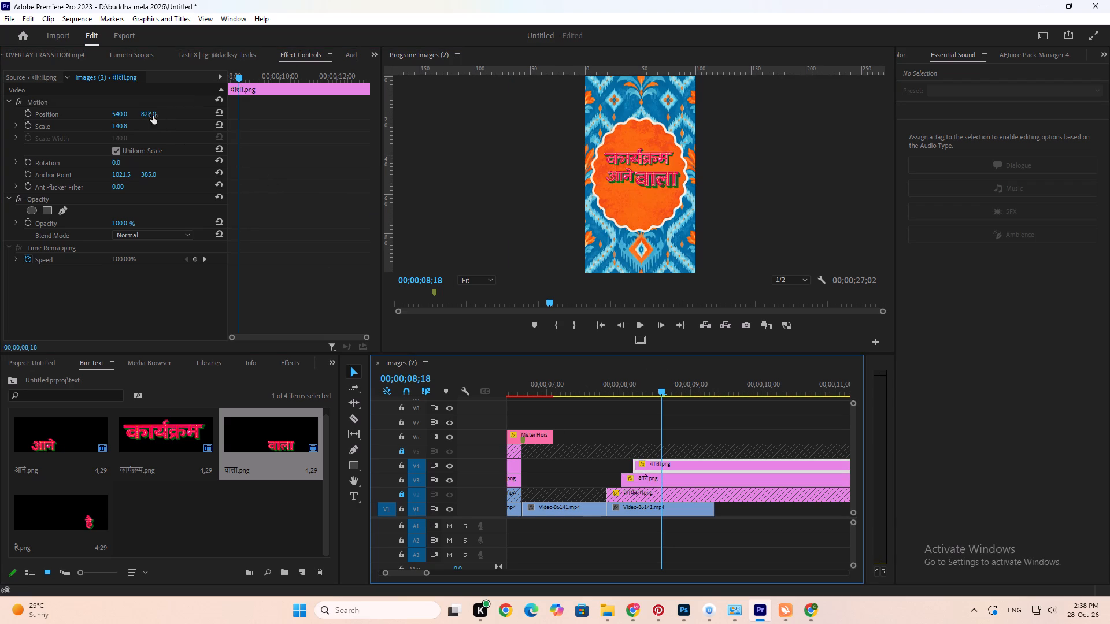
{"action": "left_click_drag", "start_coordinate": [153, 116], "coordinate": [191, 121]}
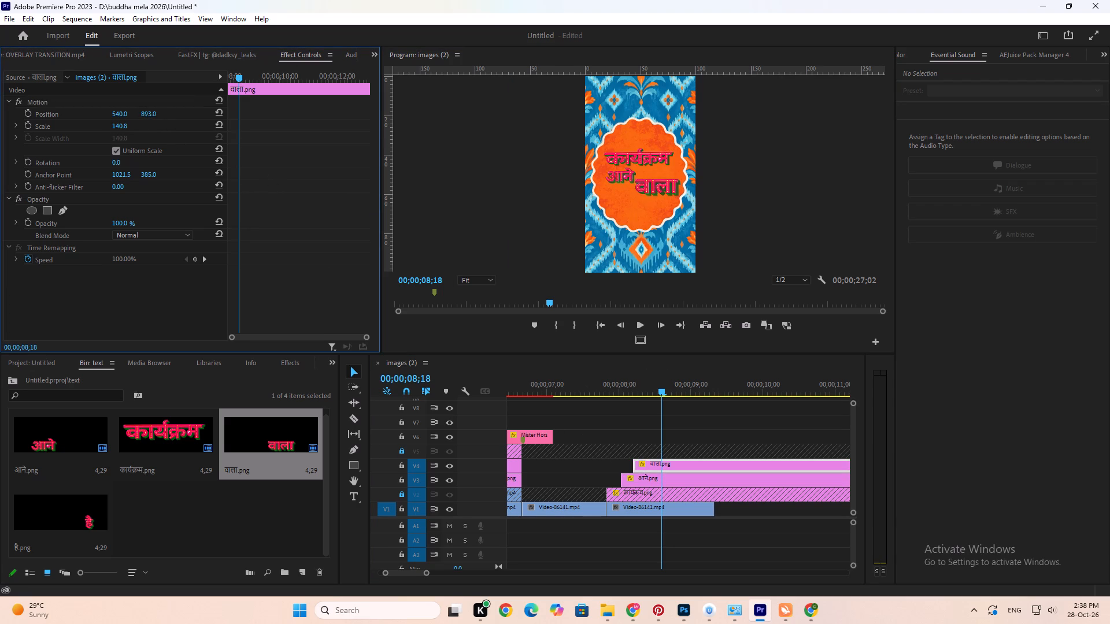
{"action": "left_click_drag", "start_coordinate": [191, 121], "coordinate": [119, 109]}
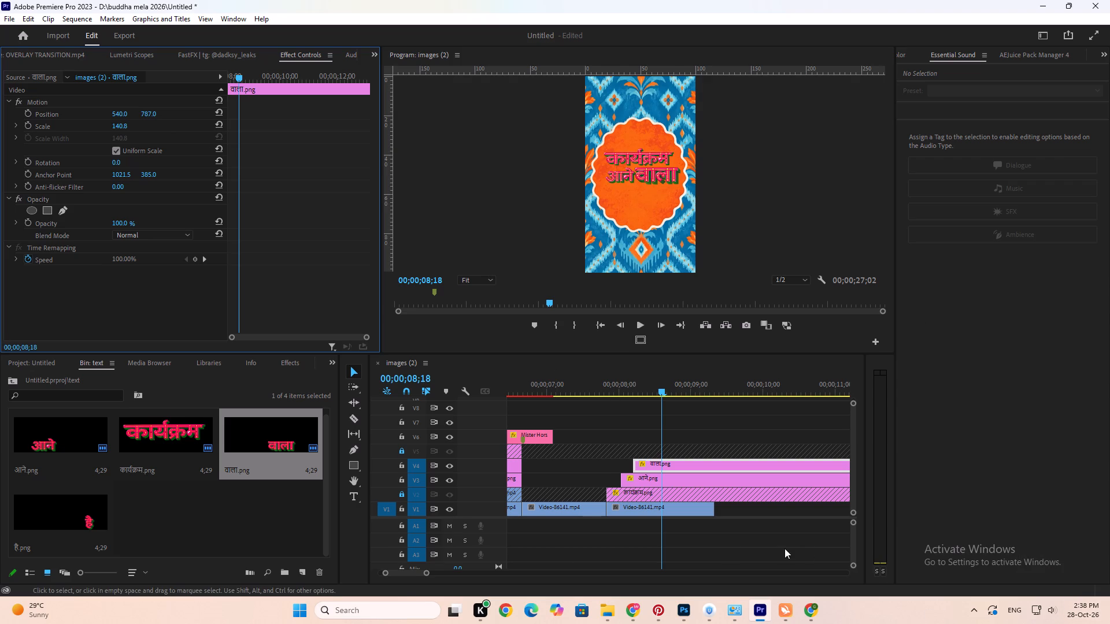
Unlock video track V5 and place है.png on it, starting slightly after the वाला clip.
{"action": "left_click", "coordinate": [398, 454]}
{"action": "left_click_drag", "start_coordinate": [72, 515], "coordinate": [634, 438]}
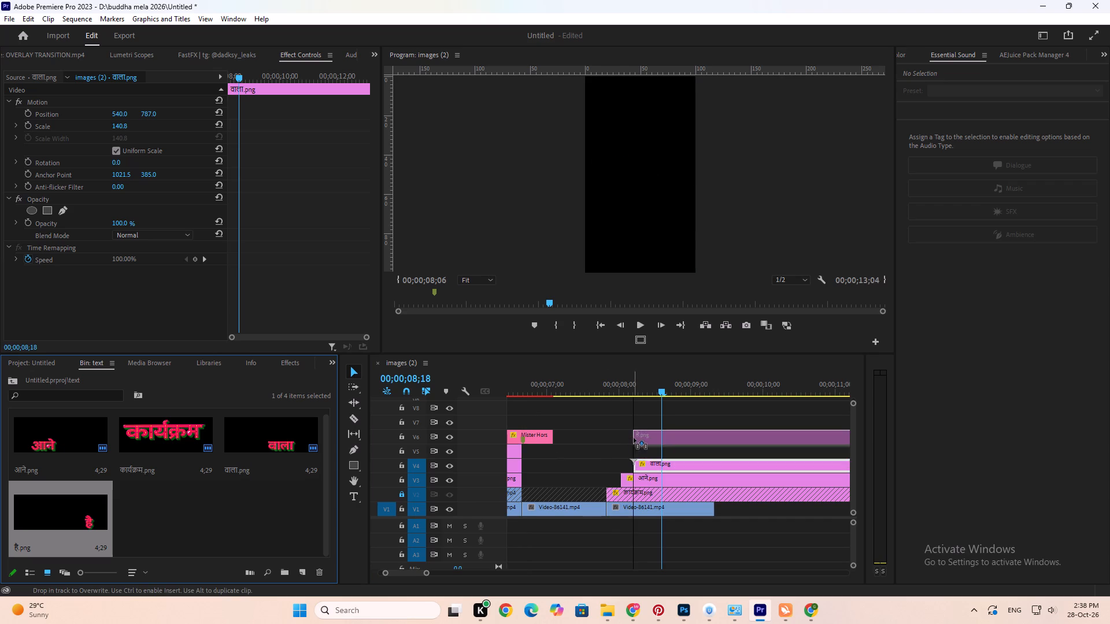
{"action": "left_click_drag", "start_coordinate": [634, 438], "coordinate": [650, 455]}
Set the position of है to 208, 1036 so it sits centred below आने वाला.
{"action": "left_click", "coordinate": [692, 451]}
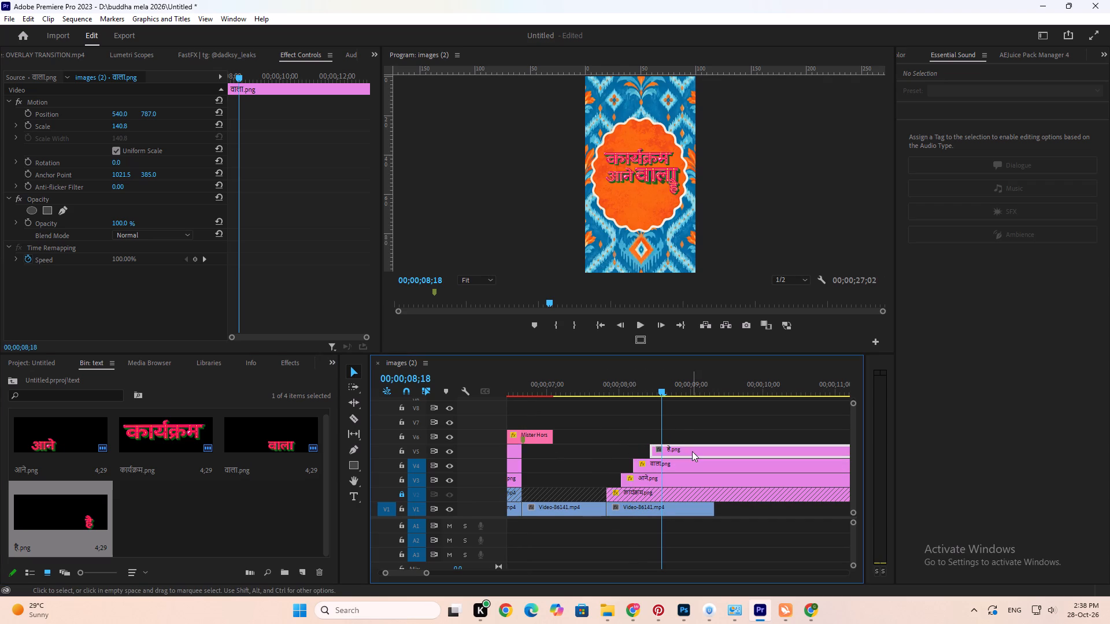
{"action": "left_click_drag", "start_coordinate": [153, 115], "coordinate": [187, 110]}
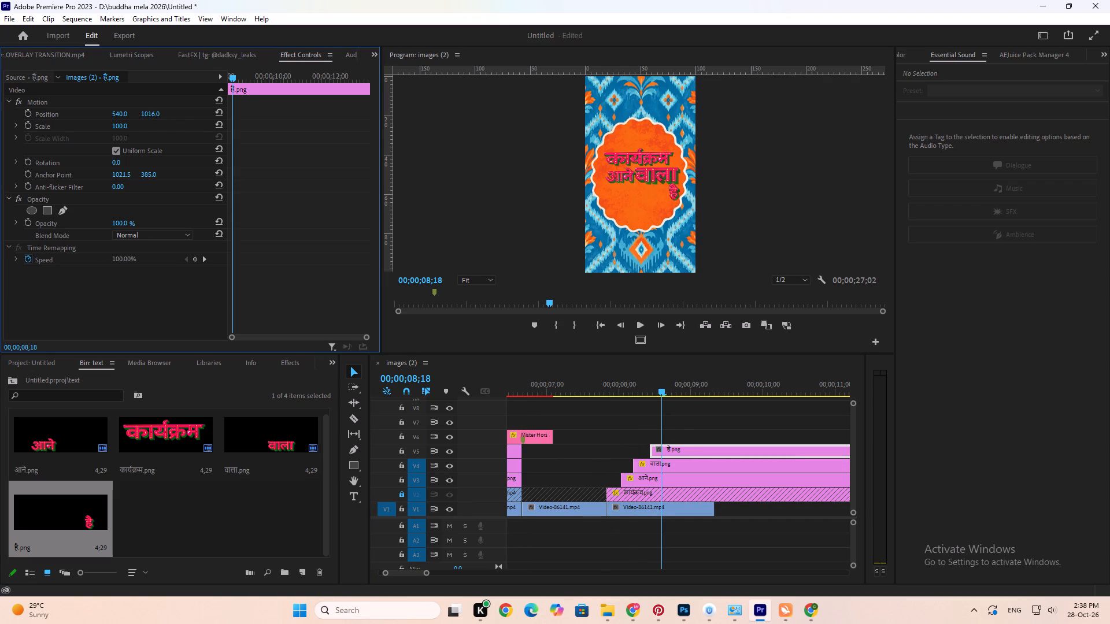
{"action": "left_click_drag", "start_coordinate": [187, 110], "coordinate": [198, 109]}
{"action": "left_click_drag", "start_coordinate": [126, 114], "coordinate": [117, 116]}
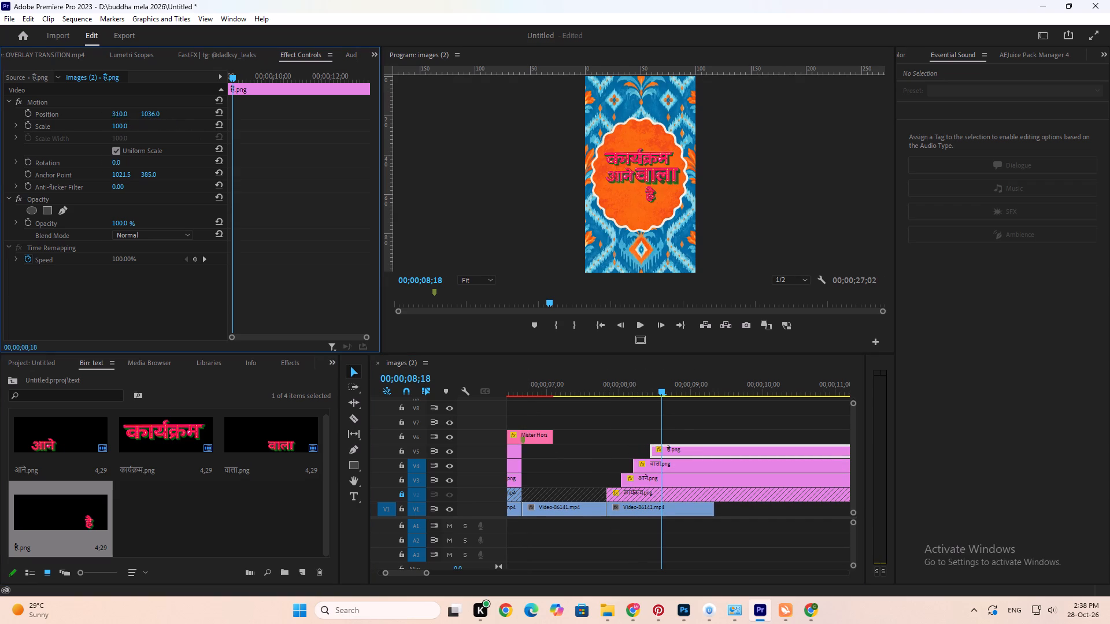
{"action": "left_click_drag", "start_coordinate": [117, 116], "coordinate": [60, 133]}
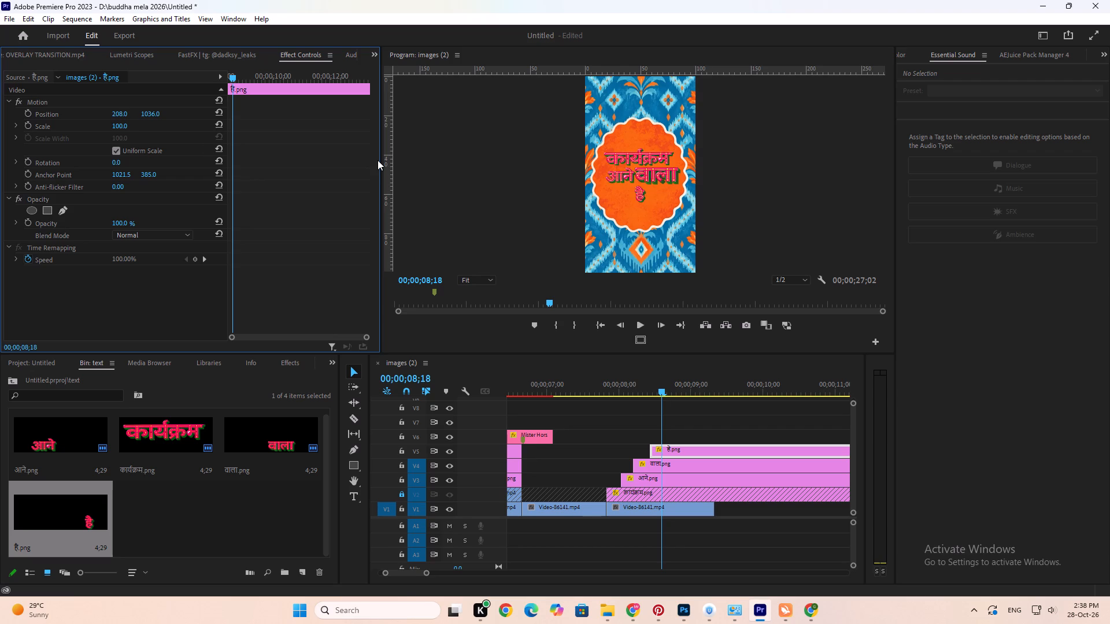
Unlock video track V2 and raise कार्यक्रम slightly within the orange badge.
{"action": "left_click", "coordinate": [650, 497]}
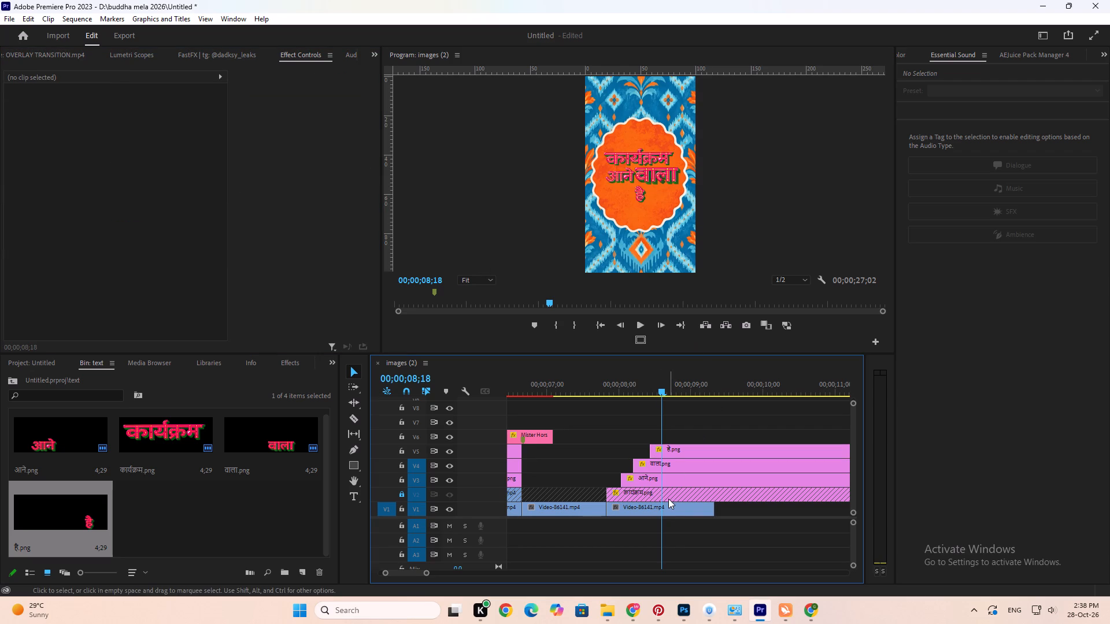
{"action": "left_click", "coordinate": [401, 499]}
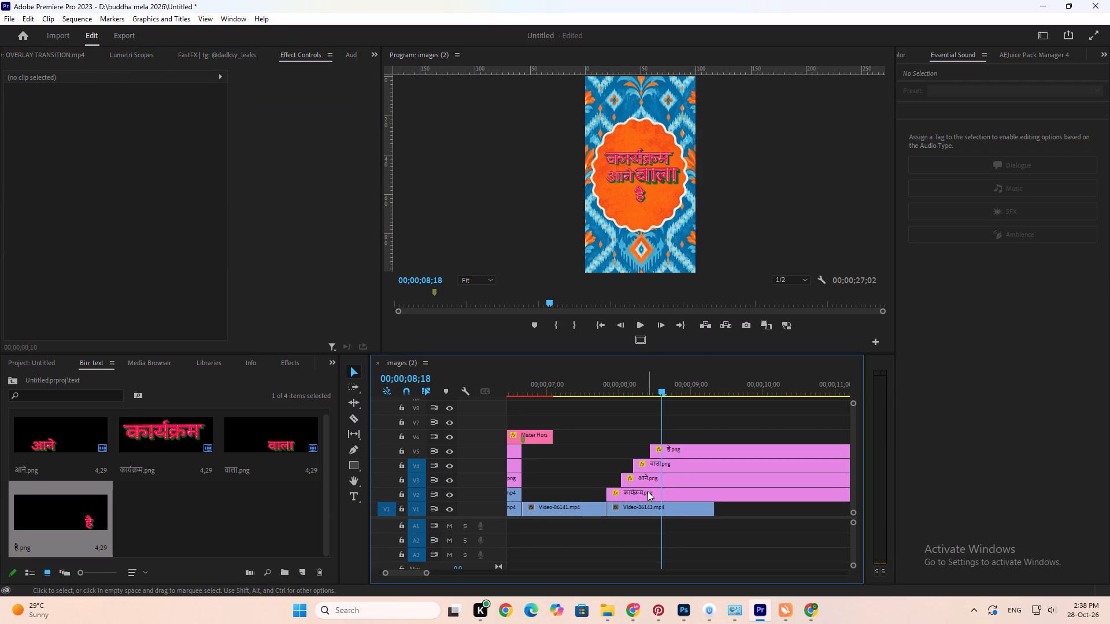
{"action": "left_click", "coordinate": [647, 491]}
{"action": "left_click_drag", "start_coordinate": [150, 112], "coordinate": [125, 114]}
Raise आने to a vertical position of about 834, closer to कार्यक्रम.
{"action": "left_click", "coordinate": [658, 481]}
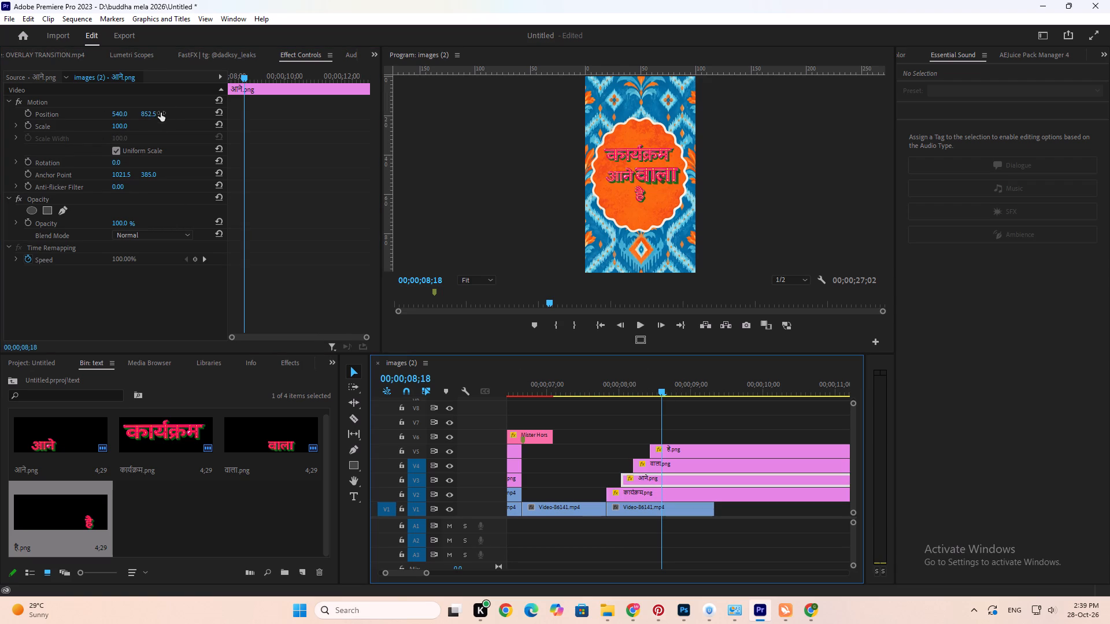
{"action": "left_click_drag", "start_coordinate": [156, 116], "coordinate": [132, 106]}
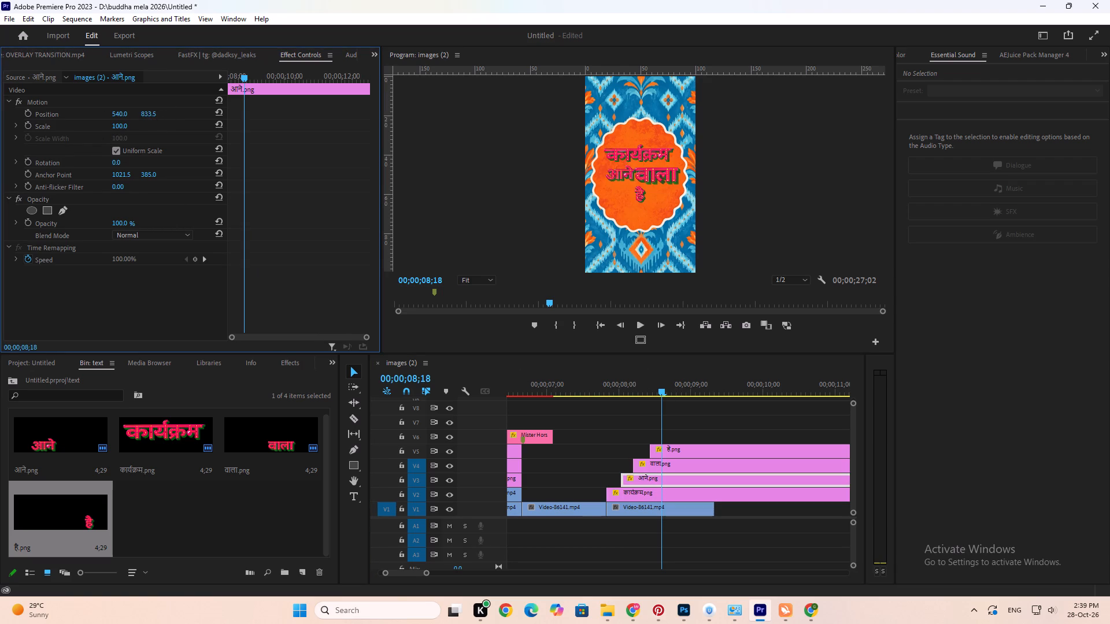
{"action": "left_click_drag", "start_coordinate": [132, 106], "coordinate": [135, 105]}
Reduce the scale of वाला to 119.8 and position it at 565, about 831, level with आने.
{"action": "left_click", "coordinate": [659, 467]}
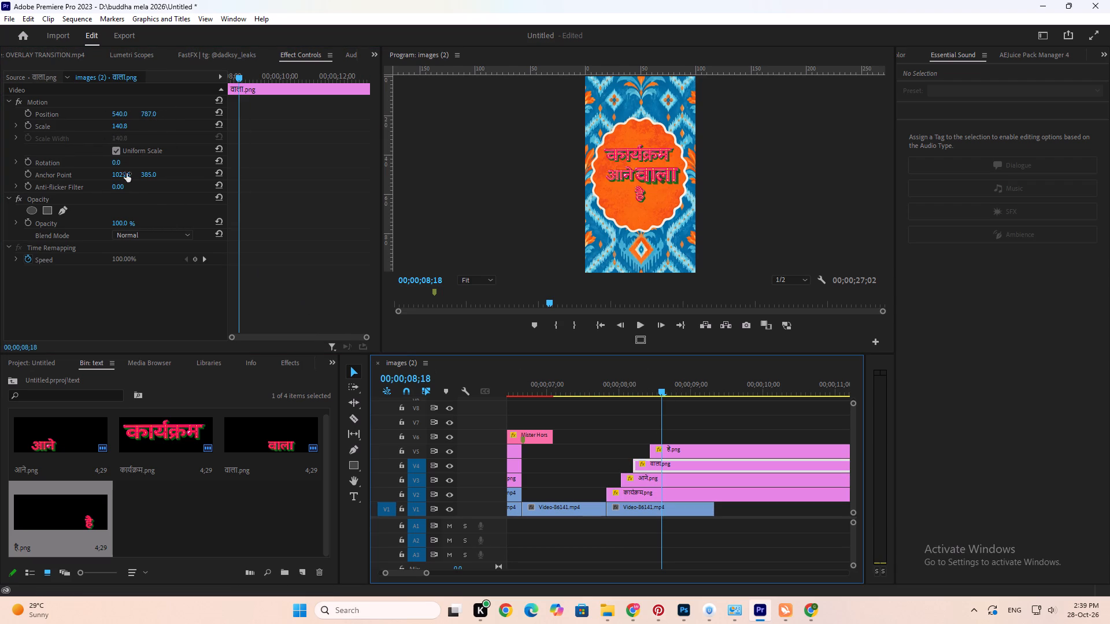
{"action": "left_click_drag", "start_coordinate": [121, 120], "coordinate": [105, 128]}
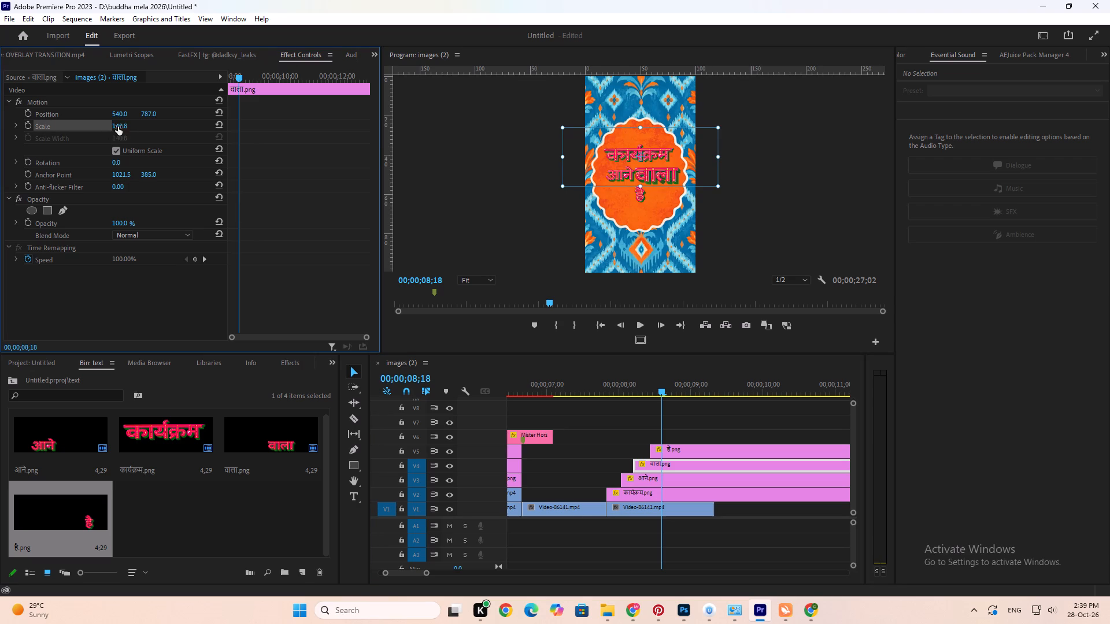
{"action": "left_click_drag", "start_coordinate": [120, 124], "coordinate": [106, 130]}
{"action": "left_click_drag", "start_coordinate": [122, 116], "coordinate": [134, 113]}
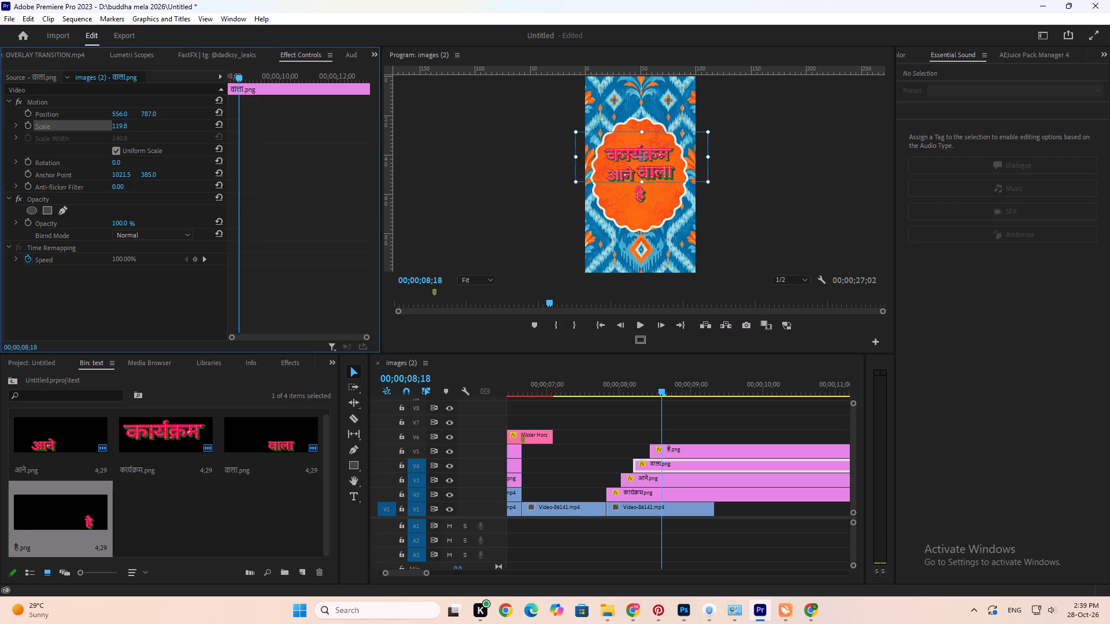
{"action": "left_click_drag", "start_coordinate": [134, 113], "coordinate": [140, 114]}
{"action": "left_click_drag", "start_coordinate": [151, 113], "coordinate": [178, 108]}
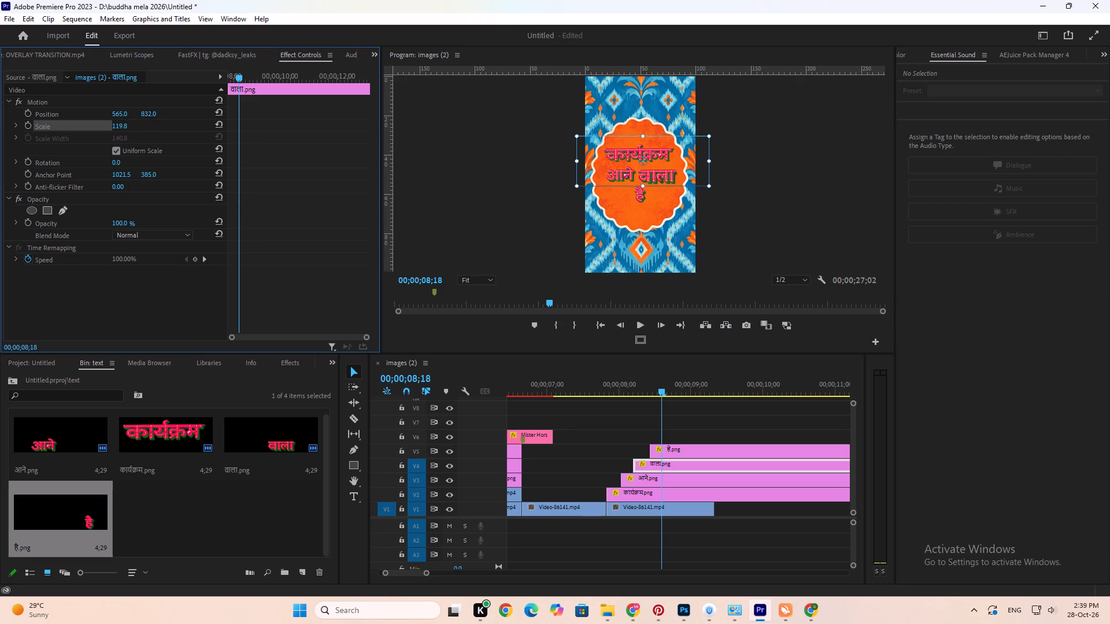
{"action": "left_click_drag", "start_coordinate": [178, 108], "coordinate": [171, 104]}
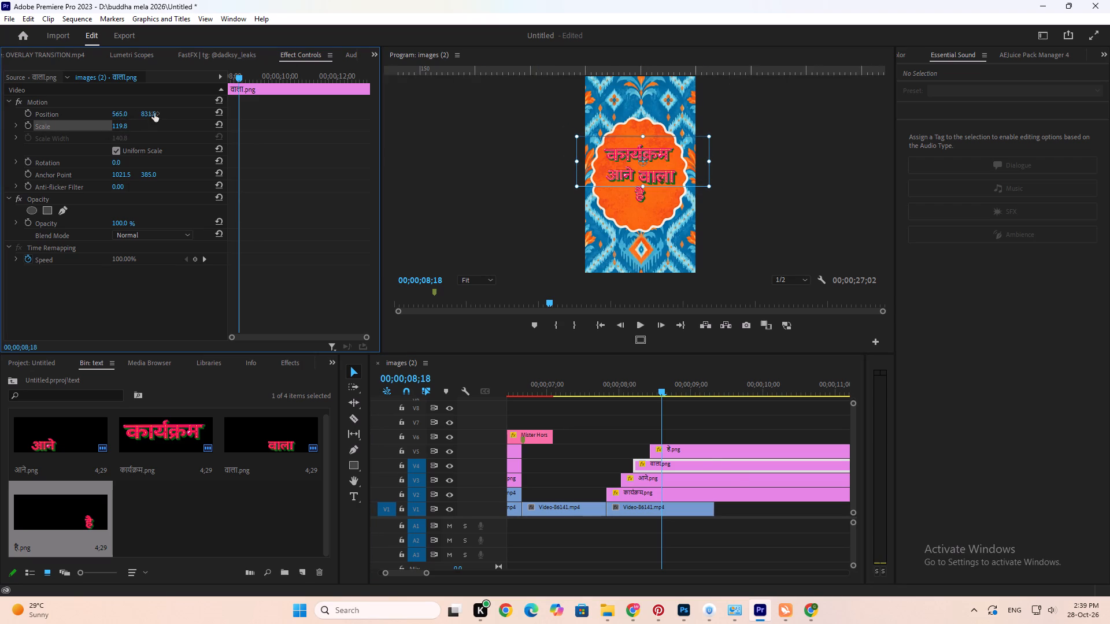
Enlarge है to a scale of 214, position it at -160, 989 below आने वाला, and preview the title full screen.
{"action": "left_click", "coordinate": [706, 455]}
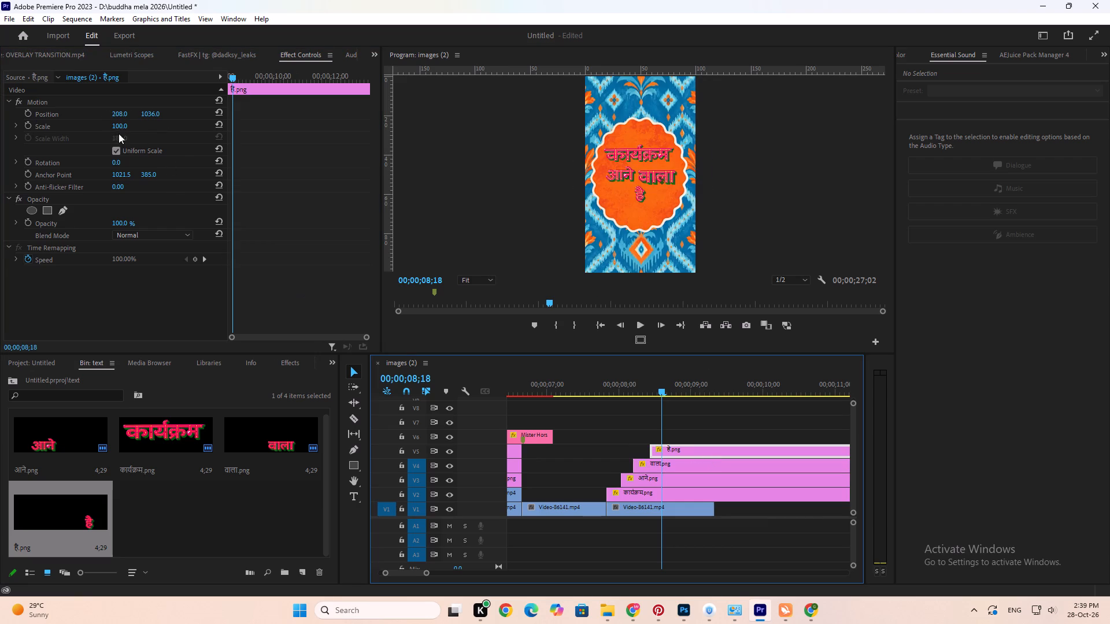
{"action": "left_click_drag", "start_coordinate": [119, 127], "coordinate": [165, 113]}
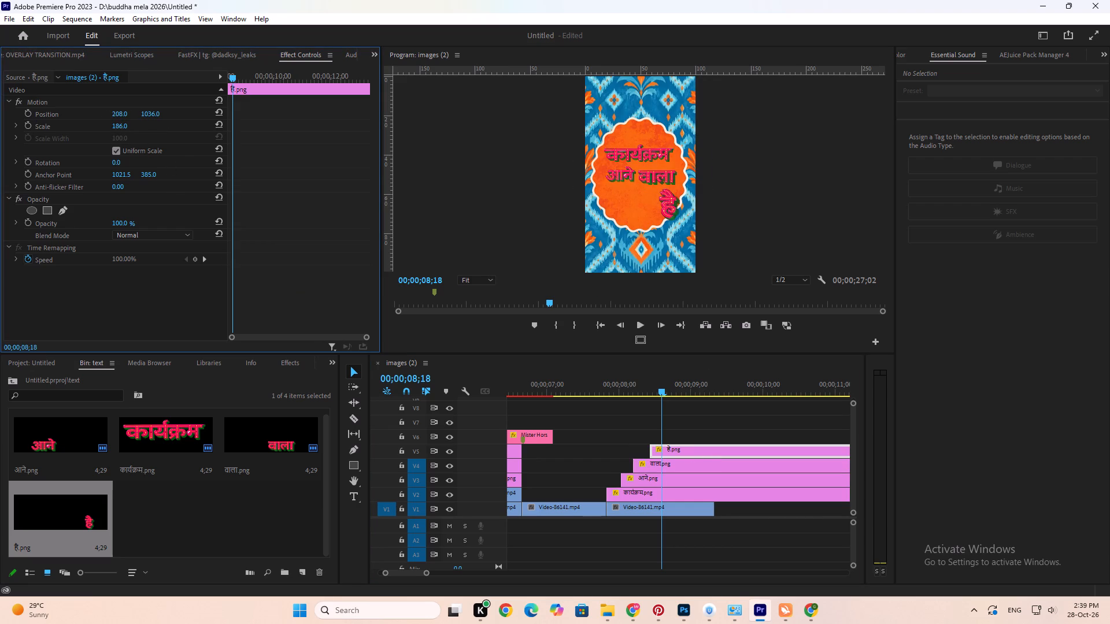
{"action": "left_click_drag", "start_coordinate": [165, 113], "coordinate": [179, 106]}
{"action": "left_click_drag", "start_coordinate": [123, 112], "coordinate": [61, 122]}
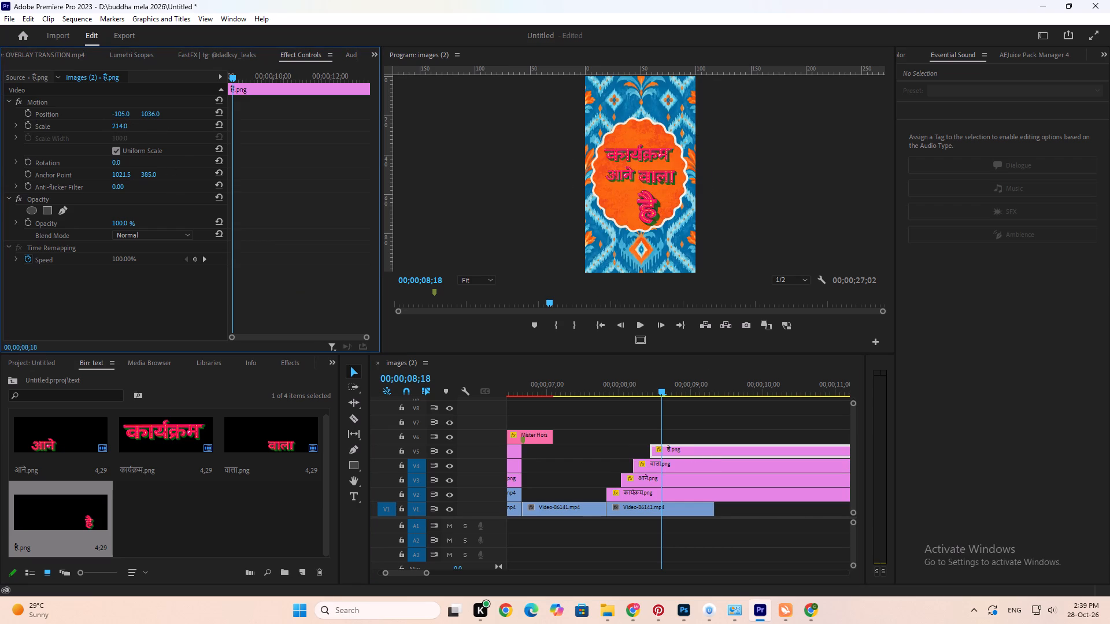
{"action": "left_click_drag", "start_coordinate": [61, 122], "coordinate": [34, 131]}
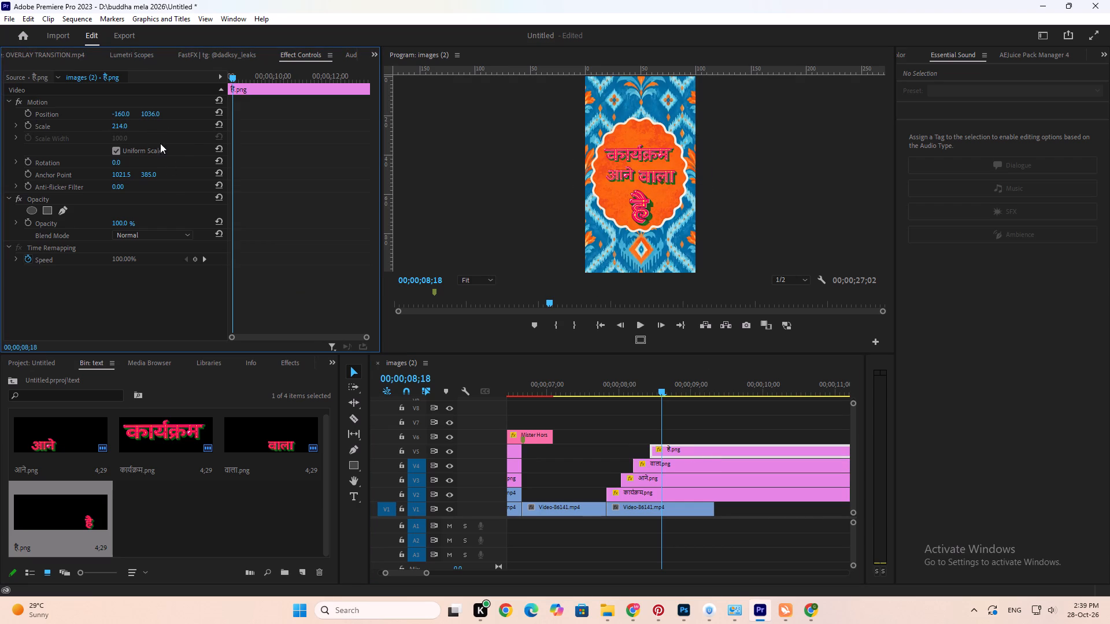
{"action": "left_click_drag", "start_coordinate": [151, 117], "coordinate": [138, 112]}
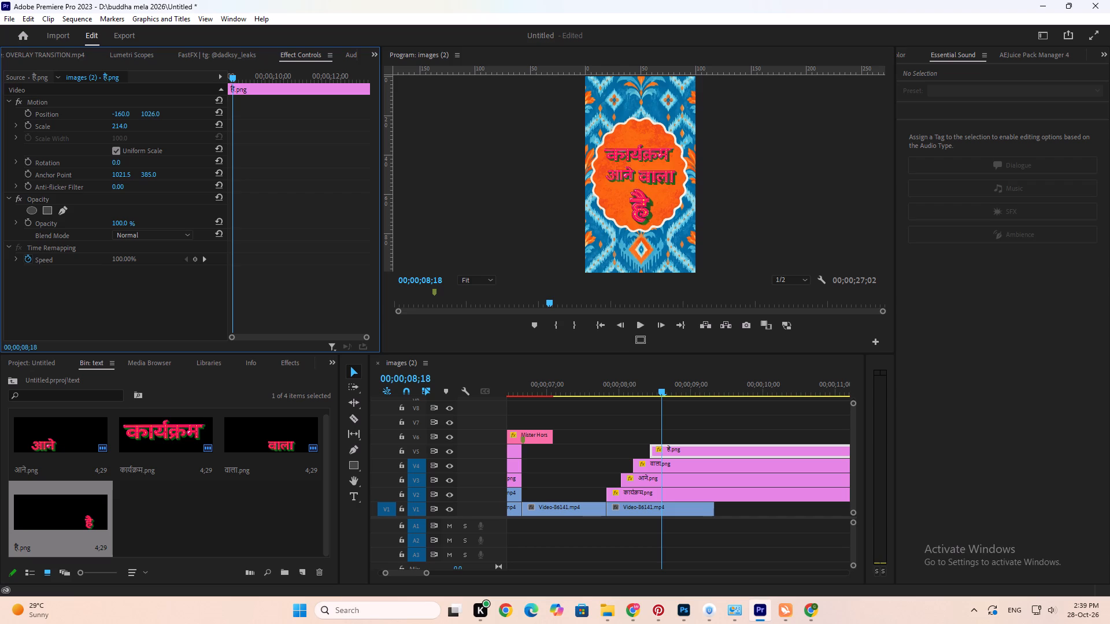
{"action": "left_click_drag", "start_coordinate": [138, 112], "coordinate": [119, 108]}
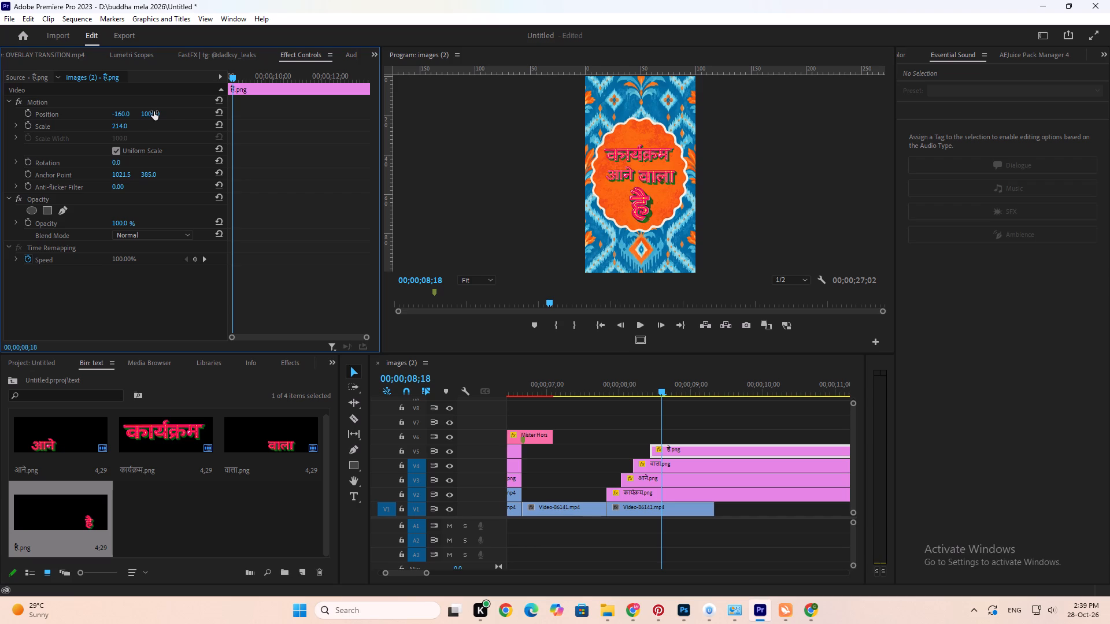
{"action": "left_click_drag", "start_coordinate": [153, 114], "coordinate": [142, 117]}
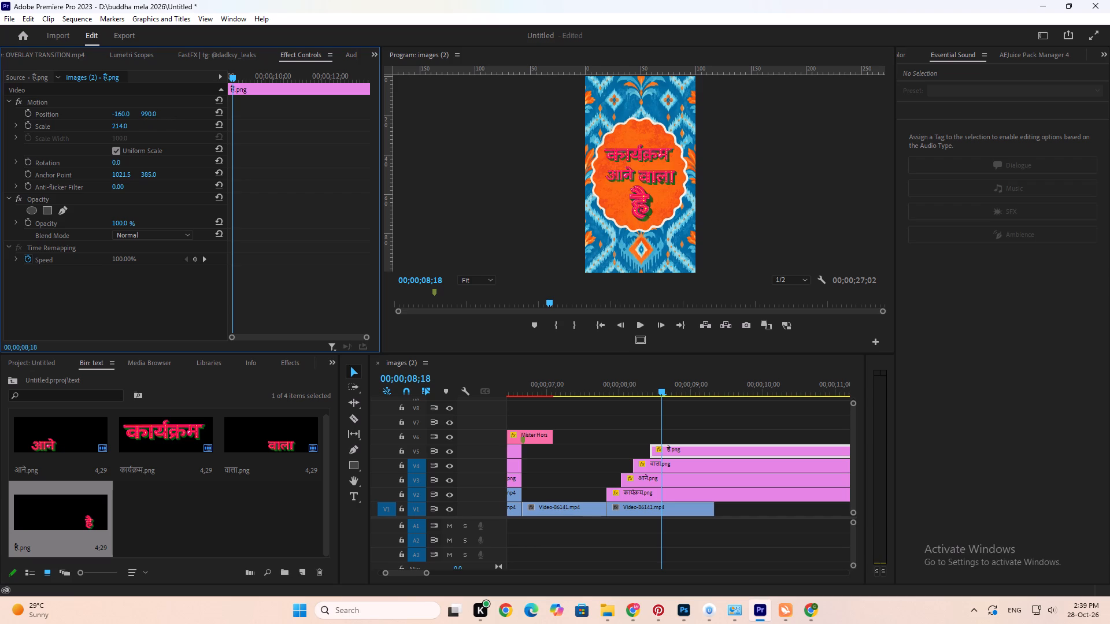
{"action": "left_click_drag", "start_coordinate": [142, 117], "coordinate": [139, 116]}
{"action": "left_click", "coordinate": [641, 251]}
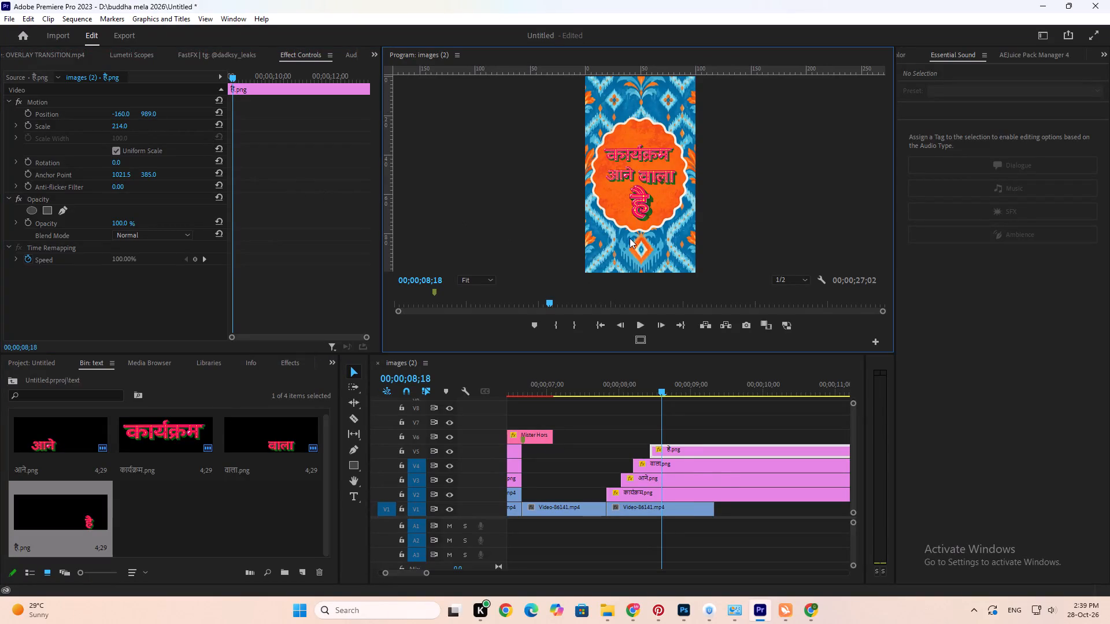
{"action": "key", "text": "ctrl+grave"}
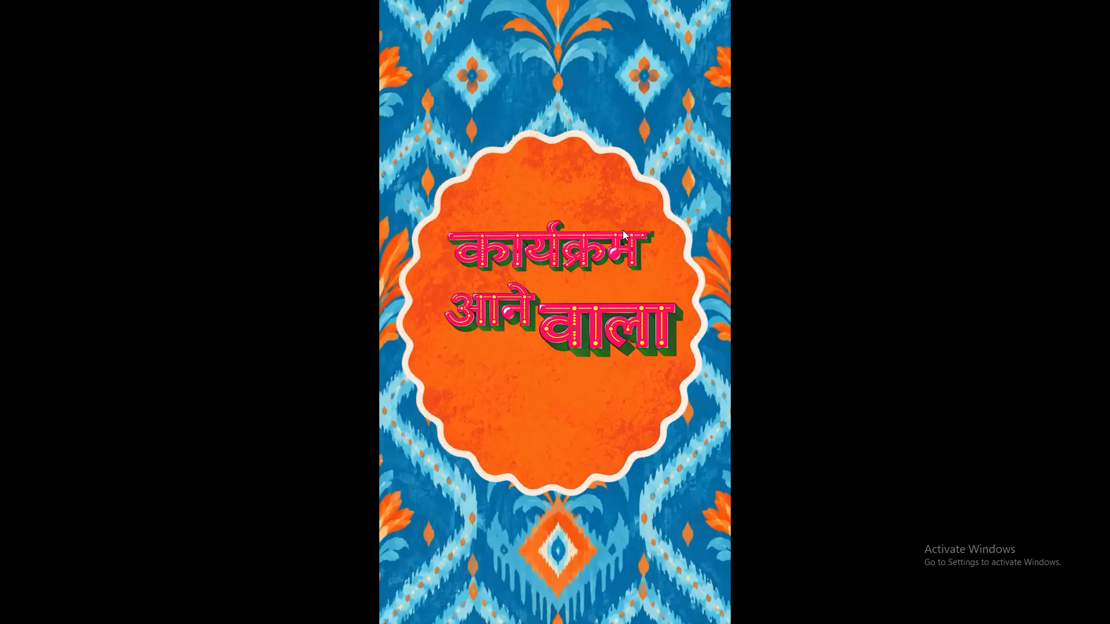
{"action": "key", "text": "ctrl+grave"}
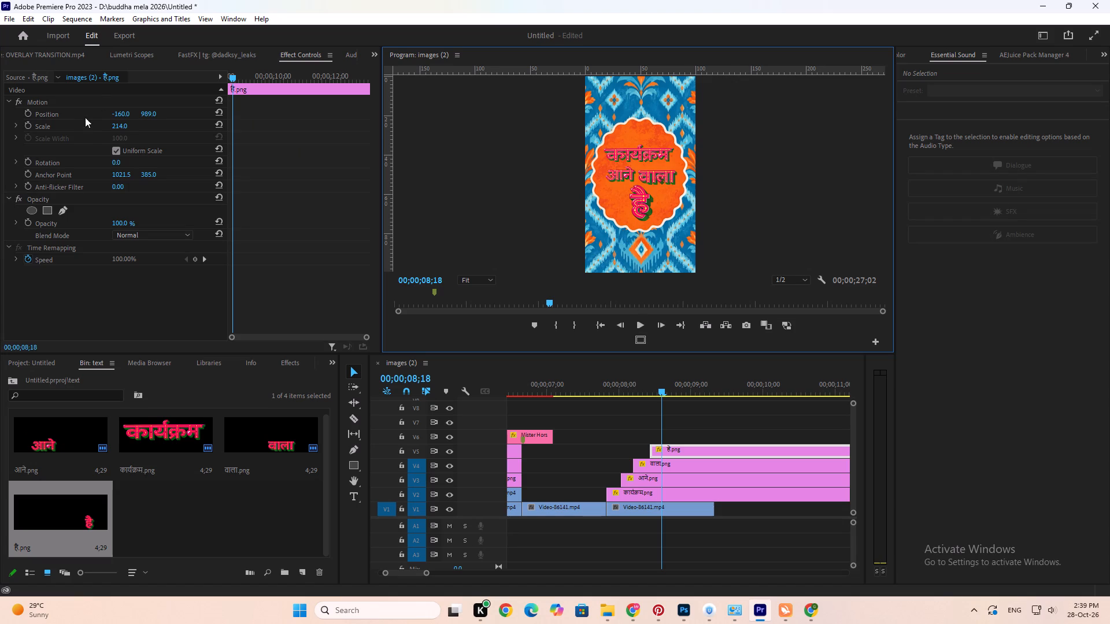
Set the scale of है to 148 and its horizontal position to 28, and lower it slightly beneath आने वाला.
{"action": "left_click_drag", "start_coordinate": [120, 126], "coordinate": [87, 142]}
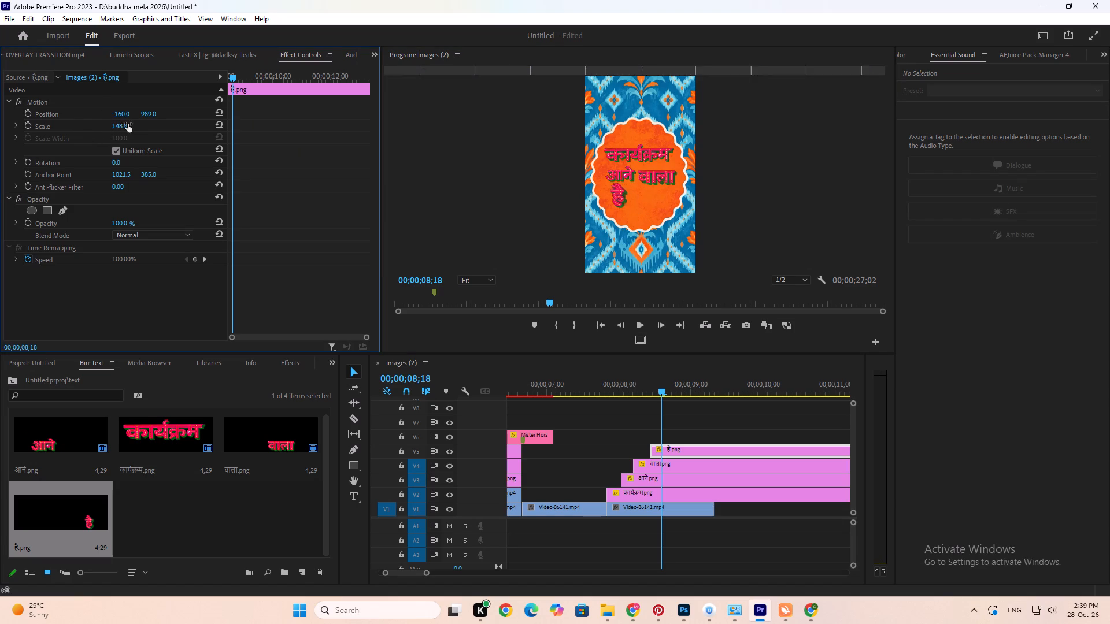
{"action": "left_click_drag", "start_coordinate": [121, 110], "coordinate": [245, 125]}
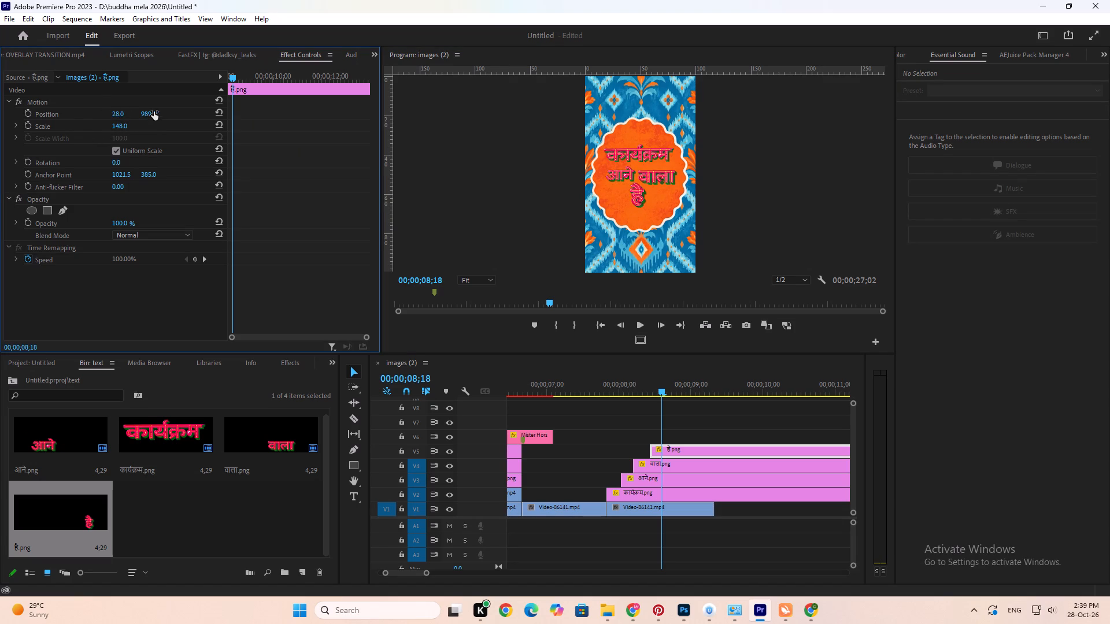
{"action": "left_click_drag", "start_coordinate": [154, 112], "coordinate": [194, 118]}
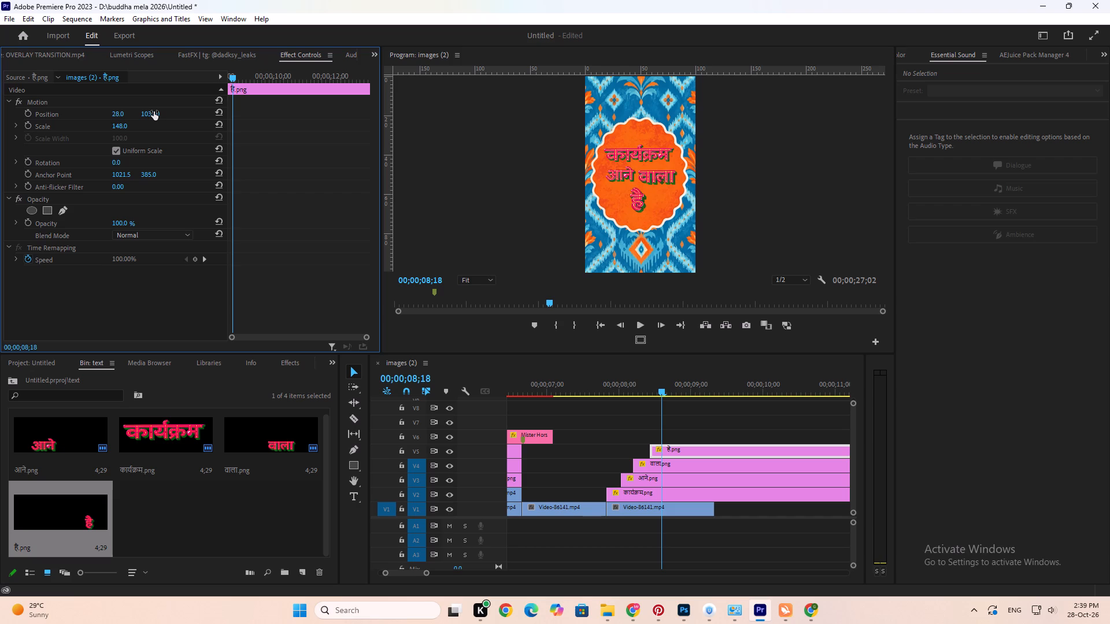